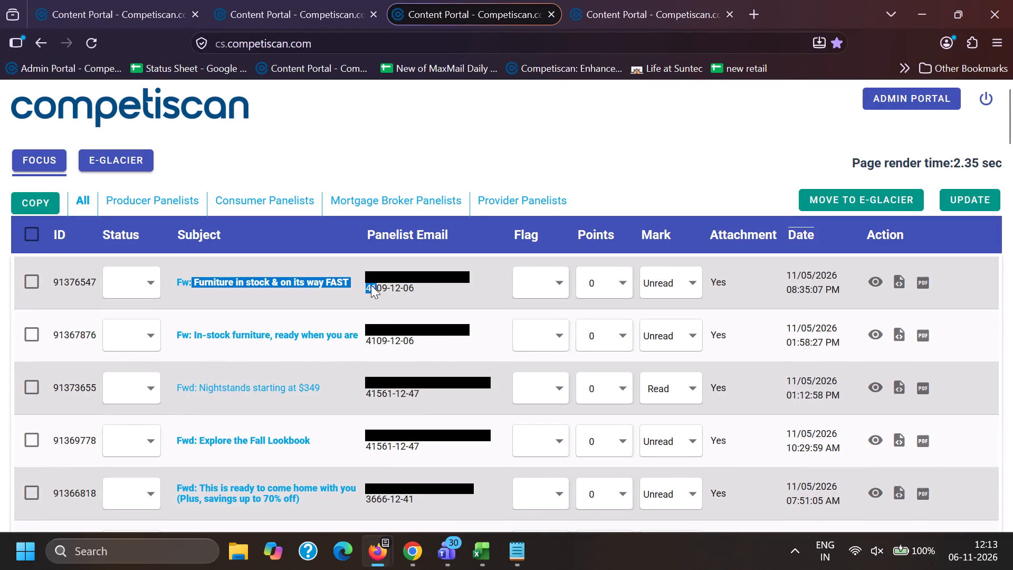
Reload the Focus email list in the third Content Portal tab.
{"action": "left_click_drag", "start_coordinate": [371, 285], "coordinate": [345, 300]}
{"action": "left_click", "coordinate": [45, 164]}
In the first Content Portal tab, search email subjects and bodies for "Capital one" across all regions.
{"action": "left_click", "coordinate": [123, 0]}
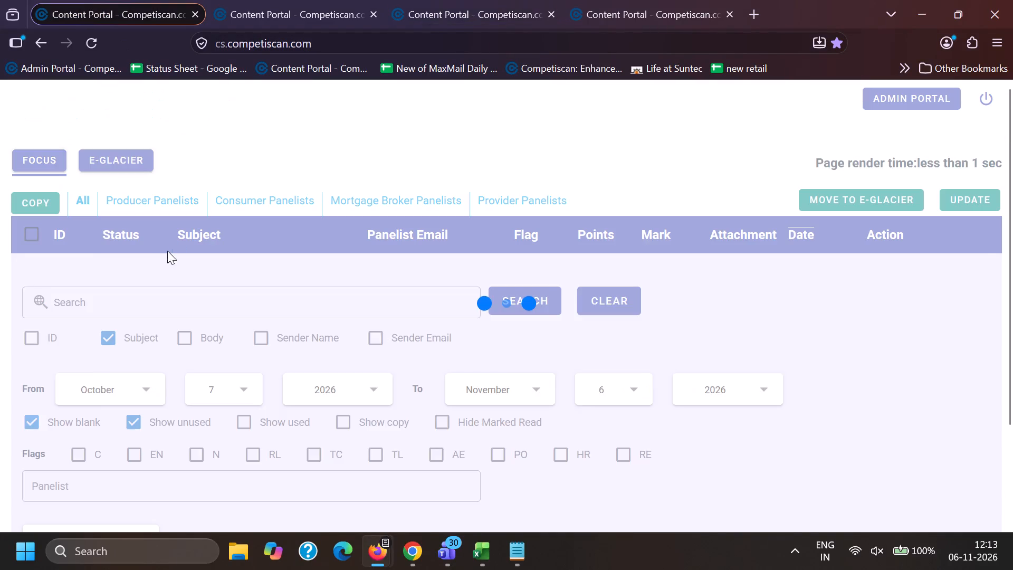
{"action": "scroll", "coordinate": [193, 427], "scroll_direction": "down", "scroll_amount": 2}
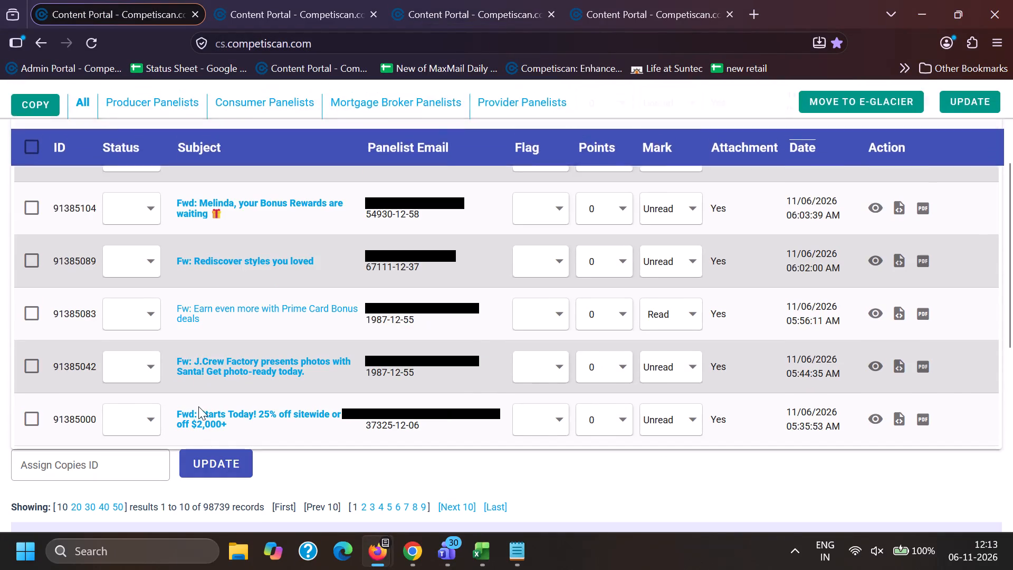
{"action": "scroll", "coordinate": [198, 406], "scroll_direction": "down", "scroll_amount": 1}
{"action": "left_click", "coordinate": [181, 522]}
{"action": "scroll", "coordinate": [186, 435], "scroll_direction": "down", "scroll_amount": 3}
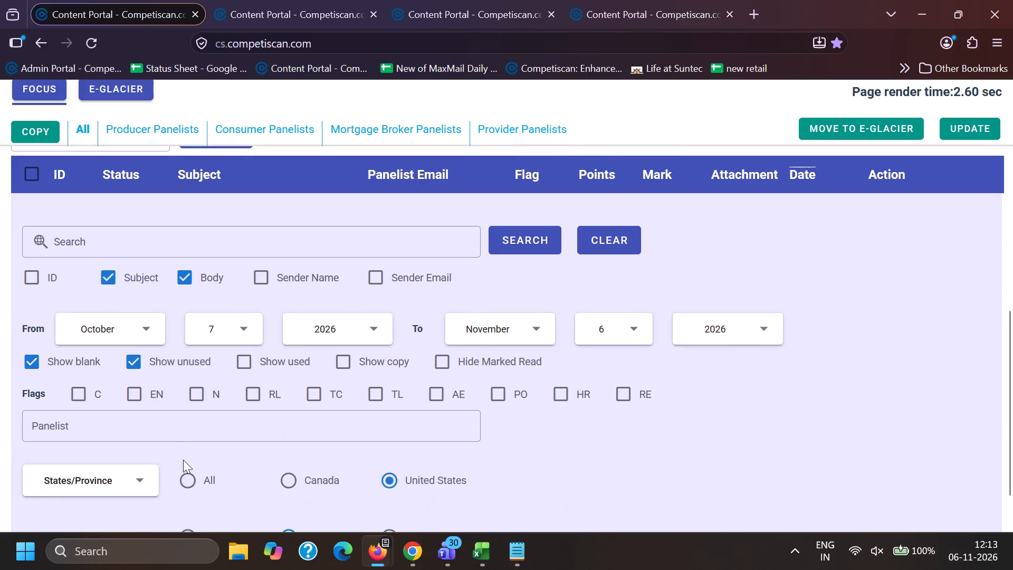
{"action": "left_click", "coordinate": [190, 500]}
{"action": "left_click", "coordinate": [195, 480]}
{"action": "scroll", "coordinate": [196, 480], "scroll_direction": "up", "scroll_amount": 2}
{"action": "left_click", "coordinate": [185, 410]}
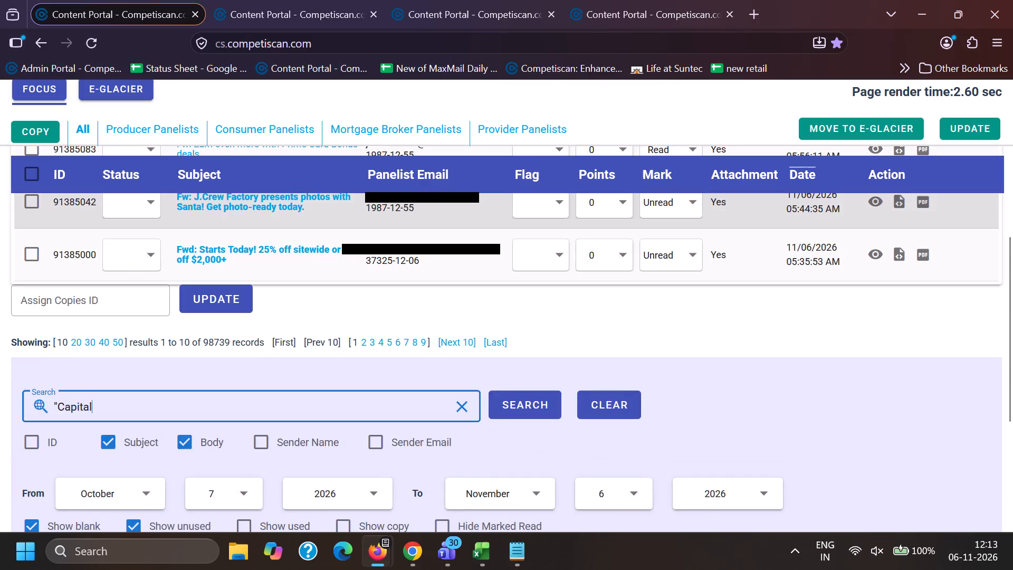
{"action": "key", "text": "Return"}
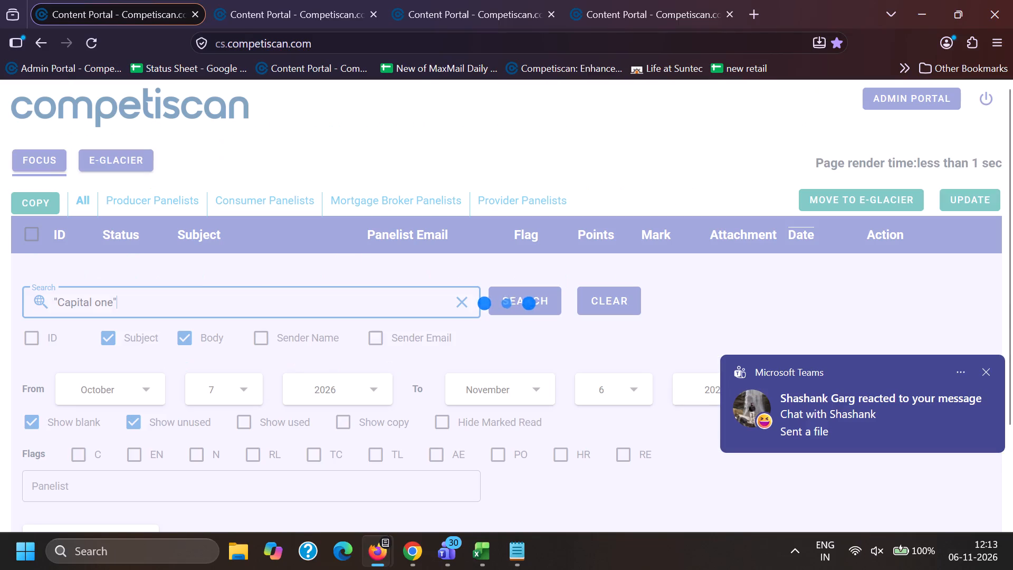
Look through the "Capital one" search results, examining the email subjects, panelists and flags.
{"action": "left_click", "coordinate": [323, 0]}
{"action": "left_click", "coordinate": [178, 0]}
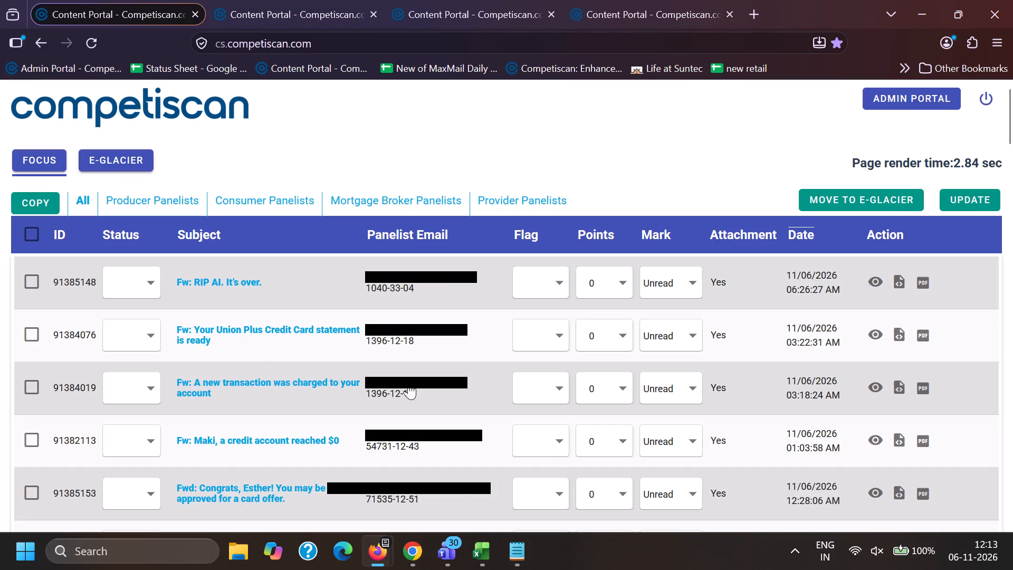
{"action": "scroll", "coordinate": [304, 477], "scroll_direction": "down", "scroll_amount": 1}
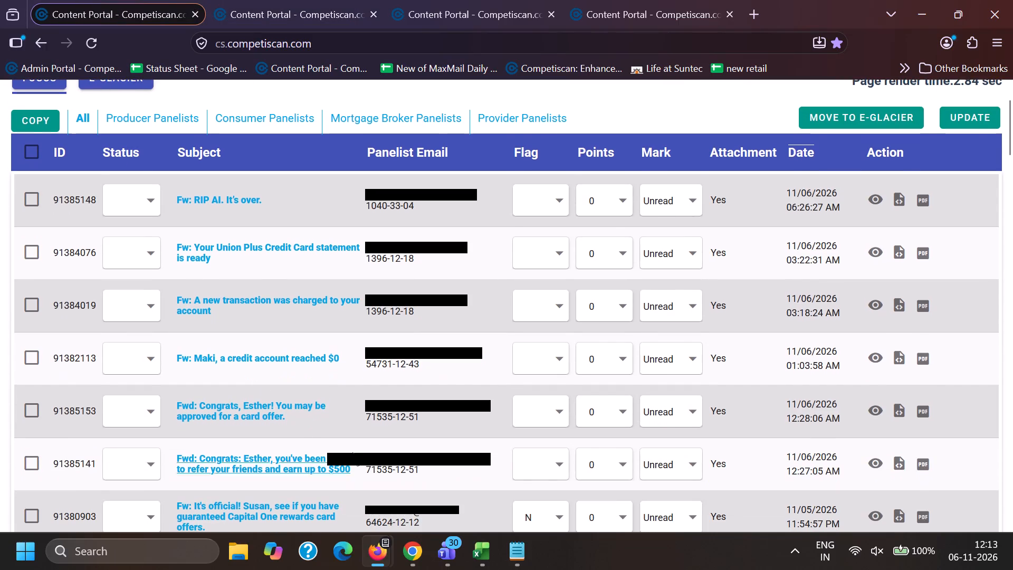
{"action": "scroll", "coordinate": [335, 400], "scroll_direction": "down", "scroll_amount": 1}
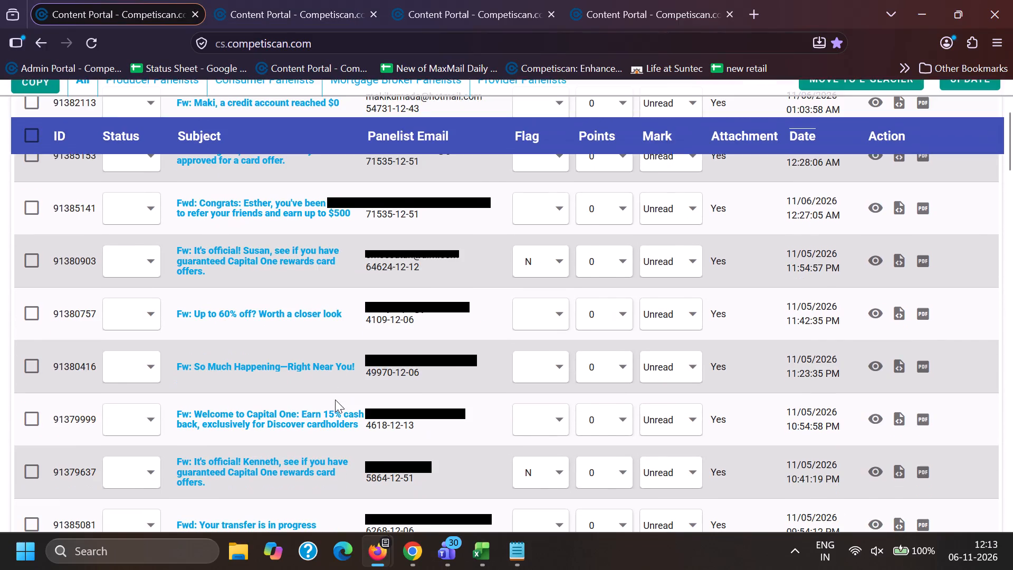
{"action": "scroll", "coordinate": [336, 393], "scroll_direction": "down", "scroll_amount": 1}
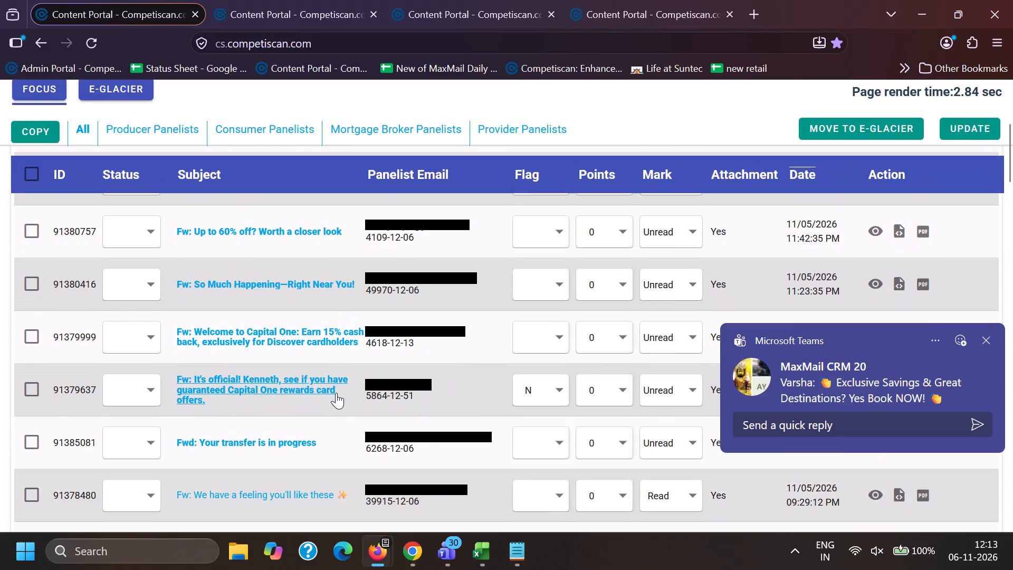
{"action": "scroll", "coordinate": [336, 393], "scroll_direction": "down", "scroll_amount": 6}
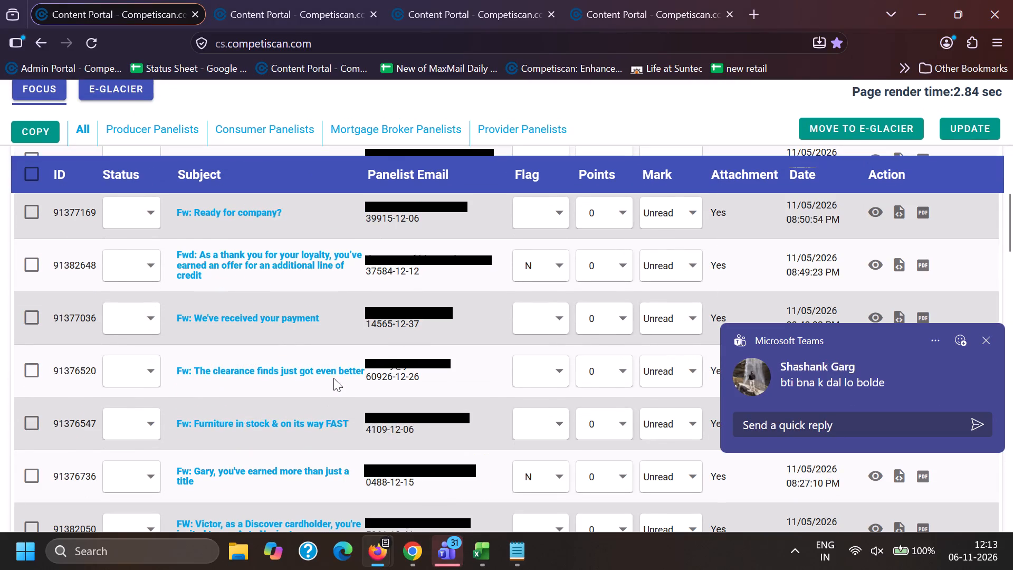
{"action": "scroll", "coordinate": [338, 377], "scroll_direction": "down", "scroll_amount": 1}
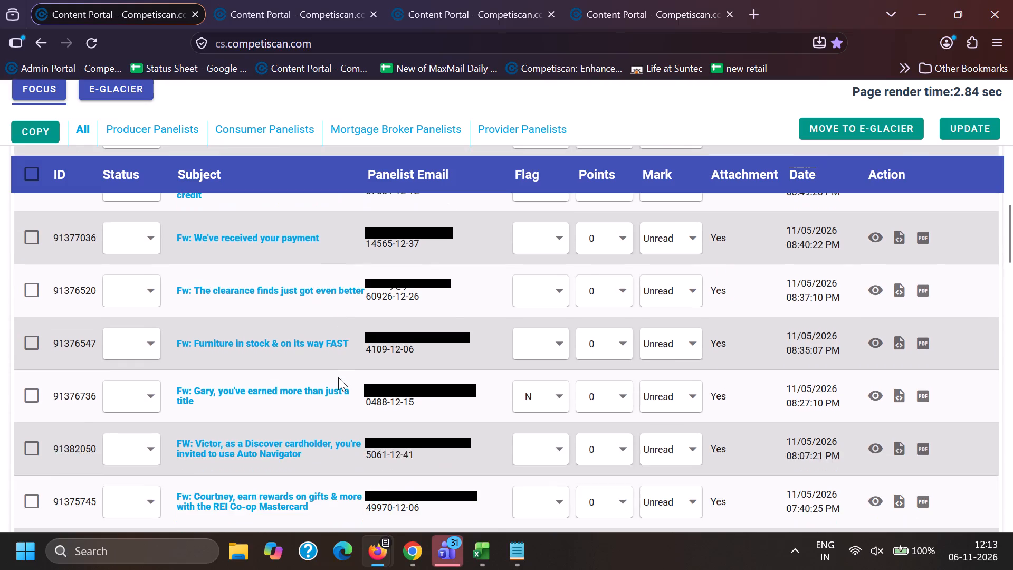
{"action": "scroll", "coordinate": [338, 377], "scroll_direction": "down", "scroll_amount": 5}
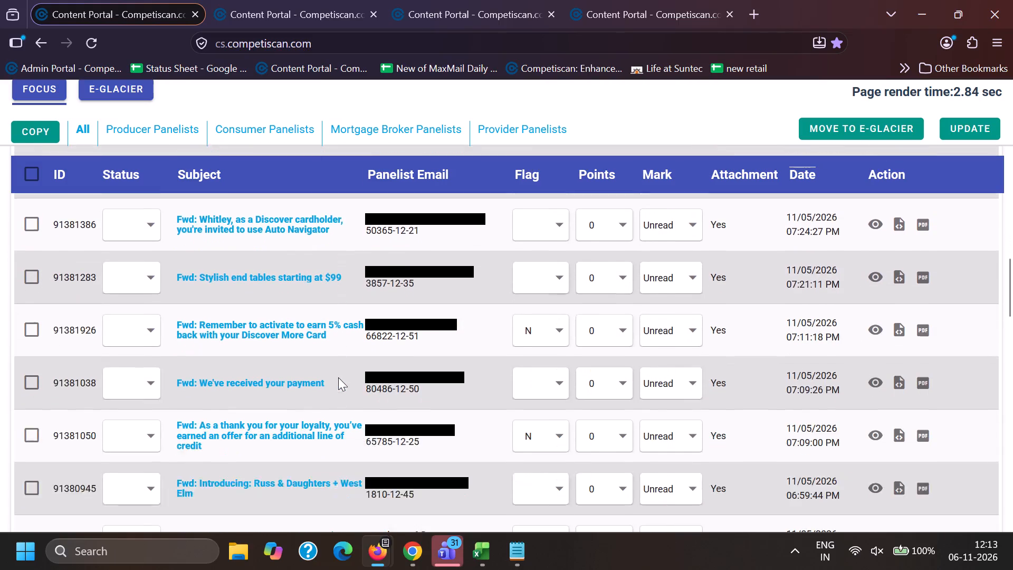
{"action": "scroll", "coordinate": [338, 377], "scroll_direction": "down", "scroll_amount": 2}
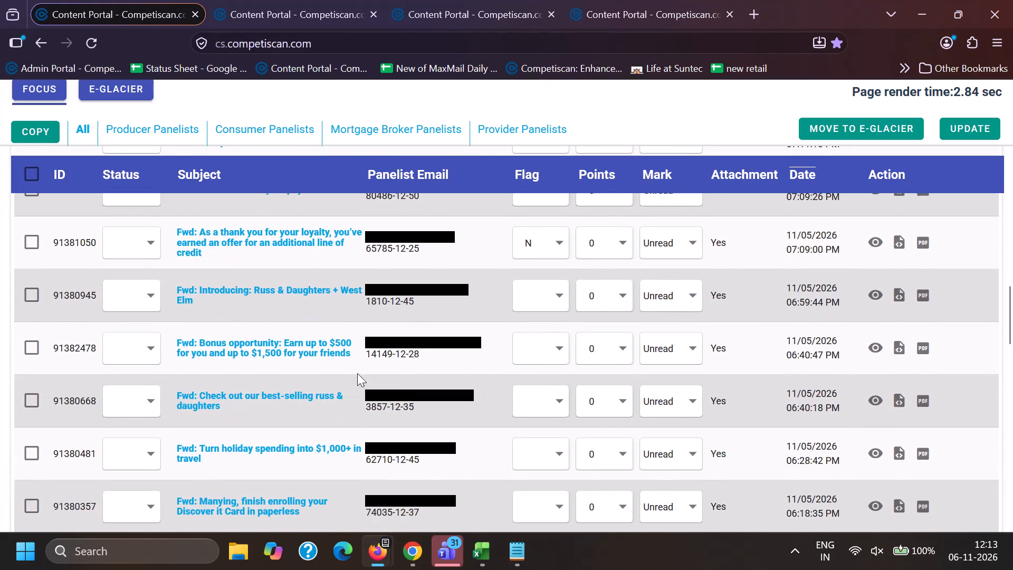
Reload the Focus email list in the fourth Content Portal tab and check the lists in the third and fourth tabs.
{"action": "left_click", "coordinate": [474, 0]}
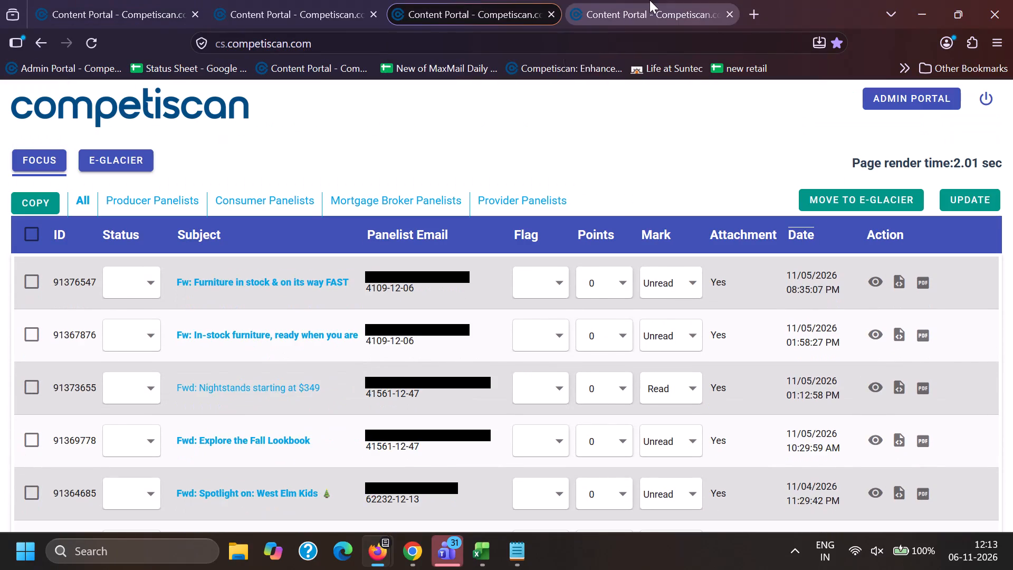
{"action": "left_click", "coordinate": [653, 0]}
{"action": "left_click", "coordinate": [33, 160]}
{"action": "left_click", "coordinate": [425, 0]}
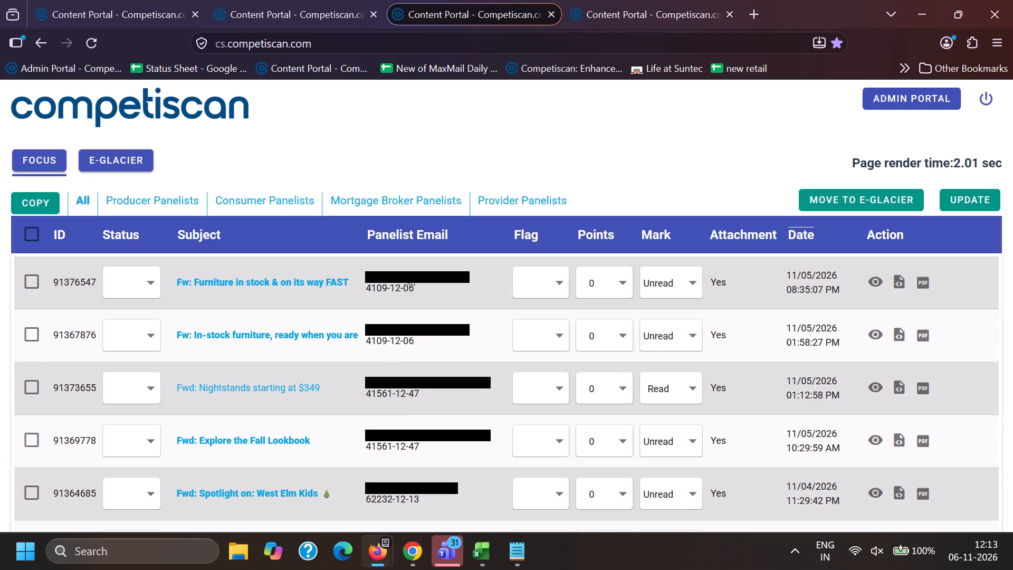
{"action": "left_click", "coordinate": [583, 0]}
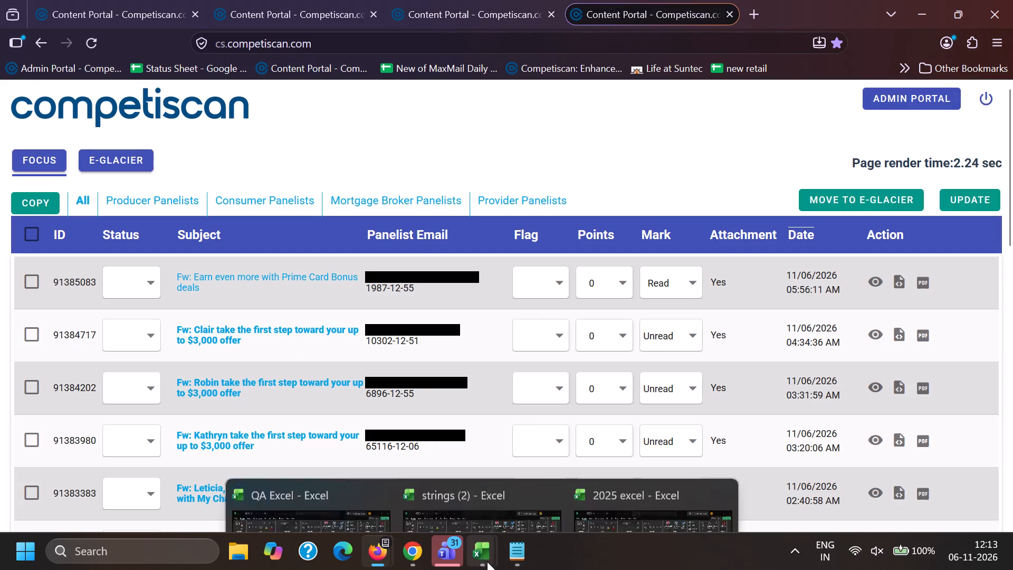
Switch to Notepad and, in the "[Name], your" note, select the text from "Take an EXTRA 20% OFF clearance" through "kids".
{"action": "left_click", "coordinate": [509, 558]}
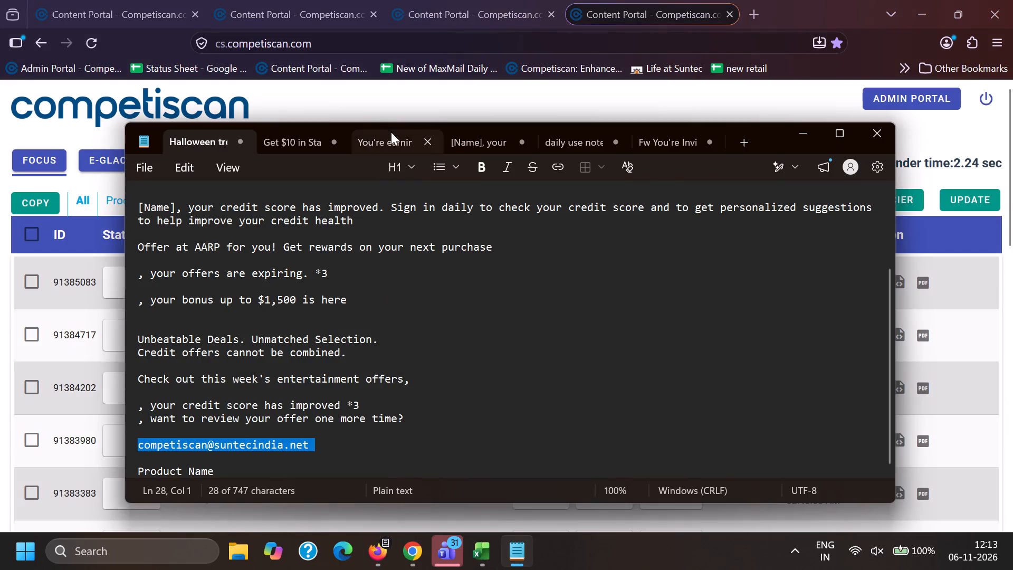
{"action": "left_click", "coordinate": [391, 132]}
{"action": "left_click", "coordinate": [460, 134]}
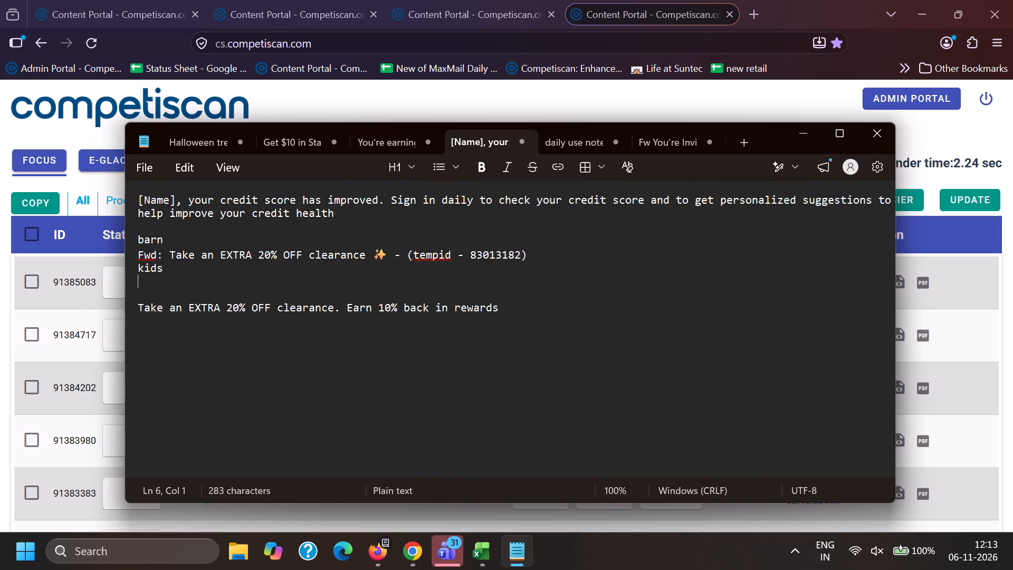
{"action": "left_click_drag", "start_coordinate": [172, 254], "coordinate": [362, 262]}
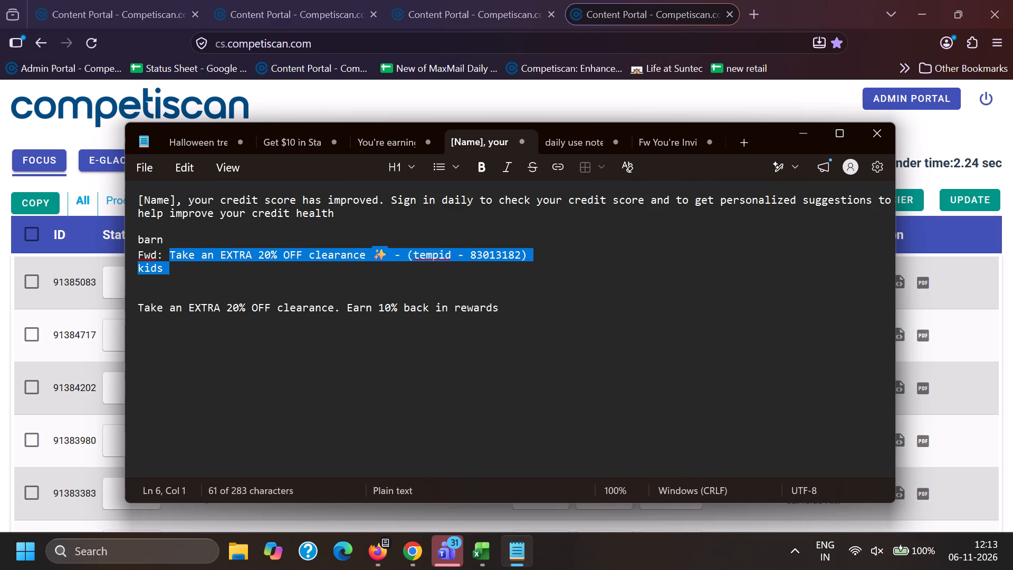
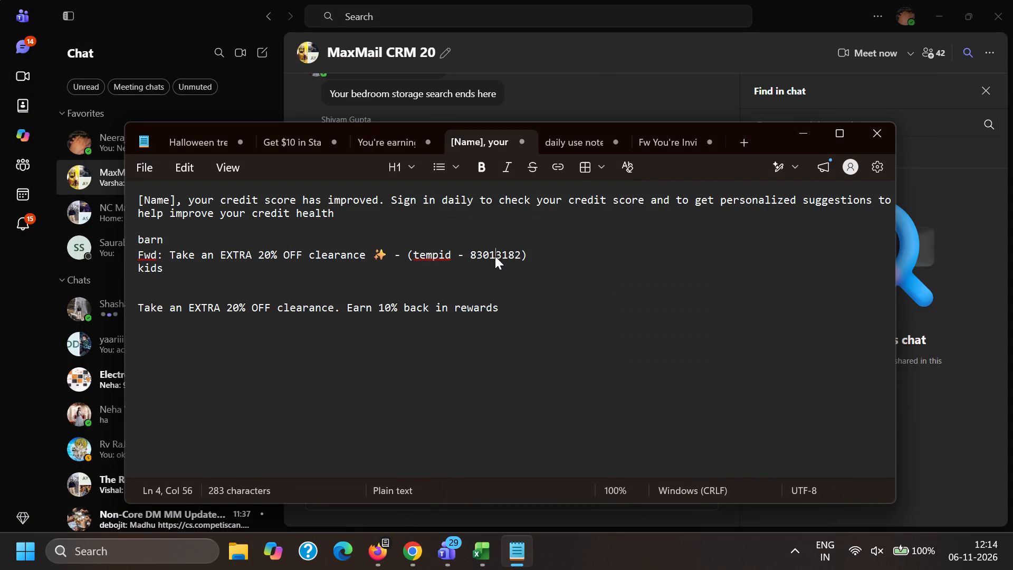
Switch to Chrome and open email ID 83013182 in the fourth Content Portal tab's email editor.
{"action": "left_click", "coordinate": [415, 546]}
{"action": "left_click", "coordinate": [349, 485]}
{"action": "double_click", "coordinate": [305, 51]}
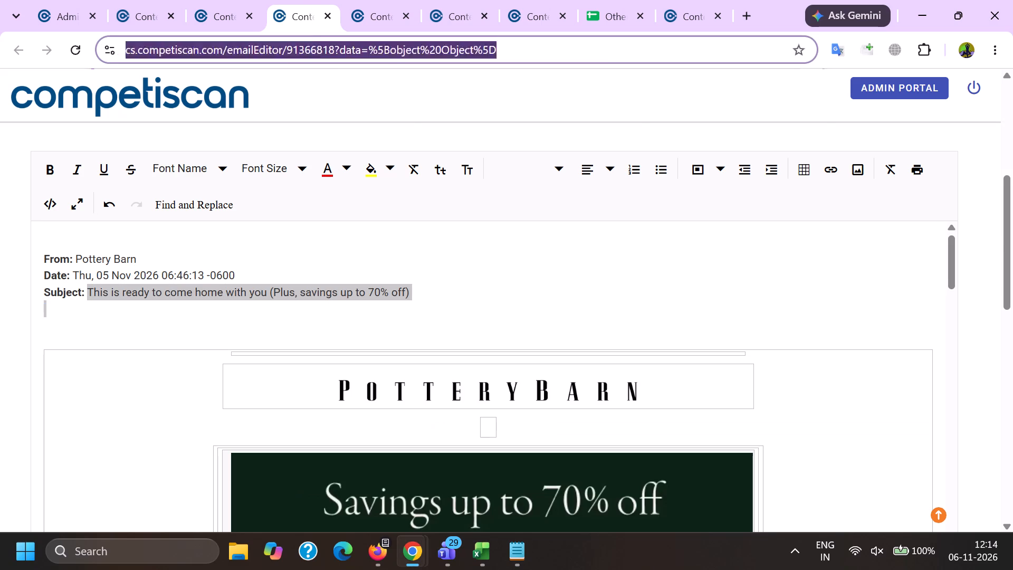
{"action": "key", "text": "ctrl+v"}
{"action": "key", "text": "Return"}
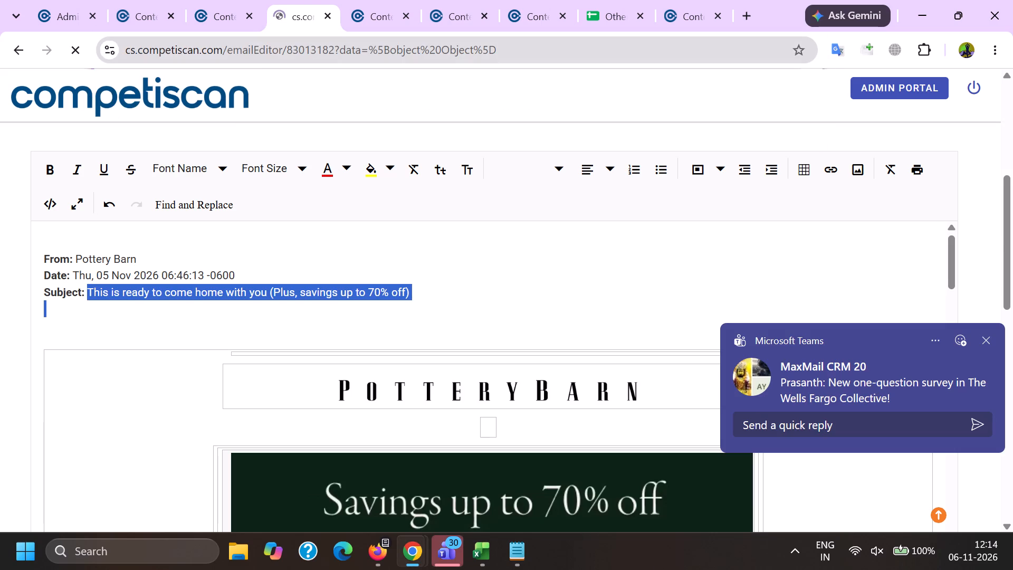
Copy ID 83013182 from the web address and paste it into cell B7498 of the Excel "may 26" sheet.
{"action": "double_click", "coordinate": [317, 49]}
{"action": "key", "text": "ctrl+c"}
{"action": "left_click", "coordinate": [485, 569]}
{"action": "left_click", "coordinate": [624, 508]}
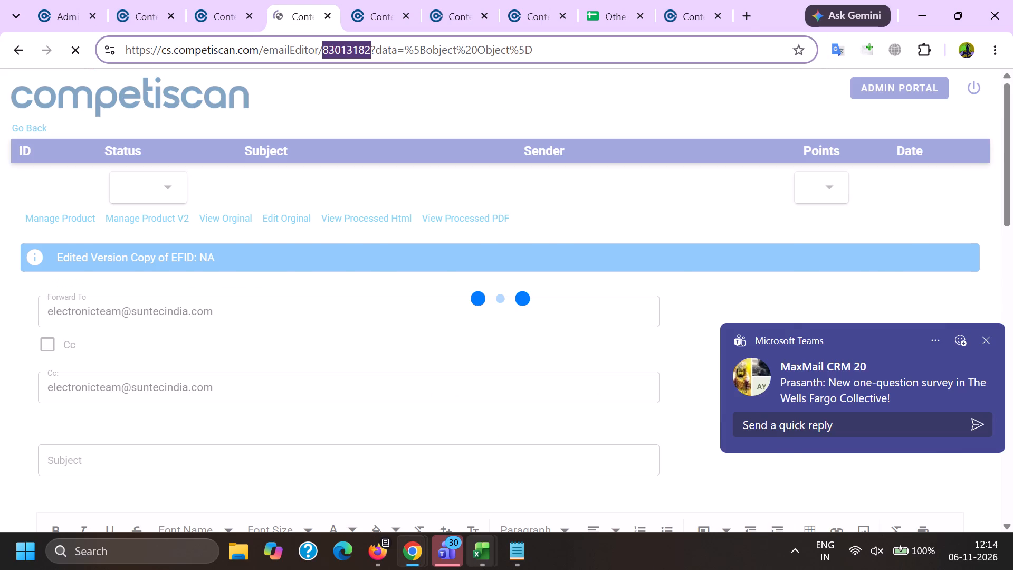
{"action": "scroll", "coordinate": [85, 453], "scroll_direction": "down", "scroll_amount": 11}
{"action": "scroll", "coordinate": [65, 358], "scroll_direction": "down", "scroll_amount": 5}
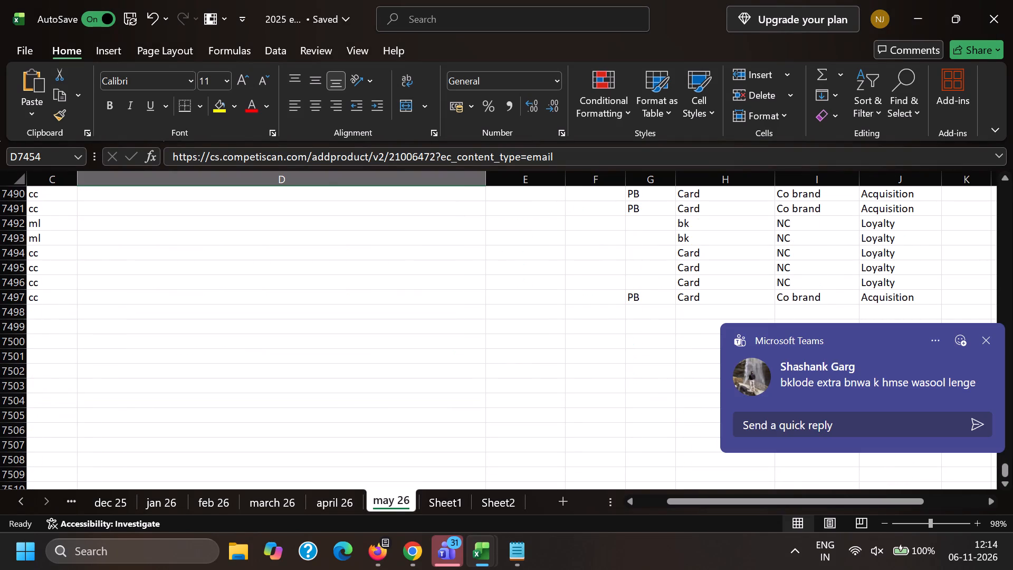
{"action": "left_click", "coordinate": [47, 316]}
{"action": "key", "text": "Left"}
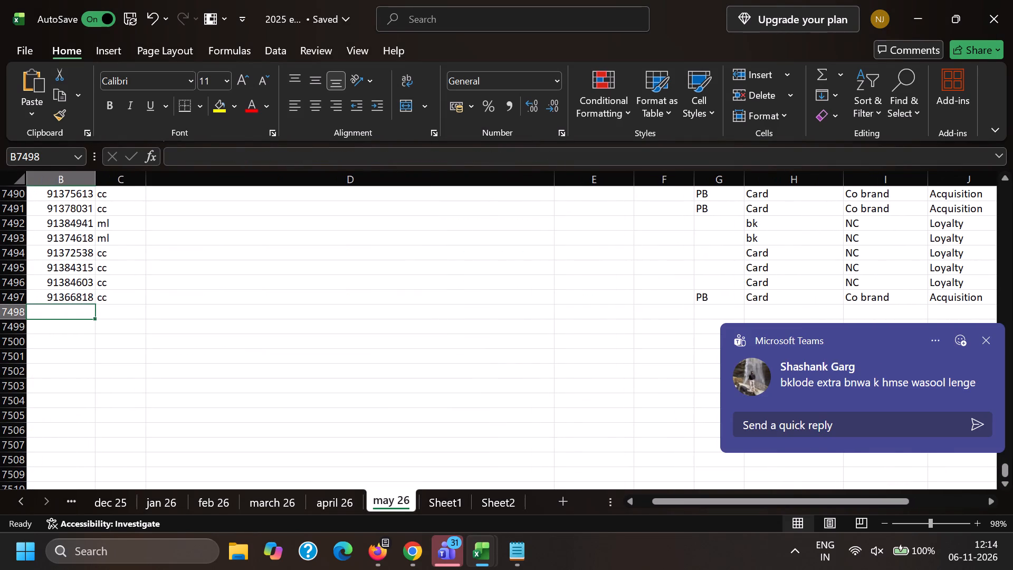
{"action": "key", "text": "ctrl+v"}
Complete row 7498 with cc in column C, PB in G, Card in H, Co brand in I and Acquisition in J.
{"action": "key", "text": "Right"}
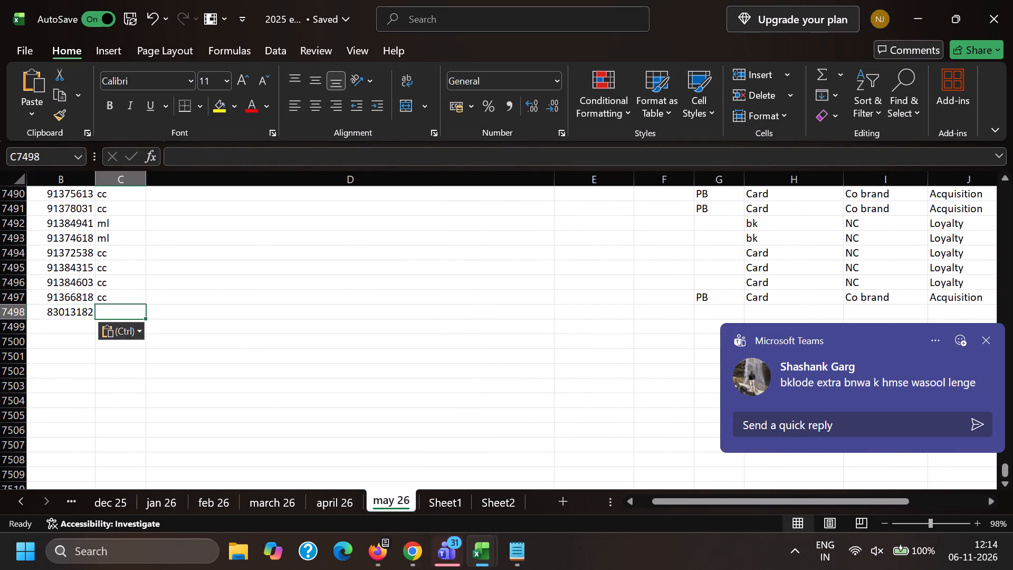
{"action": "type", "text": "cc"}
{"action": "key", "text": "Right"}
{"action": "key", "text": "Right"}
{"action": "key", "text": "Right"}
{"action": "key", "text": "Right"}
{"action": "key", "text": "Right"}
{"action": "key", "text": "c"}
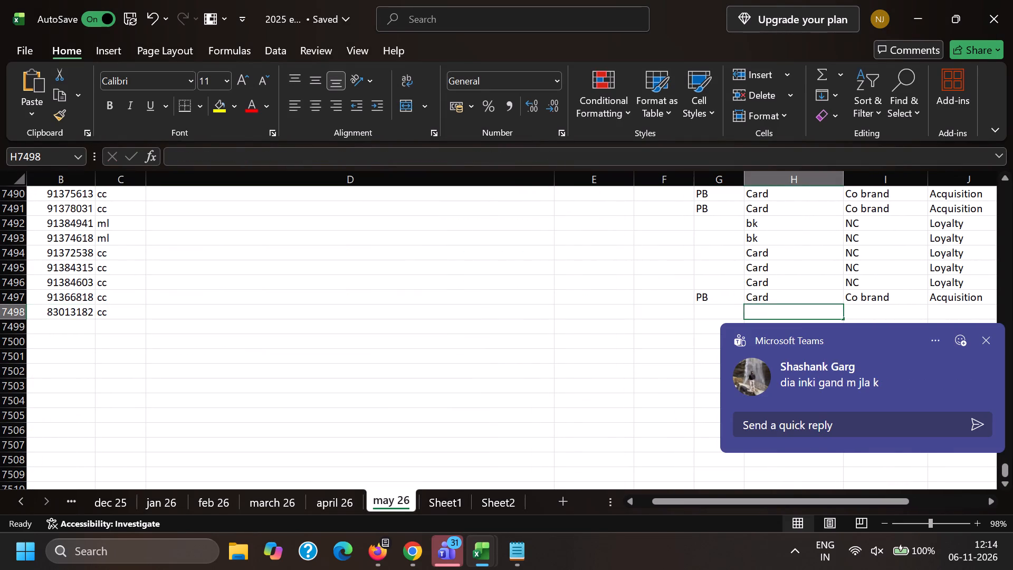
{"action": "key", "text": "Right"}
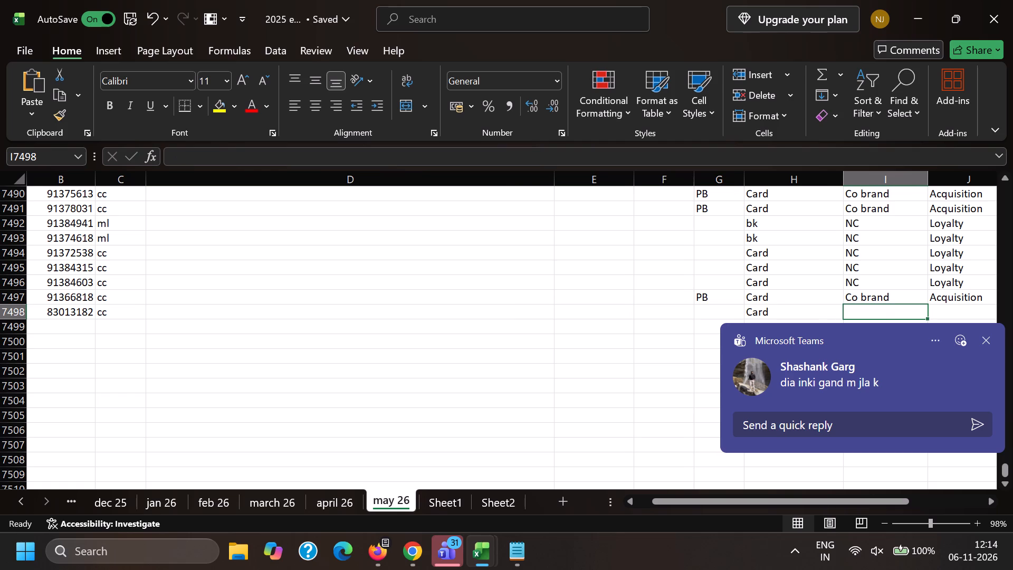
{"action": "key", "text": "c"}
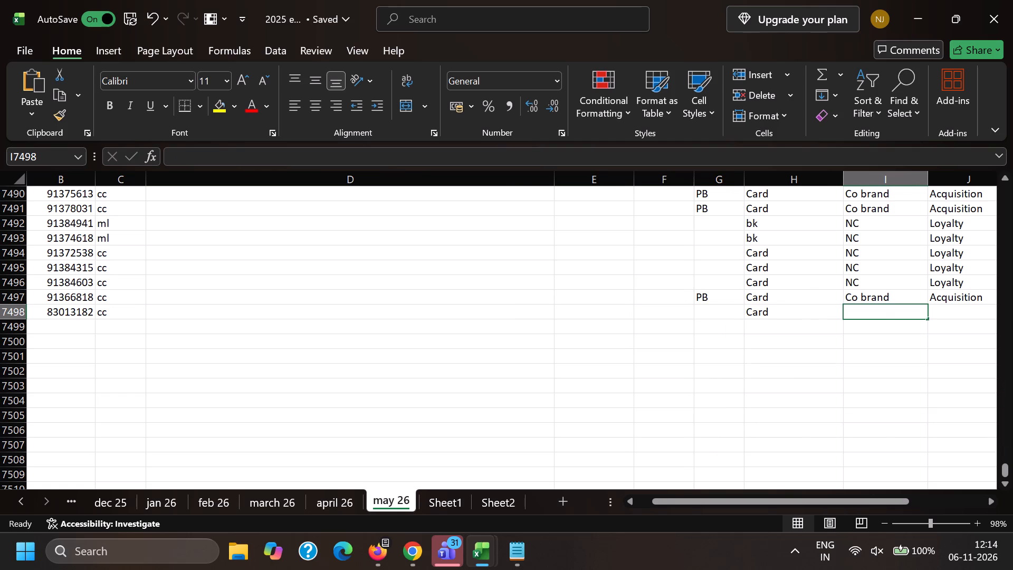
{"action": "key", "text": "Right"}
{"action": "key", "text": "c"}
{"action": "key", "text": "BackSpace"}
{"action": "key", "text": "a"}
{"action": "key", "text": "Left"}
{"action": "key", "text": "Left"}
{"action": "key", "text": "Left"}
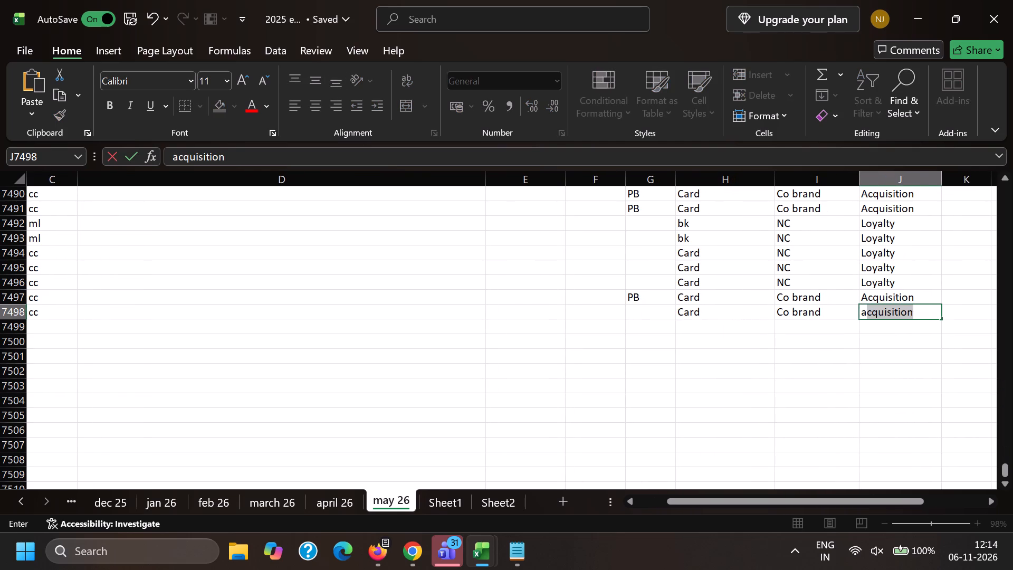
{"action": "type", "text": "PB"}
{"action": "key", "text": "Return"}
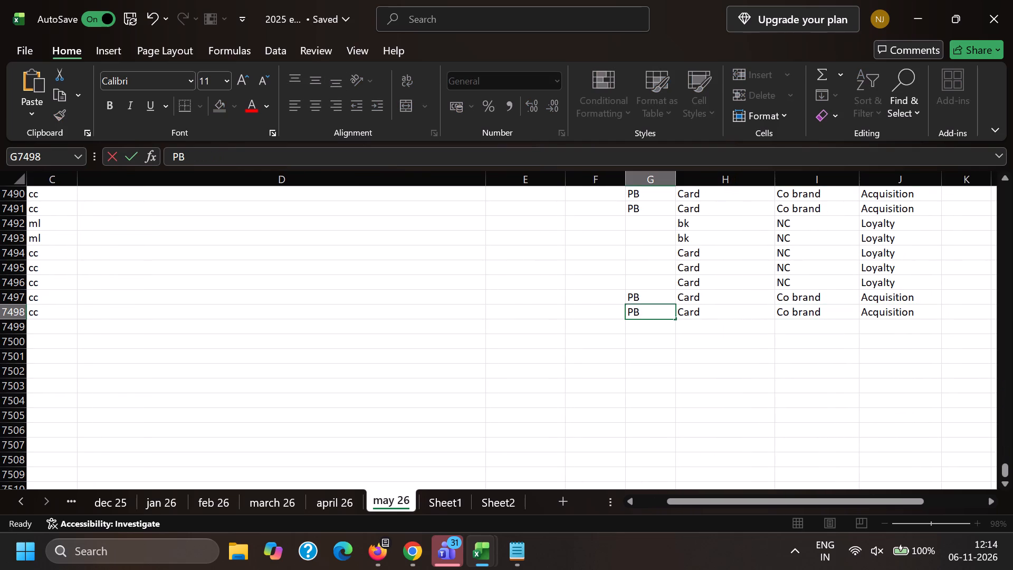
{"action": "key", "text": "Left"}
{"action": "key", "text": "Left"}
{"action": "key", "text": "Left"}
{"action": "key", "text": "Left"}
{"action": "key", "text": "Left"}
{"action": "key", "text": "Left"}
{"action": "key", "text": "Left"}
{"action": "key", "text": "Left"}
{"action": "key", "text": "Left"}
{"action": "key", "text": "Left"}
{"action": "key", "text": "Left"}
{"action": "key", "text": "alt+Tab"}
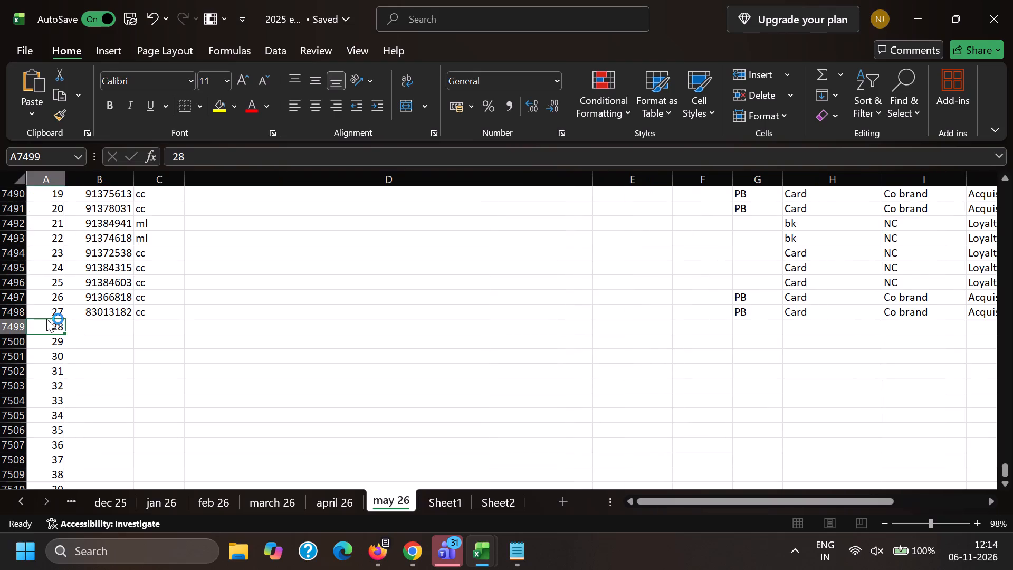
{"action": "scroll", "coordinate": [177, 203], "scroll_direction": "down", "scroll_amount": 2}
{"action": "left_click_drag", "start_coordinate": [203, 275], "coordinate": [30, 215]}
{"action": "key", "text": "BackSpace"}
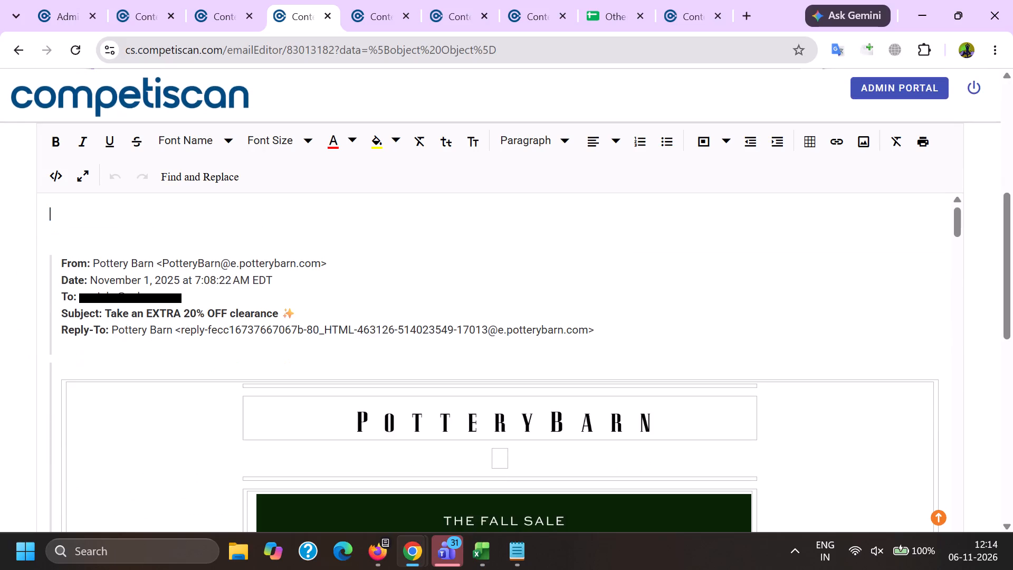
{"action": "left_click", "coordinate": [55, 268]}
{"action": "key", "text": "BackSpace"}
Delete the To line and the sender's e-mail address from the Pottery Barn email header.
{"action": "left_click_drag", "start_coordinate": [52, 273], "coordinate": [318, 271]}
{"action": "key", "text": "BackSpace"}
{"action": "key", "text": "BackSpace"}
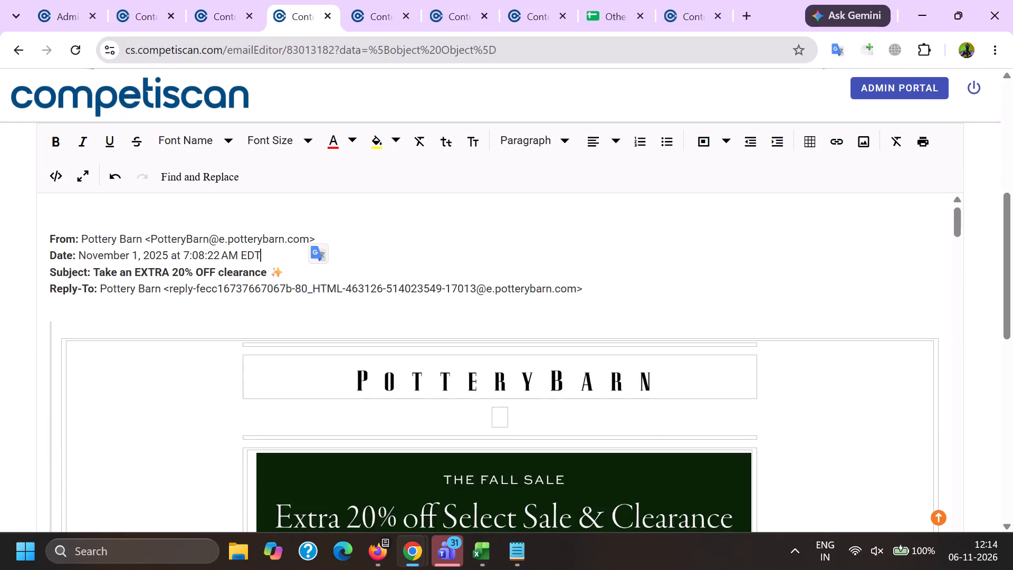
{"action": "left_click_drag", "start_coordinate": [143, 238], "coordinate": [312, 243]}
{"action": "key", "text": "BackSpace"}
Delete the Reply-To line from the email header and the blank line above From.
{"action": "left_click_drag", "start_coordinate": [680, 291], "coordinate": [107, 312]}
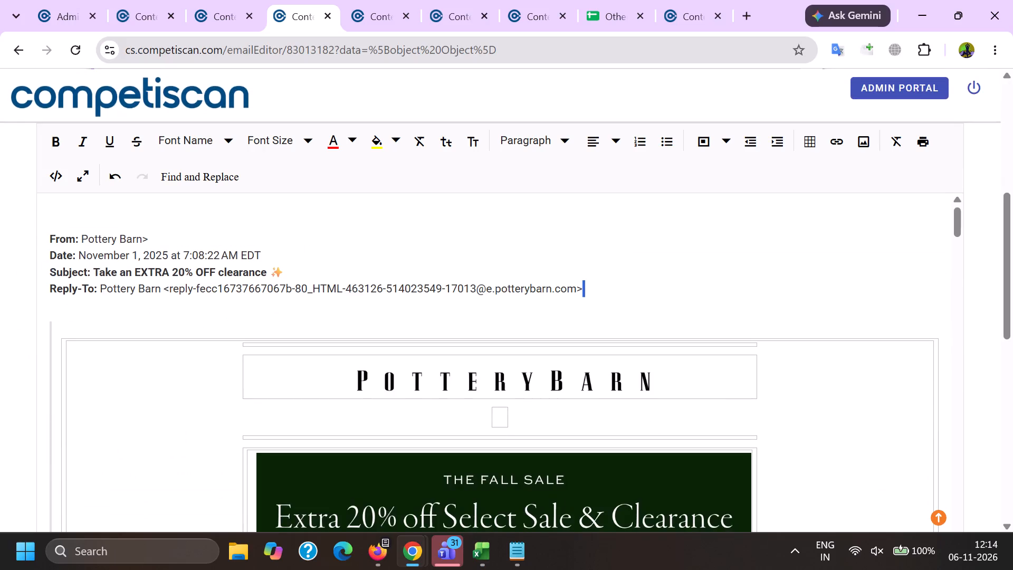
{"action": "left_click_drag", "start_coordinate": [107, 312], "coordinate": [51, 301]}
{"action": "scroll", "coordinate": [224, 295], "scroll_direction": "up", "scroll_amount": 5}
{"action": "double_click", "coordinate": [126, 194]}
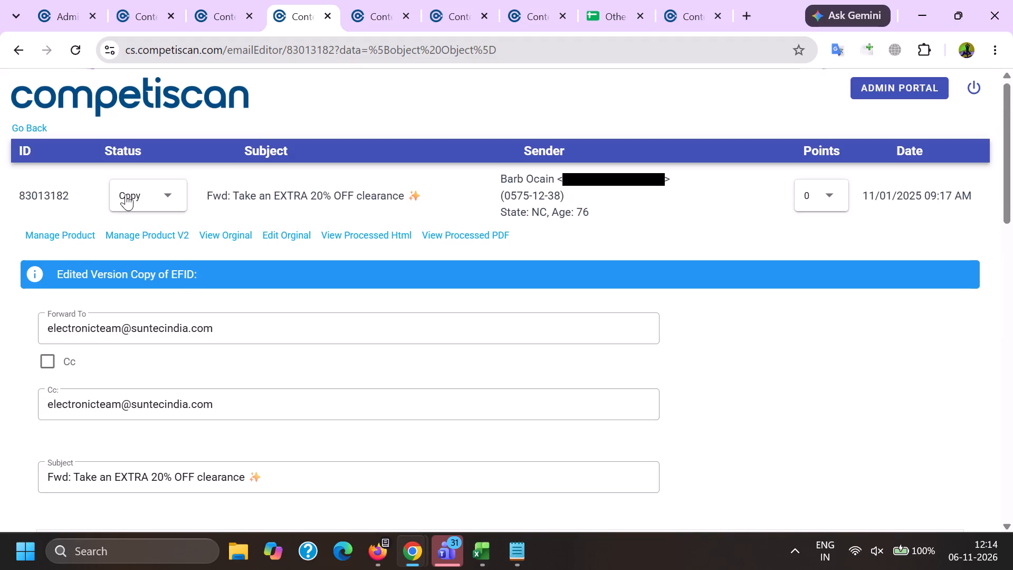
{"action": "left_click", "coordinate": [126, 194]}
{"action": "scroll", "coordinate": [156, 207], "scroll_direction": "down", "scroll_amount": 2}
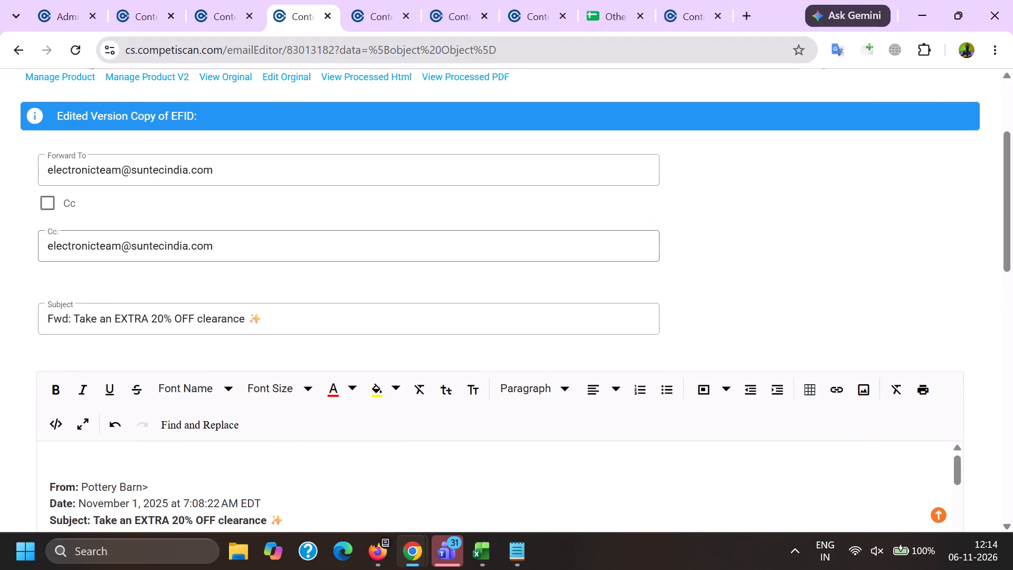
{"action": "scroll", "coordinate": [351, 306], "scroll_direction": "down", "scroll_amount": 2}
{"action": "left_click_drag", "start_coordinate": [625, 319], "coordinate": [1, 327]}
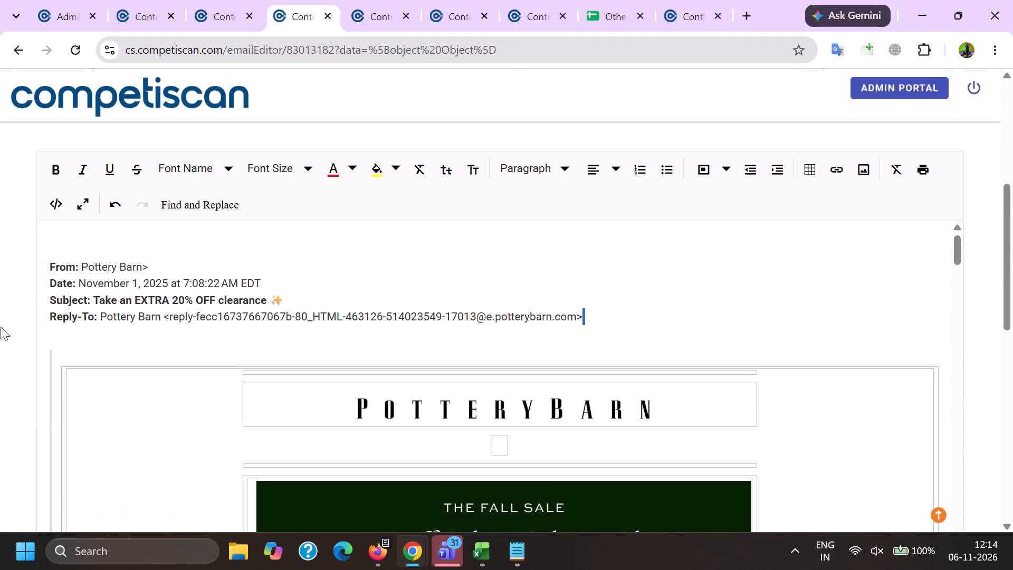
{"action": "left_click_drag", "start_coordinate": [1, 327], "coordinate": [2, 322]}
{"action": "key", "text": "BackSpace"}
{"action": "left_click", "coordinate": [218, 240]}
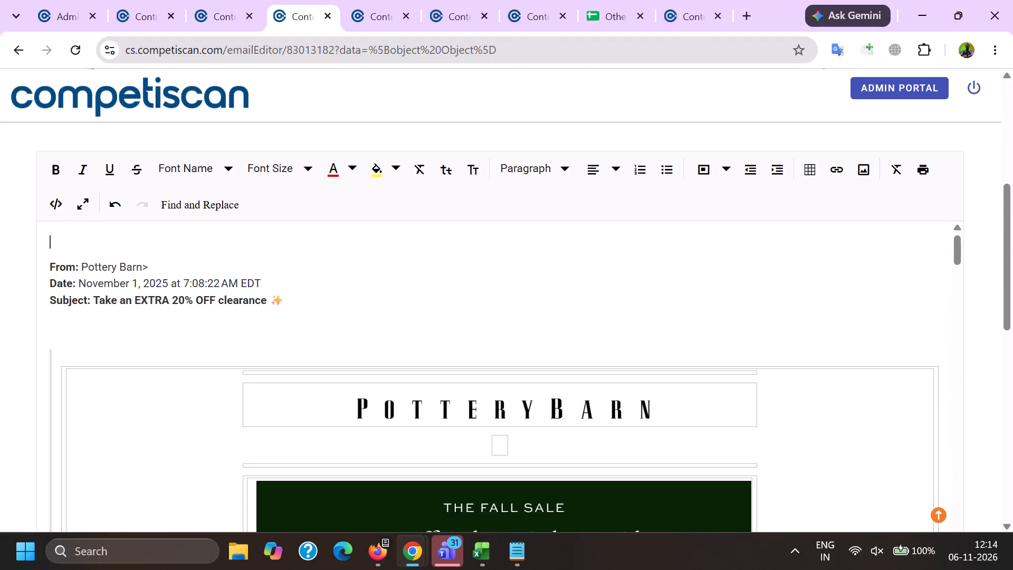
{"action": "left_click", "coordinate": [231, 262]}
{"action": "key", "text": "BackSpace"}
Look through the body of the Pottery Barn email.
{"action": "scroll", "coordinate": [408, 301], "scroll_direction": "down", "scroll_amount": 20}
{"action": "scroll", "coordinate": [408, 301], "scroll_direction": "down", "scroll_amount": 5}
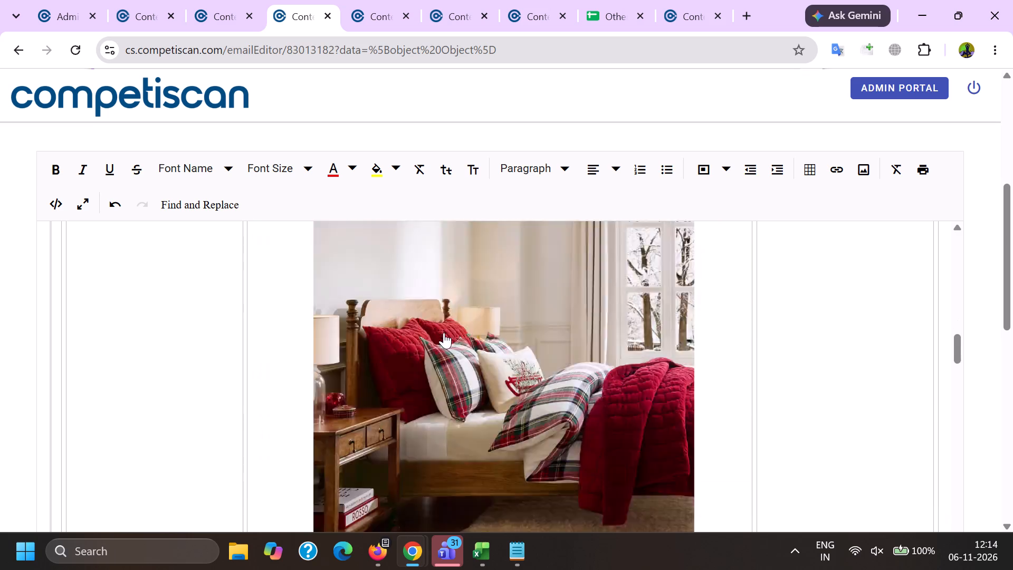
{"action": "scroll", "coordinate": [444, 332], "scroll_direction": "down", "scroll_amount": 20}
{"action": "scroll", "coordinate": [444, 332], "scroll_direction": "down", "scroll_amount": 7}
{"action": "scroll", "coordinate": [431, 314], "scroll_direction": "up", "scroll_amount": 1}
{"action": "scroll", "coordinate": [431, 314], "scroll_direction": "down", "scroll_amount": 5}
{"action": "scroll", "coordinate": [439, 322], "scroll_direction": "up", "scroll_amount": 1}
{"action": "scroll", "coordinate": [439, 322], "scroll_direction": "down", "scroll_amount": 17}
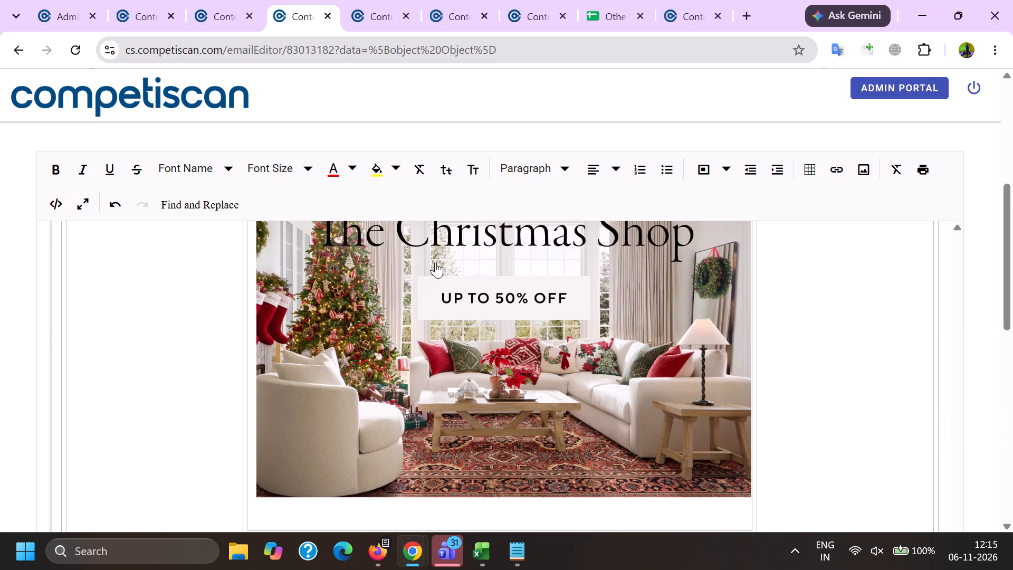
Remove the links from the Pottery Barn email.
{"action": "scroll", "coordinate": [402, 387], "scroll_direction": "down", "scroll_amount": 20}
{"action": "scroll", "coordinate": [402, 387], "scroll_direction": "down", "scroll_amount": 2}
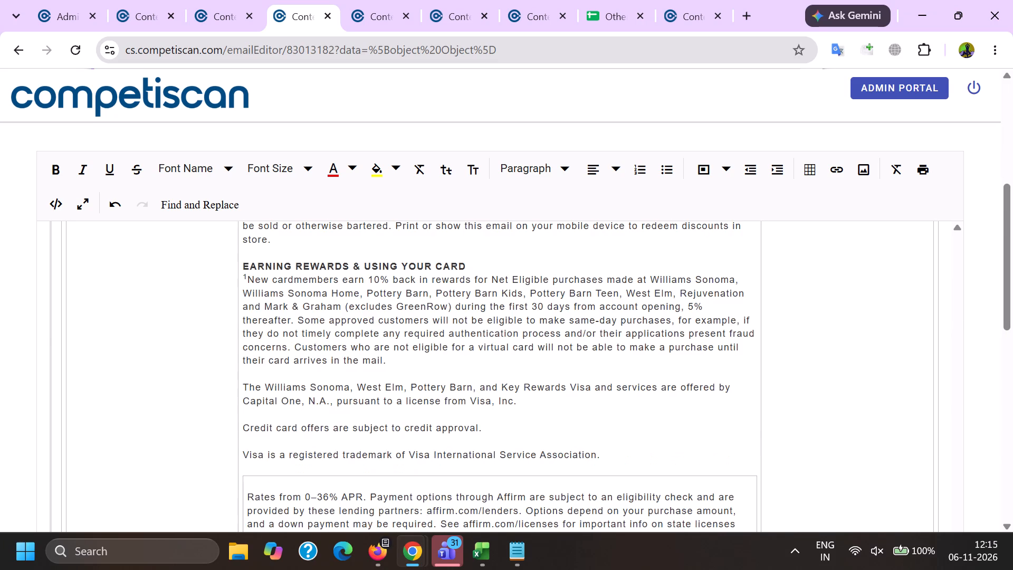
{"action": "scroll", "coordinate": [409, 362], "scroll_direction": "down", "scroll_amount": 7}
{"action": "scroll", "coordinate": [166, 377], "scroll_direction": "down", "scroll_amount": 1}
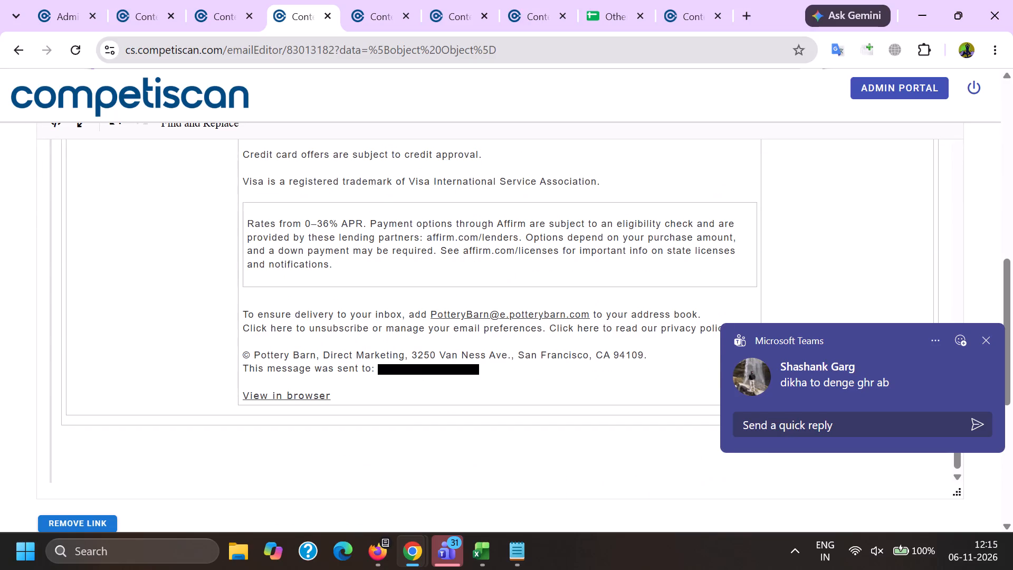
{"action": "scroll", "coordinate": [166, 382], "scroll_direction": "down", "scroll_amount": 1}
{"action": "left_click", "coordinate": [104, 369]}
{"action": "left_click", "coordinate": [574, 144]}
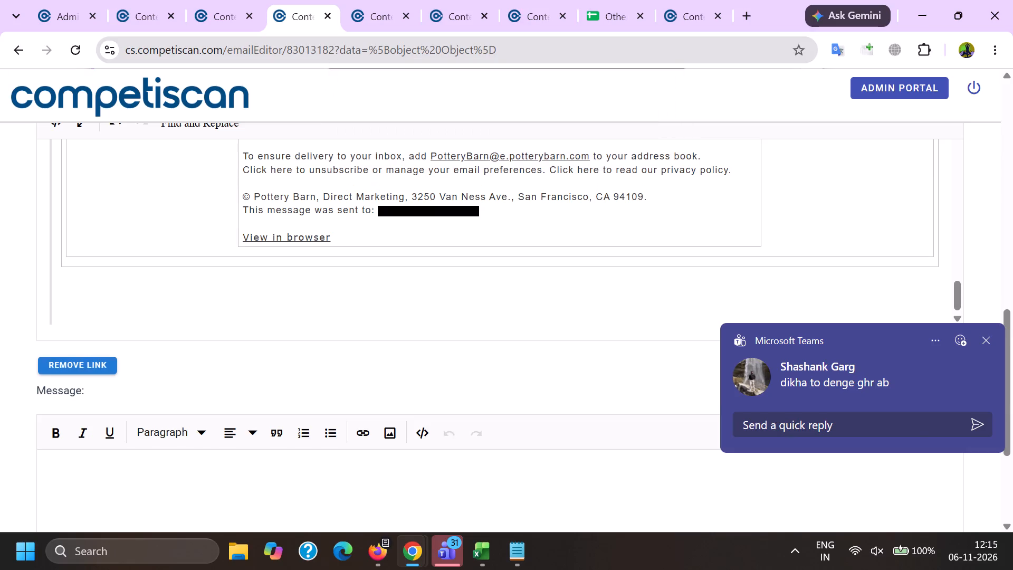
Delete the recipient address after "This message was sent to:" and the Pottery Barn e-mail address from the address-book sentence in the footer.
{"action": "left_click_drag", "start_coordinate": [361, 224], "coordinate": [462, 233]}
{"action": "left_click", "coordinate": [397, 222]}
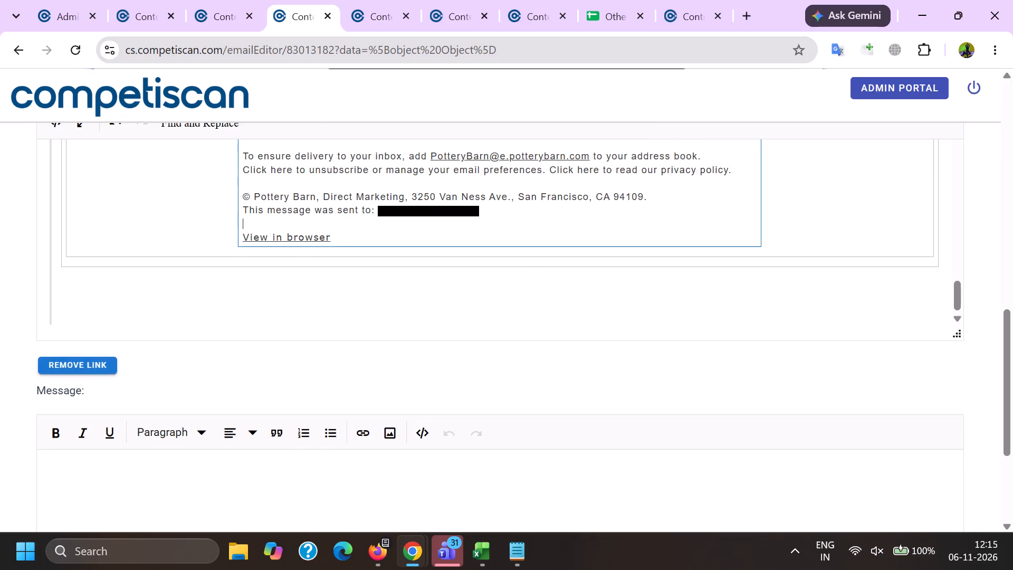
{"action": "left_click_drag", "start_coordinate": [378, 215], "coordinate": [503, 214]}
{"action": "key", "text": "BackSpace"}
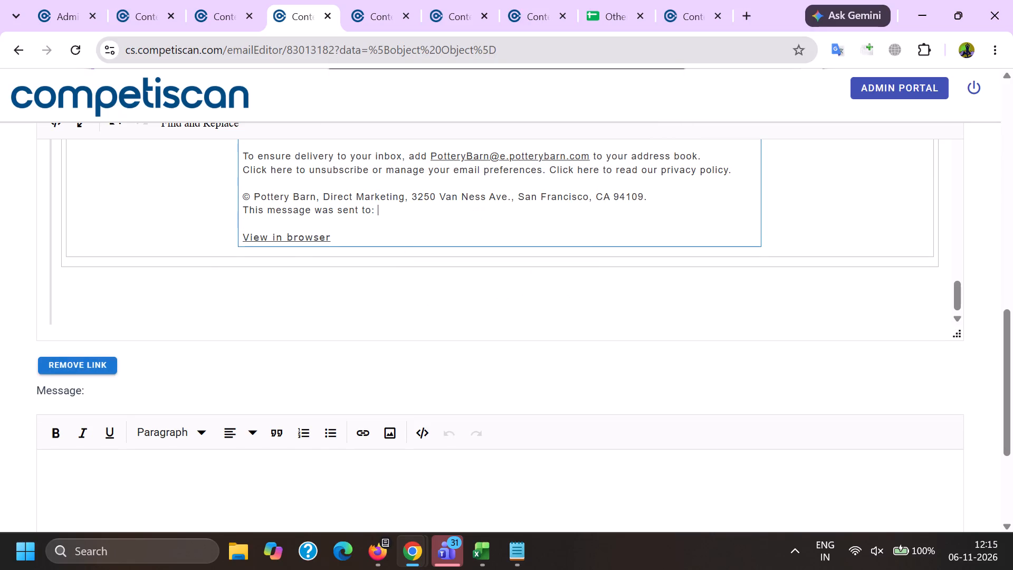
{"action": "scroll", "coordinate": [441, 357], "scroll_direction": "up", "scroll_amount": 1}
{"action": "left_click_drag", "start_coordinate": [432, 235], "coordinate": [594, 229]}
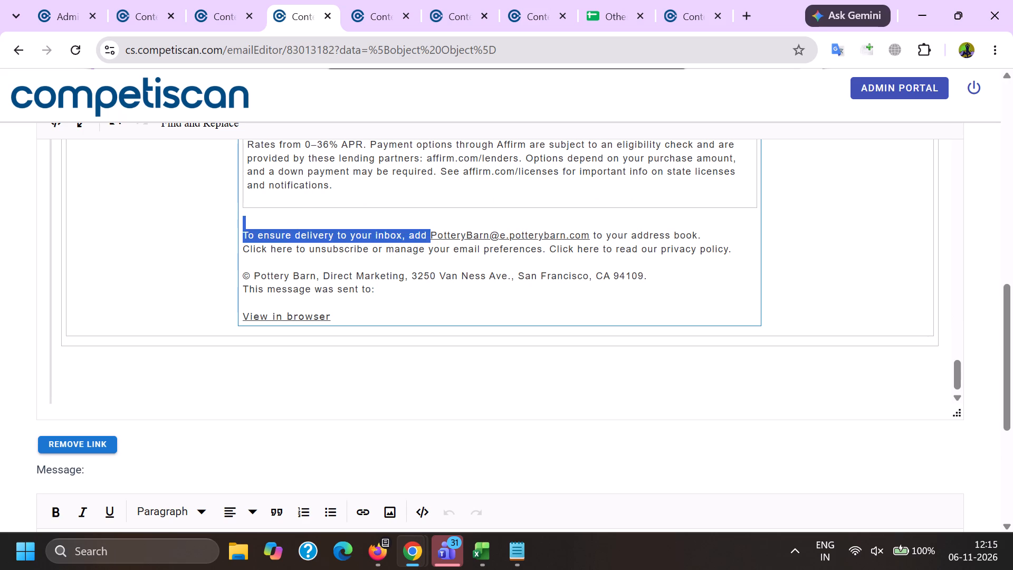
{"action": "left_click_drag", "start_coordinate": [594, 229], "coordinate": [593, 237]}
{"action": "key", "text": "BackSpace"}
Save the product info for the edited Pottery Barn email and confirm saving.
{"action": "scroll", "coordinate": [387, 286], "scroll_direction": "down", "scroll_amount": 8}
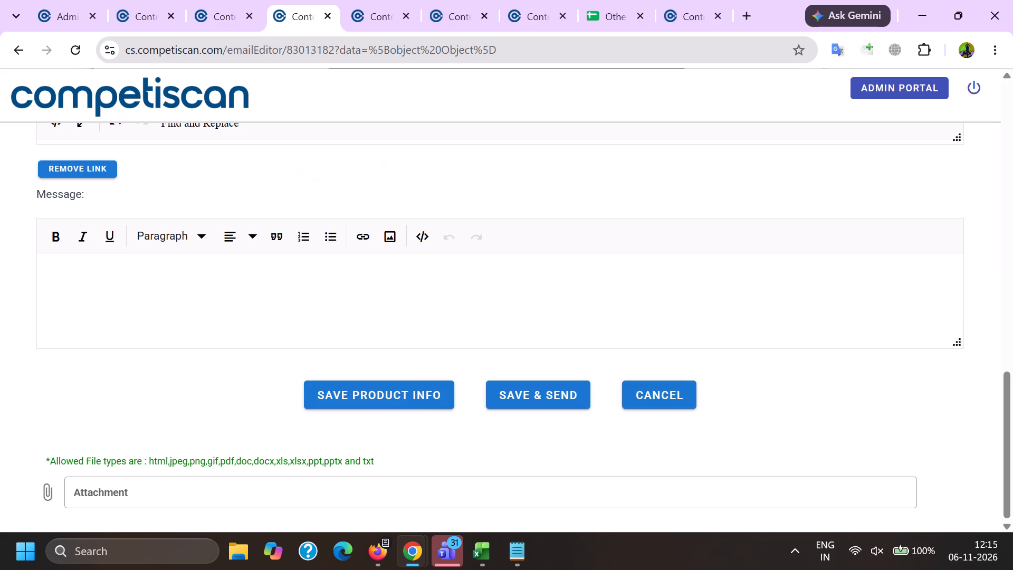
{"action": "scroll", "coordinate": [398, 309], "scroll_direction": "down", "scroll_amount": 2}
{"action": "left_click", "coordinate": [417, 392]}
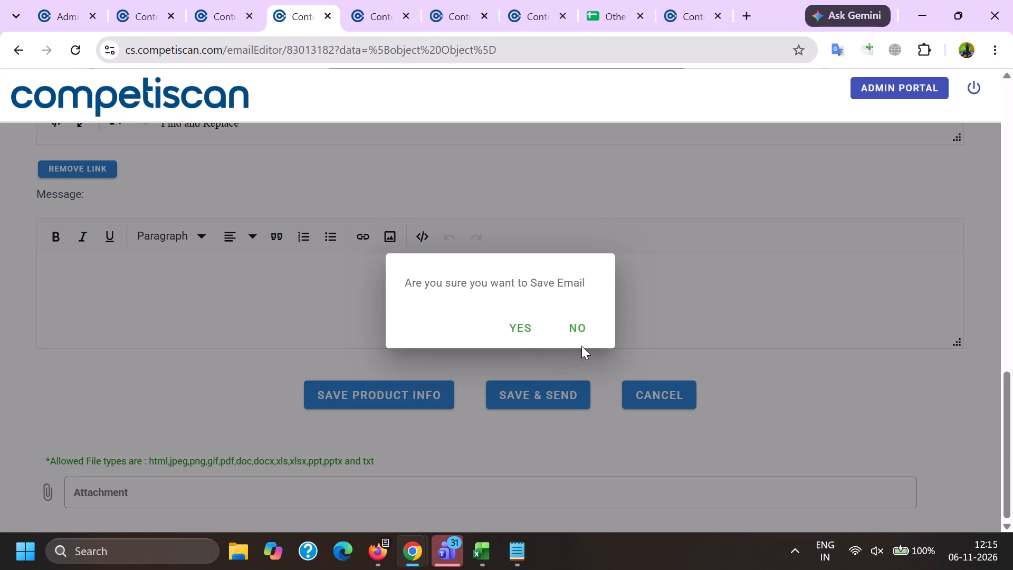
{"action": "left_click", "coordinate": [512, 335]}
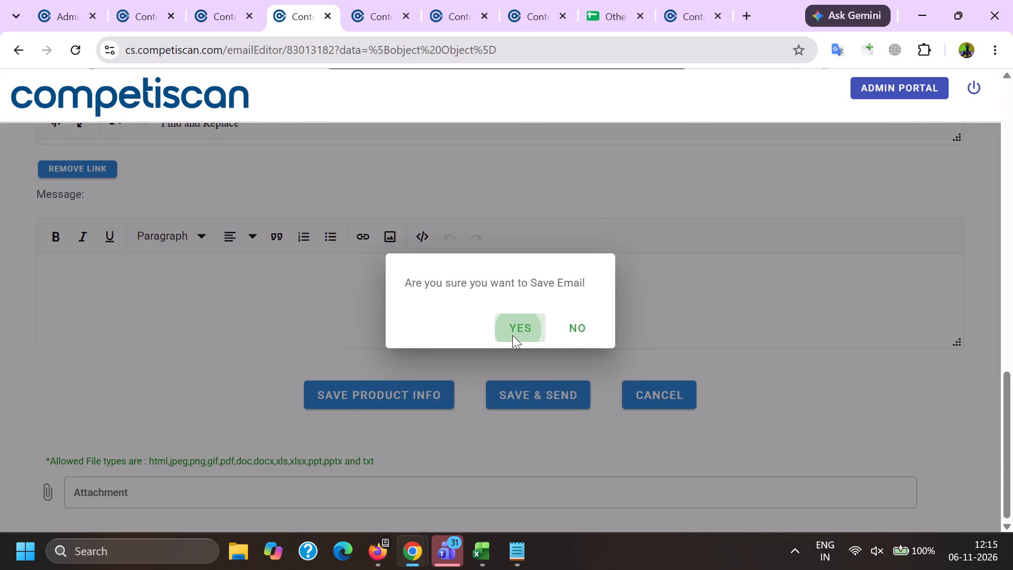
{"action": "left_click", "coordinate": [0, 243]}
{"action": "left_click", "coordinate": [66, 104]}
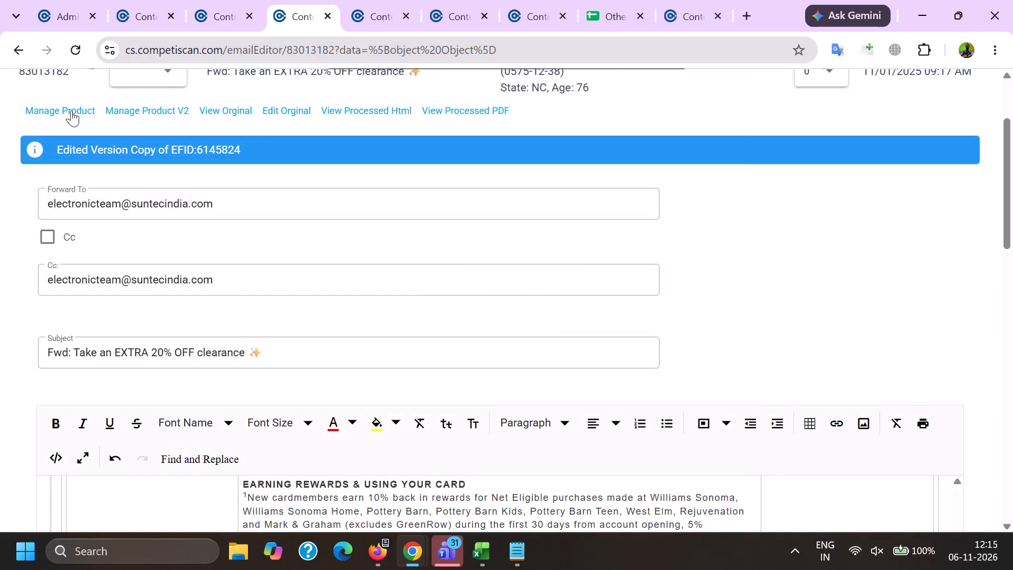
Return to the email editor and copy the sender name Pottery Barn from the From line of the email header.
{"action": "key", "text": "alt+Tab"}
{"action": "scroll", "coordinate": [234, 224], "scroll_direction": "down", "scroll_amount": 5}
{"action": "left_click", "coordinate": [199, 320]}
{"action": "key", "text": "Page_Up"}
{"action": "key", "text": "Page_Up"}
{"action": "key", "text": "Page_Up"}
{"action": "key", "text": "Page_Up"}
{"action": "key", "text": "Page_Up"}
{"action": "key", "text": "Page_Up"}
{"action": "key", "text": "Page_Up"}
{"action": "key", "text": "Page_Up"}
{"action": "key", "text": "Page_Up"}
{"action": "key", "text": "Page_Up"}
{"action": "key", "text": "Page_Up"}
{"action": "key", "text": "Page_Up"}
{"action": "key", "text": "Page_Up"}
{"action": "key", "text": "Page_Up"}
{"action": "key", "text": "Page_Up"}
{"action": "key", "text": "Page_Up"}
{"action": "key", "text": "Page_Up"}
{"action": "key", "text": "Page_Up"}
{"action": "key", "text": "Page_Up"}
{"action": "key", "text": "Page_Up"}
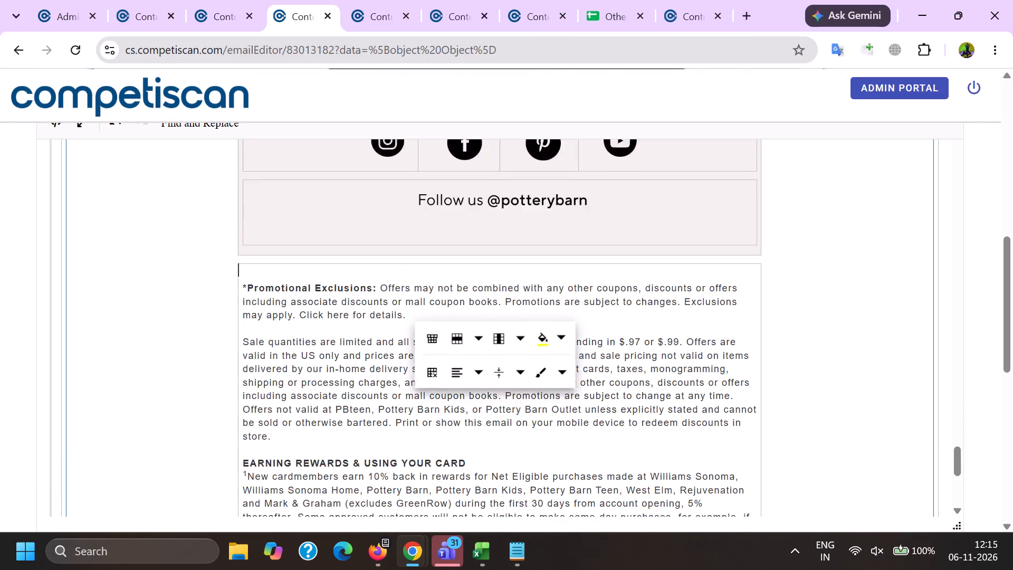
{"action": "scroll", "coordinate": [209, 274], "scroll_direction": "down", "scroll_amount": 6}
{"action": "scroll", "coordinate": [122, 311], "scroll_direction": "up", "scroll_amount": 2}
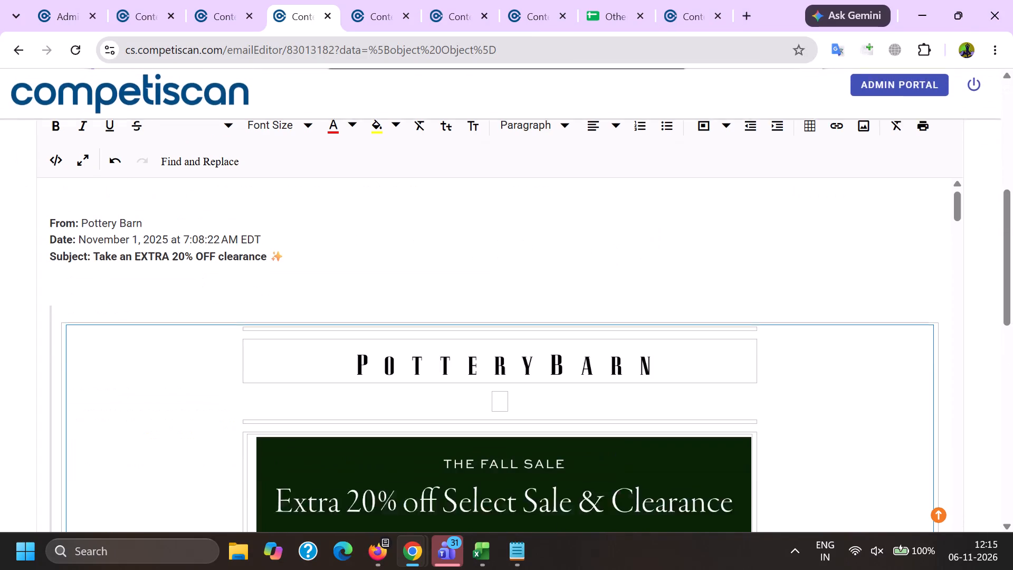
{"action": "double_click", "coordinate": [90, 268]}
{"action": "left_click", "coordinate": [125, 268], "text": "shift"}
{"action": "key", "text": "ctrl+c"}
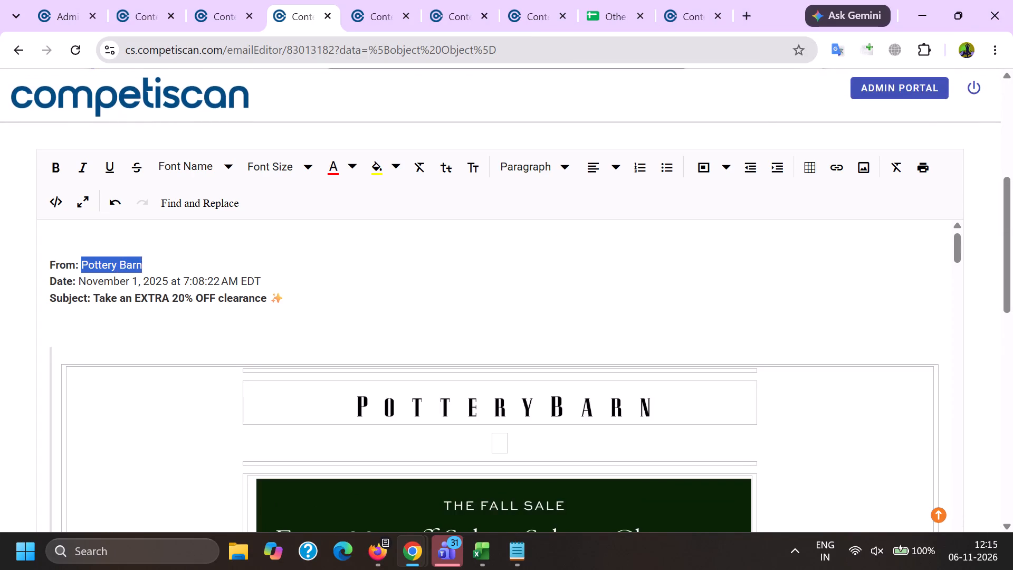
Switch to the product form window and open the company entry for the product.
{"action": "key", "text": "alt+Tab"}
{"action": "scroll", "coordinate": [309, 232], "scroll_direction": "down", "scroll_amount": 5}
{"action": "left_click", "coordinate": [340, 271]}
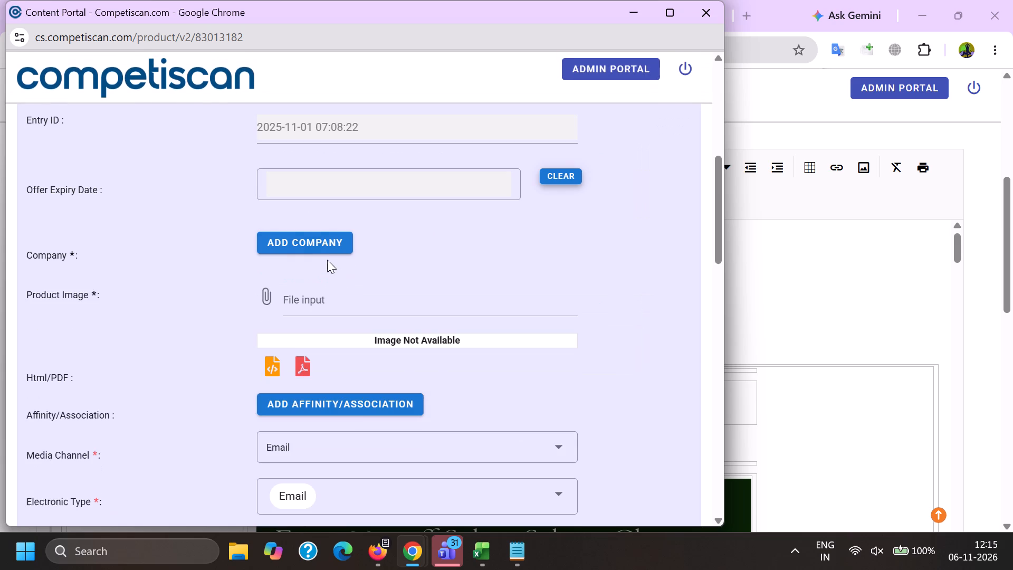
In the product form for 83013182, add Pottery Barn as company and enter Pottery Barn as the affinity/association.
{"action": "left_click", "coordinate": [312, 242]}
{"action": "key", "text": "ctrl+v"}
{"action": "left_click", "coordinate": [359, 404]}
{"action": "left_click", "coordinate": [409, 433]}
{"action": "key", "text": "ctrl+v"}
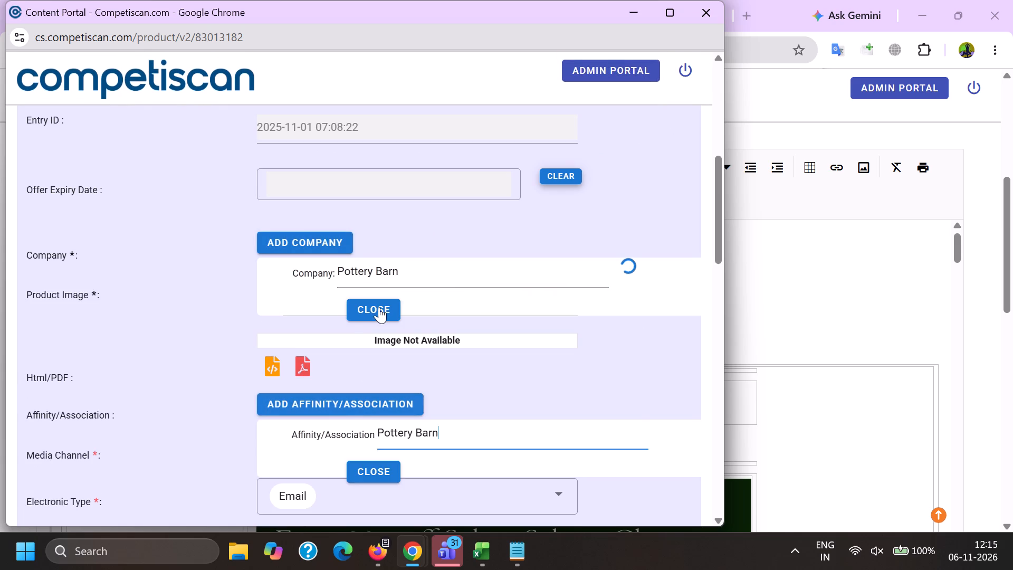
{"action": "left_click", "coordinate": [378, 309]}
{"action": "left_click", "coordinate": [286, 279]}
Add Capital One as a second company and pick Pottery Barn (Retail) as the affinity/association.
{"action": "left_click", "coordinate": [295, 241]}
{"action": "type", "text": "CAPITAL ONE"}
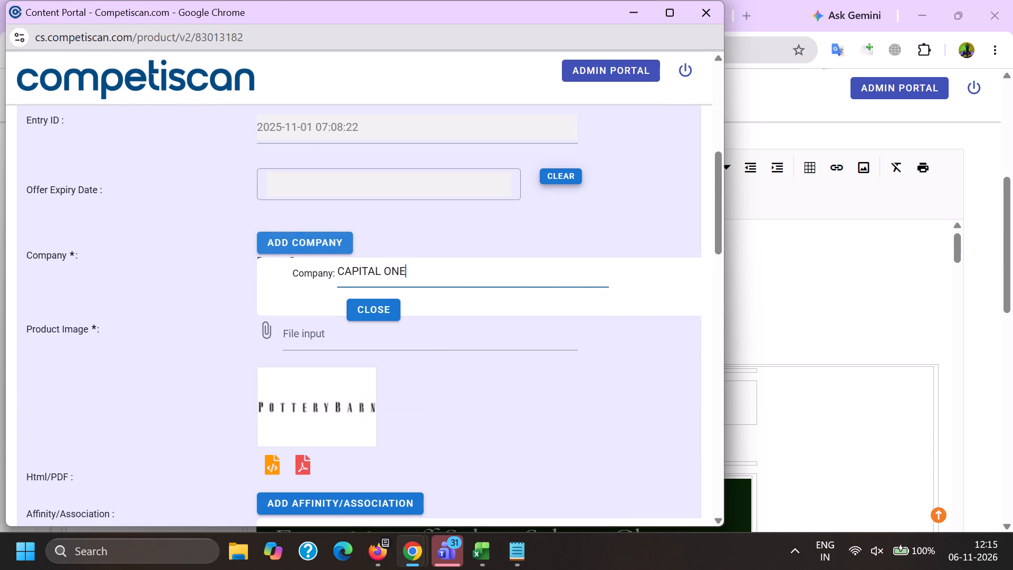
{"action": "scroll", "coordinate": [316, 239], "scroll_direction": "down", "scroll_amount": 3}
{"action": "left_click", "coordinate": [405, 331]}
{"action": "scroll", "coordinate": [409, 336], "scroll_direction": "up", "scroll_amount": 3}
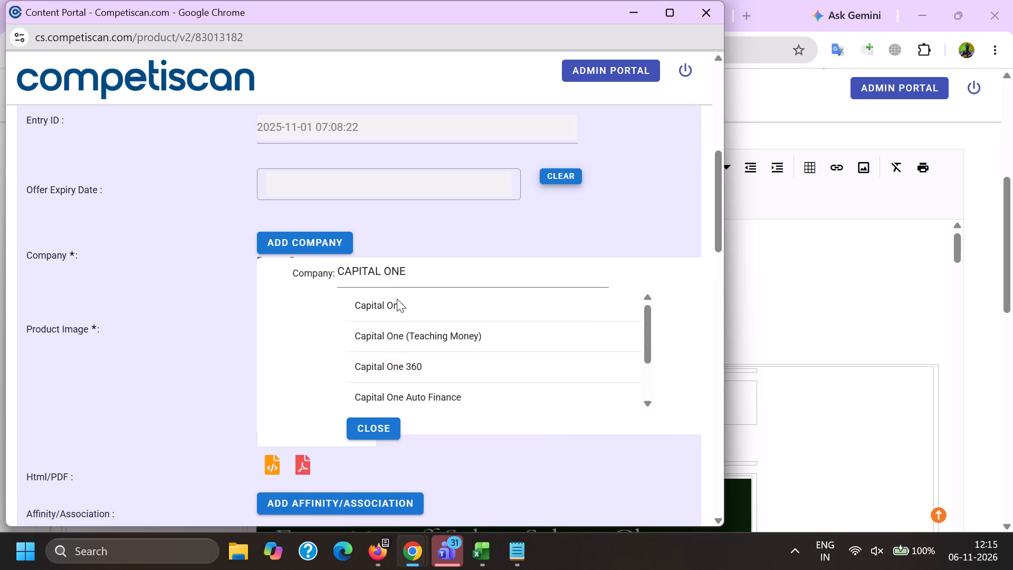
{"action": "left_click", "coordinate": [397, 307]}
{"action": "scroll", "coordinate": [364, 252], "scroll_direction": "down", "scroll_amount": 4}
{"action": "scroll", "coordinate": [374, 300], "scroll_direction": "up", "scroll_amount": 5}
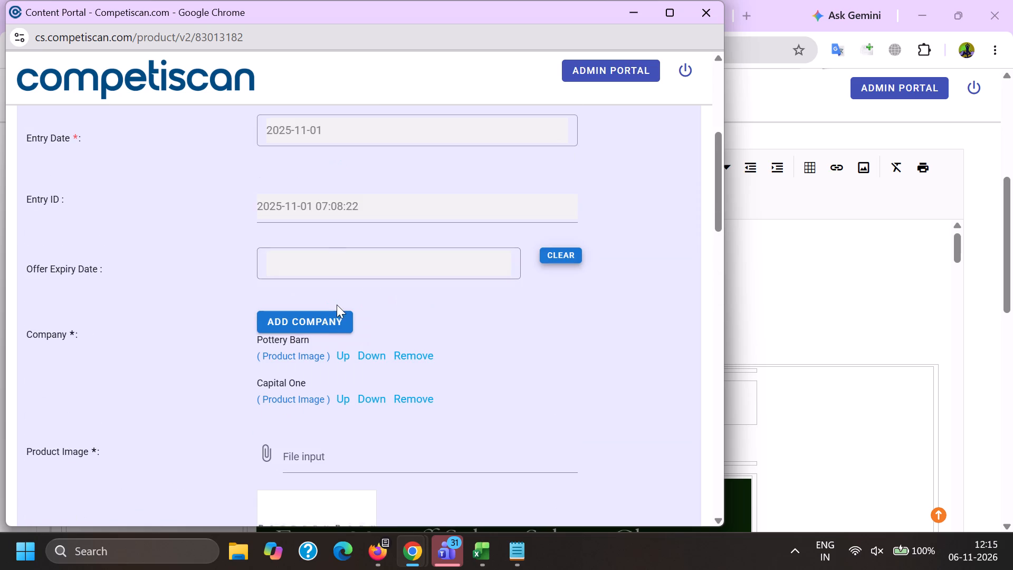
Add Affirm as the third company.
{"action": "left_click_drag", "start_coordinate": [337, 305], "coordinate": [336, 315]}
{"action": "left_click", "coordinate": [332, 325]}
{"action": "key", "text": "a"}
{"action": "type", "text": "FFIRM"}
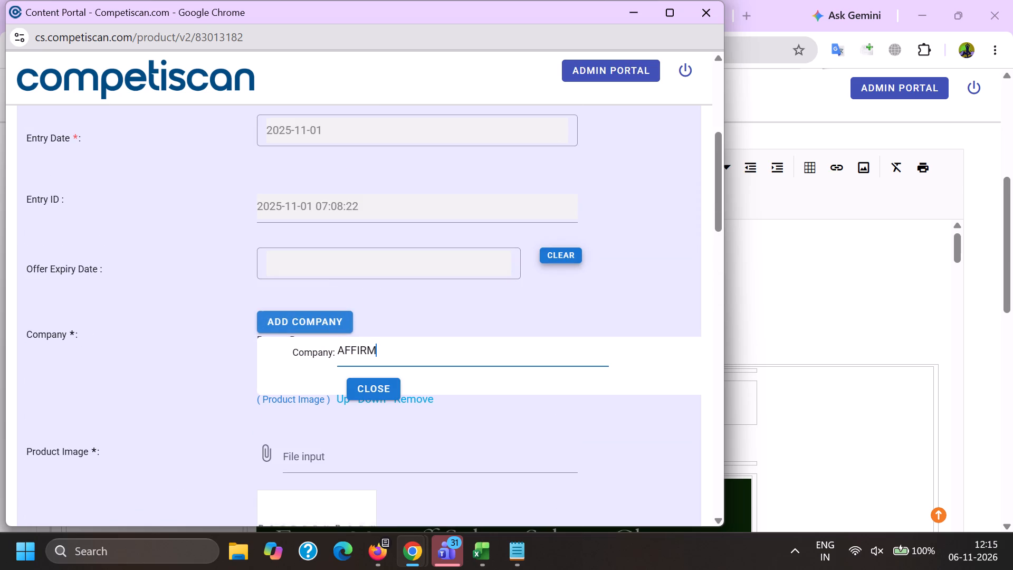
{"action": "left_click", "coordinate": [378, 395]}
Set the product's sector to Retail.
{"action": "scroll", "coordinate": [360, 273], "scroll_direction": "down", "scroll_amount": 7}
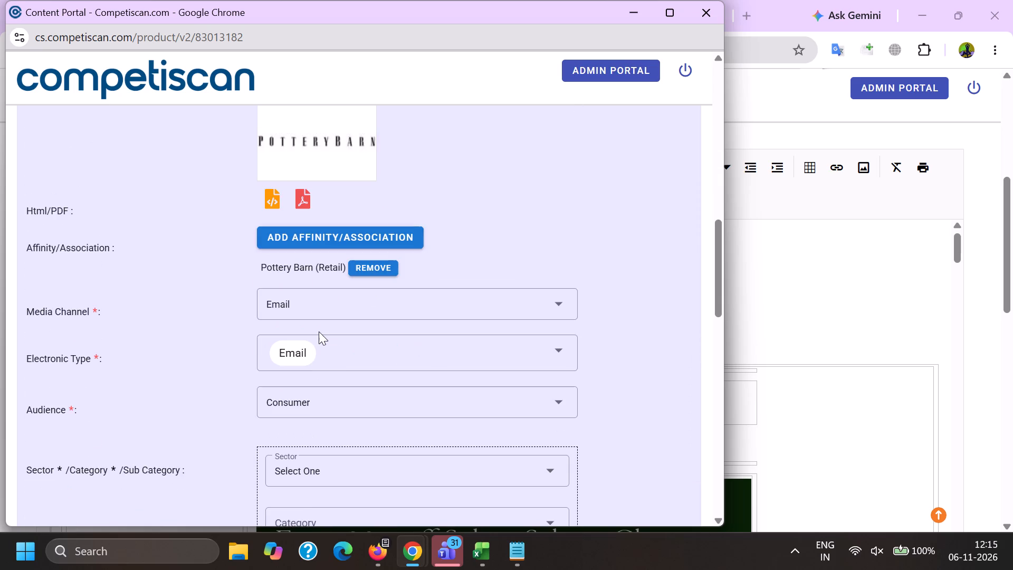
{"action": "left_click", "coordinate": [314, 348]}
{"action": "scroll", "coordinate": [314, 345], "scroll_direction": "down", "scroll_amount": 7}
{"action": "left_click", "coordinate": [308, 382]}
{"action": "left_click_drag", "start_coordinate": [167, 382], "coordinate": [197, 391]}
{"action": "left_click", "coordinate": [299, 396]}
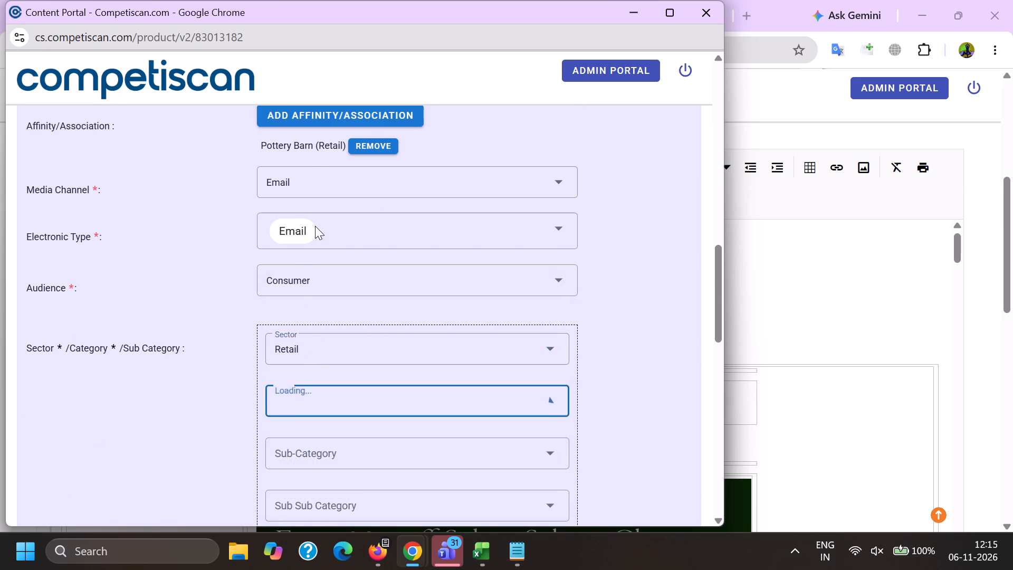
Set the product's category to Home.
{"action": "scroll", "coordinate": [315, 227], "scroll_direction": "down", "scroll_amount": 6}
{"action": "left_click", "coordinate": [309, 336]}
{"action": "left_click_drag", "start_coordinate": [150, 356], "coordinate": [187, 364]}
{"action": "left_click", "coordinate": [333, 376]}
Check the content of the Pottery Barn email and set the product's category to Home Improvement.
{"action": "key", "text": "alt+Tab"}
{"action": "scroll", "coordinate": [333, 373], "scroll_direction": "down", "scroll_amount": 4}
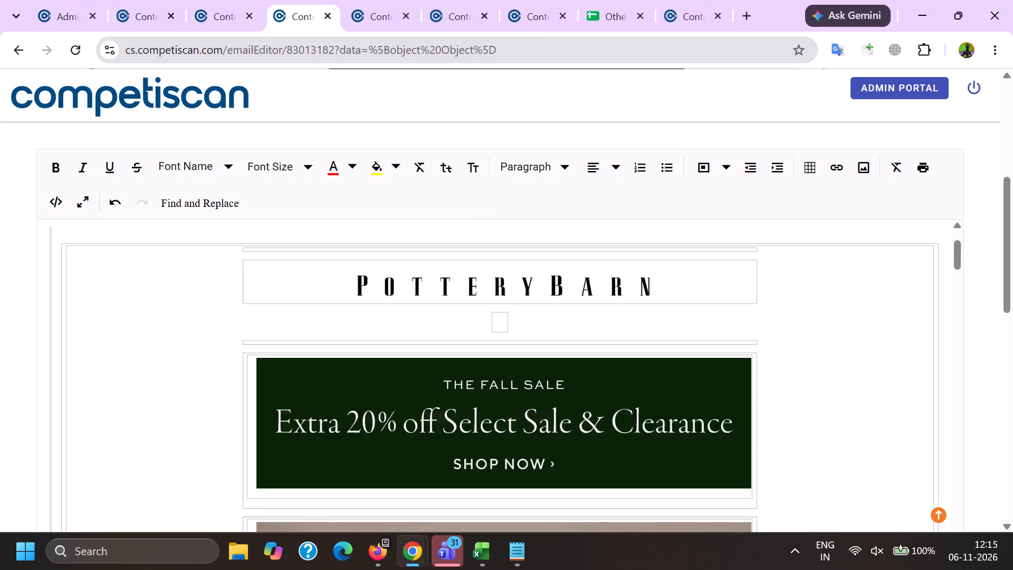
{"action": "scroll", "coordinate": [345, 376], "scroll_direction": "down", "scroll_amount": 12}
{"action": "key", "text": "alt+Tab"}
{"action": "left_click", "coordinate": [364, 315]}
{"action": "scroll", "coordinate": [371, 173], "scroll_direction": "down", "scroll_amount": 1}
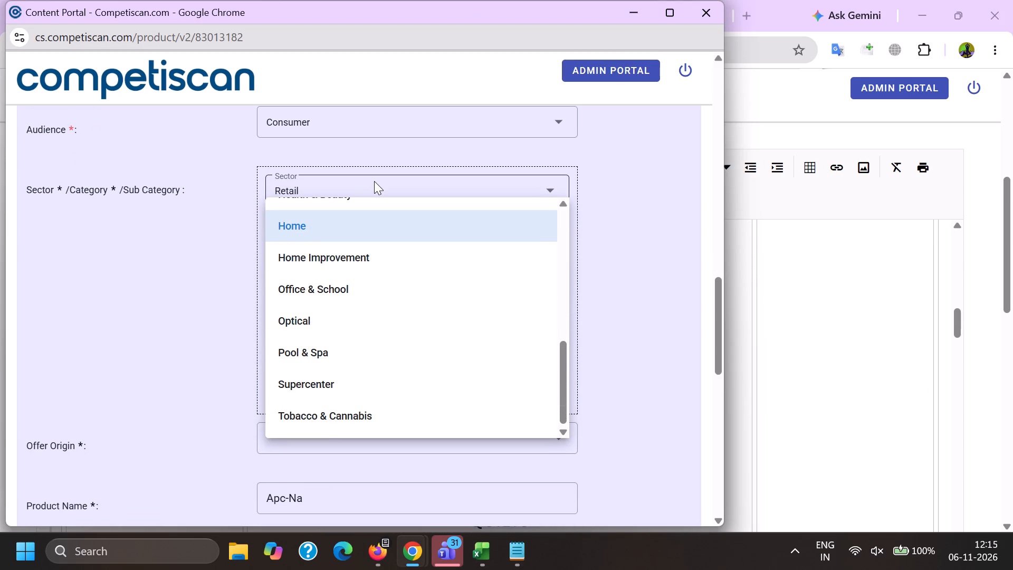
{"action": "scroll", "coordinate": [349, 329], "scroll_direction": "down", "scroll_amount": 5}
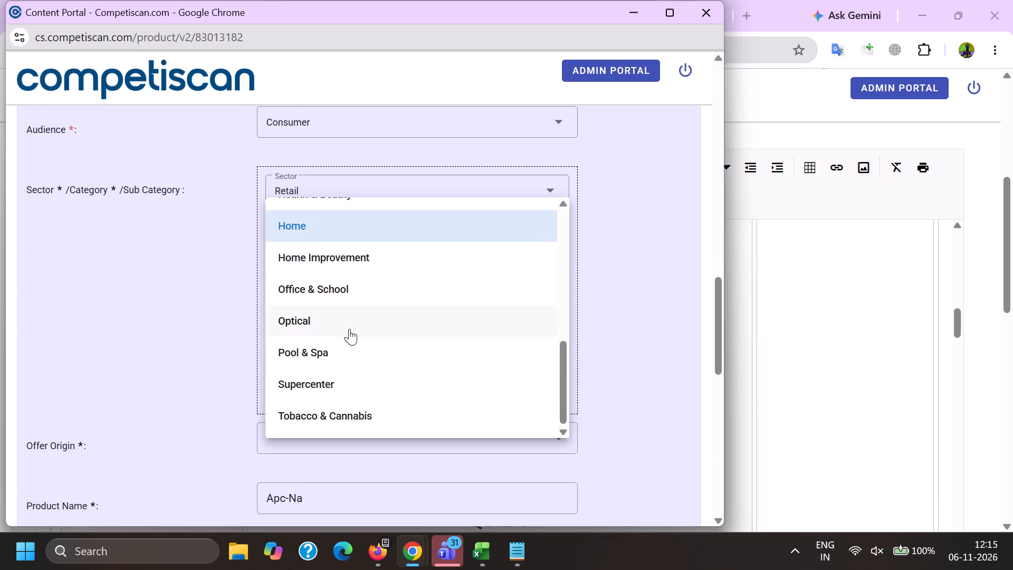
{"action": "scroll", "coordinate": [351, 323], "scroll_direction": "up", "scroll_amount": 6}
{"action": "left_click", "coordinate": [348, 341]}
{"action": "left_click_drag", "start_coordinate": [152, 335], "coordinate": [172, 339]}
Set the product's sub category to Holiday Decorations.
{"action": "left_click", "coordinate": [300, 377]}
{"action": "scroll", "coordinate": [315, 241], "scroll_direction": "down", "scroll_amount": 2}
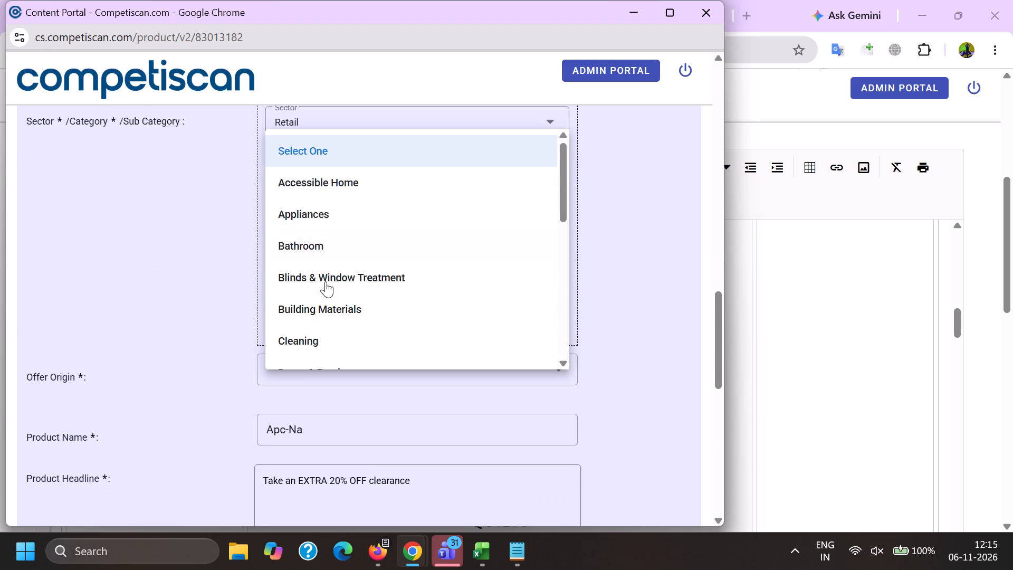
{"action": "scroll", "coordinate": [358, 359], "scroll_direction": "up", "scroll_amount": 6}
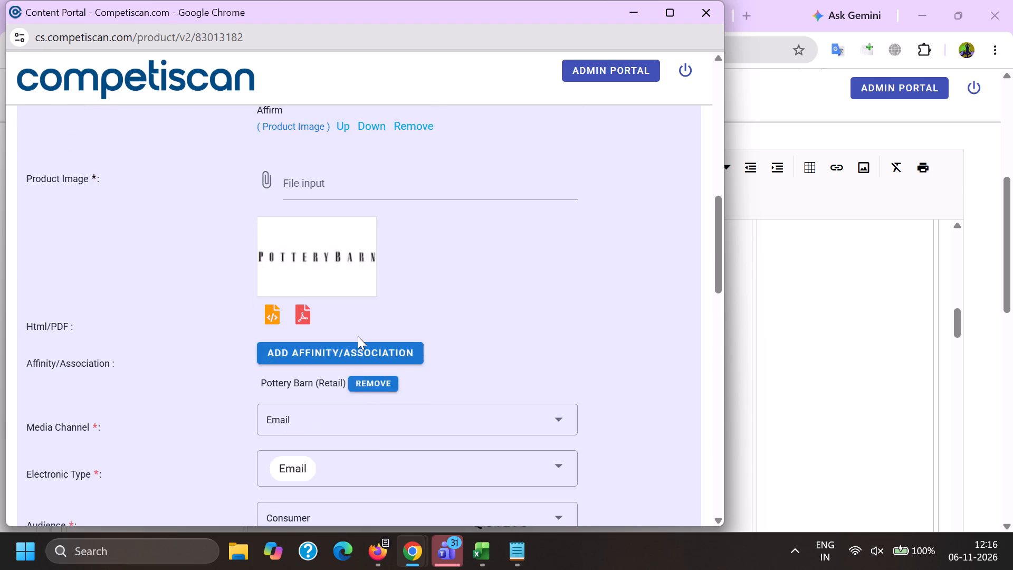
{"action": "scroll", "coordinate": [367, 267], "scroll_direction": "down", "scroll_amount": 10}
{"action": "left_click", "coordinate": [350, 329]}
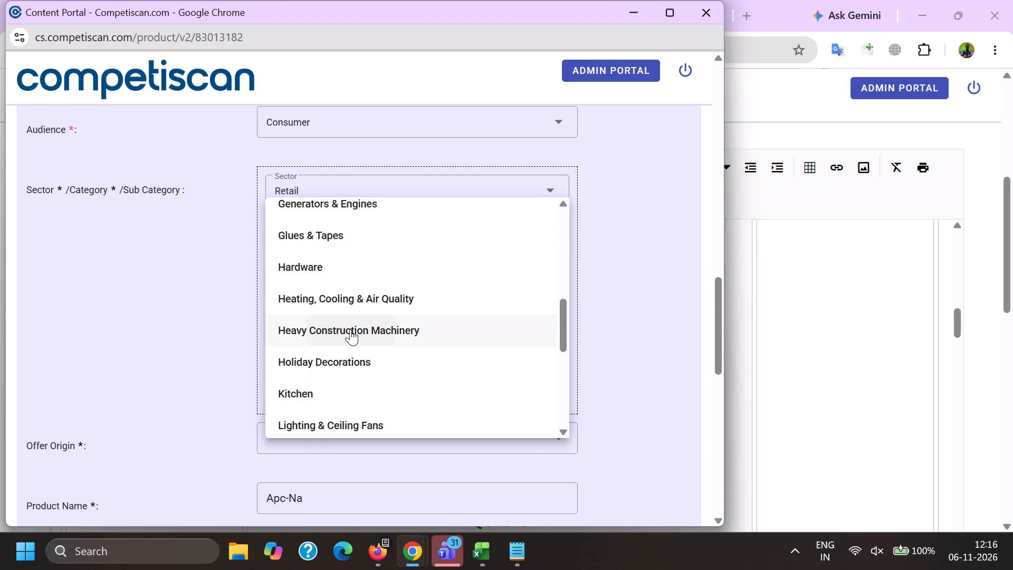
{"action": "left_click", "coordinate": [320, 298]}
{"action": "left_click", "coordinate": [348, 450]}
{"action": "left_click_drag", "start_coordinate": [181, 423], "coordinate": [203, 418]}
Set the sub sub category to Christmas Decorations and add the Retail / Home Improvement / Holiday Decorations classification to the product.
{"action": "left_click", "coordinate": [308, 348]}
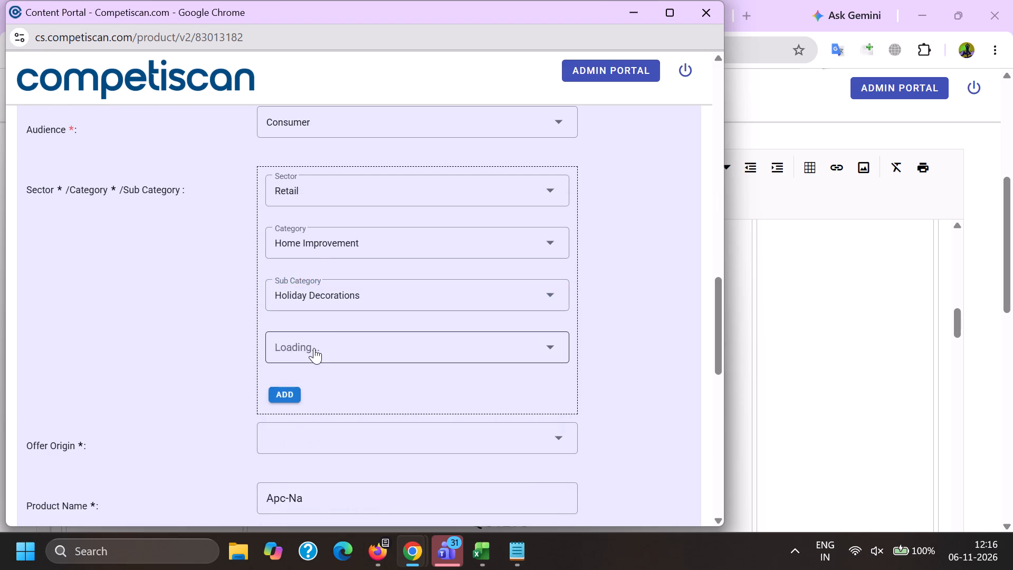
{"action": "scroll", "coordinate": [317, 240], "scroll_direction": "down", "scroll_amount": 1}
{"action": "left_click", "coordinate": [341, 262]}
{"action": "left_click_drag", "start_coordinate": [201, 279], "coordinate": [209, 282]}
{"action": "left_click", "coordinate": [296, 321]}
Add a second classification to the product with sector Credit Cards, category Payment Cards and sub category Credit Cards.
{"action": "scroll", "coordinate": [299, 357], "scroll_direction": "up", "scroll_amount": 2}
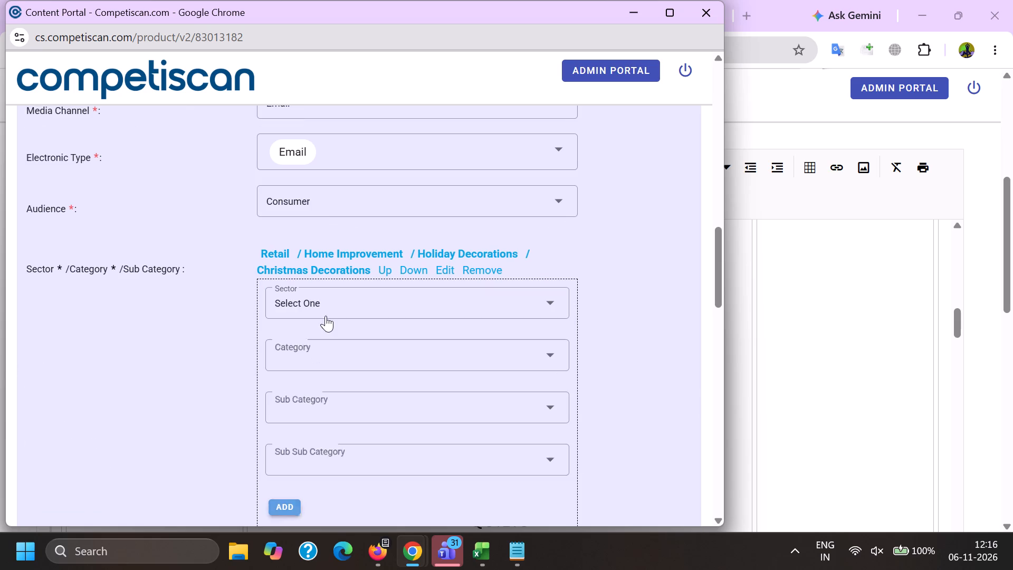
{"action": "left_click", "coordinate": [317, 312]}
{"action": "scroll", "coordinate": [319, 399], "scroll_direction": "up", "scroll_amount": 6}
{"action": "left_click", "coordinate": [350, 429]}
{"action": "left_click_drag", "start_coordinate": [178, 409], "coordinate": [196, 408]}
{"action": "left_click", "coordinate": [314, 347]}
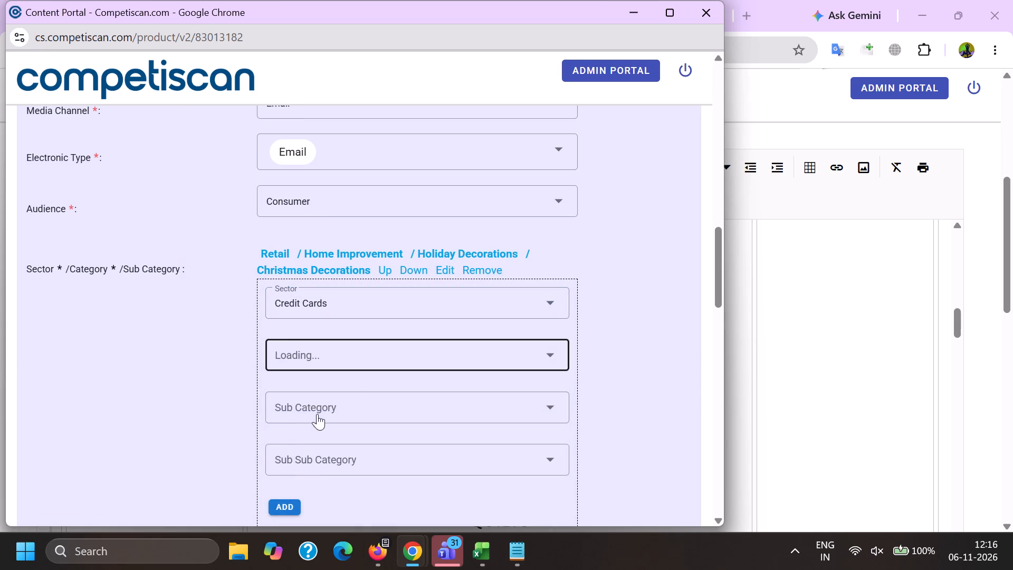
{"action": "double_click", "coordinate": [308, 418]}
{"action": "scroll", "coordinate": [311, 318], "scroll_direction": "down", "scroll_amount": 2}
{"action": "left_click", "coordinate": [313, 406]}
{"action": "left_click", "coordinate": [214, 389]}
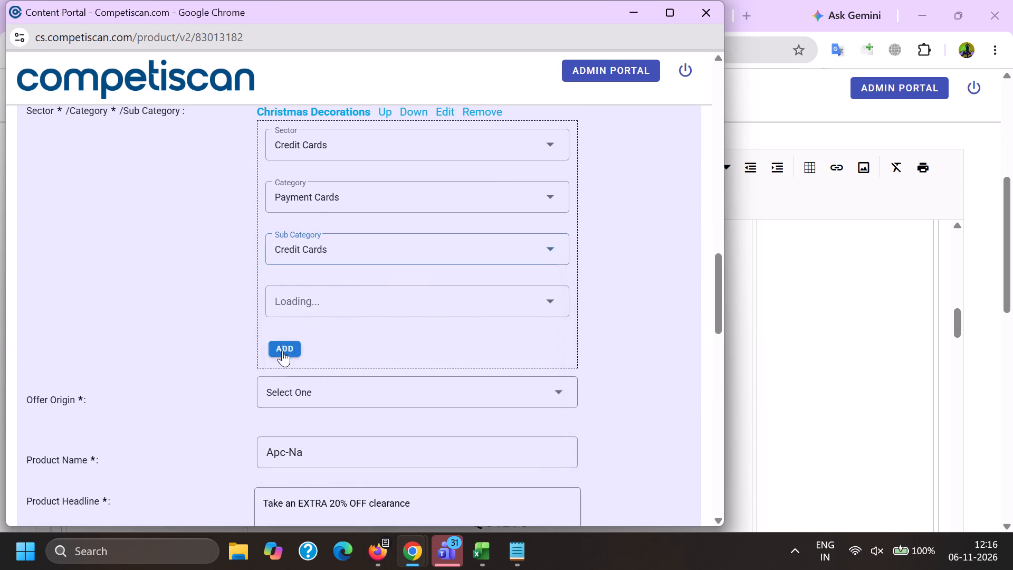
{"action": "left_click", "coordinate": [282, 343]}
Set the offer origin to Provider/Bank and look up Pottery Barn Key Rewards Visa Credit Card as the product name.
{"action": "scroll", "coordinate": [304, 376], "scroll_direction": "up", "scroll_amount": 3}
{"action": "left_click", "coordinate": [408, 351]}
{"action": "scroll", "coordinate": [328, 343], "scroll_direction": "down", "scroll_amount": 4}
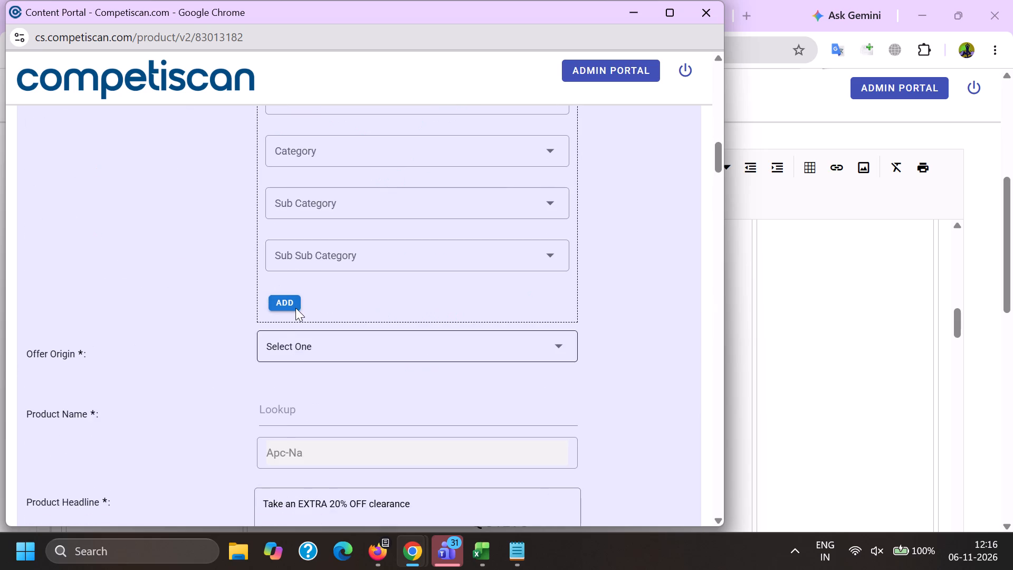
{"action": "left_click", "coordinate": [296, 351]}
{"action": "double_click", "coordinate": [306, 412]}
{"action": "key", "text": "ctrl+v"}
{"action": "left_click", "coordinate": [303, 478]}
Start a third classification for the product with the sector Mortgage & Loan.
{"action": "scroll", "coordinate": [302, 460], "scroll_direction": "up", "scroll_amount": 5}
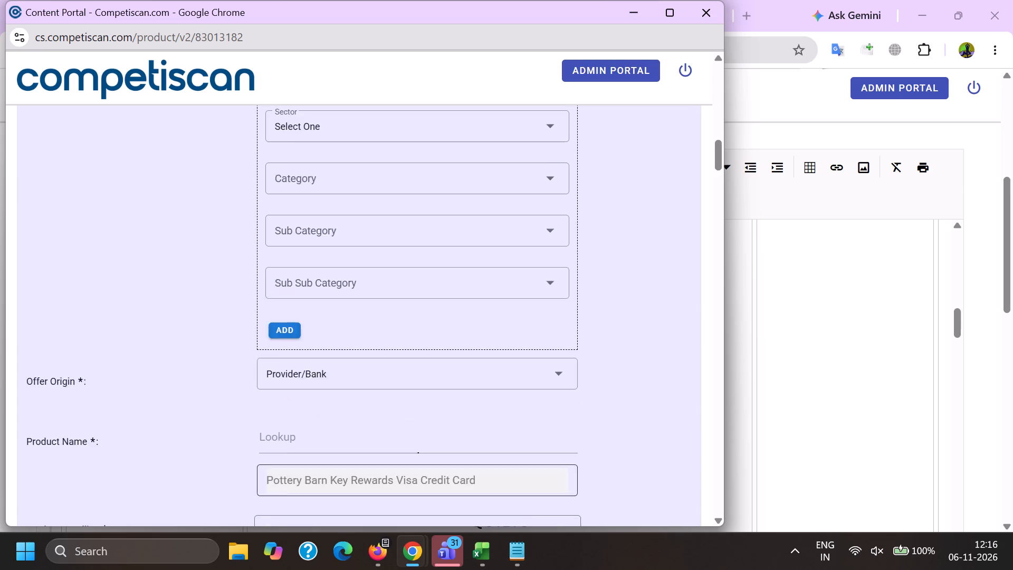
{"action": "left_click", "coordinate": [324, 418]}
{"action": "left_click", "coordinate": [326, 427]}
{"action": "scroll", "coordinate": [320, 343], "scroll_direction": "down", "scroll_amount": 3}
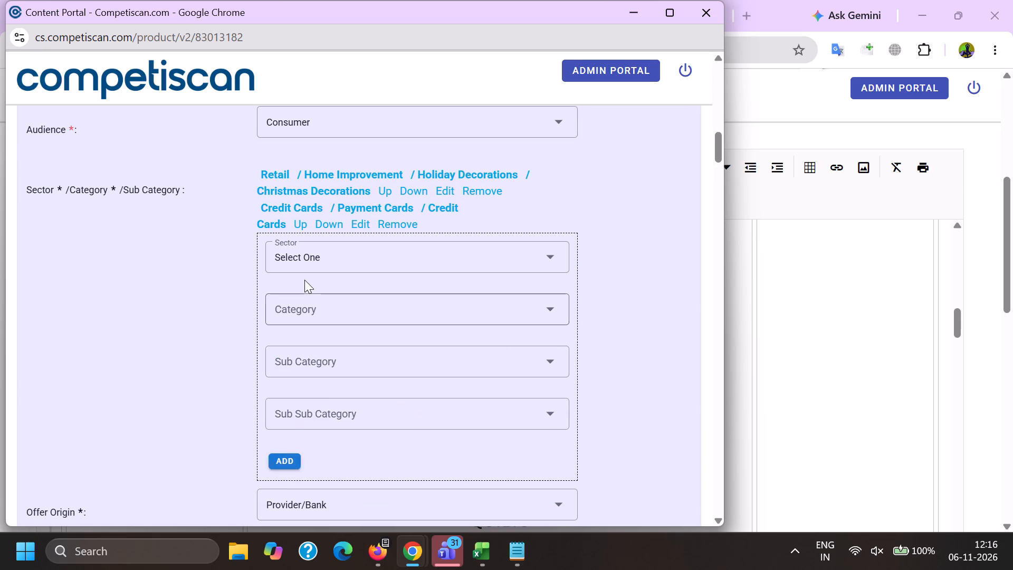
{"action": "left_click", "coordinate": [304, 279]}
{"action": "left_click", "coordinate": [305, 251]}
{"action": "scroll", "coordinate": [314, 325], "scroll_direction": "down", "scroll_amount": 4}
{"action": "scroll", "coordinate": [318, 391], "scroll_direction": "up", "scroll_amount": 2}
{"action": "left_click", "coordinate": [326, 385]}
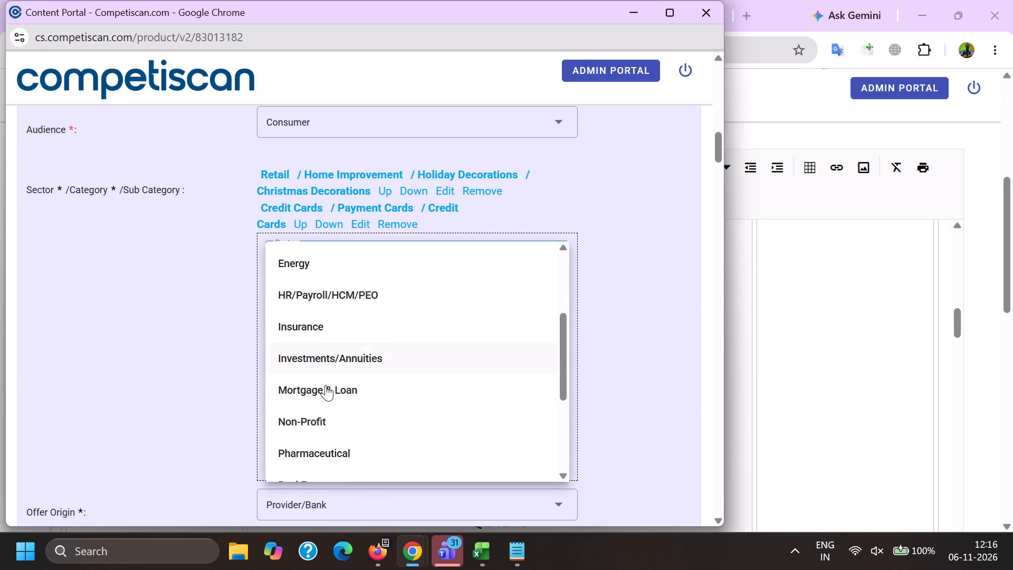
{"action": "left_click", "coordinate": [235, 376]}
Set the third classification's category to Unsecured and its sub category to Point of Sale Financing/BNPL.
{"action": "left_click", "coordinate": [285, 308]}
{"action": "scroll", "coordinate": [301, 196], "scroll_direction": "down", "scroll_amount": 1}
{"action": "left_click", "coordinate": [312, 293]}
{"action": "left_click", "coordinate": [295, 281]}
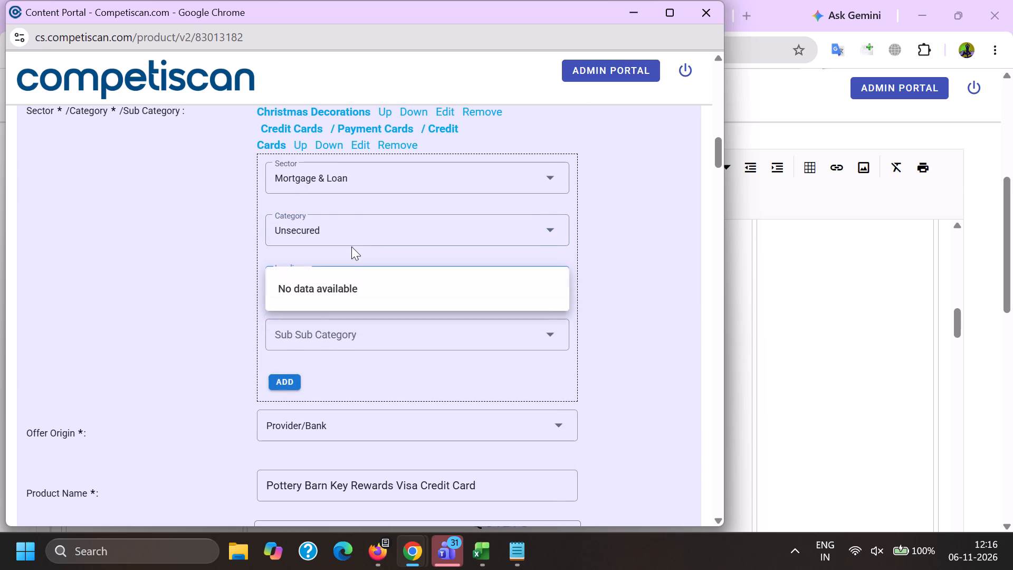
{"action": "scroll", "coordinate": [359, 250], "scroll_direction": "down", "scroll_amount": 2}
{"action": "scroll", "coordinate": [332, 283], "scroll_direction": "down", "scroll_amount": 6}
{"action": "left_click", "coordinate": [360, 329]}
{"action": "left_click_drag", "start_coordinate": [178, 303], "coordinate": [194, 303]}
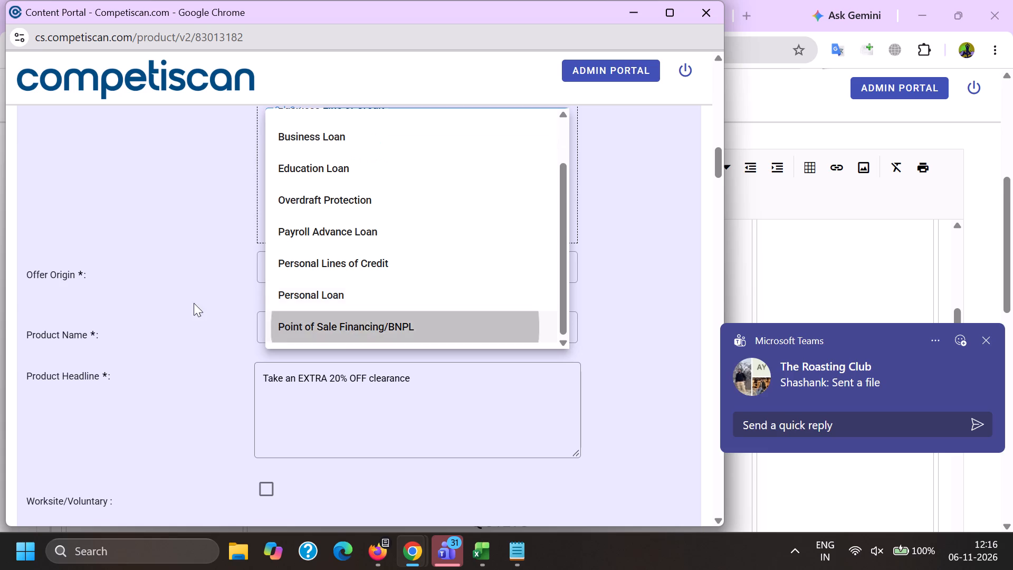
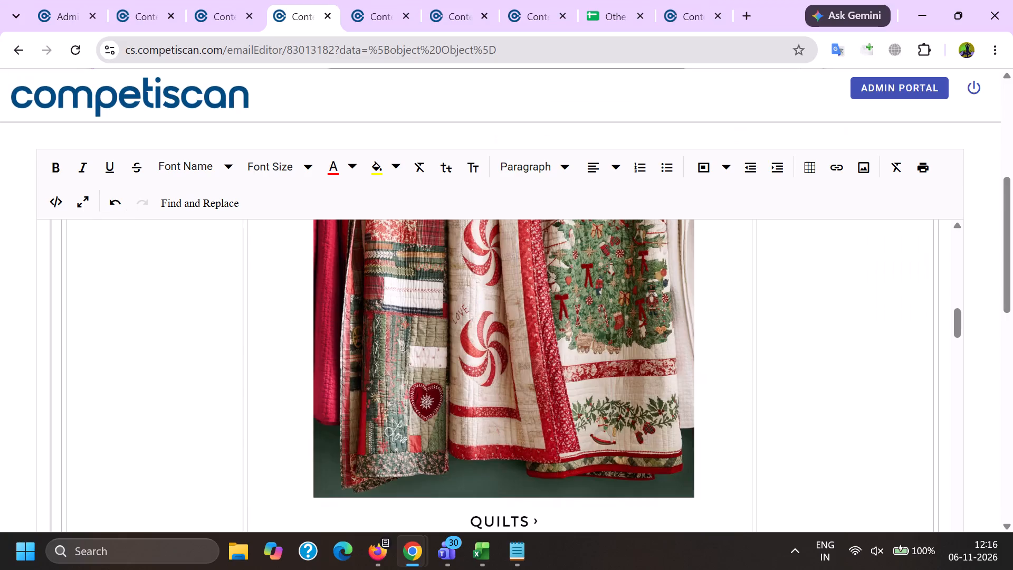
Copy the email's subject into the Product Headline without the forward prefix or emoji, as "Take an EXTRA 20% OFF clearance.".
{"action": "scroll", "coordinate": [159, 323], "scroll_direction": "up", "scroll_amount": 11}
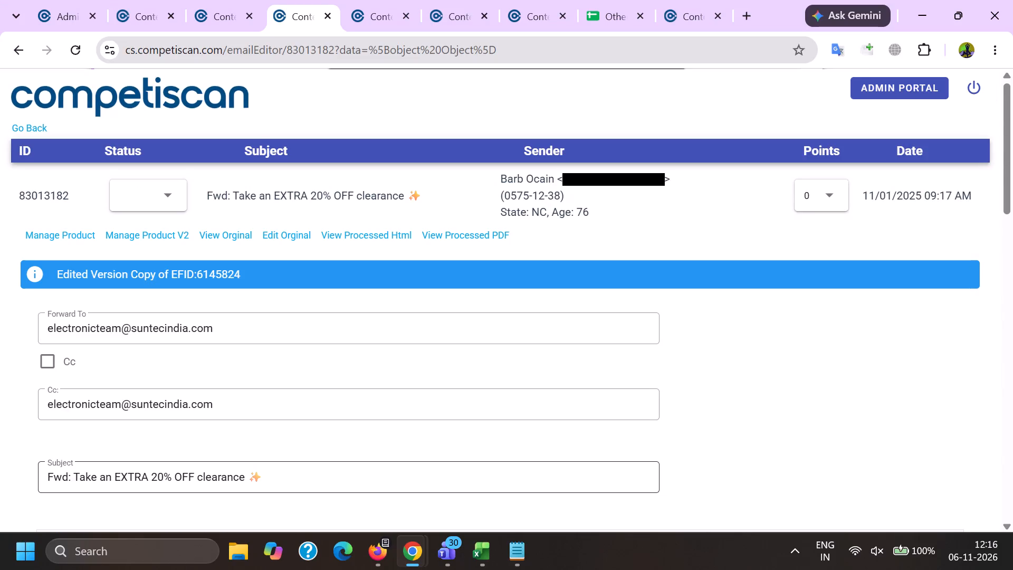
{"action": "left_click_drag", "start_coordinate": [72, 477], "coordinate": [250, 478]}
{"action": "key", "text": "ctrl+c"}
{"action": "key", "text": "alt+Tab"}
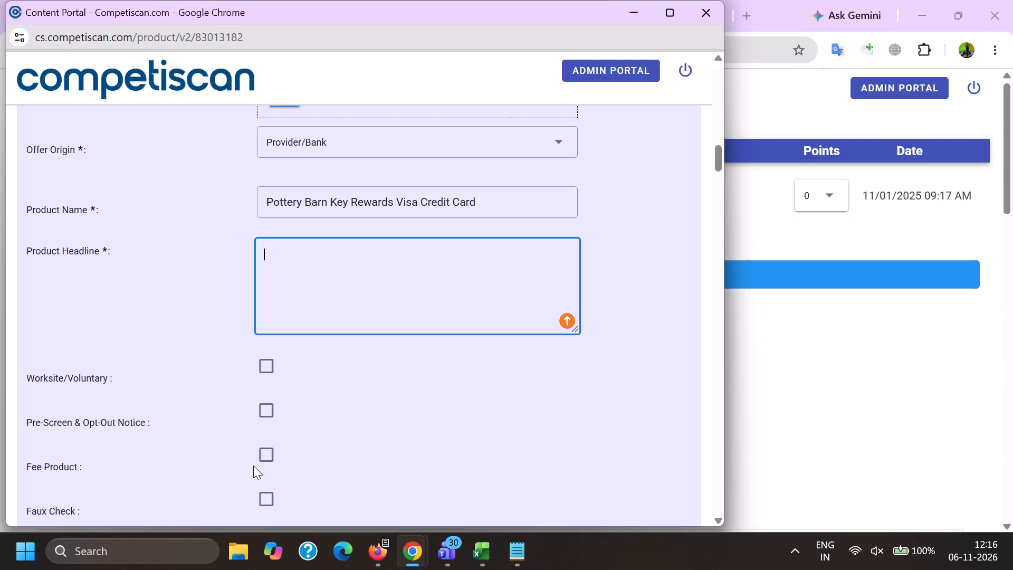
{"action": "key", "text": "ctrl+v"}
{"action": "key", "text": "BackSpace"}
{"action": "type", "text": "."}
{"action": "key", "text": "space"}
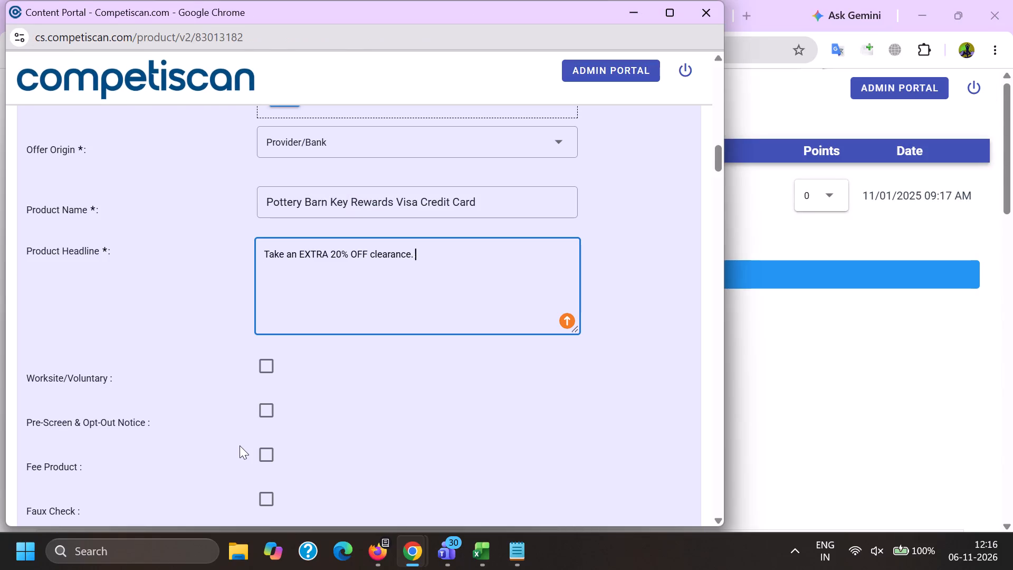
Append "Earn 10% back in rewards" to the Product Headline, copied from the headline of reference product 21006472.
{"action": "key", "text": "alt+Tab"}
{"action": "left_click", "coordinate": [673, 0]}
{"action": "scroll", "coordinate": [567, 351], "scroll_direction": "up", "scroll_amount": 9}
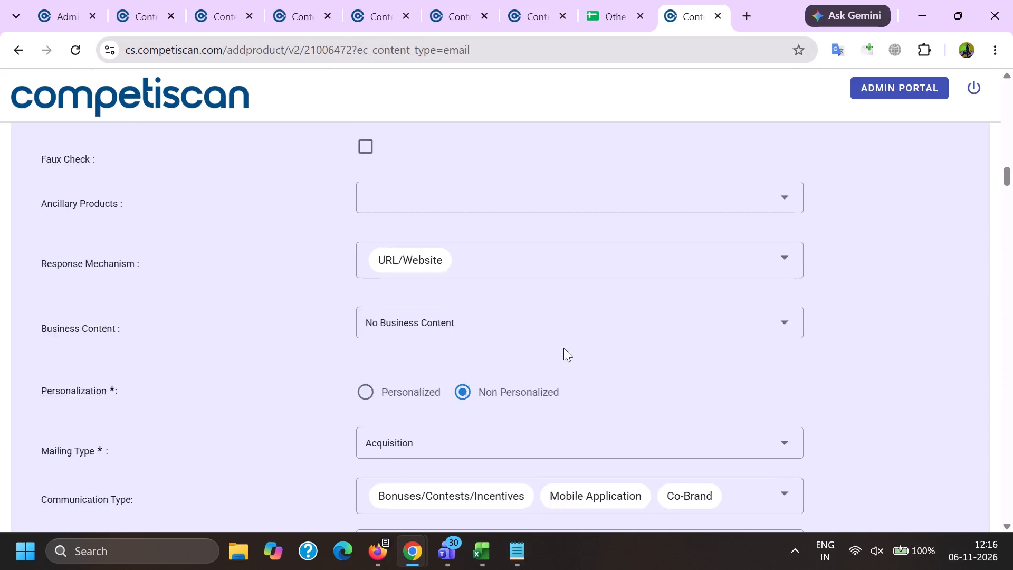
{"action": "scroll", "coordinate": [563, 348], "scroll_direction": "up", "scroll_amount": 2}
{"action": "left_click", "coordinate": [528, 317]}
{"action": "left_click_drag", "start_coordinate": [528, 317], "coordinate": [536, 320]}
{"action": "left_click", "coordinate": [682, 321], "text": "shift"}
{"action": "key", "text": "ctrl+c"}
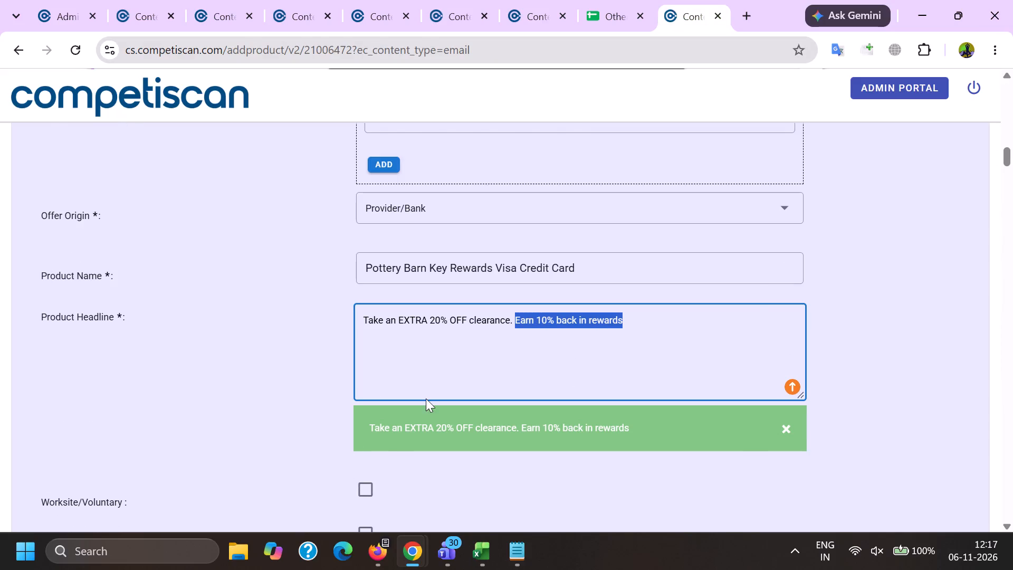
{"action": "key", "text": "alt+Tab"}
{"action": "key", "text": "ctrl+v"}
Set the product's response mechanism to URL/Website and its mailing type to Acquisition.
{"action": "scroll", "coordinate": [358, 321], "scroll_direction": "down", "scroll_amount": 5}
{"action": "left_click", "coordinate": [340, 208]}
{"action": "scroll", "coordinate": [331, 127], "scroll_direction": "down", "scroll_amount": 5}
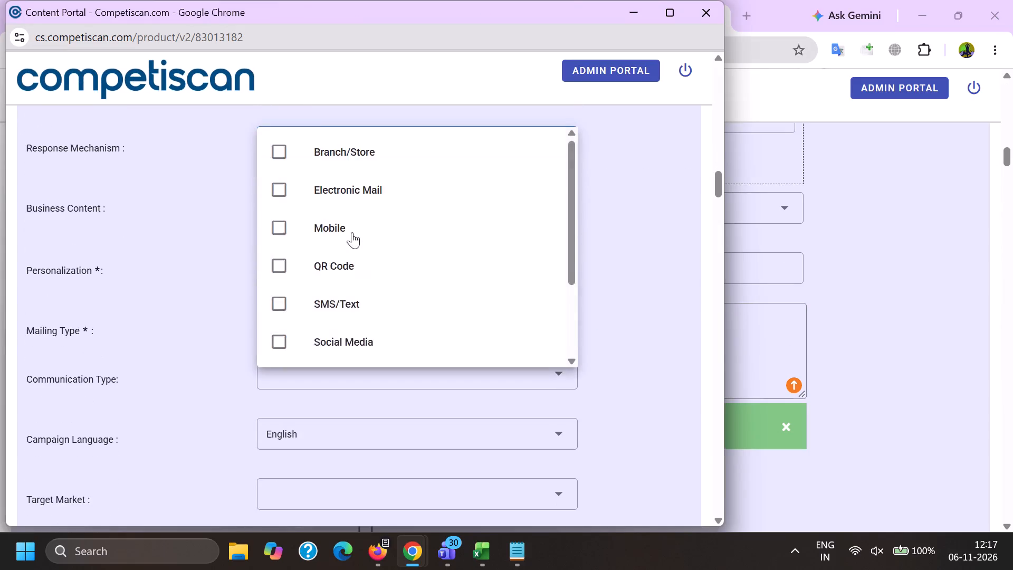
{"action": "scroll", "coordinate": [352, 232], "scroll_direction": "down", "scroll_amount": 2}
{"action": "left_click", "coordinate": [351, 338]}
{"action": "left_click", "coordinate": [228, 335]}
{"action": "left_click", "coordinate": [330, 331]}
{"action": "left_click", "coordinate": [330, 336]}
{"action": "left_click_drag", "start_coordinate": [192, 349], "coordinate": [213, 360]}
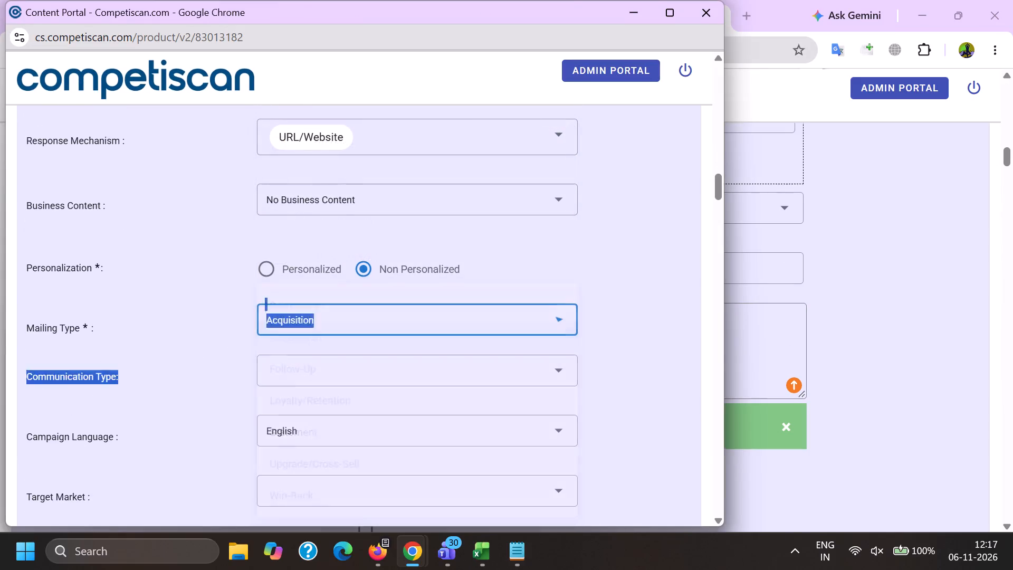
Select Bonuses/Contests/Incentives, Co-Brand and Mobile Application as the communication types.
{"action": "left_click", "coordinate": [275, 369]}
{"action": "scroll", "coordinate": [317, 272], "scroll_direction": "down", "scroll_amount": 1}
{"action": "left_click", "coordinate": [344, 401]}
{"action": "scroll", "coordinate": [342, 405], "scroll_direction": "down", "scroll_amount": 5}
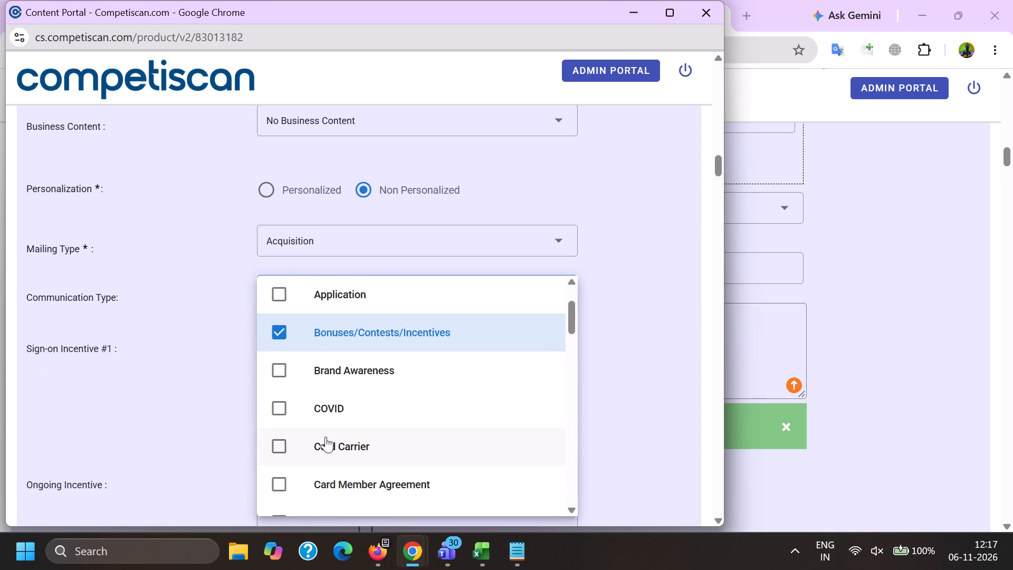
{"action": "scroll", "coordinate": [326, 436], "scroll_direction": "down", "scroll_amount": 1}
{"action": "left_click", "coordinate": [336, 455]}
{"action": "left_click", "coordinate": [336, 451]}
{"action": "scroll", "coordinate": [336, 430], "scroll_direction": "down", "scroll_amount": 2}
{"action": "left_click", "coordinate": [345, 395]}
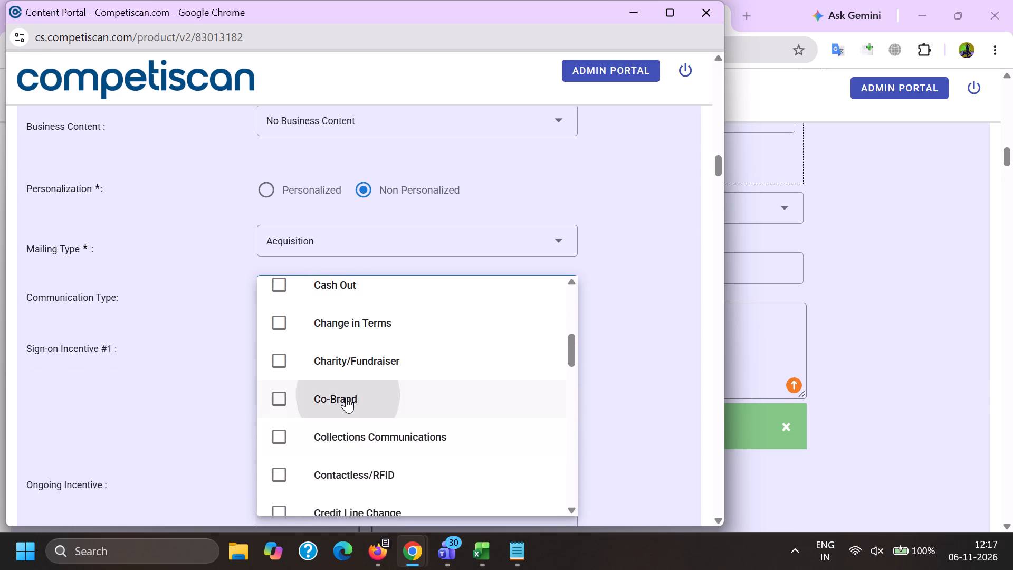
{"action": "scroll", "coordinate": [347, 397], "scroll_direction": "down", "scroll_amount": 8}
{"action": "left_click", "coordinate": [358, 372]}
{"action": "left_click_drag", "start_coordinate": [192, 381], "coordinate": [196, 382]}
Copy "10% back in rewards during the first 30 days from account opening" from the reference product into Sign-on Incentive #1.
{"action": "key", "text": "alt+Tab"}
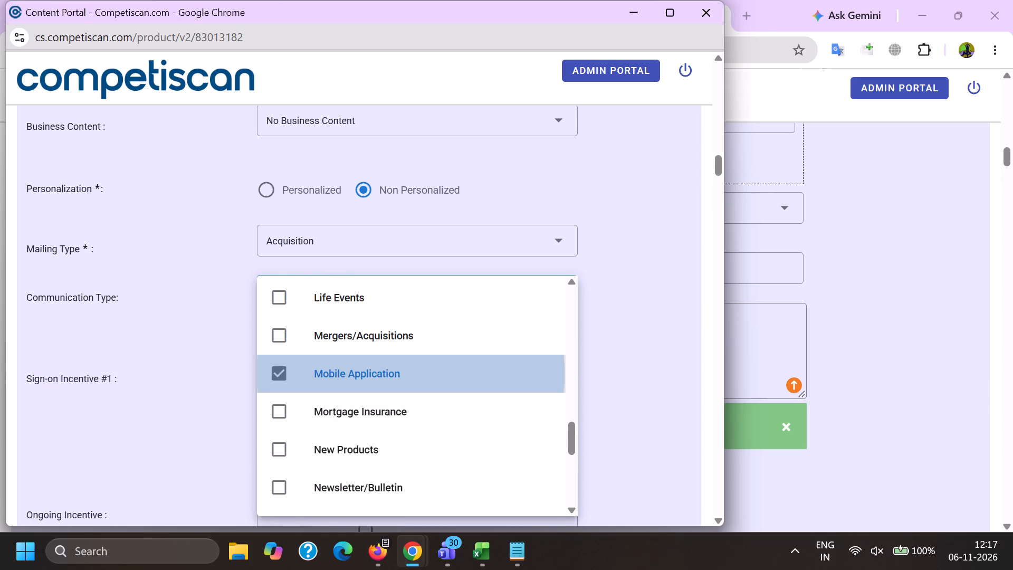
{"action": "scroll", "coordinate": [716, 339], "scroll_direction": "down", "scroll_amount": 8}
{"action": "left_click_drag", "start_coordinate": [735, 392], "coordinate": [209, 382]}
{"action": "key", "text": "ctrl+c"}
{"action": "key", "text": "alt+Tab"}
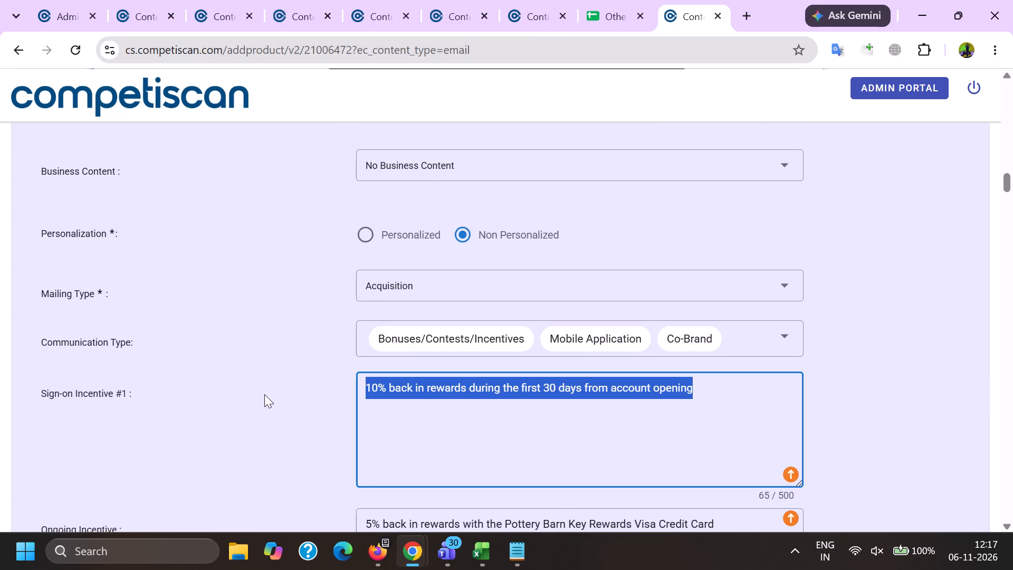
{"action": "left_click", "coordinate": [227, 391]}
{"action": "left_click", "coordinate": [349, 404]}
{"action": "key", "text": "ctrl+v"}
Copy "5% back in rewards with the Pottery Barn Key Rewards Visa Credit Card" from the reference product into Ongoing Incentive.
{"action": "scroll", "coordinate": [359, 264], "scroll_direction": "down", "scroll_amount": 3}
{"action": "left_click", "coordinate": [372, 342]}
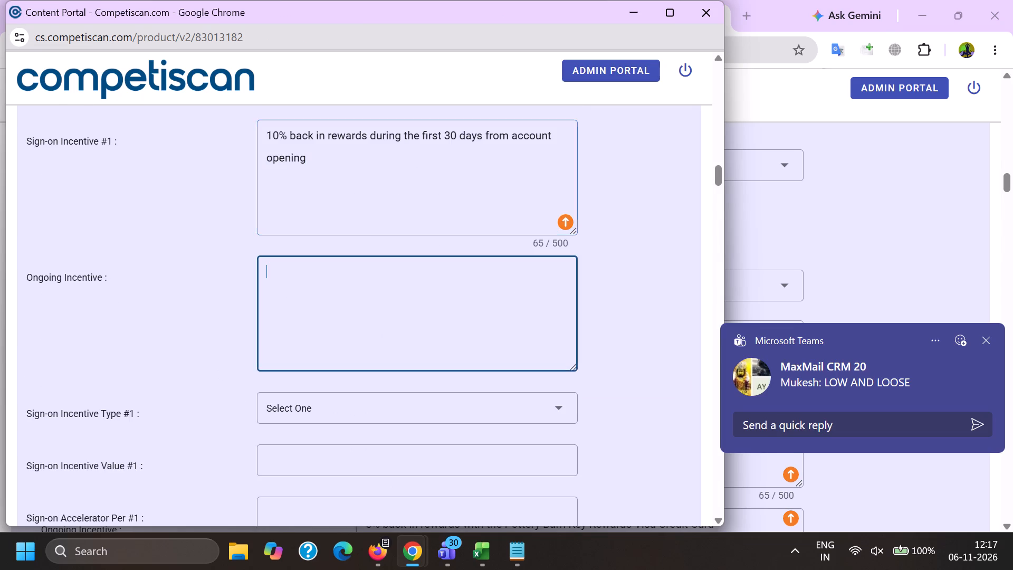
{"action": "key", "text": "alt+Tab"}
{"action": "scroll", "coordinate": [615, 260], "scroll_direction": "down", "scroll_amount": 4}
{"action": "left_click_drag", "start_coordinate": [728, 258], "coordinate": [203, 236]}
{"action": "key", "text": "ctrl+c"}
{"action": "key", "text": "alt+Tab"}
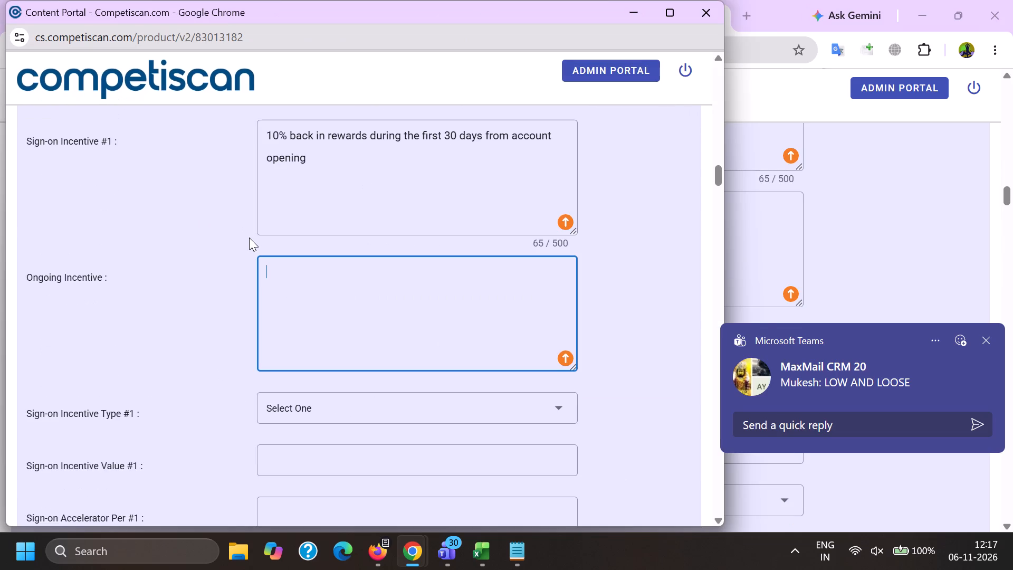
{"action": "key", "text": "ctrl+v"}
Set Sign-on Incentive Type #1 to Coupon/Discount and Sign-on Incentive Value #1 to 10.00.
{"action": "scroll", "coordinate": [315, 179], "scroll_direction": "down", "scroll_amount": 2}
{"action": "left_click", "coordinate": [304, 254]}
{"action": "scroll", "coordinate": [304, 254], "scroll_direction": "down", "scroll_amount": 6}
{"action": "left_click_drag", "start_coordinate": [321, 350], "coordinate": [316, 351]}
{"action": "left_click_drag", "start_coordinate": [126, 356], "coordinate": [150, 356]}
{"action": "left_click", "coordinate": [289, 308]}
{"action": "type", "text": "10.00"}
{"action": "key", "text": "Tab"}
Set Sign-on Max award #1 to 10.00 and the Sign-on Incentive Window #1 to 1 month.
{"action": "key", "text": "Tab"}
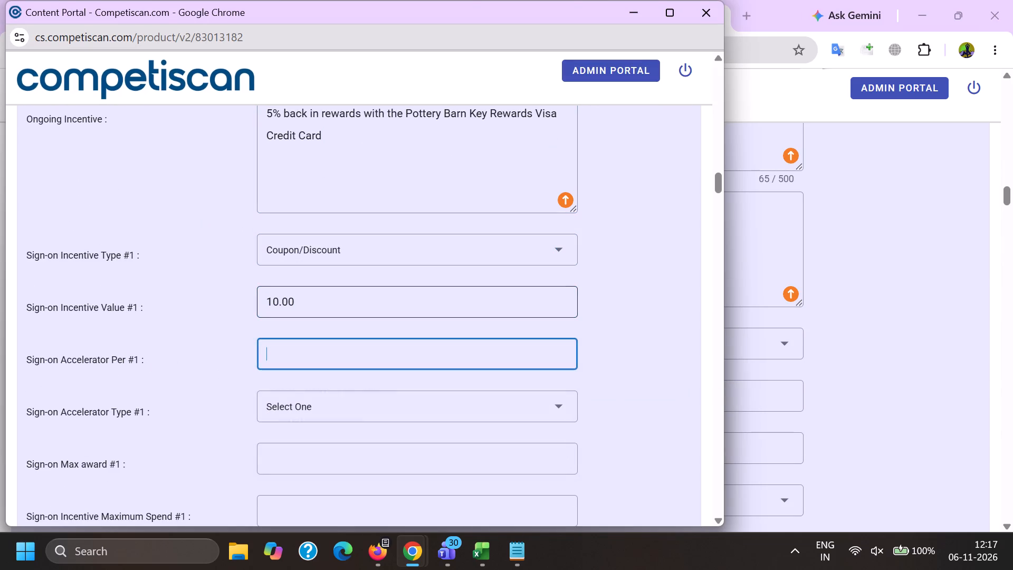
{"action": "key", "text": "Tab"}
{"action": "type", "text": "10."}
{"action": "key", "text": "0"}
{"action": "key", "text": "0"}
{"action": "key", "text": "Tab"}
{"action": "key", "text": "Tab"}
{"action": "key", "text": "Tab"}
{"action": "key", "text": "1"}
{"action": "scroll", "coordinate": [316, 275], "scroll_direction": "down", "scroll_amount": 2}
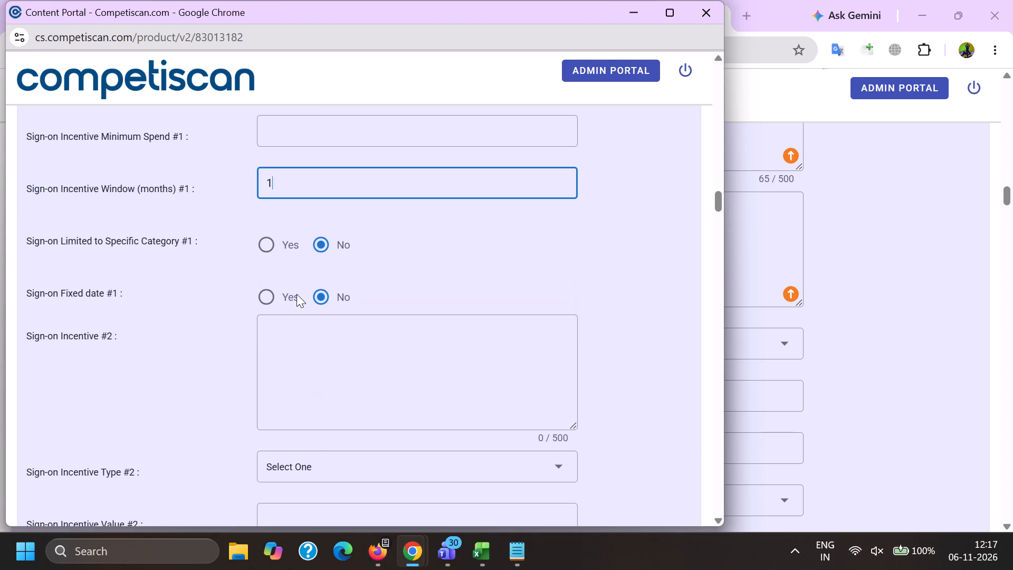
{"action": "left_click", "coordinate": [297, 294]}
Set the application type in the Mortgage & Loan general details to Invitation to Apply.
{"action": "scroll", "coordinate": [297, 293], "scroll_direction": "down", "scroll_amount": 16}
{"action": "scroll", "coordinate": [297, 290], "scroll_direction": "up", "scroll_amount": 1}
{"action": "scroll", "coordinate": [297, 290], "scroll_direction": "down", "scroll_amount": 5}
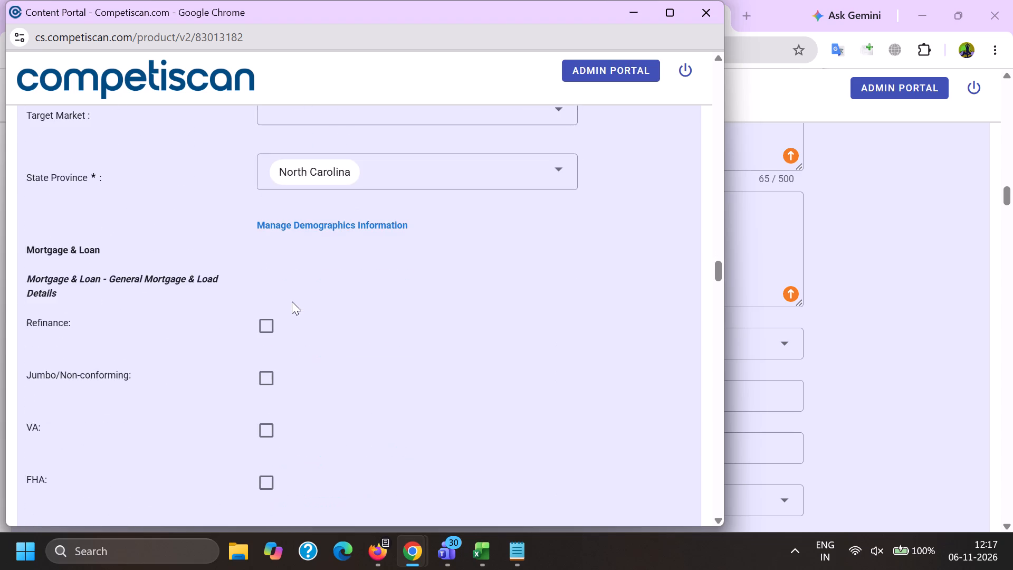
{"action": "scroll", "coordinate": [289, 334], "scroll_direction": "down", "scroll_amount": 3}
{"action": "left_click", "coordinate": [327, 452]}
{"action": "scroll", "coordinate": [337, 298], "scroll_direction": "down", "scroll_amount": 3}
{"action": "left_click", "coordinate": [345, 148]}
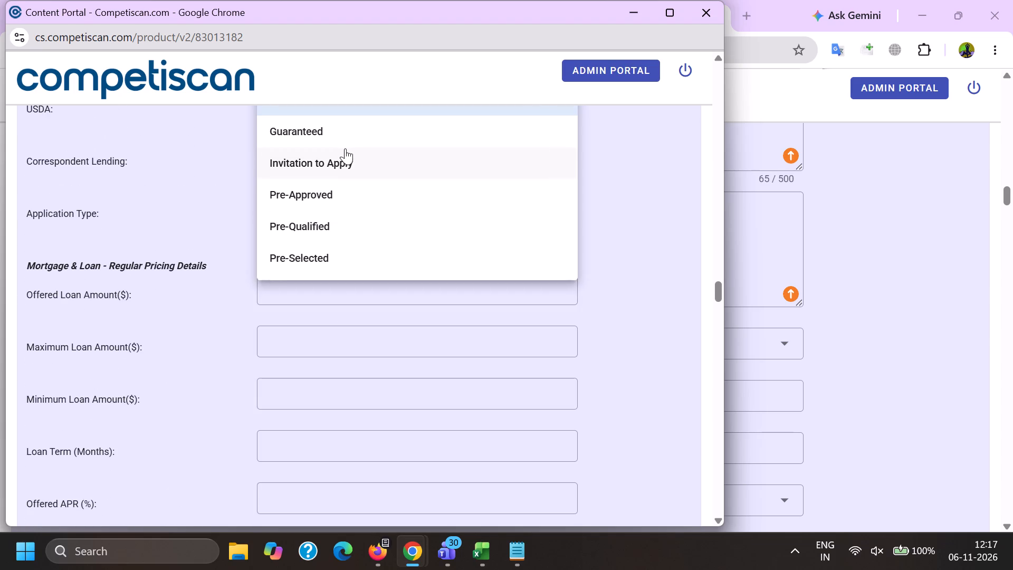
{"action": "left_click_drag", "start_coordinate": [167, 192], "coordinate": [187, 202]}
In the Mortgage & Loan regular pricing details, set the Upper APR to 36 and the Lower APR to 0.
{"action": "scroll", "coordinate": [302, 424], "scroll_direction": "down", "scroll_amount": 3}
{"action": "left_click", "coordinate": [284, 312]}
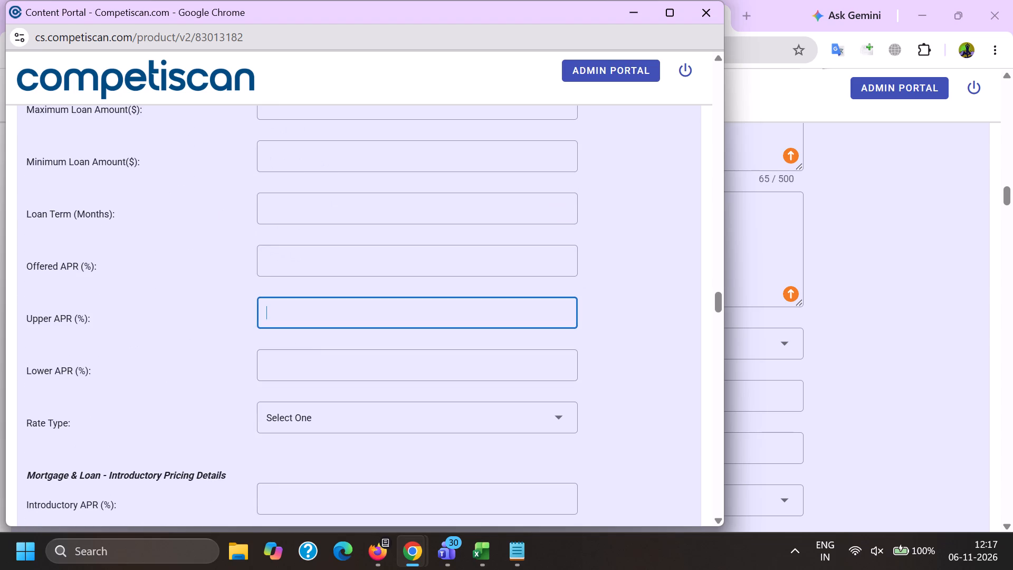
{"action": "type", "text": "36"}
{"action": "key", "text": "Tab"}
{"action": "type", "text": "10"}
{"action": "key", "text": "BackSpace"}
{"action": "key", "text": "BackSpace"}
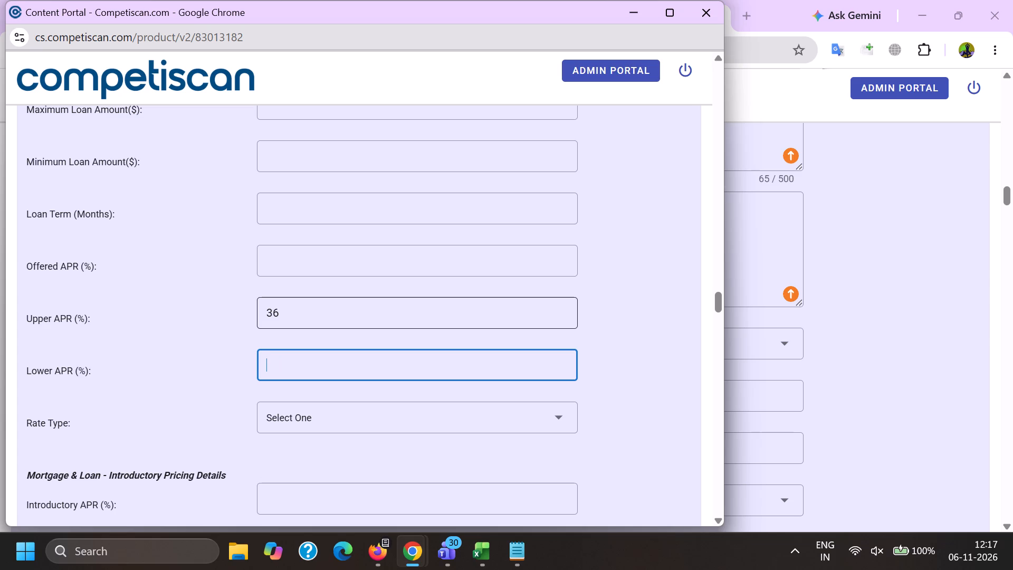
{"action": "key", "text": "0"}
In the Payment Card Offer Details, set the application type to Invitation to Apply and the card network to Visa.
{"action": "scroll", "coordinate": [284, 313], "scroll_direction": "down", "scroll_amount": 4}
{"action": "left_click", "coordinate": [304, 328]}
{"action": "scroll", "coordinate": [324, 253], "scroll_direction": "down", "scroll_amount": 1}
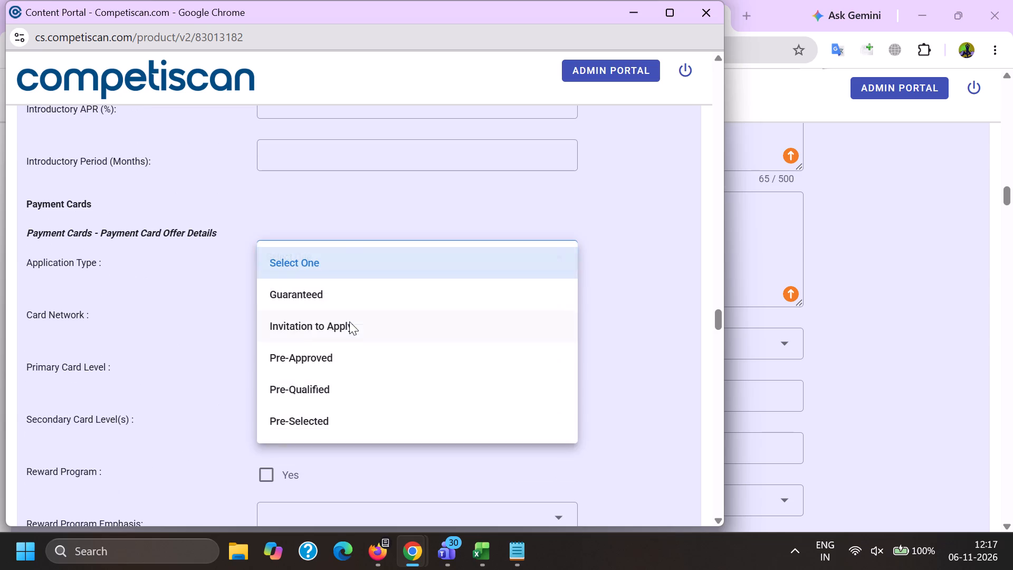
{"action": "left_click", "coordinate": [349, 321]}
{"action": "left_click_drag", "start_coordinate": [159, 328], "coordinate": [176, 331]}
{"action": "left_click", "coordinate": [290, 307]}
{"action": "scroll", "coordinate": [306, 245], "scroll_direction": "down", "scroll_amount": 1}
{"action": "left_click", "coordinate": [332, 384]}
{"action": "left_click", "coordinate": [188, 355]}
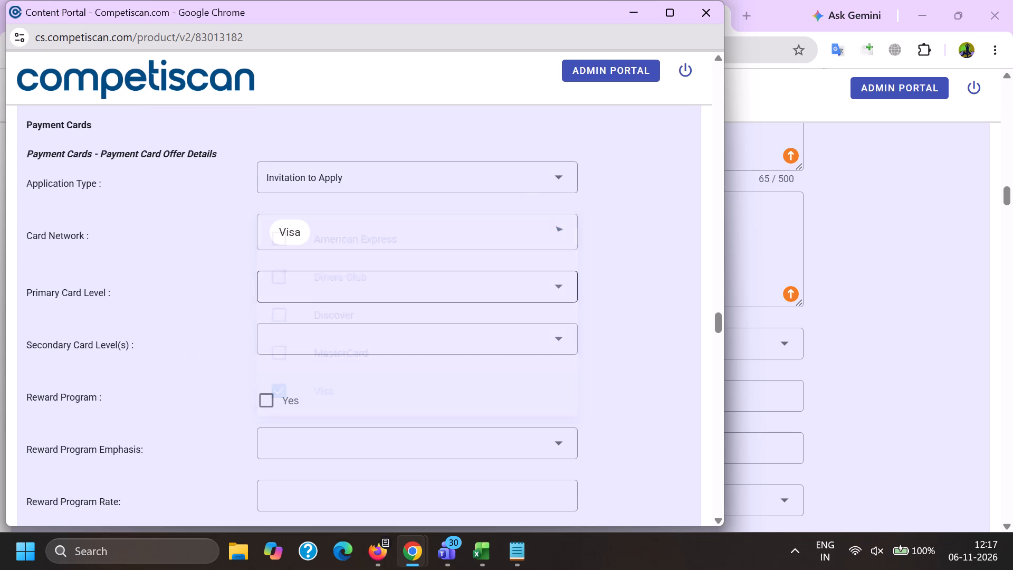
Set the primary card level to Visa Signature and mark the card as having a reward program.
{"action": "left_click", "coordinate": [268, 291]}
{"action": "scroll", "coordinate": [283, 399], "scroll_direction": "down", "scroll_amount": 4}
{"action": "scroll", "coordinate": [285, 430], "scroll_direction": "up", "scroll_amount": 1}
{"action": "scroll", "coordinate": [286, 431], "scroll_direction": "down", "scroll_amount": 2}
{"action": "left_click", "coordinate": [318, 445]}
{"action": "left_click", "coordinate": [191, 431]}
{"action": "left_click", "coordinate": [259, 413]}
{"action": "double_click", "coordinate": [212, 424]}
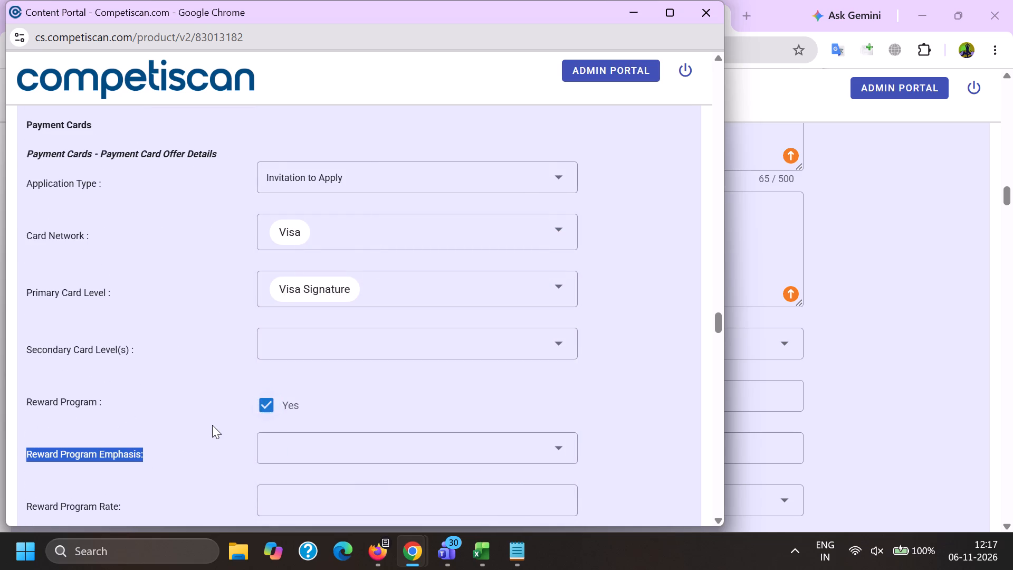
Mark Credit Card Mentioned under Non-Profit/Consumer Services/Retail and submit the product form.
{"action": "key", "text": "End"}
{"action": "left_click", "coordinate": [272, 272]}
{"action": "left_click", "coordinate": [276, 514]}
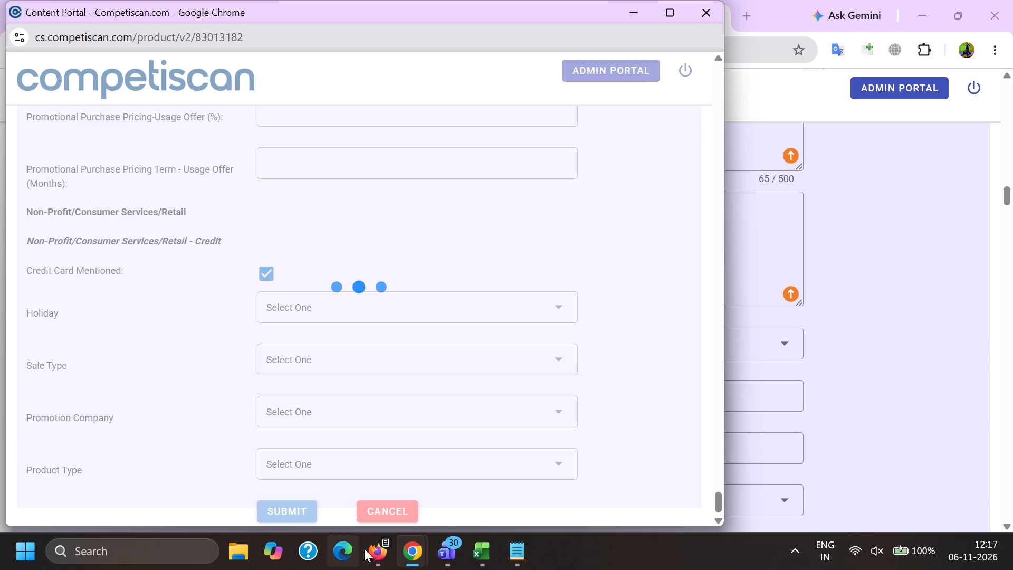
Switch to Firefox and bring up the Content Portal list of forwarded panelist emails.
{"action": "left_click", "coordinate": [375, 547]}
{"action": "left_click", "coordinate": [255, 481]}
{"action": "left_click", "coordinate": [95, 0]}
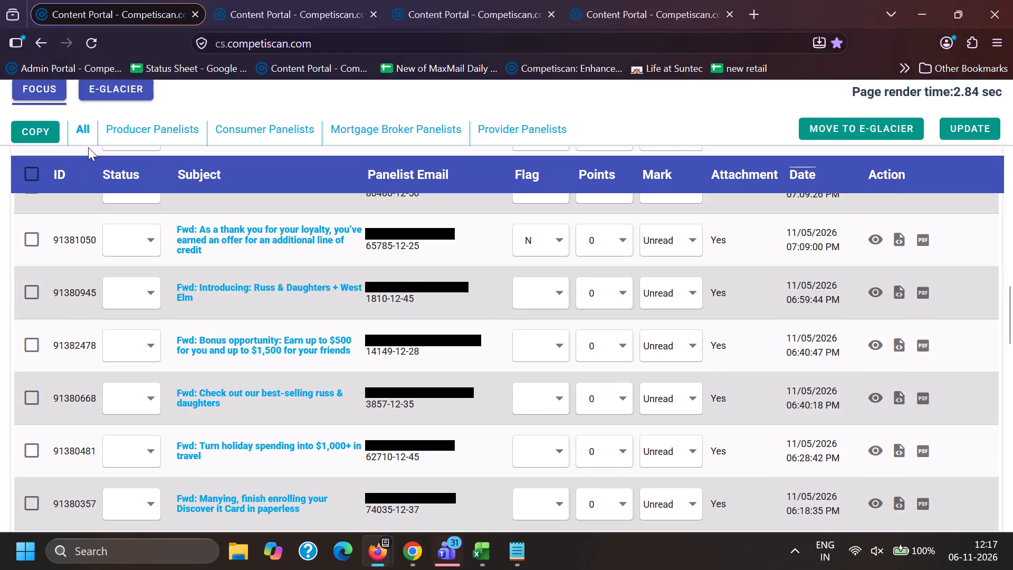
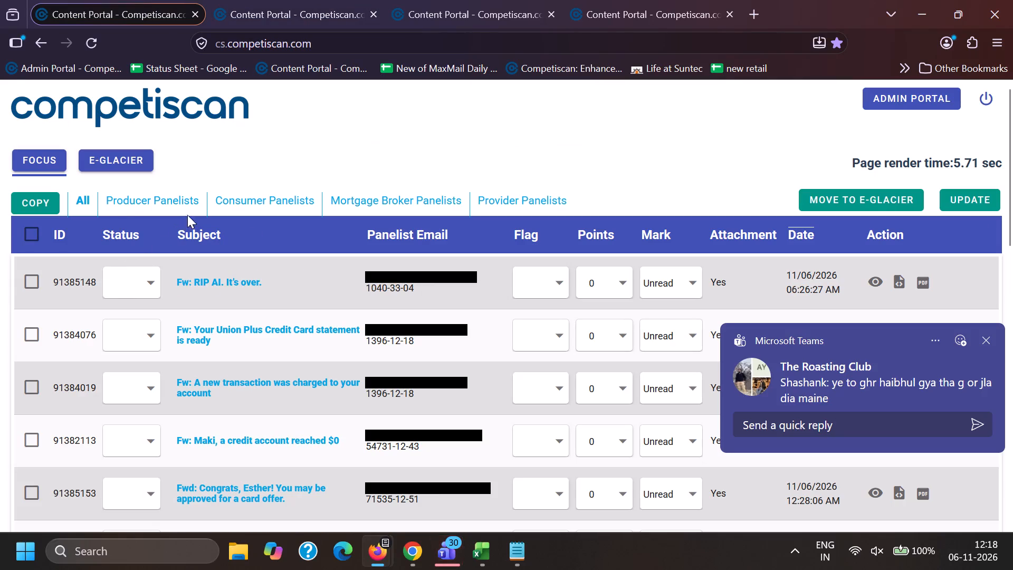
Reload the Focus list of forwarded panelist emails in the Content Portal.
{"action": "left_click", "coordinate": [68, 159]}
{"action": "left_click", "coordinate": [60, 159]}
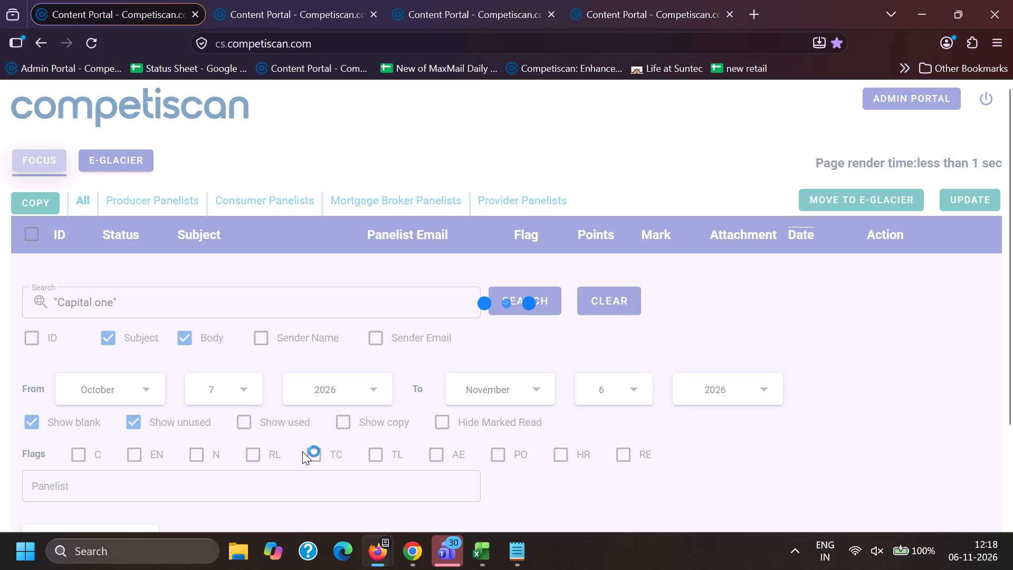
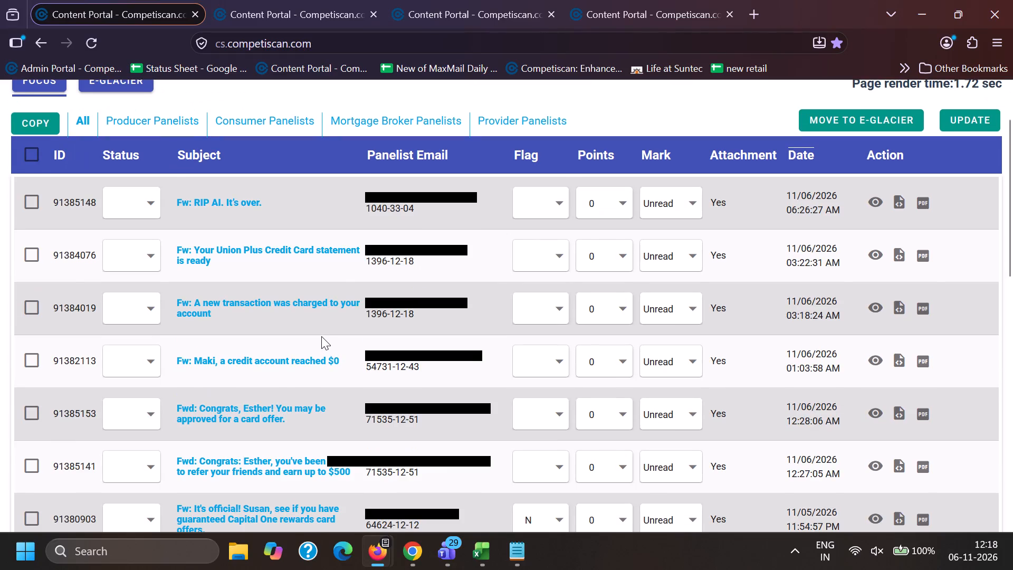
Preview the Capital One card-offer email, record 91385153, and read through its content.
{"action": "left_click", "coordinate": [881, 413]}
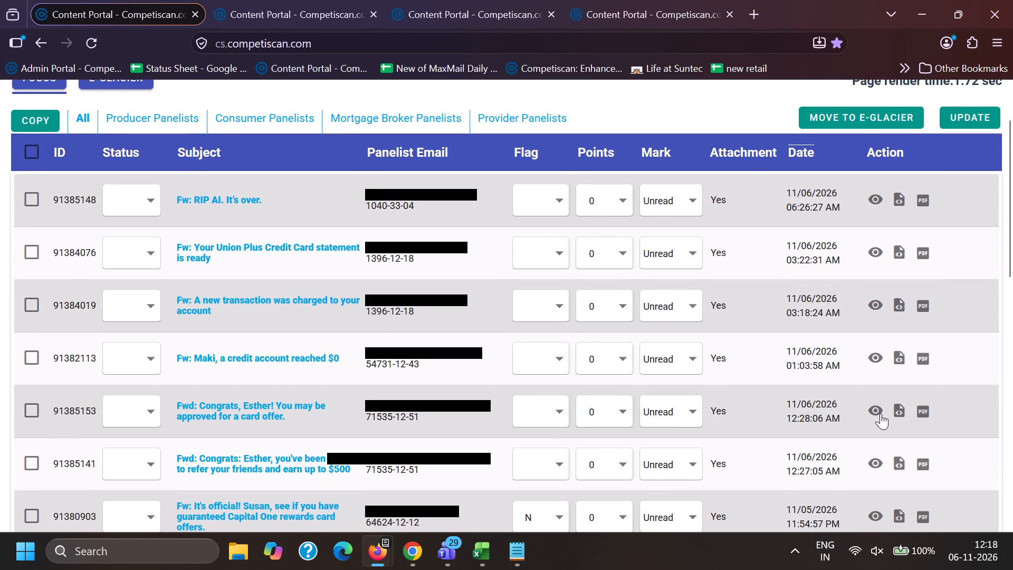
{"action": "scroll", "coordinate": [458, 292], "scroll_direction": "down", "scroll_amount": 8}
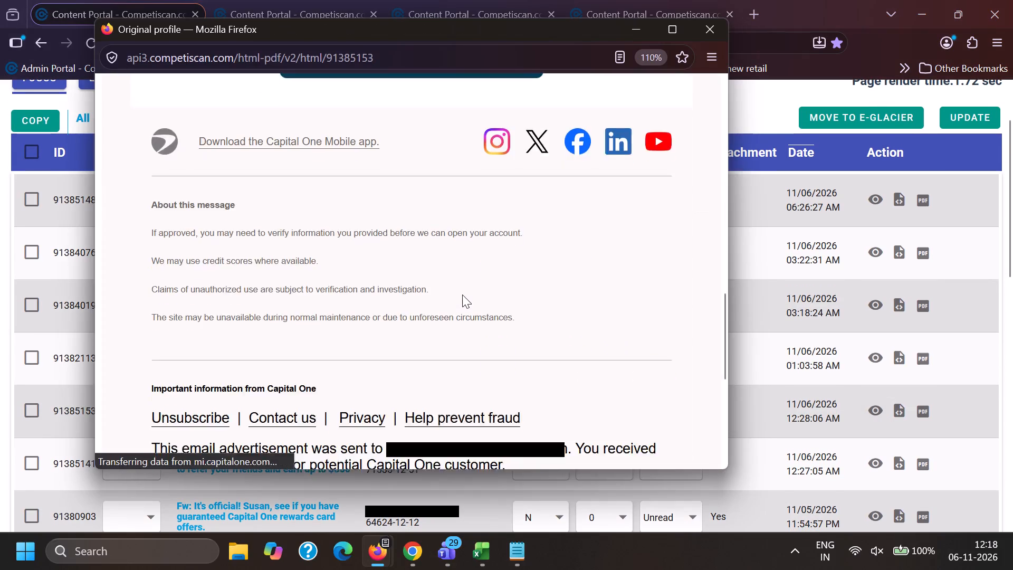
{"action": "scroll", "coordinate": [462, 294], "scroll_direction": "down", "scroll_amount": 2}
{"action": "scroll", "coordinate": [462, 294], "scroll_direction": "up", "scroll_amount": 11}
{"action": "scroll", "coordinate": [338, 284], "scroll_direction": "down", "scroll_amount": 3}
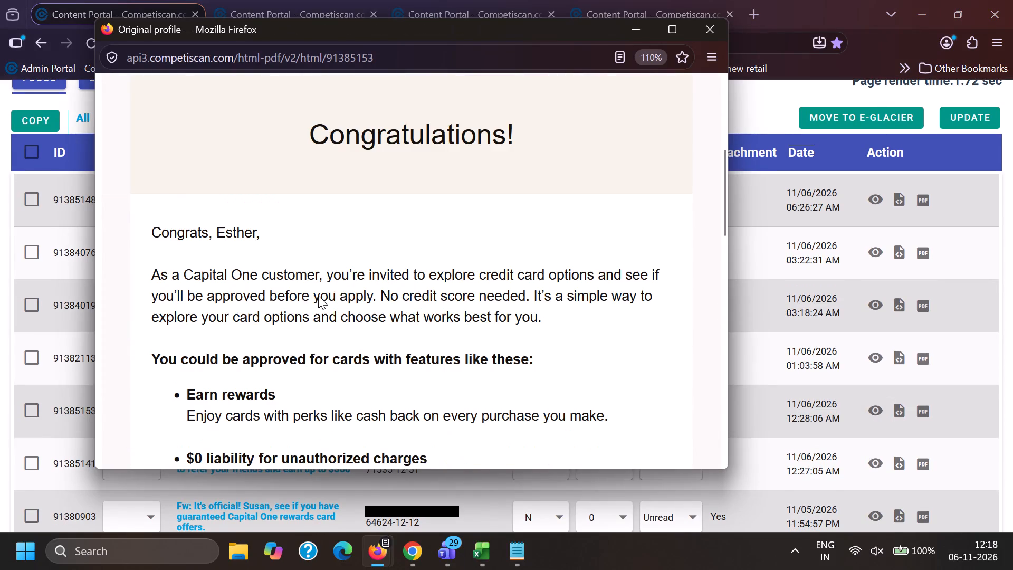
{"action": "scroll", "coordinate": [318, 296], "scroll_direction": "down", "scroll_amount": 12}
{"action": "key", "text": "alt+Tab"}
{"action": "scroll", "coordinate": [259, 351], "scroll_direction": "down", "scroll_amount": 1}
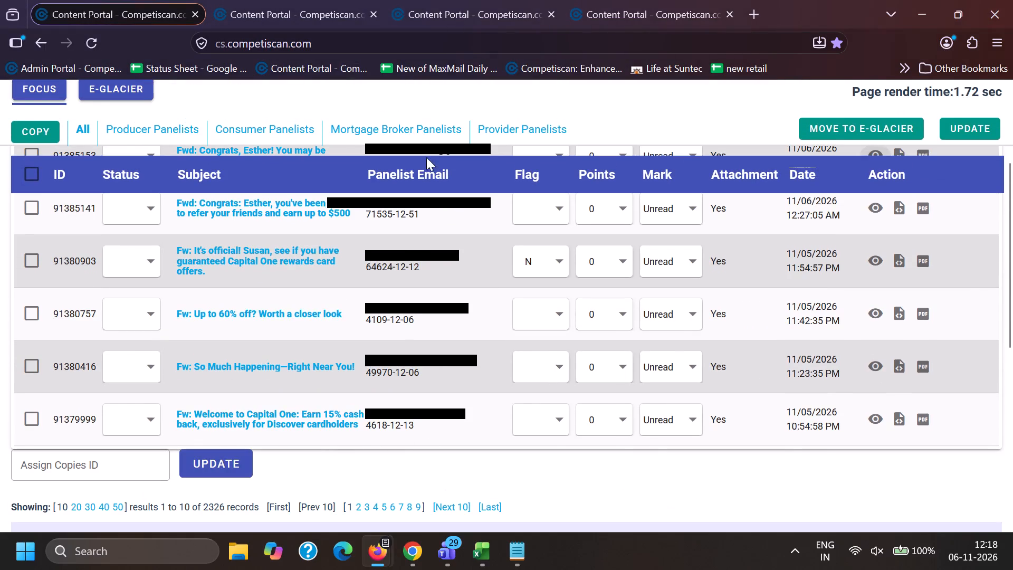
Switch to Chrome and copy the "e.westelm.com" search string from the Strings sheet of Other Retail Records.
{"action": "left_click", "coordinate": [412, 0]}
{"action": "left_click", "coordinate": [259, 0]}
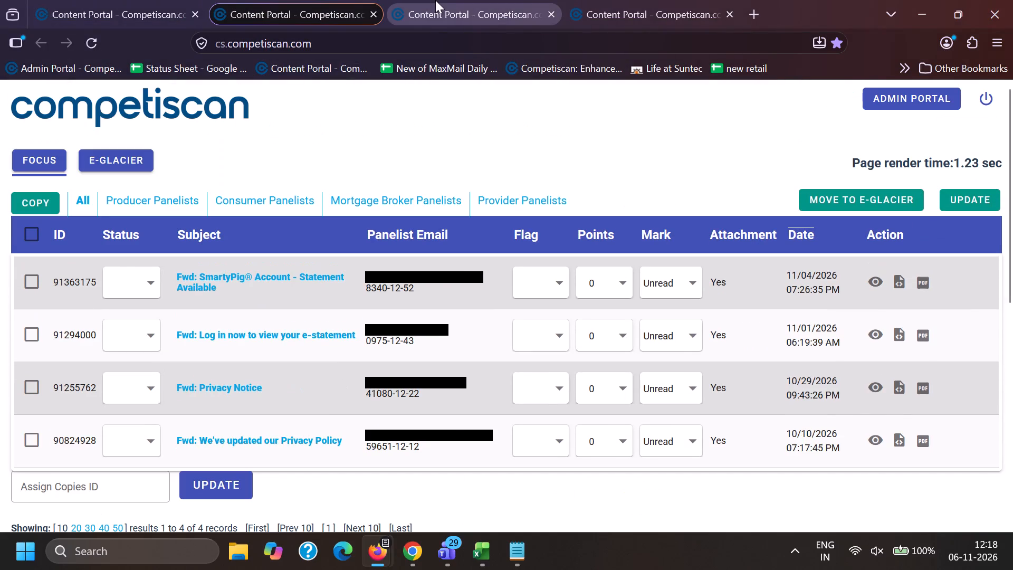
{"action": "left_click", "coordinate": [435, 0]}
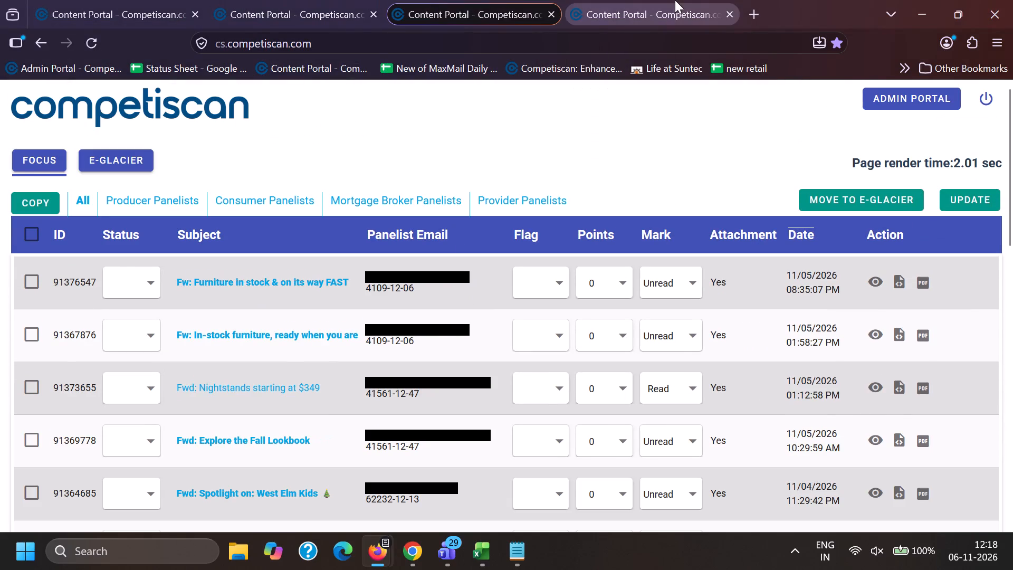
{"action": "left_click", "coordinate": [675, 0]}
{"action": "left_click", "coordinate": [473, 557]}
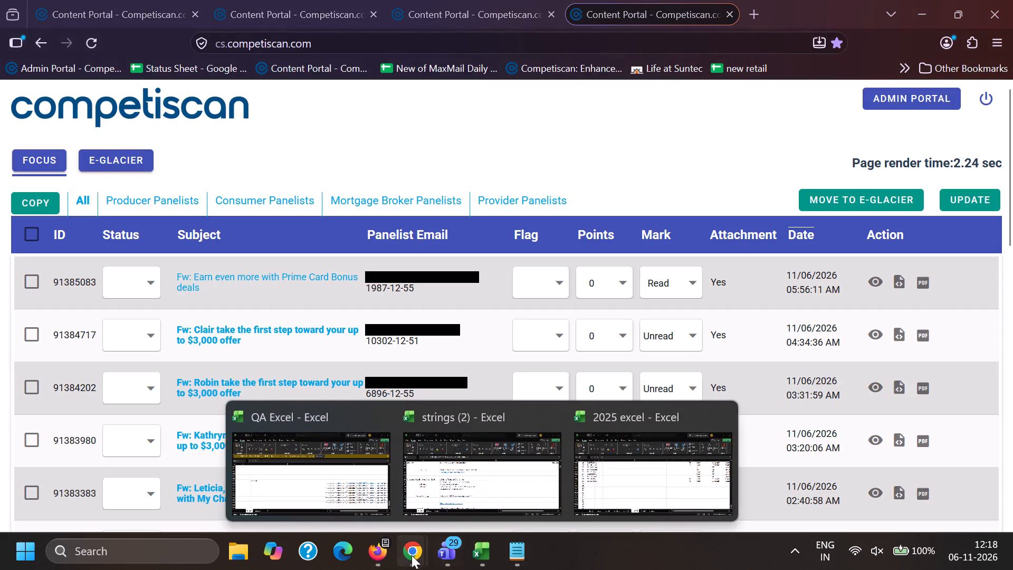
{"action": "left_click", "coordinate": [412, 555]}
{"action": "left_click", "coordinate": [292, 502]}
{"action": "left_click", "coordinate": [634, 0]}
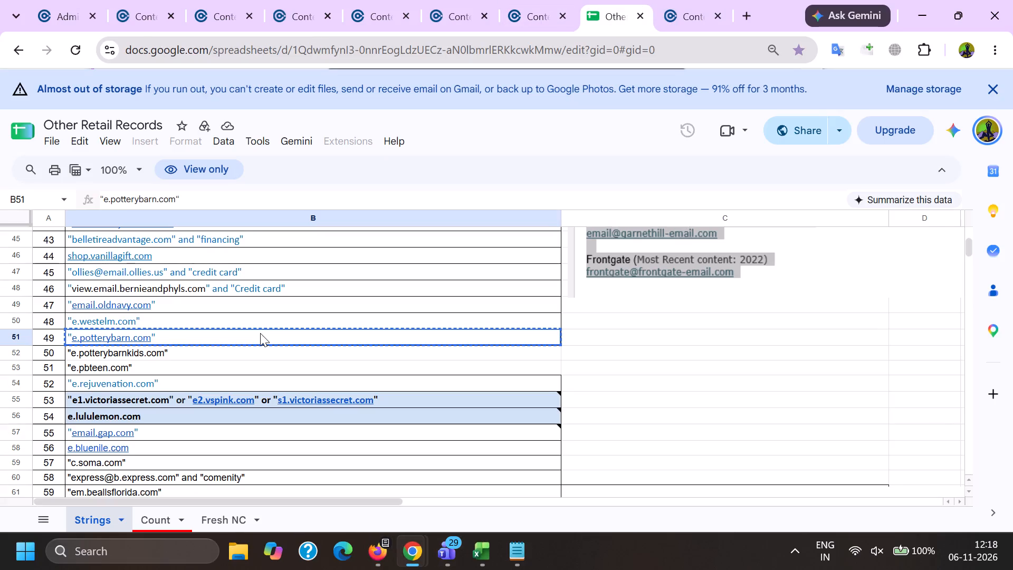
{"action": "left_click", "coordinate": [113, 322]}
{"action": "key", "text": "ctrl+c"}
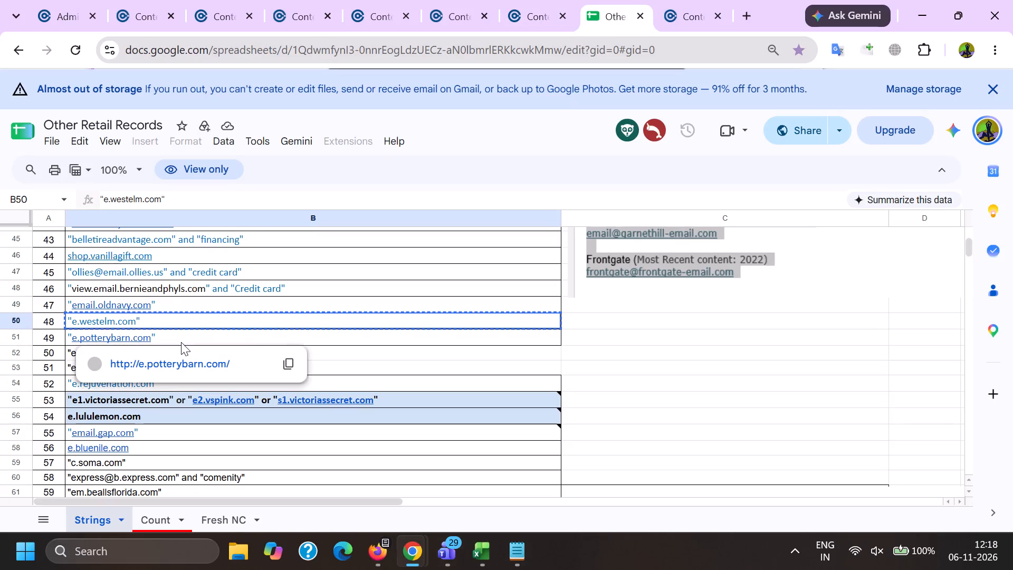
{"action": "key", "text": "alt+Tab"}
{"action": "scroll", "coordinate": [295, 315], "scroll_direction": "down", "scroll_amount": 6}
{"action": "left_click_drag", "start_coordinate": [218, 249], "coordinate": [0, 249]}
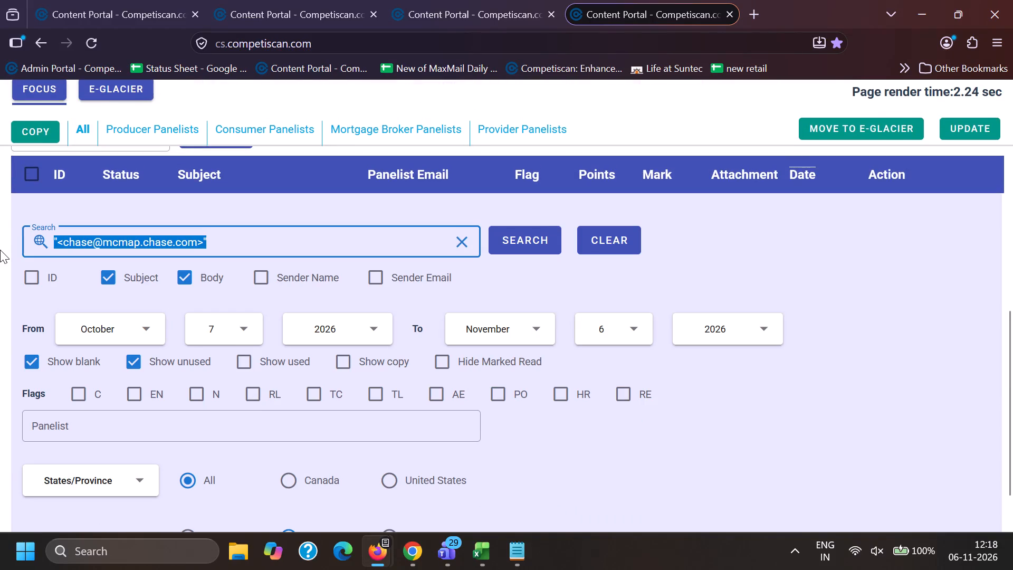
{"action": "key", "text": "BackSpace"}
{"action": "key", "text": "shift+quotedbl"}
{"action": "key", "text": "ctrl+v"}
{"action": "key", "text": "shift+quotedbl"}
{"action": "key", "text": "Return"}
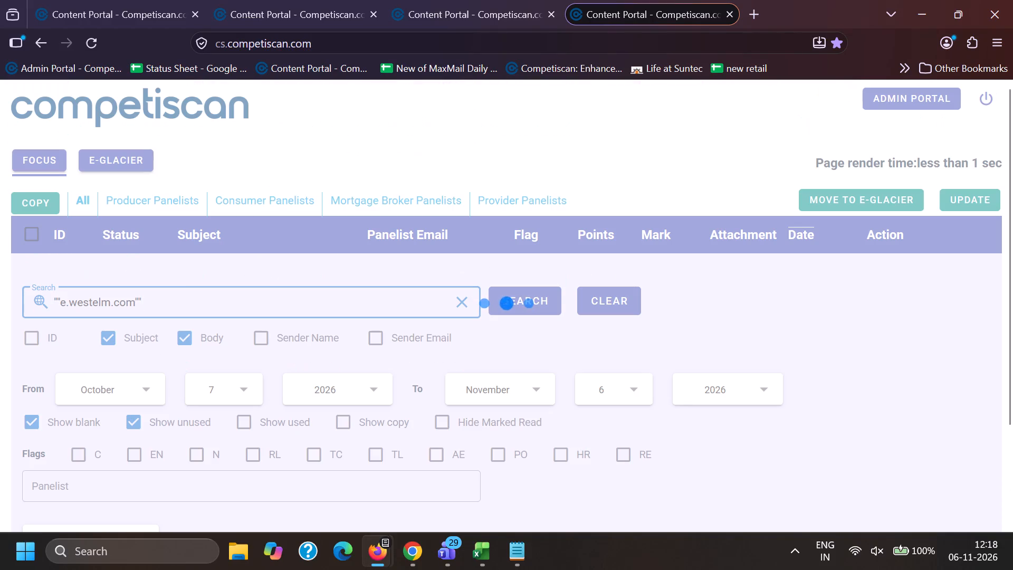
In the portal page holding the e.potterybarn.com search, search for "cREDIT CARDS" instead.
{"action": "left_click", "coordinate": [131, 0]}
{"action": "left_click", "coordinate": [289, 0]}
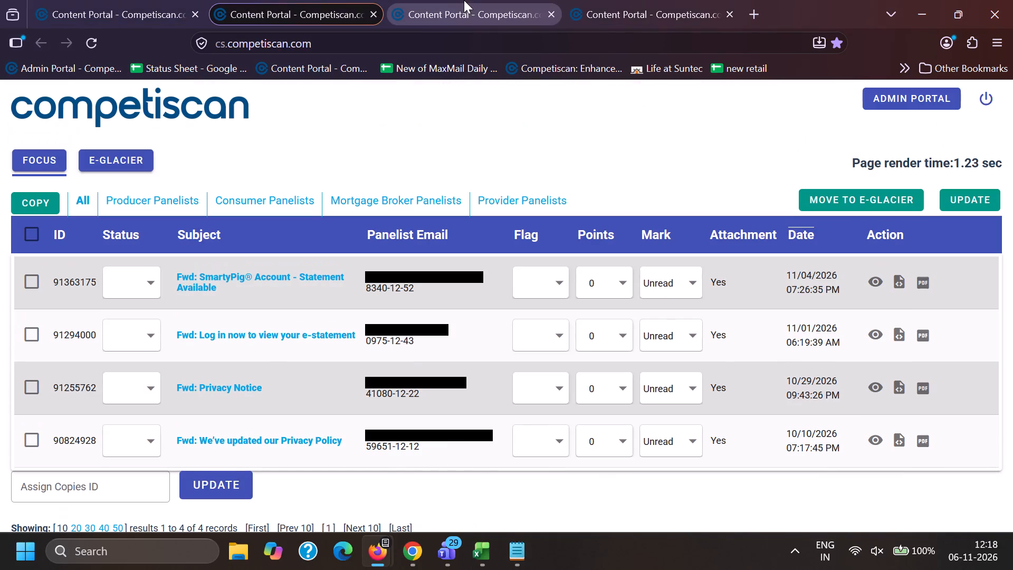
{"action": "left_click", "coordinate": [468, 0]}
{"action": "scroll", "coordinate": [275, 291], "scroll_direction": "down", "scroll_amount": 5}
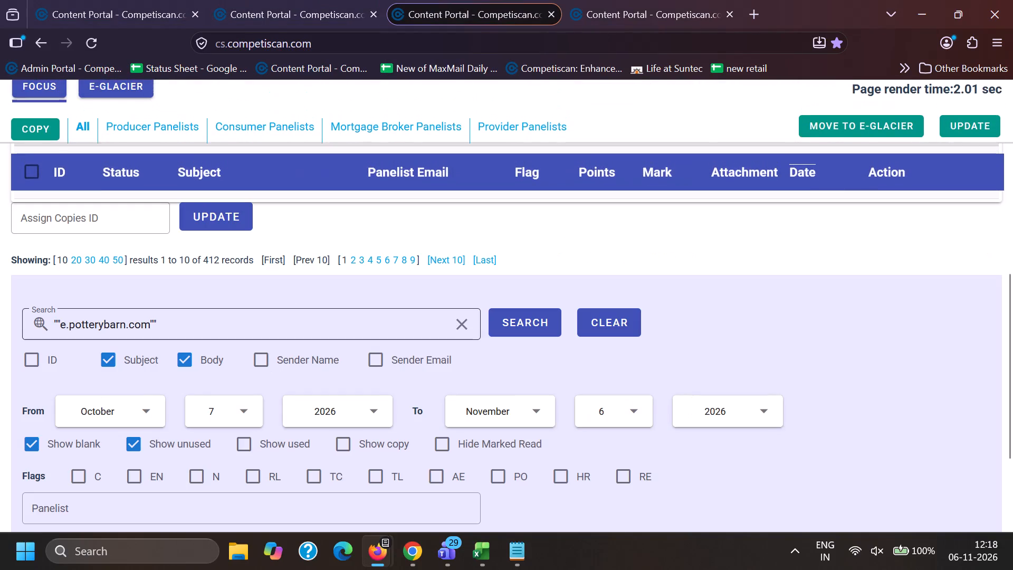
{"action": "left_click_drag", "start_coordinate": [250, 322], "coordinate": [1, 321]}
{"action": "key", "text": "BackSpace"}
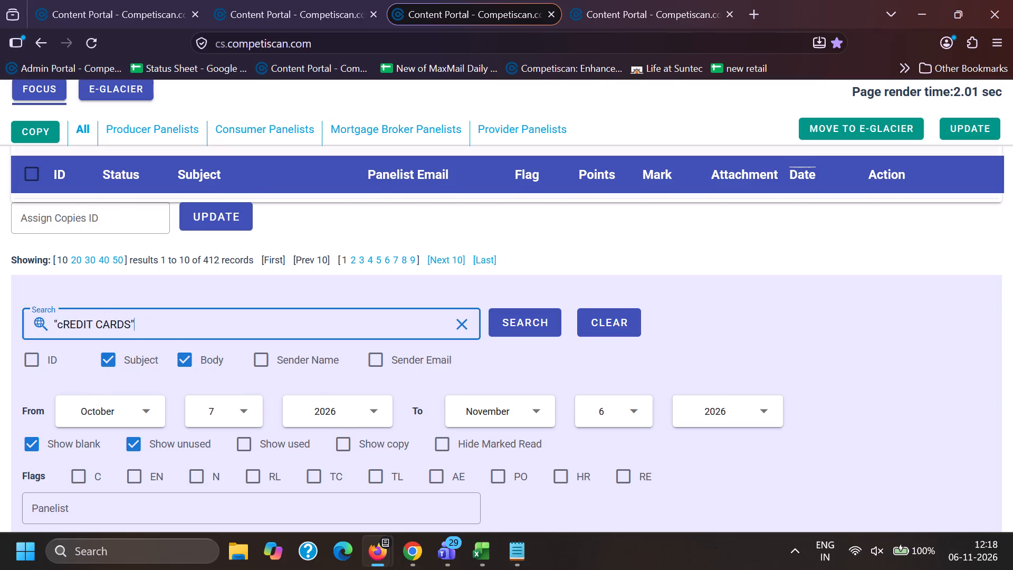
{"action": "key", "text": "Return"}
Copy the subject "Up to 60% off? Worth a closer look" from record 91380757 and search for it in Chrome's Content Portal.
{"action": "left_click", "coordinate": [632, 0]}
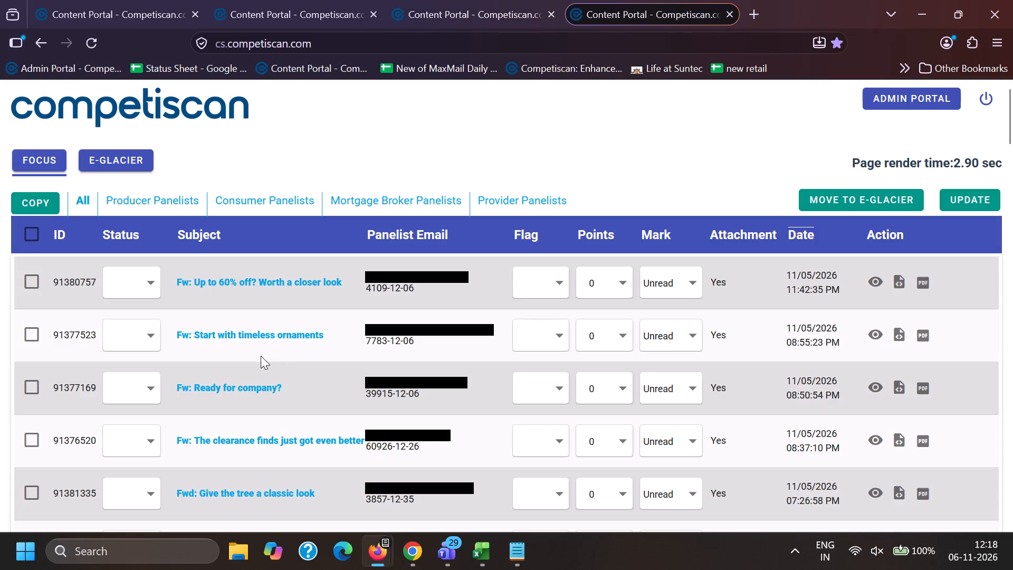
{"action": "left_click_drag", "start_coordinate": [195, 279], "coordinate": [351, 271]}
{"action": "key", "text": "ctrl+c"}
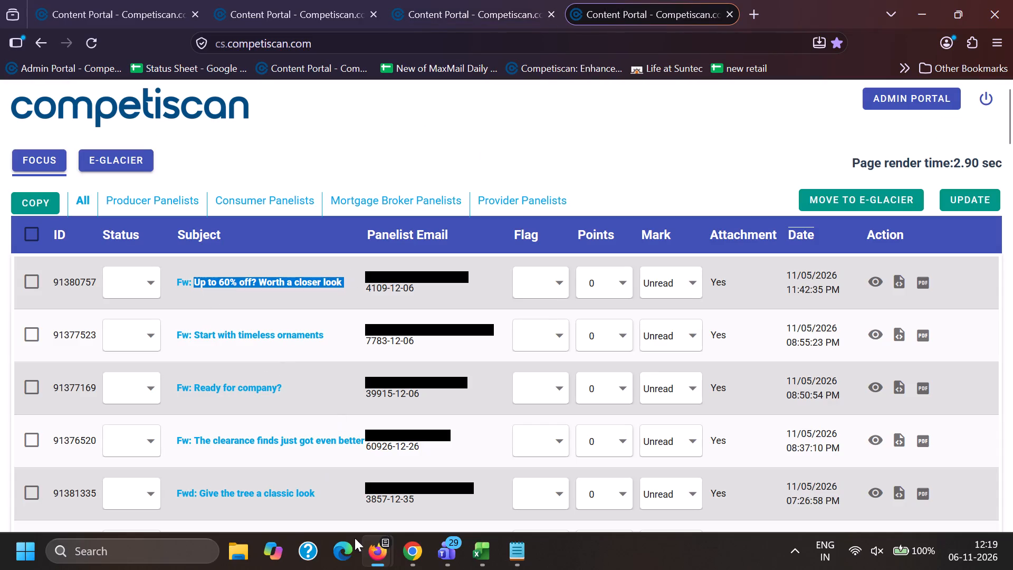
{"action": "left_click", "coordinate": [414, 554]}
{"action": "left_click", "coordinate": [286, 477]}
{"action": "left_click", "coordinate": [222, 0]}
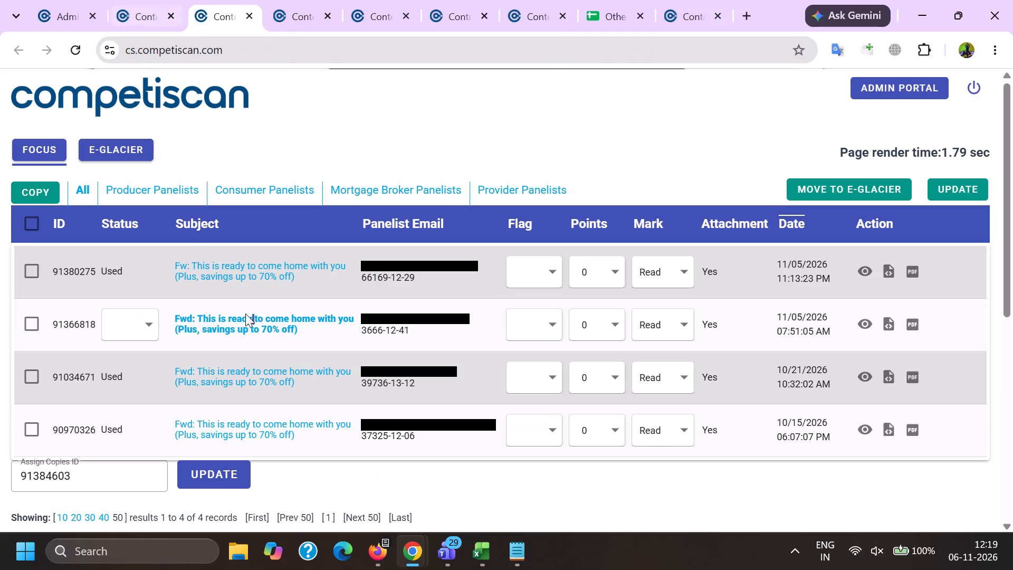
{"action": "scroll", "coordinate": [245, 315], "scroll_direction": "down", "scroll_amount": 4}
{"action": "left_click_drag", "start_coordinate": [393, 265], "coordinate": [1, 283]}
{"action": "key", "text": "BackSpace"}
{"action": "key", "text": "shift+quotedbl"}
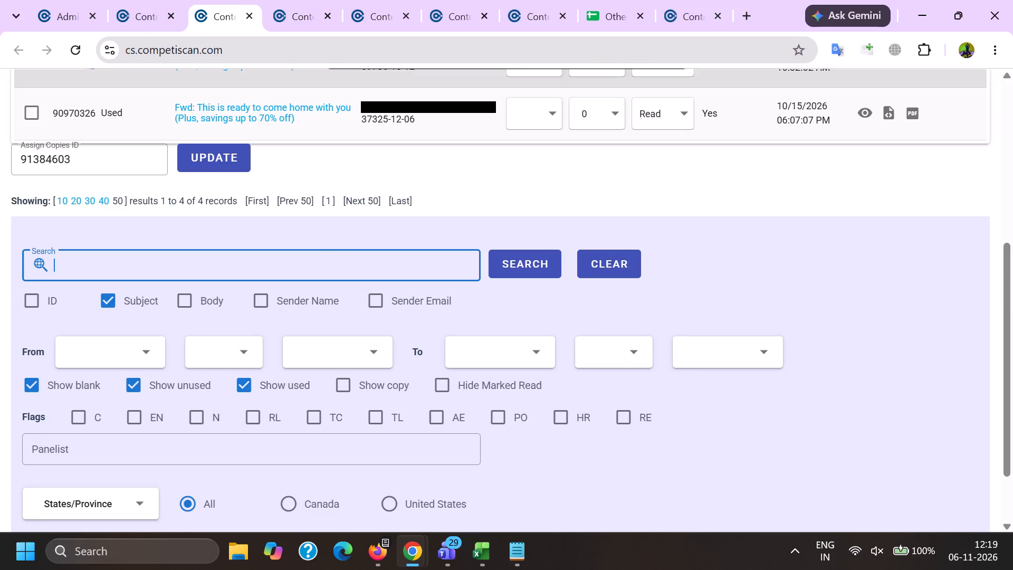
{"action": "key", "text": "ctrl+v"}
{"action": "key", "text": "shift+quotedbl"}
{"action": "key", "text": "Return"}
Copy the product link for temp ID 91173906 from the 2025 excel workbook and open that product form, 20997940, in Chrome.
{"action": "left_click", "coordinate": [474, 554]}
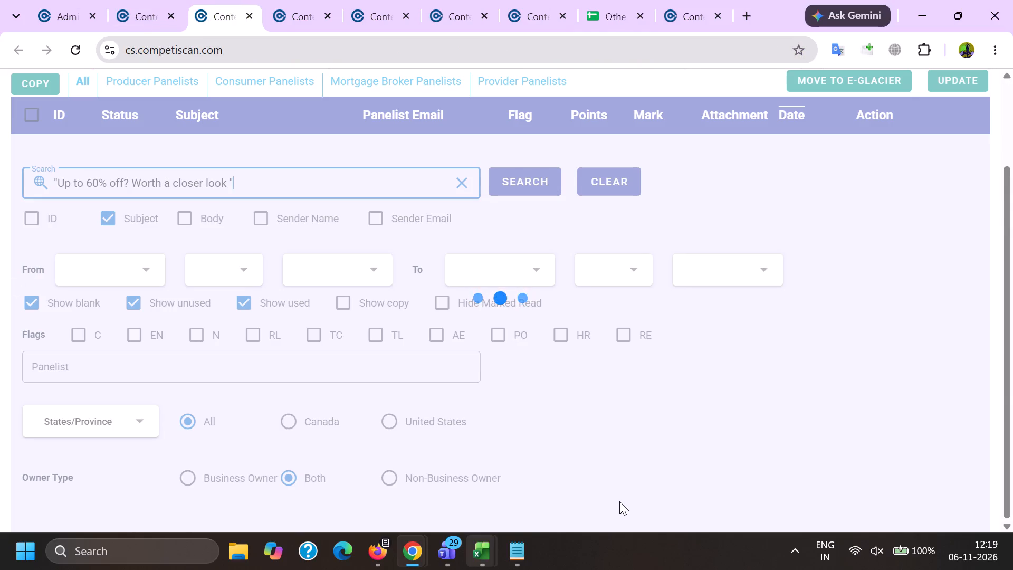
{"action": "left_click", "coordinate": [645, 491]}
{"action": "scroll", "coordinate": [454, 383], "scroll_direction": "up", "scroll_amount": 20}
{"action": "scroll", "coordinate": [454, 383], "scroll_direction": "up", "scroll_amount": 9}
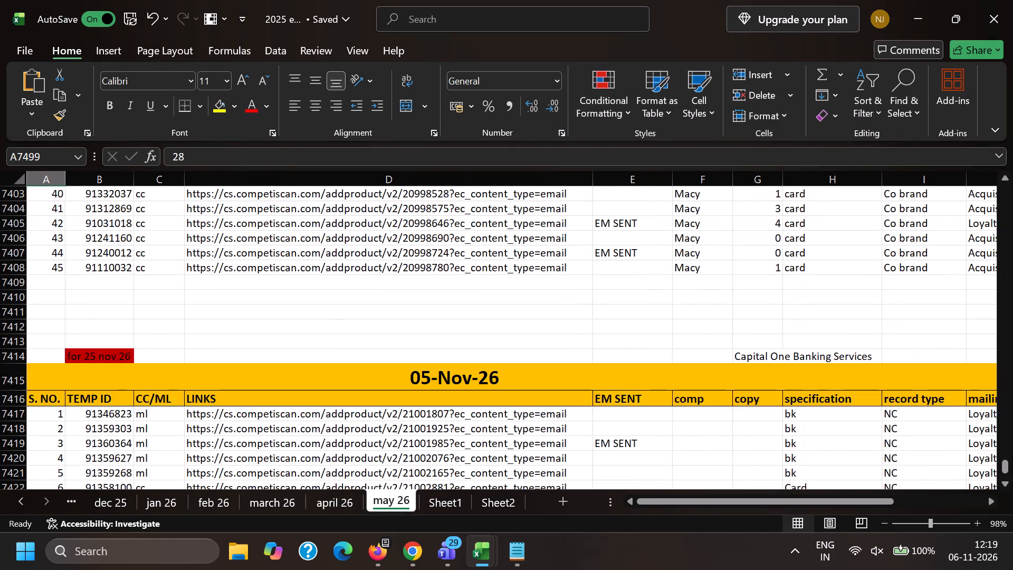
{"action": "scroll", "coordinate": [458, 385], "scroll_direction": "up", "scroll_amount": 7}
{"action": "left_click", "coordinate": [484, 408]}
{"action": "key", "text": "ctrl+c"}
{"action": "key", "text": "alt+Tab"}
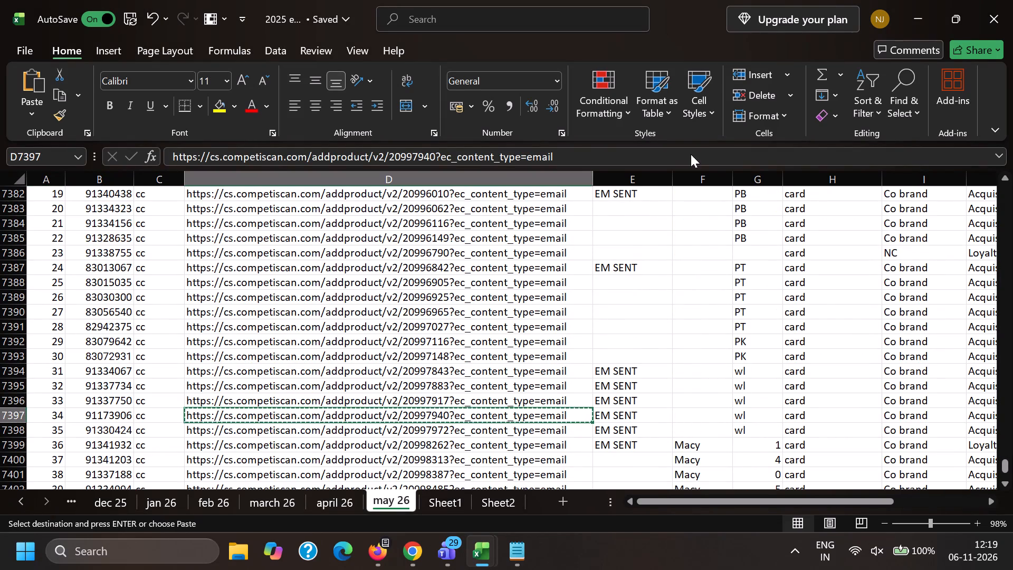
{"action": "left_click", "coordinate": [698, 0]}
{"action": "triple_click", "coordinate": [692, 46]}
{"action": "key", "text": "ctrl+v"}
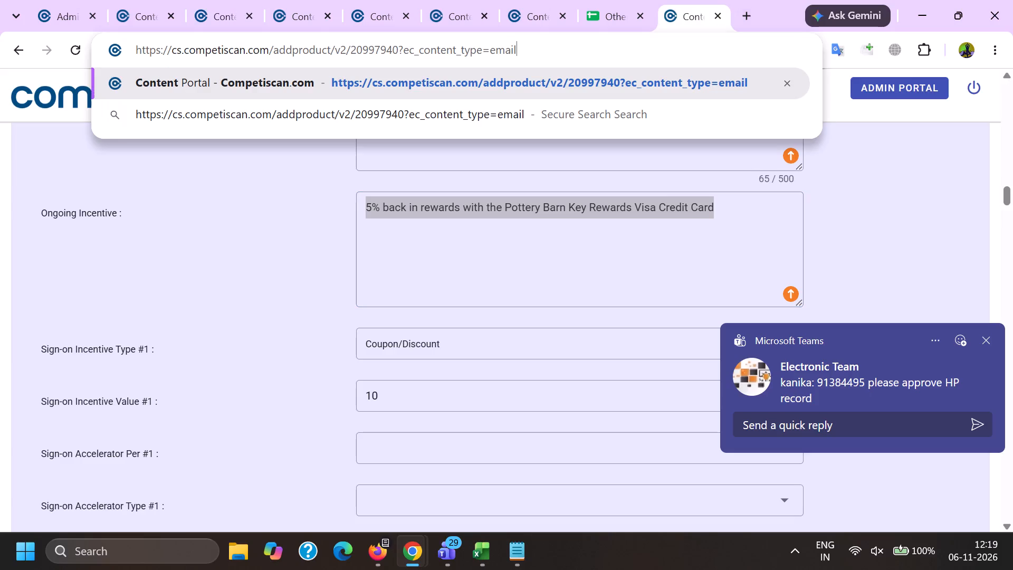
{"action": "key", "text": "Return"}
Preview emails 91319730 and 91380757 from the subject search results and compare their West Elm content.
{"action": "left_click", "coordinate": [206, 0]}
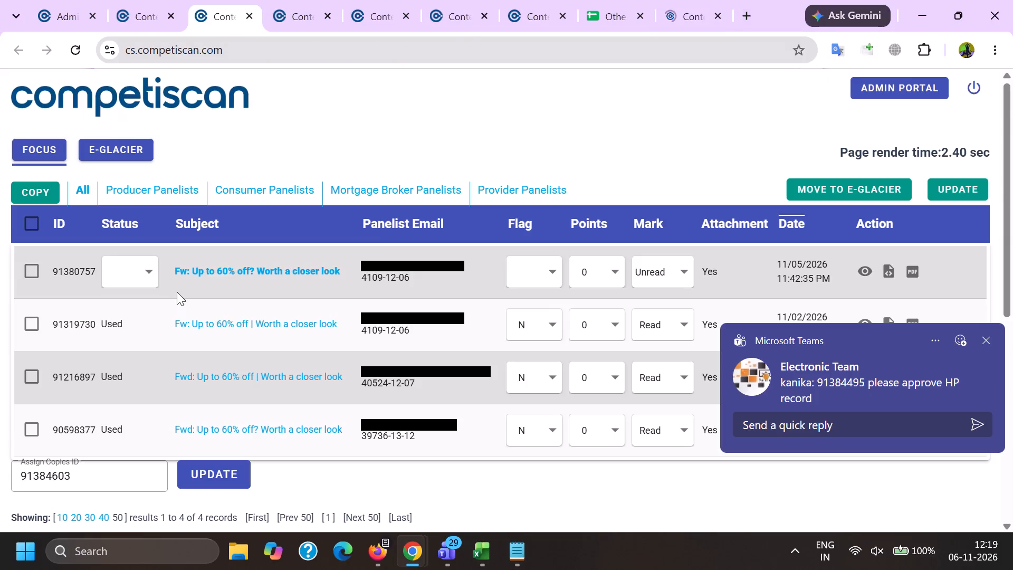
{"action": "scroll", "coordinate": [273, 286], "scroll_direction": "down", "scroll_amount": 1}
{"action": "left_click", "coordinate": [868, 248]}
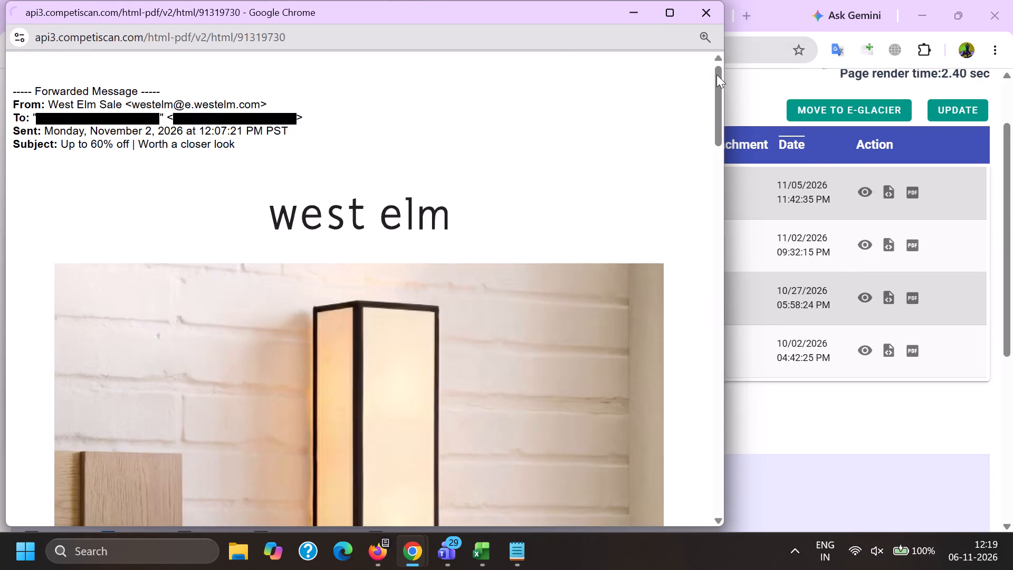
{"action": "left_click_drag", "start_coordinate": [716, 74], "coordinate": [689, 373]}
{"action": "key", "text": "alt+Tab"}
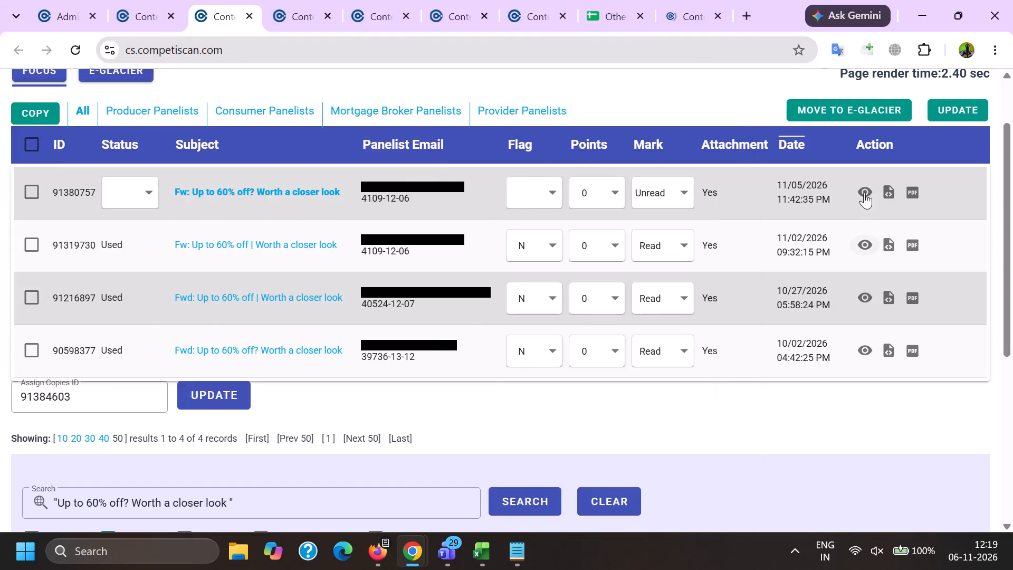
{"action": "left_click", "coordinate": [864, 191]}
{"action": "left_click_drag", "start_coordinate": [716, 74], "coordinate": [692, 369]}
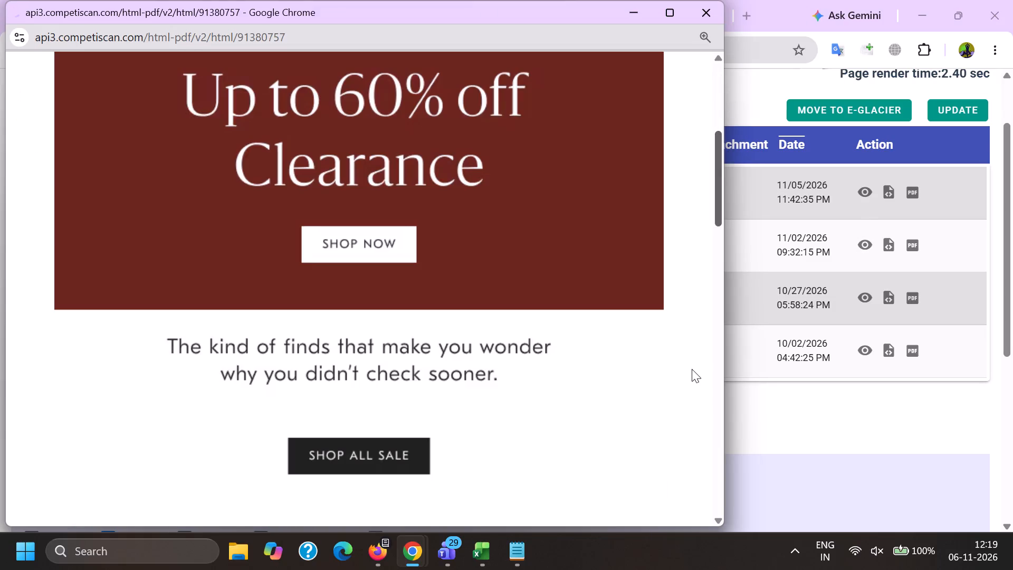
{"action": "left_click_drag", "start_coordinate": [692, 369], "coordinate": [737, 43]}
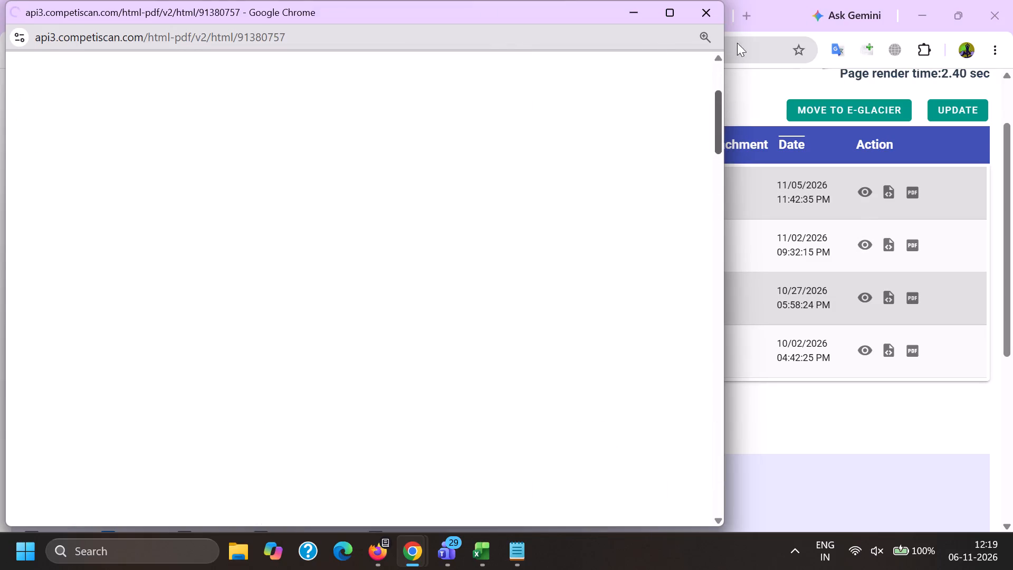
{"action": "left_click_drag", "start_coordinate": [737, 43], "coordinate": [680, 386]}
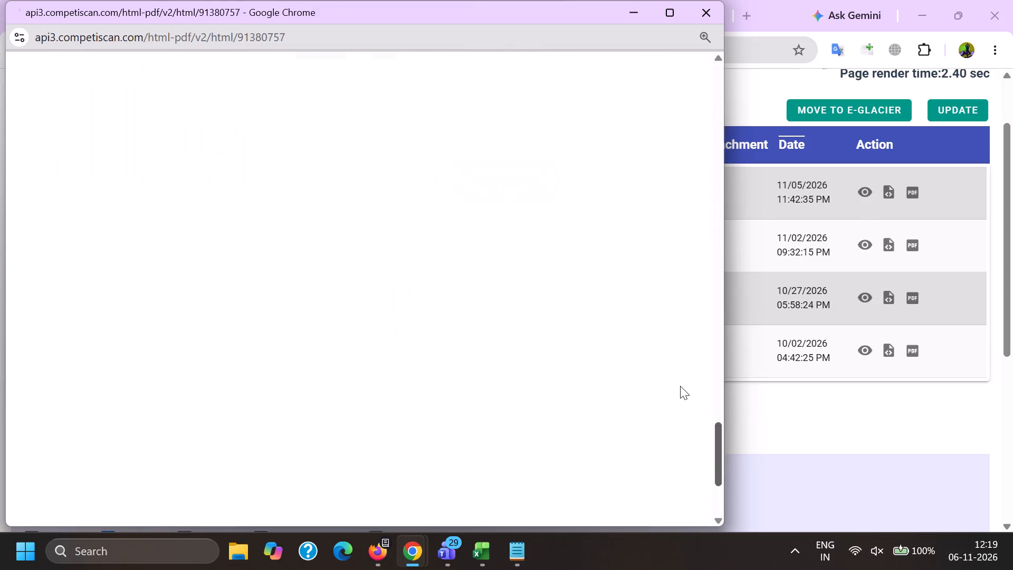
{"action": "key", "text": "alt+Tab"}
{"action": "left_click", "coordinate": [866, 245]}
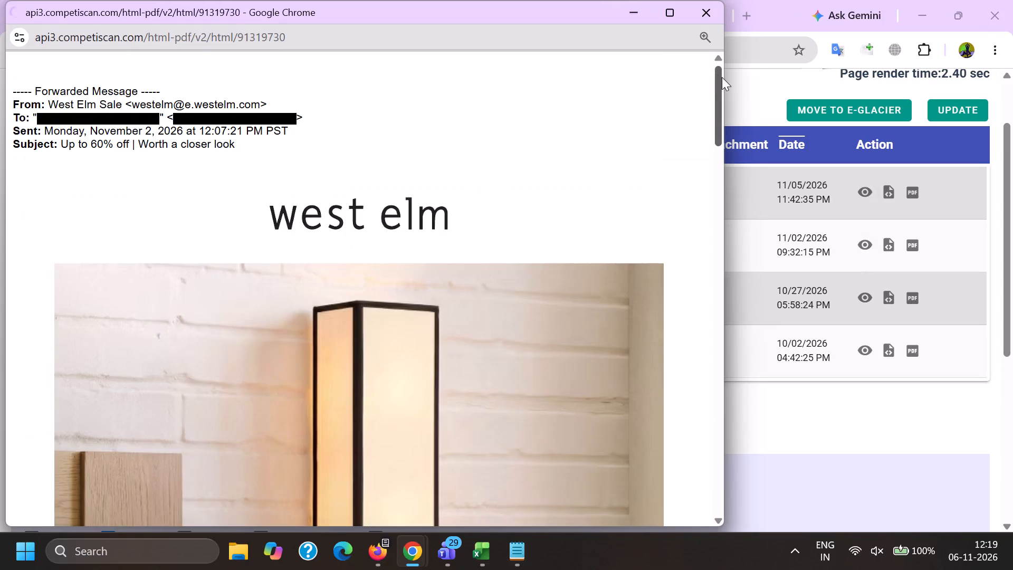
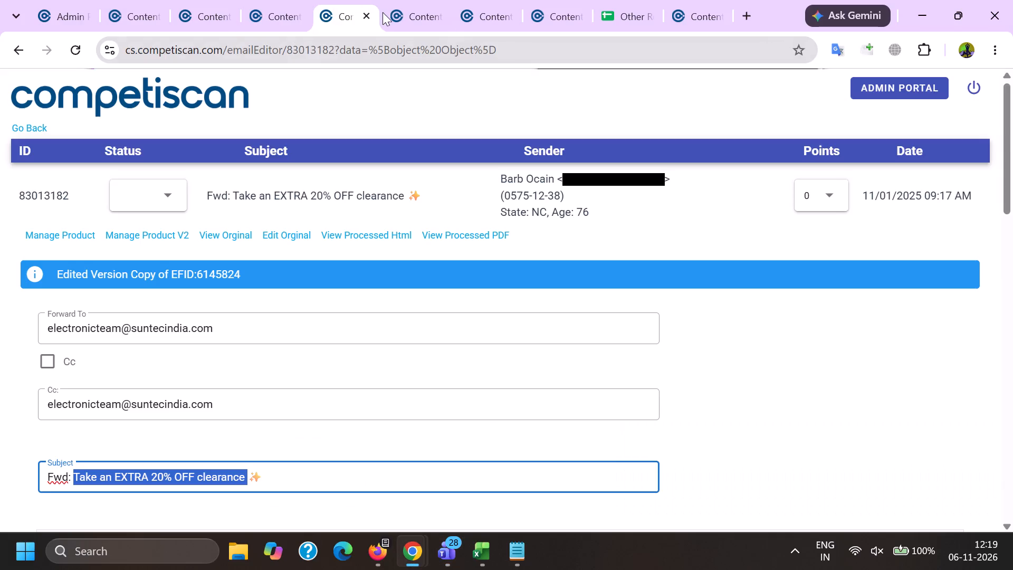
{"action": "double_click", "coordinate": [372, 12]}
{"action": "left_click", "coordinate": [372, 13]}
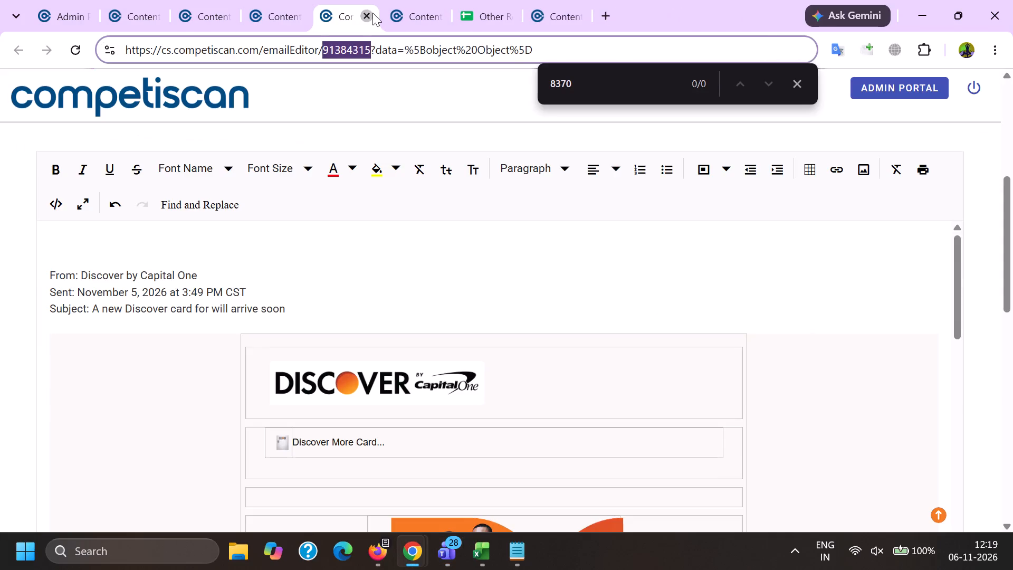
{"action": "left_click", "coordinate": [372, 13]}
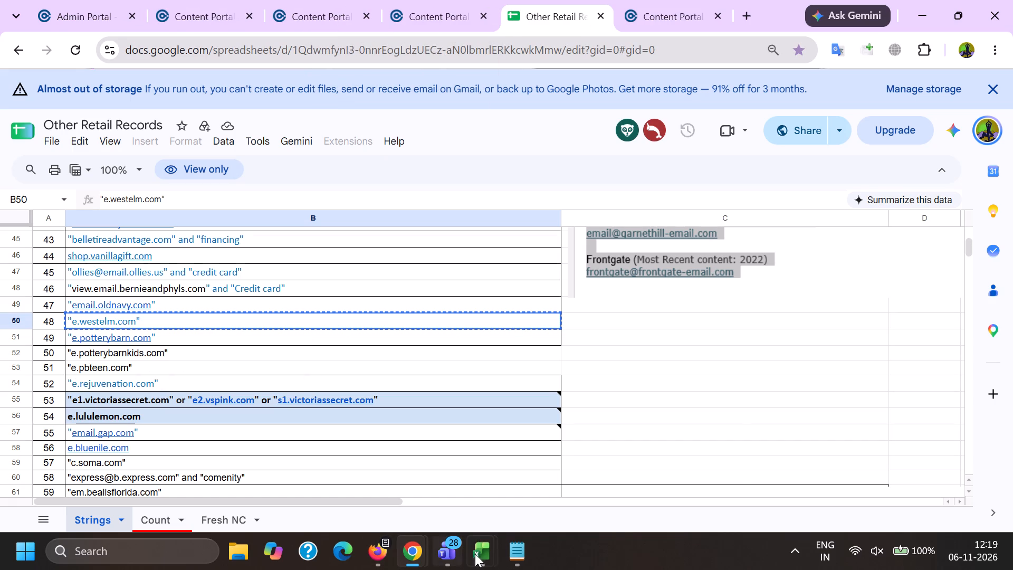
Switch to the 2025 Excel workbook and add record 91380757 as entry 28 on the may 26 sheet, marked cc.
{"action": "left_click", "coordinate": [476, 552]}
{"action": "left_click", "coordinate": [613, 510]}
{"action": "scroll", "coordinate": [109, 360], "scroll_direction": "down", "scroll_amount": 15}
{"action": "scroll", "coordinate": [97, 384], "scroll_direction": "up", "scroll_amount": 1}
{"action": "scroll", "coordinate": [97, 384], "scroll_direction": "down", "scroll_amount": 9}
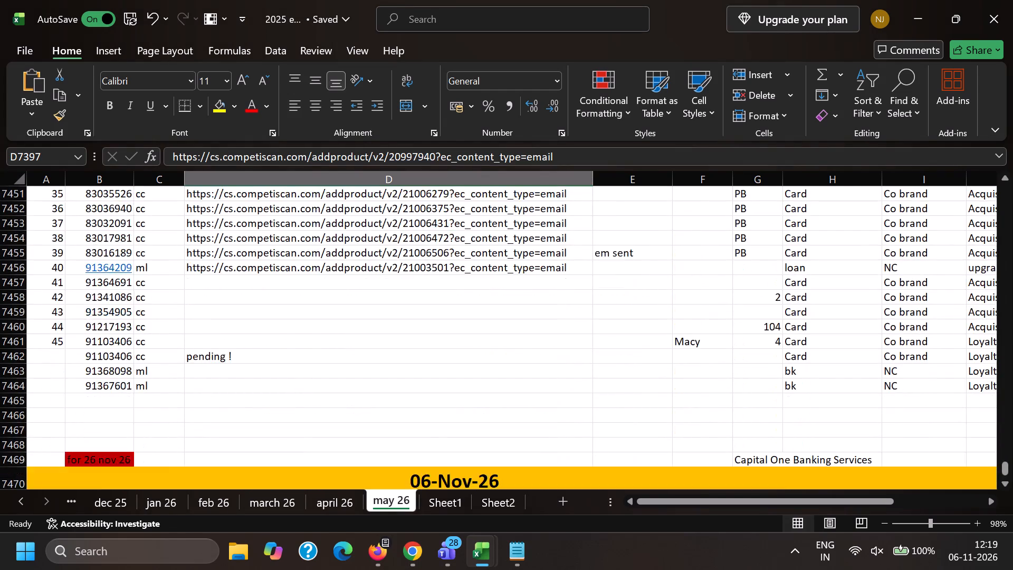
{"action": "scroll", "coordinate": [100, 387], "scroll_direction": "down", "scroll_amount": 12}
{"action": "left_click", "coordinate": [104, 374]}
{"action": "key", "text": "ctrl+v"}
{"action": "left_click", "coordinate": [153, 373]}
{"action": "key", "text": "c"}
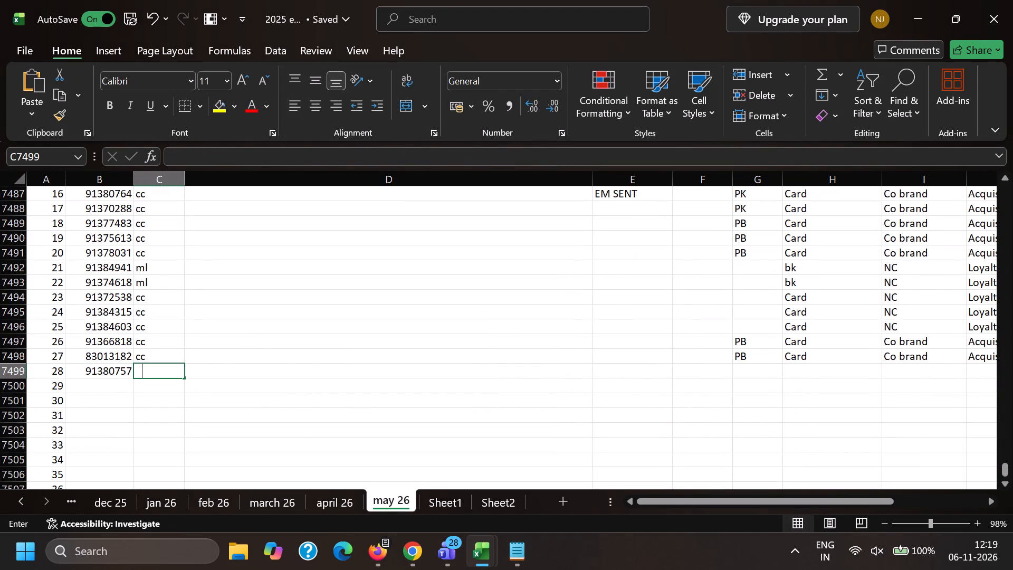
{"action": "key", "text": "c"}
{"action": "key", "text": "BackSpace"}
{"action": "type", "text": "cc"}
{"action": "key", "text": "Right"}
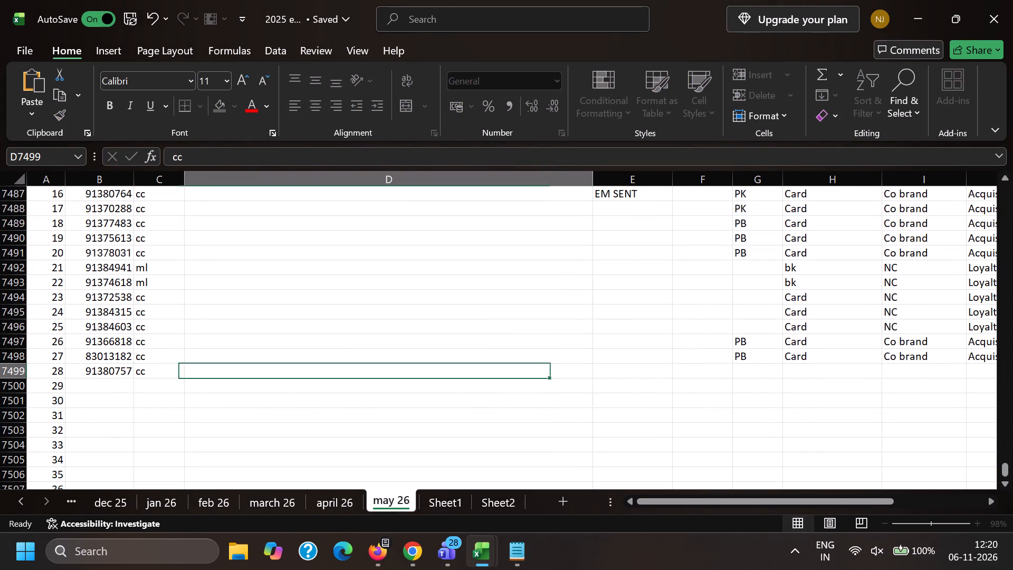
{"action": "key", "text": "Right"}
{"action": "key", "text": "Right"}
{"action": "type", "text": "EM SENT"}
{"action": "key", "text": "Right"}
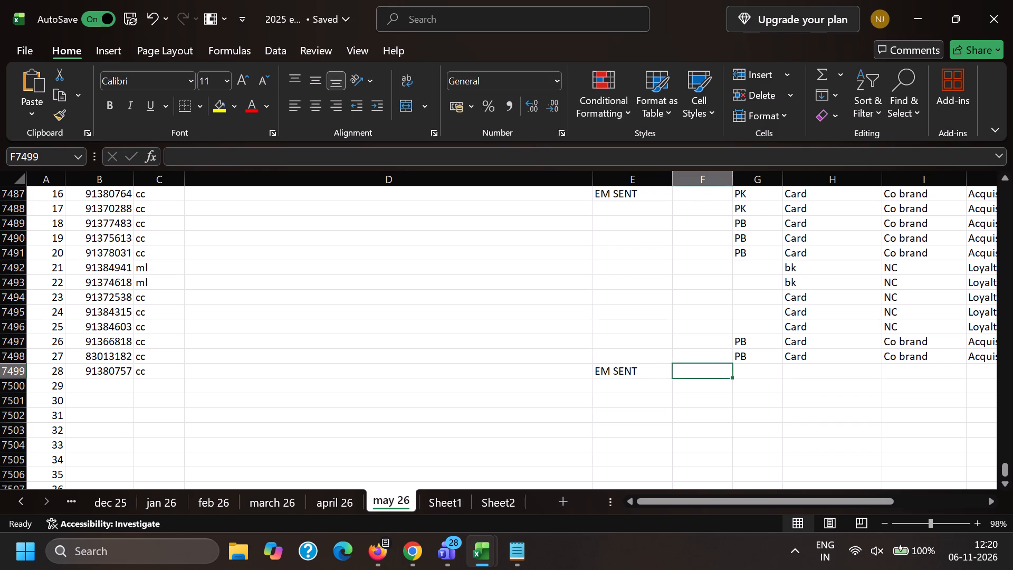
{"action": "key", "text": "Right"}
{"action": "key", "text": "e"}
{"action": "key", "text": "BackSpace"}
{"action": "type", "text": "WL"}
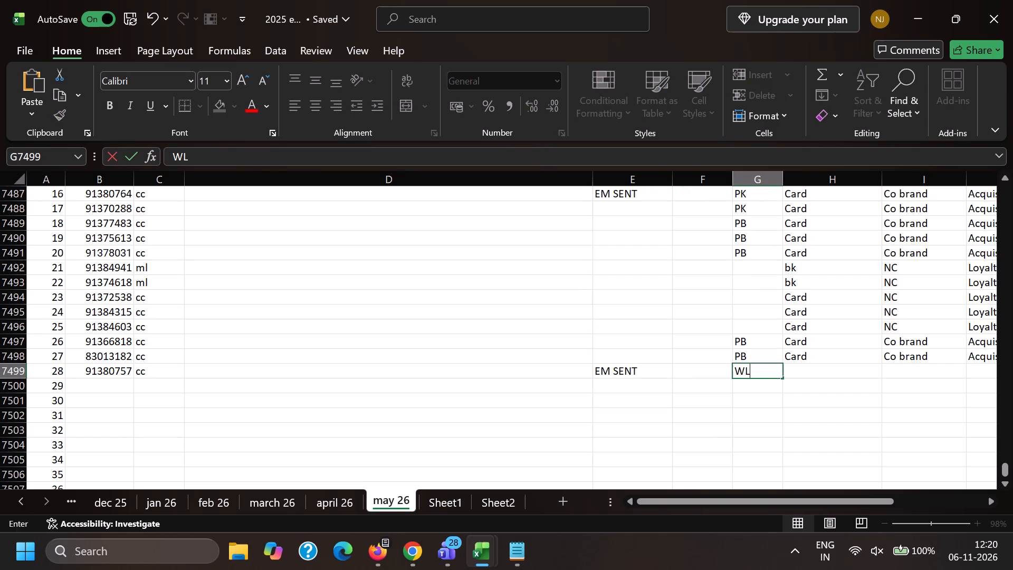
{"action": "key", "text": "Right"}
{"action": "key", "text": "c"}
{"action": "key", "text": "Right"}
{"action": "key", "text": "c"}
{"action": "key", "text": "Right"}
{"action": "key", "text": "a"}
Copy the EM SENT, WL, Card, Co brand and Acquisition entries into the four rows below.
{"action": "key", "text": "Left"}
{"action": "key", "text": "Left"}
{"action": "key", "text": "Left"}
{"action": "key", "text": "Left"}
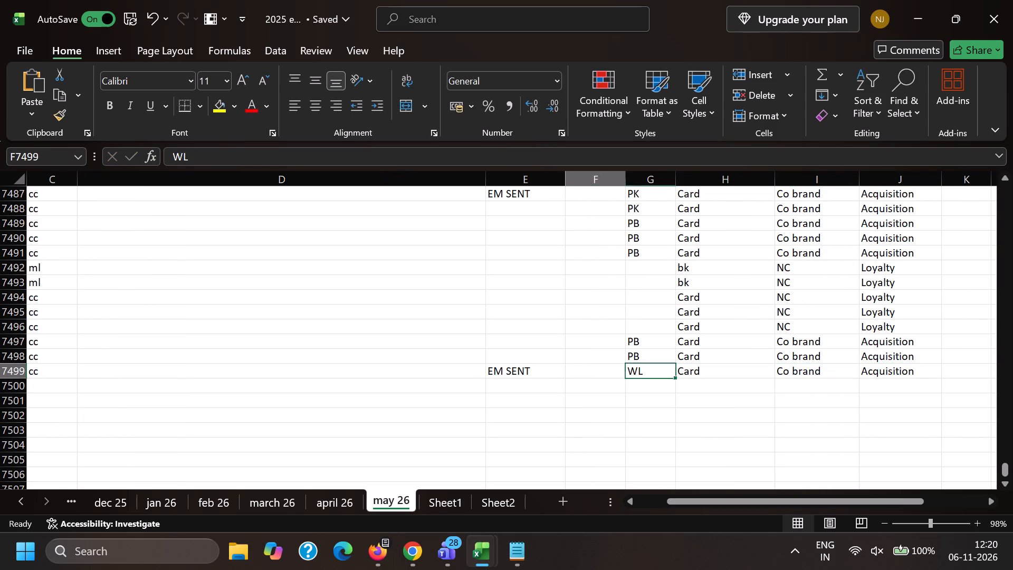
{"action": "key", "text": "Left"}
{"action": "key", "text": "shift+Right"}
{"action": "key", "text": "shift+Right"}
{"action": "key", "text": "shift+Right"}
{"action": "key", "text": "shift+Right"}
{"action": "key", "text": "shift+Right"}
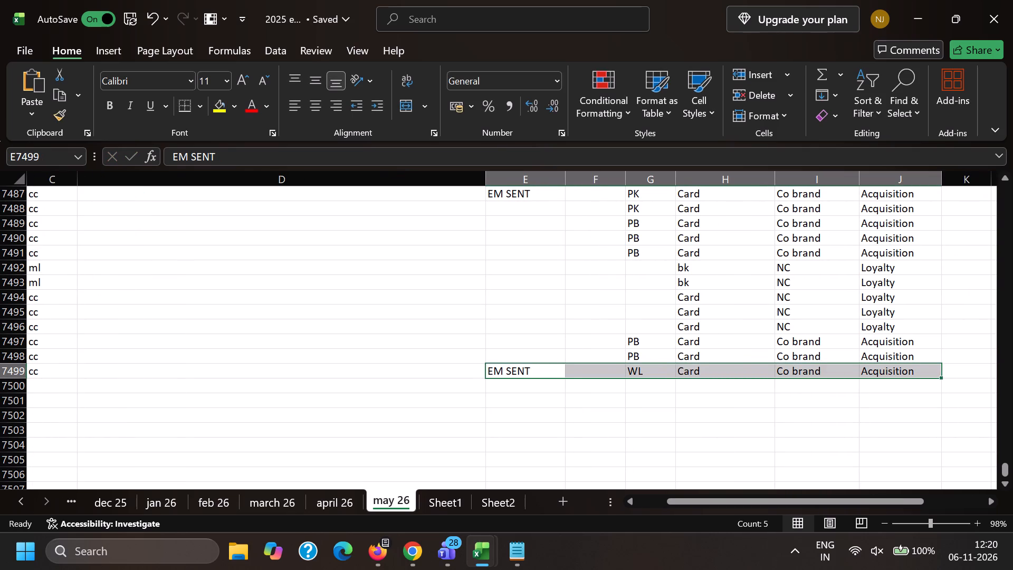
{"action": "key", "text": "ctrl+c"}
{"action": "key", "text": "Down"}
{"action": "key", "text": "shift+Down"}
{"action": "key", "text": "shift+Down"}
{"action": "key", "text": "shift+Down"}
{"action": "key", "text": "ctrl+v"}
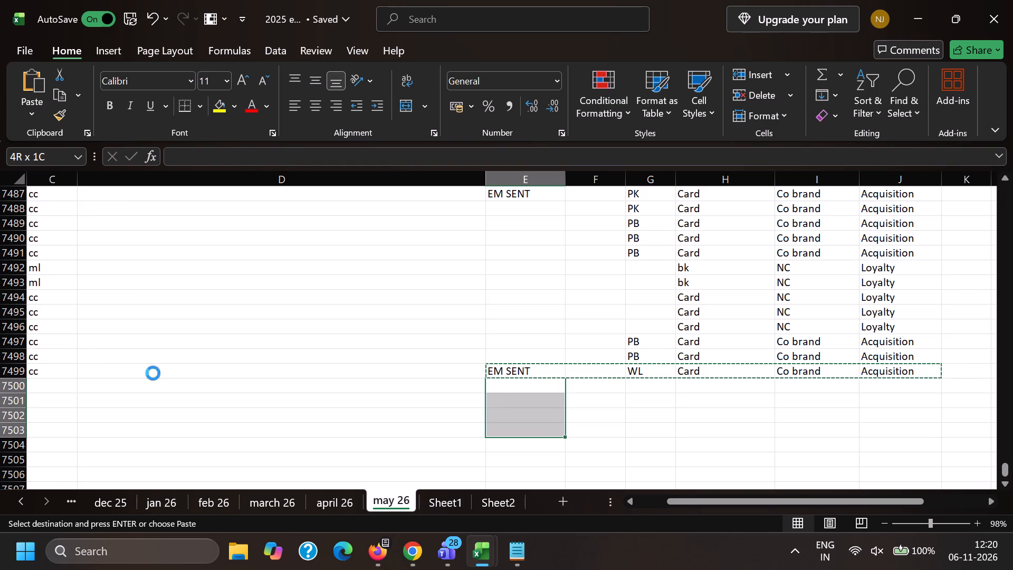
{"action": "key", "text": "ctrl+Left"}
{"action": "key", "text": "Left"}
In Chrome's editor for email 91380757, delete the forwarded-message heading, the sender's address and the To line.
{"action": "key", "text": "alt+Tab"}
{"action": "left_click", "coordinate": [294, 0]}
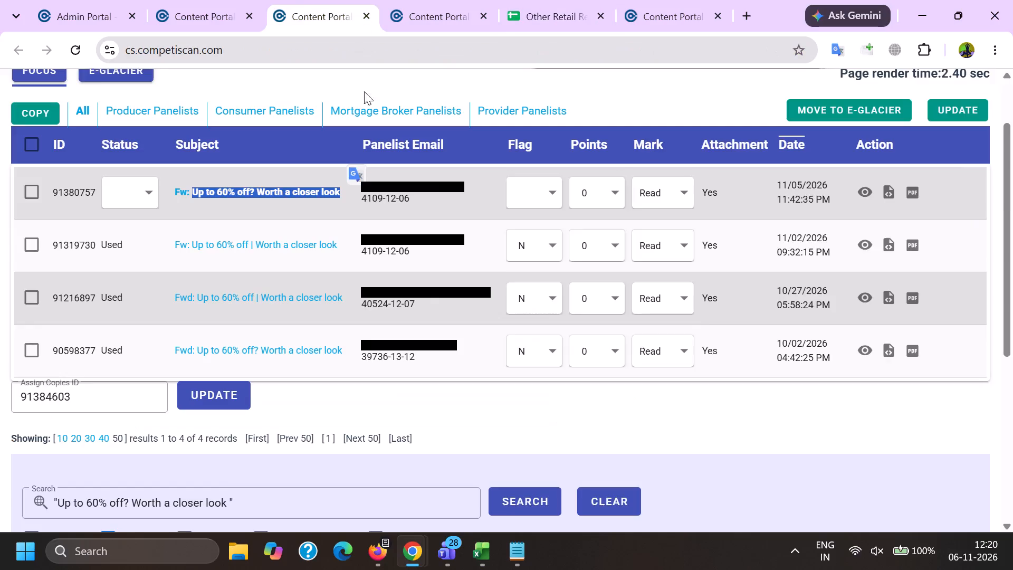
{"action": "left_click", "coordinate": [453, 0]}
{"action": "left_click_drag", "start_coordinate": [216, 423], "coordinate": [0, 376]}
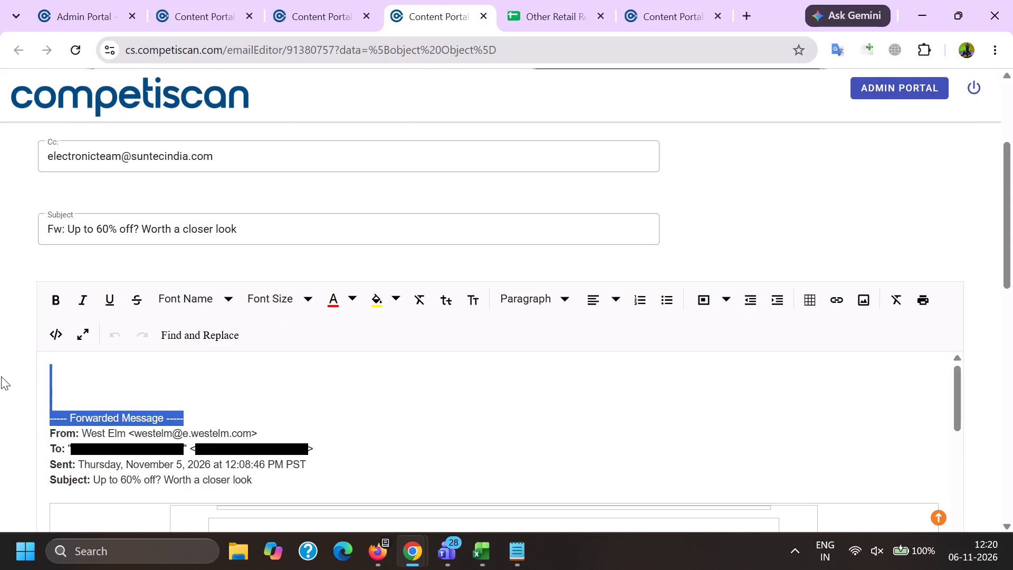
{"action": "key", "text": "BackSpace"}
{"action": "left_click_drag", "start_coordinate": [127, 387], "coordinate": [328, 395]}
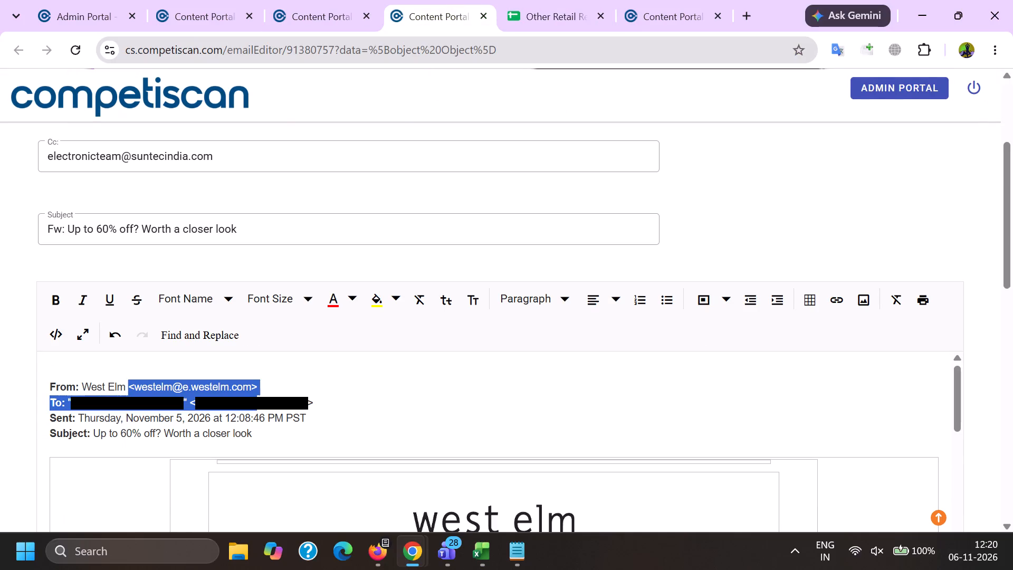
{"action": "left_click_drag", "start_coordinate": [328, 395], "coordinate": [432, 403]}
{"action": "key", "text": "BackSpace"}
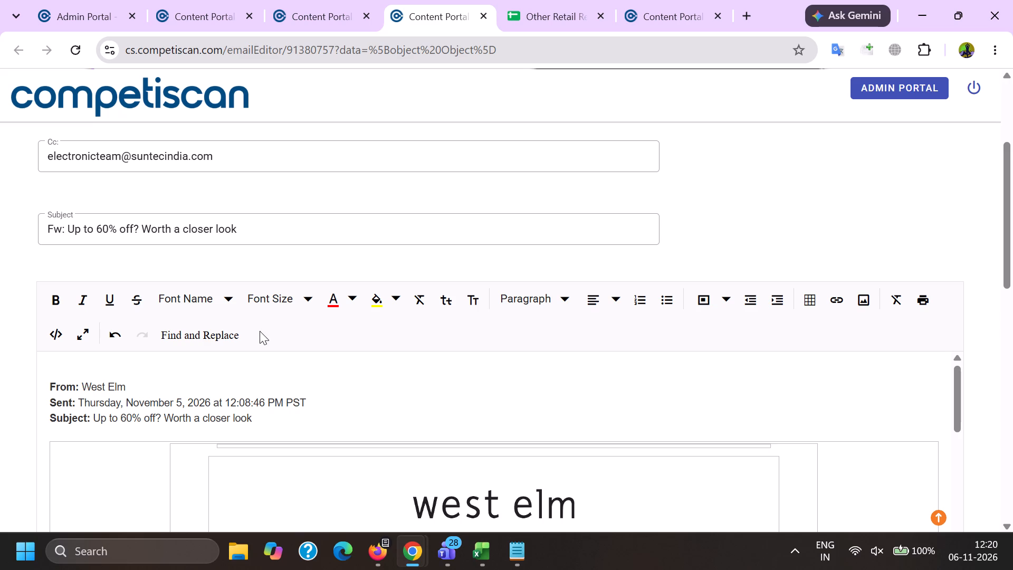
Remove the links from "view this email with images" and the email-preferences "click here" in the West Elm email's footer.
{"action": "scroll", "coordinate": [265, 308], "scroll_direction": "down", "scroll_amount": 3}
{"action": "scroll", "coordinate": [393, 376], "scroll_direction": "down", "scroll_amount": 12}
{"action": "scroll", "coordinate": [443, 398], "scroll_direction": "up", "scroll_amount": 1}
{"action": "scroll", "coordinate": [445, 399], "scroll_direction": "down", "scroll_amount": 11}
{"action": "scroll", "coordinate": [446, 393], "scroll_direction": "up", "scroll_amount": 1}
{"action": "scroll", "coordinate": [448, 393], "scroll_direction": "down", "scroll_amount": 4}
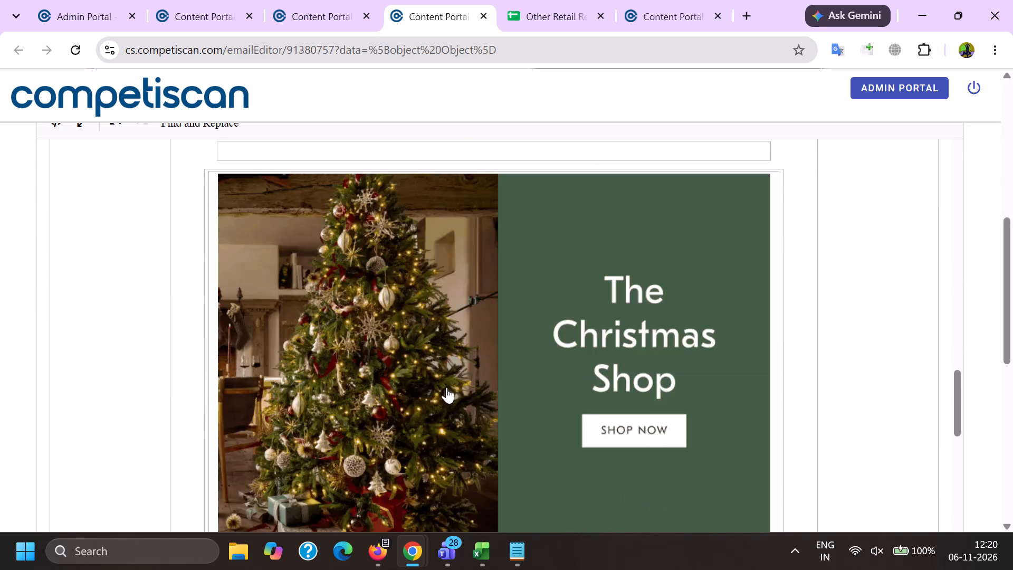
{"action": "scroll", "coordinate": [446, 387], "scroll_direction": "down", "scroll_amount": 2}
{"action": "scroll", "coordinate": [446, 388], "scroll_direction": "up", "scroll_amount": 1}
{"action": "scroll", "coordinate": [450, 387], "scroll_direction": "down", "scroll_amount": 14}
{"action": "scroll", "coordinate": [443, 388], "scroll_direction": "up", "scroll_amount": 6}
{"action": "left_click", "coordinate": [321, 285]}
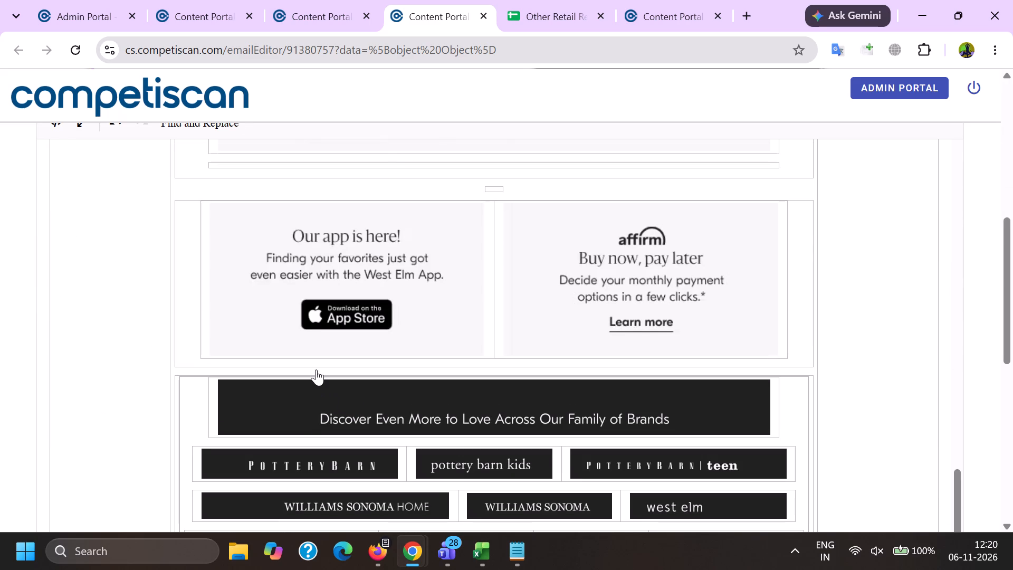
{"action": "left_click", "coordinate": [307, 184]}
{"action": "scroll", "coordinate": [377, 319], "scroll_direction": "down", "scroll_amount": 9}
{"action": "scroll", "coordinate": [462, 416], "scroll_direction": "up", "scroll_amount": 1}
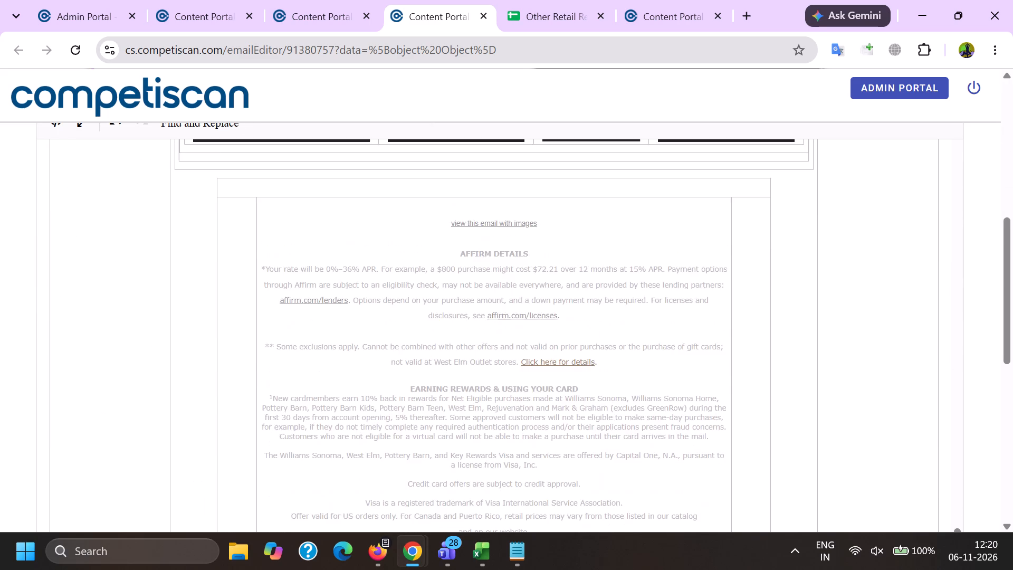
{"action": "left_click", "coordinate": [485, 267]}
{"action": "left_click", "coordinate": [498, 271]}
{"action": "left_click", "coordinate": [584, 301]}
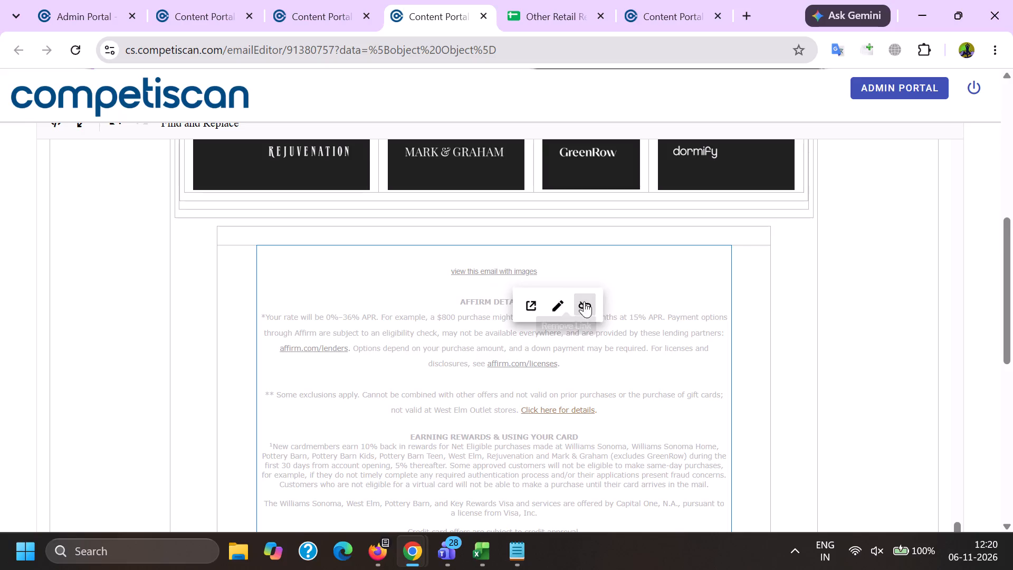
{"action": "scroll", "coordinate": [415, 309], "scroll_direction": "down", "scroll_amount": 5}
{"action": "scroll", "coordinate": [434, 448], "scroll_direction": "down", "scroll_amount": 2}
{"action": "left_click", "coordinate": [366, 354]}
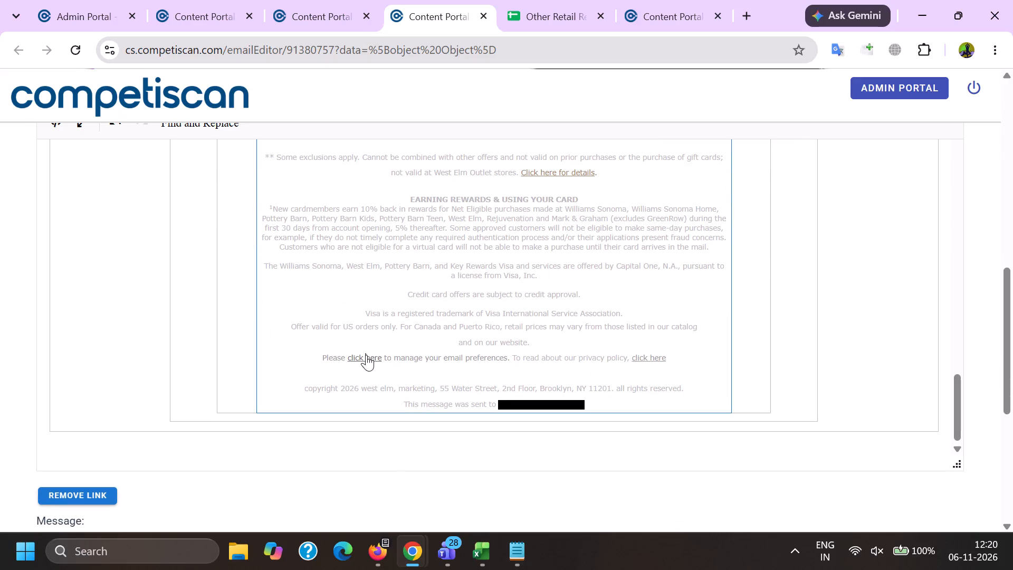
{"action": "left_click", "coordinate": [449, 391]}
Delete the recipient's address from the footer's last line and save the email's product info.
{"action": "left_click_drag", "start_coordinate": [501, 397], "coordinate": [502, 396]}
{"action": "left_click_drag", "start_coordinate": [502, 396], "coordinate": [599, 398]}
{"action": "key", "text": "BackSpace"}
{"action": "scroll", "coordinate": [339, 443], "scroll_direction": "down", "scroll_amount": 9}
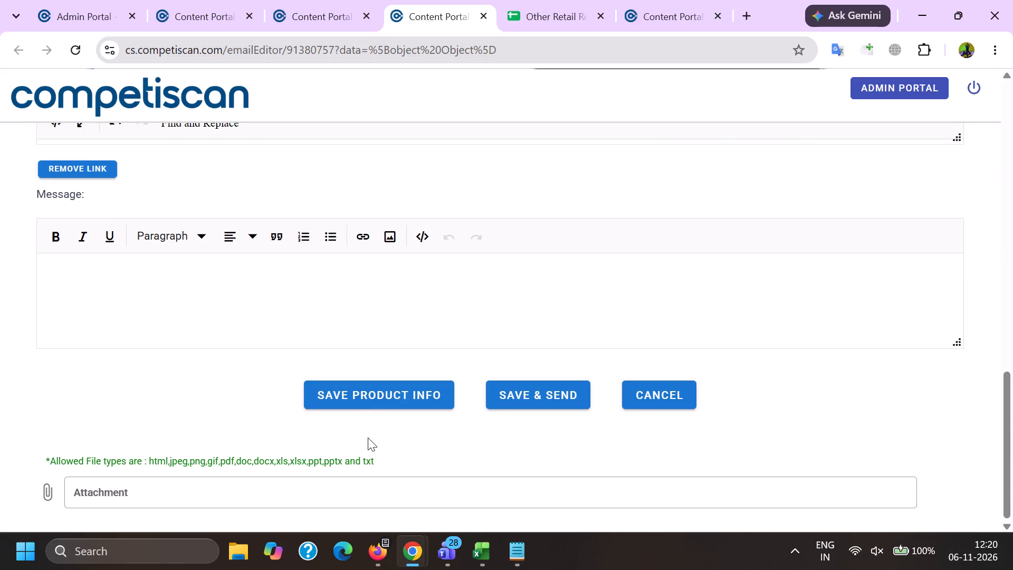
{"action": "left_click", "coordinate": [355, 405]}
{"action": "left_click", "coordinate": [544, 327]}
Open the product management form for record 91380757 from its email editor.
{"action": "left_click", "coordinate": [331, 0]}
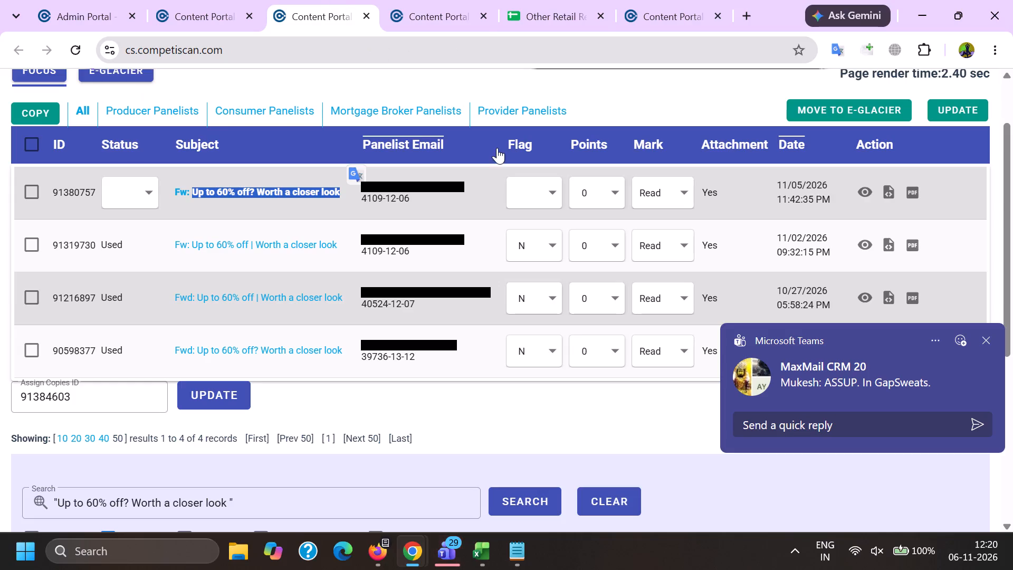
{"action": "left_click_drag", "start_coordinate": [454, 0], "coordinate": [471, 5]}
{"action": "left_click_drag", "start_coordinate": [0, 173], "coordinate": [0, 183]}
{"action": "scroll", "coordinate": [1, 292], "scroll_direction": "up", "scroll_amount": 9}
{"action": "left_click", "coordinate": [63, 232]}
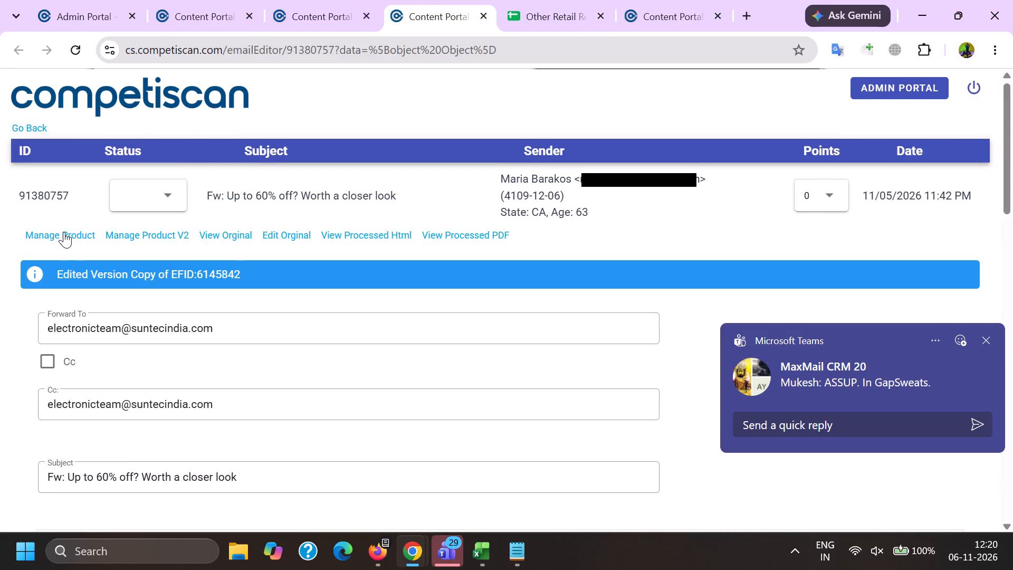
Copy the sender name West Elm from the From line of the edited email.
{"action": "key", "text": "alt+Tab"}
{"action": "scroll", "coordinate": [203, 251], "scroll_direction": "down", "scroll_amount": 6}
{"action": "left_click", "coordinate": [147, 335]}
{"action": "key", "text": "Page_Up"}
{"action": "key", "text": "Page_Up"}
{"action": "key", "text": "Page_Up"}
{"action": "key", "text": "Page_Up"}
{"action": "key", "text": "Page_Up"}
{"action": "key", "text": "Page_Up"}
{"action": "key", "text": "Page_Up"}
{"action": "key", "text": "Page_Up"}
{"action": "key", "text": "Page_Up"}
{"action": "key", "text": "Page_Up"}
{"action": "key", "text": "Page_Up"}
{"action": "key", "text": "Page_Up"}
{"action": "key", "text": "Page_Up"}
{"action": "key", "text": "Page_Up"}
{"action": "key", "text": "Page_Up"}
{"action": "key", "text": "Page_Up"}
{"action": "key", "text": "Page_Up"}
{"action": "key", "text": "Page_Up"}
{"action": "key", "text": "Page_Up"}
{"action": "key", "text": "Page_Up"}
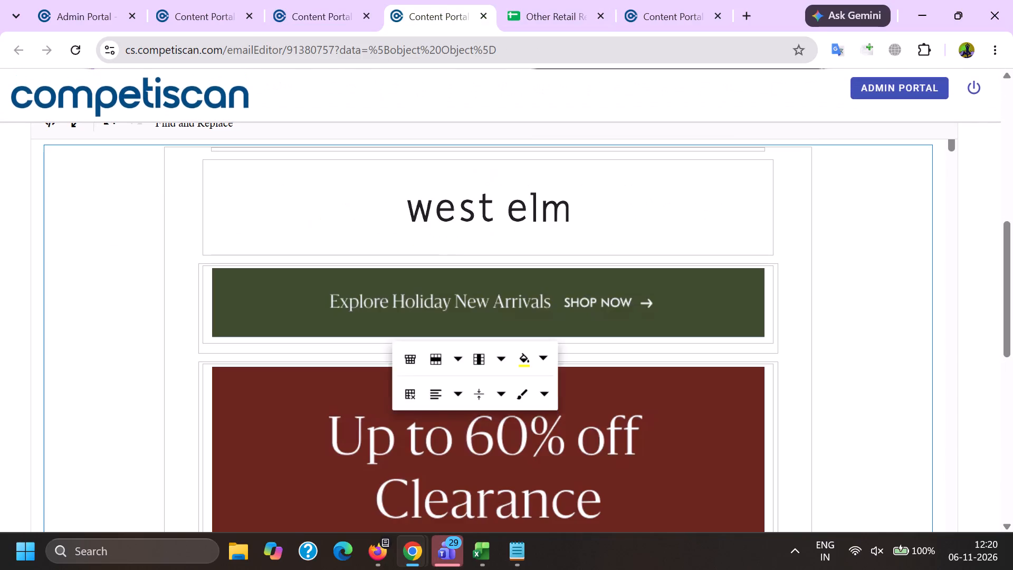
{"action": "scroll", "coordinate": [147, 306], "scroll_direction": "down", "scroll_amount": 5}
{"action": "double_click", "coordinate": [90, 176]}
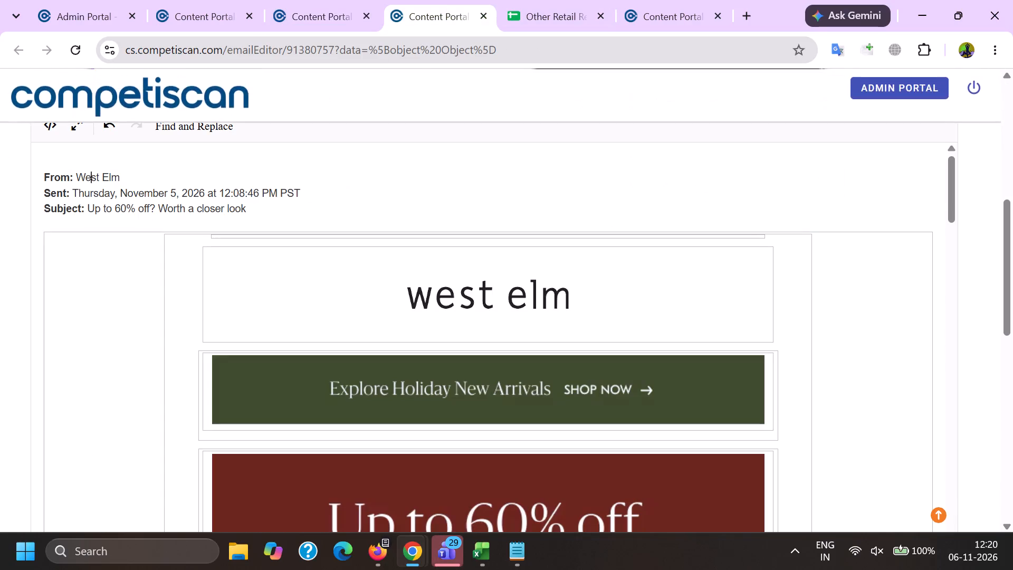
{"action": "left_click", "coordinate": [103, 179], "text": "shift"}
{"action": "key", "text": "ctrl+c"}
In the product form for 91380757, use the west elm company's image as the product image.
{"action": "key", "text": "alt+Tab"}
{"action": "scroll", "coordinate": [292, 217], "scroll_direction": "down", "scroll_amount": 6}
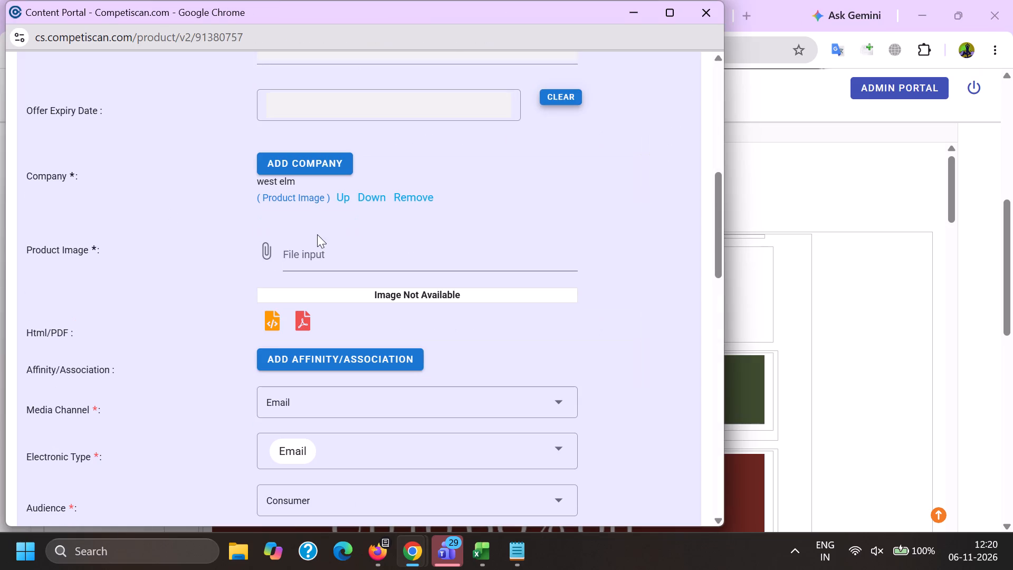
{"action": "left_click", "coordinate": [308, 198]}
Add Capital One as a company in the product form.
{"action": "left_click", "coordinate": [307, 153]}
{"action": "key", "text": "c"}
{"action": "type", "text": "APUI"}
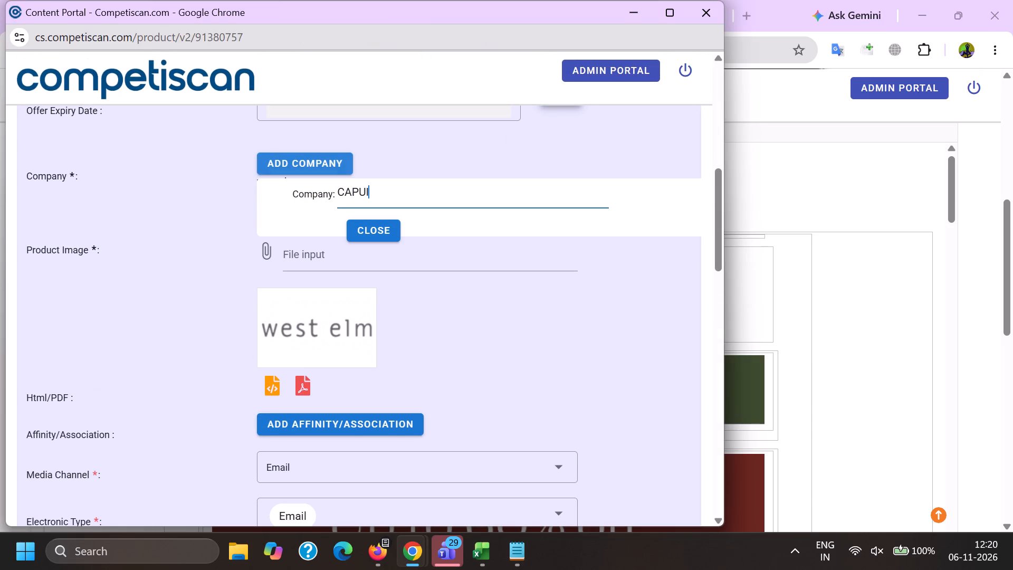
{"action": "key", "text": "BackSpace"}
{"action": "type", "text": "ITAL ONE"}
{"action": "scroll", "coordinate": [308, 154], "scroll_direction": "down", "scroll_amount": 3}
{"action": "scroll", "coordinate": [358, 272], "scroll_direction": "up", "scroll_amount": 3}
{"action": "left_click", "coordinate": [366, 192]}
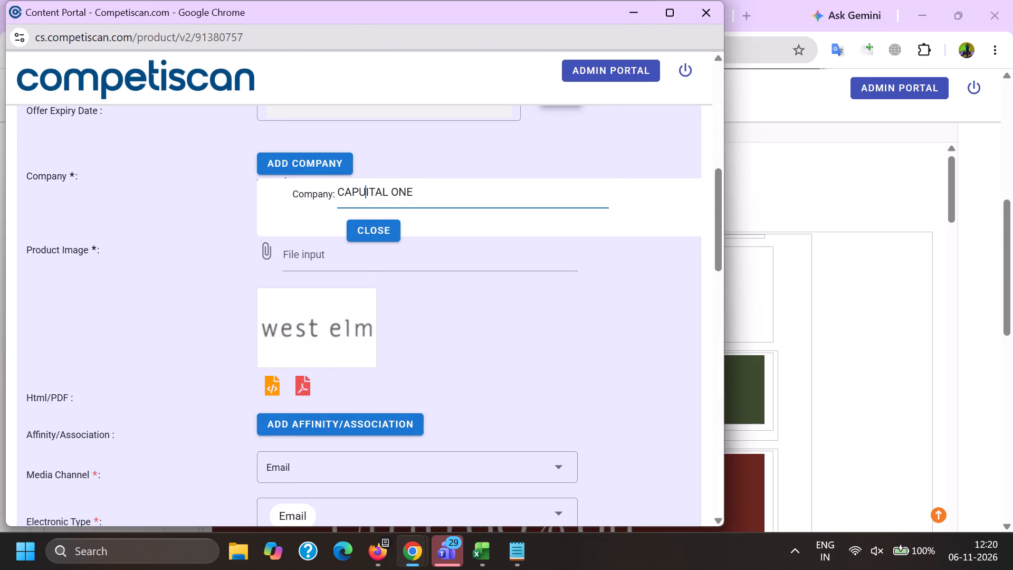
{"action": "key", "text": "BackSpace"}
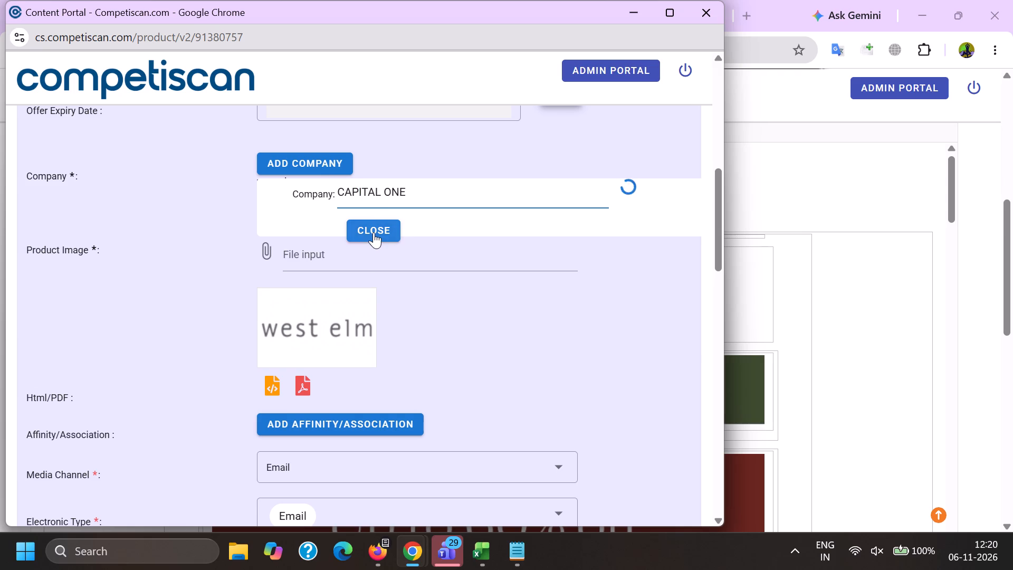
{"action": "left_click", "coordinate": [374, 232]}
Start a new affinity/association in the product form and search it for the copied West Elm name.
{"action": "scroll", "coordinate": [354, 199], "scroll_direction": "down", "scroll_amount": 4}
{"action": "left_click", "coordinate": [330, 156]}
{"action": "left_click", "coordinate": [400, 165]}
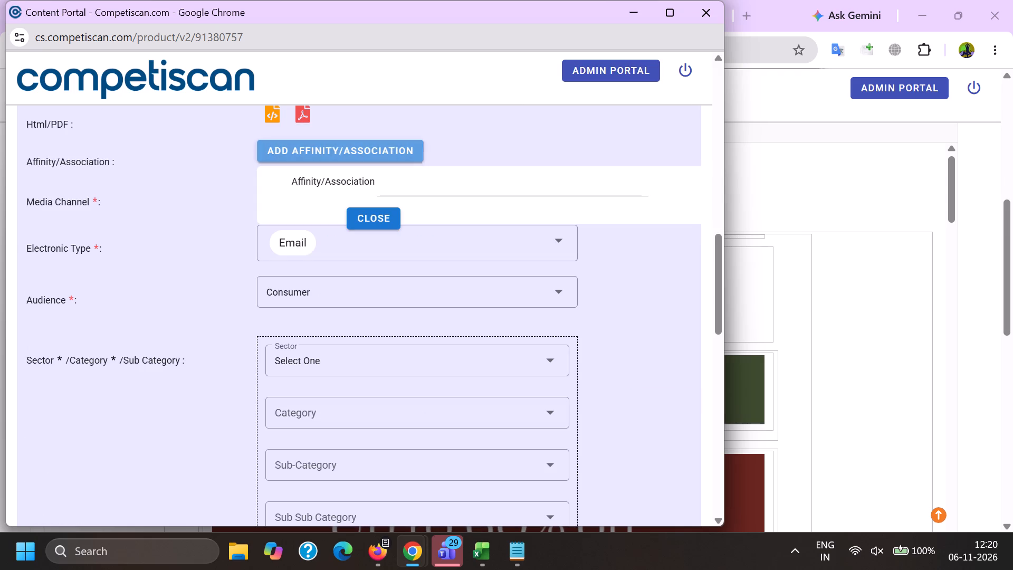
{"action": "key", "text": "ctrl+v"}
Add Affirm as another company in the product form.
{"action": "scroll", "coordinate": [399, 168], "scroll_direction": "up", "scroll_amount": 3}
{"action": "scroll", "coordinate": [276, 253], "scroll_direction": "up", "scroll_amount": 2}
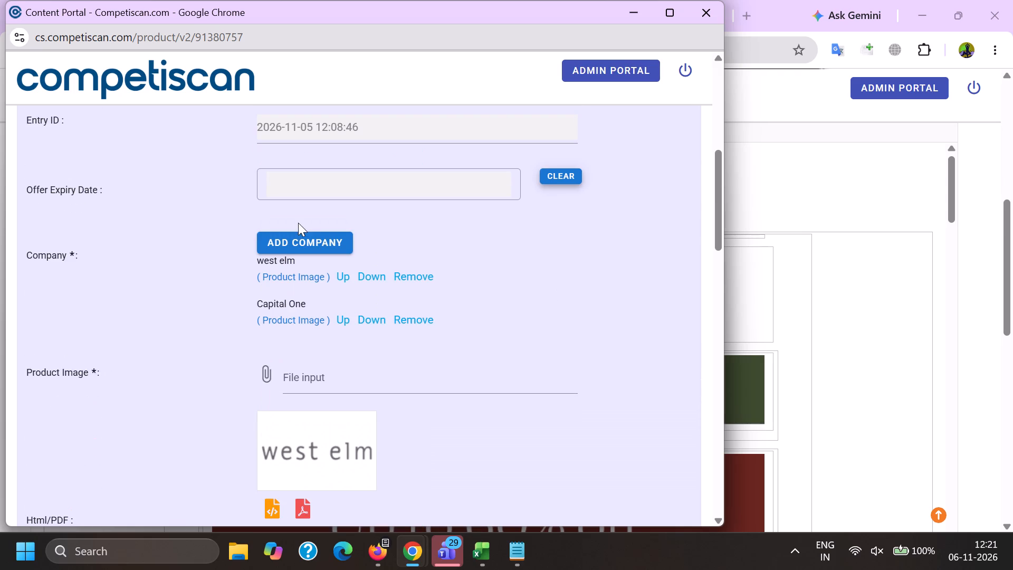
{"action": "left_click", "coordinate": [304, 233]}
{"action": "key", "text": "a"}
{"action": "type", "text": "FFIRM"}
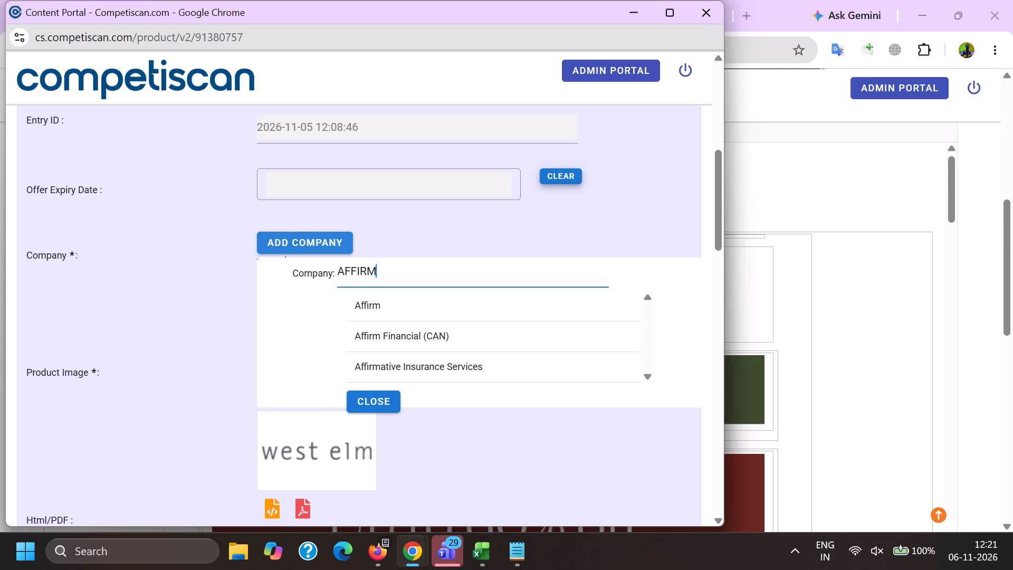
{"action": "left_click", "coordinate": [369, 301]}
{"action": "left_click", "coordinate": [373, 308]}
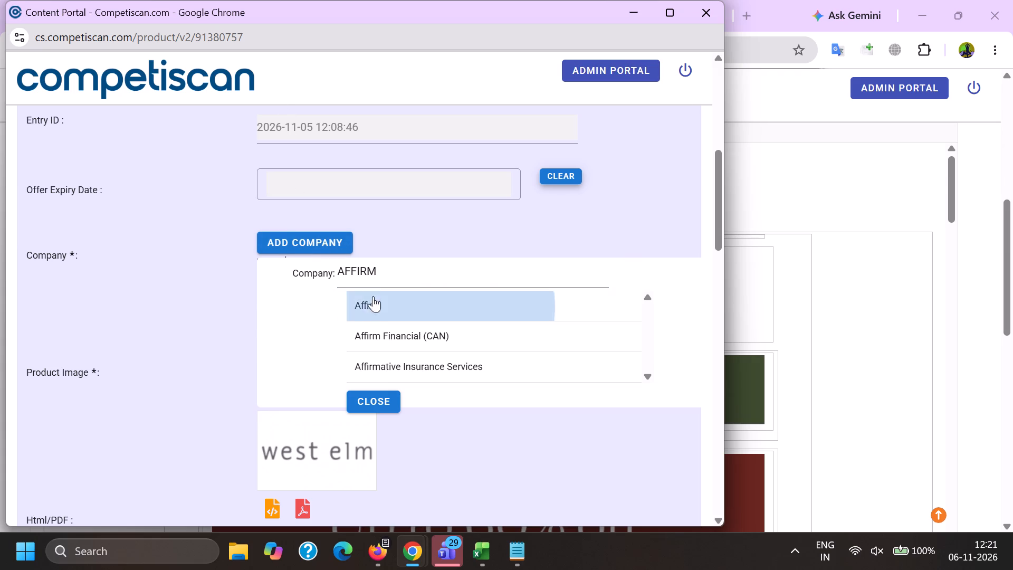
Choose West Elm for the product form's affinity/association entry.
{"action": "scroll", "coordinate": [370, 282], "scroll_direction": "down", "scroll_amount": 4}
{"action": "left_click", "coordinate": [383, 338]}
{"action": "scroll", "coordinate": [358, 188], "scroll_direction": "down", "scroll_amount": 3}
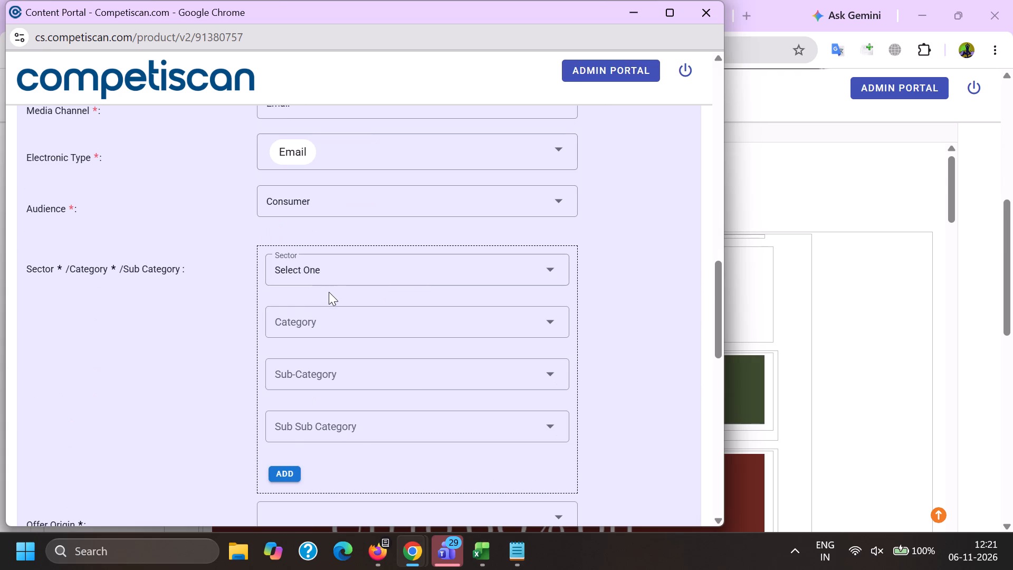
Add a sector entry to the product form with sector Retail, category Home and sub-category Furniture.
{"action": "left_click", "coordinate": [319, 281]}
{"action": "scroll", "coordinate": [320, 275], "scroll_direction": "down", "scroll_amount": 6}
{"action": "left_click", "coordinate": [304, 340]}
{"action": "left_click_drag", "start_coordinate": [222, 334], "coordinate": [225, 341]}
{"action": "left_click", "coordinate": [295, 337]}
{"action": "scroll", "coordinate": [303, 303], "scroll_direction": "down", "scroll_amount": 2}
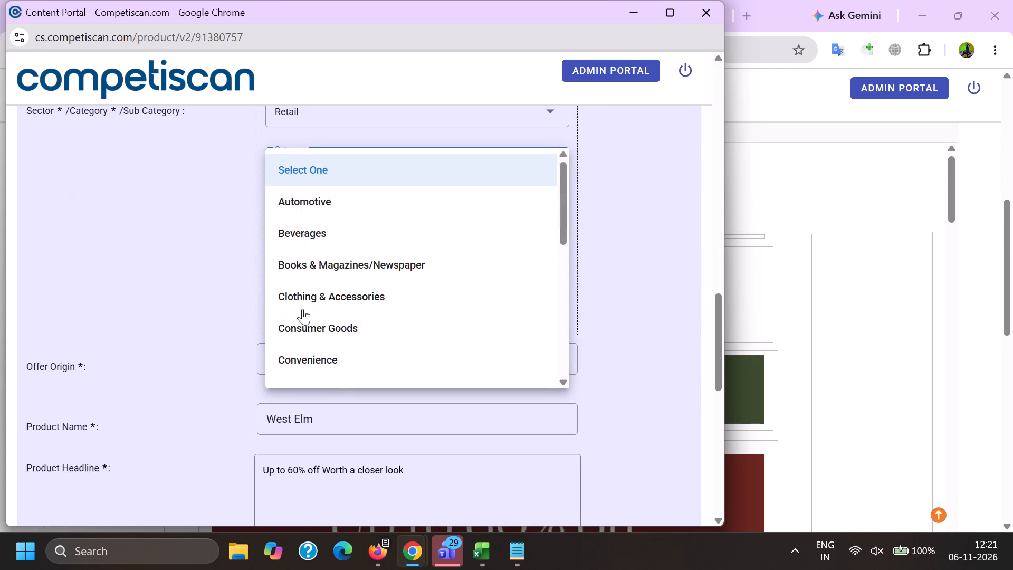
{"action": "scroll", "coordinate": [288, 237], "scroll_direction": "down", "scroll_amount": 6}
{"action": "left_click", "coordinate": [309, 185]}
{"action": "left_click_drag", "start_coordinate": [197, 203], "coordinate": [210, 211]}
{"action": "left_click", "coordinate": [317, 220]}
{"action": "key", "text": "alt+Tab"}
{"action": "scroll", "coordinate": [319, 274], "scroll_direction": "down", "scroll_amount": 4}
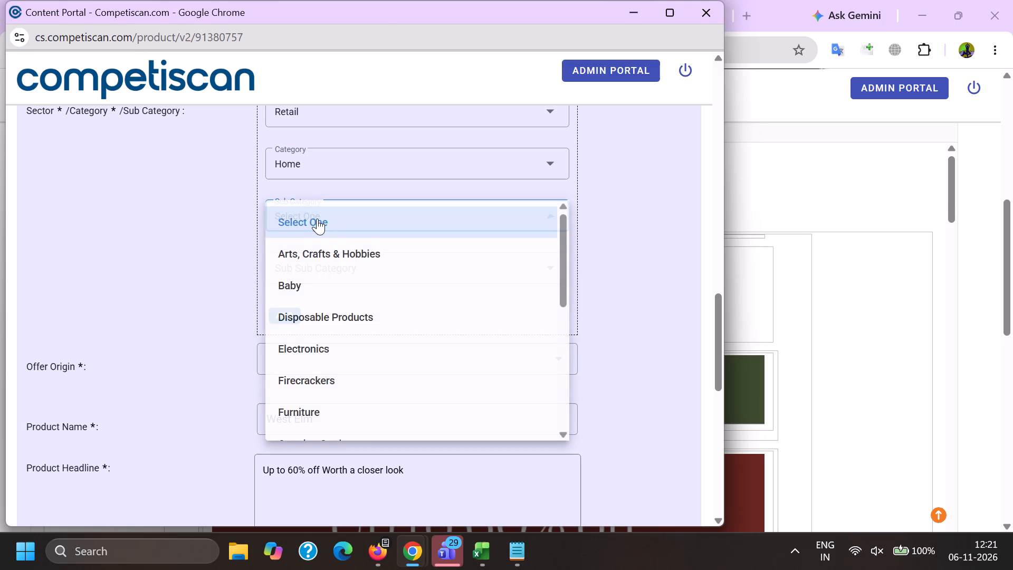
{"action": "scroll", "coordinate": [317, 218], "scroll_direction": "down", "scroll_amount": 15}
{"action": "key", "text": "alt+Tab"}
{"action": "left_click", "coordinate": [315, 413]}
{"action": "left_click", "coordinate": [232, 390]}
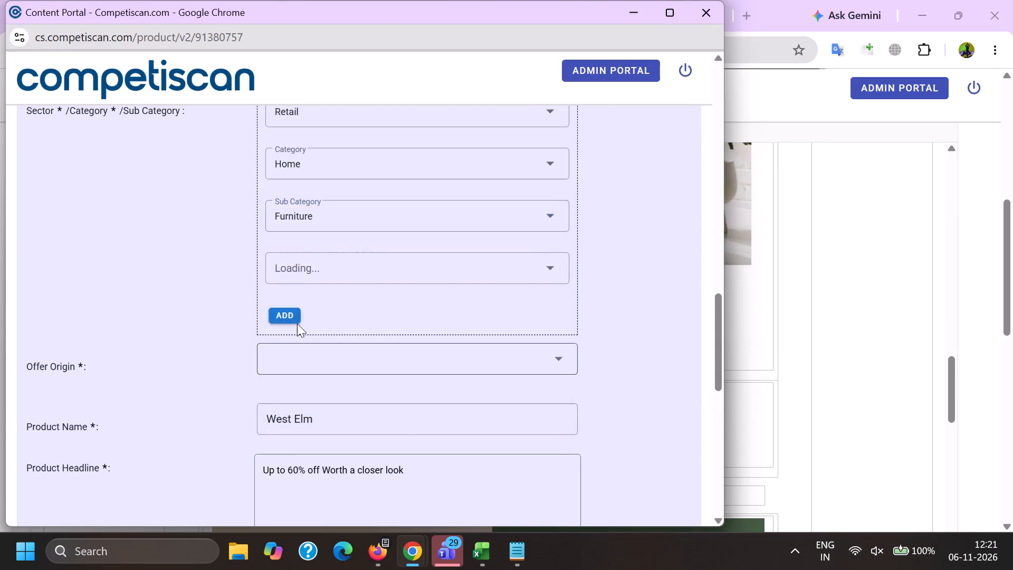
{"action": "left_click", "coordinate": [279, 314]}
Check the West Elm email's content, and add a second sector entry with Credit Cards, Payment Cards and sub-category Credit Cards.
{"action": "scroll", "coordinate": [293, 388], "scroll_direction": "up", "scroll_amount": 5}
{"action": "key", "text": "alt+Tab"}
{"action": "scroll", "coordinate": [305, 358], "scroll_direction": "up", "scroll_amount": 16}
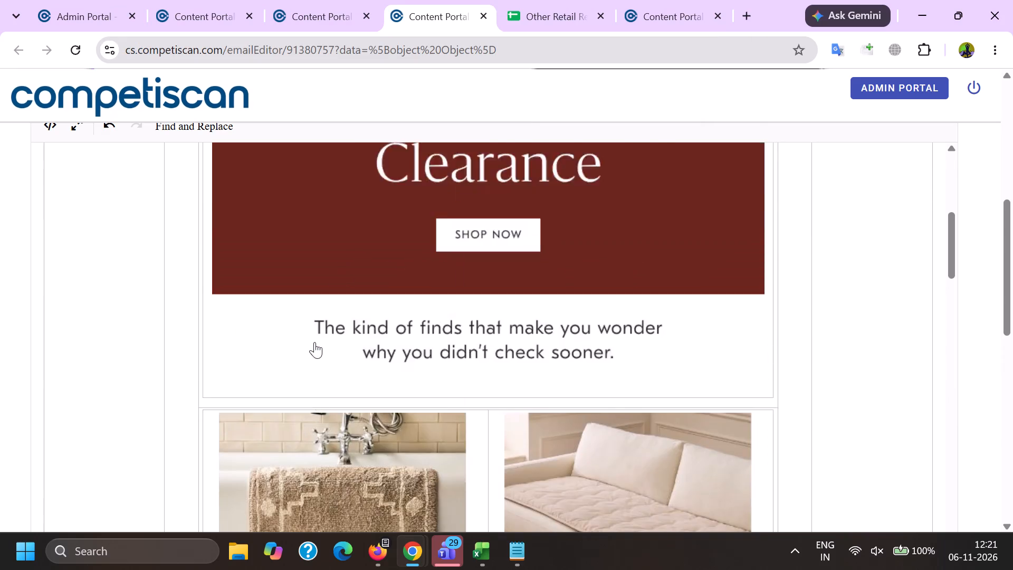
{"action": "scroll", "coordinate": [314, 342], "scroll_direction": "down", "scroll_amount": 20}
{"action": "scroll", "coordinate": [314, 342], "scroll_direction": "down", "scroll_amount": 9}
{"action": "key", "text": "alt+Tab"}
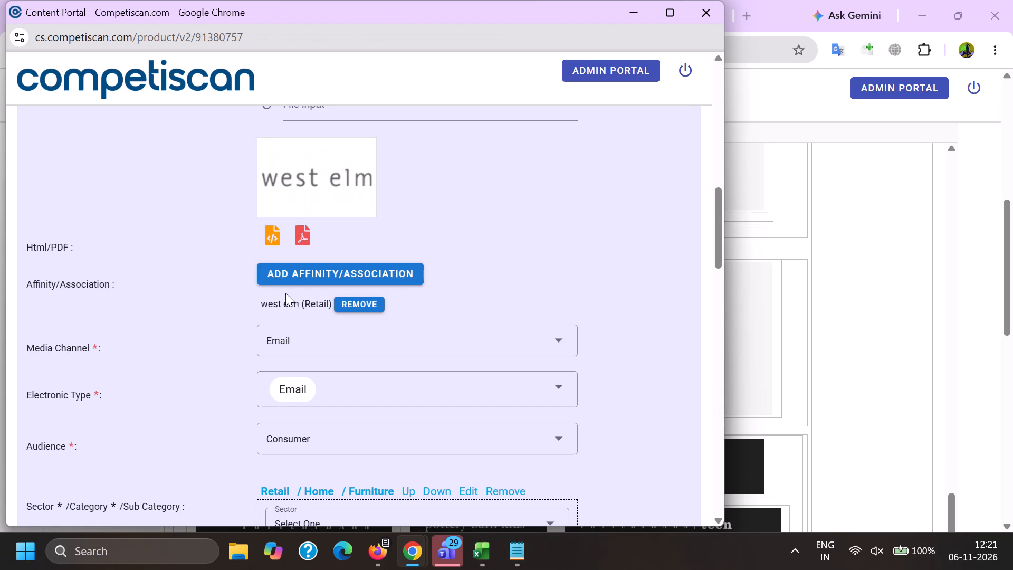
{"action": "scroll", "coordinate": [305, 365], "scroll_direction": "up", "scroll_amount": 4}
{"action": "scroll", "coordinate": [316, 289], "scroll_direction": "down", "scroll_amount": 10}
{"action": "scroll", "coordinate": [294, 303], "scroll_direction": "up", "scroll_amount": 3}
{"action": "left_click", "coordinate": [300, 287]}
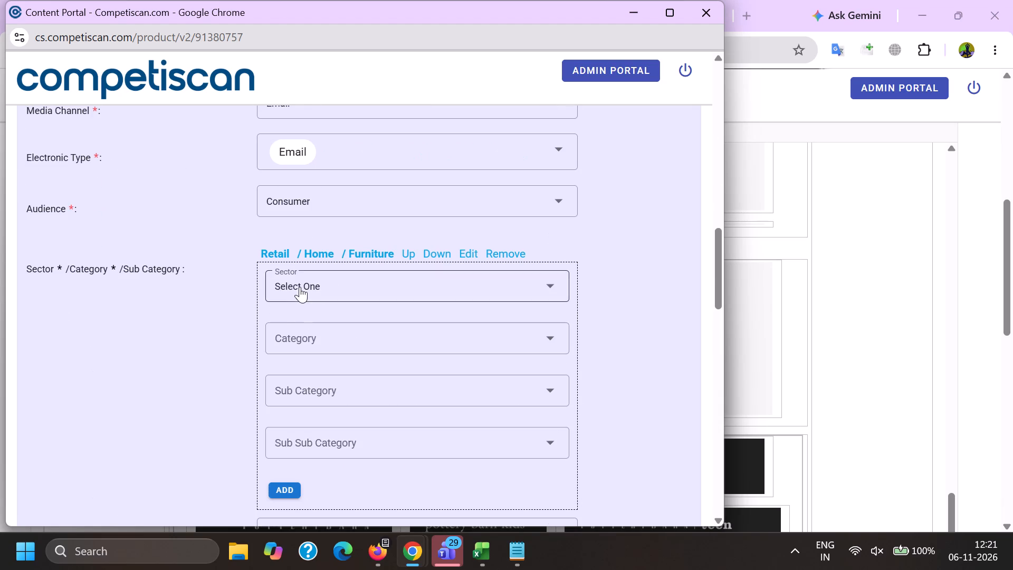
{"action": "scroll", "coordinate": [293, 411], "scroll_direction": "up", "scroll_amount": 7}
{"action": "left_click", "coordinate": [315, 413]}
{"action": "left_click_drag", "start_coordinate": [215, 391], "coordinate": [227, 390]}
{"action": "left_click", "coordinate": [300, 338]}
{"action": "left_click_drag", "start_coordinate": [302, 398], "coordinate": [308, 398]}
{"action": "left_click", "coordinate": [305, 396]}
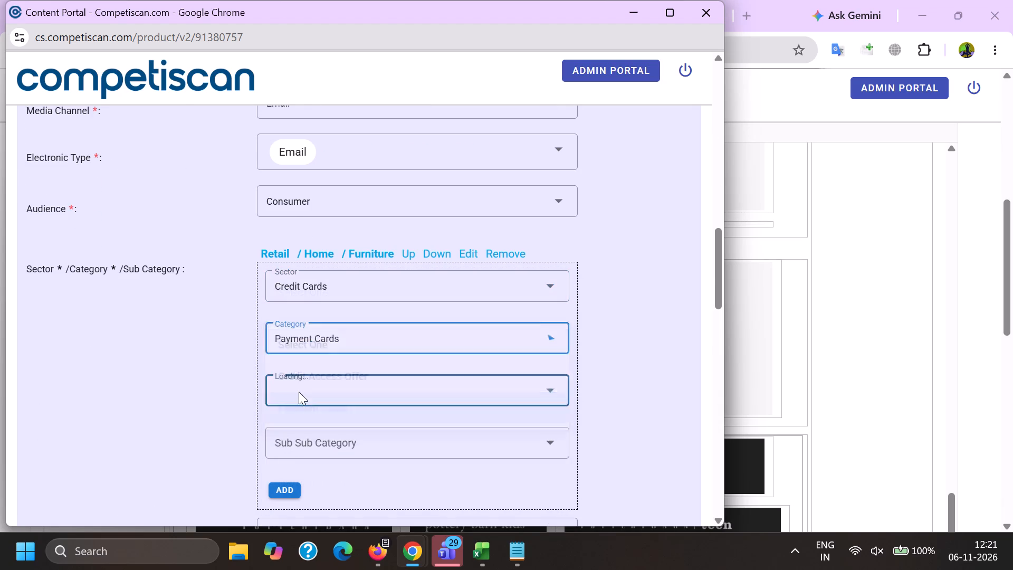
{"action": "scroll", "coordinate": [296, 301], "scroll_direction": "down", "scroll_amount": 2}
{"action": "left_click", "coordinate": [326, 395]}
{"action": "left_click", "coordinate": [227, 381]}
{"action": "left_click", "coordinate": [286, 327]}
Move the Retail / Home / Furniture entry down one place in the sector list.
{"action": "scroll", "coordinate": [286, 401], "scroll_direction": "up", "scroll_amount": 3}
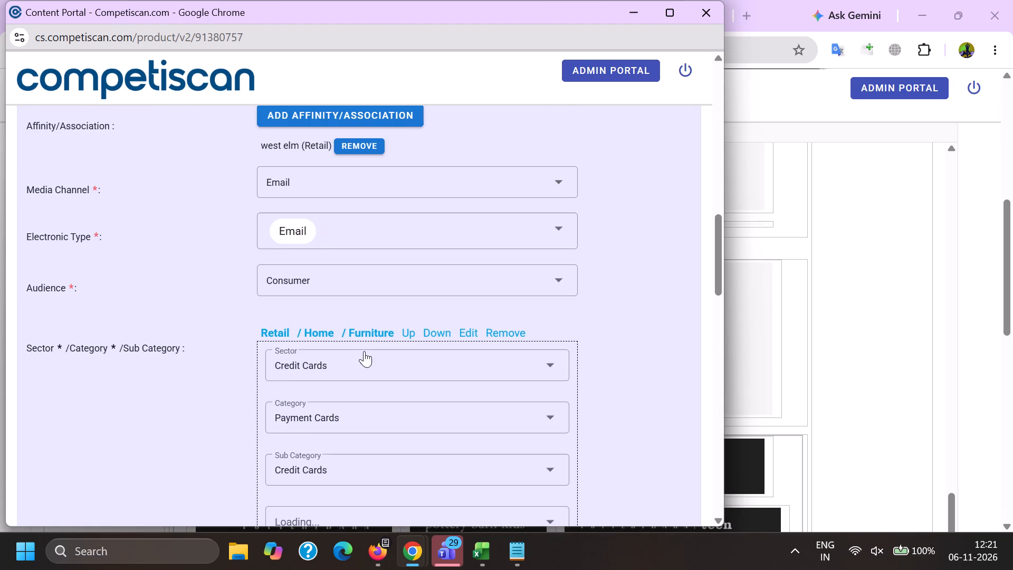
{"action": "left_click", "coordinate": [438, 332]}
Add a third sector entry with sector Mortgage & Loan, category Unsecured and an unsecured loan sub-category.
{"action": "scroll", "coordinate": [346, 272], "scroll_direction": "down", "scroll_amount": 4}
{"action": "scroll", "coordinate": [295, 328], "scroll_direction": "up", "scroll_amount": 2}
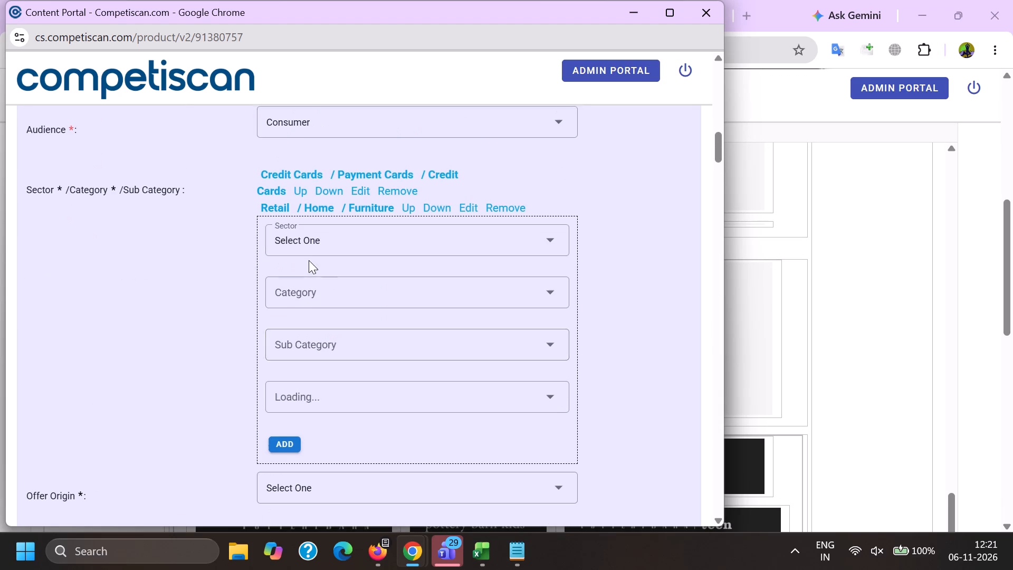
{"action": "left_click", "coordinate": [307, 231]}
{"action": "scroll", "coordinate": [302, 308], "scroll_direction": "down", "scroll_amount": 5}
{"action": "scroll", "coordinate": [320, 385], "scroll_direction": "up", "scroll_amount": 2}
{"action": "left_click", "coordinate": [335, 344]}
{"action": "left_click", "coordinate": [200, 338]}
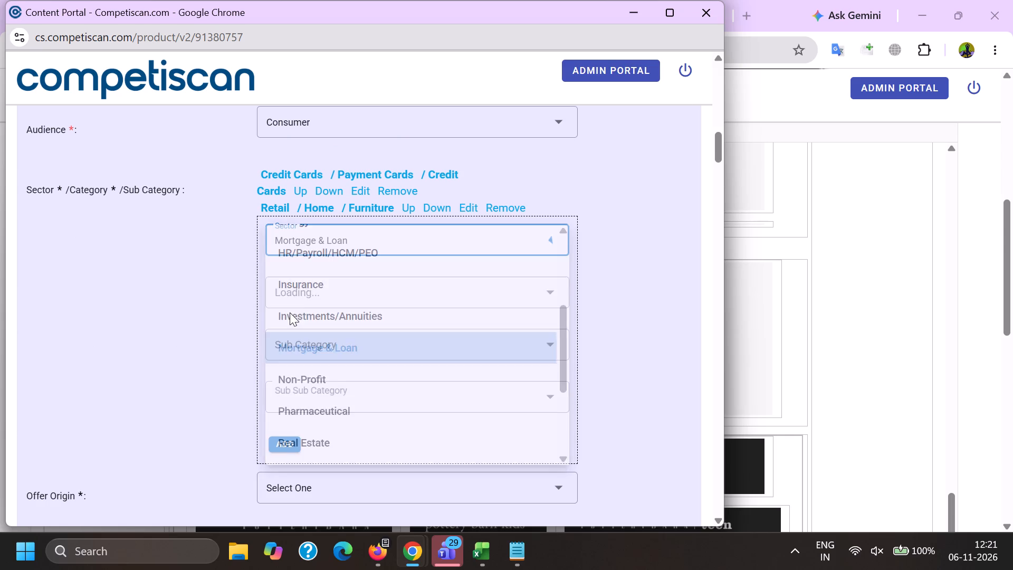
{"action": "left_click", "coordinate": [293, 296]}
{"action": "scroll", "coordinate": [303, 165], "scroll_direction": "down", "scroll_amount": 1}
{"action": "left_click", "coordinate": [336, 282]}
{"action": "left_click", "coordinate": [311, 272]}
{"action": "scroll", "coordinate": [319, 215], "scroll_direction": "down", "scroll_amount": 1}
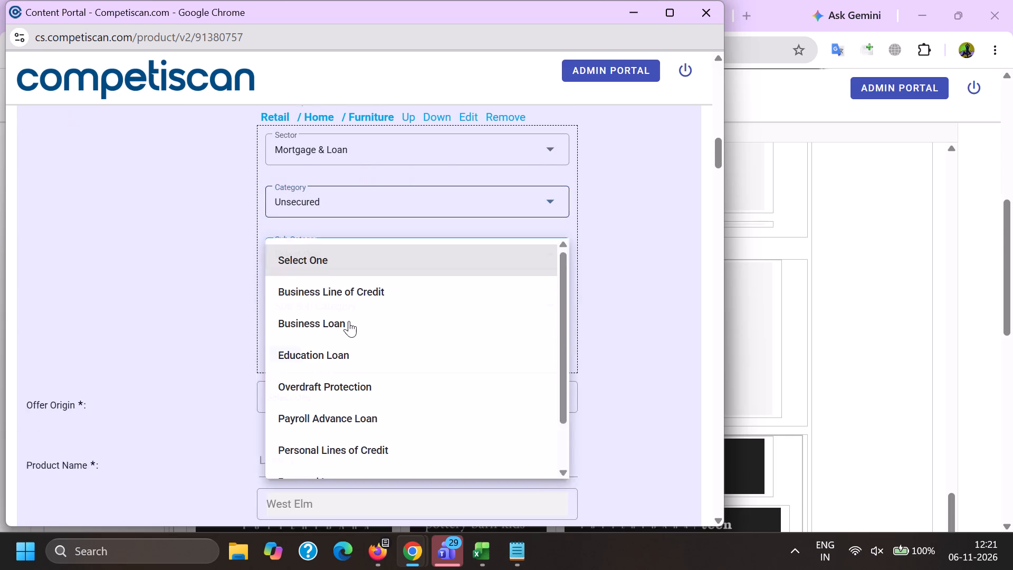
{"action": "scroll", "coordinate": [329, 316], "scroll_direction": "down", "scroll_amount": 7}
{"action": "left_click", "coordinate": [333, 378]}
{"action": "left_click_drag", "start_coordinate": [226, 372], "coordinate": [231, 372]}
{"action": "left_click", "coordinate": [290, 289]}
Set the product form's offer origin to Provider/Bank.
{"action": "left_click", "coordinate": [292, 353]}
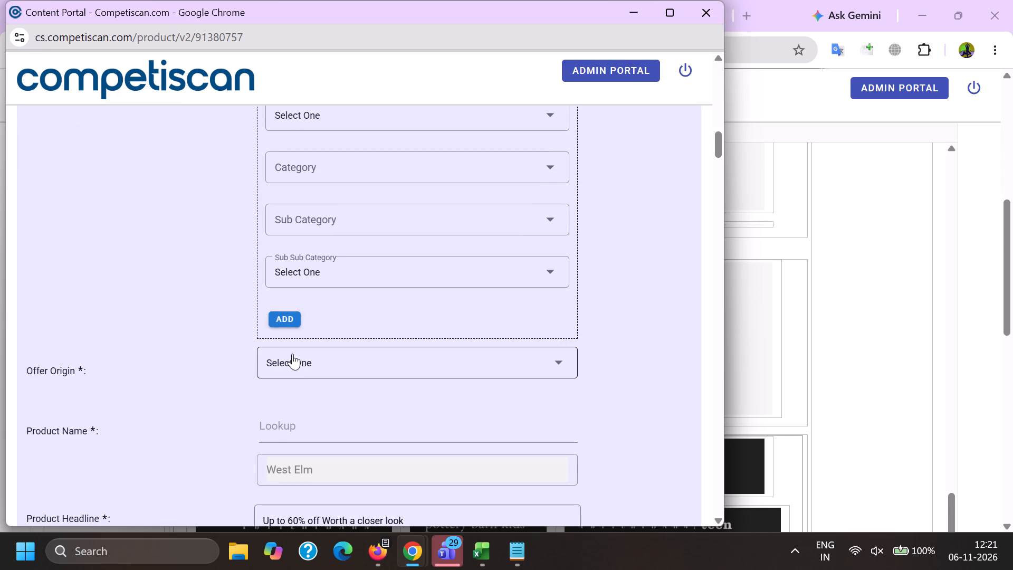
{"action": "left_click", "coordinate": [305, 430]}
Look up the copied name in the product name field and choose West Elm Key Rewards Visa Card.
{"action": "left_click", "coordinate": [305, 426]}
{"action": "key", "text": "ctrl+v"}
{"action": "left_click", "coordinate": [307, 490]}
{"action": "scroll", "coordinate": [308, 479], "scroll_direction": "up", "scroll_amount": 4}
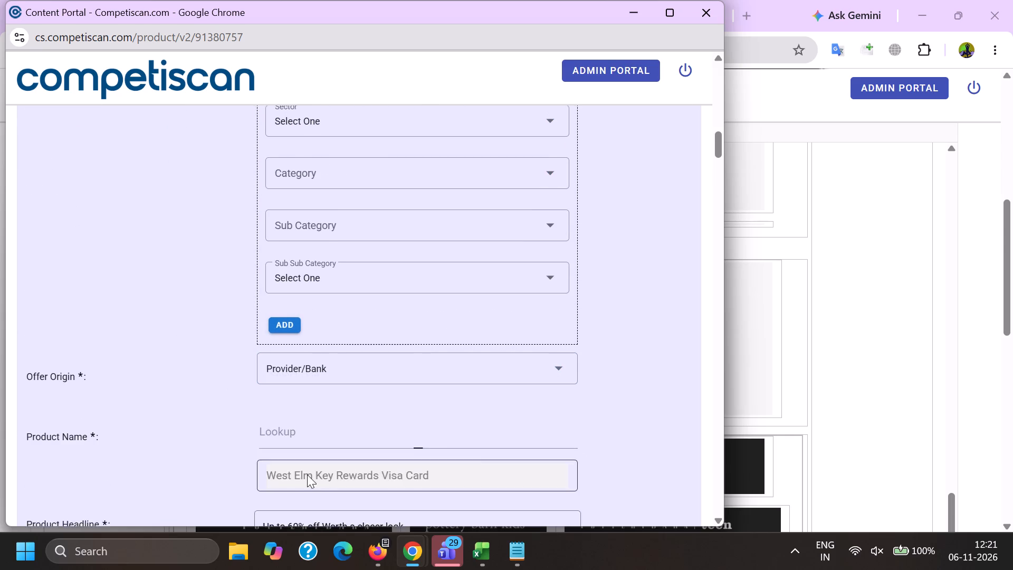
{"action": "left_click", "coordinate": [328, 348]}
Clear the product headline text and return to the West Elm email to find the wording for the headline.
{"action": "scroll", "coordinate": [330, 306], "scroll_direction": "down", "scroll_amount": 5}
{"action": "left_click_drag", "start_coordinate": [491, 387], "coordinate": [2, 397]}
{"action": "key", "text": "BackSpace"}
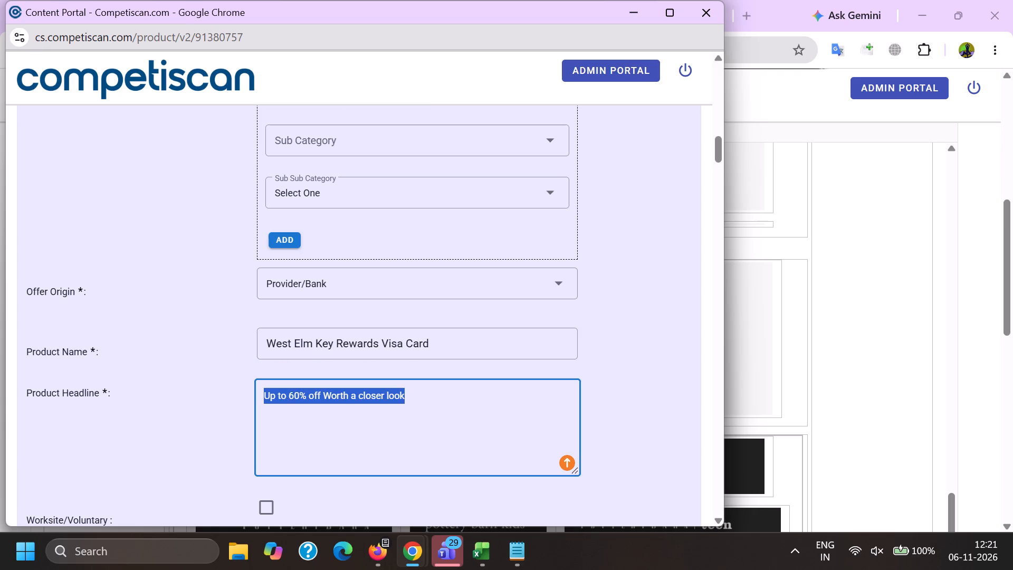
{"action": "key", "text": "alt+Tab"}
{"action": "scroll", "coordinate": [117, 422], "scroll_direction": "up", "scroll_amount": 20}
{"action": "scroll", "coordinate": [117, 422], "scroll_direction": "up", "scroll_amount": 5}
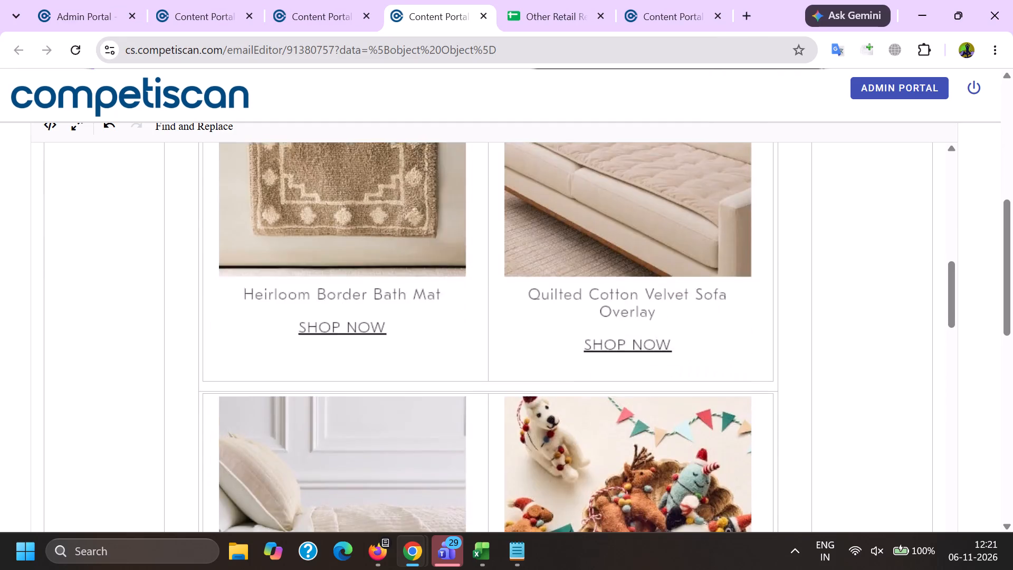
{"action": "scroll", "coordinate": [95, 368], "scroll_direction": "up", "scroll_amount": 3}
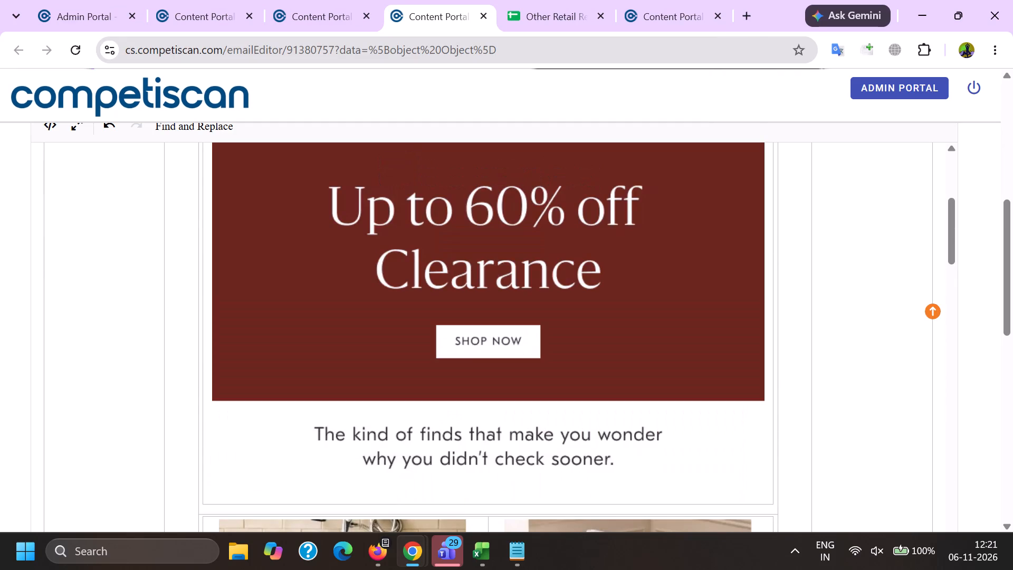
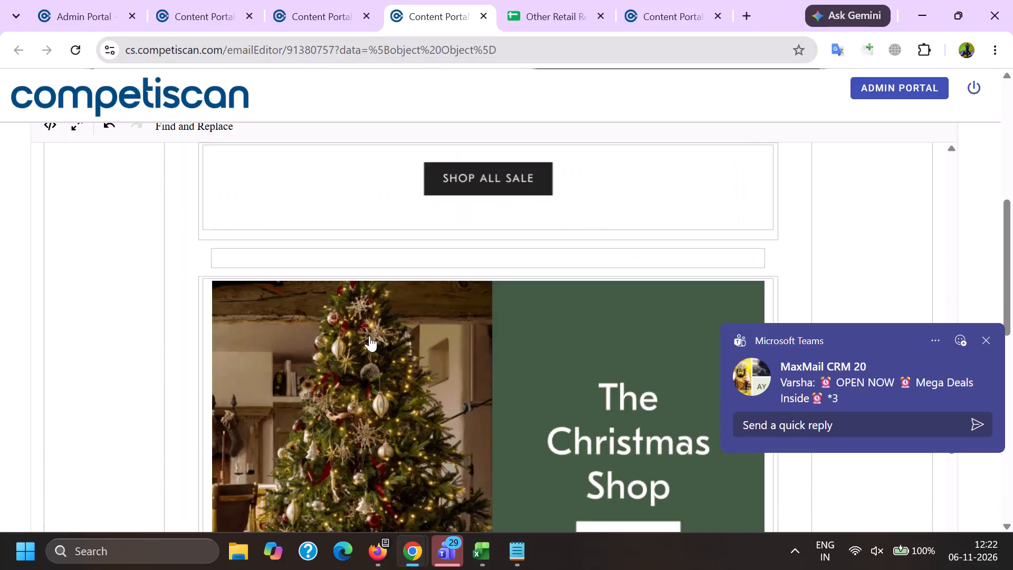
Copy the subject line "Up to 60% off? Worth a closer look" from the header of the West Elm email.
{"action": "key", "text": "alt+Tab"}
{"action": "key", "text": "alt+Tab"}
{"action": "scroll", "coordinate": [128, 356], "scroll_direction": "up", "scroll_amount": 11}
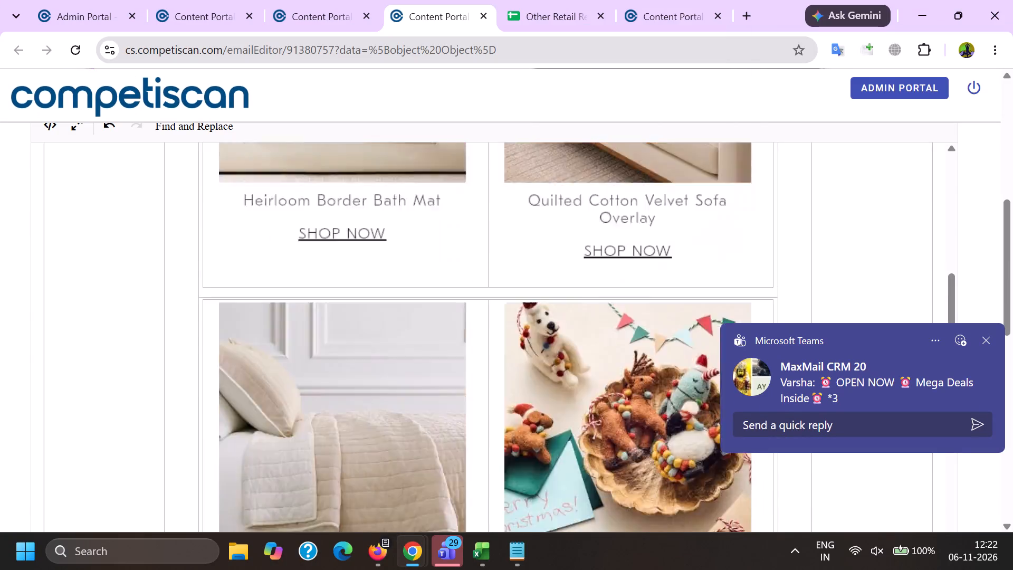
{"action": "scroll", "coordinate": [127, 357], "scroll_direction": "up", "scroll_amount": 19}
{"action": "scroll", "coordinate": [144, 366], "scroll_direction": "down", "scroll_amount": 2}
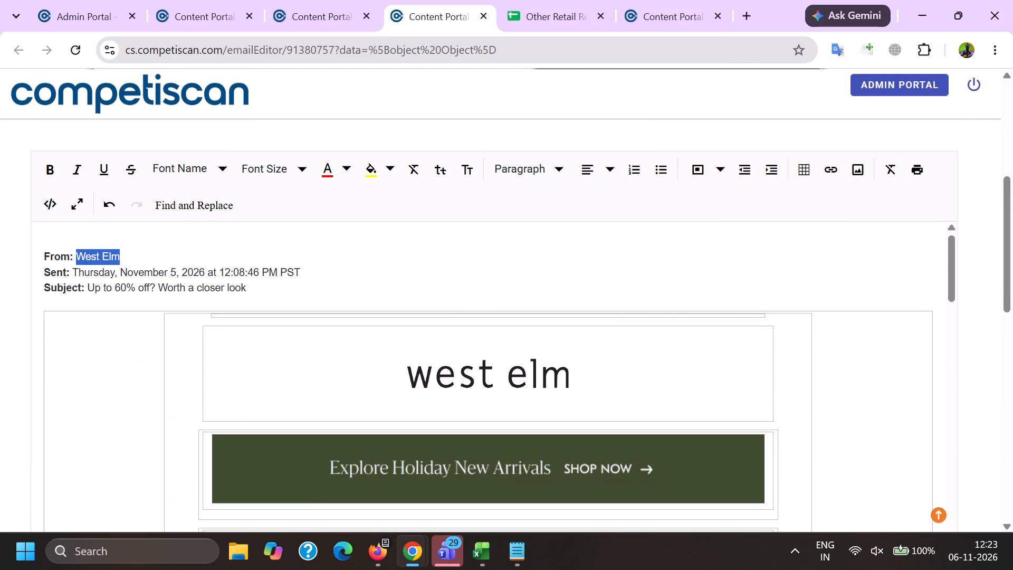
{"action": "left_click_drag", "start_coordinate": [85, 286], "coordinate": [282, 283]}
{"action": "key", "text": "ctrl+c"}
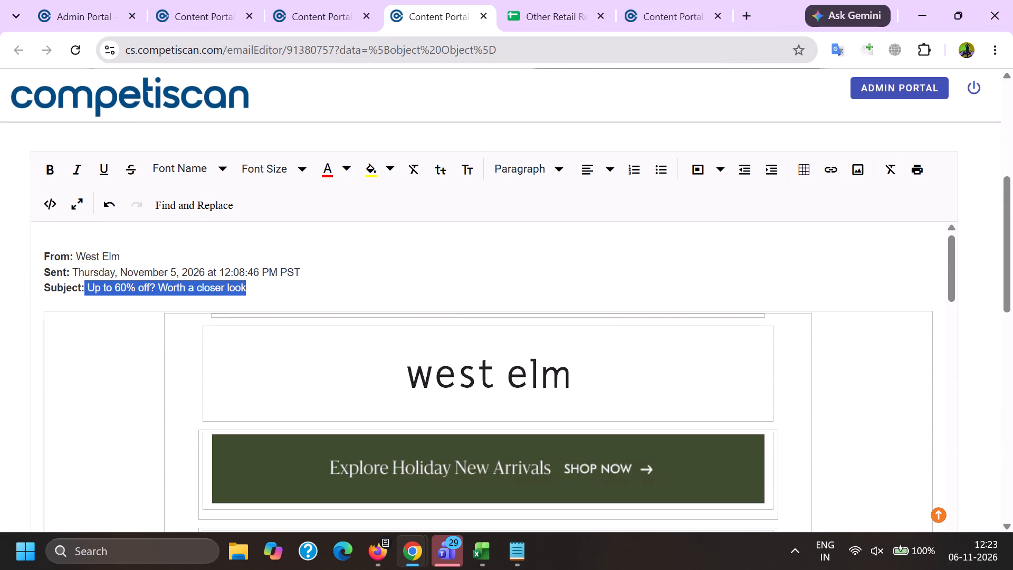
Paste the copied subject as the product headline for 91380757, remove the leading space, and end it with a period and a space.
{"action": "key", "text": "alt+Tab"}
{"action": "left_click", "coordinate": [306, 427]}
{"action": "key", "text": "ctrl+v"}
{"action": "left_click", "coordinate": [270, 392]}
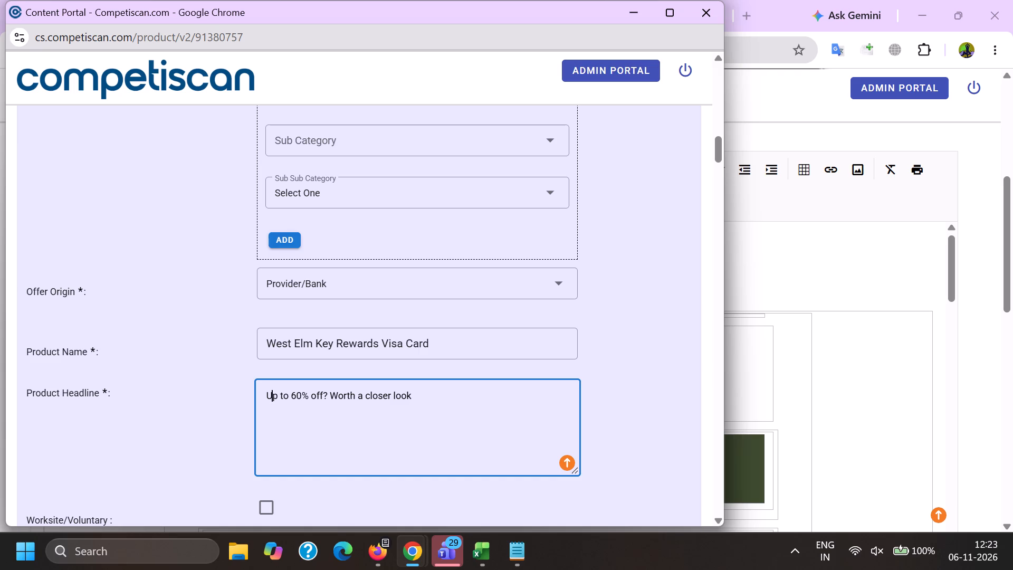
{"action": "key", "text": "Left"}
{"action": "key", "text": "BackSpace"}
{"action": "key", "text": "BackSpace"}
{"action": "key", "text": "BackSpace"}
{"action": "left_click", "coordinate": [427, 396]}
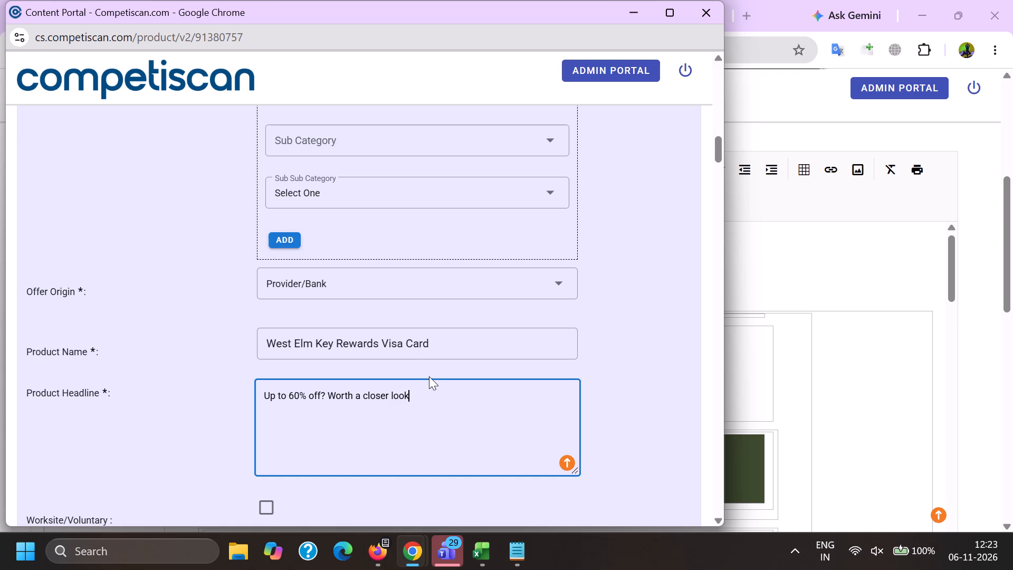
{"action": "key", "text": "period"}
{"action": "key", "text": "space"}
Review the reference West Elm product 20997940, examining its source email, sectors, headline, communication types and incentives.
{"action": "key", "text": "alt+Tab"}
{"action": "left_click", "coordinate": [694, 0]}
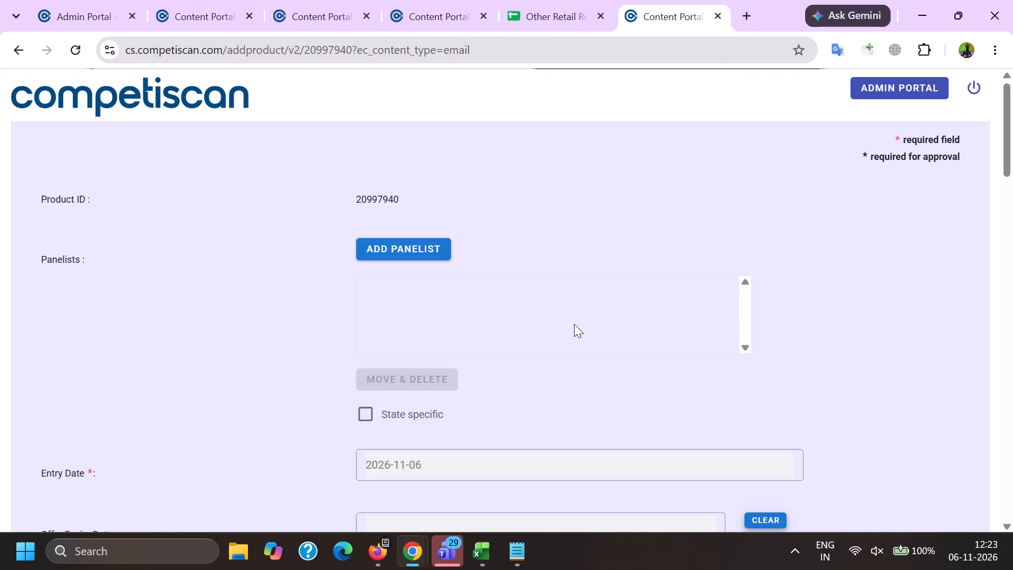
{"action": "scroll", "coordinate": [572, 325], "scroll_direction": "up", "scroll_amount": 2}
{"action": "scroll", "coordinate": [572, 321], "scroll_direction": "down", "scroll_amount": 6}
{"action": "scroll", "coordinate": [572, 321], "scroll_direction": "up", "scroll_amount": 1}
{"action": "scroll", "coordinate": [575, 320], "scroll_direction": "down", "scroll_amount": 15}
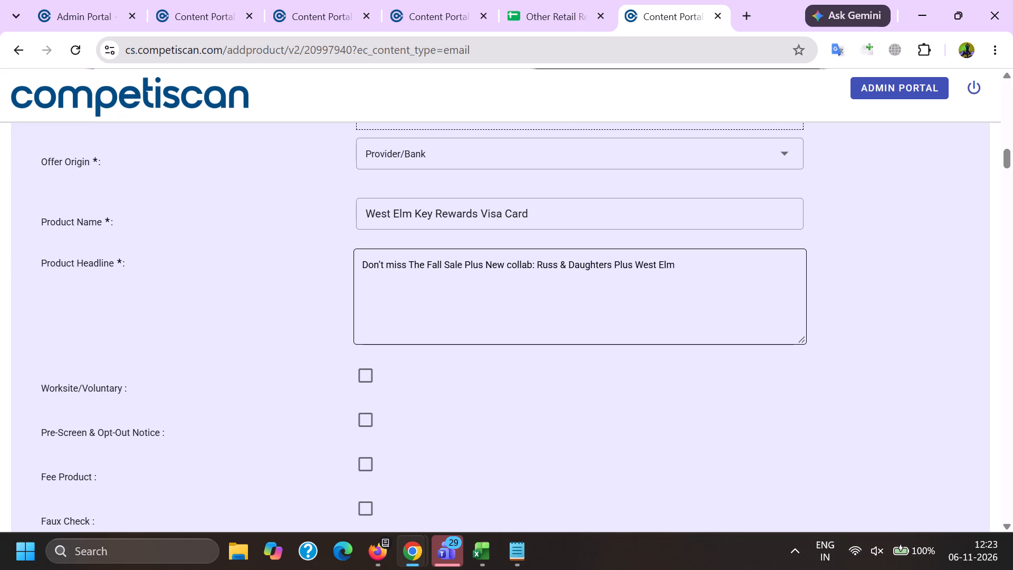
{"action": "scroll", "coordinate": [416, 298], "scroll_direction": "up", "scroll_amount": 9}
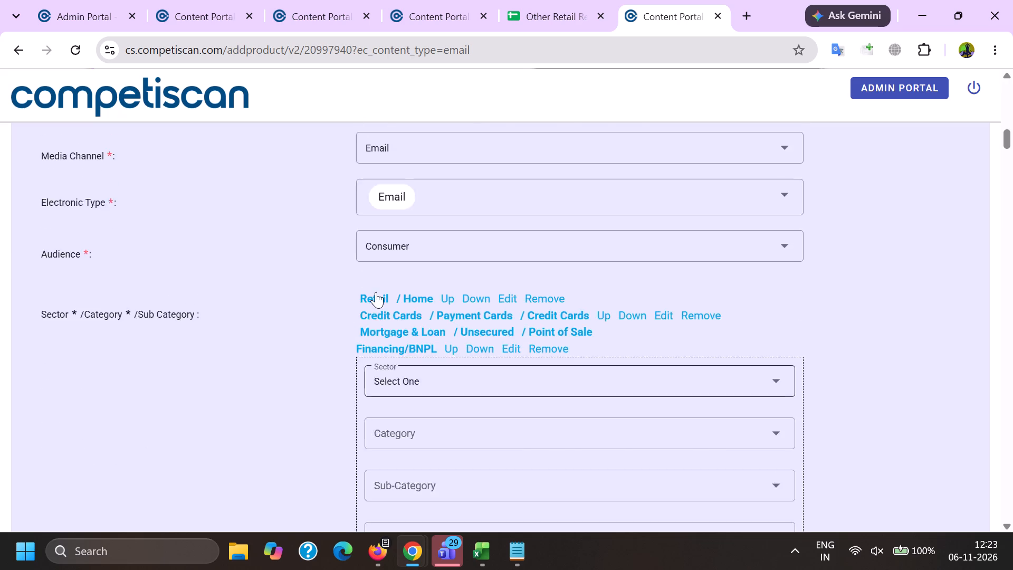
{"action": "scroll", "coordinate": [376, 292], "scroll_direction": "up", "scroll_amount": 13}
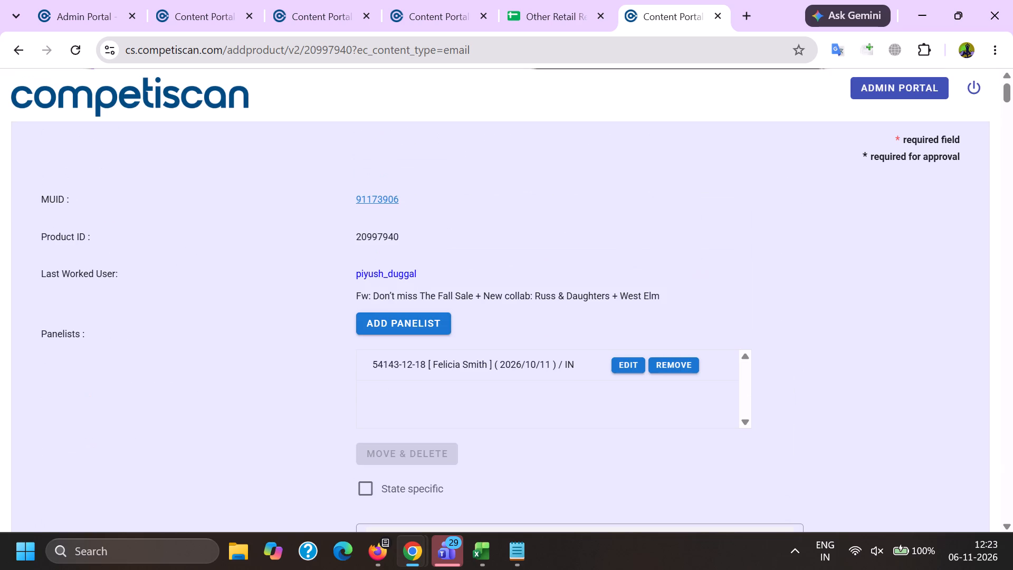
{"action": "scroll", "coordinate": [433, 291], "scroll_direction": "down", "scroll_amount": 20}
{"action": "scroll", "coordinate": [433, 291], "scroll_direction": "down", "scroll_amount": 3}
{"action": "scroll", "coordinate": [491, 330], "scroll_direction": "down", "scroll_amount": 5}
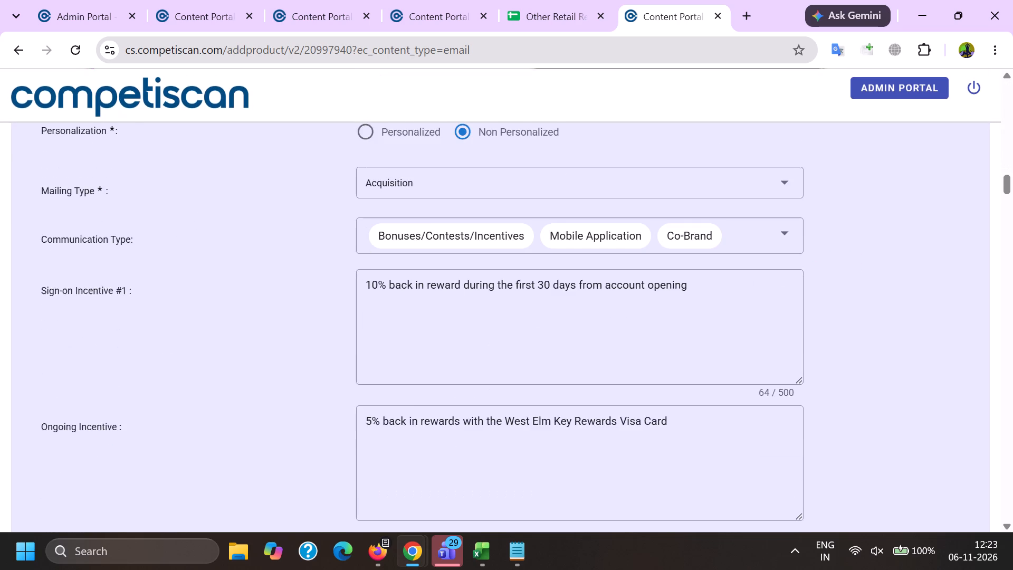
Copy the line "Earn 10% back in rewards" from the Notepad notes and return to reference product 20997940.
{"action": "left_click", "coordinate": [527, 558]}
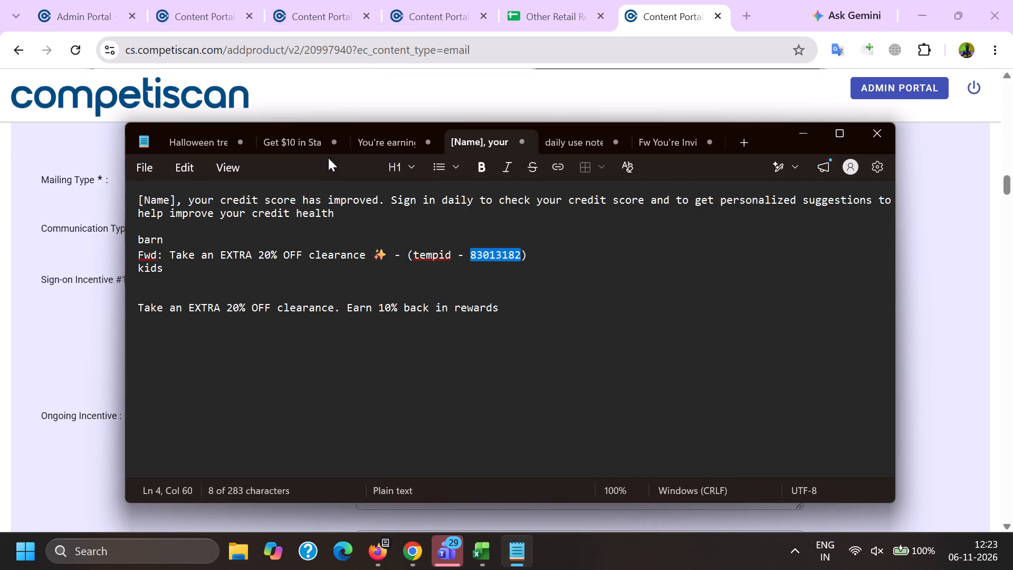
{"action": "left_click", "coordinate": [316, 141]}
{"action": "triple_click", "coordinate": [202, 282]}
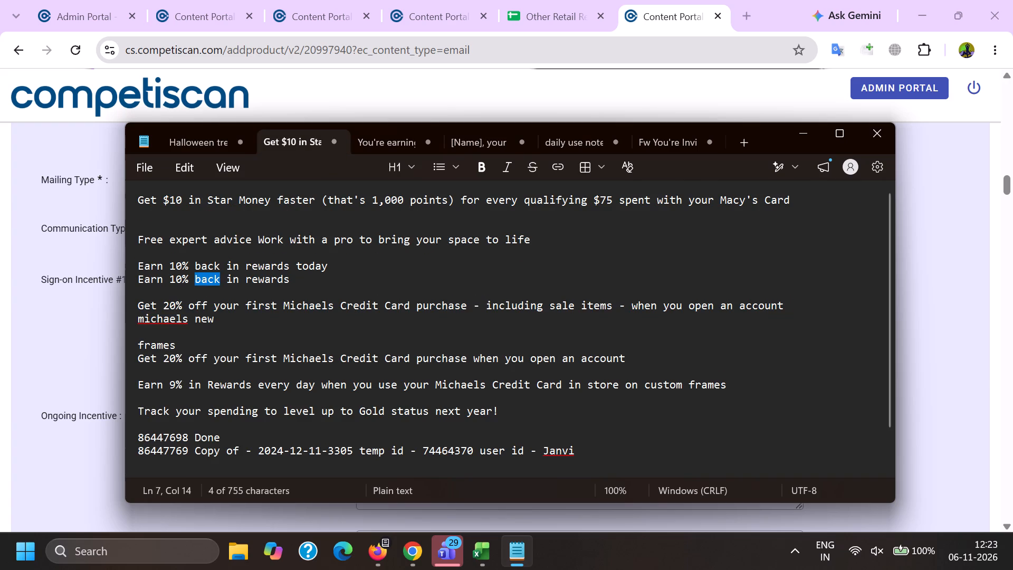
{"action": "left_click", "coordinate": [204, 282]}
{"action": "key", "text": "ctrl+c"}
{"action": "key", "text": "alt+Tab"}
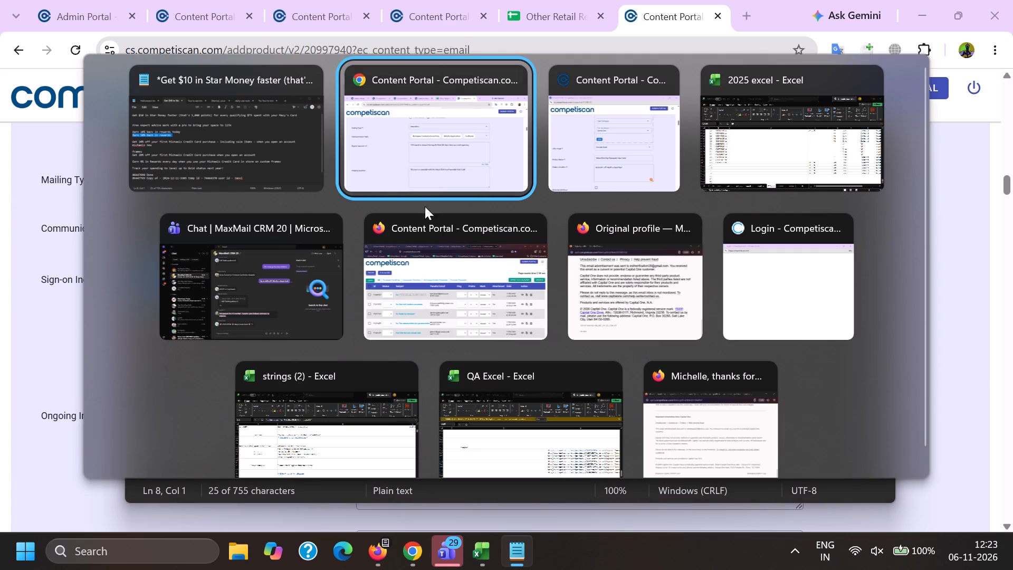
{"action": "left_click", "coordinate": [417, 158]}
Append ". Earn 10% back in rewards" to the product headline of reference product 20997940.
{"action": "scroll", "coordinate": [572, 274], "scroll_direction": "up", "scroll_amount": 9}
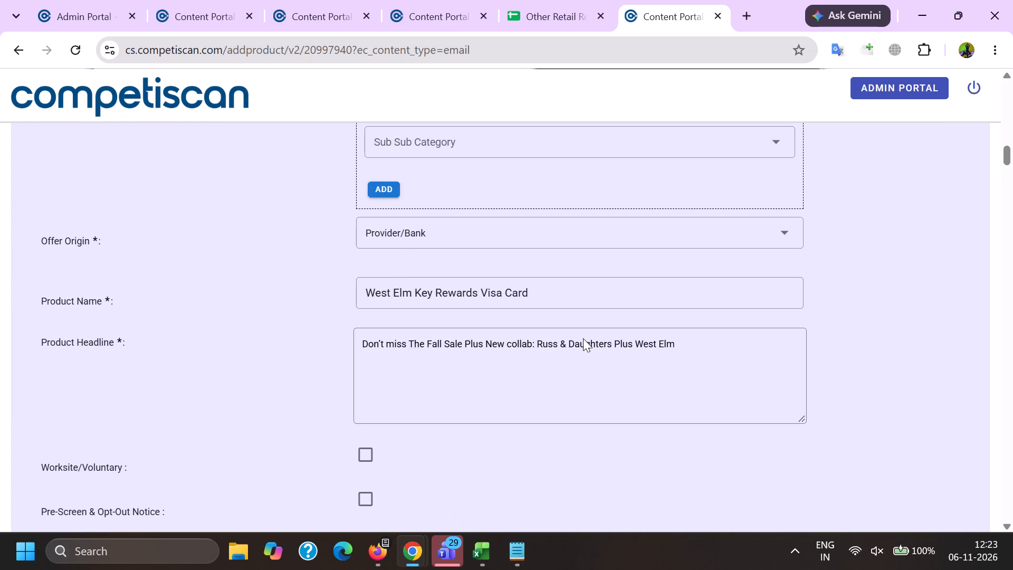
{"action": "left_click", "coordinate": [701, 343]}
{"action": "key", "text": "period"}
{"action": "key", "text": "space"}
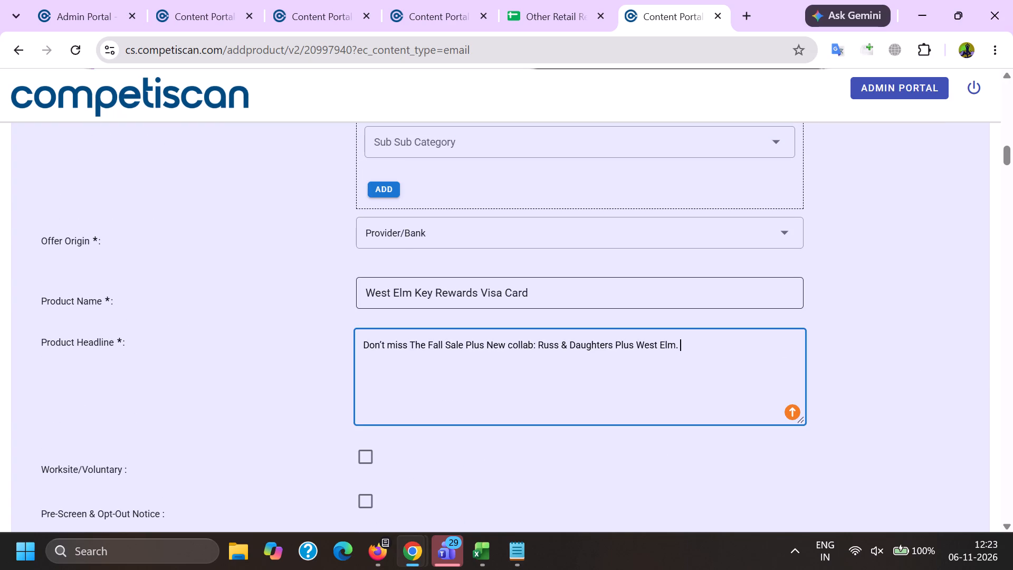
{"action": "key", "text": "ctrl+v"}
{"action": "key", "text": "BackSpace"}
{"action": "left_click", "coordinate": [200, 491]}
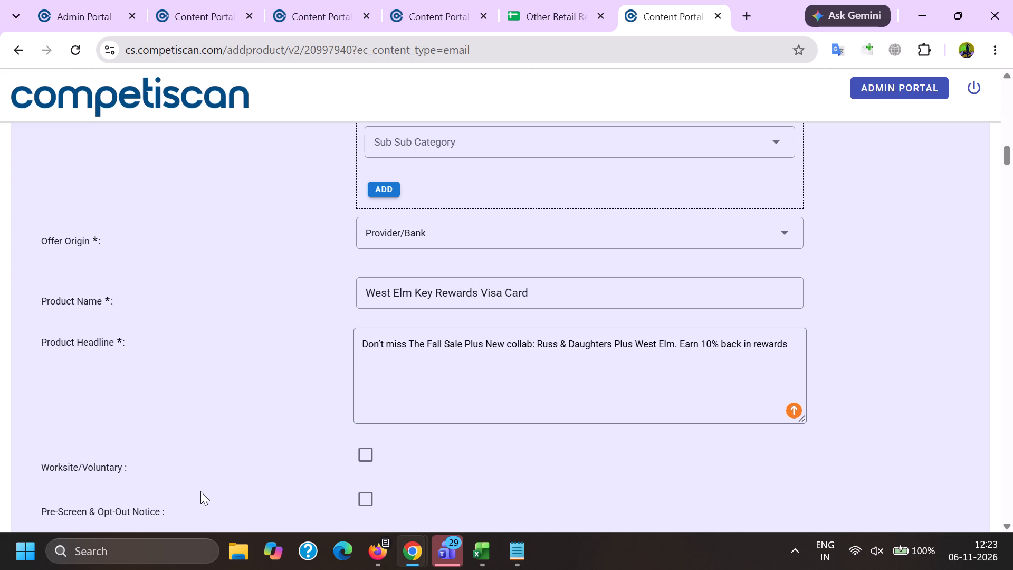
Submit reference product 20997940 with the Approved status.
{"action": "key", "text": "End"}
{"action": "scroll", "coordinate": [327, 464], "scroll_direction": "down", "scroll_amount": 6}
{"action": "left_click", "coordinate": [400, 517]}
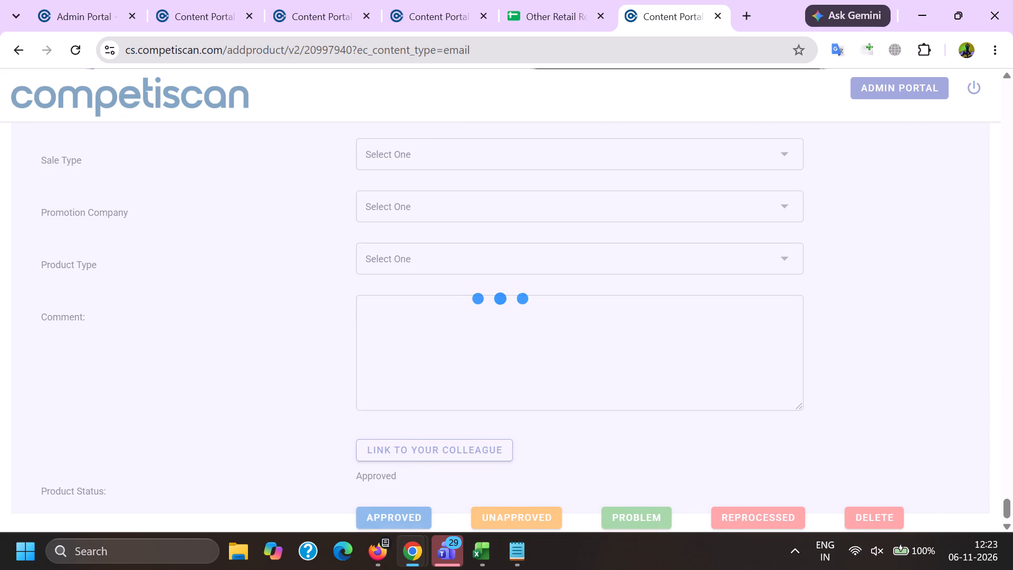
Append "Earn 10% back in rewards" to the product headline in the 91380757 form.
{"action": "key", "text": "alt+Tab"}
{"action": "key", "text": "alt+Tab"}
{"action": "key", "text": "alt+Tab"}
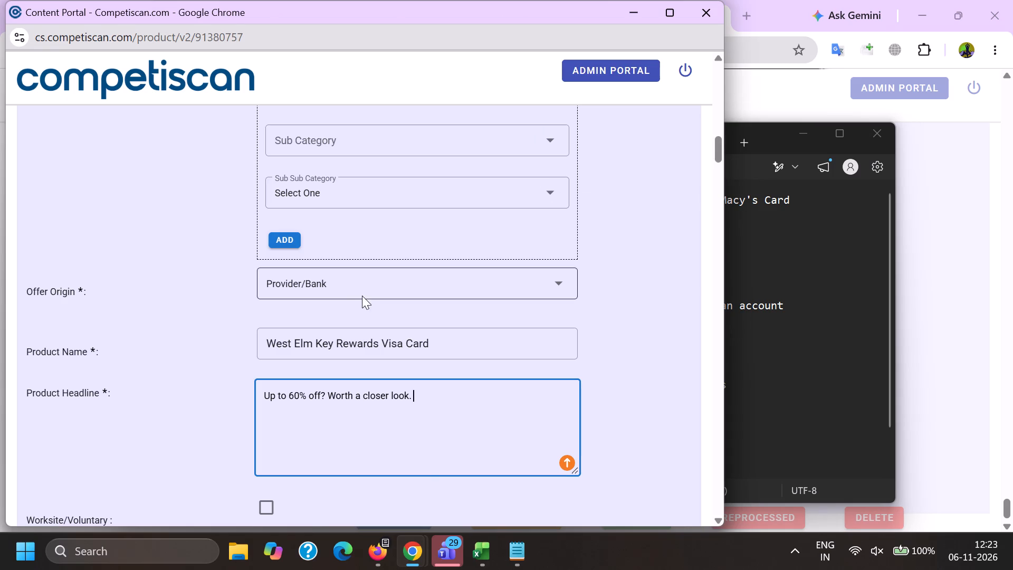
{"action": "key", "text": "ctrl+v"}
{"action": "scroll", "coordinate": [335, 243], "scroll_direction": "down", "scroll_amount": 5}
{"action": "key", "text": "BackSpace"}
Set the response mechanism for 91380757 to URL/Website and Toll Free Number.
{"action": "scroll", "coordinate": [297, 302], "scroll_direction": "down", "scroll_amount": 3}
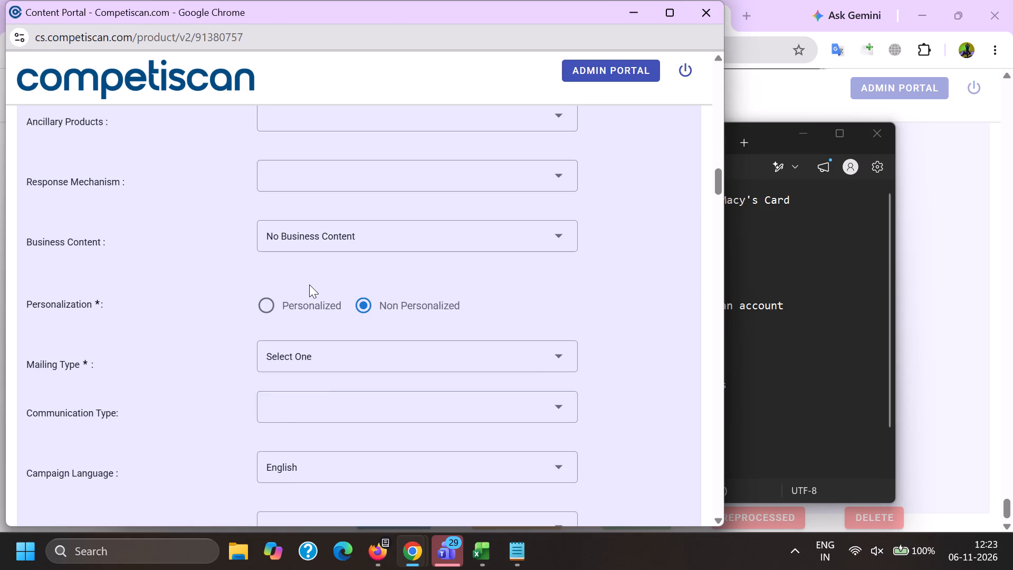
{"action": "scroll", "coordinate": [348, 322], "scroll_direction": "down", "scroll_amount": 1}
{"action": "scroll", "coordinate": [299, 367], "scroll_direction": "up", "scroll_amount": 1}
{"action": "left_click", "coordinate": [314, 185]}
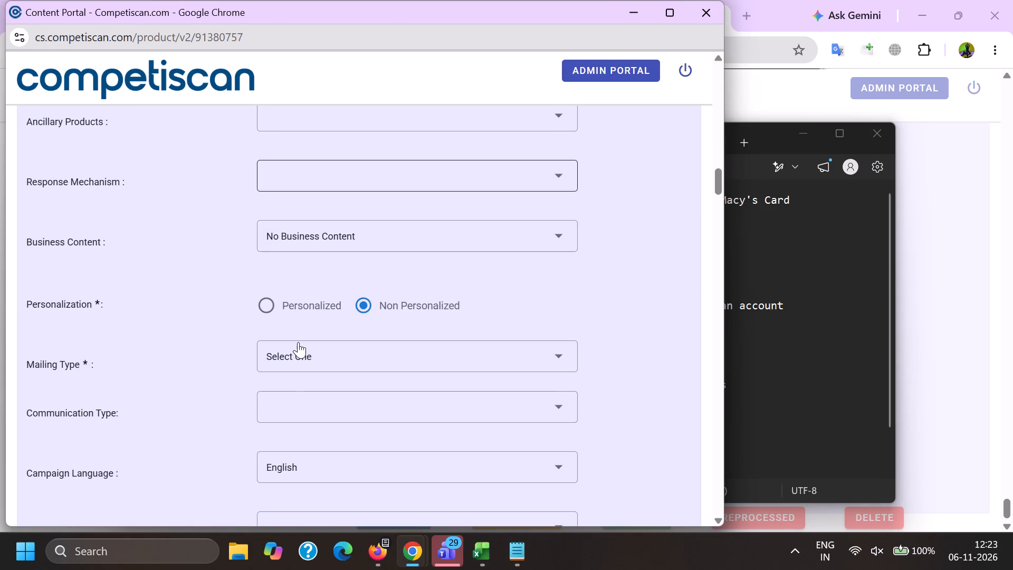
{"action": "scroll", "coordinate": [294, 350], "scroll_direction": "down", "scroll_amount": 6}
{"action": "left_click", "coordinate": [299, 386]}
{"action": "left_click_drag", "start_coordinate": [225, 363], "coordinate": [237, 364]}
{"action": "left_click", "coordinate": [300, 355]}
{"action": "left_click", "coordinate": [303, 359]}
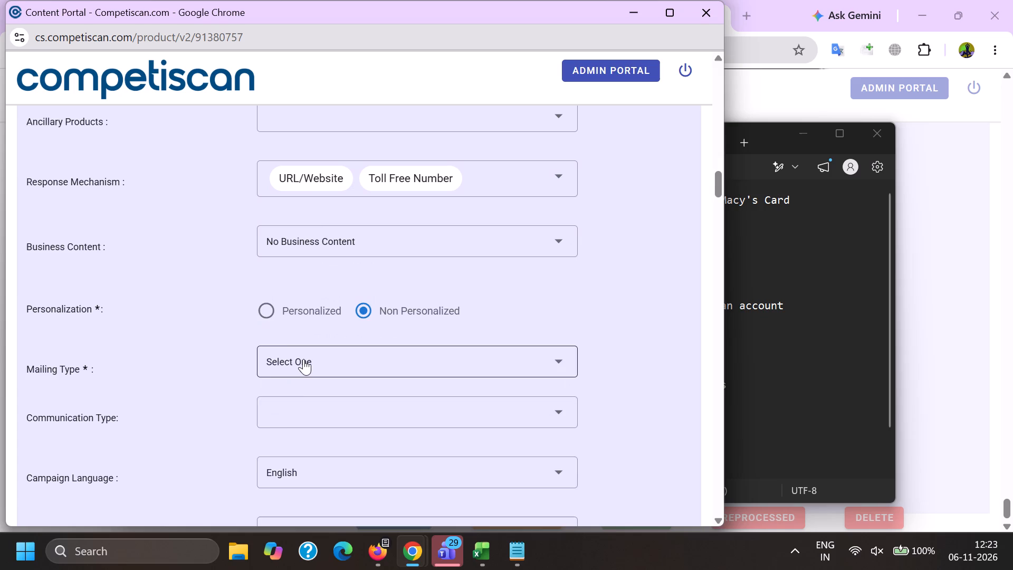
{"action": "left_click", "coordinate": [314, 335]}
{"action": "left_click_drag", "start_coordinate": [195, 347], "coordinate": [212, 348]}
Remove Toll Free Number from the response mechanism, keeping URL/Website.
{"action": "left_click", "coordinate": [464, 193]}
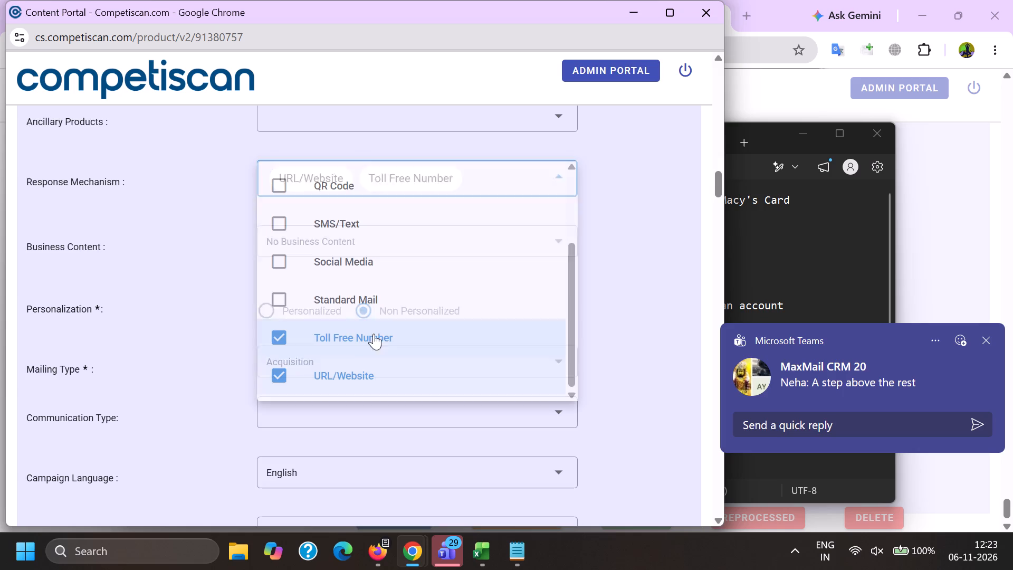
{"action": "left_click", "coordinate": [346, 348]}
{"action": "left_click", "coordinate": [200, 349]}
Set the communication type to Bonuses/Contests/Incentives, Co-Brand and Mobile Application.
{"action": "scroll", "coordinate": [257, 281], "scroll_direction": "down", "scroll_amount": 2}
{"action": "left_click", "coordinate": [299, 252]}
{"action": "scroll", "coordinate": [311, 169], "scroll_direction": "down", "scroll_amount": 2}
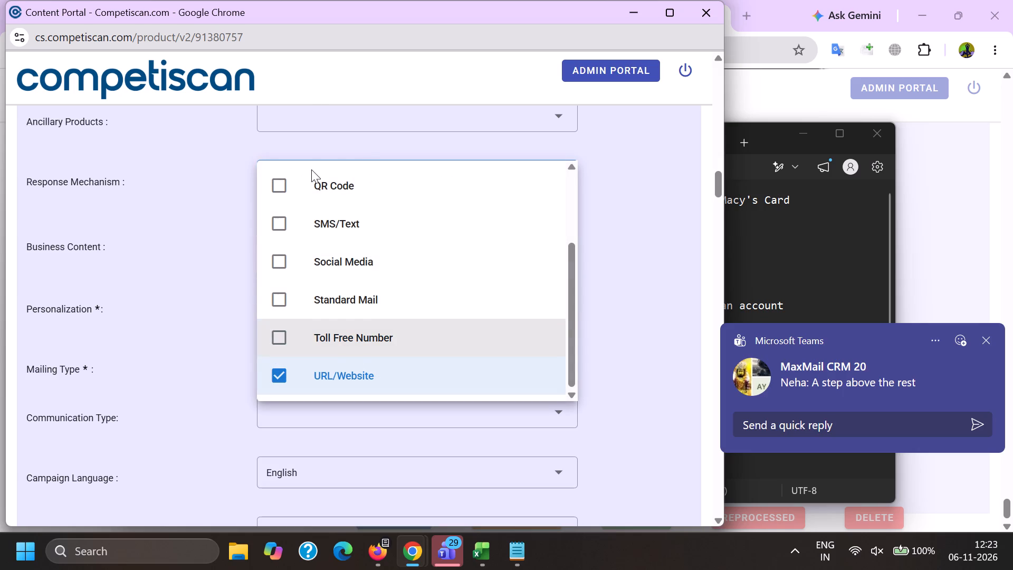
{"action": "left_click", "coordinate": [320, 223]}
{"action": "scroll", "coordinate": [320, 223], "scroll_direction": "down", "scroll_amount": 4}
{"action": "scroll", "coordinate": [326, 267], "scroll_direction": "down", "scroll_amount": 2}
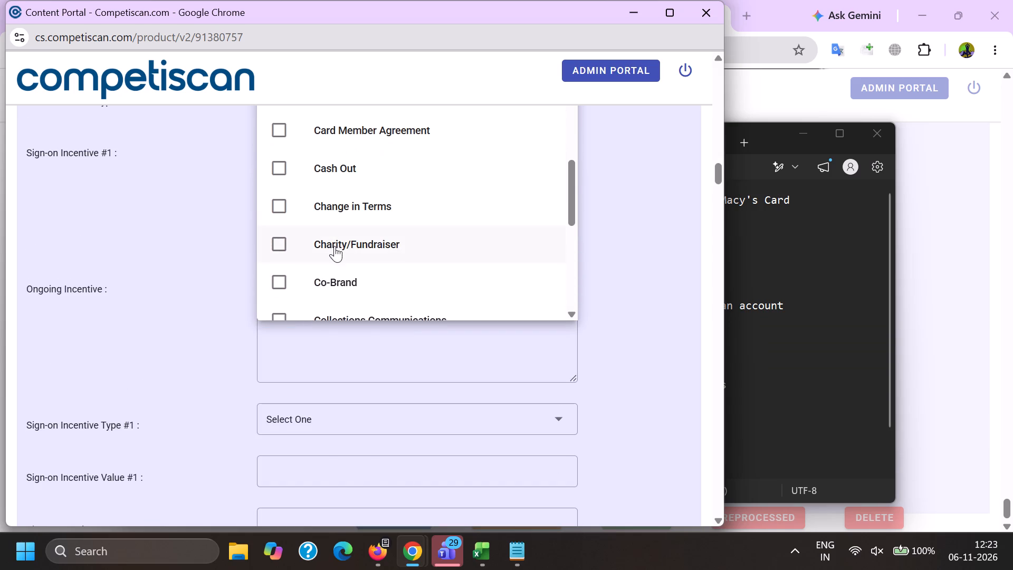
{"action": "left_click", "coordinate": [328, 283]}
{"action": "scroll", "coordinate": [325, 272], "scroll_direction": "down", "scroll_amount": 10}
{"action": "left_click", "coordinate": [348, 202]}
{"action": "left_click_drag", "start_coordinate": [204, 211], "coordinate": [213, 218]}
Return to the reference product 20997940 form and dismiss its save dialog.
{"action": "key", "text": "alt+Tab"}
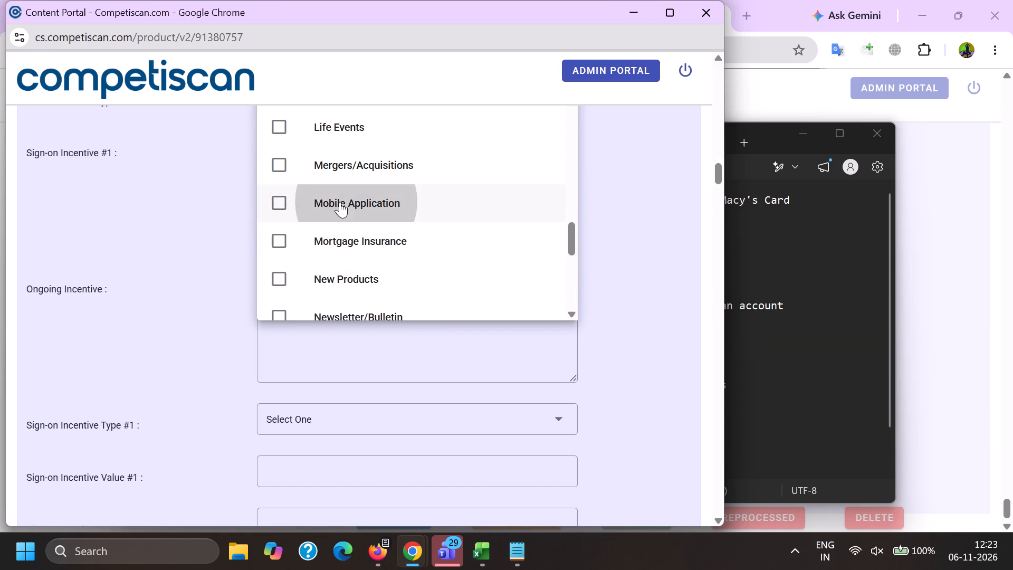
{"action": "left_click", "coordinate": [923, 233]}
{"action": "scroll", "coordinate": [777, 235], "scroll_direction": "down", "scroll_amount": 4}
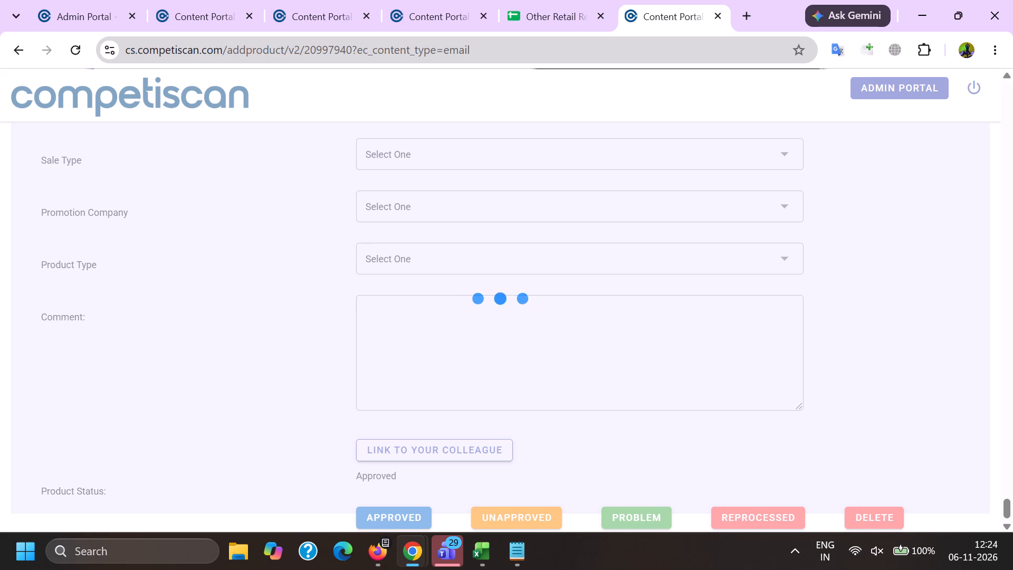
{"action": "left_click", "coordinate": [437, 0]}
{"action": "left_click", "coordinate": [341, 0]}
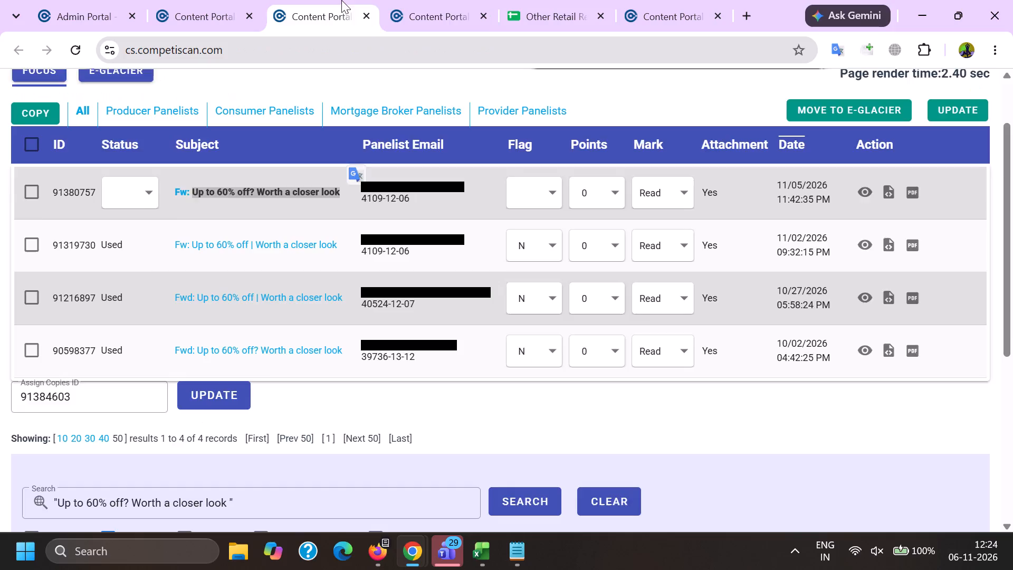
{"action": "left_click", "coordinate": [429, 0]}
{"action": "left_click", "coordinate": [644, 0]}
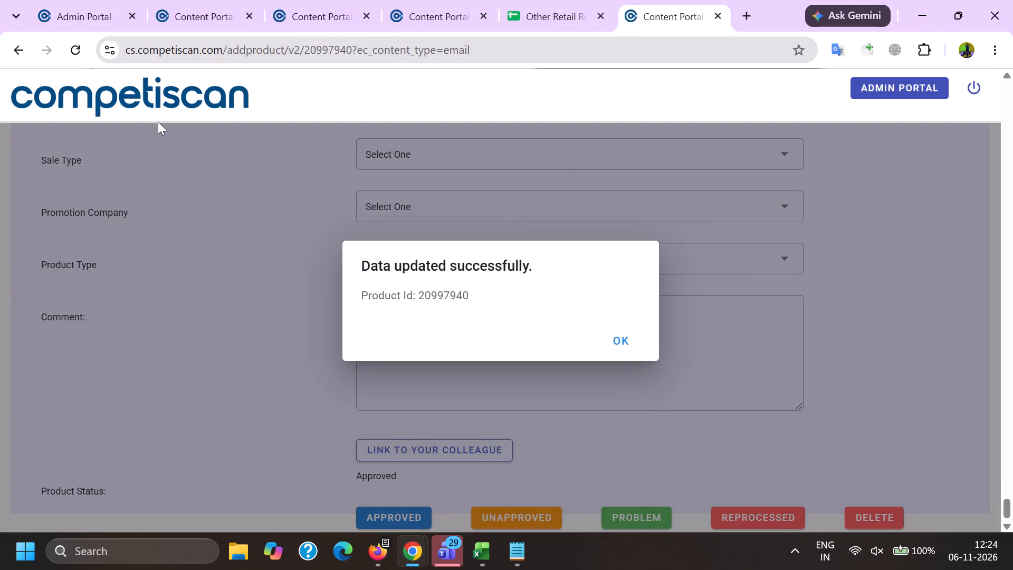
{"action": "left_click", "coordinate": [87, 57]}
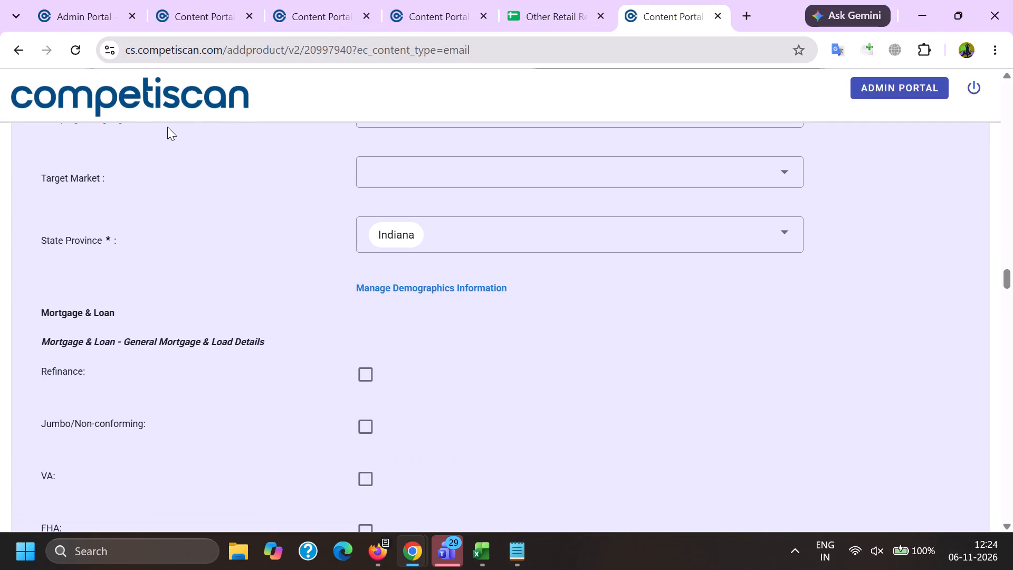
Copy Sign-on Incentive #1, "10% back in reward during the first 30 days from account opening", from the reference product into the 91380757 form.
{"action": "scroll", "coordinate": [503, 211], "scroll_direction": "up", "scroll_amount": 20}
{"action": "scroll", "coordinate": [503, 211], "scroll_direction": "up", "scroll_amount": 6}
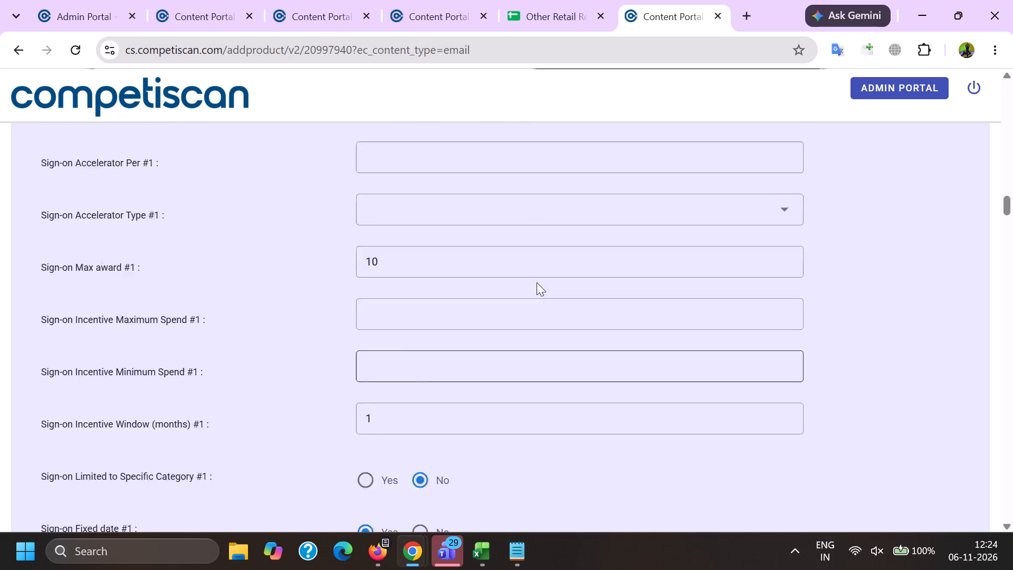
{"action": "scroll", "coordinate": [615, 278], "scroll_direction": "up", "scroll_amount": 2}
{"action": "left_click_drag", "start_coordinate": [754, 279], "coordinate": [108, 199]}
{"action": "key", "text": "ctrl+c"}
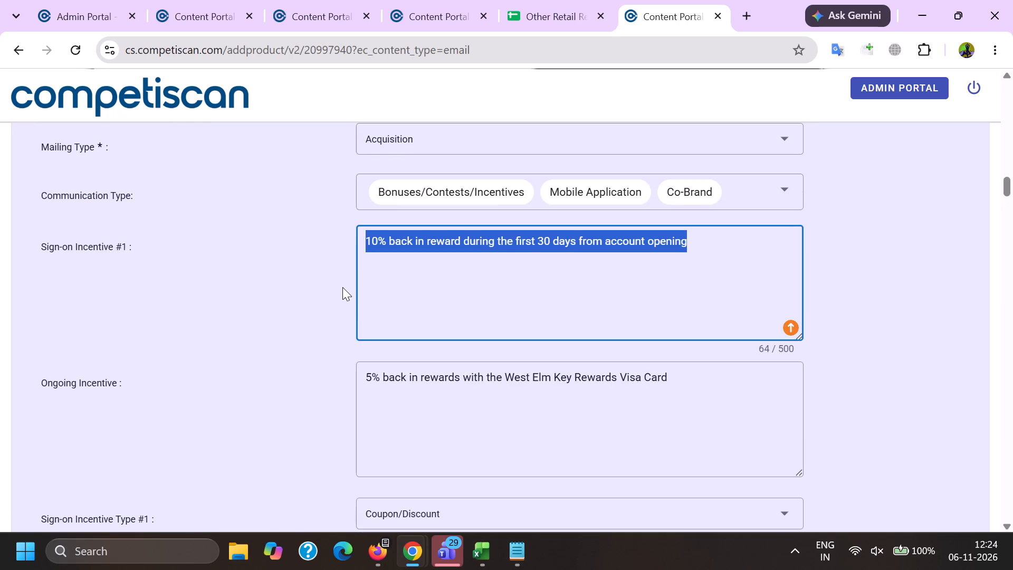
{"action": "key", "text": "alt+Tab"}
{"action": "key", "text": "alt+Tab"}
{"action": "key", "text": "alt+Tab"}
{"action": "left_click", "coordinate": [302, 244]}
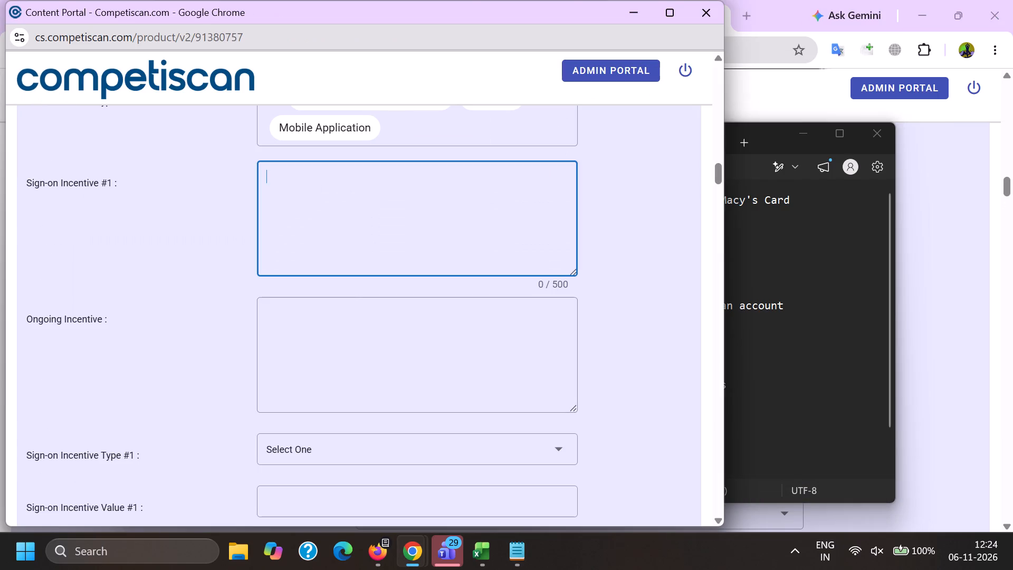
{"action": "key", "text": "ctrl+v"}
Copy the ongoing incentive "5% back in rewards with the West Elm Key Rewards Visa Card" from the reference product into the 91380757 form.
{"action": "left_click", "coordinate": [346, 366], "text": "ctrl"}
{"action": "left_click", "coordinate": [950, 280]}
{"action": "left_click_drag", "start_coordinate": [750, 434], "coordinate": [221, 366]}
{"action": "key", "text": "ctrl+c"}
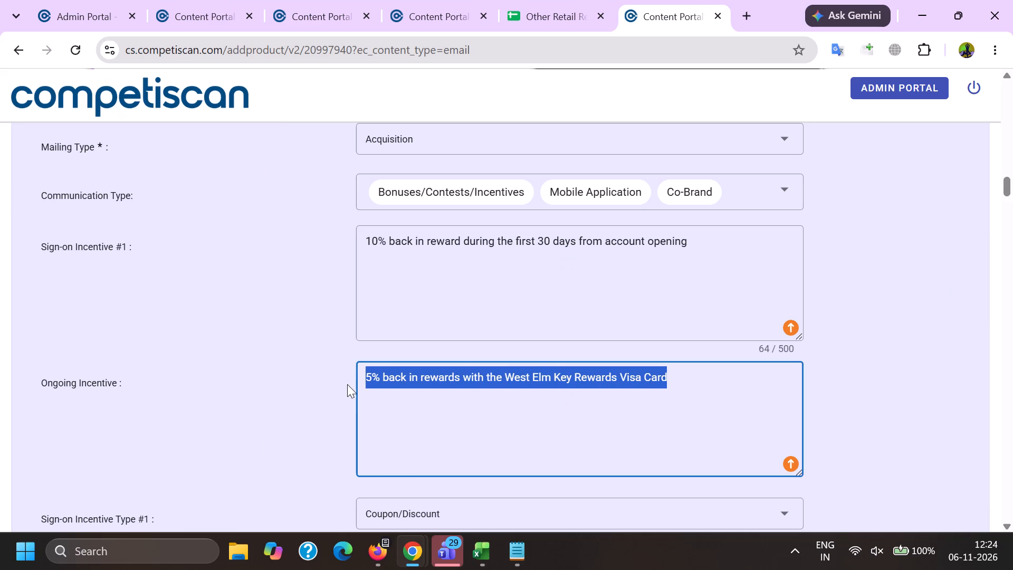
{"action": "key", "text": "alt+Tab"}
{"action": "key", "text": "ctrl+v"}
{"action": "scroll", "coordinate": [342, 204], "scroll_direction": "down", "scroll_amount": 3}
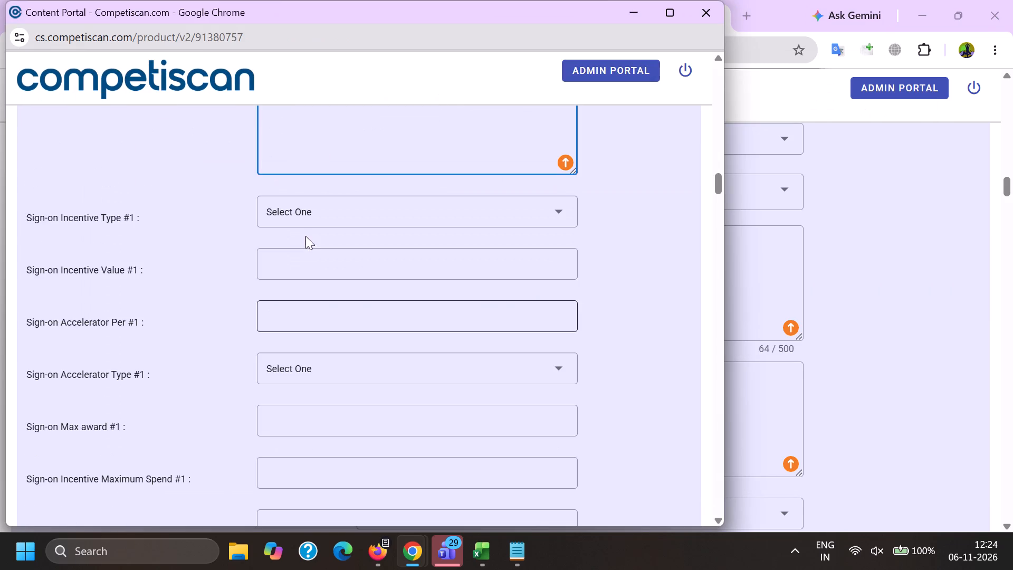
{"action": "left_click", "coordinate": [305, 233]}
{"action": "left_click", "coordinate": [301, 217]}
{"action": "scroll", "coordinate": [301, 217], "scroll_direction": "down", "scroll_amount": 6}
{"action": "left_click", "coordinate": [303, 324]}
{"action": "left_click", "coordinate": [238, 299]}
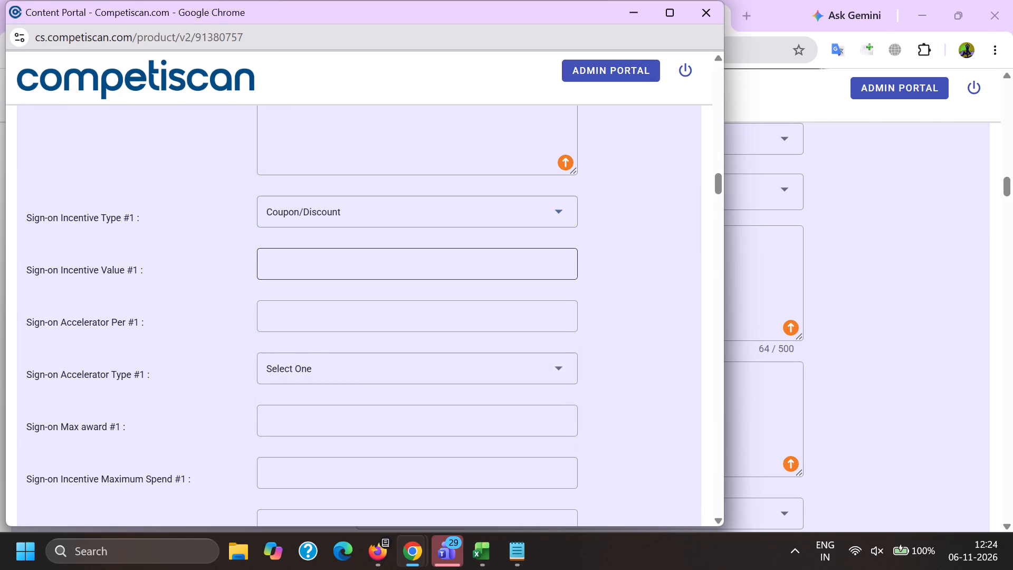
Set Sign-on Incentive Value #1 and Sign-on Max award #1 to 10.00, and enter 1 in the third field after the max award.
{"action": "left_click", "coordinate": [325, 256]}
{"action": "type", "text": "10.00"}
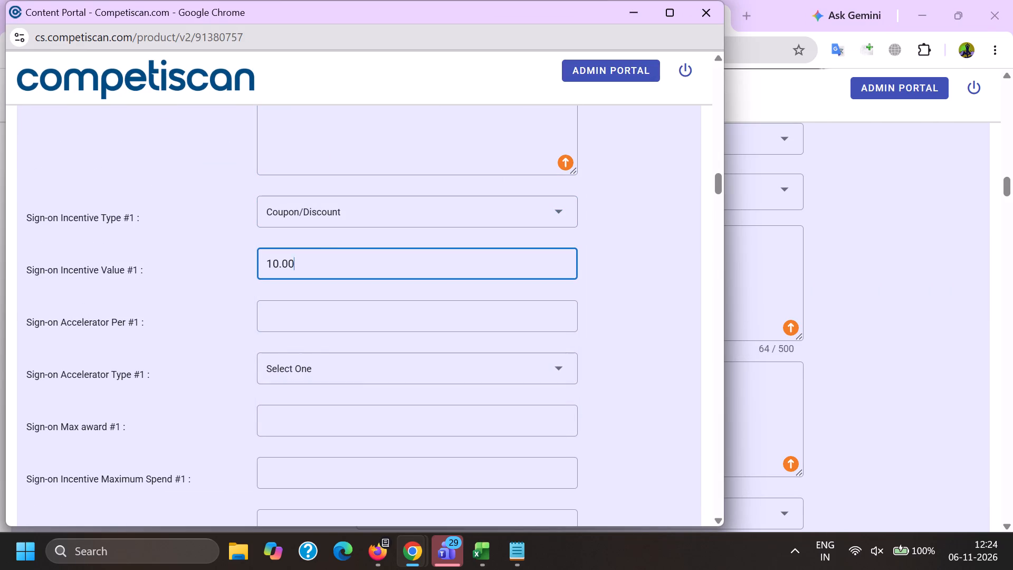
{"action": "key", "text": "Tab"}
{"action": "key", "text": "Tab"}
{"action": "key", "text": "Tab"}
{"action": "type", "text": "10.00"}
{"action": "key", "text": "Tab"}
{"action": "key", "text": "Tab"}
{"action": "key", "text": "Tab"}
{"action": "key", "text": "1"}
{"action": "scroll", "coordinate": [337, 234], "scroll_direction": "down", "scroll_amount": 3}
{"action": "left_click", "coordinate": [274, 165]}
In the Mortgage & Loan section, set Application Type to Invitation to Apply, Upper APR to 36 and Lower APR to 0.
{"action": "scroll", "coordinate": [274, 165], "scroll_direction": "down", "scroll_amount": 16}
{"action": "scroll", "coordinate": [246, 224], "scroll_direction": "up", "scroll_amount": 1}
{"action": "scroll", "coordinate": [246, 224], "scroll_direction": "down", "scroll_amount": 4}
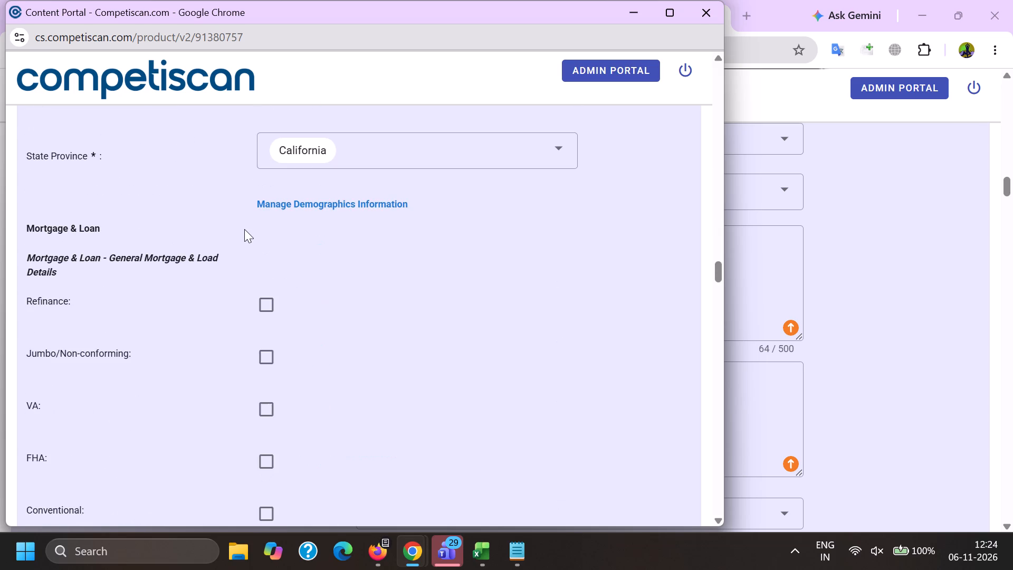
{"action": "scroll", "coordinate": [257, 245], "scroll_direction": "down", "scroll_amount": 2}
{"action": "left_click", "coordinate": [320, 467]}
{"action": "scroll", "coordinate": [329, 246], "scroll_direction": "down", "scroll_amount": 2}
{"action": "left_click", "coordinate": [330, 251]}
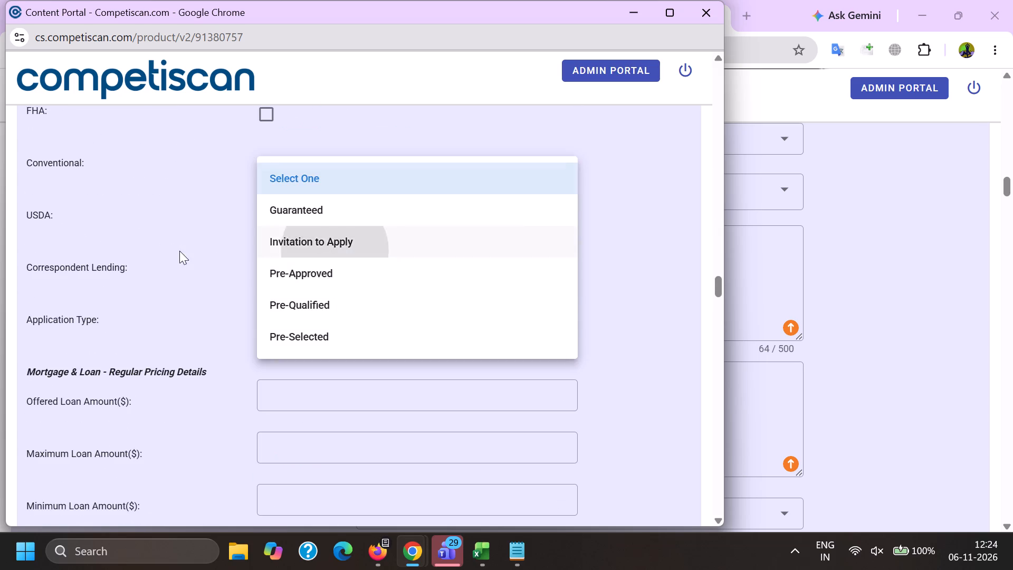
{"action": "left_click_drag", "start_coordinate": [180, 250], "coordinate": [186, 249]}
{"action": "scroll", "coordinate": [264, 181], "scroll_direction": "down", "scroll_amount": 2}
{"action": "scroll", "coordinate": [280, 364], "scroll_direction": "down", "scroll_amount": 3}
{"action": "left_click", "coordinate": [305, 262]}
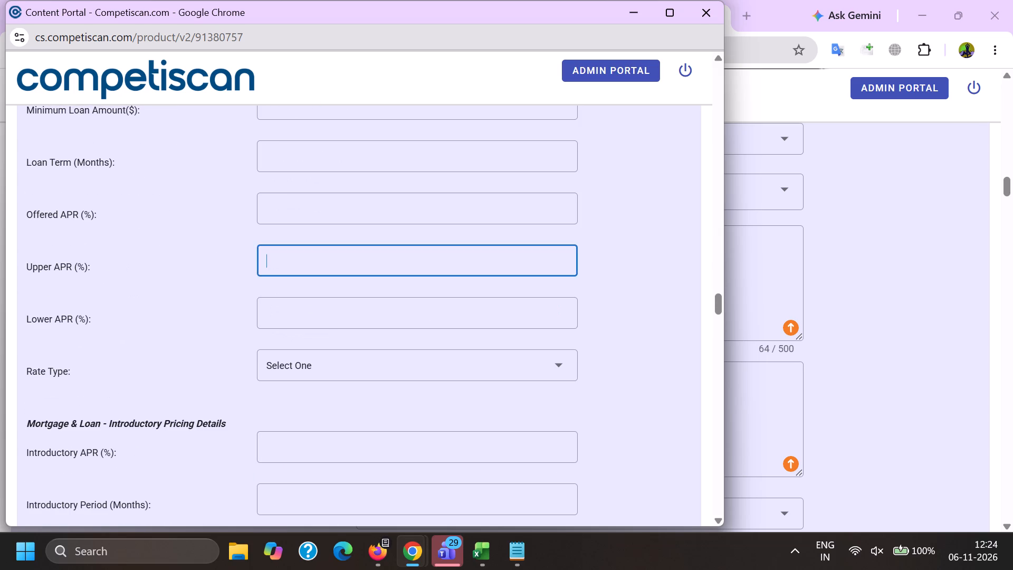
{"action": "key", "text": "3"}
{"action": "key", "text": "6"}
{"action": "key", "text": "Tab"}
{"action": "key", "text": "0"}
Set the Application Type in the Payment Card Offer Details to Invitation to Apply.
{"action": "scroll", "coordinate": [305, 247], "scroll_direction": "down", "scroll_amount": 4}
{"action": "left_click", "coordinate": [314, 284]}
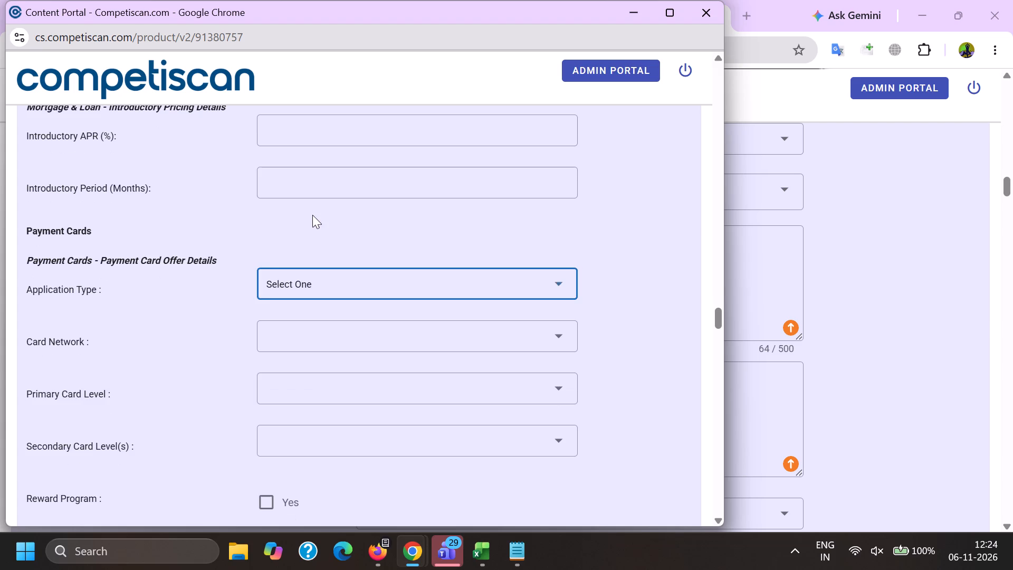
{"action": "scroll", "coordinate": [312, 215], "scroll_direction": "down", "scroll_amount": 2}
{"action": "left_click", "coordinate": [334, 213]}
{"action": "left_click", "coordinate": [322, 129]}
{"action": "left_click", "coordinate": [319, 187]}
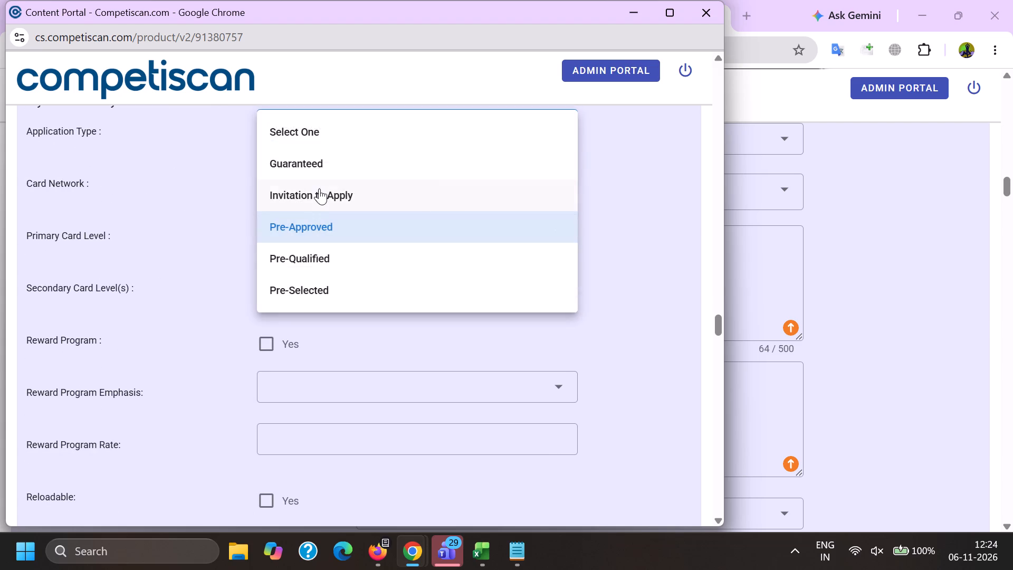
{"action": "left_click_drag", "start_coordinate": [188, 204], "coordinate": [207, 204]}
Set Card Network to Visa and Primary Card Level to Visa Signature, and mark Reward Program as Yes.
{"action": "left_click", "coordinate": [312, 164]}
{"action": "left_click", "coordinate": [316, 318]}
{"action": "left_click", "coordinate": [311, 339]}
{"action": "left_click", "coordinate": [310, 305]}
{"action": "left_click", "coordinate": [218, 304]}
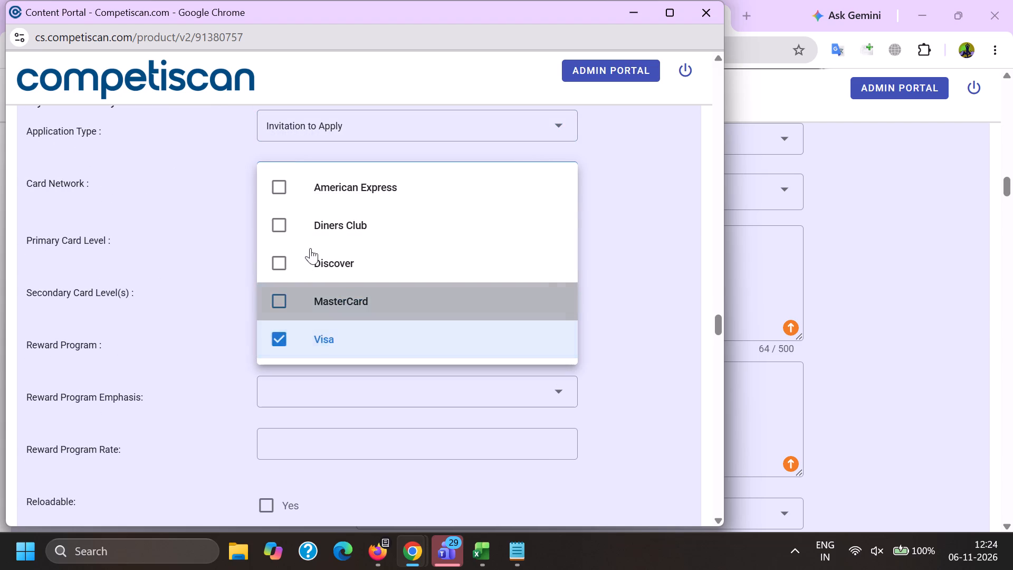
{"action": "left_click", "coordinate": [292, 246]}
{"action": "scroll", "coordinate": [297, 345], "scroll_direction": "down", "scroll_amount": 6}
{"action": "left_click", "coordinate": [325, 405]}
{"action": "left_click", "coordinate": [240, 388]}
{"action": "left_click", "coordinate": [263, 358]}
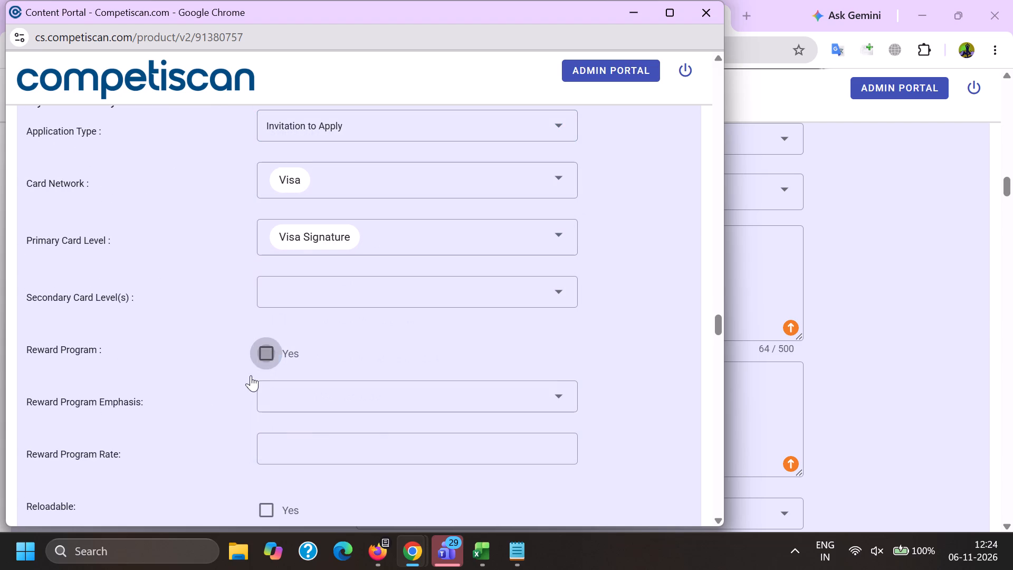
{"action": "double_click", "coordinate": [205, 400]}
Mark Credit Card Mentioned in the retail credit section and submit the 91380757 product form.
{"action": "key", "text": "End"}
{"action": "left_click", "coordinate": [275, 275]}
{"action": "left_click", "coordinate": [279, 509]}
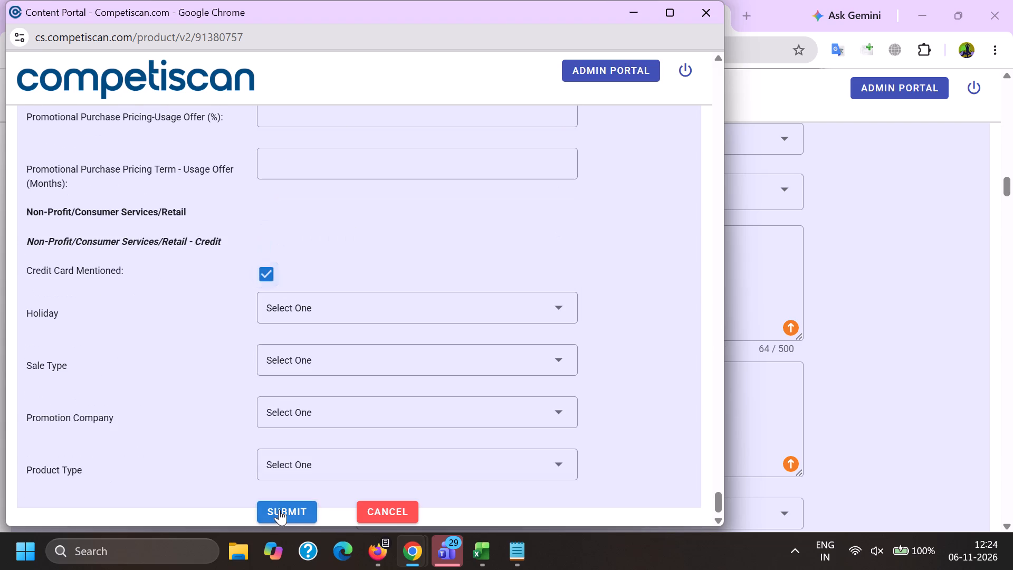
Switch to the email list in Firefox and copy the subject "Start with timeless ornaments" of email 91377523.
{"action": "left_click", "coordinate": [388, 550]}
{"action": "left_click_drag", "start_coordinate": [301, 495], "coordinate": [295, 495]}
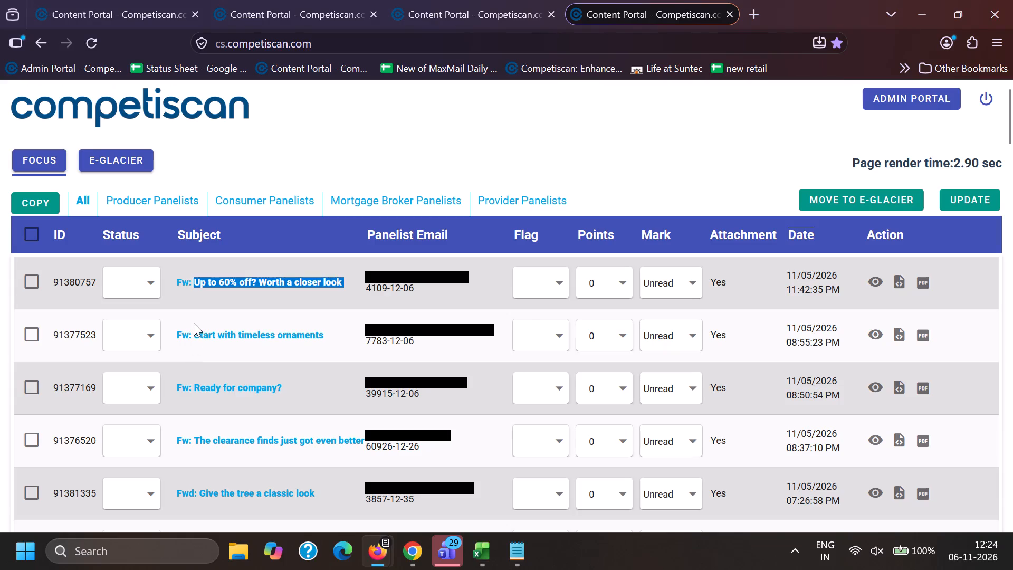
{"action": "left_click_drag", "start_coordinate": [194, 321], "coordinate": [332, 326]}
{"action": "key", "text": "ctrl+c"}
Return to Chrome and close the Content Portal tab next to the Admin Portal tab.
{"action": "left_click", "coordinate": [415, 555]}
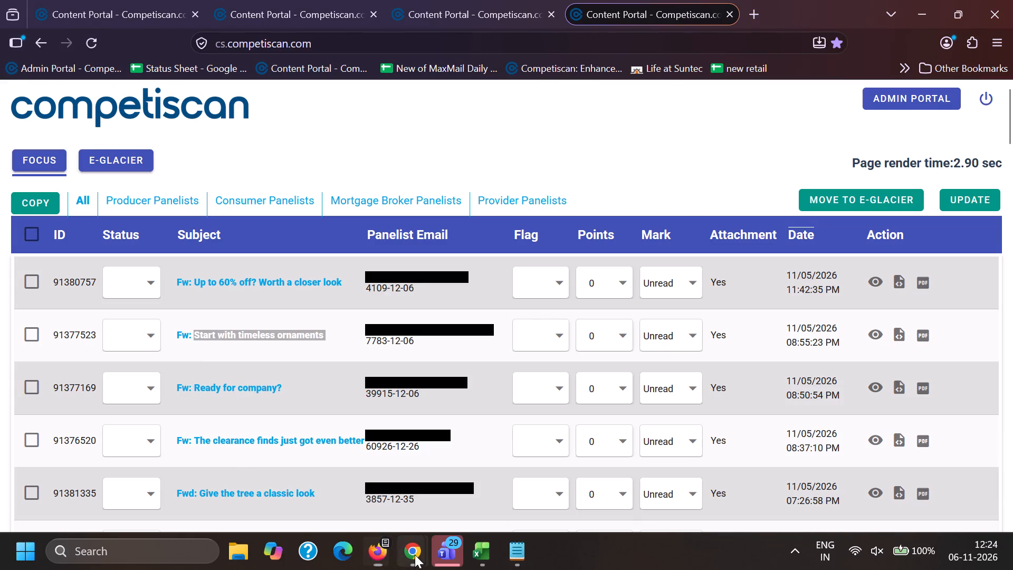
{"action": "left_click", "coordinate": [287, 467]}
{"action": "left_click", "coordinate": [167, 0]}
{"action": "left_click", "coordinate": [132, 0]}
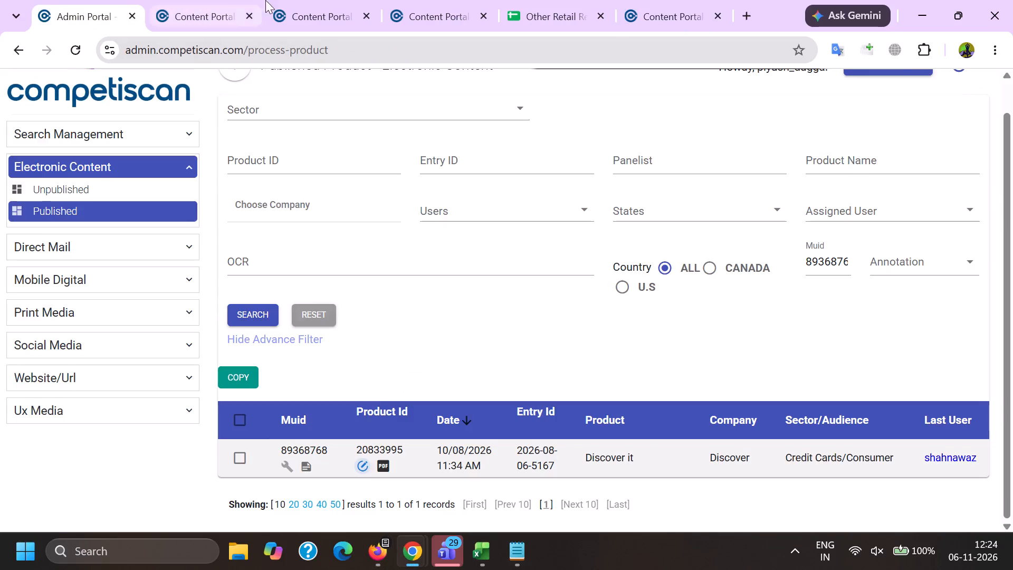
{"action": "left_click", "coordinate": [322, 0]}
{"action": "left_click", "coordinate": [204, 0]}
{"action": "left_click", "coordinate": [252, 12]}
Search the Content Portal email subjects for the quoted phrase "Start with timeless ornaments".
{"action": "scroll", "coordinate": [284, 226], "scroll_direction": "down", "scroll_amount": 3}
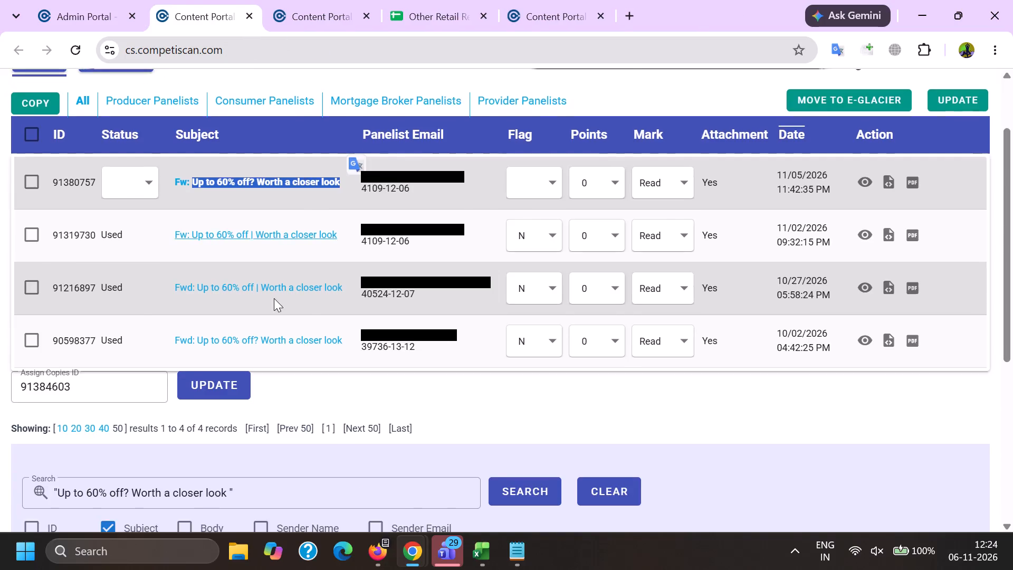
{"action": "left_click_drag", "start_coordinate": [320, 273], "coordinate": [0, 307]}
{"action": "key", "text": "BackSpace"}
{"action": "key", "text": "shift+quotedbl"}
{"action": "key", "text": "ctrl+v"}
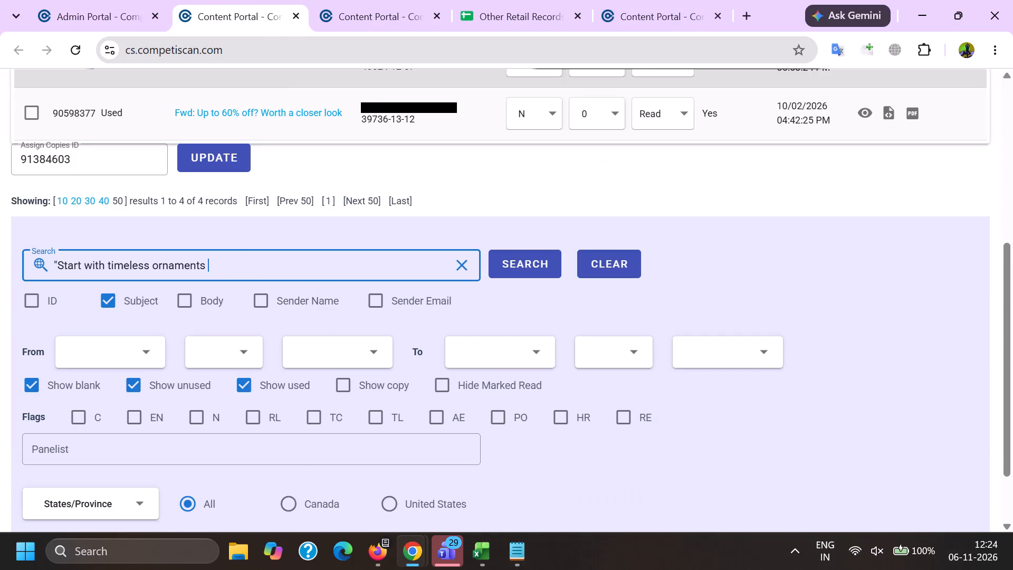
{"action": "key", "text": "shift+quotedbl"}
{"action": "key", "text": "Return"}
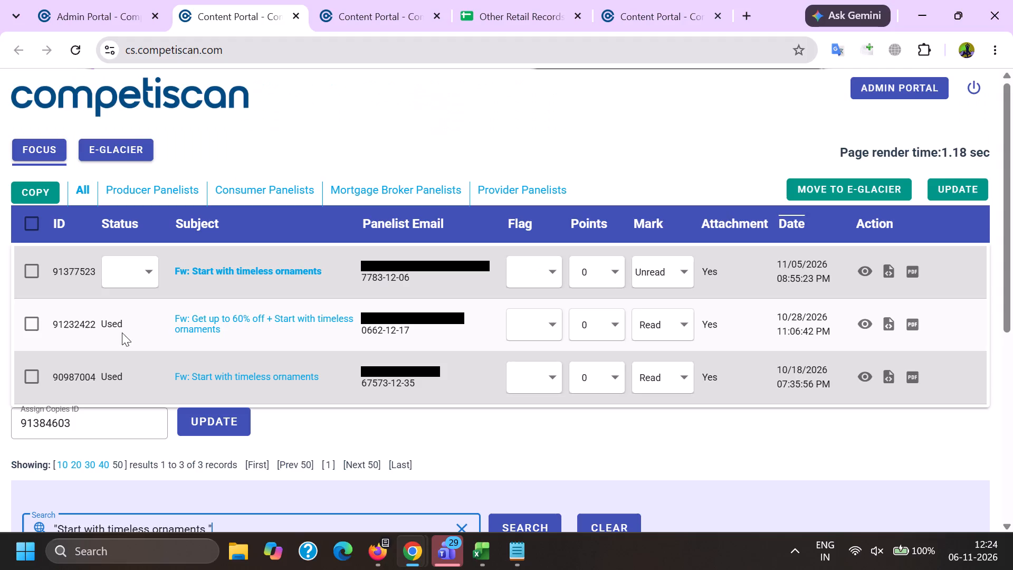
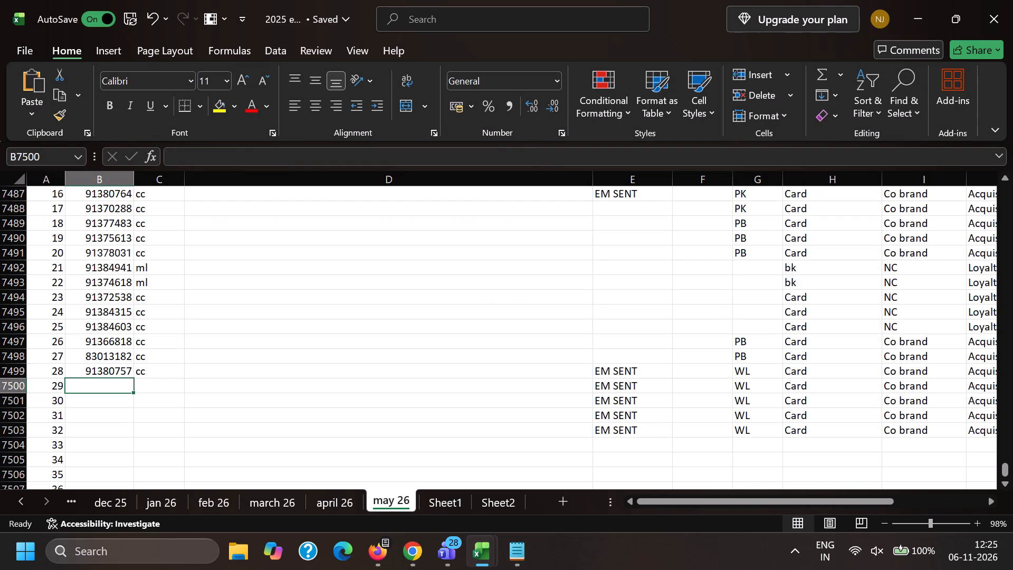
{"action": "key", "text": "ctrl+v"}
{"action": "left_click", "coordinate": [147, 387]}
{"action": "key", "text": "c"}
{"action": "key", "text": "c"}
{"action": "left_click", "coordinate": [237, 380]}
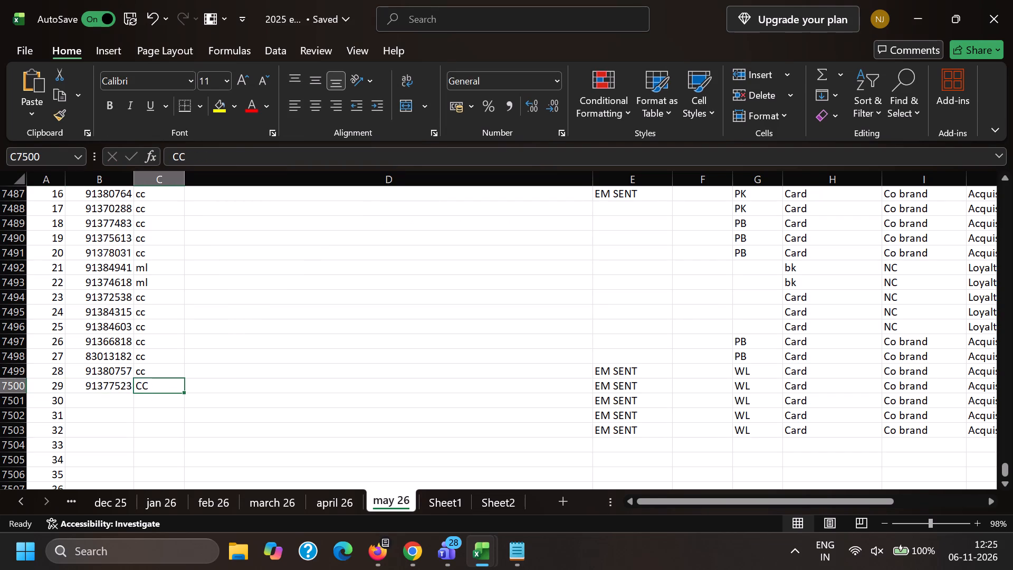
{"action": "key", "text": "c"}
{"action": "key", "text": "c"}
{"action": "left_click", "coordinate": [297, 394]}
Switch to Chrome and delete the Forwarded Message line, the sender's address and the To line from the email header.
{"action": "key", "text": "alt+Tab"}
{"action": "scroll", "coordinate": [253, 223], "scroll_direction": "down", "scroll_amount": 3}
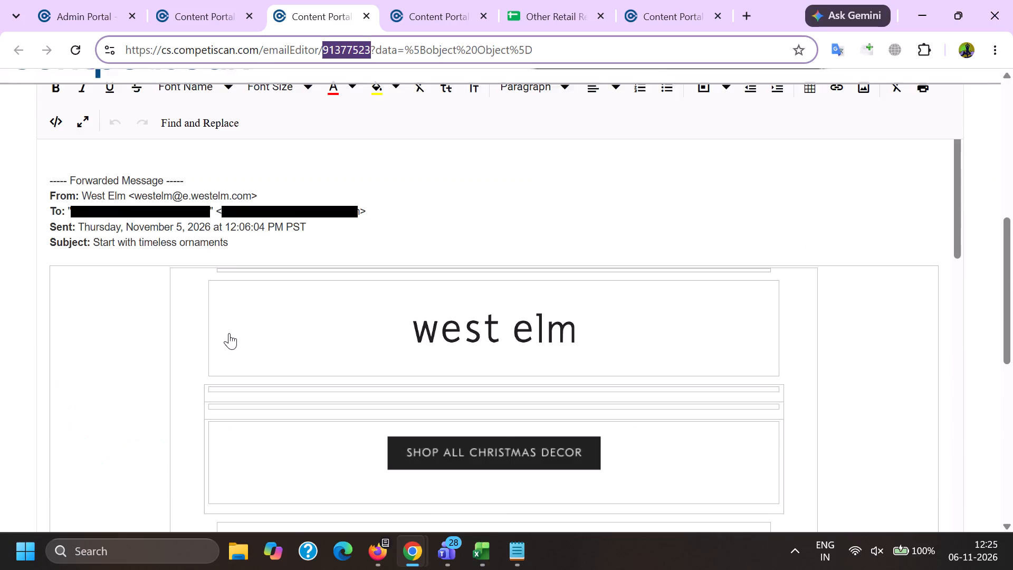
{"action": "left_click_drag", "start_coordinate": [207, 183], "coordinate": [42, 157]}
{"action": "key", "text": "BackSpace"}
{"action": "scroll", "coordinate": [109, 341], "scroll_direction": "up", "scroll_amount": 1}
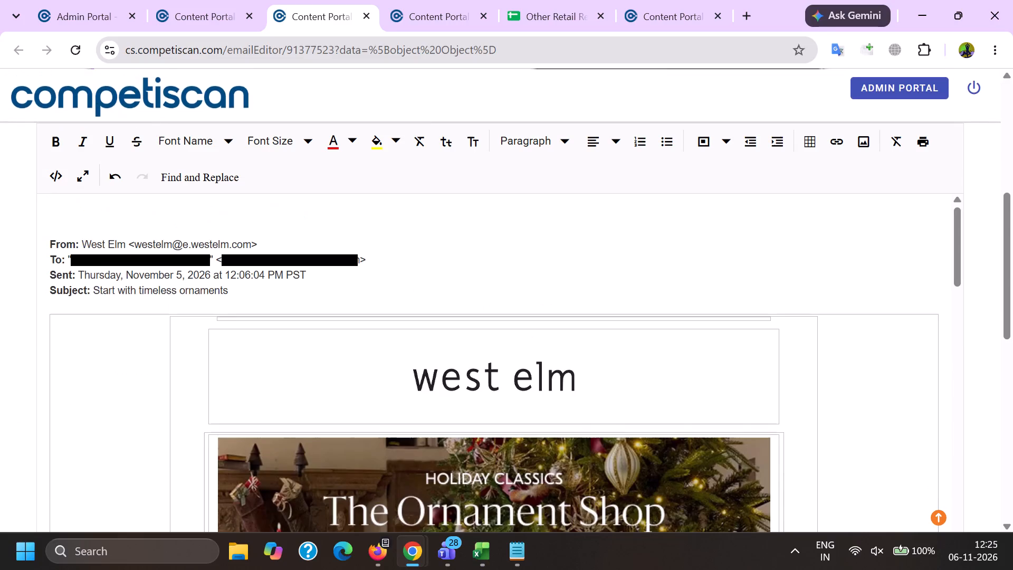
{"action": "left_click_drag", "start_coordinate": [127, 243], "coordinate": [466, 263]}
{"action": "key", "text": "BackSpace"}
Remove the hyperlink from the "Our app is here!" image near the end of the email.
{"action": "scroll", "coordinate": [419, 400], "scroll_direction": "down", "scroll_amount": 14}
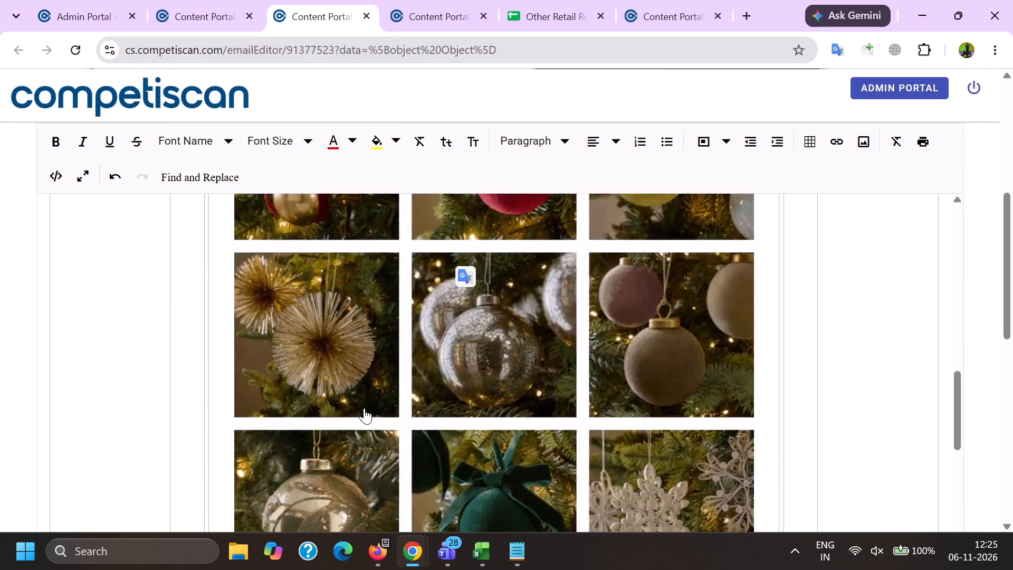
{"action": "scroll", "coordinate": [364, 408], "scroll_direction": "down", "scroll_amount": 3}
{"action": "scroll", "coordinate": [365, 409], "scroll_direction": "up", "scroll_amount": 1}
{"action": "scroll", "coordinate": [367, 409], "scroll_direction": "down", "scroll_amount": 15}
{"action": "scroll", "coordinate": [381, 398], "scroll_direction": "up", "scroll_amount": 6}
{"action": "left_click", "coordinate": [340, 392]}
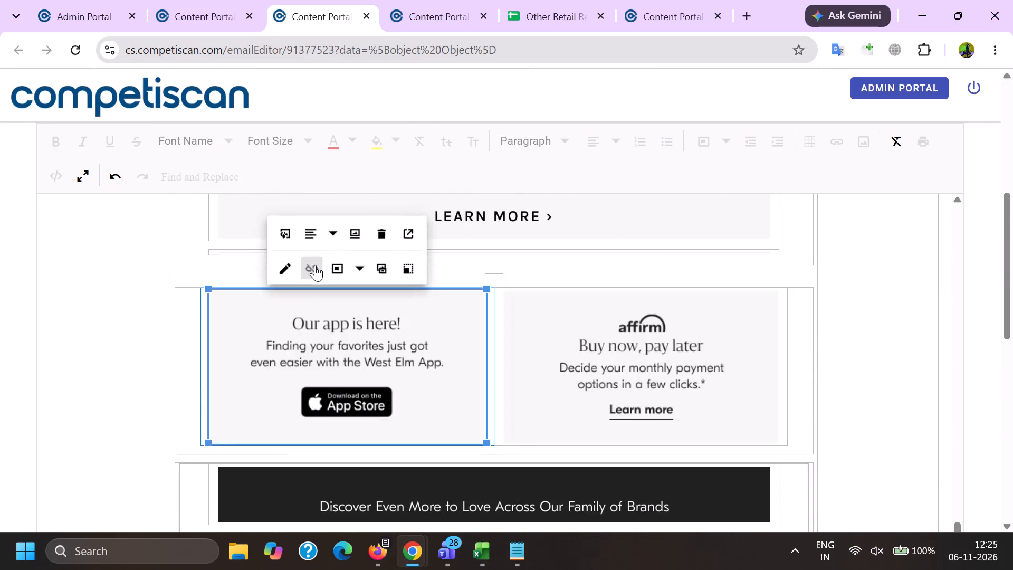
{"action": "left_click", "coordinate": [315, 265]}
Remove the hyperlinks from "view this email with images" and the email-preferences "click here" in the footer text.
{"action": "scroll", "coordinate": [350, 370], "scroll_direction": "up", "scroll_amount": 5}
{"action": "scroll", "coordinate": [369, 356], "scroll_direction": "down", "scroll_amount": 18}
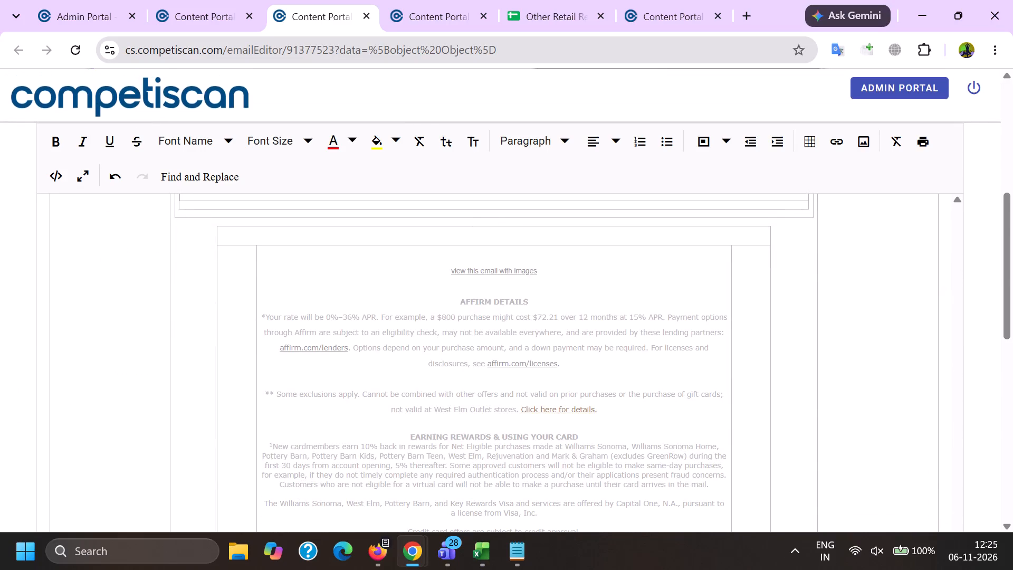
{"action": "left_click", "coordinate": [489, 265]}
{"action": "left_click", "coordinate": [489, 265]}
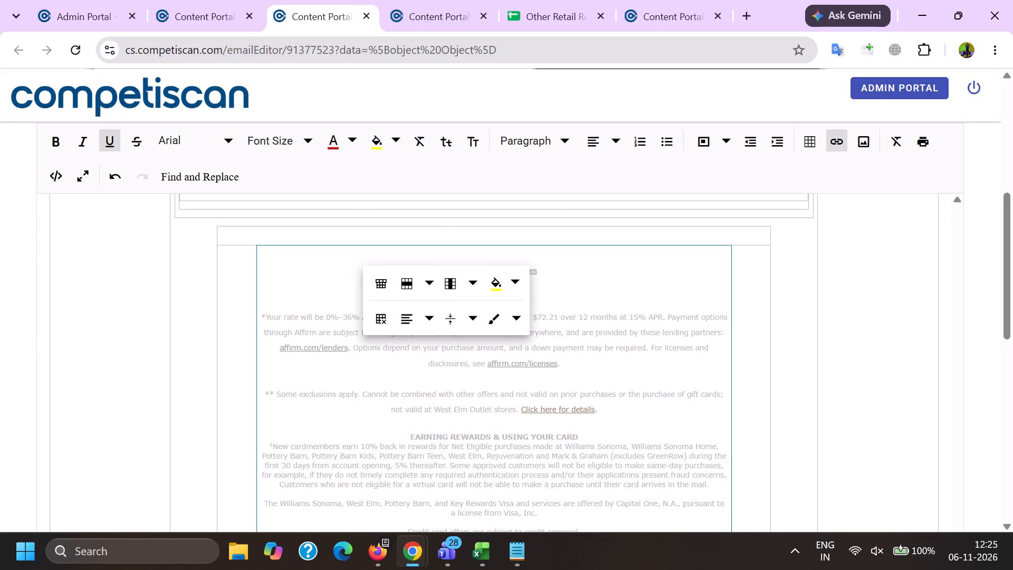
{"action": "left_click", "coordinate": [542, 271]}
{"action": "left_click", "coordinate": [534, 268]}
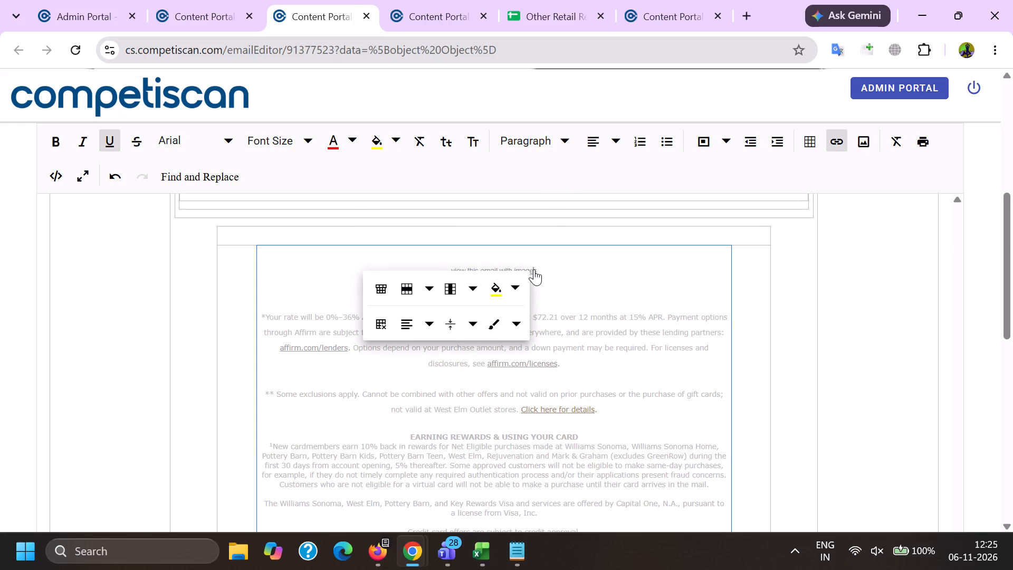
{"action": "left_click", "coordinate": [621, 300]}
{"action": "scroll", "coordinate": [426, 357], "scroll_direction": "down", "scroll_amount": 4}
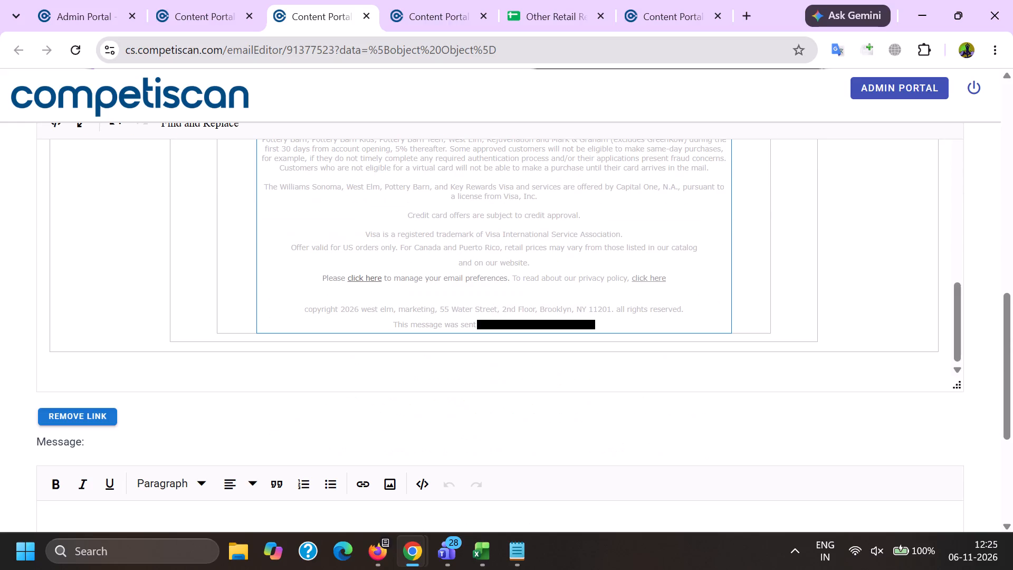
{"action": "left_click", "coordinate": [360, 281]}
{"action": "left_click", "coordinate": [437, 314]}
Delete the recipient's address from the last footer line and save the product info.
{"action": "left_click_drag", "start_coordinate": [485, 326], "coordinate": [598, 316]}
{"action": "key", "text": "BackSpace"}
{"action": "scroll", "coordinate": [326, 420], "scroll_direction": "down", "scroll_amount": 5}
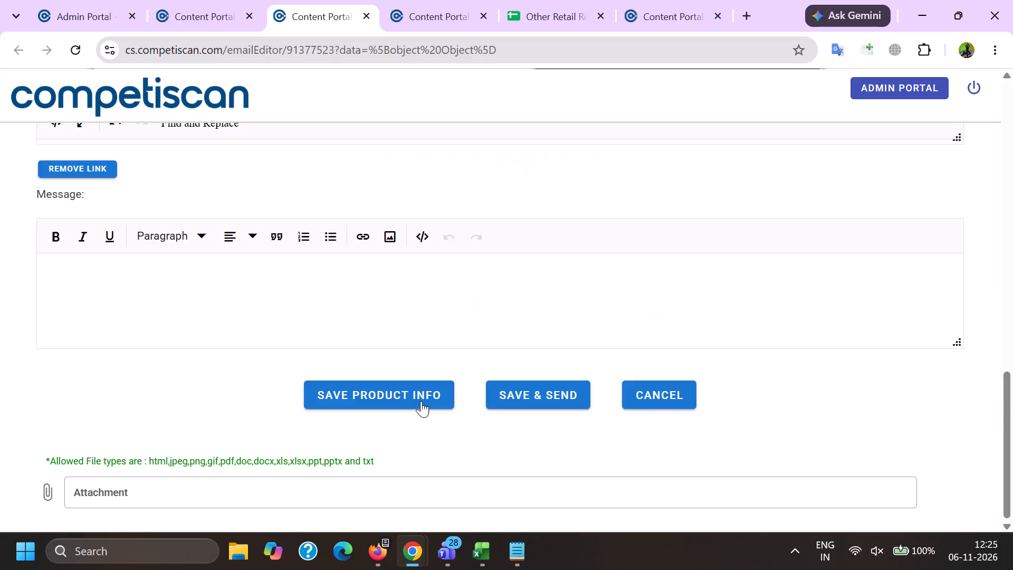
{"action": "scroll", "coordinate": [421, 401], "scroll_direction": "down", "scroll_amount": 5}
{"action": "left_click", "coordinate": [418, 403]}
{"action": "left_click", "coordinate": [508, 315]}
Open the product management form for email 91377523 from its email editor page.
{"action": "left_click", "coordinate": [453, 0]}
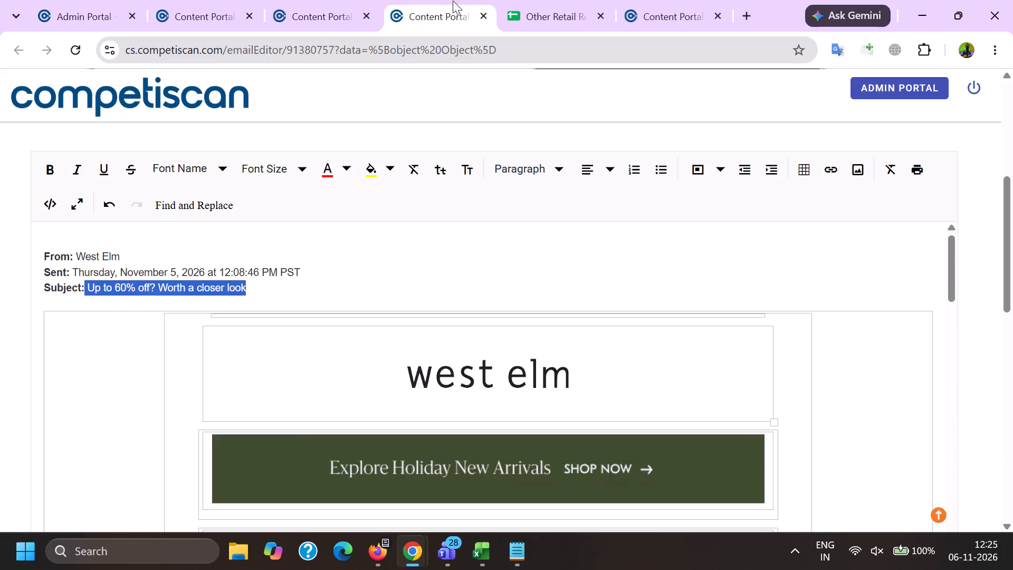
{"action": "left_click", "coordinate": [345, 0]}
{"action": "left_click", "coordinate": [24, 298]}
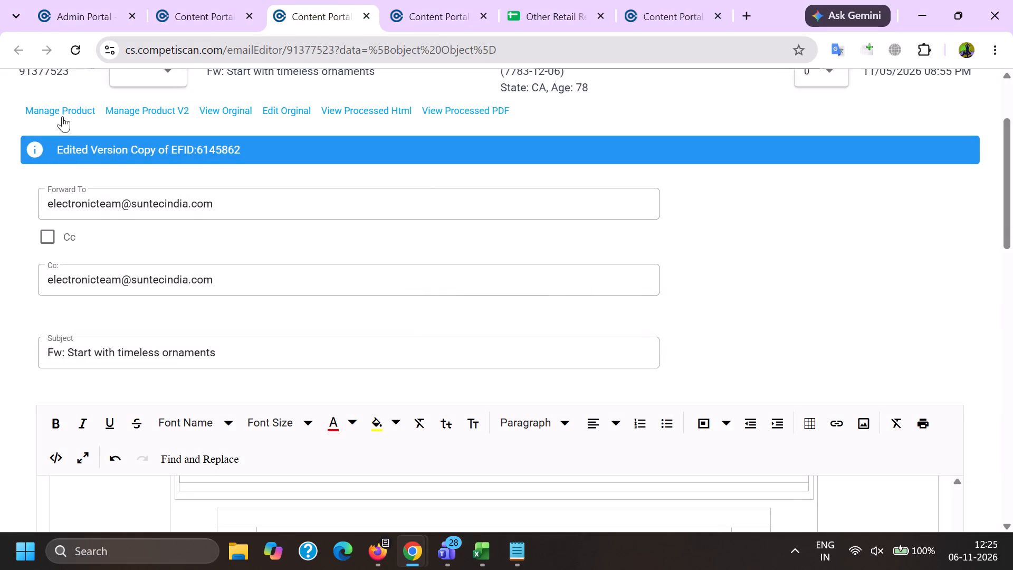
{"action": "left_click", "coordinate": [62, 116]}
Return to the email editor and copy the sender name West Elm from the email header.
{"action": "key", "text": "alt+Tab"}
{"action": "scroll", "coordinate": [115, 164], "scroll_direction": "down", "scroll_amount": 5}
{"action": "left_click", "coordinate": [168, 322]}
{"action": "key", "text": "Page_Up"}
{"action": "key", "text": "Page_Up"}
{"action": "key", "text": "Page_Up"}
{"action": "key", "text": "Page_Up"}
{"action": "key", "text": "Page_Up"}
{"action": "key", "text": "Page_Up"}
{"action": "key", "text": "Page_Up"}
{"action": "key", "text": "Page_Up"}
{"action": "key", "text": "Page_Up"}
{"action": "key", "text": "Page_Up"}
{"action": "key", "text": "Page_Up"}
{"action": "key", "text": "Page_Up"}
{"action": "key", "text": "Page_Up"}
{"action": "key", "text": "Page_Up"}
{"action": "key", "text": "Page_Up"}
{"action": "key", "text": "Page_Up"}
{"action": "key", "text": "Page_Up"}
{"action": "key", "text": "Page_Up"}
{"action": "key", "text": "Page_Up"}
{"action": "key", "text": "Page_Up"}
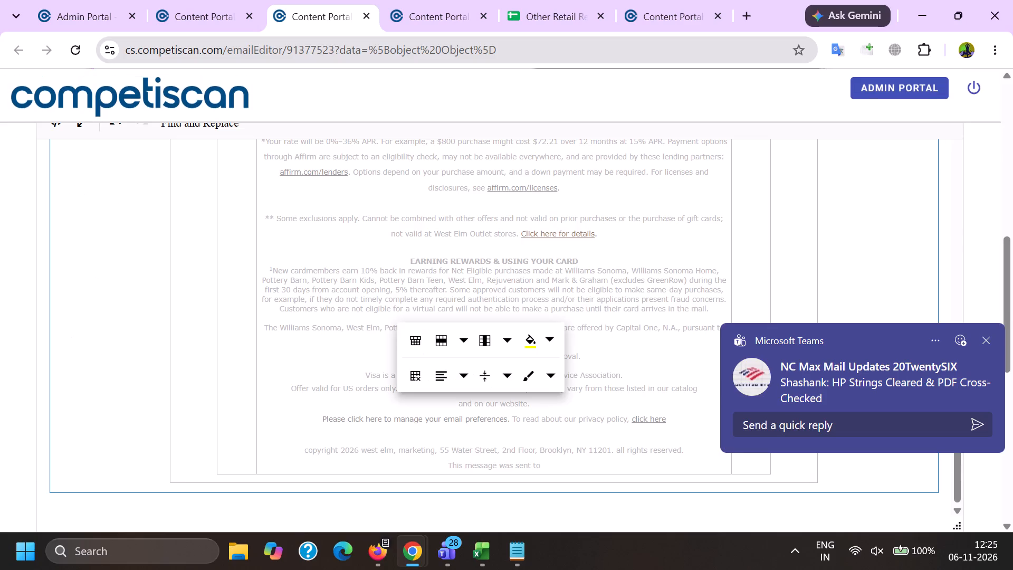
{"action": "scroll", "coordinate": [167, 318], "scroll_direction": "down", "scroll_amount": 4}
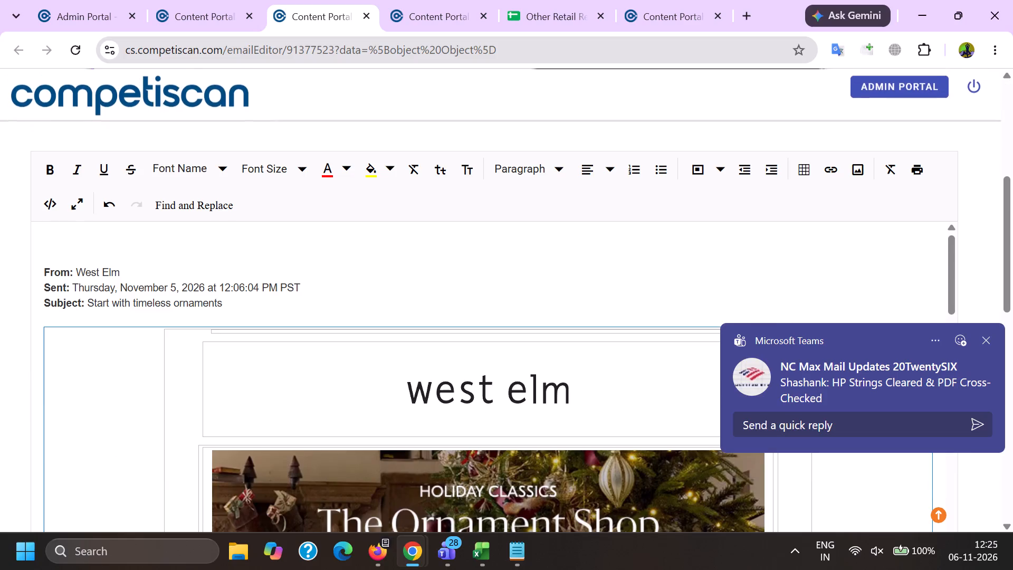
{"action": "double_click", "coordinate": [78, 265]}
{"action": "left_click", "coordinate": [113, 270], "text": "shift"}
{"action": "key", "text": "ctrl+c"}
In the product form, add Capital One as a company and look up West Elm as the affinity/association.
{"action": "key", "text": "alt+Tab"}
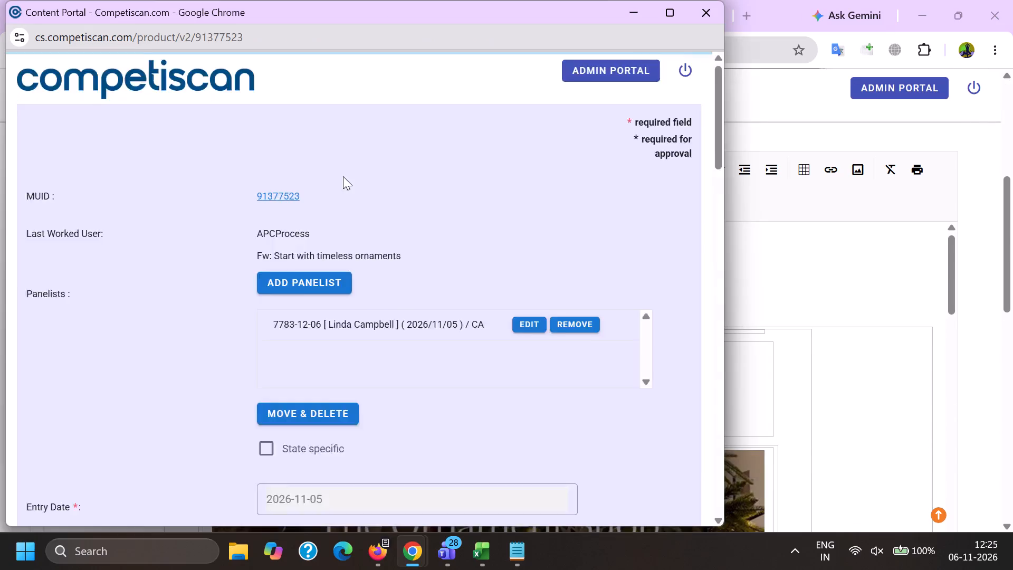
{"action": "scroll", "coordinate": [337, 177], "scroll_direction": "down", "scroll_amount": 5}
{"action": "left_click", "coordinate": [288, 281]}
{"action": "left_click", "coordinate": [294, 245]}
{"action": "type", "text": "ca"}
{"action": "key", "text": "p"}
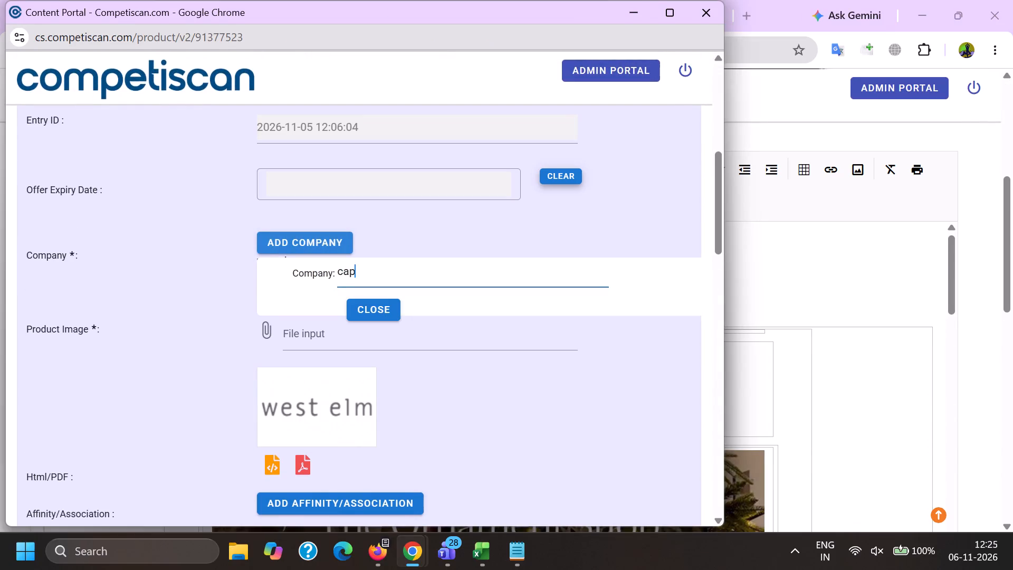
{"action": "key", "text": "i"}
{"action": "type", "text": "tal one"}
{"action": "scroll", "coordinate": [295, 245], "scroll_direction": "down", "scroll_amount": 4}
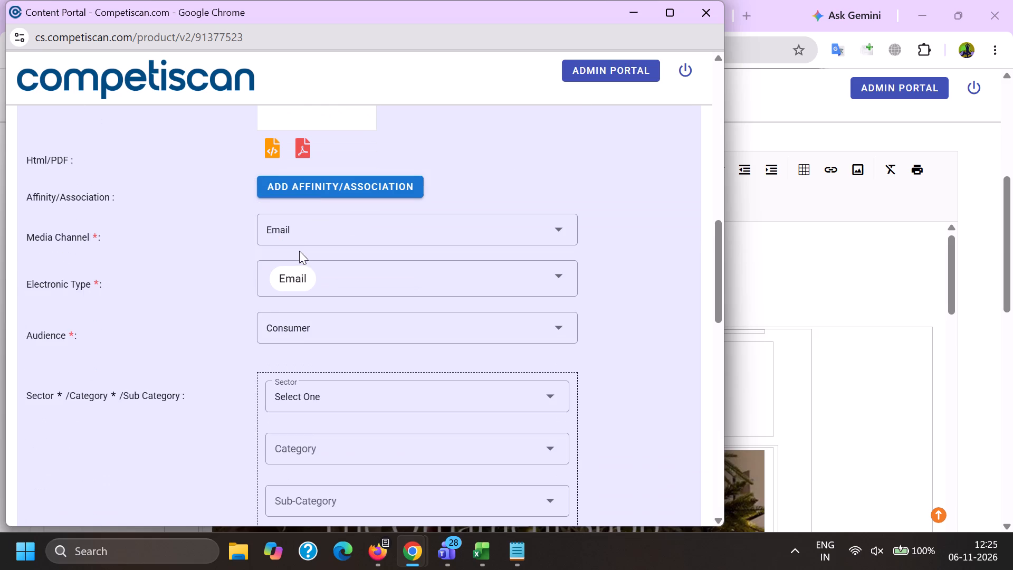
{"action": "left_click", "coordinate": [324, 191]}
{"action": "left_click", "coordinate": [405, 199]}
{"action": "key", "text": "ctrl+v"}
{"action": "scroll", "coordinate": [340, 336], "scroll_direction": "up", "scroll_amount": 4}
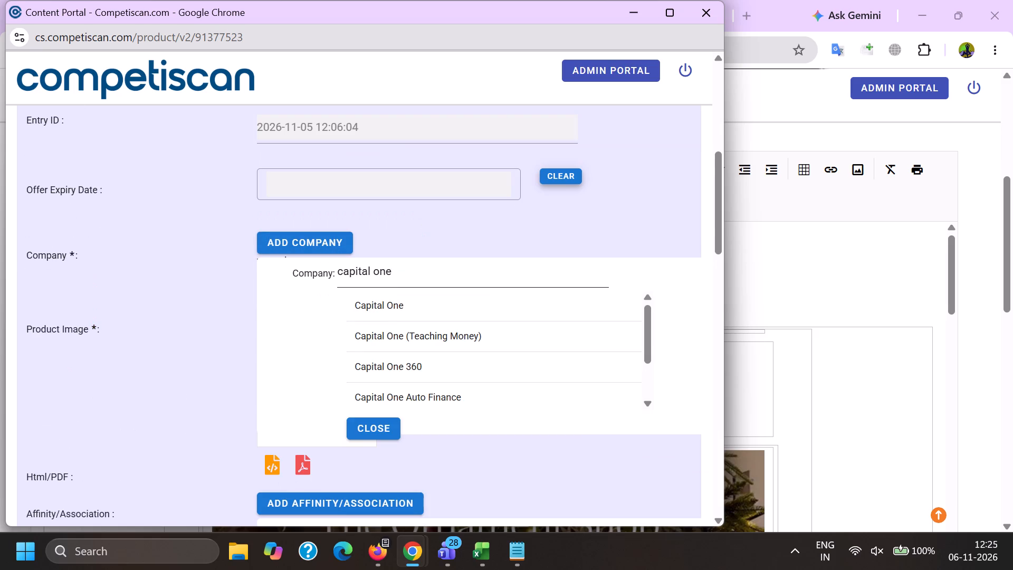
{"action": "left_click", "coordinate": [391, 304]}
{"action": "left_click", "coordinate": [329, 278]}
Add Affirm as another company on the product form.
{"action": "left_click", "coordinate": [311, 245]}
{"action": "key", "text": "a"}
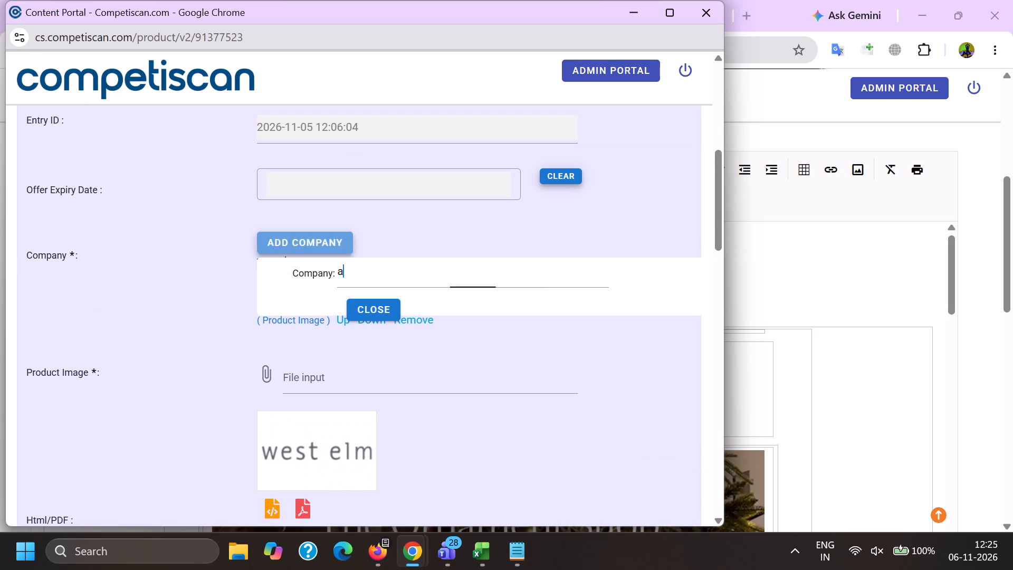
{"action": "type", "text": "ff"}
{"action": "type", "text": "irm"}
{"action": "scroll", "coordinate": [311, 245], "scroll_direction": "down", "scroll_amount": 2}
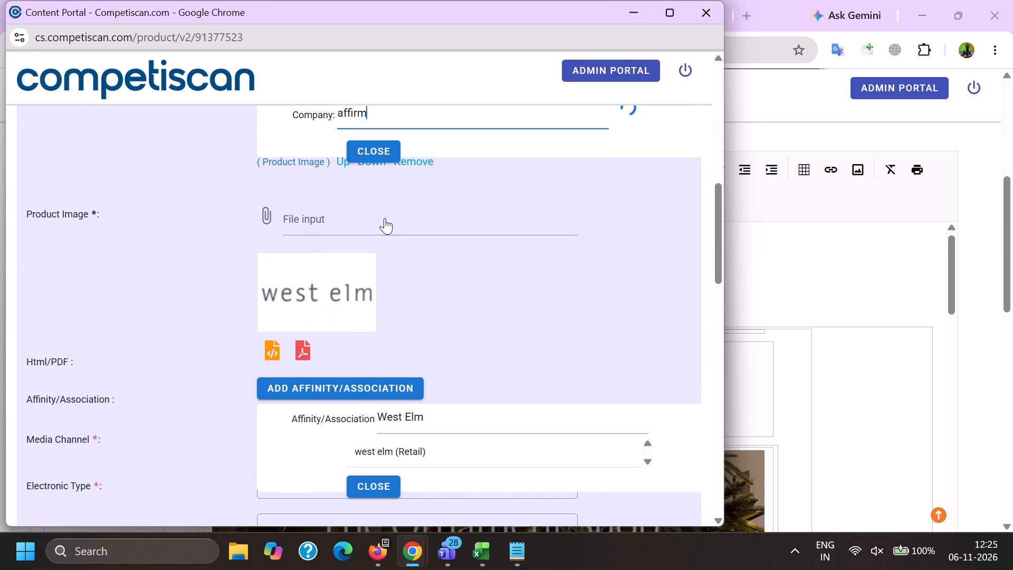
{"action": "scroll", "coordinate": [373, 313], "scroll_direction": "up", "scroll_amount": 1}
{"action": "left_click", "coordinate": [372, 225]}
Select west elm (Retail) as the affinity/association.
{"action": "scroll", "coordinate": [362, 193], "scroll_direction": "down", "scroll_amount": 4}
{"action": "left_click", "coordinate": [378, 247]}
{"action": "left_click", "coordinate": [380, 267]}
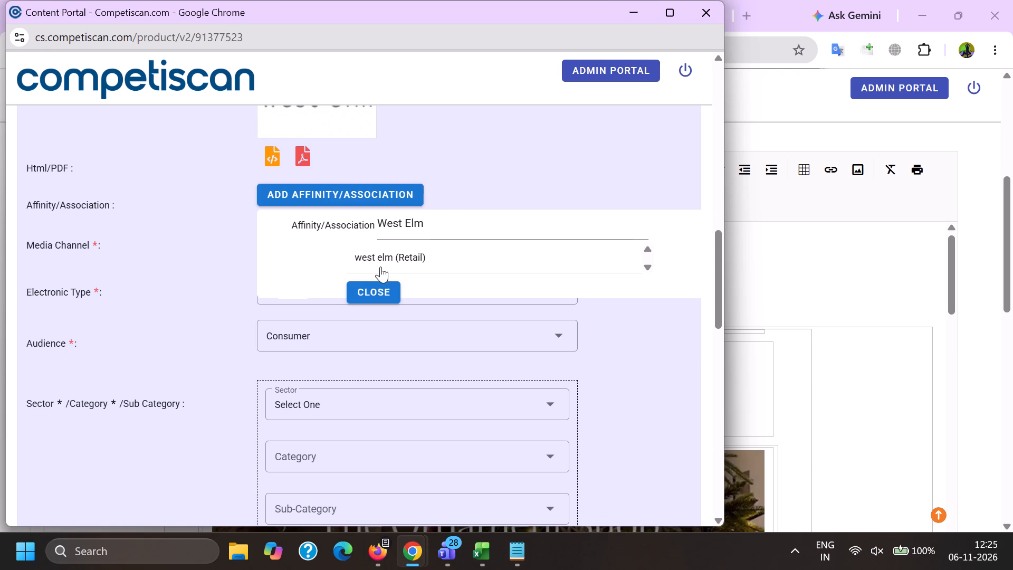
Set the product's sector to Retail and its category to Home Improvement.
{"action": "scroll", "coordinate": [329, 164], "scroll_direction": "down", "scroll_amount": 3}
{"action": "left_click", "coordinate": [310, 174]}
{"action": "scroll", "coordinate": [311, 175], "scroll_direction": "down", "scroll_amount": 6}
{"action": "left_click", "coordinate": [313, 271]}
{"action": "left_click_drag", "start_coordinate": [235, 269], "coordinate": [242, 271]}
{"action": "left_click", "coordinate": [305, 255]}
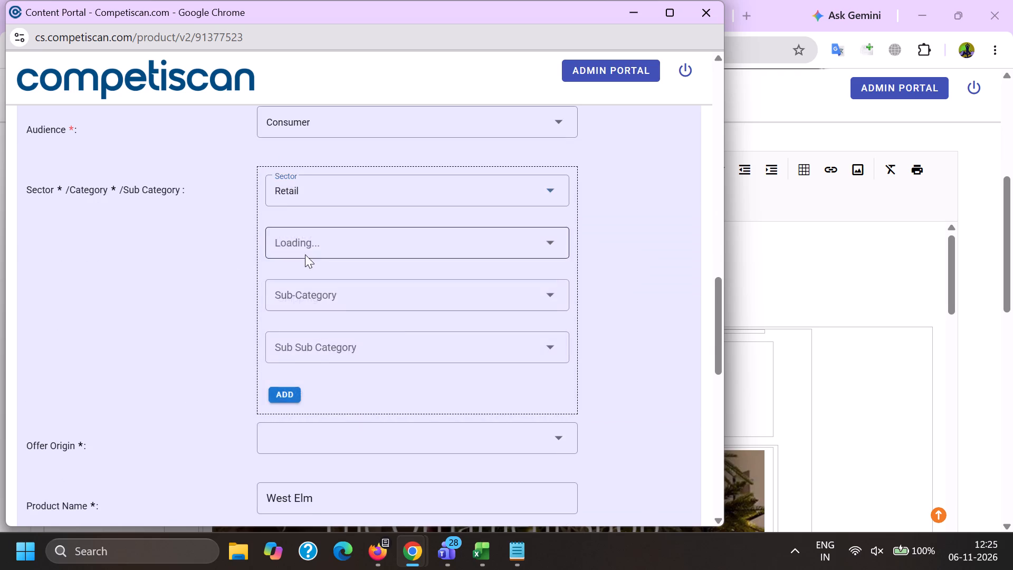
{"action": "scroll", "coordinate": [305, 252], "scroll_direction": "down", "scroll_amount": 7}
{"action": "scroll", "coordinate": [284, 337], "scroll_direction": "up", "scroll_amount": 6}
{"action": "scroll", "coordinate": [294, 268], "scroll_direction": "down", "scroll_amount": 7}
{"action": "left_click", "coordinate": [303, 166]}
{"action": "left_click", "coordinate": [218, 210]}
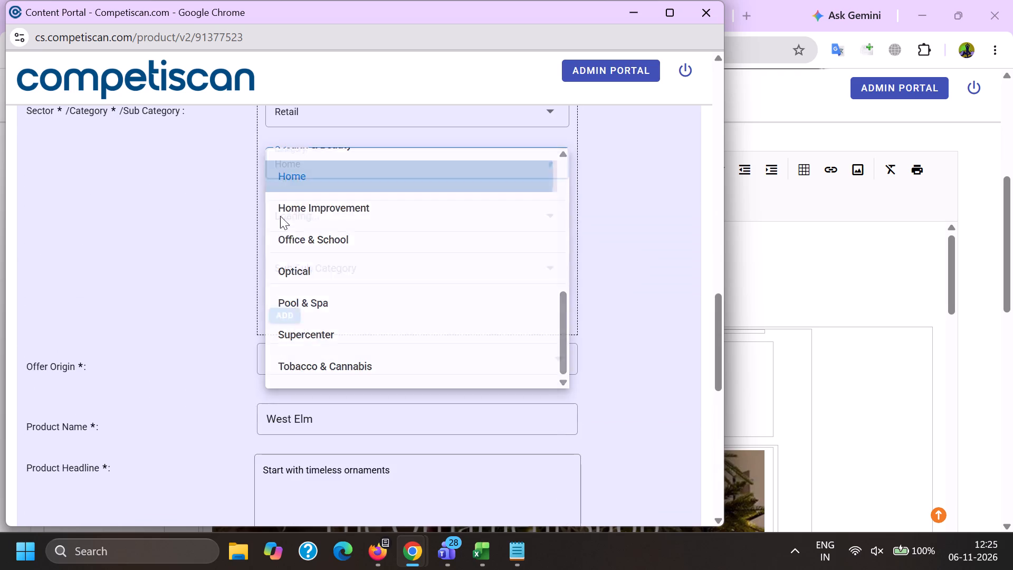
{"action": "left_click", "coordinate": [307, 208]}
{"action": "left_click_drag", "start_coordinate": [231, 253], "coordinate": [236, 248]}
{"action": "left_click", "coordinate": [314, 157]}
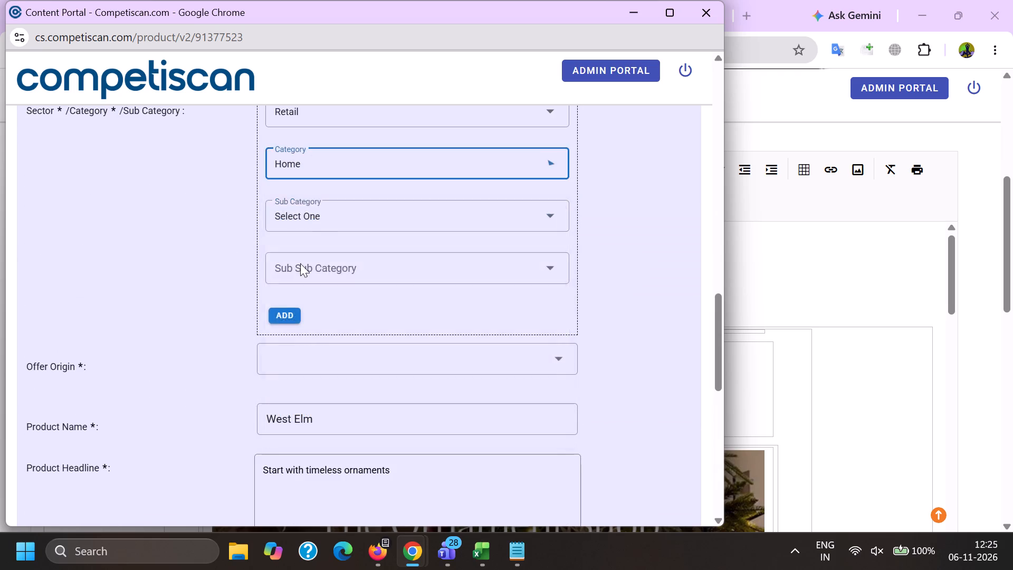
{"action": "left_click", "coordinate": [322, 212]}
{"action": "left_click_drag", "start_coordinate": [246, 221], "coordinate": [252, 223]}
Choose sub category Holiday Decorations and sub sub category Christmas Decorations, and add the classification.
{"action": "left_click", "coordinate": [326, 207]}
{"action": "scroll", "coordinate": [322, 151], "scroll_direction": "down", "scroll_amount": 1}
{"action": "scroll", "coordinate": [320, 283], "scroll_direction": "down", "scroll_amount": 5}
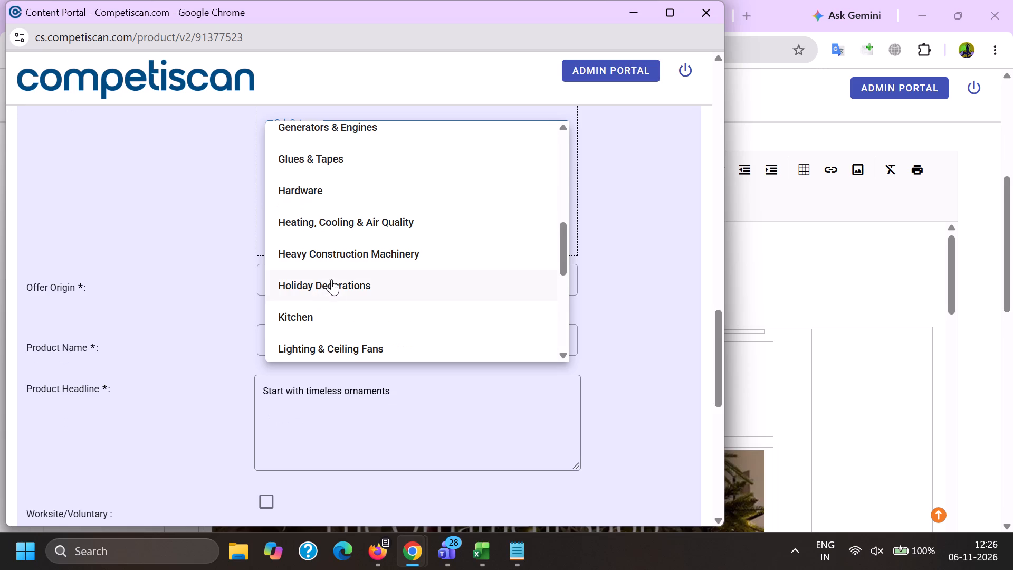
{"action": "left_click", "coordinate": [327, 281]}
{"action": "left_click_drag", "start_coordinate": [229, 271], "coordinate": [238, 271]}
{"action": "left_click", "coordinate": [303, 181]}
{"action": "left_click", "coordinate": [332, 237]}
{"action": "left_click_drag", "start_coordinate": [215, 257], "coordinate": [222, 264]}
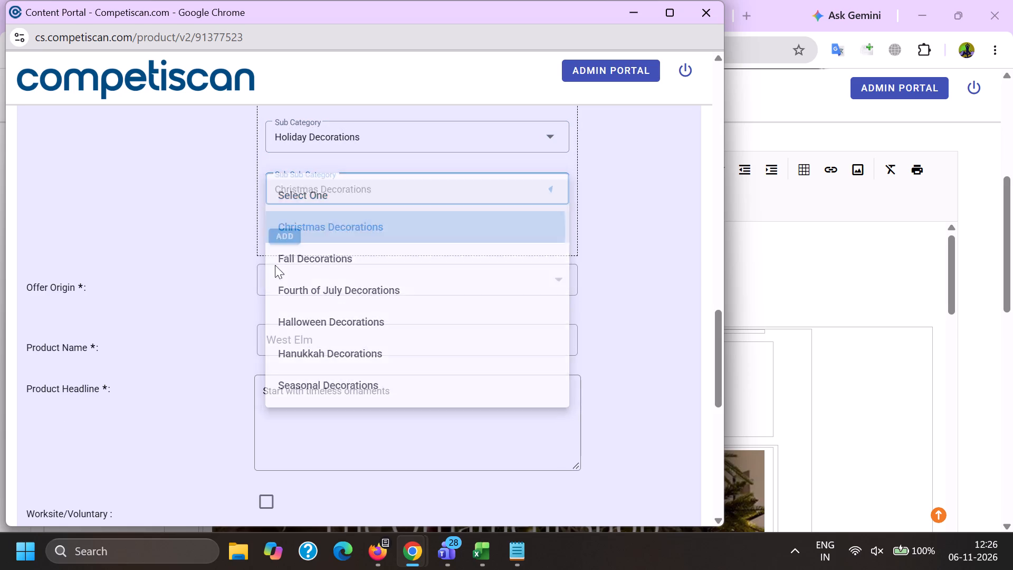
{"action": "left_click", "coordinate": [279, 236]}
Add a second classification with sector Credit Cards, category Payment Cards and sub category Credit Cards.
{"action": "scroll", "coordinate": [288, 299], "scroll_direction": "up", "scroll_amount": 2}
{"action": "left_click", "coordinate": [316, 231]}
{"action": "scroll", "coordinate": [326, 369], "scroll_direction": "up", "scroll_amount": 6}
{"action": "left_click", "coordinate": [326, 353]}
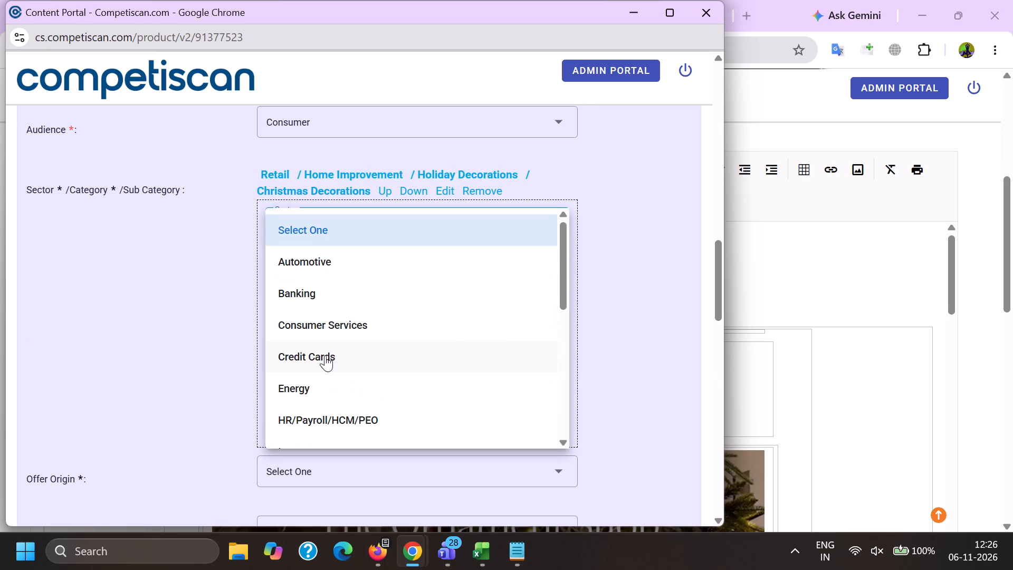
{"action": "left_click_drag", "start_coordinate": [215, 327], "coordinate": [223, 325]}
{"action": "left_click", "coordinate": [312, 280]}
{"action": "left_click", "coordinate": [313, 337]}
{"action": "left_click", "coordinate": [313, 334]}
{"action": "scroll", "coordinate": [311, 248], "scroll_direction": "down", "scroll_amount": 3}
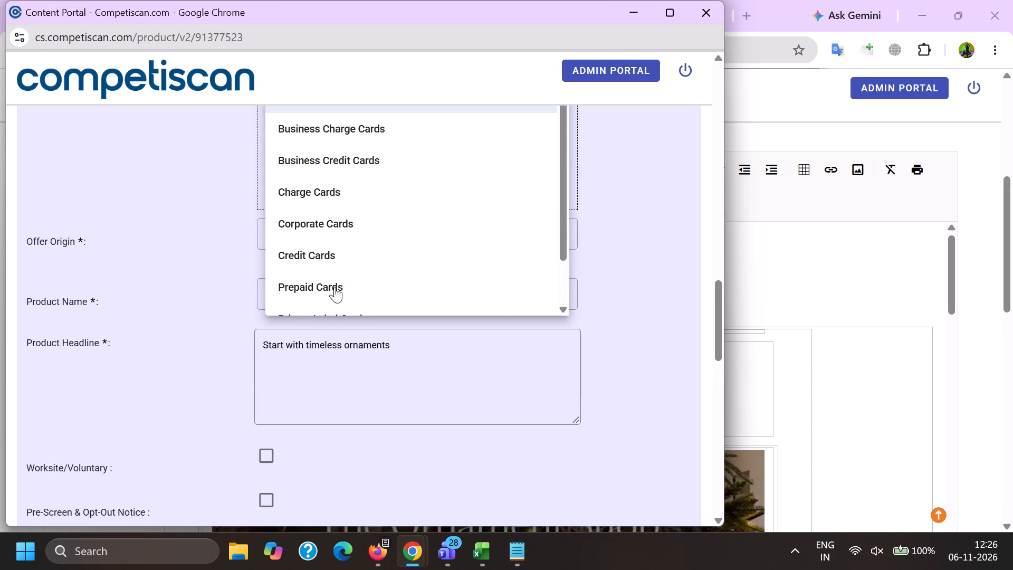
{"action": "left_click", "coordinate": [329, 248]}
{"action": "left_click", "coordinate": [241, 244]}
{"action": "left_click", "coordinate": [289, 185]}
Move the Retail classification down below the Credit Cards classification.
{"action": "scroll", "coordinate": [293, 315], "scroll_direction": "up", "scroll_amount": 4}
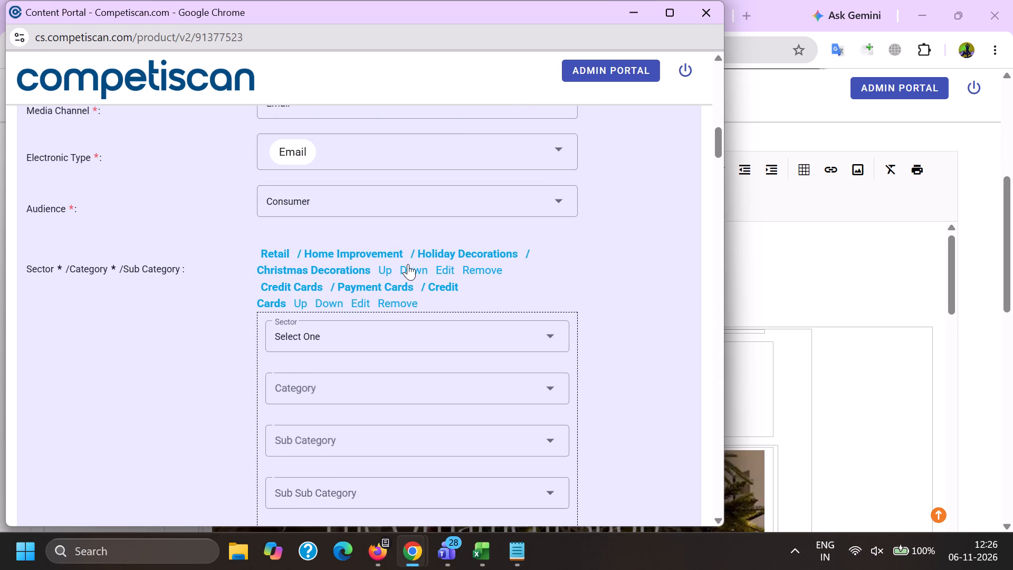
{"action": "left_click", "coordinate": [408, 264]}
Set the offer origin to Provider/Bank and look up West Elm Key Rewards Visa Card as the product name.
{"action": "scroll", "coordinate": [390, 262], "scroll_direction": "down", "scroll_amount": 3}
{"action": "left_click", "coordinate": [307, 347]}
{"action": "double_click", "coordinate": [317, 415]}
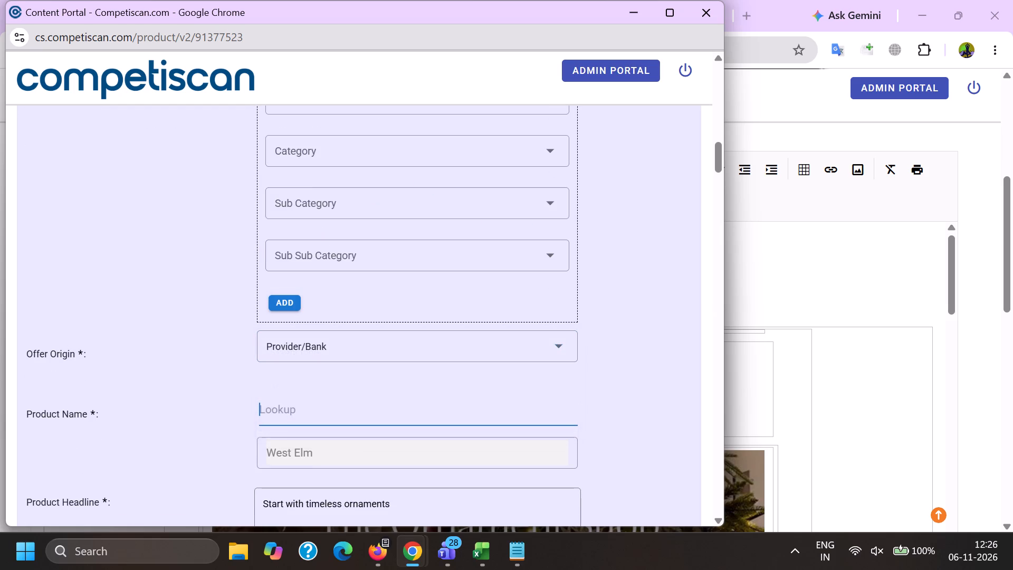
{"action": "key", "text": "ctrl+v"}
{"action": "left_click", "coordinate": [312, 486]}
Move the Credit Cards classification back down below the Retail classification.
{"action": "scroll", "coordinate": [312, 482], "scroll_direction": "up", "scroll_amount": 4}
{"action": "left_click", "coordinate": [330, 347]}
Replace the product headline with the subject copied from the email header, entered as "Start with timeless ornaments.".
{"action": "scroll", "coordinate": [327, 304], "scroll_direction": "down", "scroll_amount": 5}
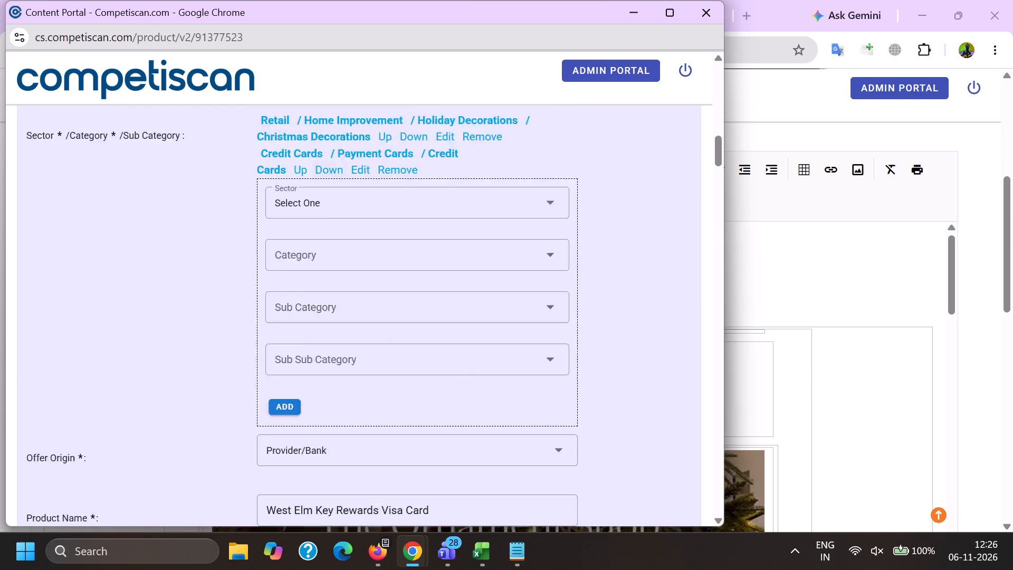
{"action": "left_click_drag", "start_coordinate": [479, 386], "coordinate": [95, 383]}
{"action": "key", "text": "BackSpace"}
{"action": "key", "text": "alt+Tab"}
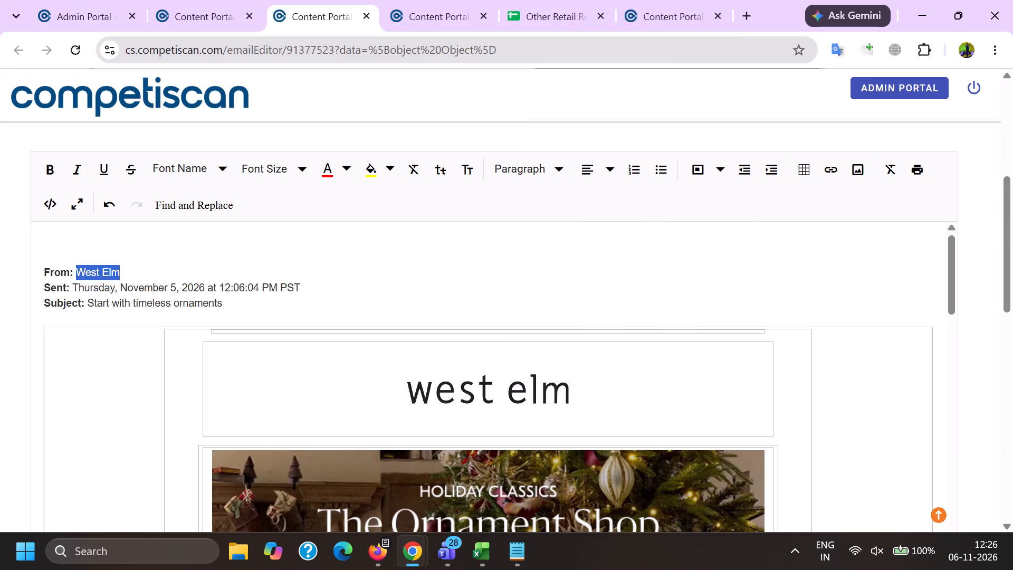
{"action": "left_click_drag", "start_coordinate": [89, 303], "coordinate": [220, 297]}
{"action": "key", "text": "ctrl+c"}
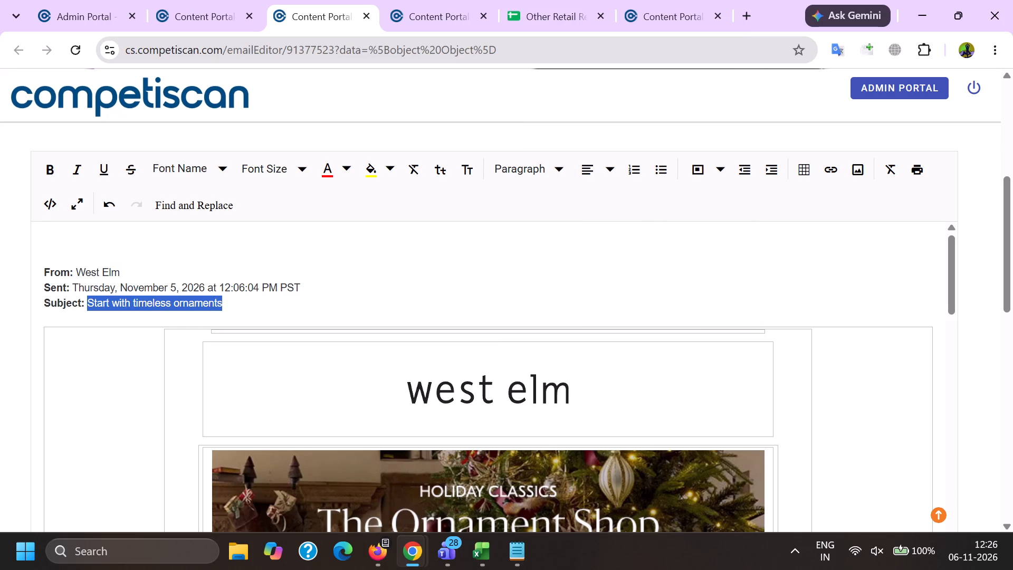
{"action": "key", "text": "alt+Tab"}
{"action": "key", "text": "ctrl+v"}
{"action": "key", "text": "period"}
{"action": "key", "text": "space"}
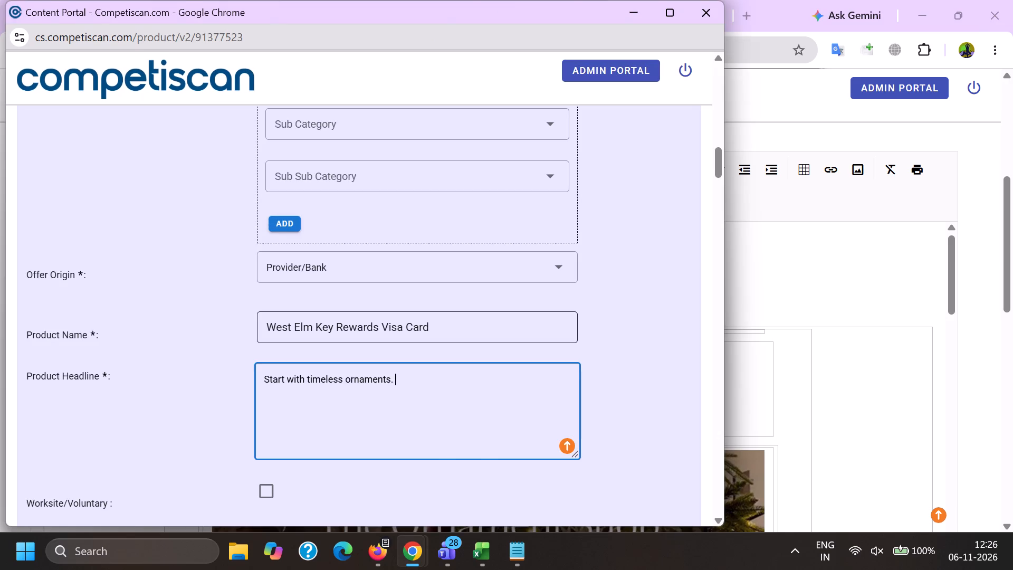
Append "Earn 10% back in rewards" to the product headline, copied from the headline of the earlier West Elm product.
{"action": "key", "text": "alt+Tab"}
{"action": "left_click", "coordinate": [694, 0]}
{"action": "scroll", "coordinate": [577, 356], "scroll_direction": "up", "scroll_amount": 10}
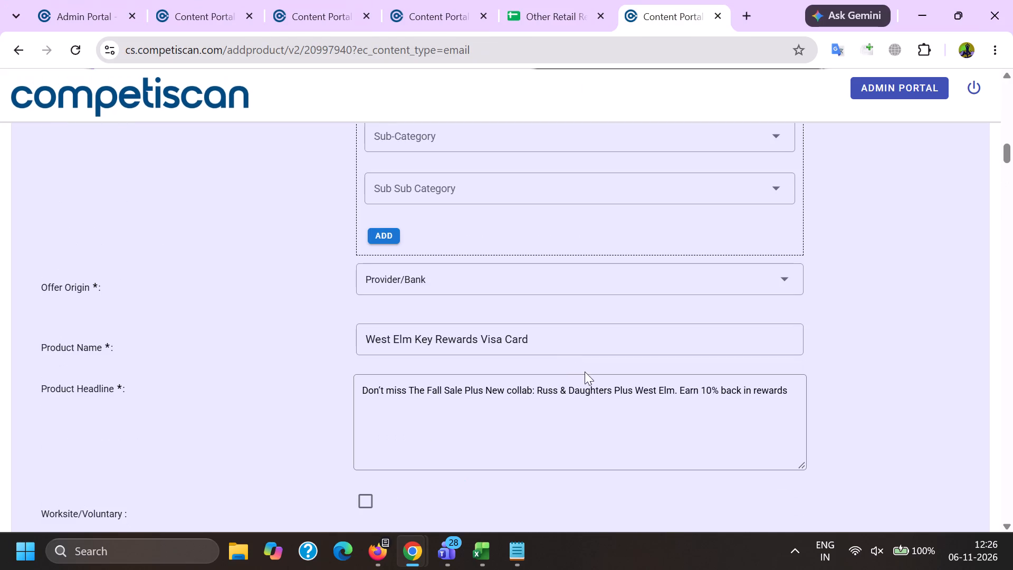
{"action": "double_click", "coordinate": [699, 387]}
{"action": "double_click", "coordinate": [686, 393]}
{"action": "left_click", "coordinate": [814, 396], "text": "shift"}
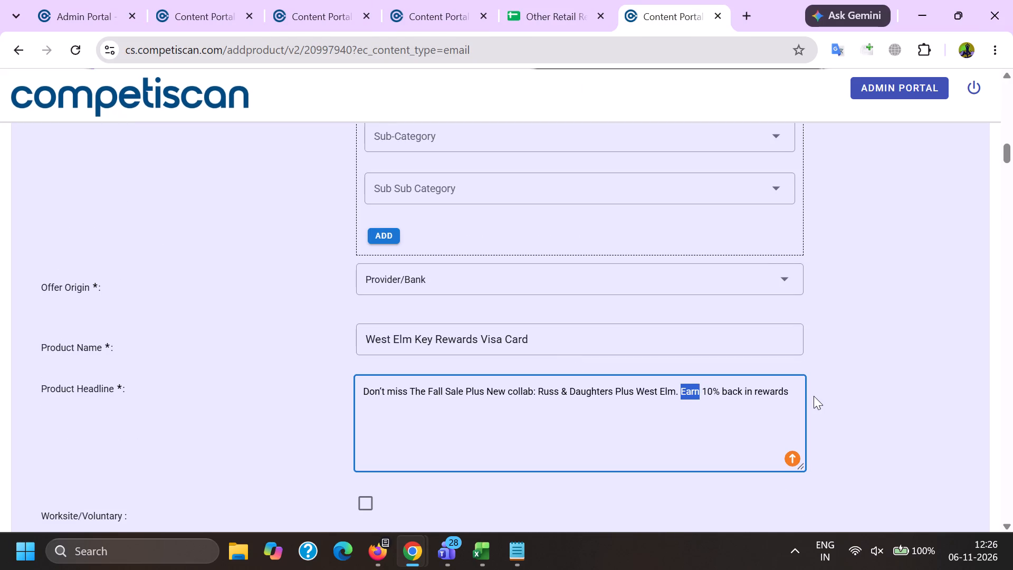
{"action": "key", "text": "ctrl+c"}
{"action": "key", "text": "alt+Tab"}
{"action": "key", "text": "ctrl+v"}
Set the response mechanism to URL/Website and the mailing type to Acquisition.
{"action": "scroll", "coordinate": [532, 341], "scroll_direction": "down", "scroll_amount": 4}
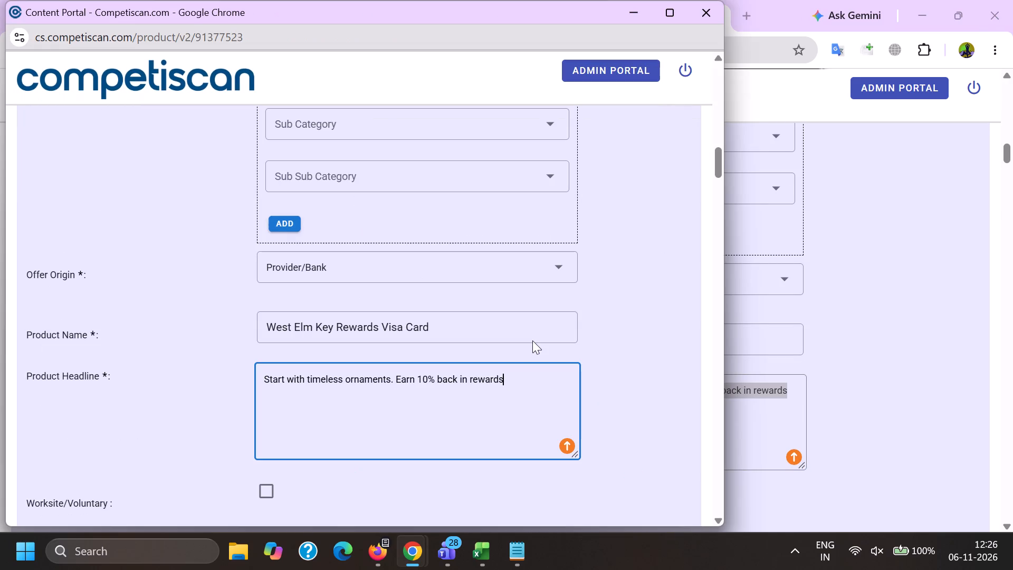
{"action": "left_click", "coordinate": [356, 418]}
{"action": "scroll", "coordinate": [357, 189], "scroll_direction": "down", "scroll_amount": 9}
{"action": "left_click", "coordinate": [335, 383]}
{"action": "left_click", "coordinate": [203, 371]}
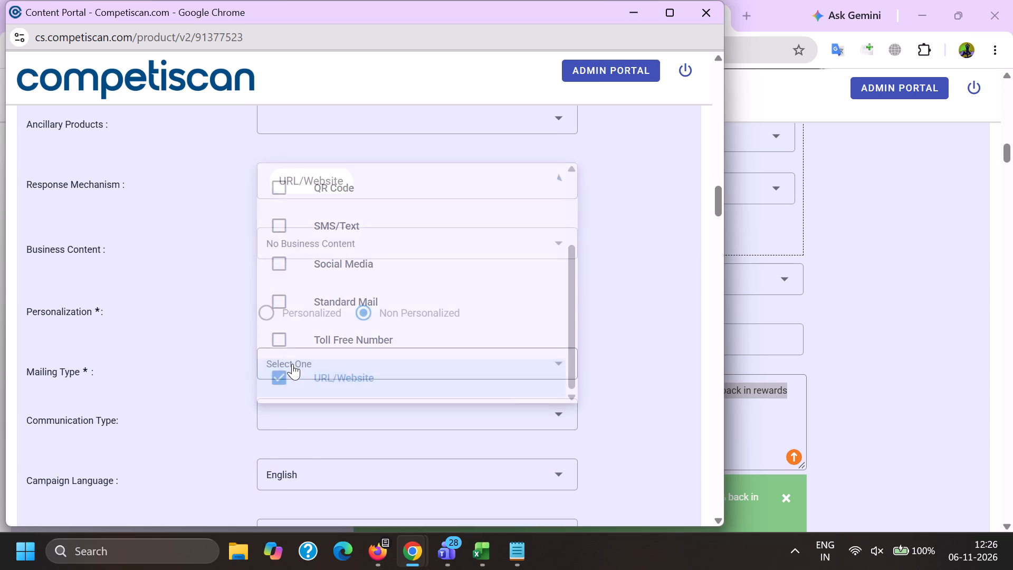
{"action": "left_click", "coordinate": [292, 363]}
{"action": "left_click_drag", "start_coordinate": [313, 339], "coordinate": [311, 344]}
{"action": "left_click_drag", "start_coordinate": [181, 374], "coordinate": [198, 386]}
Select Bonuses/Contests/Incentives, Co-Brand and Mobile Application as the communication types.
{"action": "left_click", "coordinate": [297, 395]}
{"action": "scroll", "coordinate": [315, 261], "scroll_direction": "down", "scroll_amount": 1}
{"action": "left_click", "coordinate": [314, 323]}
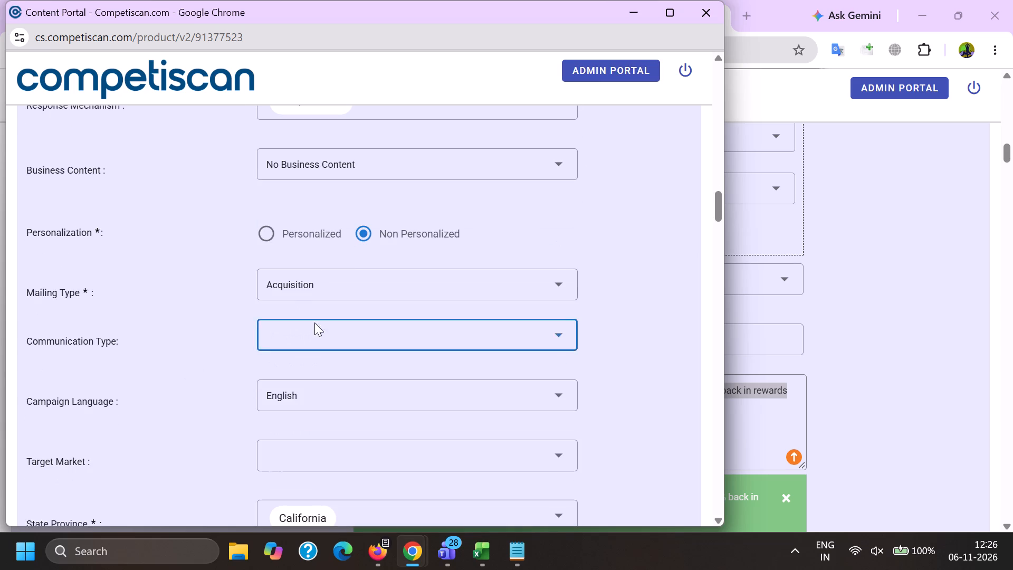
{"action": "scroll", "coordinate": [336, 200], "scroll_direction": "down", "scroll_amount": 2}
{"action": "left_click", "coordinate": [348, 290]}
{"action": "scroll", "coordinate": [348, 290], "scroll_direction": "down", "scroll_amount": 3}
{"action": "left_click", "coordinate": [331, 382]}
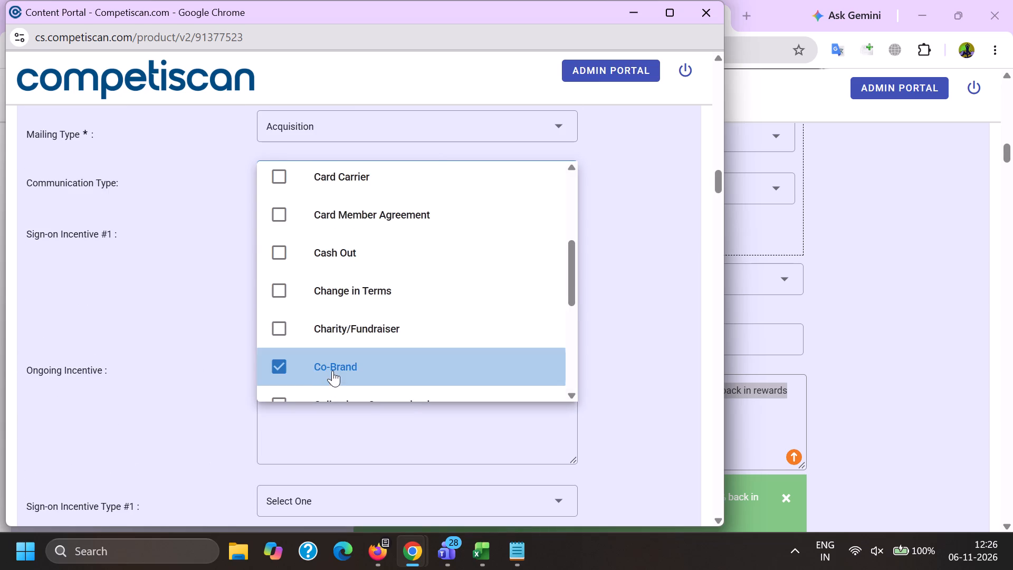
{"action": "scroll", "coordinate": [332, 370], "scroll_direction": "down", "scroll_amount": 10}
{"action": "scroll", "coordinate": [342, 335], "scroll_direction": "up", "scroll_amount": 2}
{"action": "scroll", "coordinate": [347, 321], "scroll_direction": "down", "scroll_amount": 4}
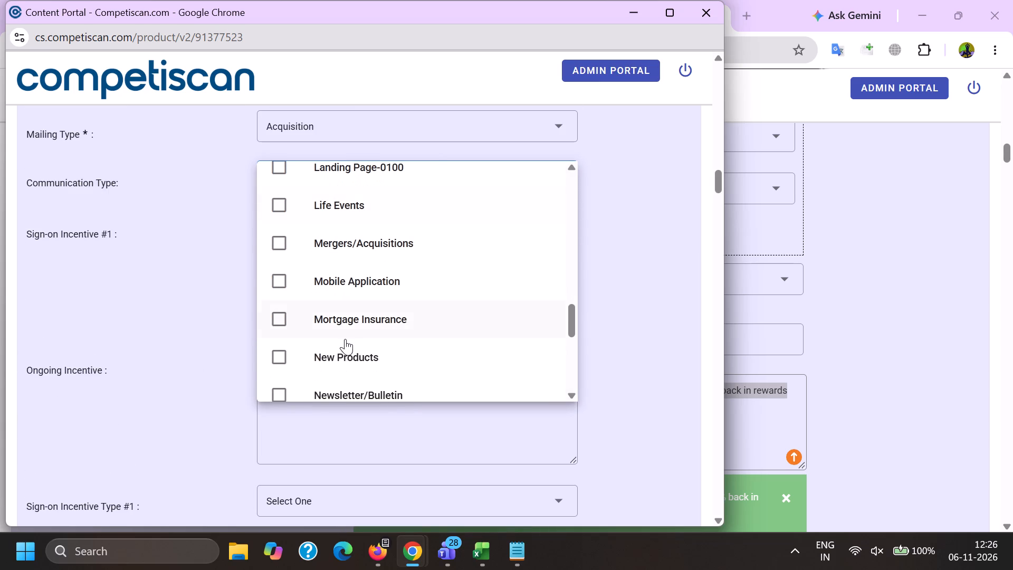
{"action": "left_click", "coordinate": [350, 275]}
{"action": "left_click", "coordinate": [194, 292]}
Copy "10% back in reward during the first 30 days from account opening" from the earlier product into Sign-on Incentive #1.
{"action": "key", "text": "alt+Tab"}
{"action": "scroll", "coordinate": [615, 286], "scroll_direction": "down", "scroll_amount": 2}
{"action": "scroll", "coordinate": [613, 289], "scroll_direction": "up", "scroll_amount": 1}
{"action": "scroll", "coordinate": [611, 293], "scroll_direction": "down", "scroll_amount": 8}
{"action": "left_click_drag", "start_coordinate": [705, 398], "coordinate": [705, 398]}
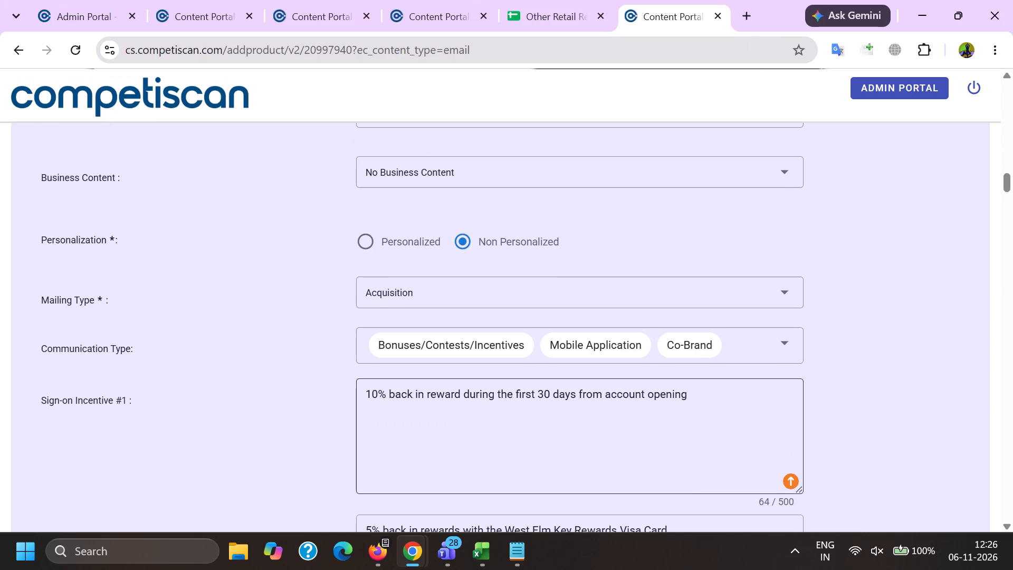
{"action": "left_click_drag", "start_coordinate": [705, 398], "coordinate": [162, 395]}
{"action": "key", "text": "ctrl+c"}
{"action": "key", "text": "alt+Tab"}
{"action": "left_click", "coordinate": [362, 292]}
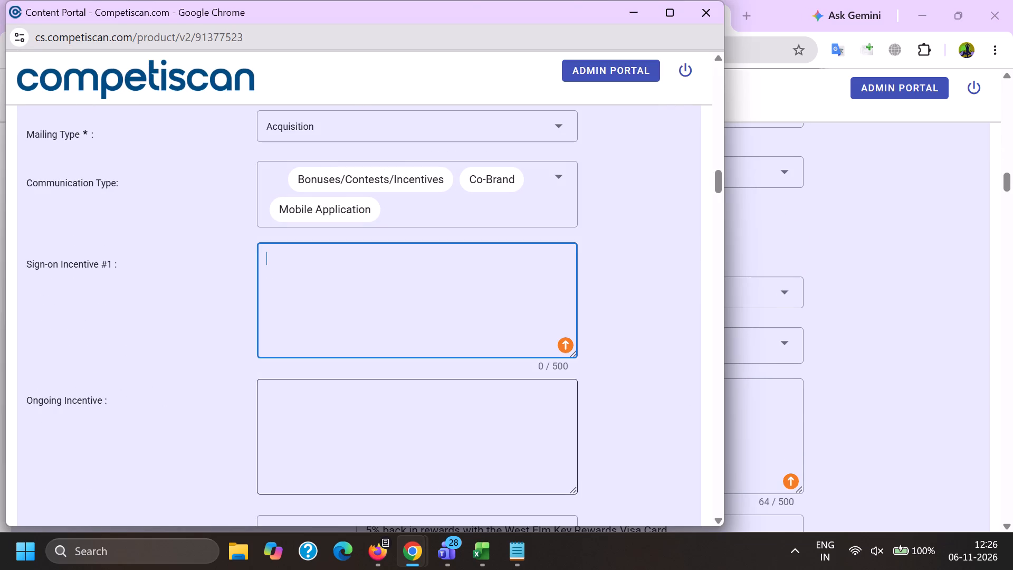
{"action": "key", "text": "ctrl+v"}
Copy "5% back in rewards with the West Elm Key Rewards Visa Card" from the earlier product into the Ongoing Incentive.
{"action": "left_click", "coordinate": [367, 426]}
{"action": "key", "text": "alt+Tab"}
{"action": "scroll", "coordinate": [690, 328], "scroll_direction": "down", "scroll_amount": 3}
{"action": "left_click_drag", "start_coordinate": [729, 356], "coordinate": [326, 305]}
{"action": "key", "text": "ctrl+c"}
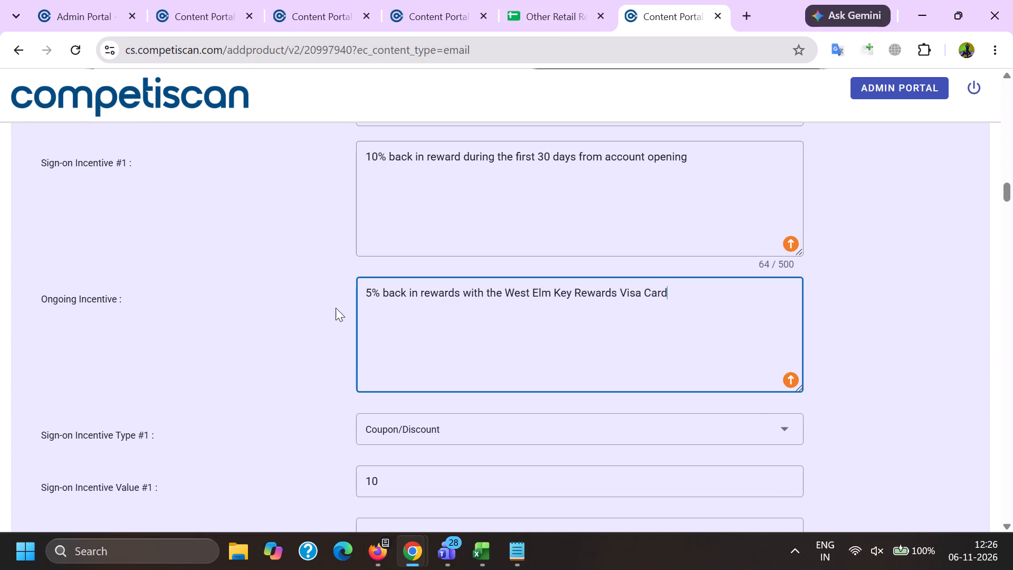
{"action": "key", "text": "alt+Tab"}
{"action": "key", "text": "ctrl+v"}
Set Sign-on Incentive Type #1 to Coupon/Discount and Sign-on Incentive Value #1 to 10.00.
{"action": "scroll", "coordinate": [305, 234], "scroll_direction": "down", "scroll_amount": 4}
{"action": "left_click", "coordinate": [304, 204]}
{"action": "scroll", "coordinate": [304, 204], "scroll_direction": "down", "scroll_amount": 7}
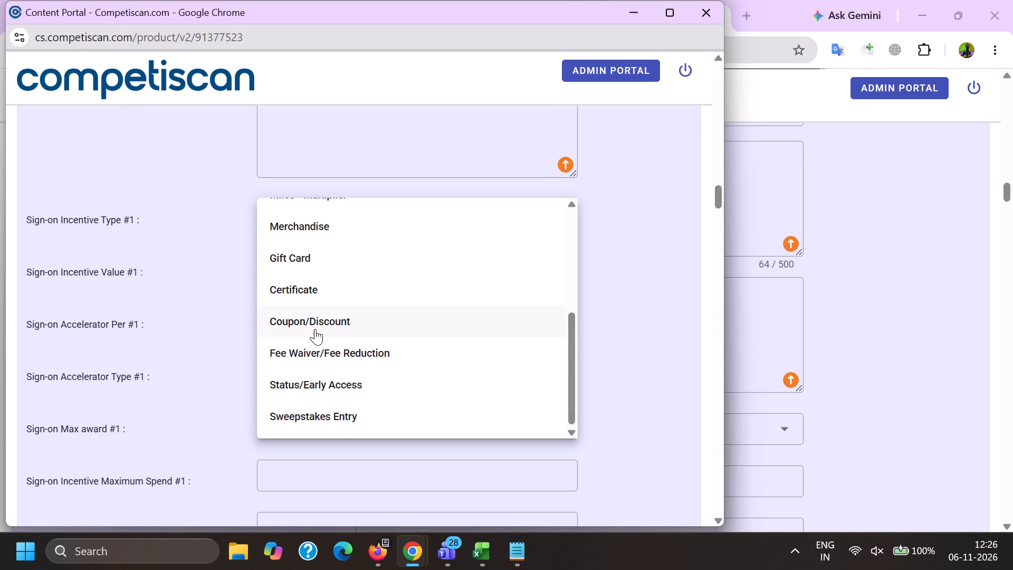
{"action": "left_click", "coordinate": [315, 329]}
{"action": "left_click", "coordinate": [221, 306]}
{"action": "left_click", "coordinate": [321, 258]}
{"action": "key", "text": "1"}
{"action": "type", "text": "0.0"}
{"action": "key", "text": "0"}
Set Sign-on Max award #1 to 10.00 and enter 1 in the third field after it.
{"action": "key", "text": "Tab"}
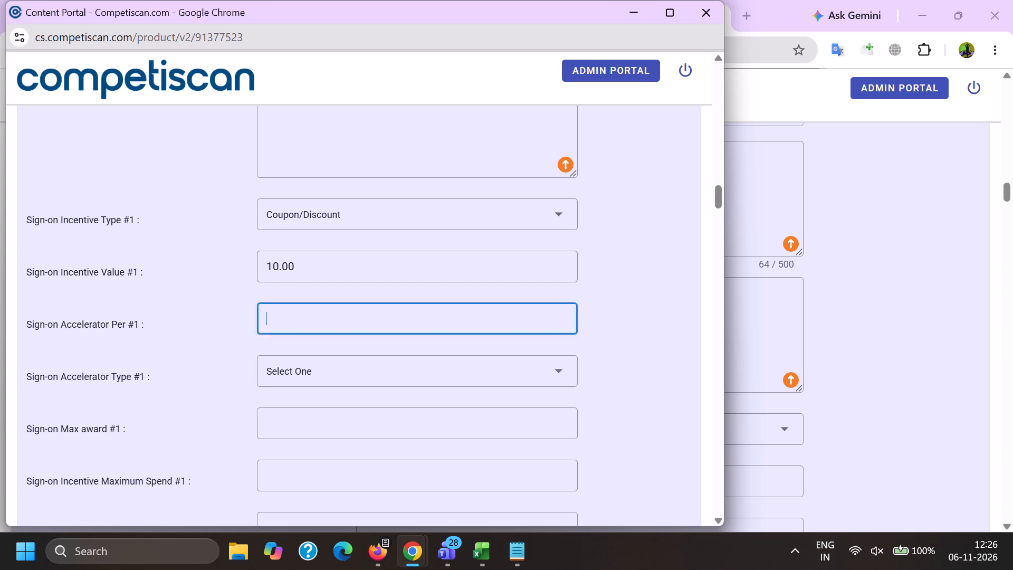
{"action": "key", "text": "Tab"}
{"action": "key", "text": "Tab"}
{"action": "type", "text": "10.00"}
{"action": "key", "text": "Tab"}
{"action": "key", "text": "Tab"}
{"action": "key", "text": "Tab"}
{"action": "key", "text": "1"}
Set Sign-on Fixed date #1 to Yes.
{"action": "scroll", "coordinate": [305, 239], "scroll_direction": "down", "scroll_amount": 3}
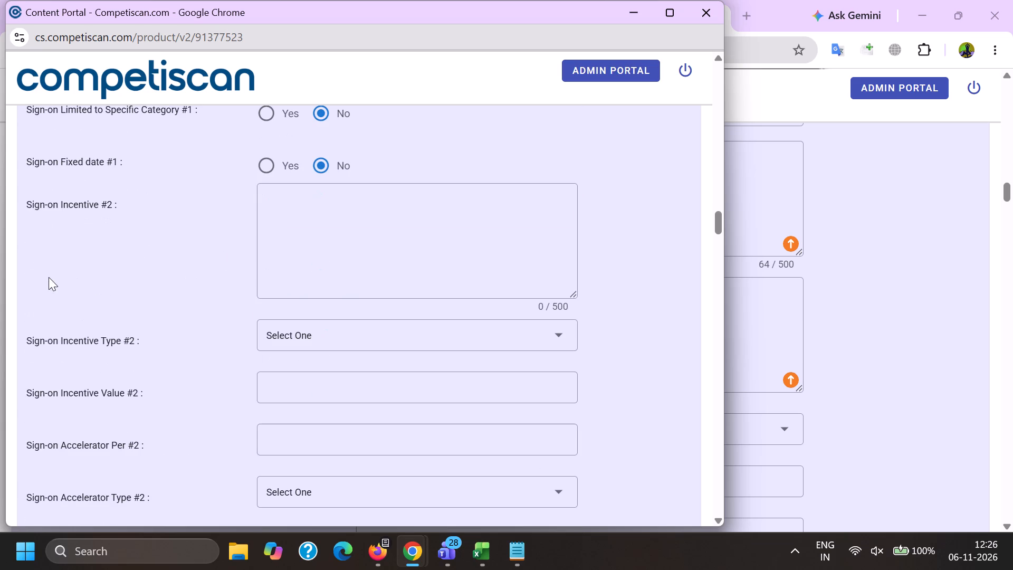
{"action": "left_click", "coordinate": [249, 172]}
{"action": "left_click", "coordinate": [278, 164]}
Choose the application type and the card network in the payment card offer details.
{"action": "scroll", "coordinate": [281, 155], "scroll_direction": "down", "scroll_amount": 20}
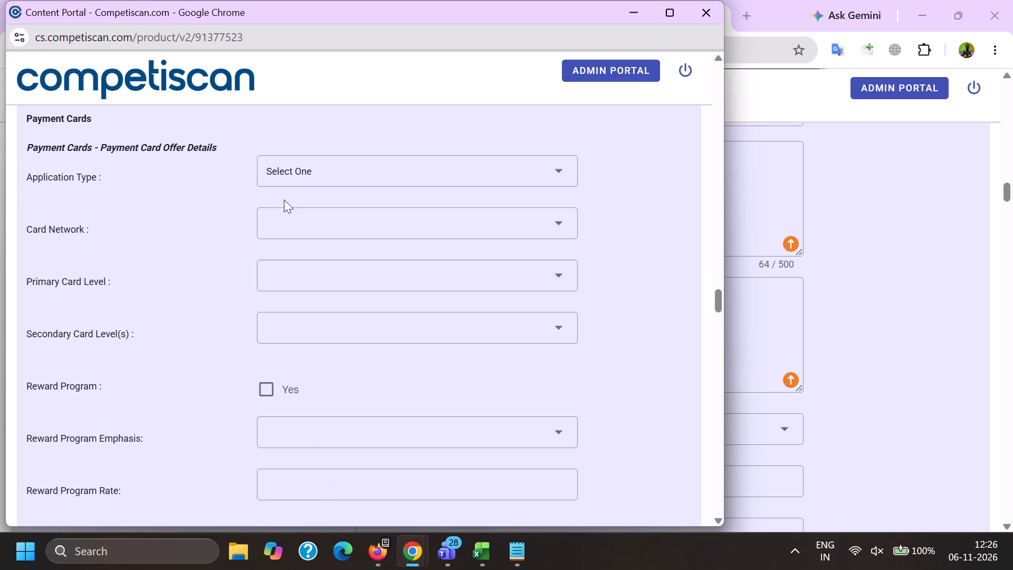
{"action": "left_click", "coordinate": [274, 171]}
{"action": "left_click", "coordinate": [304, 238]}
{"action": "left_click", "coordinate": [240, 236]}
{"action": "left_click", "coordinate": [289, 221]}
{"action": "scroll", "coordinate": [309, 129], "scroll_direction": "down", "scroll_amount": 2}
{"action": "left_click", "coordinate": [342, 229]}
{"action": "left_click", "coordinate": [204, 224]}
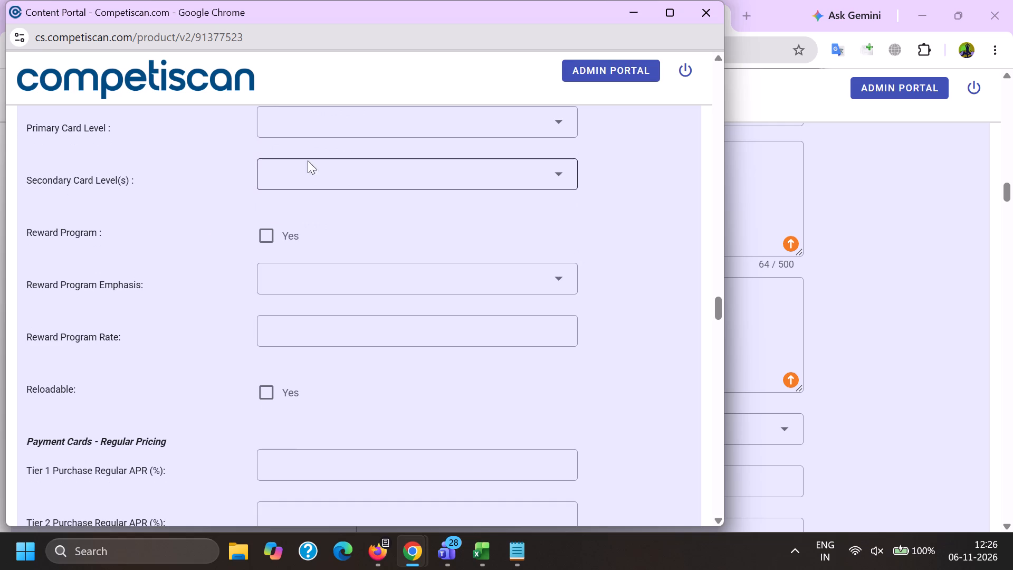
Set the primary card level to Visa Signature and mark Reward Program as Yes.
{"action": "left_click", "coordinate": [319, 125]}
{"action": "scroll", "coordinate": [312, 239], "scroll_direction": "down", "scroll_amount": 5}
{"action": "left_click", "coordinate": [324, 282]}
{"action": "left_click", "coordinate": [214, 264]}
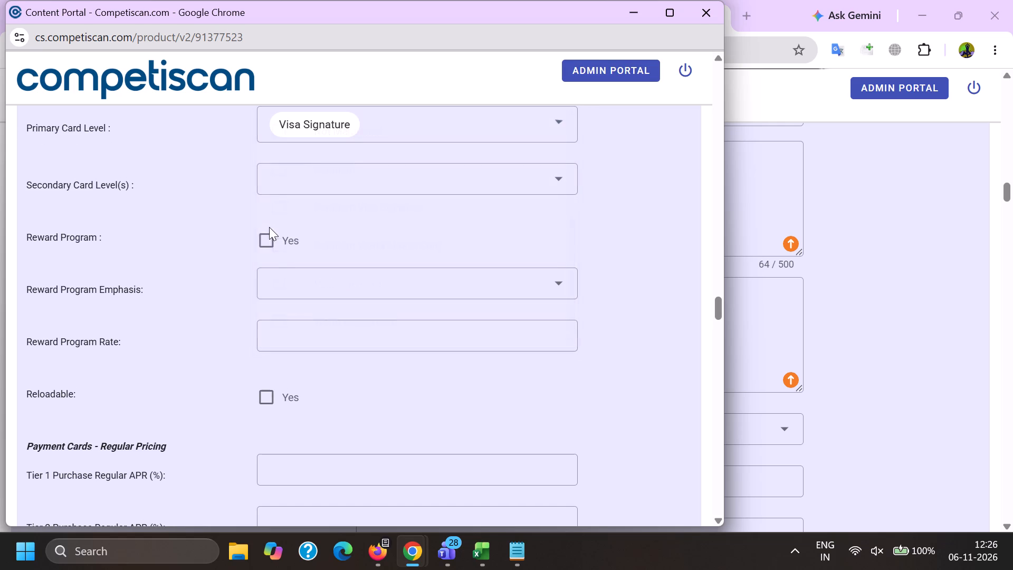
{"action": "left_click", "coordinate": [269, 227]}
{"action": "left_click", "coordinate": [276, 236]}
{"action": "double_click", "coordinate": [197, 303]}
Mark Credit Card Mentioned in the retail credit section and submit the product form.
{"action": "key", "text": "End"}
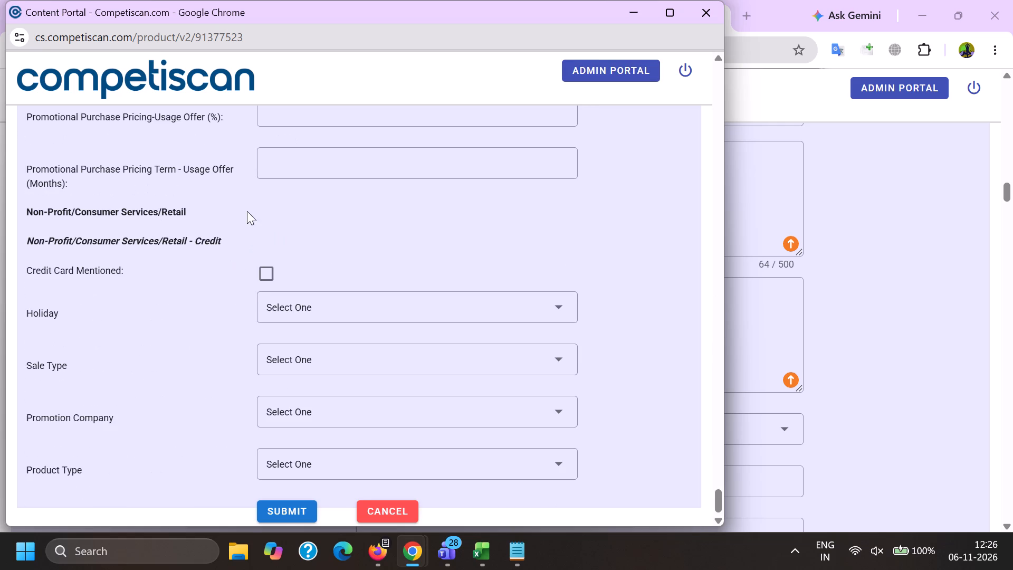
{"action": "left_click", "coordinate": [257, 282]}
{"action": "left_click", "coordinate": [290, 516]}
{"action": "left_click", "coordinate": [369, 551]}
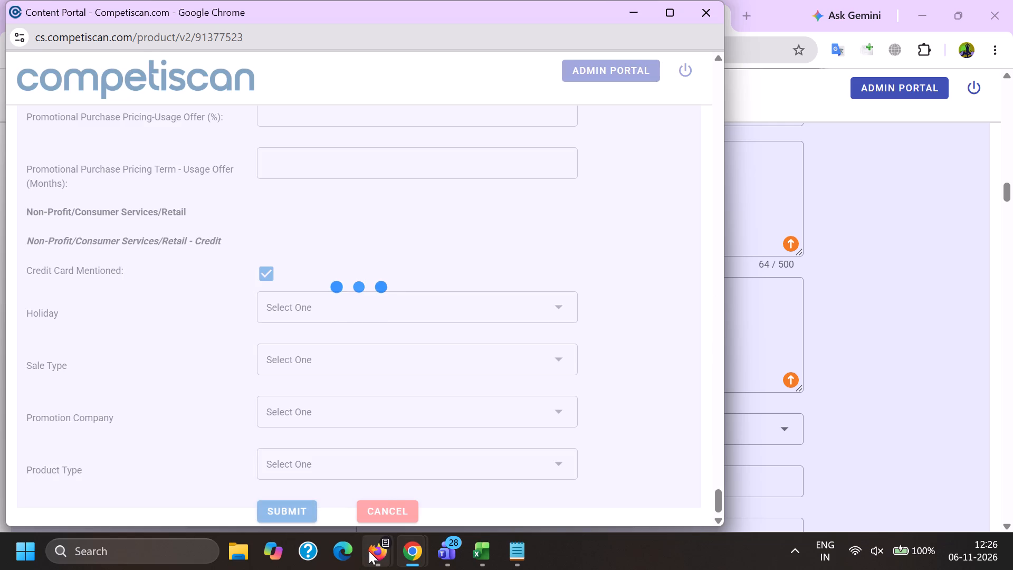
{"action": "left_click", "coordinate": [279, 483]}
{"action": "left_click_drag", "start_coordinate": [195, 378], "coordinate": [310, 397]}
{"action": "key", "text": "ctrl+shift+c"}
{"action": "key", "text": "ctrl+c"}
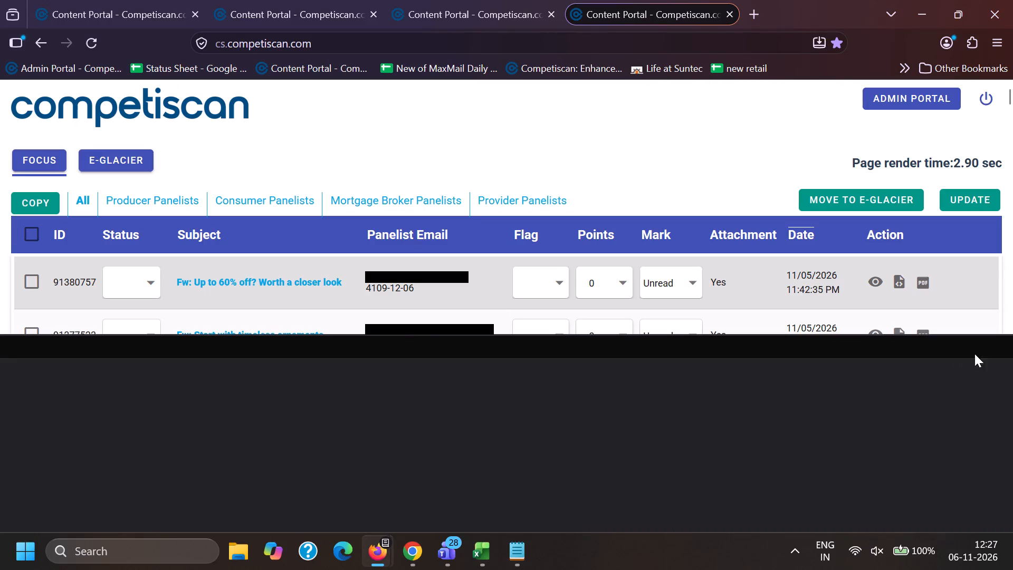
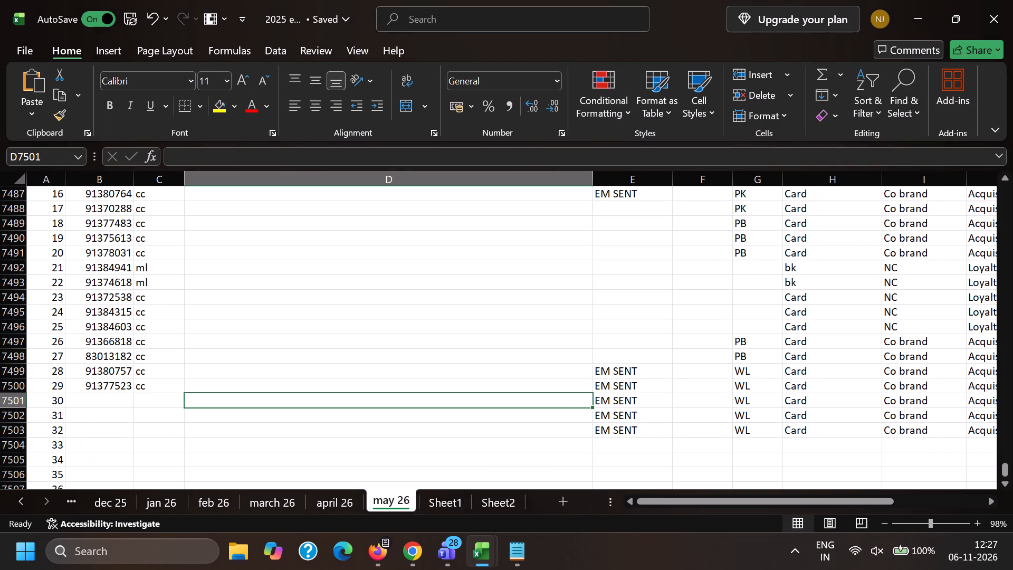
{"action": "left_click", "coordinate": [109, 398]}
{"action": "key", "text": "ctrl+v"}
{"action": "left_click", "coordinate": [142, 397]}
{"action": "key", "text": "c"}
{"action": "key", "text": "c"}
{"action": "left_click", "coordinate": [236, 394]}
Switch to the email editor in Chrome and delete the Forwarded Message line, the sender's address and the To line from the header.
{"action": "key", "text": "alt+Tab"}
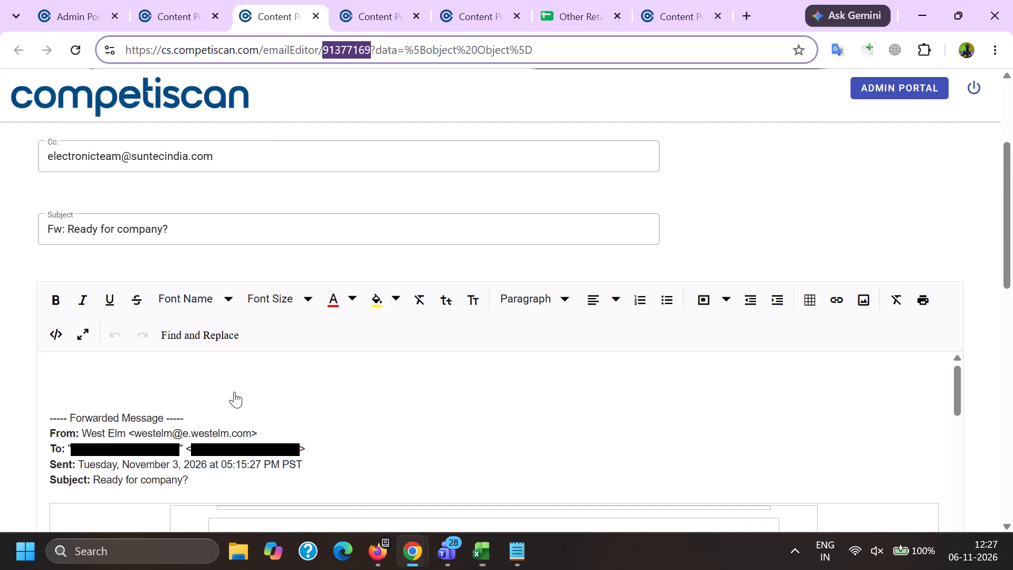
{"action": "scroll", "coordinate": [218, 234], "scroll_direction": "down", "scroll_amount": 2}
{"action": "left_click_drag", "start_coordinate": [198, 267], "coordinate": [3, 267]}
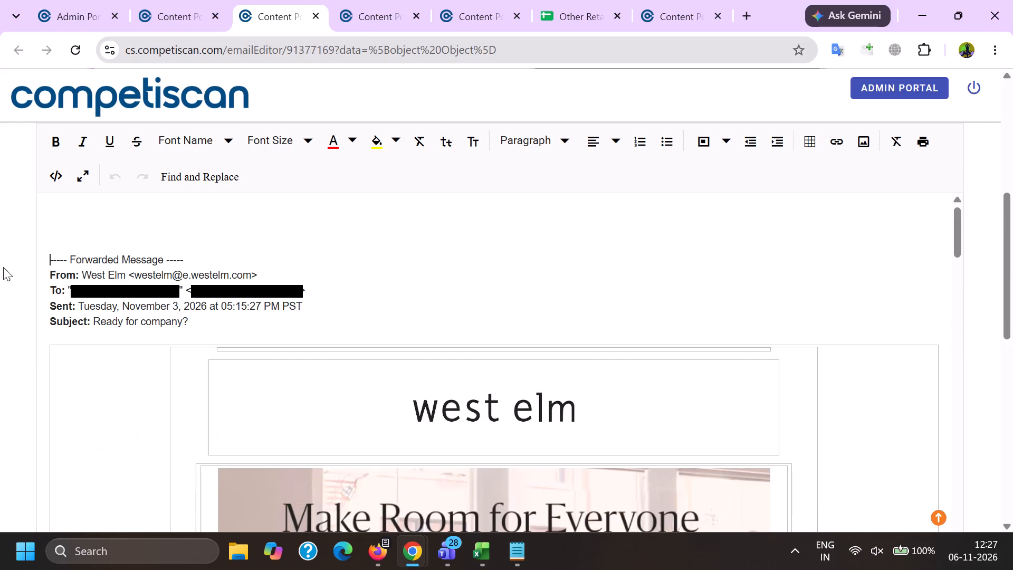
{"action": "left_click_drag", "start_coordinate": [37, 261], "coordinate": [212, 255]}
{"action": "key", "text": "BackSpace"}
{"action": "left_click_drag", "start_coordinate": [127, 277], "coordinate": [155, 278]}
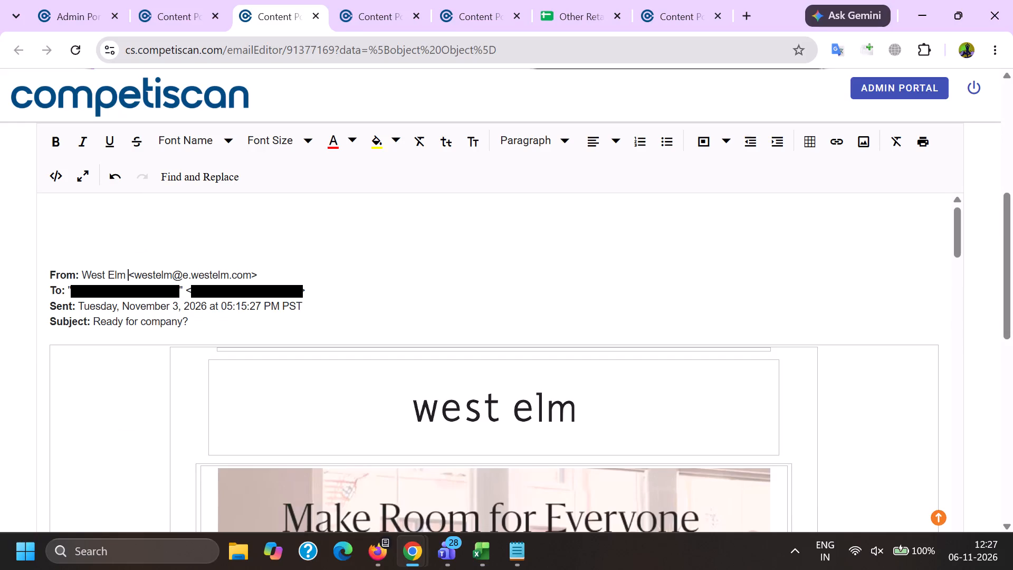
{"action": "left_click_drag", "start_coordinate": [155, 278], "coordinate": [433, 283]}
{"action": "key", "text": "BackSpace"}
Review the email body and remove the link from the "view this email with images" text in the footer.
{"action": "scroll", "coordinate": [398, 360], "scroll_direction": "down", "scroll_amount": 9}
{"action": "scroll", "coordinate": [385, 381], "scroll_direction": "up", "scroll_amount": 1}
{"action": "scroll", "coordinate": [388, 381], "scroll_direction": "down", "scroll_amount": 11}
{"action": "scroll", "coordinate": [390, 377], "scroll_direction": "up", "scroll_amount": 1}
{"action": "scroll", "coordinate": [390, 377], "scroll_direction": "down", "scroll_amount": 5}
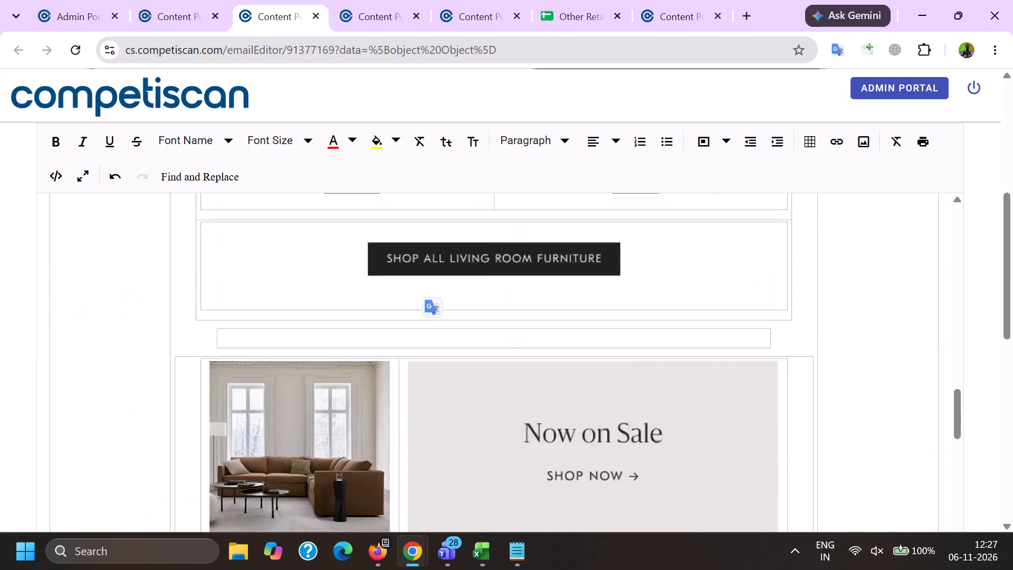
{"action": "scroll", "coordinate": [398, 369], "scroll_direction": "down", "scroll_amount": 20}
{"action": "scroll", "coordinate": [398, 369], "scroll_direction": "down", "scroll_amount": 8}
{"action": "scroll", "coordinate": [394, 377], "scroll_direction": "up", "scroll_amount": 6}
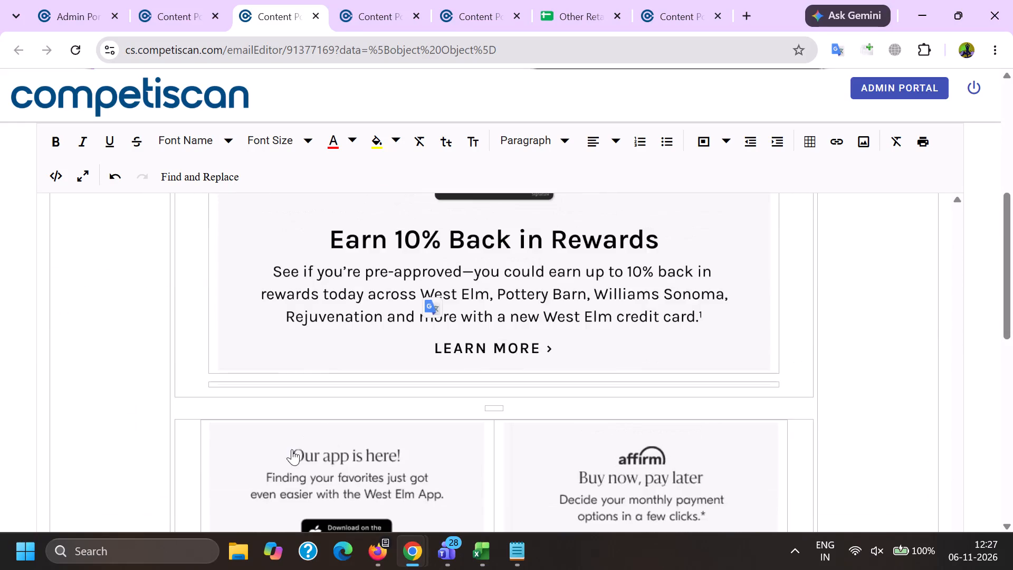
{"action": "left_click", "coordinate": [292, 449]}
{"action": "left_click", "coordinate": [314, 396]}
{"action": "scroll", "coordinate": [354, 292], "scroll_direction": "down", "scroll_amount": 3}
{"action": "scroll", "coordinate": [376, 375], "scroll_direction": "down", "scroll_amount": 1}
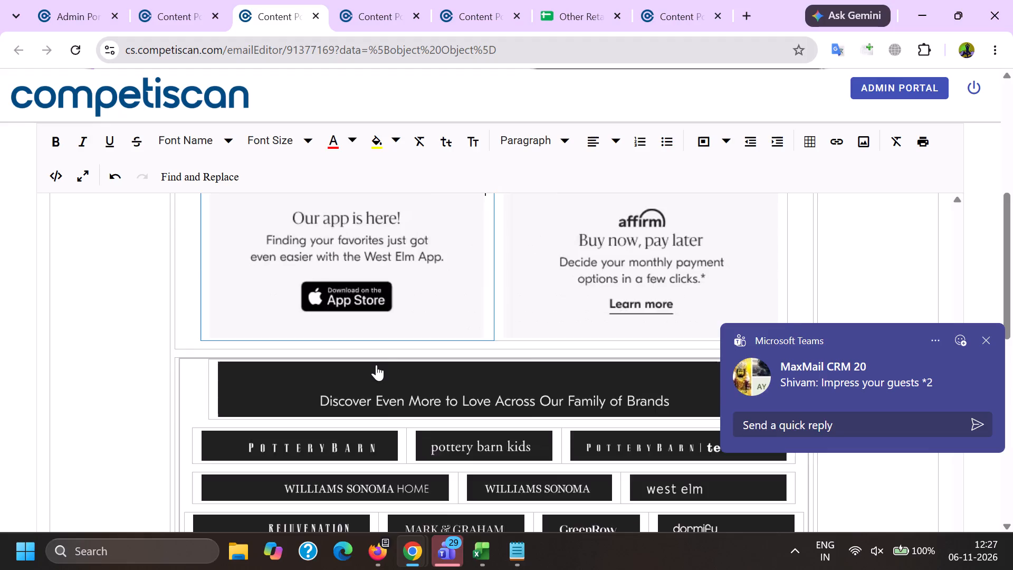
{"action": "scroll", "coordinate": [376, 365], "scroll_direction": "down", "scroll_amount": 3}
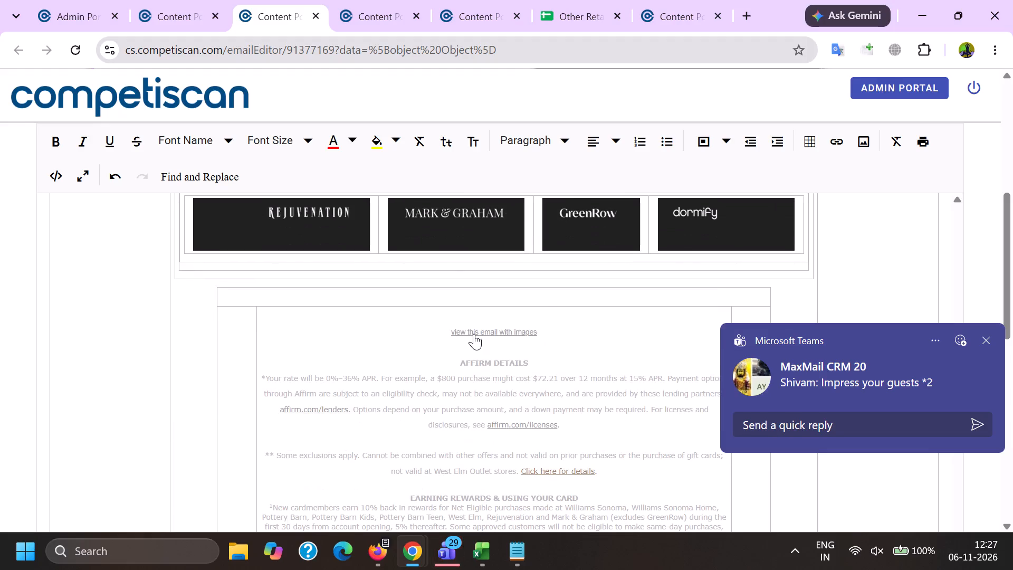
{"action": "left_click", "coordinate": [474, 334]}
{"action": "left_click", "coordinate": [556, 370]}
Remove the link from "click here" in the footer sentence about managing email preferences.
{"action": "scroll", "coordinate": [532, 331], "scroll_direction": "down", "scroll_amount": 4}
{"action": "scroll", "coordinate": [475, 424], "scroll_direction": "down", "scroll_amount": 3}
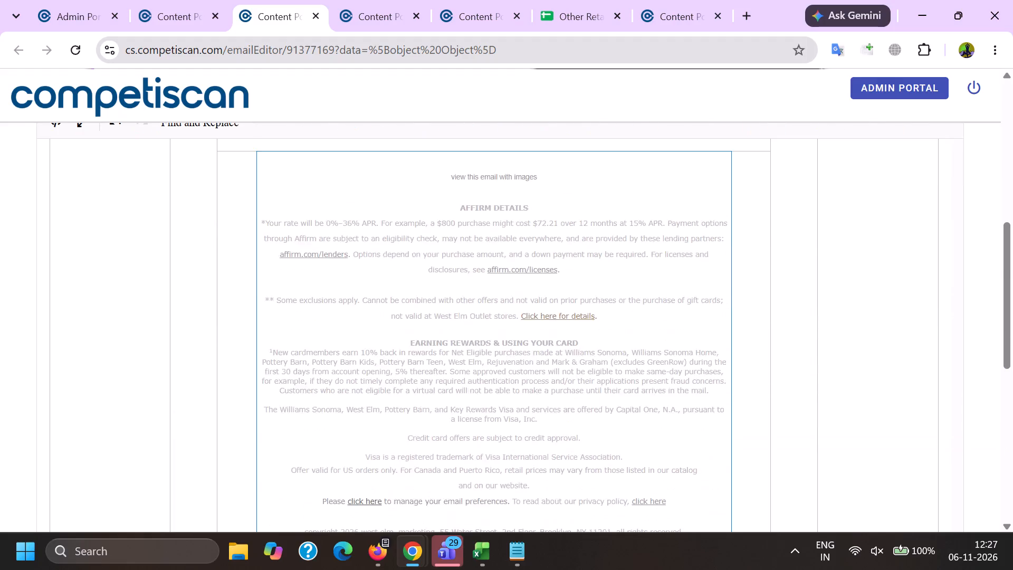
{"action": "left_click", "coordinate": [373, 363]}
{"action": "left_click", "coordinate": [358, 352]}
{"action": "left_click", "coordinate": [360, 362]}
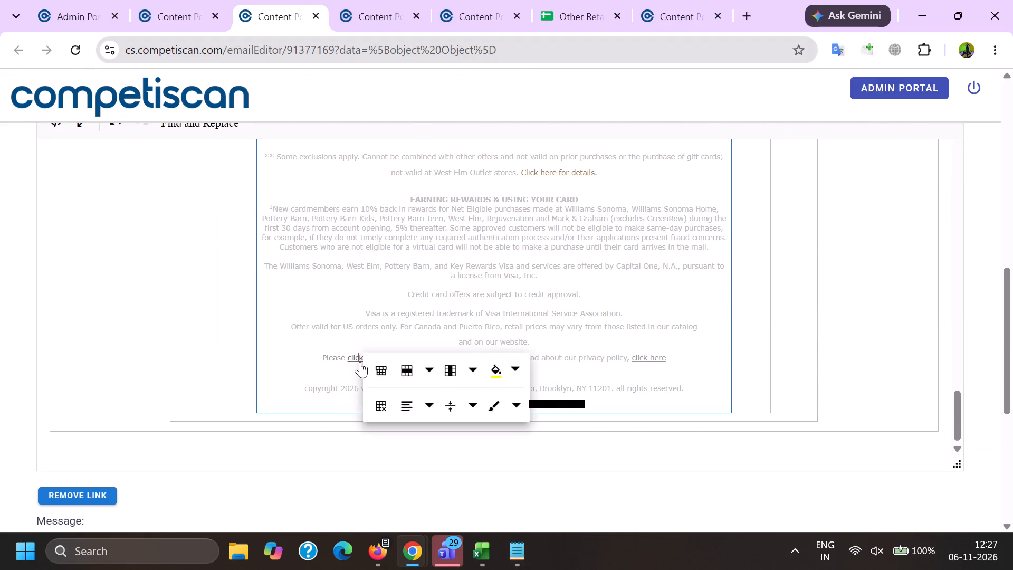
{"action": "left_click", "coordinate": [455, 385]}
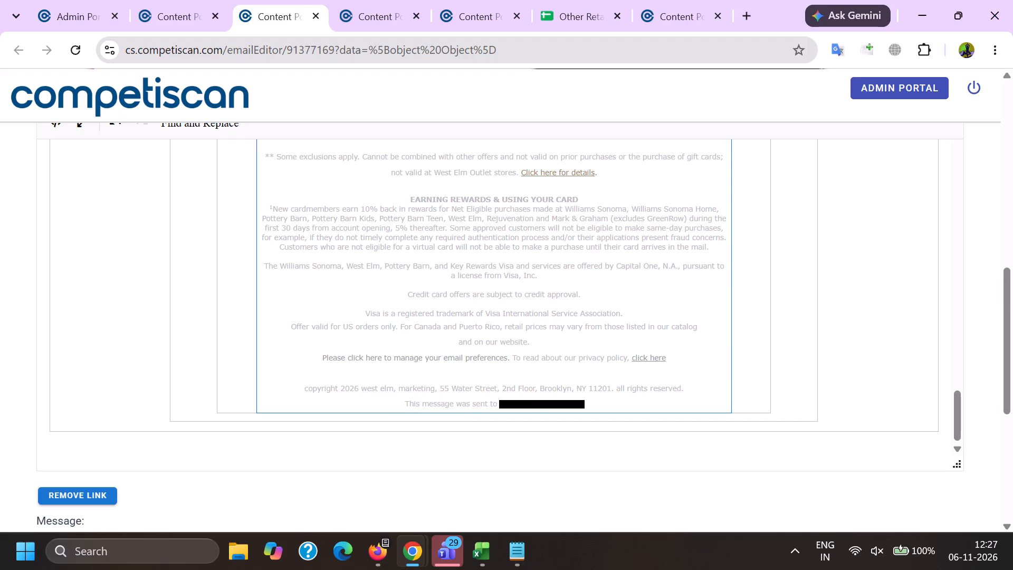
Delete the recipient's email address after "This message was sent to" at the end of the footer.
{"action": "left_click_drag", "start_coordinate": [494, 402], "coordinate": [598, 403]}
{"action": "key", "text": "BackSpace"}
{"action": "key", "text": "o"}
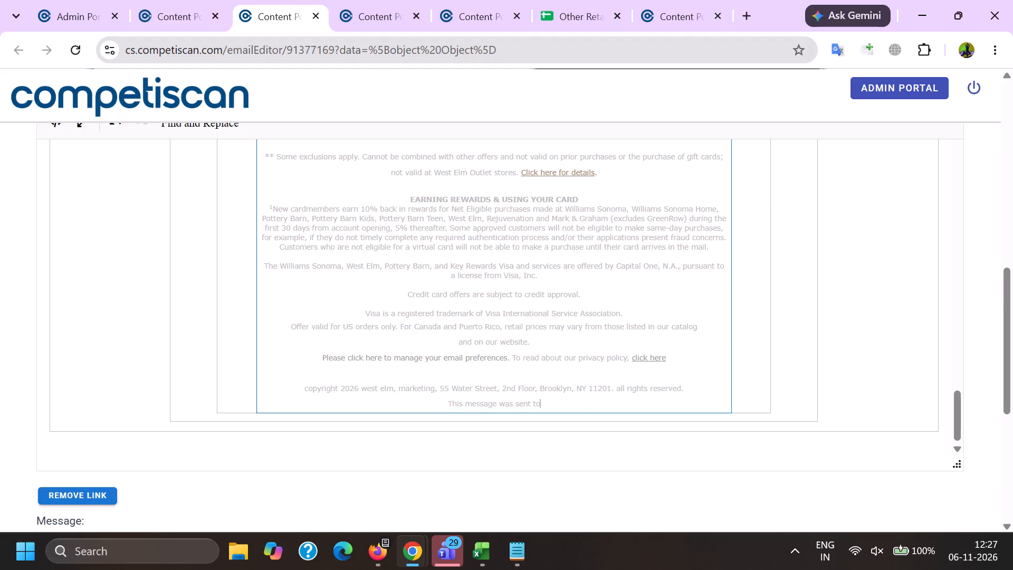
Save the product info for the edited email.
{"action": "scroll", "coordinate": [443, 337], "scroll_direction": "down", "scroll_amount": 4}
{"action": "left_click", "coordinate": [418, 408]}
{"action": "left_click", "coordinate": [516, 328]}
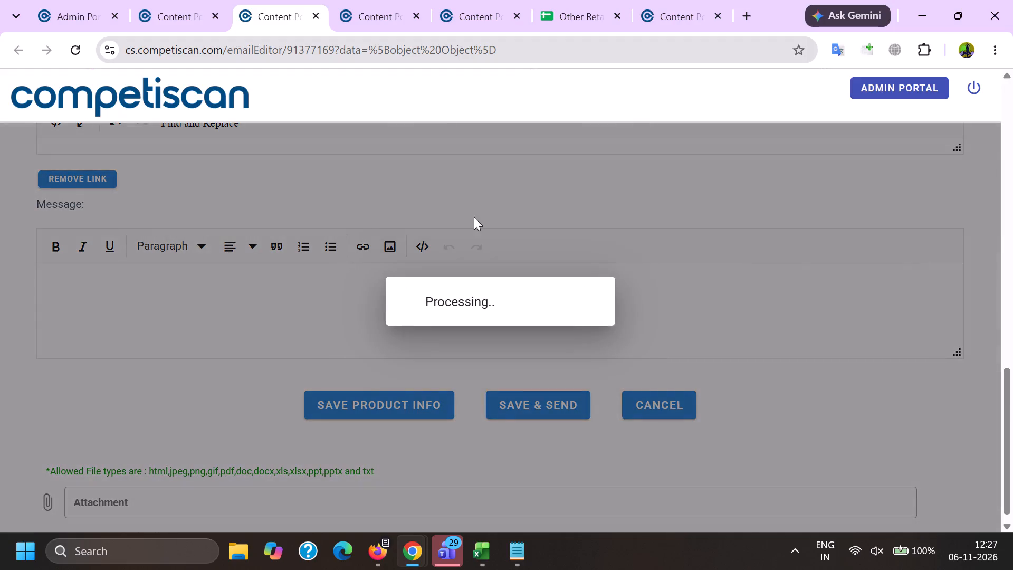
{"action": "left_click", "coordinate": [396, 0]}
{"action": "left_click", "coordinate": [279, 0]}
{"action": "left_click", "coordinate": [50, 279]}
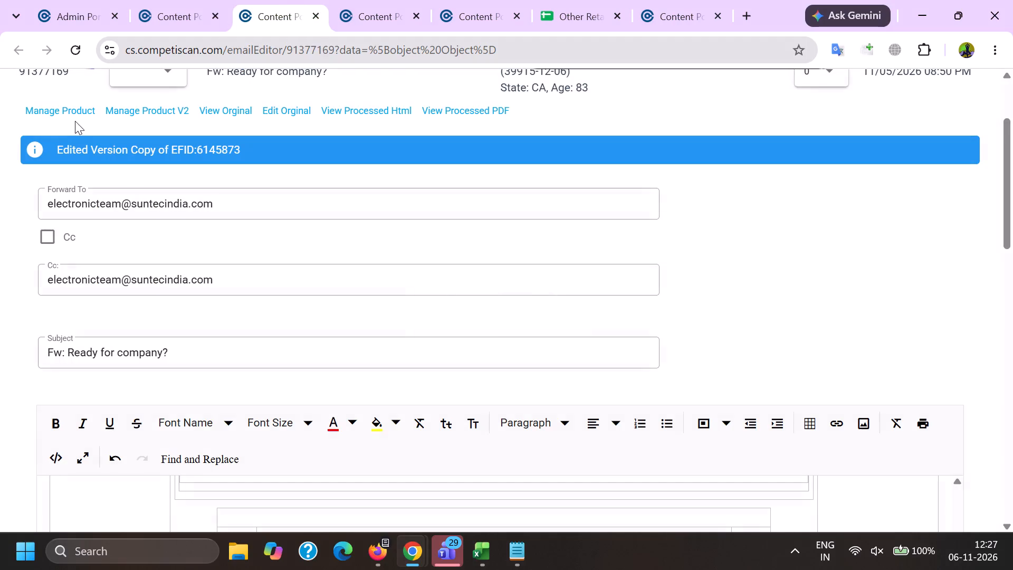
{"action": "left_click", "coordinate": [72, 119]}
{"action": "left_click", "coordinate": [60, 116]}
Return to the email editor and select the sender name West Elm in the From line.
{"action": "key", "text": "alt+Tab"}
{"action": "scroll", "coordinate": [166, 210], "scroll_direction": "down", "scroll_amount": 4}
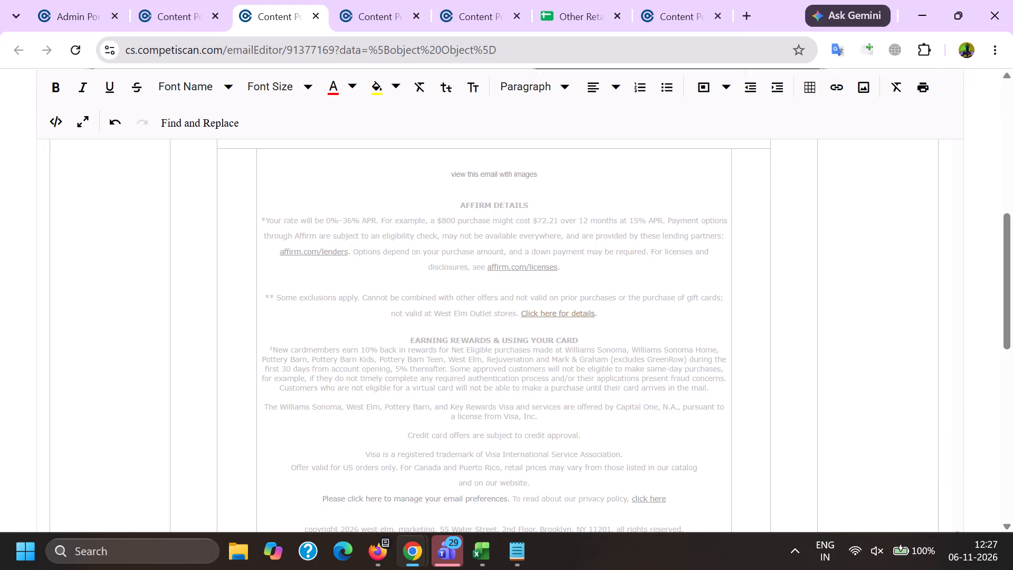
{"action": "left_click", "coordinate": [126, 329]}
{"action": "key", "text": "Page_Up"}
{"action": "key", "text": "Page_Up"}
{"action": "key", "text": "Page_Up"}
{"action": "key", "text": "Page_Up"}
{"action": "key", "text": "Page_Up"}
{"action": "key", "text": "Page_Up"}
{"action": "key", "text": "Page_Up"}
{"action": "key", "text": "Page_Up"}
{"action": "key", "text": "Page_Up"}
{"action": "key", "text": "Page_Up"}
{"action": "key", "text": "Page_Up"}
{"action": "key", "text": "Page_Up"}
{"action": "key", "text": "Page_Up"}
{"action": "key", "text": "Page_Up"}
{"action": "key", "text": "Page_Up"}
{"action": "key", "text": "Page_Up"}
{"action": "key", "text": "Page_Up"}
{"action": "key", "text": "Page_Up"}
{"action": "key", "text": "Page_Up"}
{"action": "scroll", "coordinate": [131, 308], "scroll_direction": "down", "scroll_amount": 5}
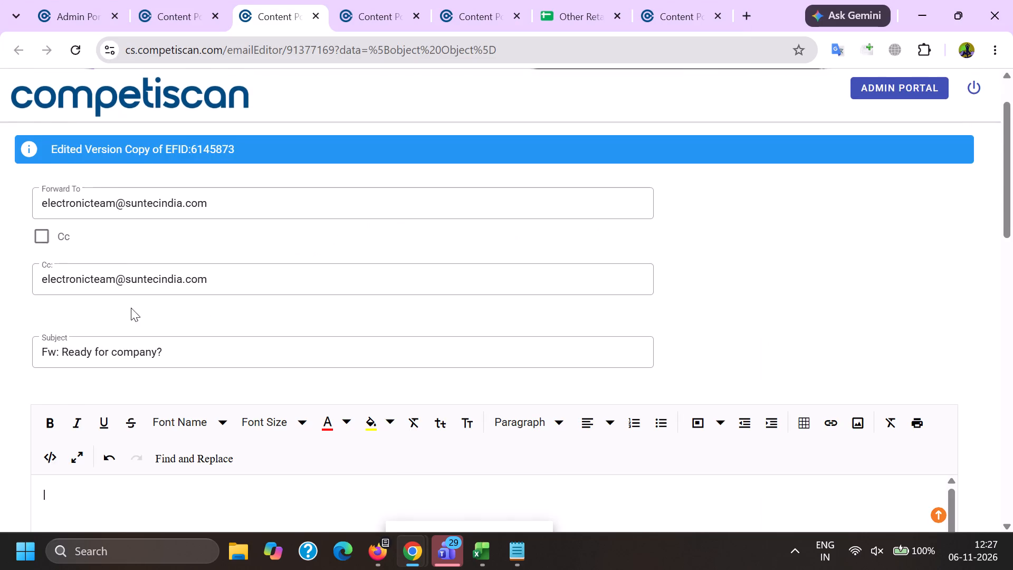
{"action": "double_click", "coordinate": [91, 404]}
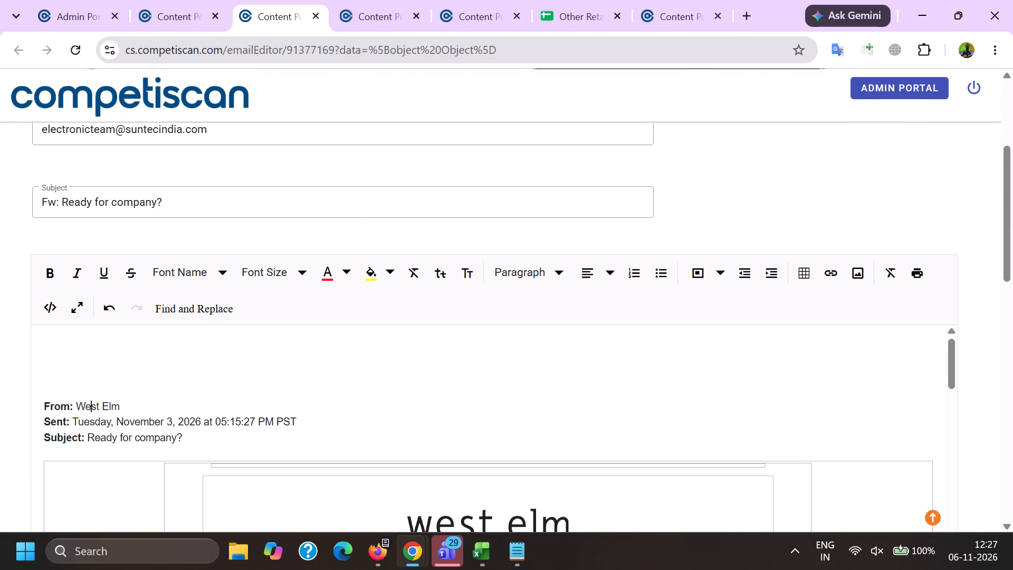
{"action": "left_click", "coordinate": [112, 405], "text": "shift"}
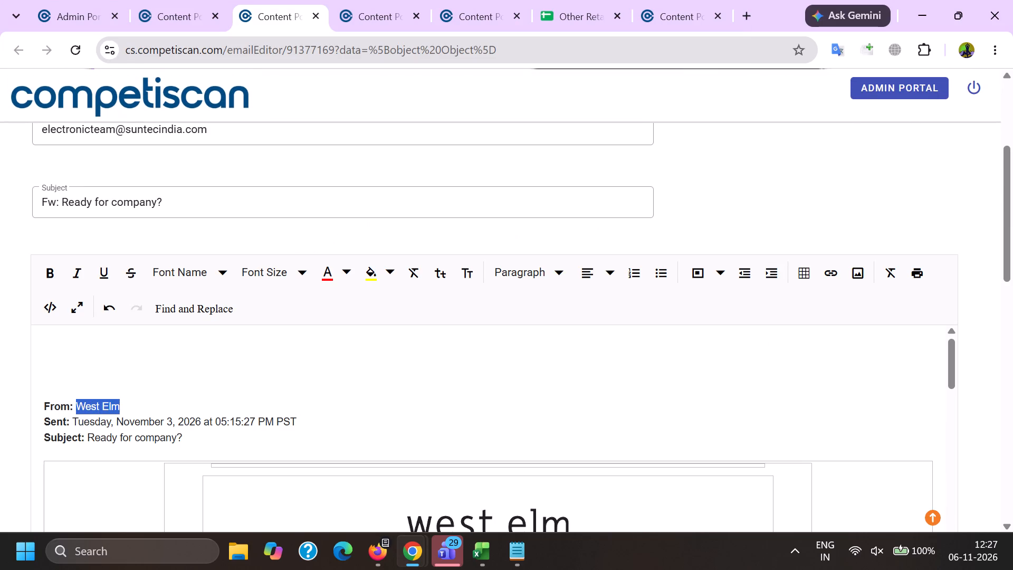
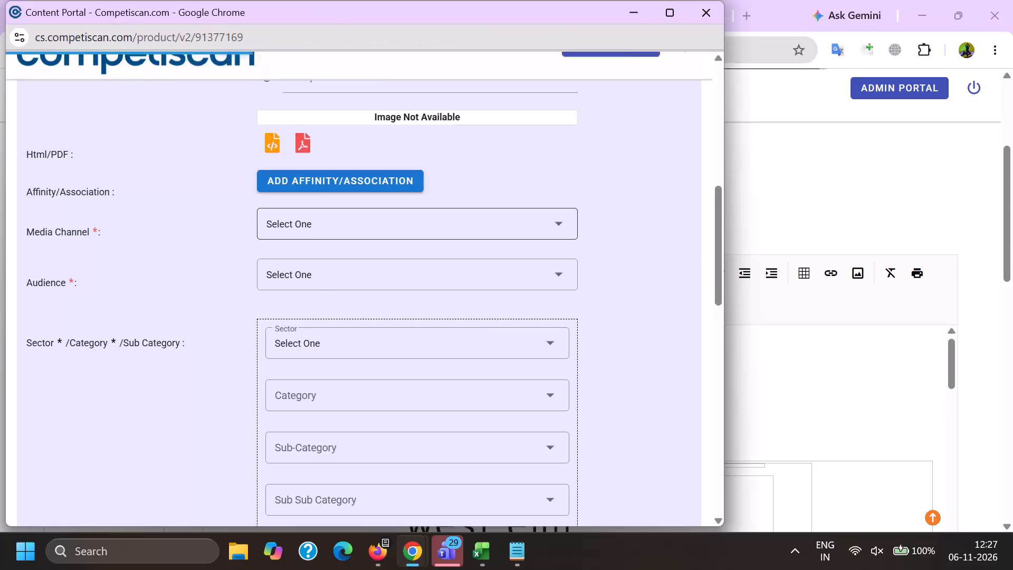
Start adding the company in the product form's Company field for West Elm email 91377169.
{"action": "scroll", "coordinate": [308, 315], "scroll_direction": "up", "scroll_amount": 2}
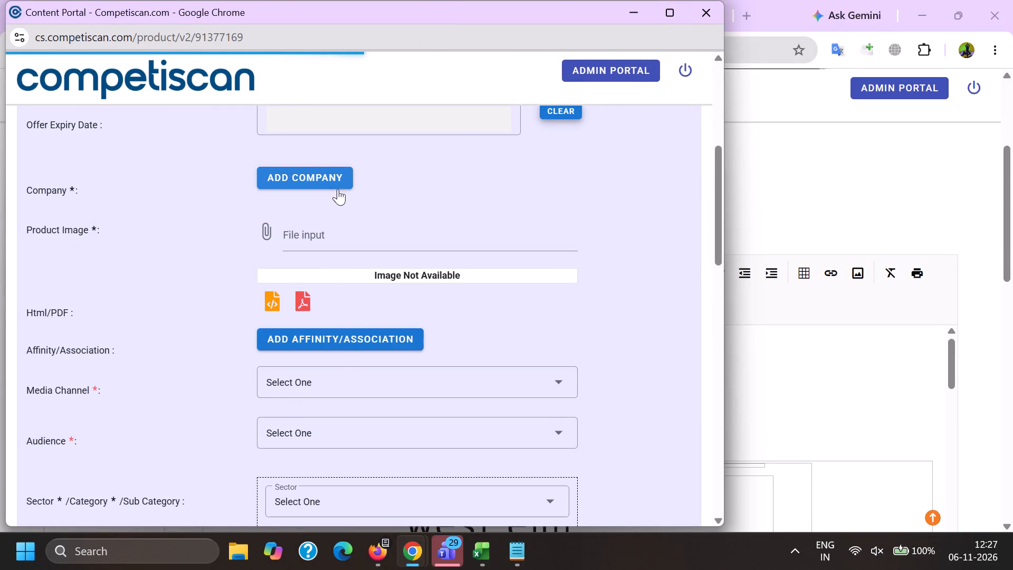
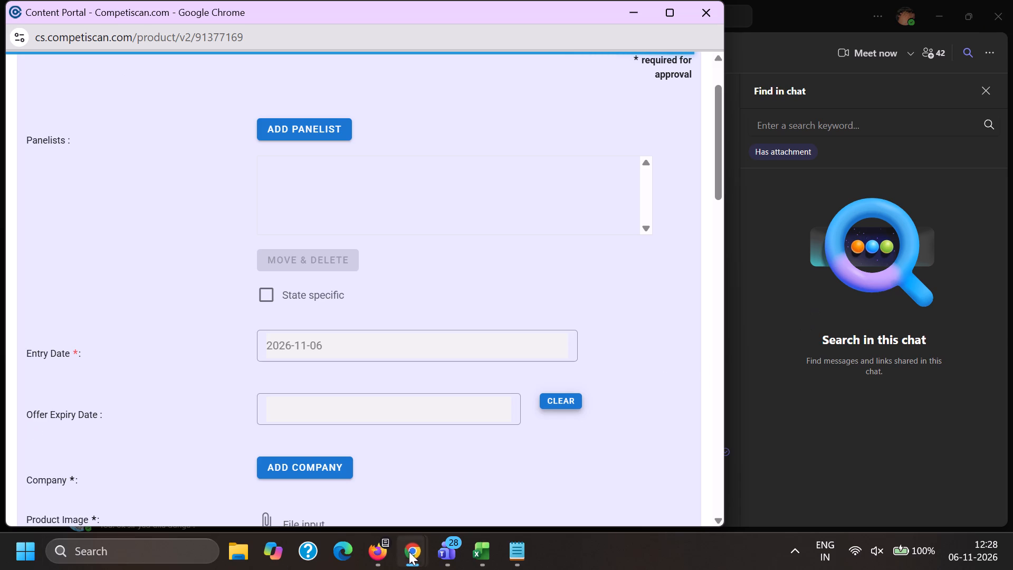
Return to the email editor for West Elm email 91377169 and open its product form again.
{"action": "left_click", "coordinate": [309, 490]}
{"action": "scroll", "coordinate": [176, 463], "scroll_direction": "up", "scroll_amount": 6}
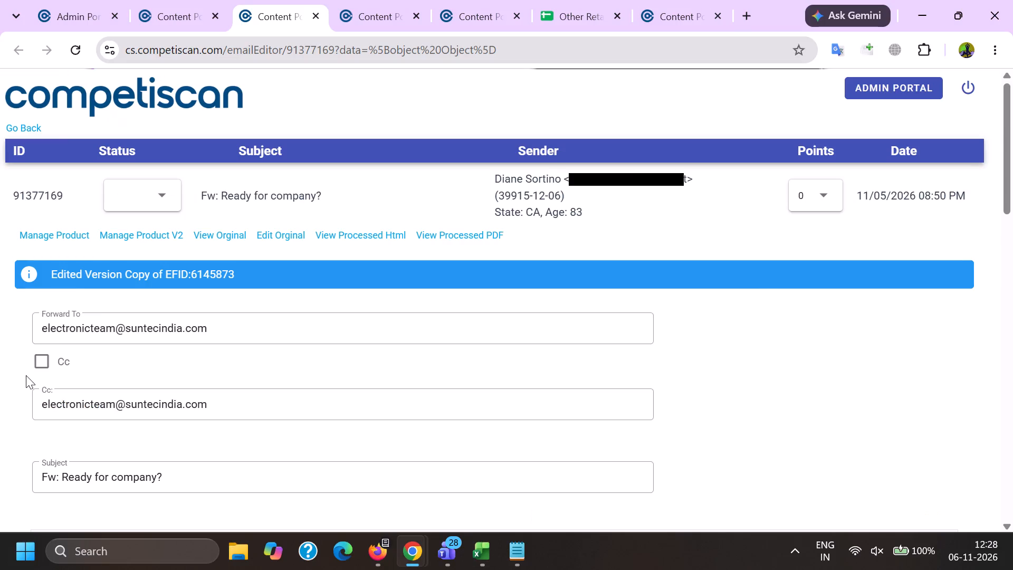
{"action": "left_click", "coordinate": [65, 230]}
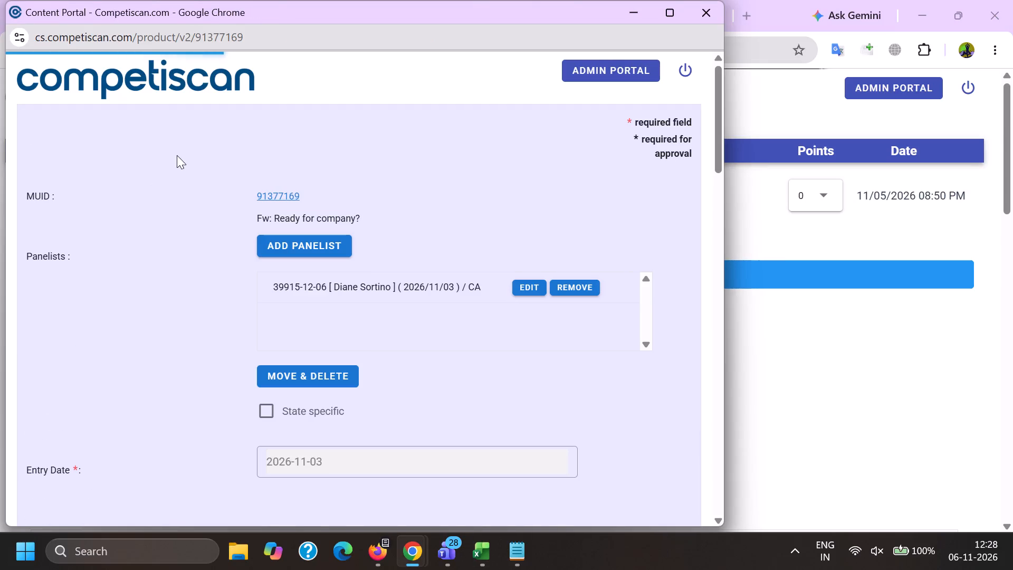
Add Capital One as a company in the product form and look up West Elm as an affinity/association.
{"action": "scroll", "coordinate": [331, 183], "scroll_direction": "down", "scroll_amount": 4}
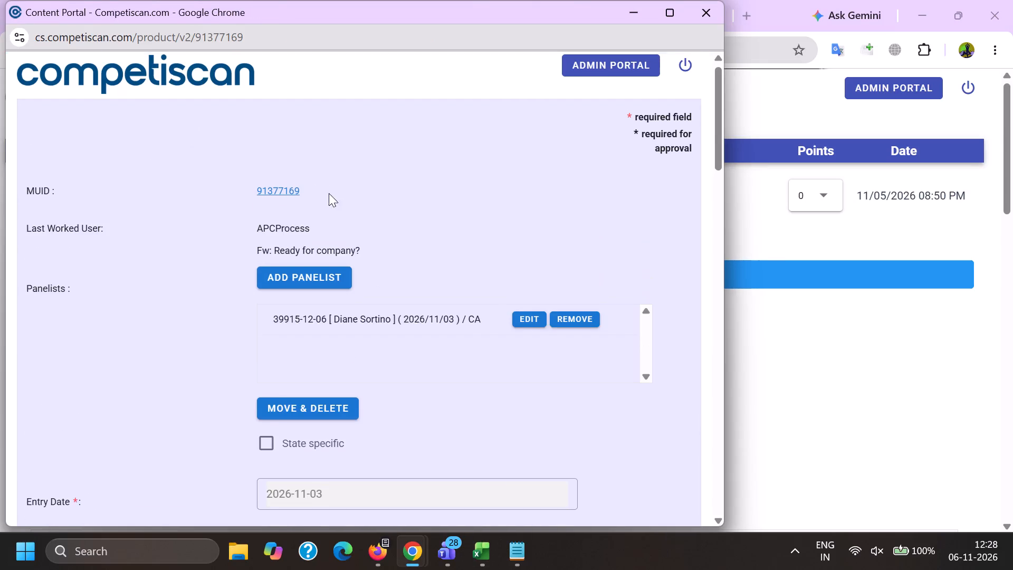
{"action": "left_click", "coordinate": [314, 350]}
{"action": "left_click", "coordinate": [314, 326]}
{"action": "key", "text": "c"}
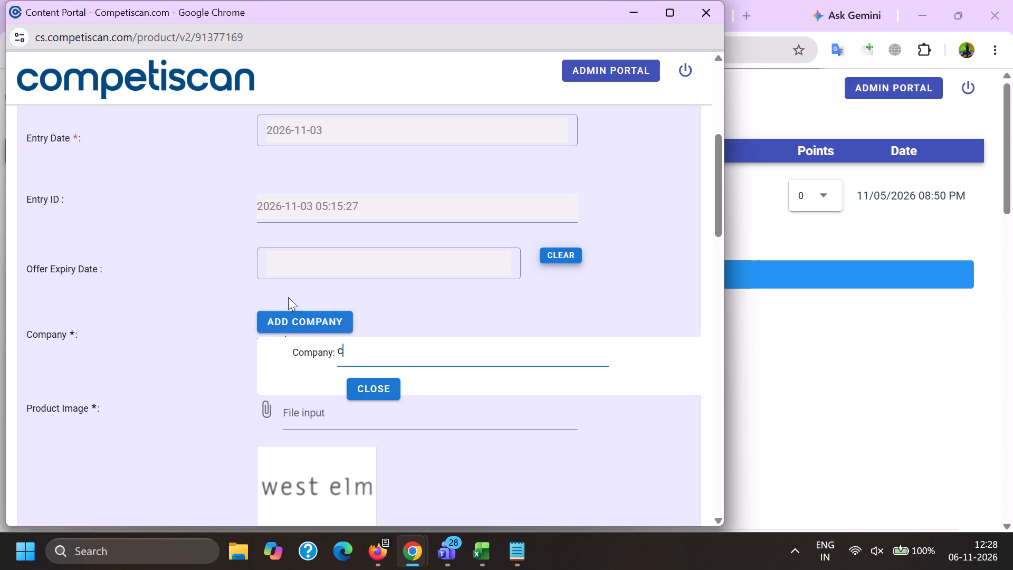
{"action": "key", "text": "a"}
{"action": "key", "text": "p"}
{"action": "key", "text": "i"}
{"action": "key", "text": "t"}
{"action": "key", "text": "a"}
{"action": "key", "text": "l"}
{"action": "key", "text": "space"}
{"action": "type", "text": "one"}
{"action": "scroll", "coordinate": [285, 271], "scroll_direction": "down", "scroll_amount": 2}
{"action": "left_click", "coordinate": [336, 422]}
{"action": "left_click", "coordinate": [367, 440]}
{"action": "left_click", "coordinate": [399, 451]}
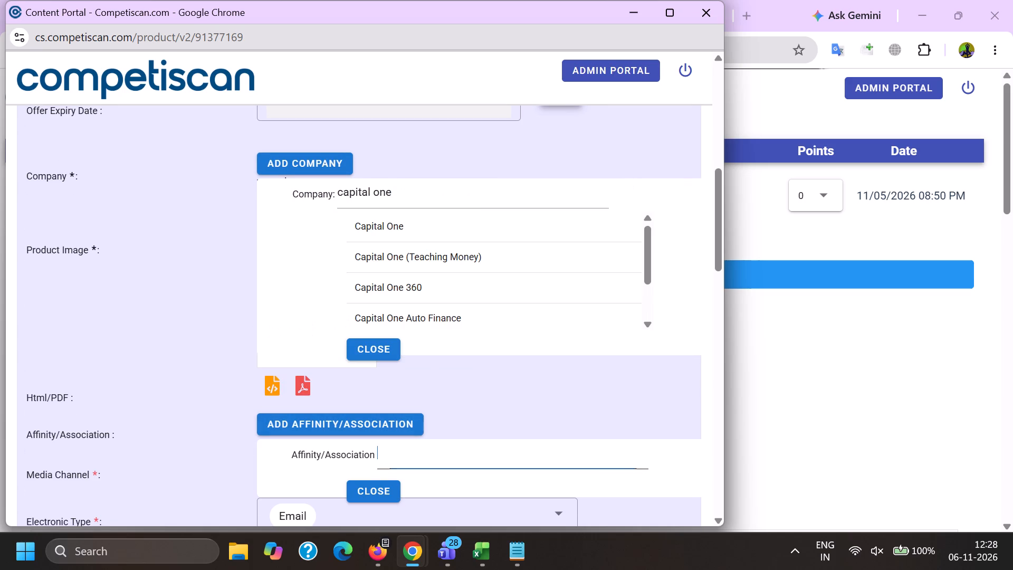
{"action": "key", "text": "ctrl+v"}
{"action": "left_click", "coordinate": [384, 236]}
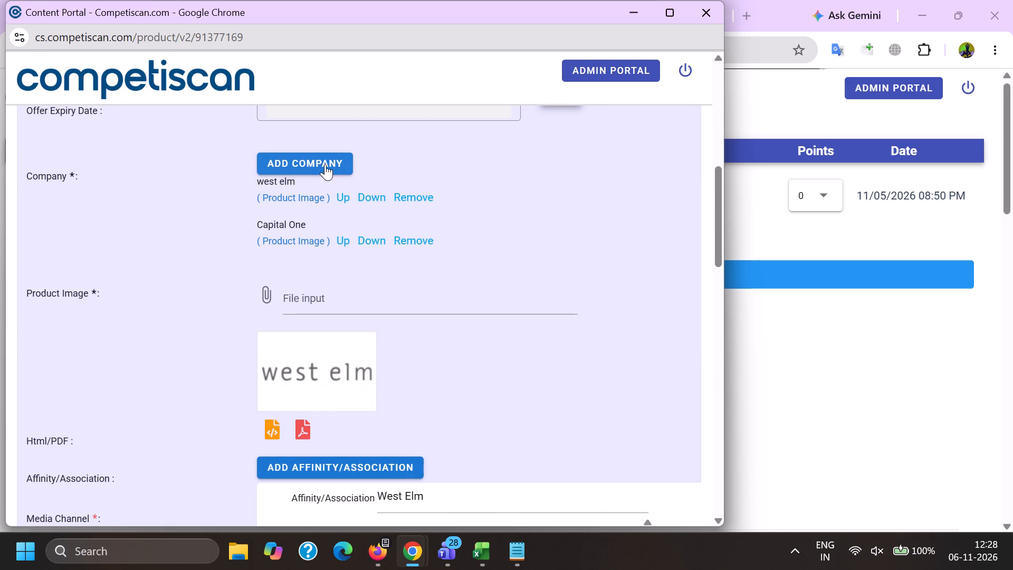
Add Affirm as another company and choose west elm (Retail) as the affinity/association.
{"action": "left_click", "coordinate": [325, 164]}
{"action": "key", "text": "a"}
{"action": "key", "text": "f"}
{"action": "key", "text": "f"}
{"action": "key", "text": "i"}
{"action": "type", "text": "rm"}
{"action": "scroll", "coordinate": [328, 174], "scroll_direction": "down", "scroll_amount": 4}
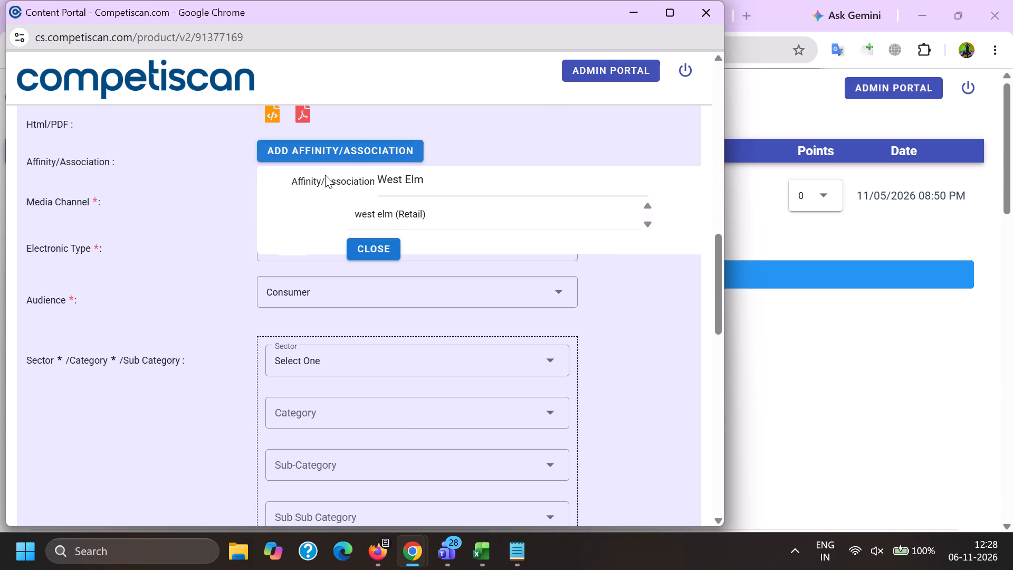
{"action": "left_click", "coordinate": [381, 213]}
{"action": "scroll", "coordinate": [364, 257], "scroll_direction": "up", "scroll_amount": 4}
{"action": "left_click", "coordinate": [369, 226]}
Add the sector classification Retail / Home / Furniture to the product form.
{"action": "scroll", "coordinate": [362, 178], "scroll_direction": "down", "scroll_amount": 4}
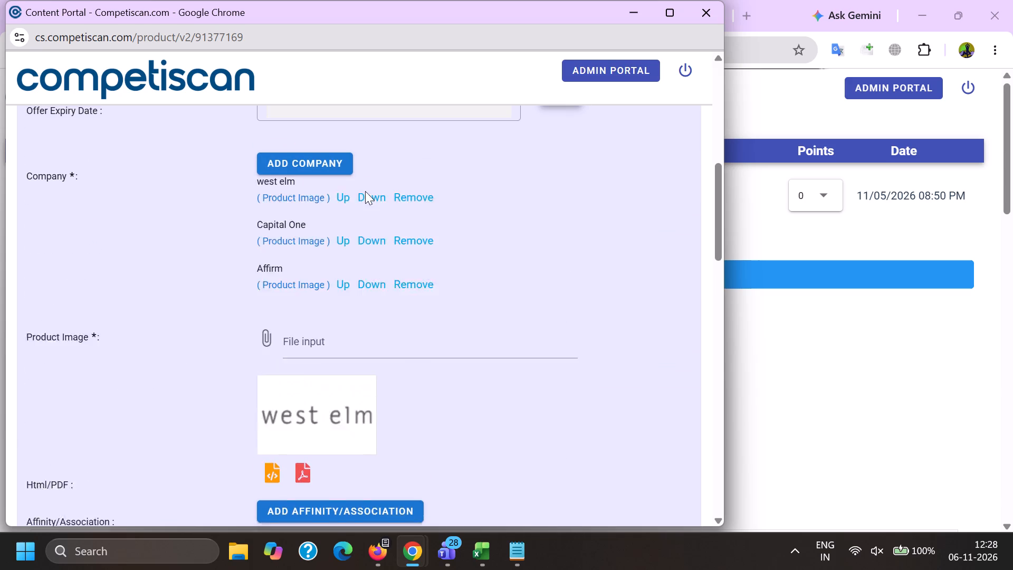
{"action": "scroll", "coordinate": [365, 191], "scroll_direction": "down", "scroll_amount": 1}
{"action": "left_click", "coordinate": [306, 344]}
{"action": "scroll", "coordinate": [305, 340], "scroll_direction": "down", "scroll_amount": 7}
{"action": "left_click", "coordinate": [314, 368]}
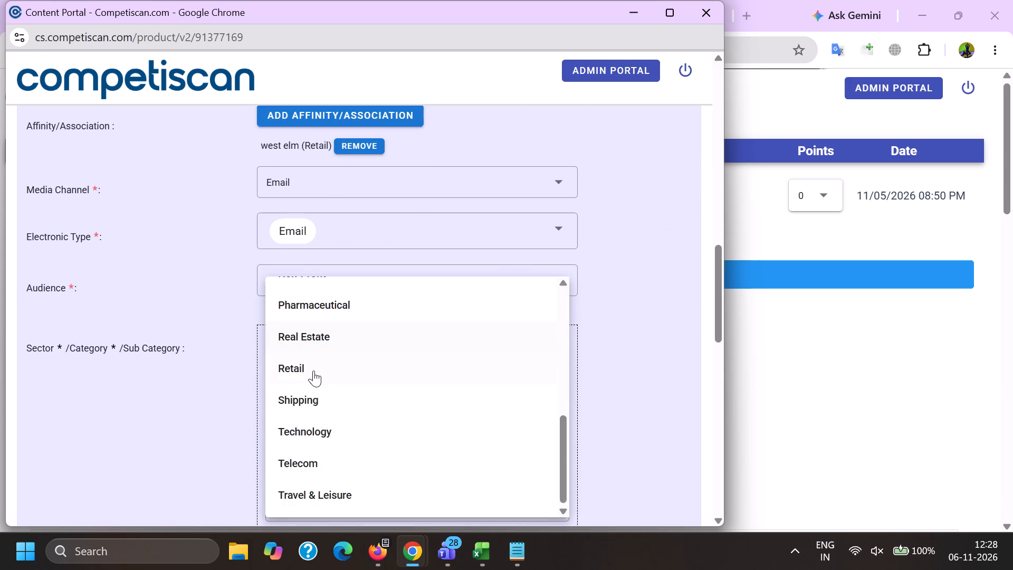
{"action": "left_click_drag", "start_coordinate": [219, 380], "coordinate": [232, 389]}
{"action": "left_click", "coordinate": [306, 383]}
{"action": "scroll", "coordinate": [339, 250], "scroll_direction": "down", "scroll_amount": 1}
{"action": "left_click", "coordinate": [300, 326]}
{"action": "scroll", "coordinate": [300, 324], "scroll_direction": "down", "scroll_amount": 6}
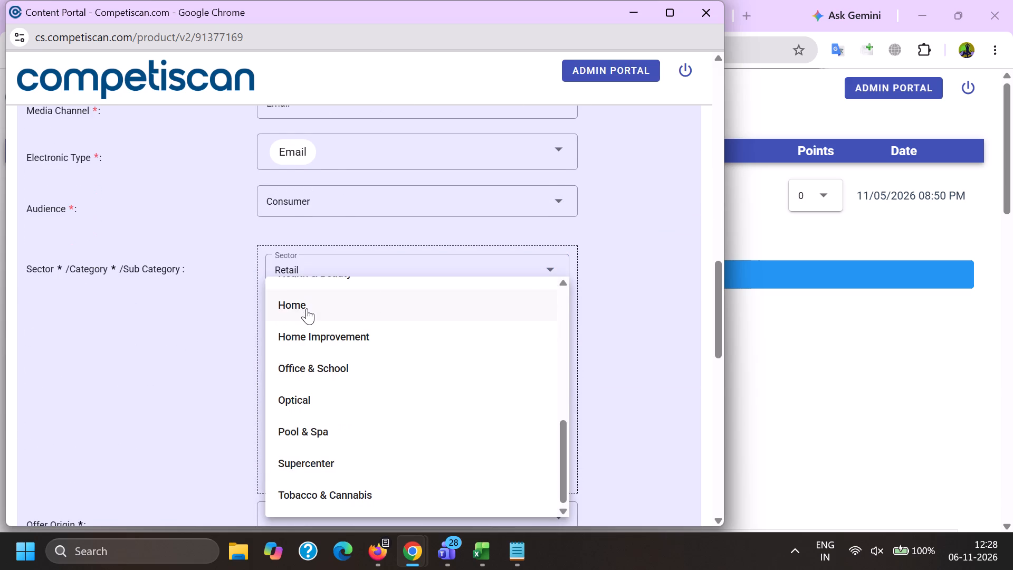
{"action": "left_click", "coordinate": [307, 308]}
{"action": "left_click_drag", "start_coordinate": [195, 346], "coordinate": [215, 351]}
{"action": "left_click", "coordinate": [311, 370]}
{"action": "scroll", "coordinate": [316, 218], "scroll_direction": "down", "scroll_amount": 2}
{"action": "left_click", "coordinate": [313, 334]}
{"action": "left_click_drag", "start_coordinate": [202, 310], "coordinate": [229, 299]}
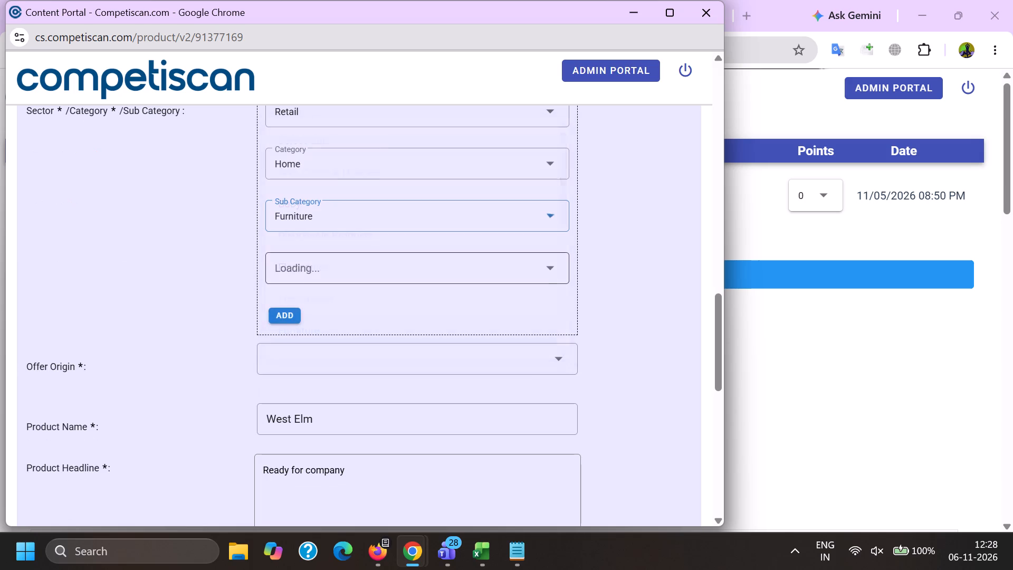
{"action": "left_click", "coordinate": [291, 317]}
Add a second sector classification, Credit Cards / Payment Cards / Credit Cards.
{"action": "scroll", "coordinate": [274, 382], "scroll_direction": "up", "scroll_amount": 2}
{"action": "left_click", "coordinate": [317, 293]}
{"action": "scroll", "coordinate": [289, 406], "scroll_direction": "up", "scroll_amount": 6}
{"action": "left_click", "coordinate": [312, 413]}
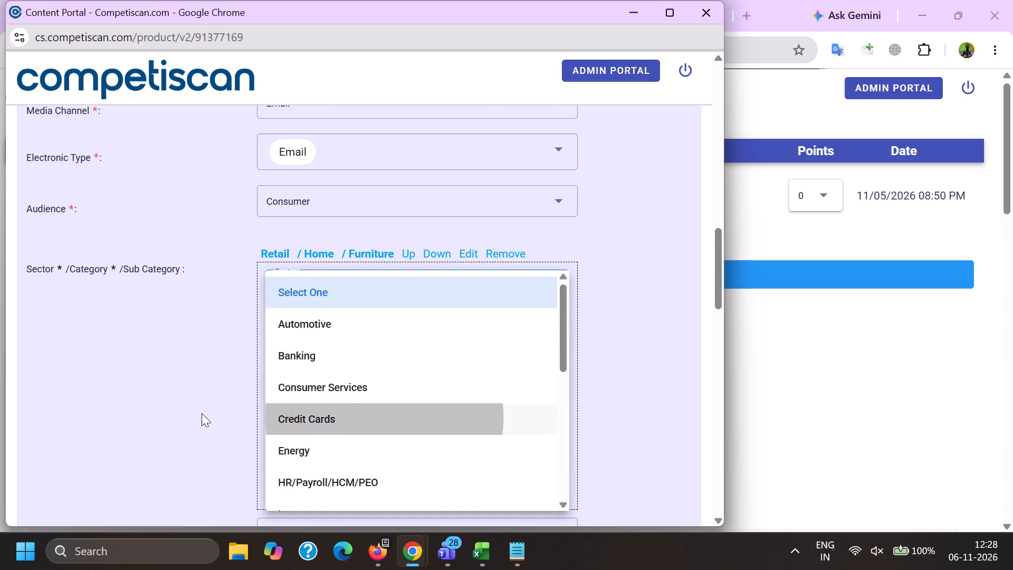
{"action": "left_click_drag", "start_coordinate": [202, 413], "coordinate": [242, 398]}
{"action": "left_click", "coordinate": [304, 341]}
{"action": "left_click", "coordinate": [301, 408]}
{"action": "left_click", "coordinate": [301, 394]}
{"action": "scroll", "coordinate": [297, 335], "scroll_direction": "down", "scroll_amount": 1}
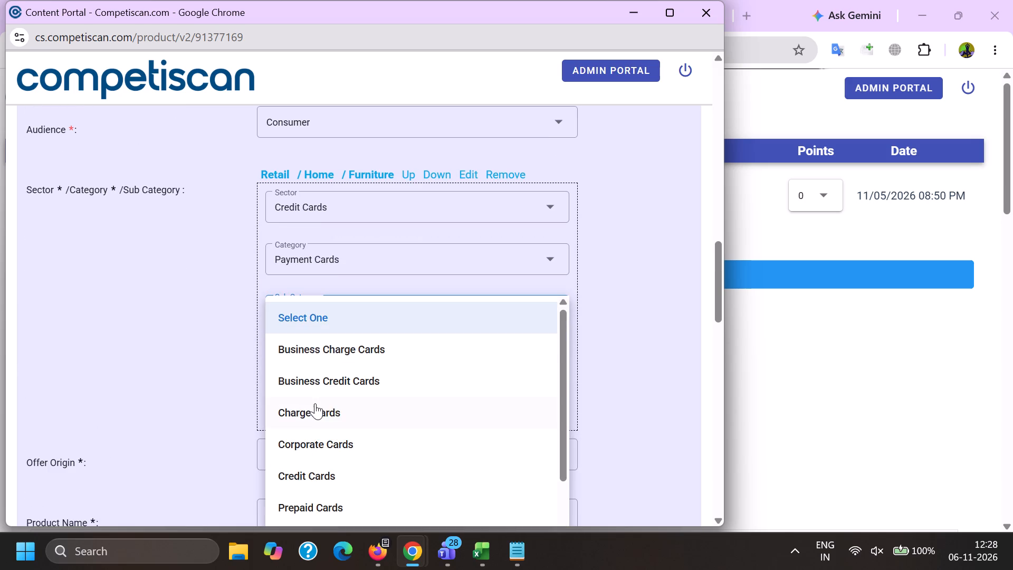
{"action": "left_click", "coordinate": [315, 482]}
{"action": "left_click_drag", "start_coordinate": [215, 463], "coordinate": [221, 462]}
{"action": "left_click", "coordinate": [284, 416]}
Move the Retail / Home / Furniture classification below the Credit Cards one.
{"action": "scroll", "coordinate": [325, 435], "scroll_direction": "up", "scroll_amount": 2}
{"action": "left_click", "coordinate": [440, 335]}
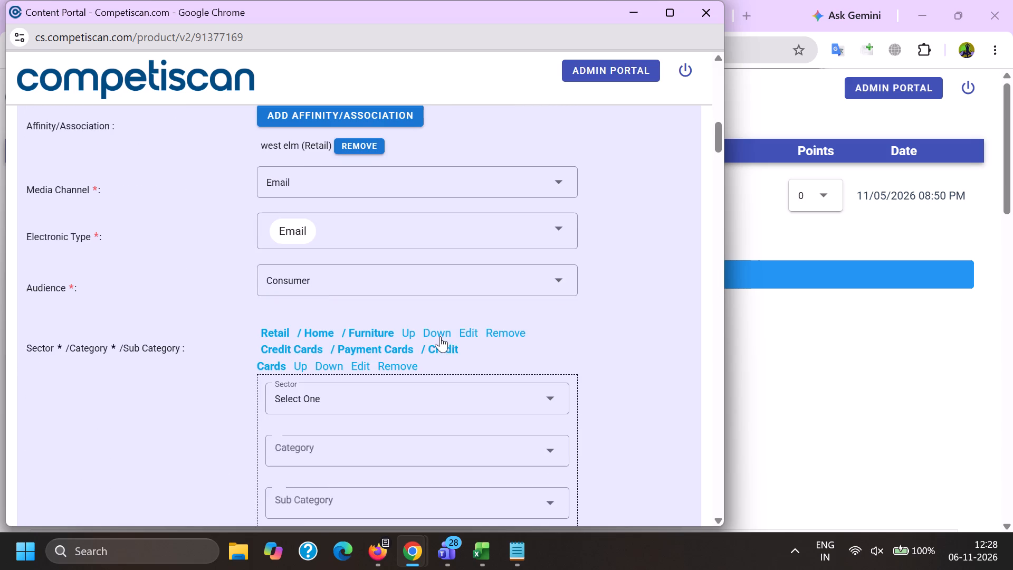
Set the Offer Origin to Provider/Bank and look up and select West Elm Key Rewards Visa Card as the product name.
{"action": "scroll", "coordinate": [361, 325], "scroll_direction": "down", "scroll_amount": 3}
{"action": "left_click", "coordinate": [305, 424]}
{"action": "left_click", "coordinate": [324, 397]}
{"action": "double_click", "coordinate": [317, 469]}
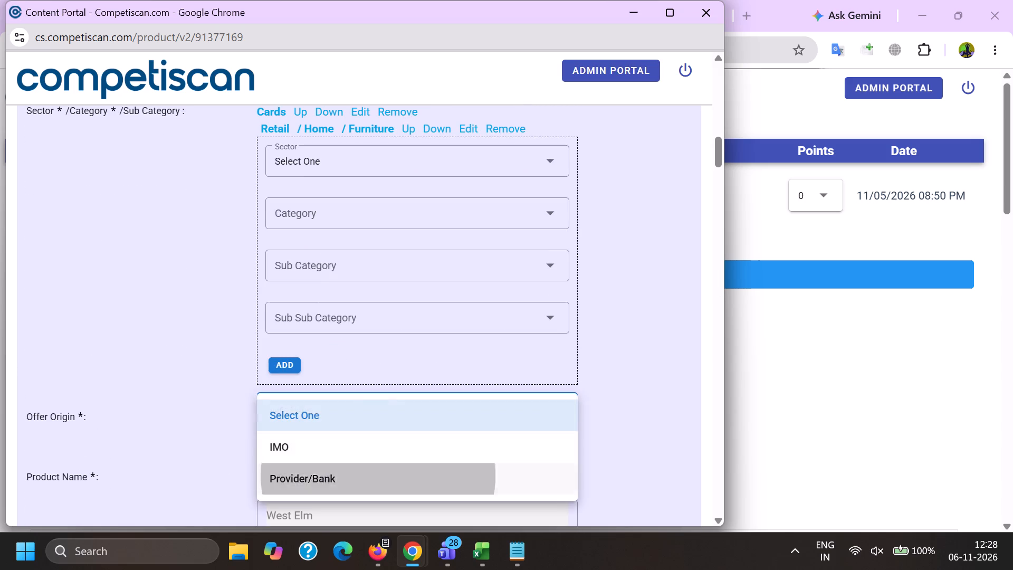
{"action": "key", "text": "ctrl+v"}
{"action": "scroll", "coordinate": [331, 308], "scroll_direction": "down", "scroll_amount": 3}
{"action": "left_click", "coordinate": [357, 318]}
Add a third sector classification, Mortgage & Loan / Unsecured / Point of Sale Financing/BNPL.
{"action": "scroll", "coordinate": [353, 340], "scroll_direction": "up", "scroll_amount": 5}
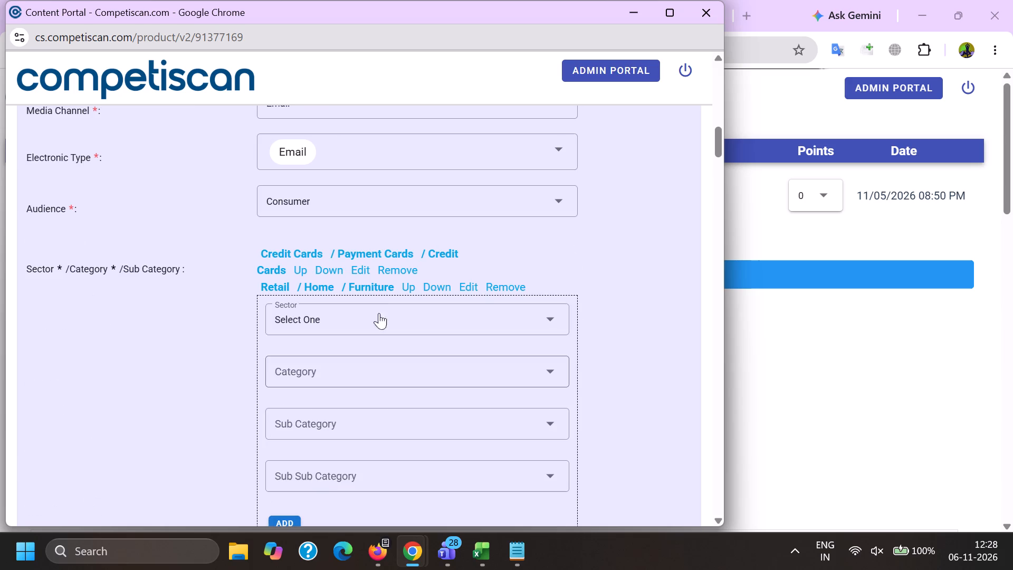
{"action": "left_click", "coordinate": [326, 330]}
{"action": "scroll", "coordinate": [304, 394], "scroll_direction": "down", "scroll_amount": 2}
{"action": "left_click", "coordinate": [335, 425]}
{"action": "left_click_drag", "start_coordinate": [212, 406], "coordinate": [218, 406]}
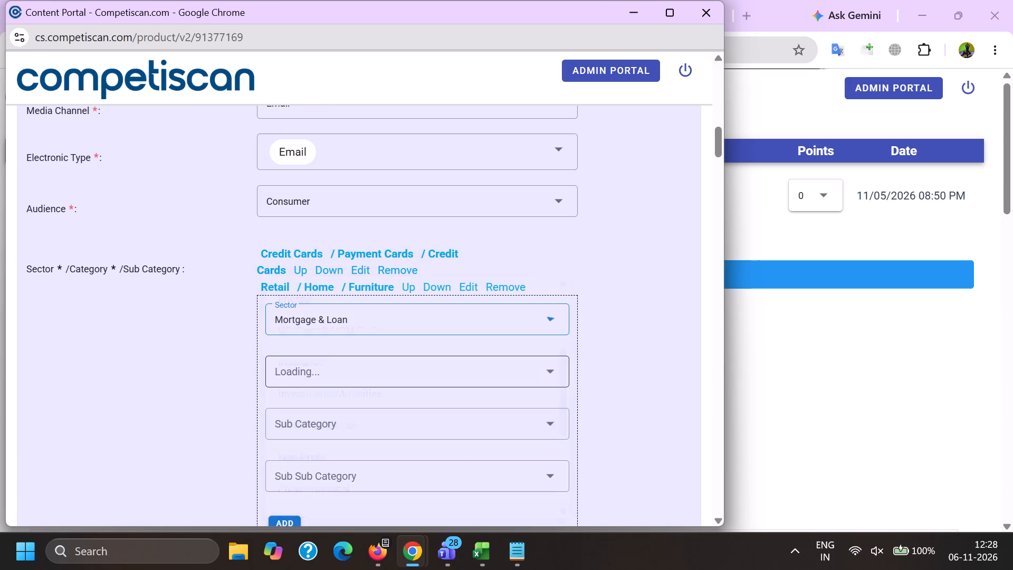
{"action": "left_click", "coordinate": [312, 358]}
{"action": "double_click", "coordinate": [304, 426]}
{"action": "scroll", "coordinate": [304, 338], "scroll_direction": "down", "scroll_amount": 8}
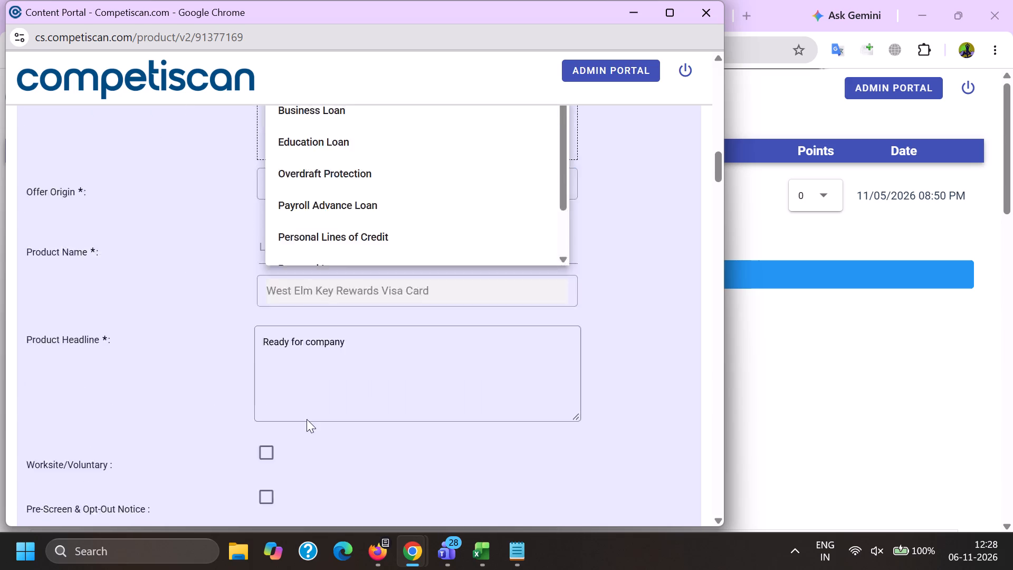
{"action": "scroll", "coordinate": [323, 410], "scroll_direction": "up", "scroll_amount": 5}
{"action": "scroll", "coordinate": [394, 239], "scroll_direction": "down", "scroll_amount": 6}
{"action": "left_click", "coordinate": [332, 385]}
{"action": "left_click", "coordinate": [206, 377]}
{"action": "left_click", "coordinate": [288, 285]}
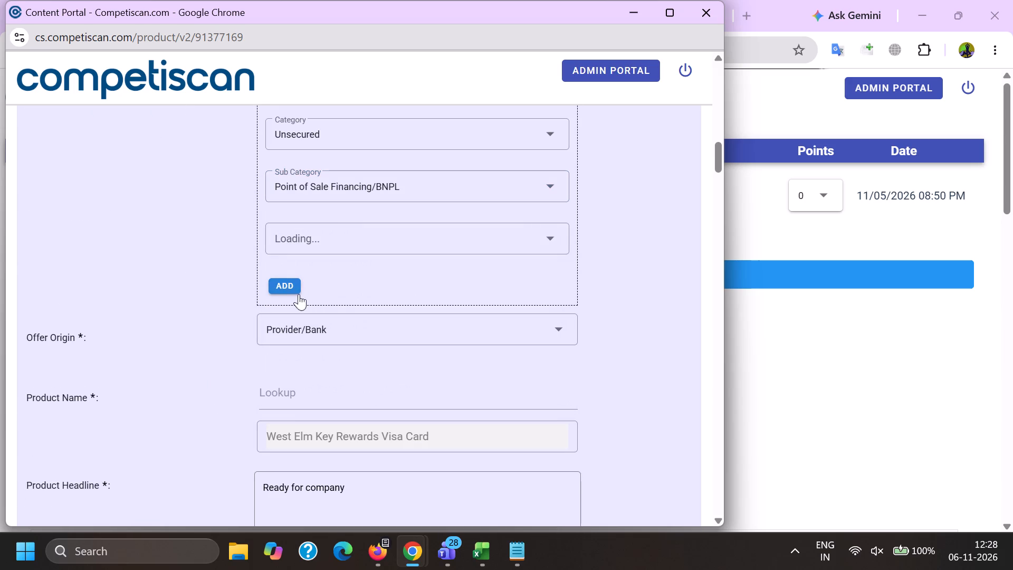
Move the Credit Cards classification down one place, below Retail / Home / Furniture.
{"action": "scroll", "coordinate": [296, 342], "scroll_direction": "up", "scroll_amount": 4}
{"action": "scroll", "coordinate": [353, 327], "scroll_direction": "down", "scroll_amount": 4}
{"action": "scroll", "coordinate": [321, 361], "scroll_direction": "up", "scroll_amount": 4}
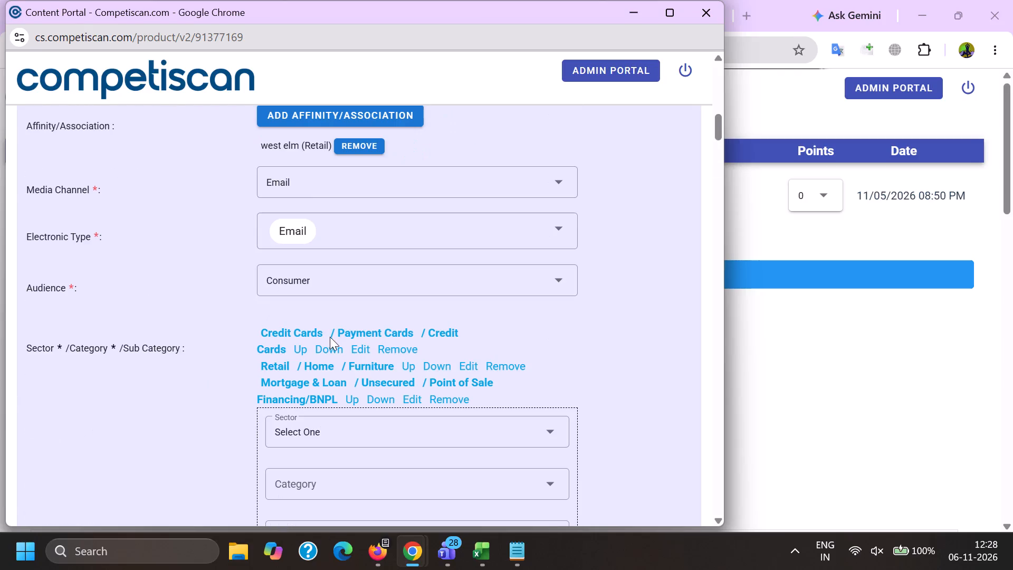
{"action": "left_click", "coordinate": [330, 343]}
Replace the Product Headline with the email's subject line, "Ready for company?", copied from the email editor.
{"action": "scroll", "coordinate": [335, 324], "scroll_direction": "down", "scroll_amount": 5}
{"action": "left_click_drag", "start_coordinate": [450, 403], "coordinate": [104, 389]}
{"action": "key", "text": "BackSpace"}
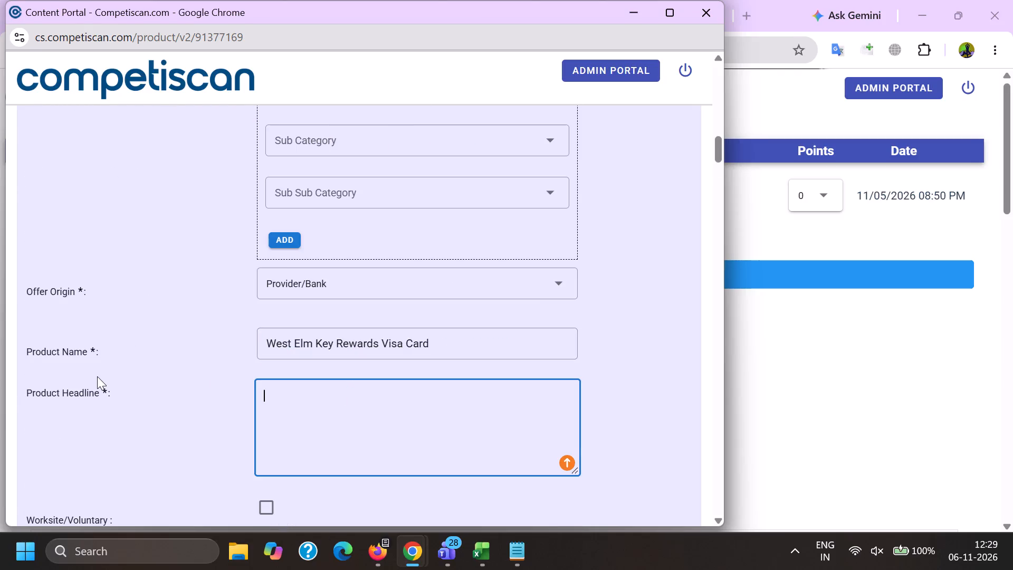
{"action": "key", "text": "alt+Tab"}
{"action": "scroll", "coordinate": [120, 369], "scroll_direction": "down", "scroll_amount": 4}
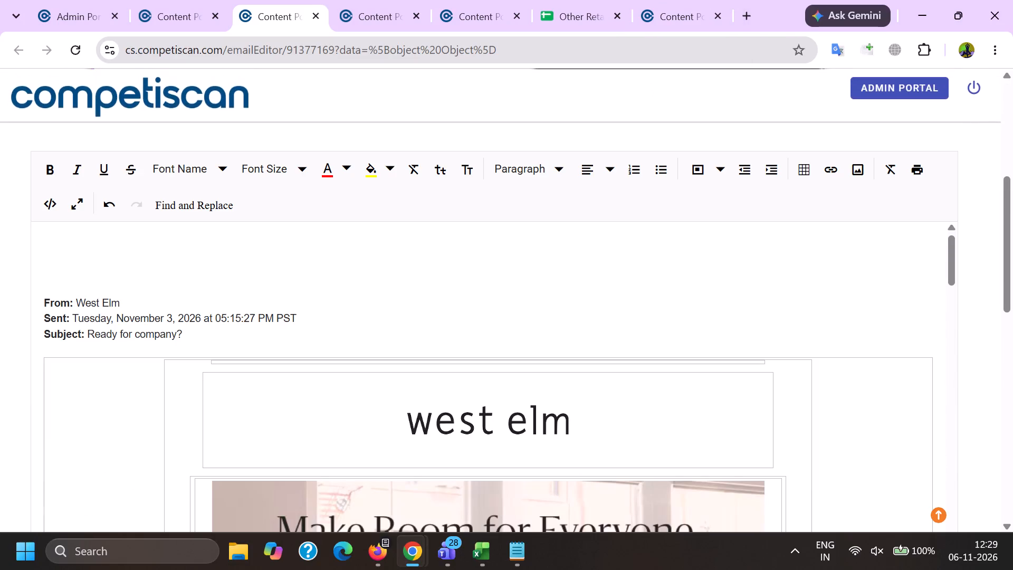
{"action": "left_click_drag", "start_coordinate": [90, 340], "coordinate": [234, 332]}
{"action": "key", "text": "ctrl+c"}
{"action": "key", "text": "alt+Tab"}
{"action": "key", "text": "ctrl+v"}
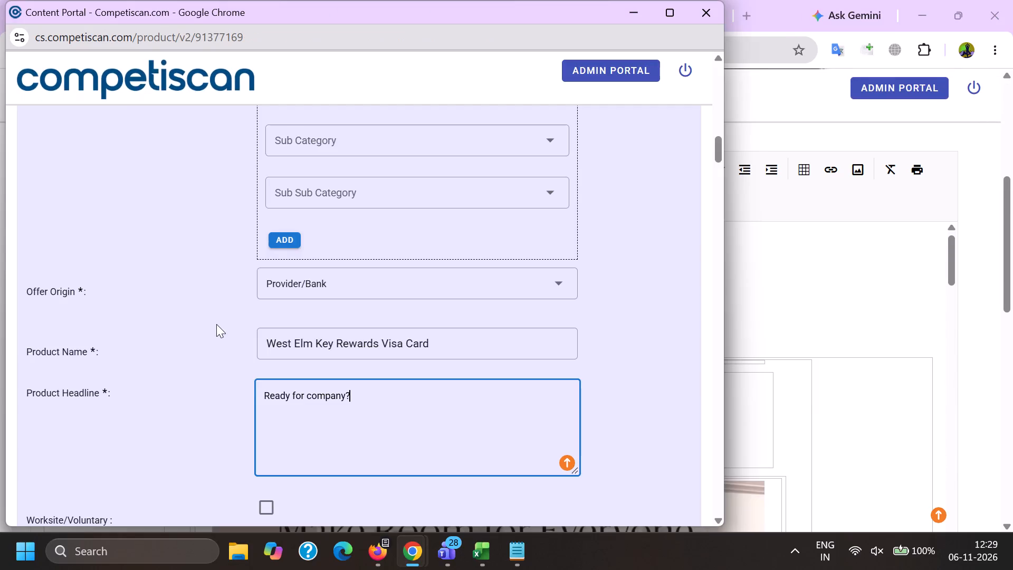
{"action": "key", "text": "space"}
Append "Earn 10% back in rewards" to the Product Headline, copied from the headline of reference product 20997940.
{"action": "key", "text": "alt+Tab"}
{"action": "left_click", "coordinate": [679, 0]}
{"action": "scroll", "coordinate": [538, 321], "scroll_direction": "up", "scroll_amount": 4}
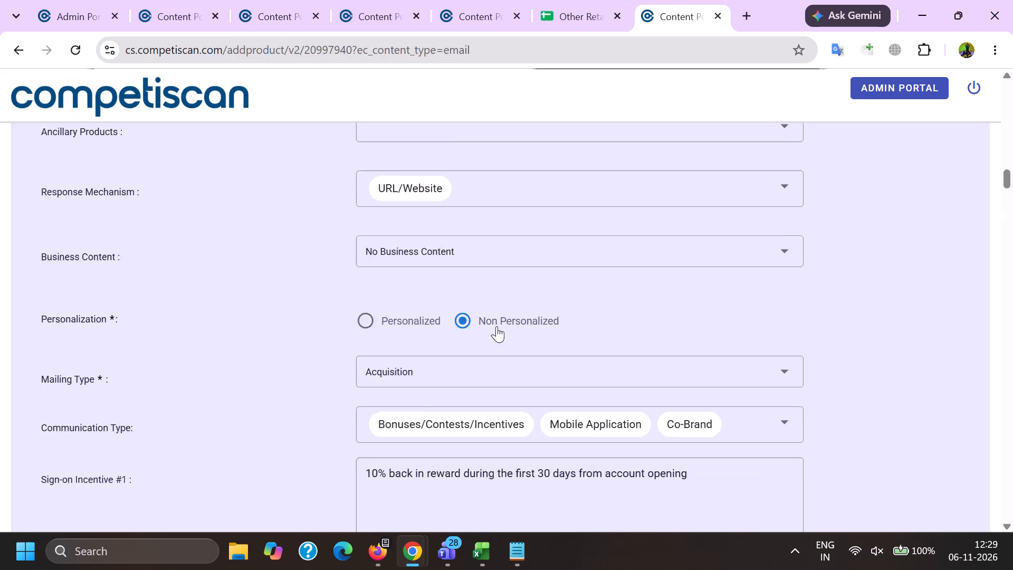
{"action": "scroll", "coordinate": [496, 326], "scroll_direction": "up", "scroll_amount": 4}
{"action": "scroll", "coordinate": [541, 280], "scroll_direction": "up", "scroll_amount": 2}
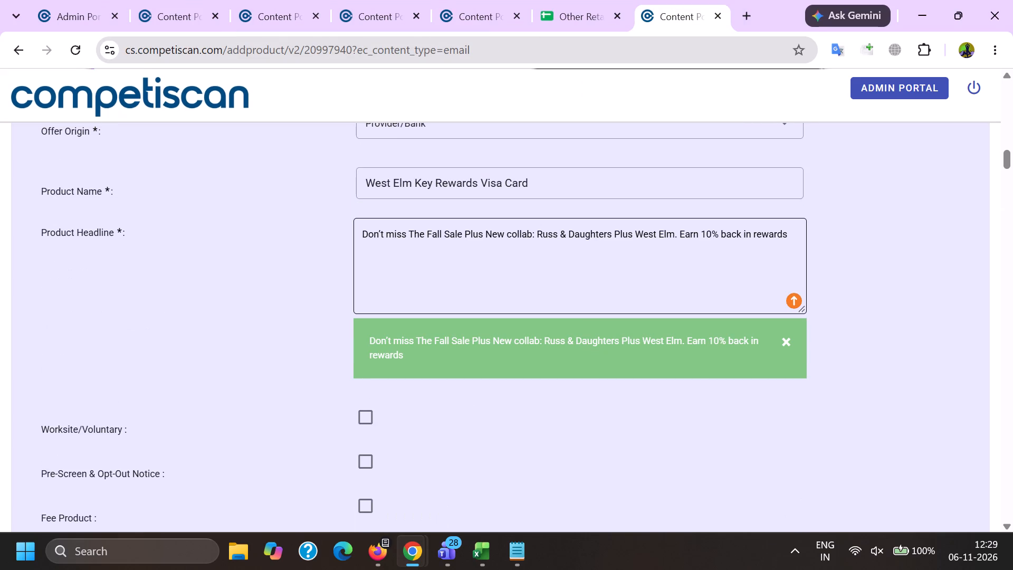
{"action": "double_click", "coordinate": [683, 232]}
{"action": "left_click", "coordinate": [772, 230], "text": "shift"}
{"action": "key", "text": "ctrl+c"}
{"action": "key", "text": "alt+Tab"}
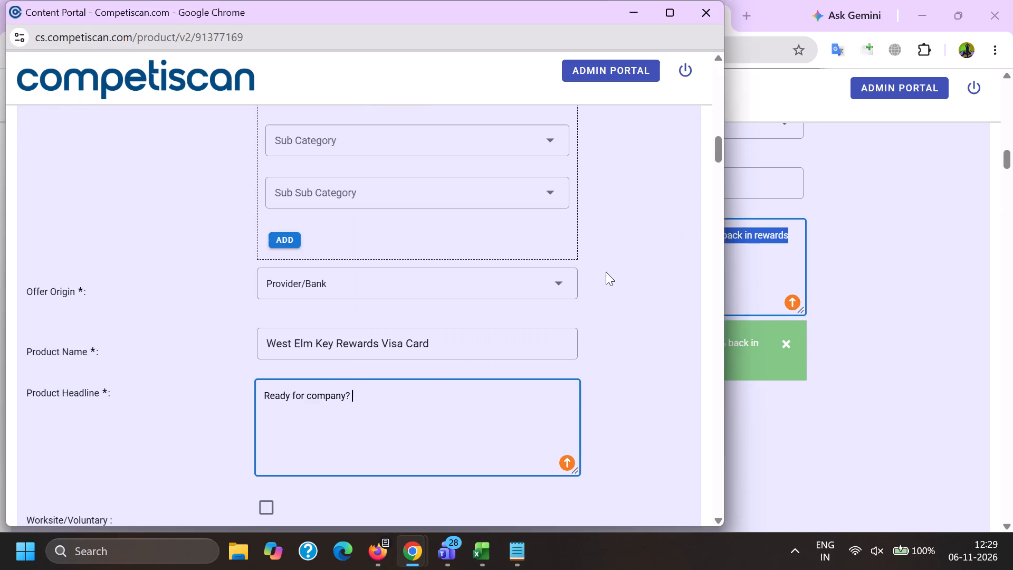
{"action": "key", "text": "ctrl+v"}
Set the Response Mechanism to URL/Website only.
{"action": "scroll", "coordinate": [326, 374], "scroll_direction": "down", "scroll_amount": 5}
{"action": "left_click", "coordinate": [372, 352]}
{"action": "scroll", "coordinate": [352, 190], "scroll_direction": "down", "scroll_amount": 6}
{"action": "left_click", "coordinate": [364, 451]}
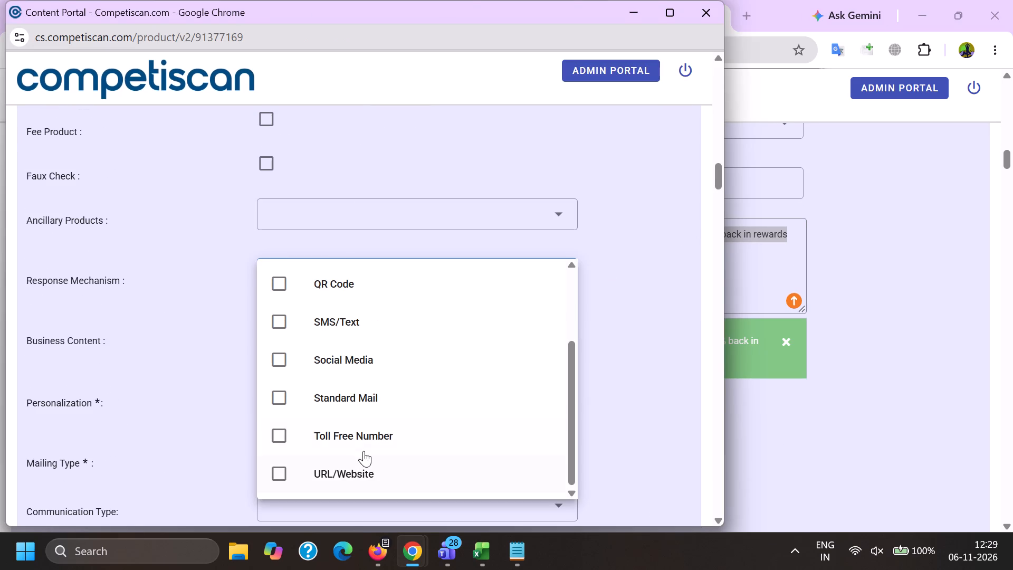
{"action": "left_click", "coordinate": [163, 461]}
{"action": "left_click", "coordinate": [404, 296]}
{"action": "left_click", "coordinate": [404, 277]}
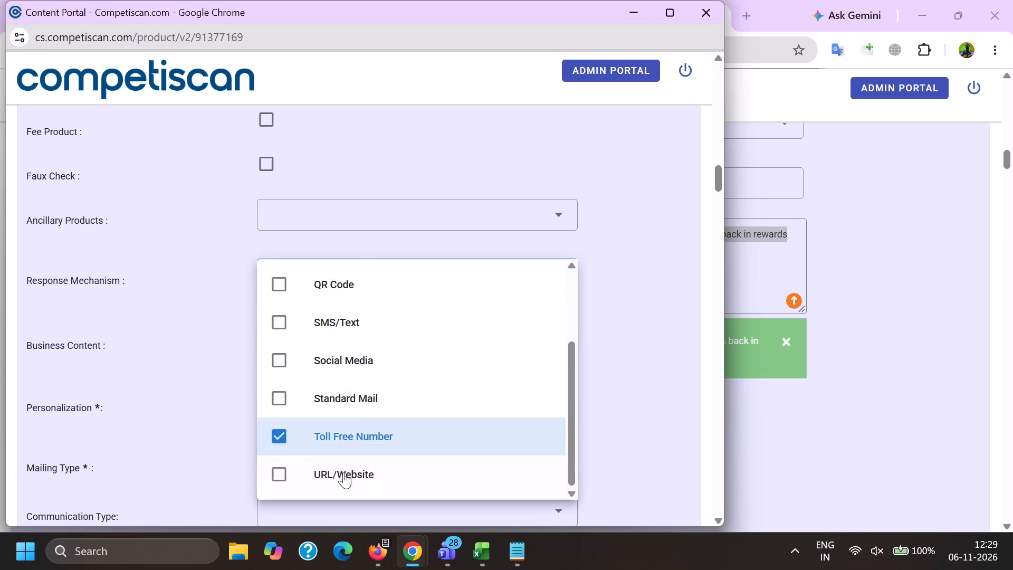
{"action": "left_click", "coordinate": [343, 472]}
{"action": "left_click", "coordinate": [334, 431]}
{"action": "left_click", "coordinate": [196, 444]}
Set the Mailing Type to Acquisition.
{"action": "scroll", "coordinate": [255, 309], "scroll_direction": "down", "scroll_amount": 2}
{"action": "left_click", "coordinate": [302, 305]}
{"action": "left_click", "coordinate": [322, 347]}
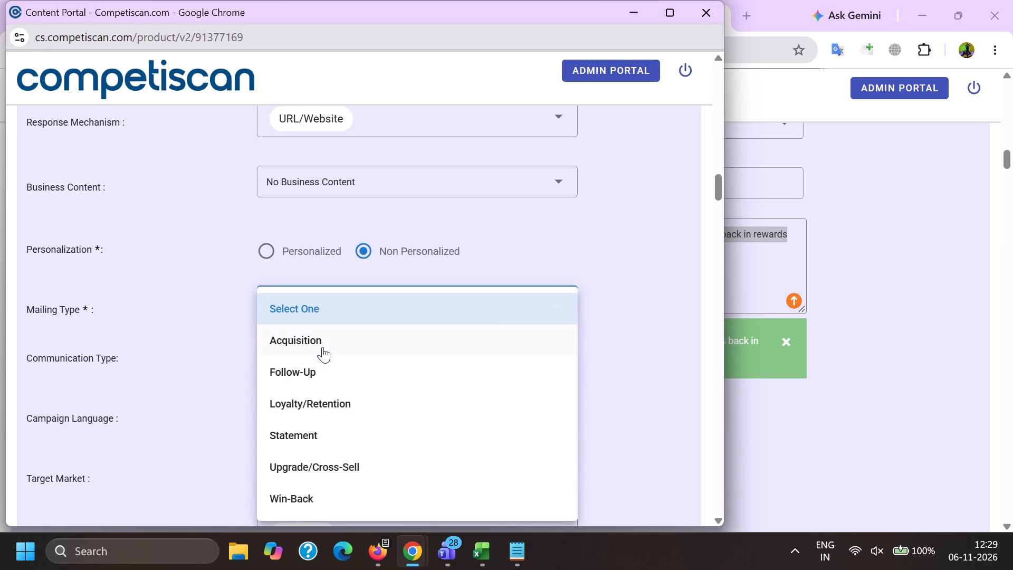
{"action": "left_click_drag", "start_coordinate": [191, 362], "coordinate": [200, 363]}
Select the Communication Types used on the reference product: Bonuses/Contests/Incentives, Co-Brand and Mobile Application.
{"action": "left_click", "coordinate": [306, 360]}
{"action": "scroll", "coordinate": [288, 237], "scroll_direction": "down", "scroll_amount": 1}
{"action": "left_click", "coordinate": [334, 393]}
{"action": "scroll", "coordinate": [335, 389], "scroll_direction": "down", "scroll_amount": 3}
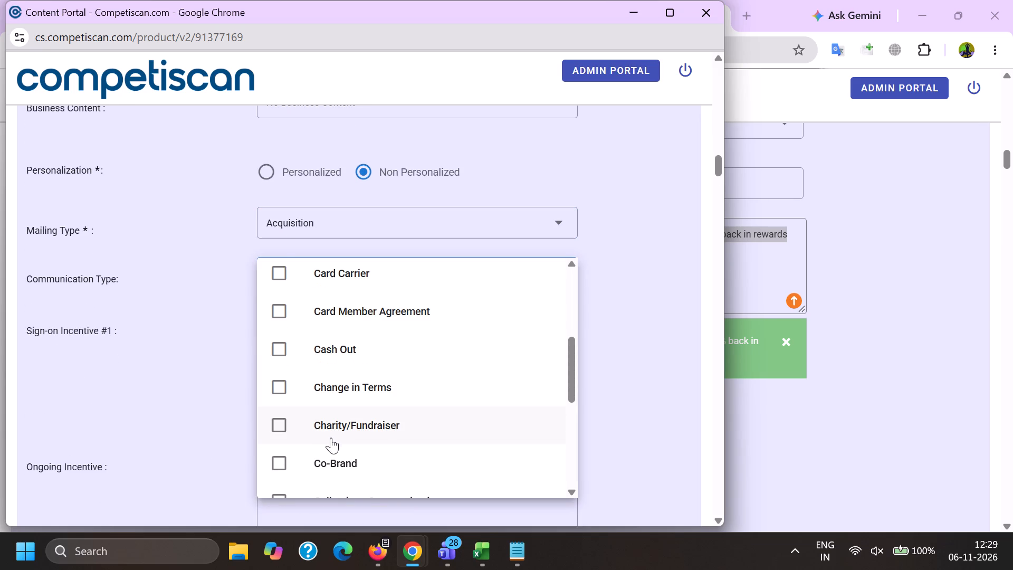
{"action": "left_click", "coordinate": [346, 482]}
{"action": "left_click", "coordinate": [328, 427]}
{"action": "left_click", "coordinate": [331, 403]}
{"action": "scroll", "coordinate": [327, 430], "scroll_direction": "down", "scroll_amount": 5}
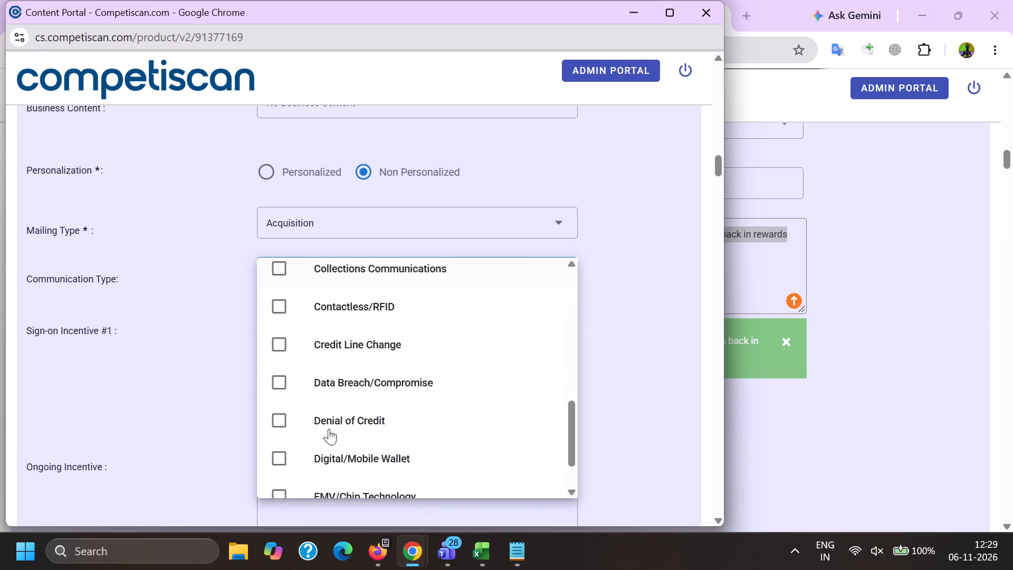
{"action": "scroll", "coordinate": [329, 429], "scroll_direction": "down", "scroll_amount": 3}
{"action": "left_click", "coordinate": [339, 462]}
{"action": "left_click", "coordinate": [222, 440]}
Copy "10% back in reward during the first 30 days from account opening" from the reference product into Sign-on Incentive #1.
{"action": "key", "text": "alt+Tab"}
{"action": "scroll", "coordinate": [751, 339], "scroll_direction": "down", "scroll_amount": 5}
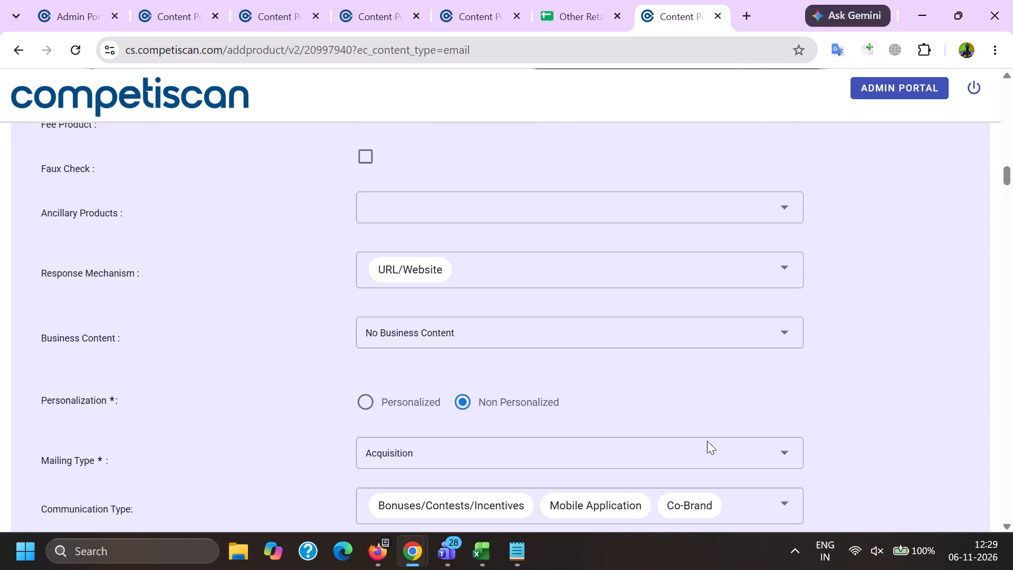
{"action": "scroll", "coordinate": [696, 426], "scroll_direction": "down", "scroll_amount": 3}
{"action": "left_click_drag", "start_coordinate": [739, 408], "coordinate": [94, 379]}
{"action": "key", "text": "ctrl+c"}
{"action": "key", "text": "alt+Tab"}
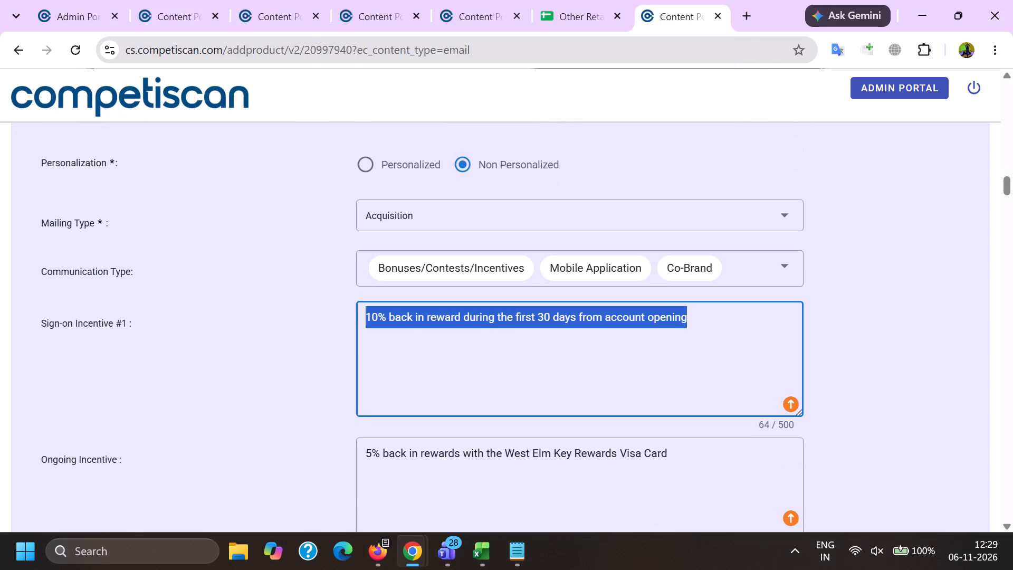
{"action": "left_click", "coordinate": [386, 345], "text": "ctrl"}
{"action": "key", "text": "ctrl+v"}
Copy "5% back in rewards with the West Elm Key Rewards Visa Card" from the reference product into Ongoing Incentive.
{"action": "left_click", "coordinate": [352, 479]}
{"action": "key", "text": "alt+Tab"}
{"action": "scroll", "coordinate": [729, 443], "scroll_direction": "down", "scroll_amount": 2}
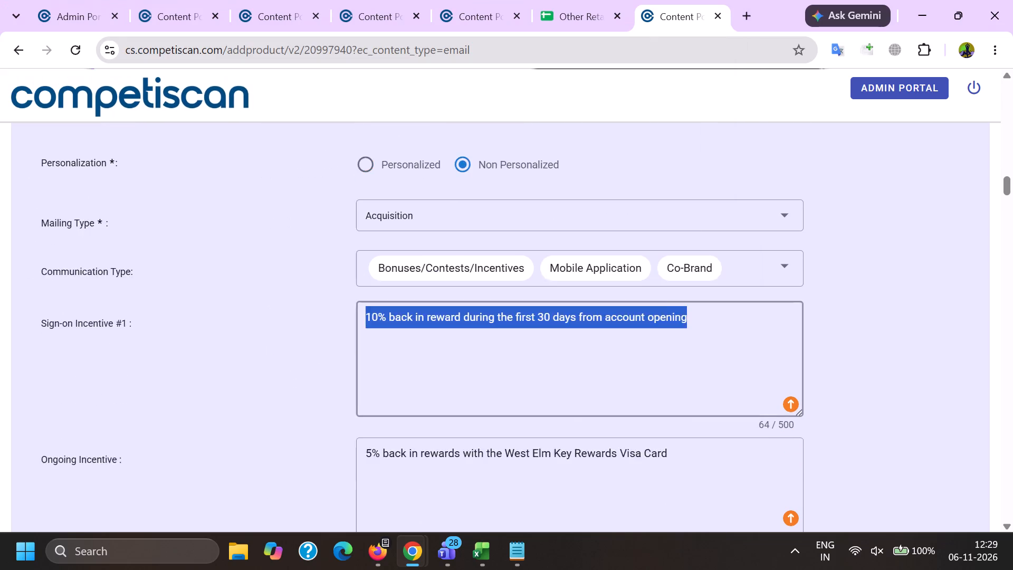
{"action": "left_click_drag", "start_coordinate": [744, 388], "coordinate": [324, 336]}
{"action": "key", "text": "ctrl+c"}
{"action": "key", "text": "alt+Tab"}
{"action": "key", "text": "ctrl+v"}
Set Sign-on Incentive Type #1 to Coupon/Discount, as on the reference product.
{"action": "scroll", "coordinate": [303, 212], "scroll_direction": "down", "scroll_amount": 2}
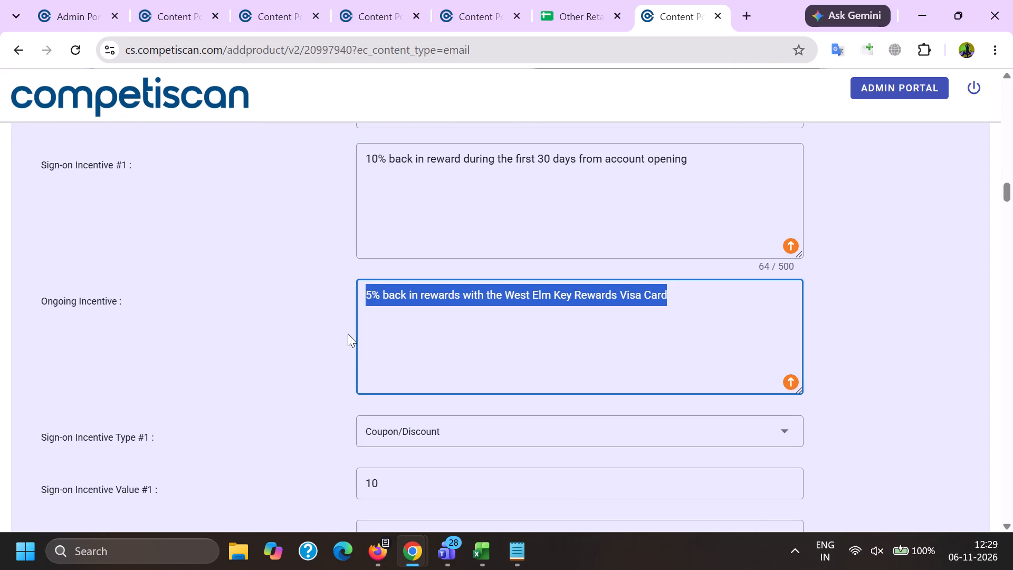
{"action": "scroll", "coordinate": [348, 334], "scroll_direction": "down", "scroll_amount": 1}
{"action": "left_click", "coordinate": [309, 395]}
{"action": "scroll", "coordinate": [309, 388], "scroll_direction": "down", "scroll_amount": 6}
{"action": "scroll", "coordinate": [327, 409], "scroll_direction": "up", "scroll_amount": 5}
{"action": "scroll", "coordinate": [366, 297], "scroll_direction": "down", "scroll_amount": 6}
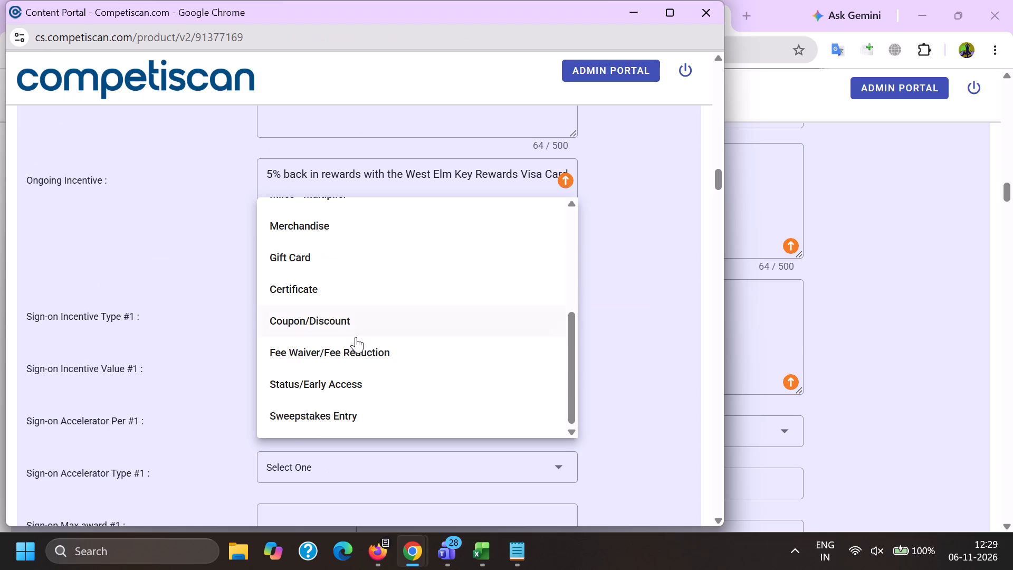
{"action": "left_click", "coordinate": [356, 335]}
{"action": "left_click", "coordinate": [199, 338]}
Set Sign-on Incentive Value #1 and Sign-on Max award #1 to 10.00, and Sign-on Incentive Window (months) #1 to 1.
{"action": "left_click", "coordinate": [307, 354]}
{"action": "key", "text": "1"}
{"action": "type", "text": "0.00"}
{"action": "key", "text": "Tab"}
{"action": "key", "text": "Tab"}
{"action": "key", "text": "Tab"}
{"action": "key", "text": "1"}
{"action": "type", "text": "0.0"}
{"action": "key", "text": "0"}
{"action": "key", "text": "Tab"}
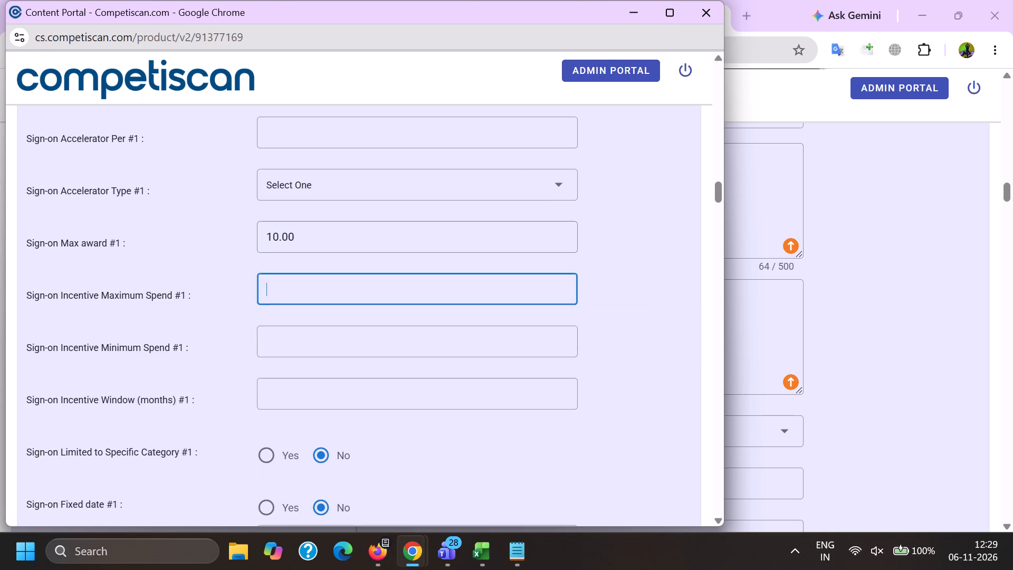
{"action": "key", "text": "Tab"}
{"action": "key", "text": "Tab"}
{"action": "key", "text": "1"}
Set the Application Type in the mortgage and loan details to Invitation to Apply.
{"action": "scroll", "coordinate": [409, 251], "scroll_direction": "down", "scroll_amount": 2}
{"action": "left_click", "coordinate": [278, 345]}
{"action": "scroll", "coordinate": [278, 335], "scroll_direction": "down", "scroll_amount": 9}
{"action": "scroll", "coordinate": [299, 321], "scroll_direction": "up", "scroll_amount": 1}
{"action": "scroll", "coordinate": [299, 321], "scroll_direction": "down", "scroll_amount": 8}
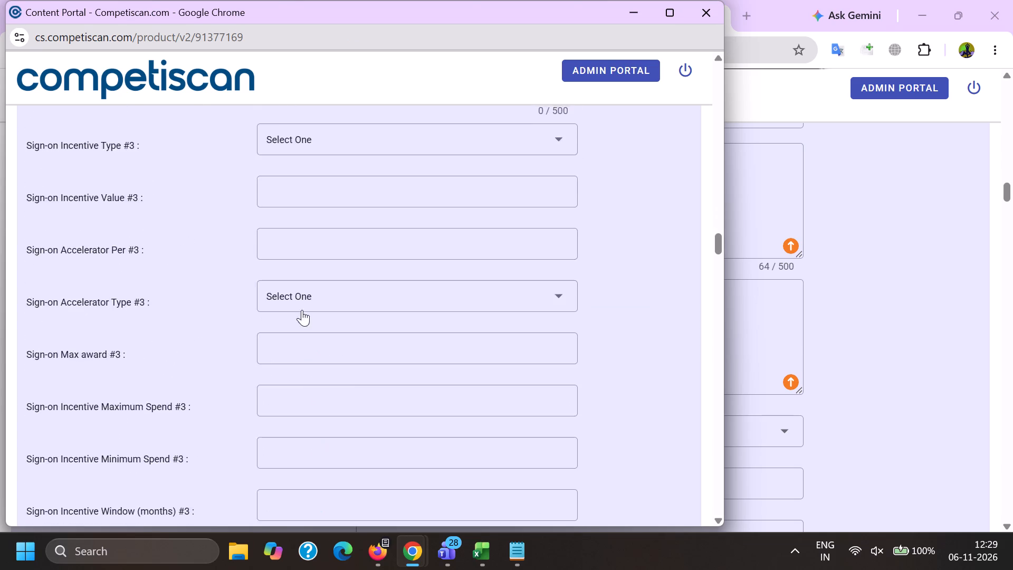
{"action": "scroll", "coordinate": [302, 310], "scroll_direction": "down", "scroll_amount": 8}
{"action": "left_click", "coordinate": [280, 404]}
{"action": "scroll", "coordinate": [359, 222], "scroll_direction": "down", "scroll_amount": 2}
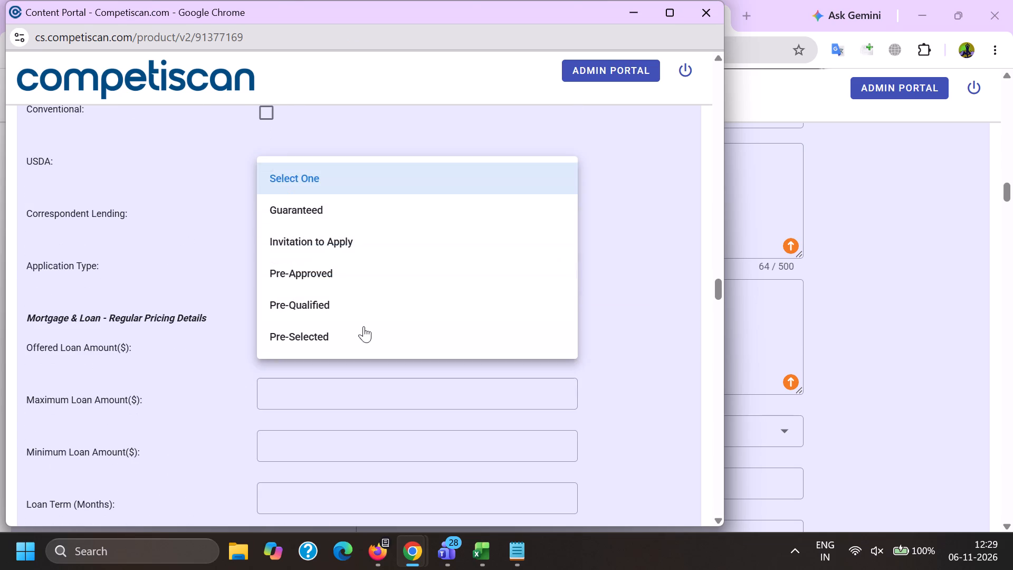
{"action": "left_click", "coordinate": [356, 234]}
{"action": "left_click", "coordinate": [168, 264]}
Enter 36 as the Upper APR and 0 as the Lower APR in the Mortgage & Loan regular pricing details.
{"action": "scroll", "coordinate": [241, 249], "scroll_direction": "down", "scroll_amount": 3}
{"action": "left_click", "coordinate": [300, 357]}
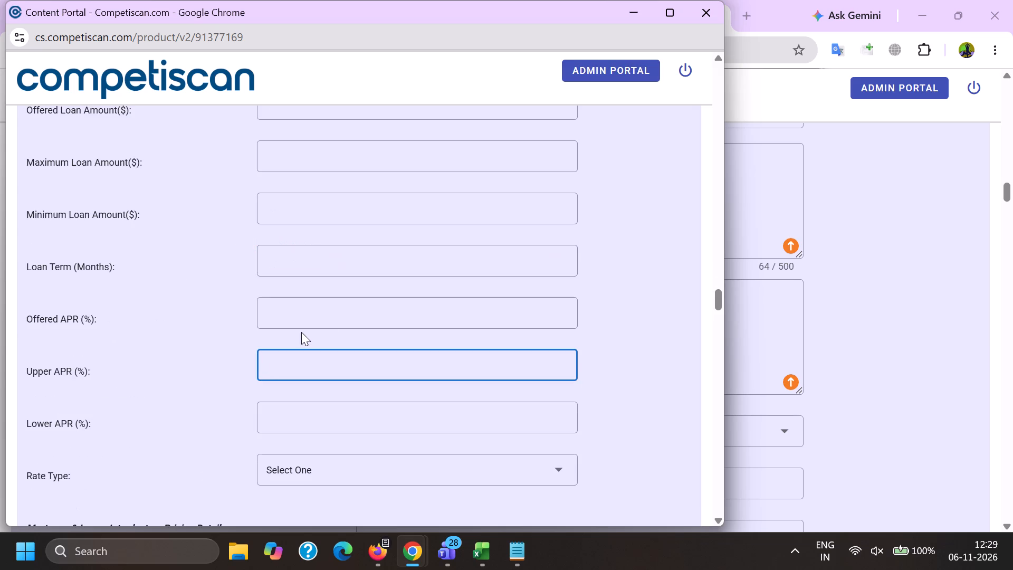
{"action": "key", "text": "3"}
{"action": "key", "text": "6"}
{"action": "key", "text": "Tab"}
{"action": "key", "text": "0"}
Set the payment card offer's Application Type to Invitation to Apply and its Card Network to Visa.
{"action": "scroll", "coordinate": [352, 198], "scroll_direction": "down", "scroll_amount": 7}
{"action": "scroll", "coordinate": [272, 327], "scroll_direction": "up", "scroll_amount": 1}
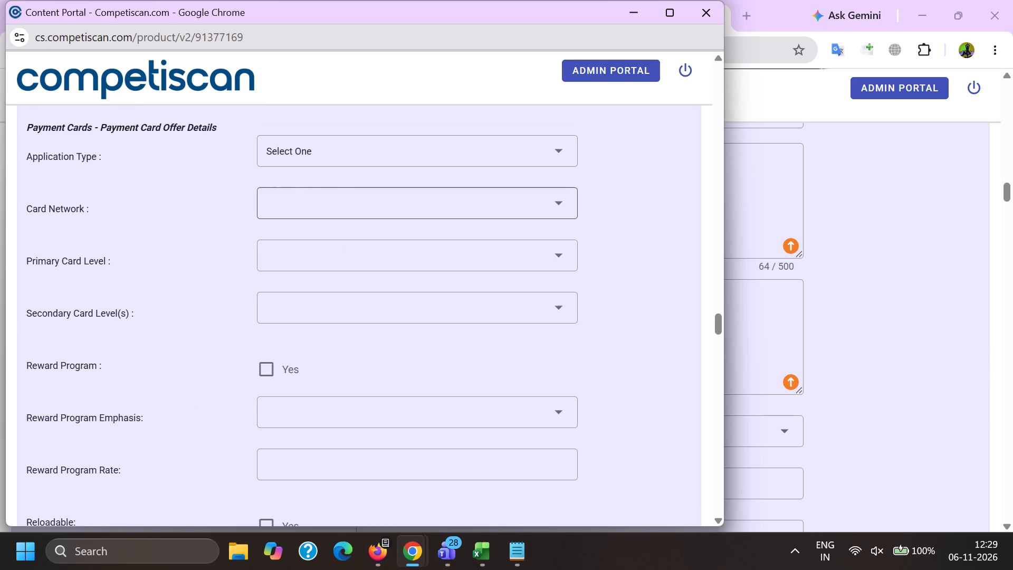
{"action": "left_click", "coordinate": [309, 239]}
{"action": "left_click", "coordinate": [330, 310]}
{"action": "left_click_drag", "start_coordinate": [182, 311], "coordinate": [192, 311]}
{"action": "left_click", "coordinate": [300, 283]}
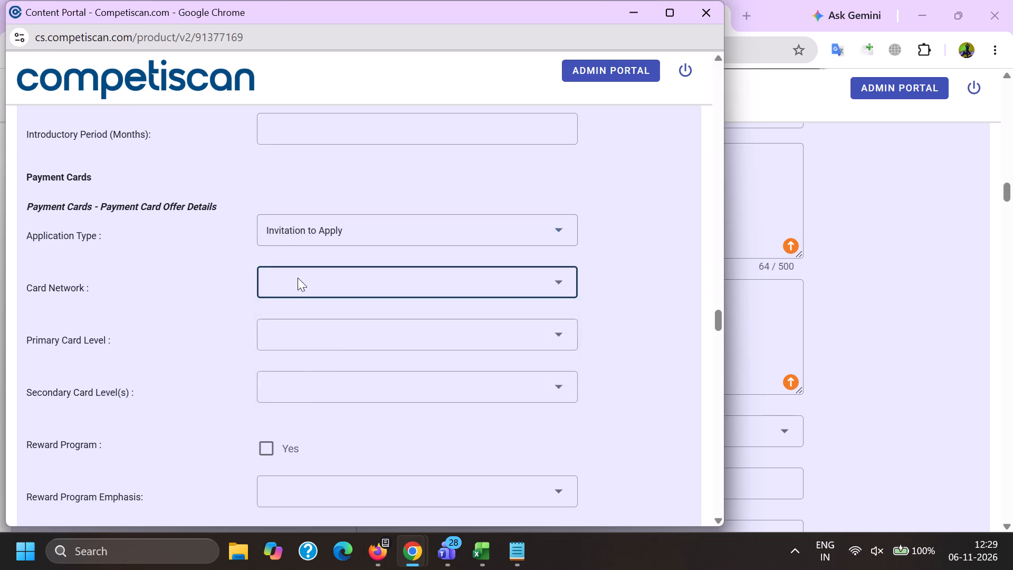
{"action": "scroll", "coordinate": [300, 163], "scroll_direction": "down", "scroll_amount": 1}
{"action": "left_click", "coordinate": [336, 362]}
{"action": "left_click", "coordinate": [155, 348]}
Set the Primary Card Level to Visa Signature and mark Reward Program as Yes.
{"action": "left_click", "coordinate": [279, 262]}
{"action": "scroll", "coordinate": [294, 366], "scroll_direction": "down", "scroll_amount": 5}
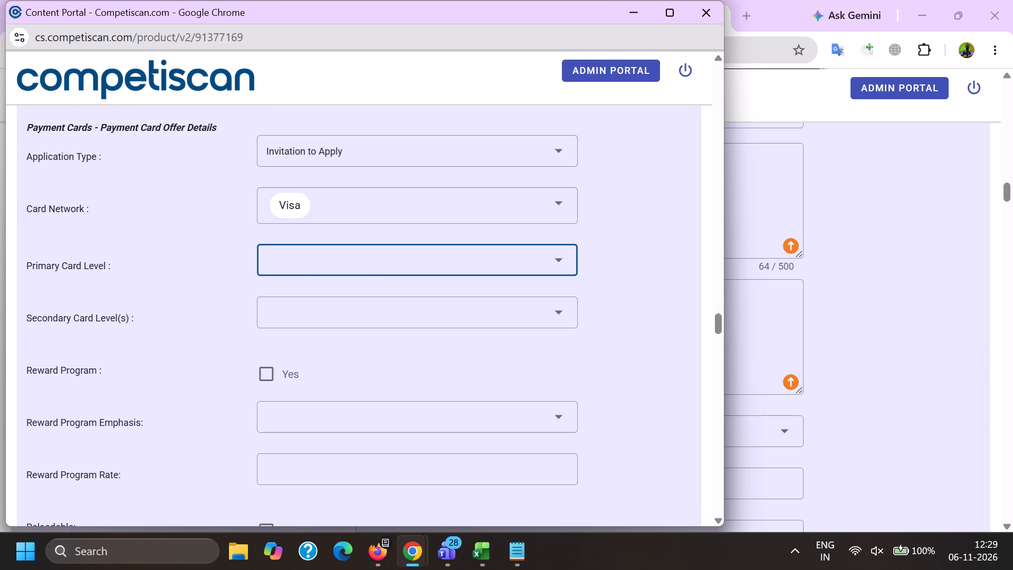
{"action": "left_click", "coordinate": [331, 433]}
{"action": "left_click", "coordinate": [231, 414]}
{"action": "left_click", "coordinate": [273, 372]}
{"action": "double_click", "coordinate": [173, 421]}
Mark Credit Card Mentioned in the retail credit section and submit the product form.
{"action": "key", "text": "End"}
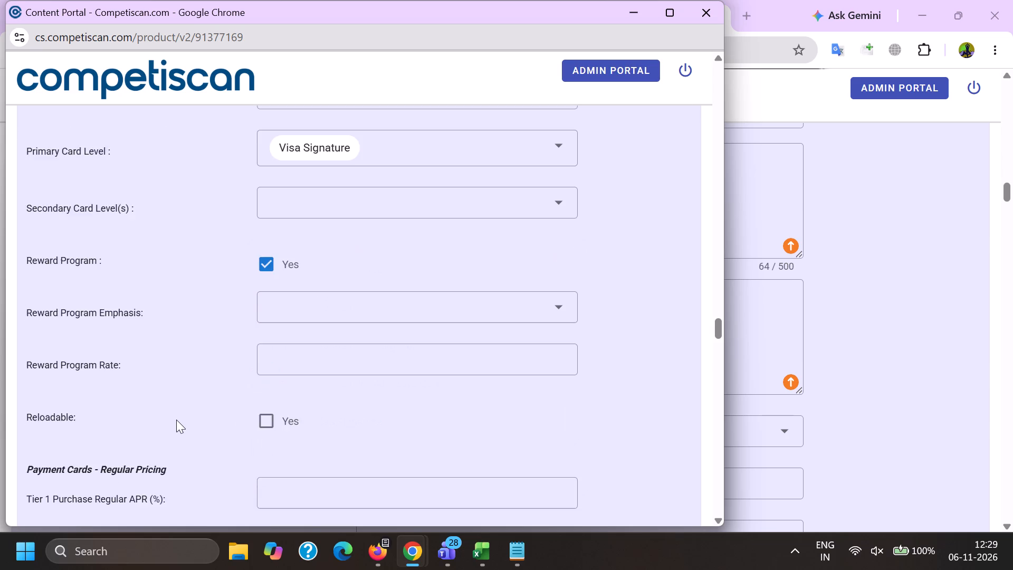
{"action": "left_click", "coordinate": [239, 268]}
{"action": "left_click", "coordinate": [262, 271]}
{"action": "left_click", "coordinate": [289, 519]}
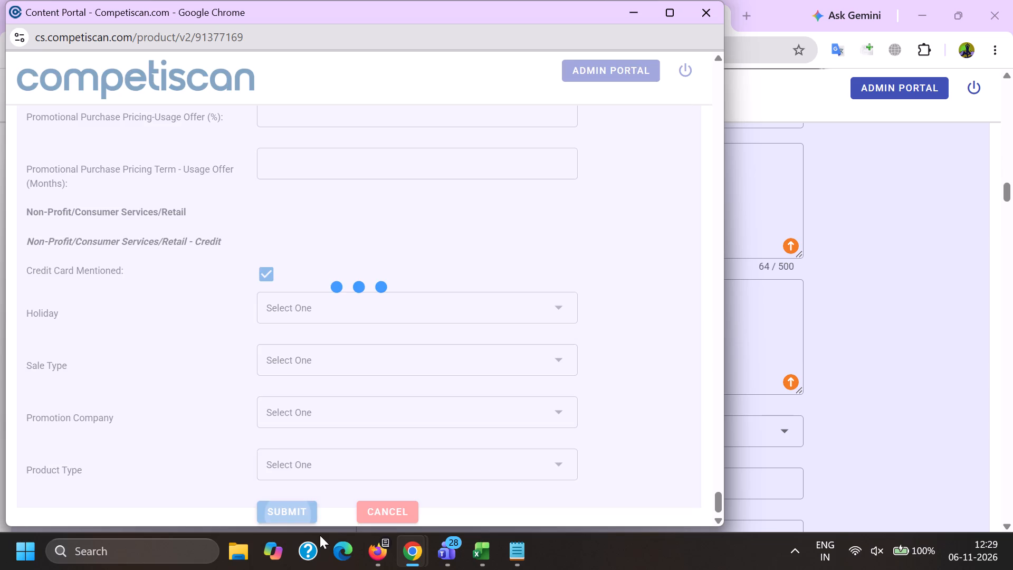
Switch to Firefox, refresh the first Content Portal email list and show 50 results per page.
{"action": "left_click", "coordinate": [368, 539]}
{"action": "left_click", "coordinate": [205, 460]}
{"action": "left_click", "coordinate": [81, 0]}
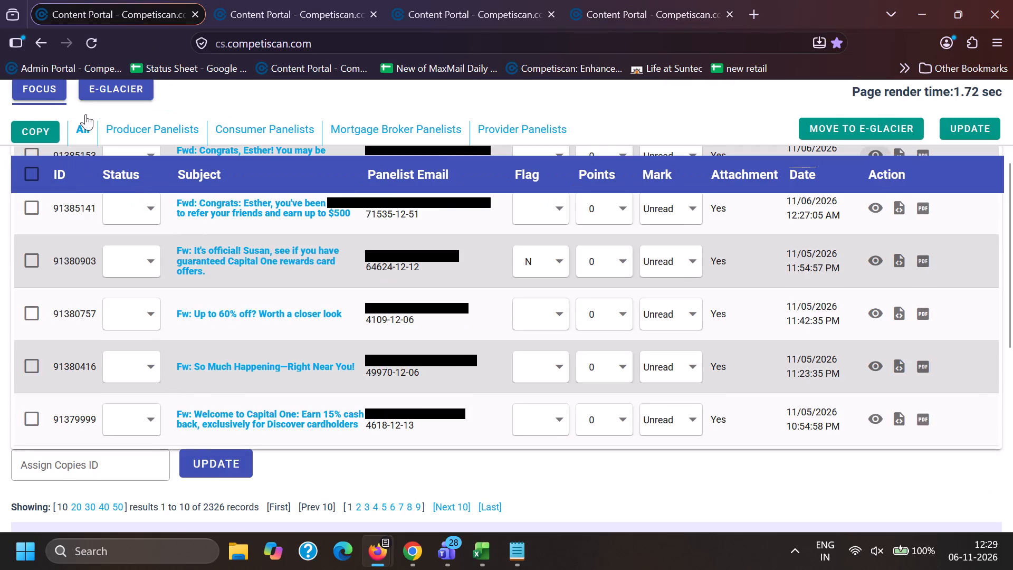
{"action": "left_click", "coordinate": [54, 103]}
{"action": "left_click", "coordinate": [49, 95]}
{"action": "left_click", "coordinate": [263, 0]}
{"action": "left_click", "coordinate": [173, 0]}
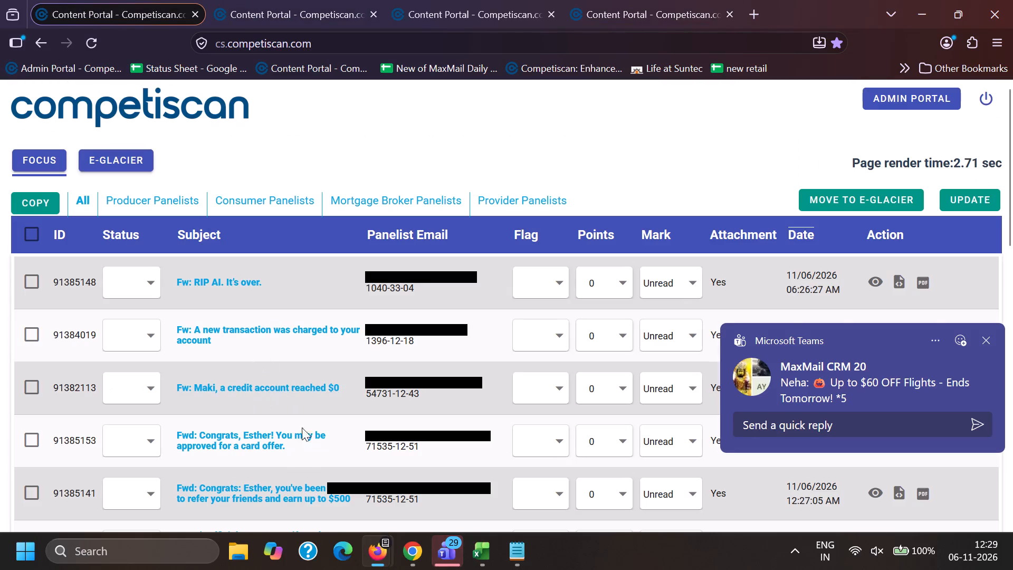
{"action": "scroll", "coordinate": [279, 467], "scroll_direction": "down", "scroll_amount": 2}
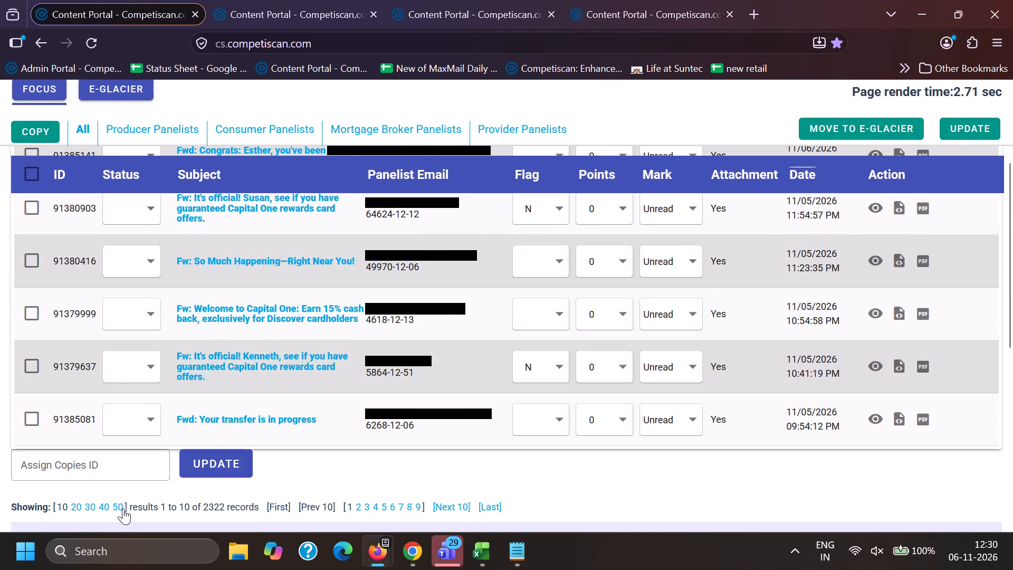
{"action": "left_click", "coordinate": [125, 508]}
Go through the other open email lists and copy the subject "The clearance finds just got even better" from email 91376520.
{"action": "left_click", "coordinate": [316, 0]}
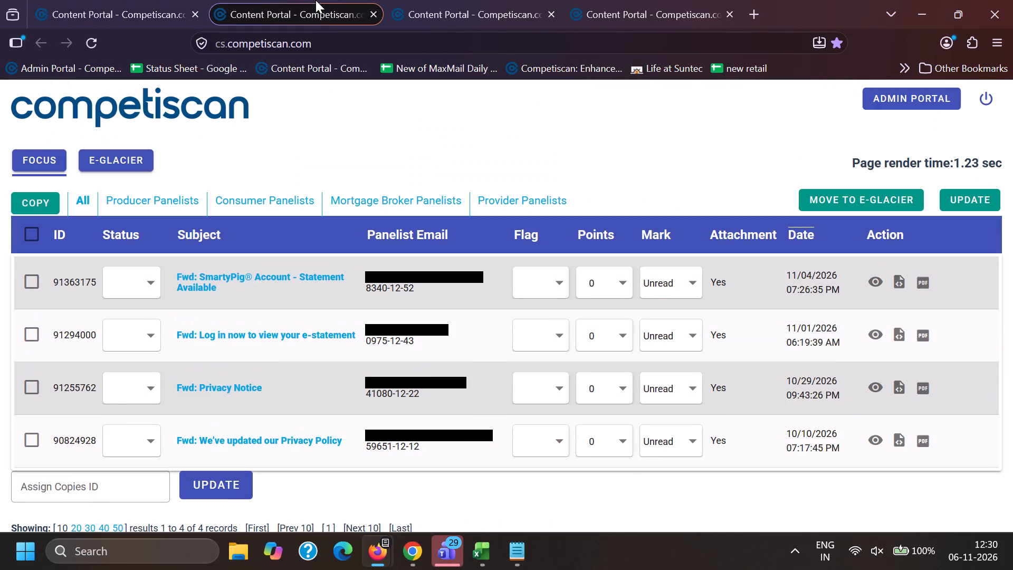
{"action": "left_click", "coordinate": [463, 0]}
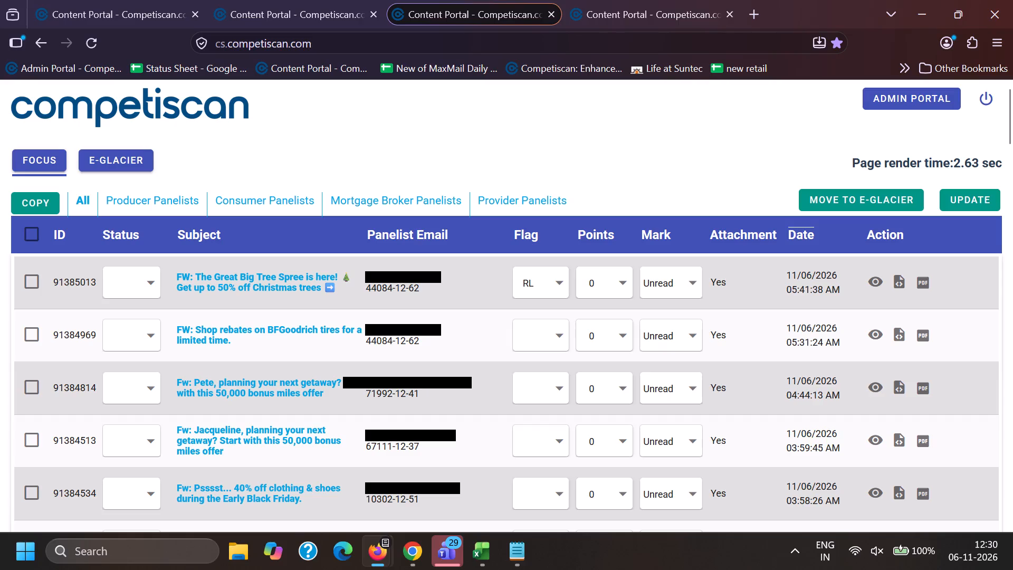
{"action": "left_click", "coordinate": [614, 0]}
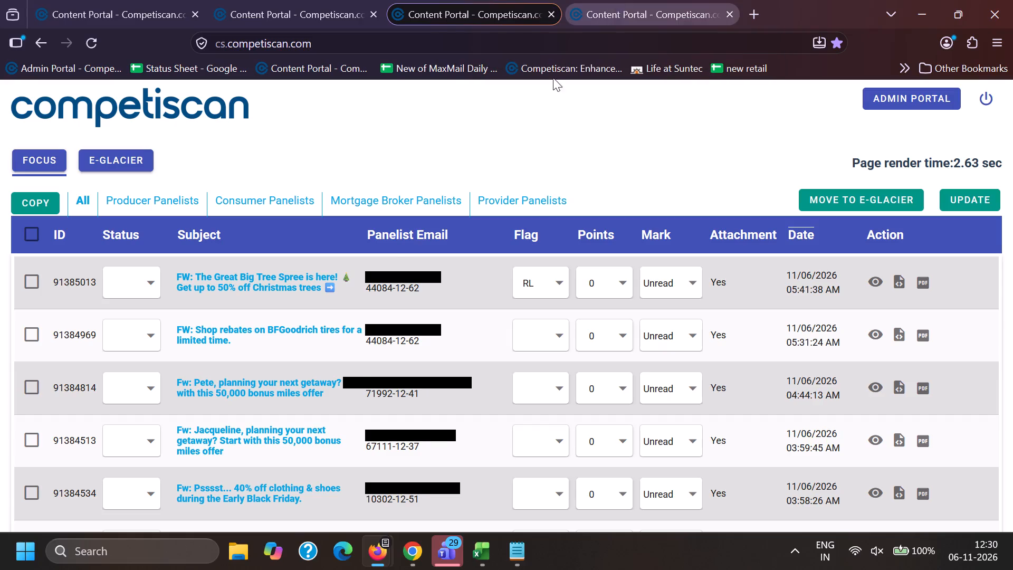
{"action": "left_click_drag", "start_coordinate": [196, 444], "coordinate": [375, 448]}
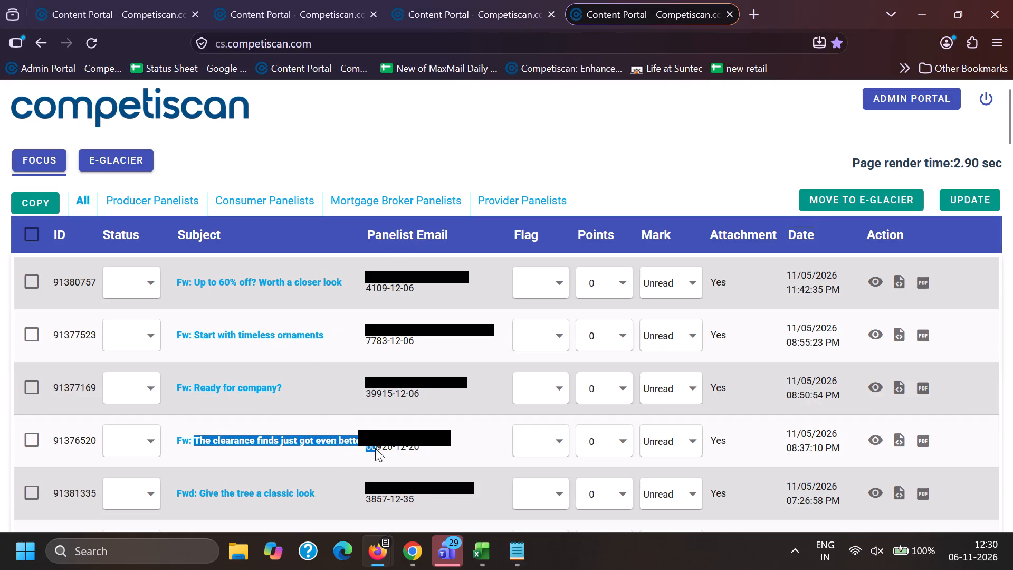
{"action": "left_click_drag", "start_coordinate": [375, 448], "coordinate": [363, 432]}
{"action": "key", "text": "ctrl+c"}
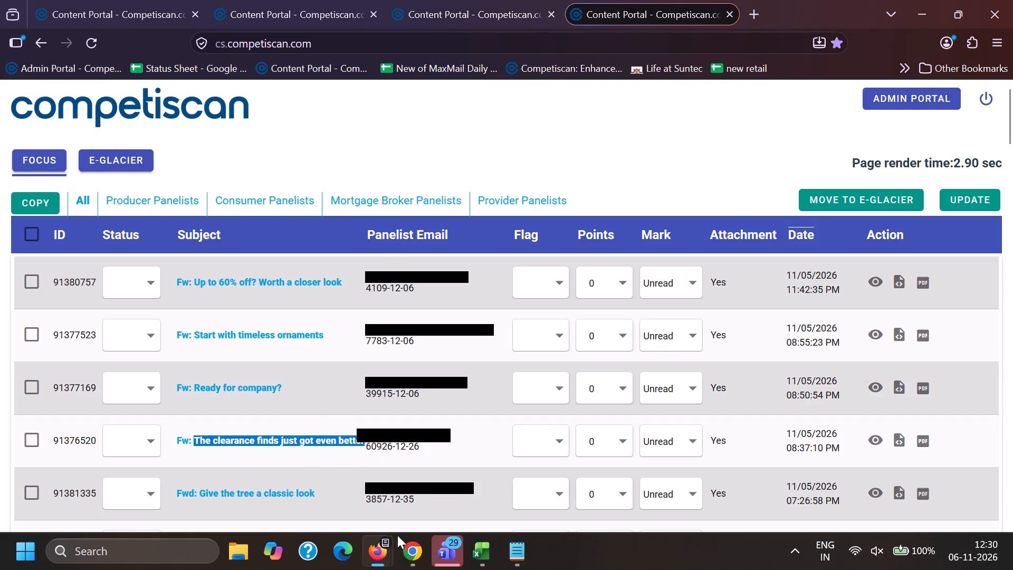
Switch to Chrome and search the email subjects for the exact phrase "The clearance finds just got even better".
{"action": "left_click", "coordinate": [413, 553]}
{"action": "left_click", "coordinate": [259, 473]}
{"action": "left_click", "coordinate": [165, 0]}
{"action": "scroll", "coordinate": [259, 409], "scroll_direction": "down", "scroll_amount": 9}
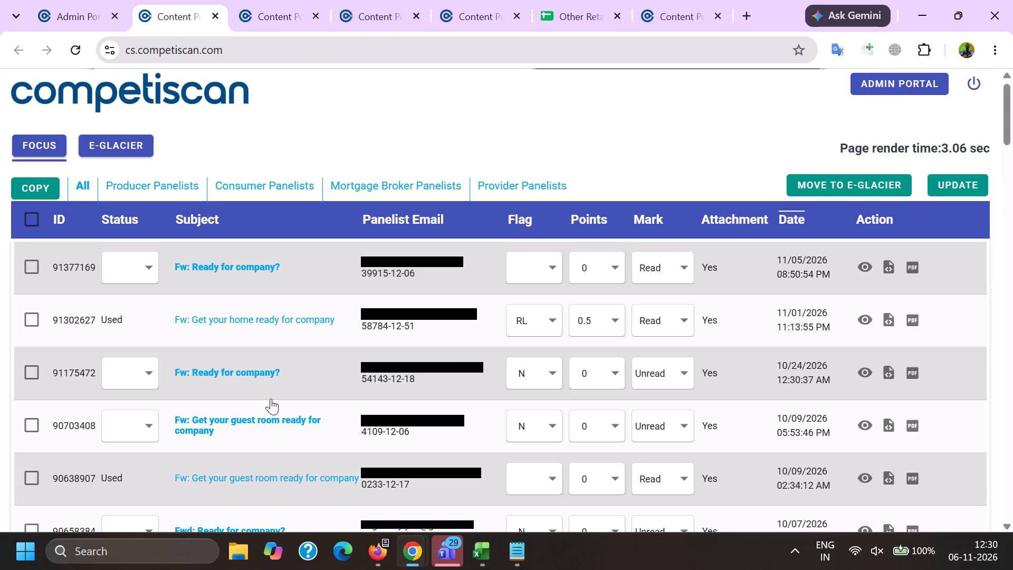
{"action": "scroll", "coordinate": [271, 398], "scroll_direction": "down", "scroll_amount": 15}
{"action": "scroll", "coordinate": [286, 436], "scroll_direction": "down", "scroll_amount": 6}
{"action": "left_click_drag", "start_coordinate": [311, 452], "coordinate": [4, 442]}
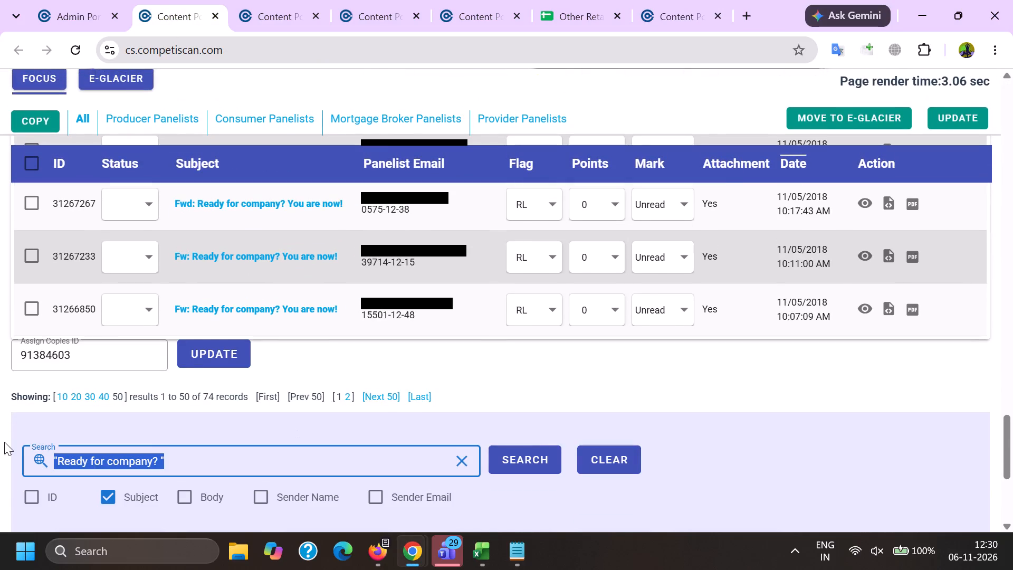
{"action": "left_click_drag", "start_coordinate": [4, 442], "coordinate": [4, 441]}
{"action": "key", "text": "BackSpace"}
{"action": "key", "text": "shift+quotedbl"}
{"action": "key", "text": "ctrl+v"}
{"action": "key", "text": "shift+quotedbl"}
{"action": "key", "text": "Return"}
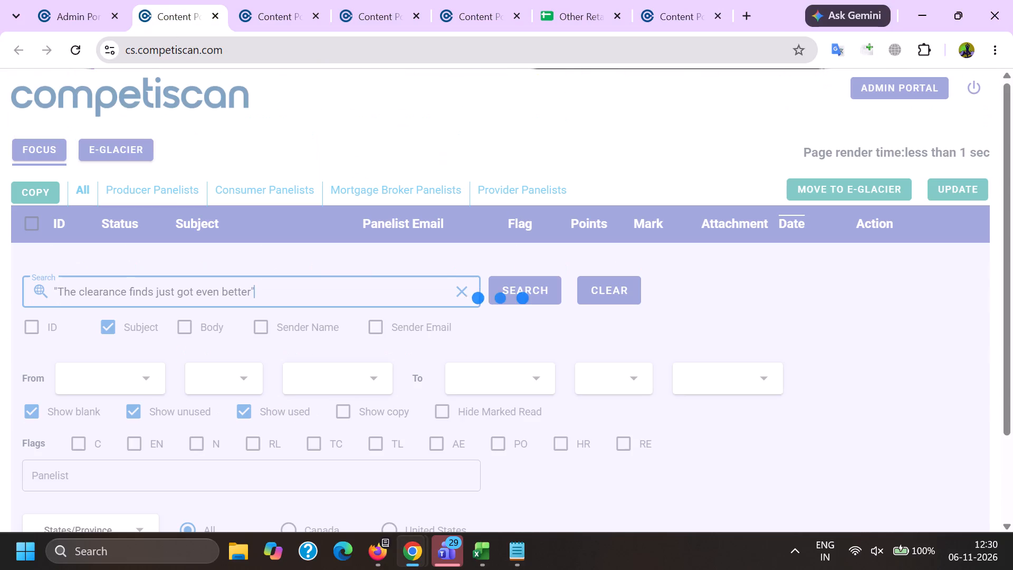
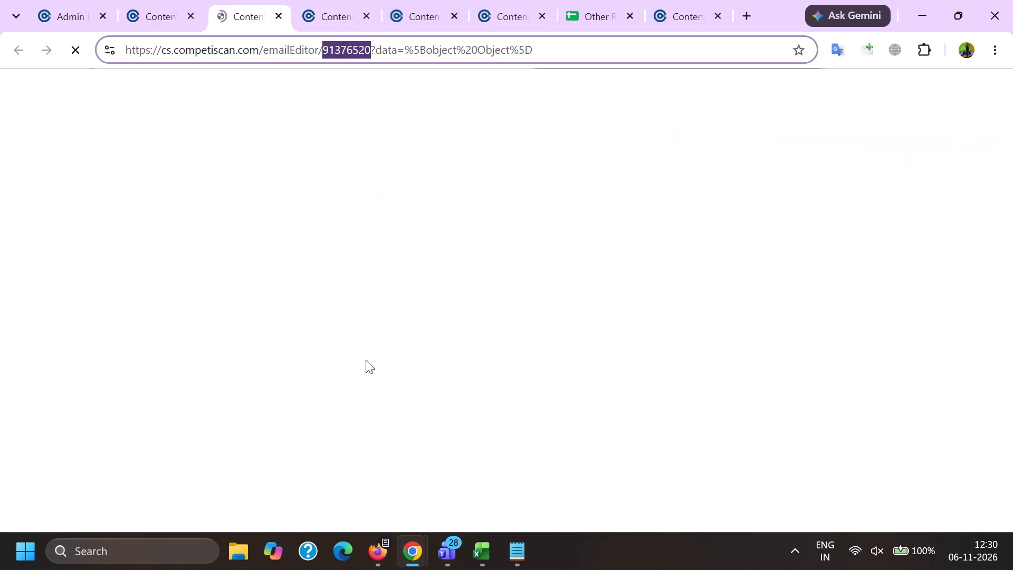
{"action": "left_click", "coordinate": [88, 421]}
{"action": "left_click", "coordinate": [152, 412]}
{"action": "left_click", "coordinate": [116, 417]}
{"action": "key", "text": "ctrl+v"}
{"action": "left_click", "coordinate": [165, 413], "text": "ctrl"}
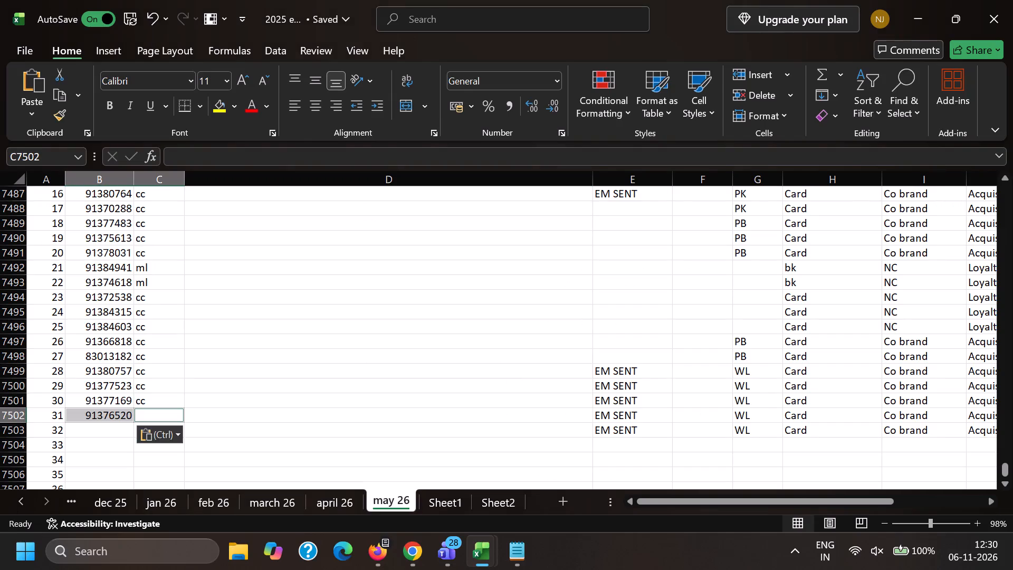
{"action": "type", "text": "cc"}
{"action": "left_click", "coordinate": [234, 403]}
{"action": "left_click", "coordinate": [251, 422]}
{"action": "left_click", "coordinate": [238, 414]}
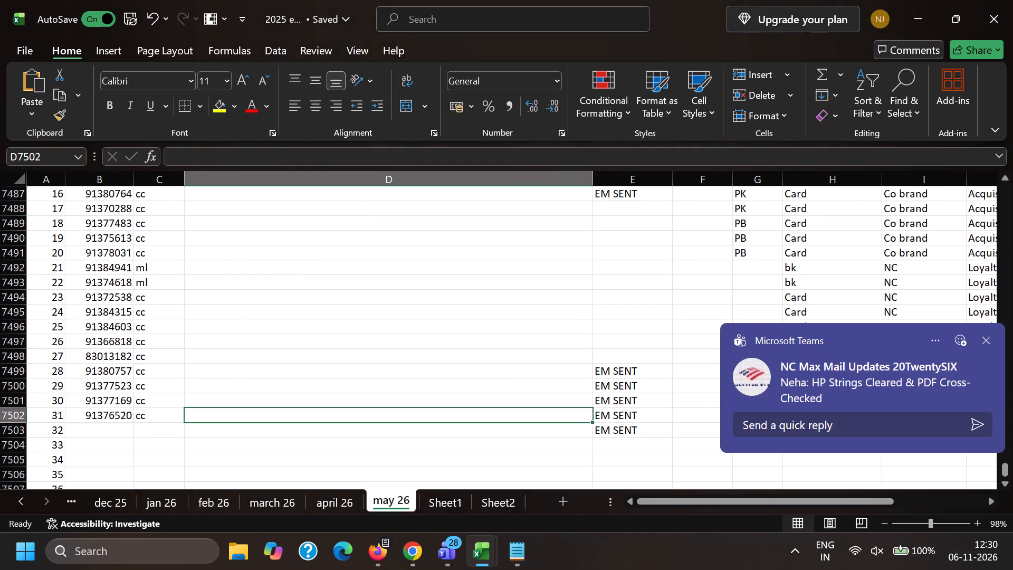
Back in Chrome, copy the From, Sent and Subject lines from West Elm email 91377169 into the top of email 91376520.
{"action": "key", "text": "alt+Tab"}
{"action": "scroll", "coordinate": [245, 195], "scroll_direction": "down", "scroll_amount": 3}
{"action": "left_click", "coordinate": [336, 0]}
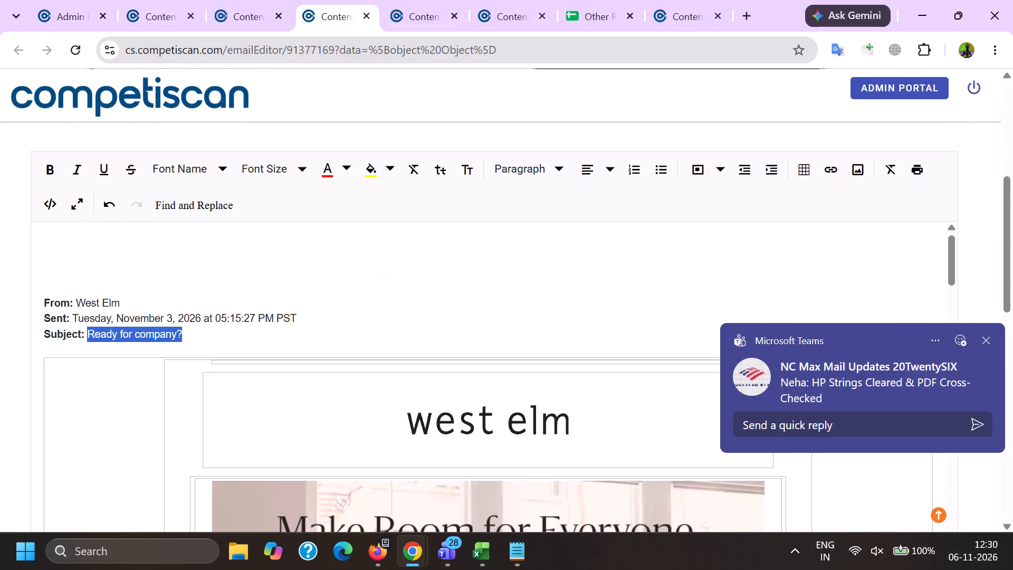
{"action": "left_click", "coordinate": [320, 336]}
{"action": "left_click_drag", "start_coordinate": [321, 339], "coordinate": [51, 293]}
{"action": "key", "text": "ctrl+c"}
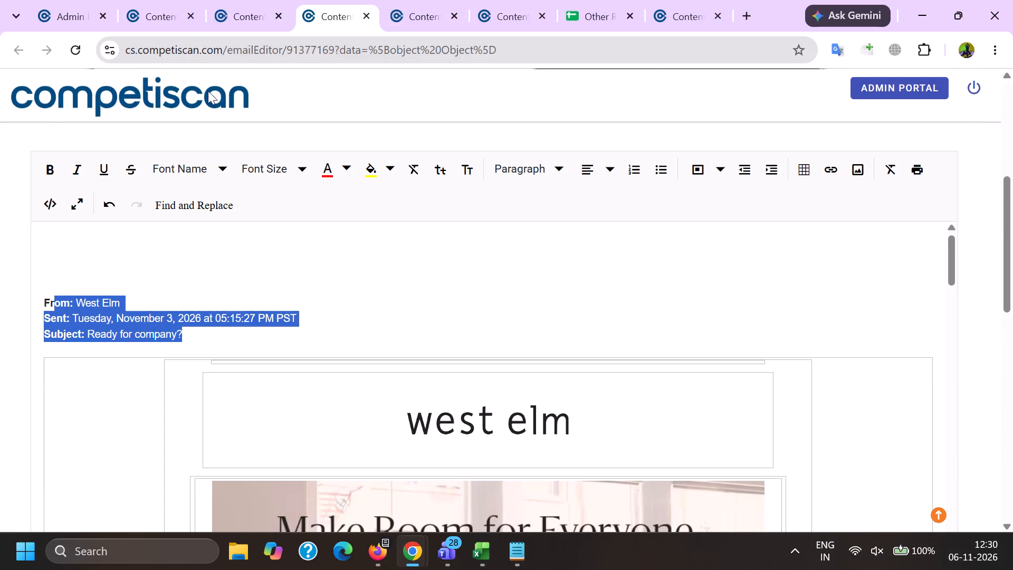
{"action": "left_click", "coordinate": [233, 7]}
{"action": "left_click", "coordinate": [97, 158]}
{"action": "key", "text": "ctrl+v"}
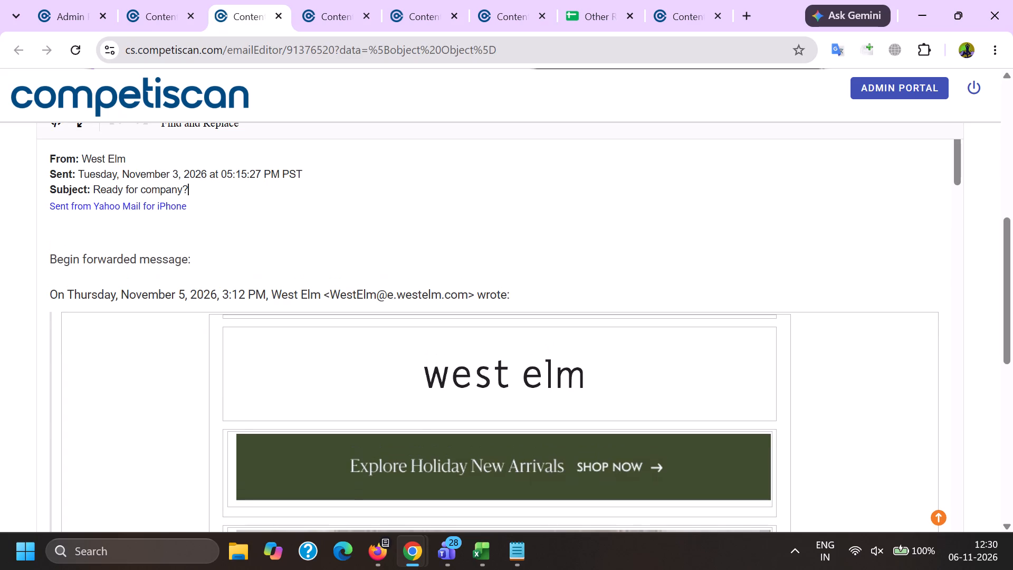
Replace the pasted header's Sent date with the forwarded message's date, Thursday, November 5, 2026, 3:12 PM.
{"action": "double_click", "coordinate": [73, 362]}
{"action": "double_click", "coordinate": [99, 294]}
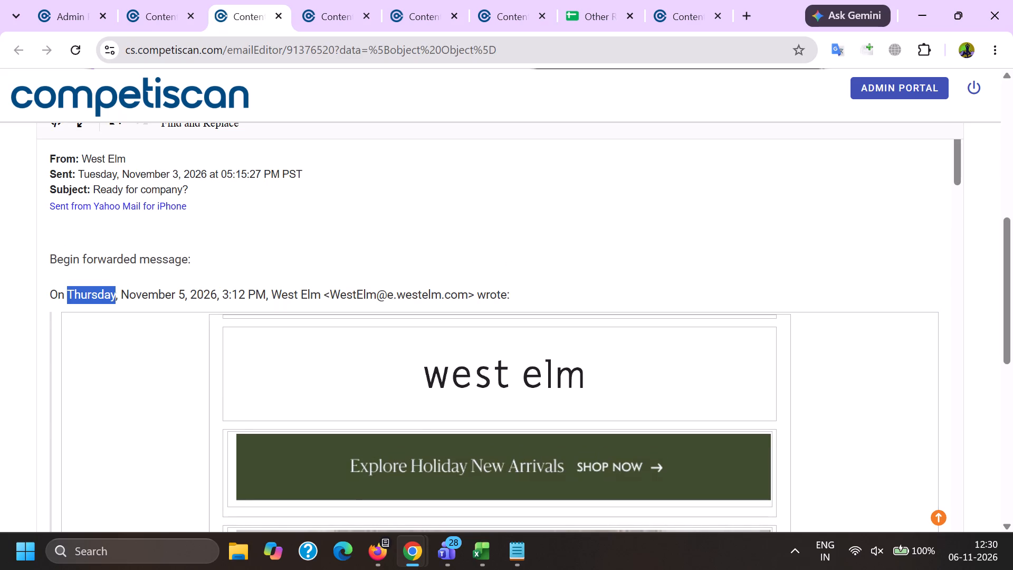
{"action": "left_click", "coordinate": [259, 299], "text": "shift"}
{"action": "key", "text": "ctrl+c"}
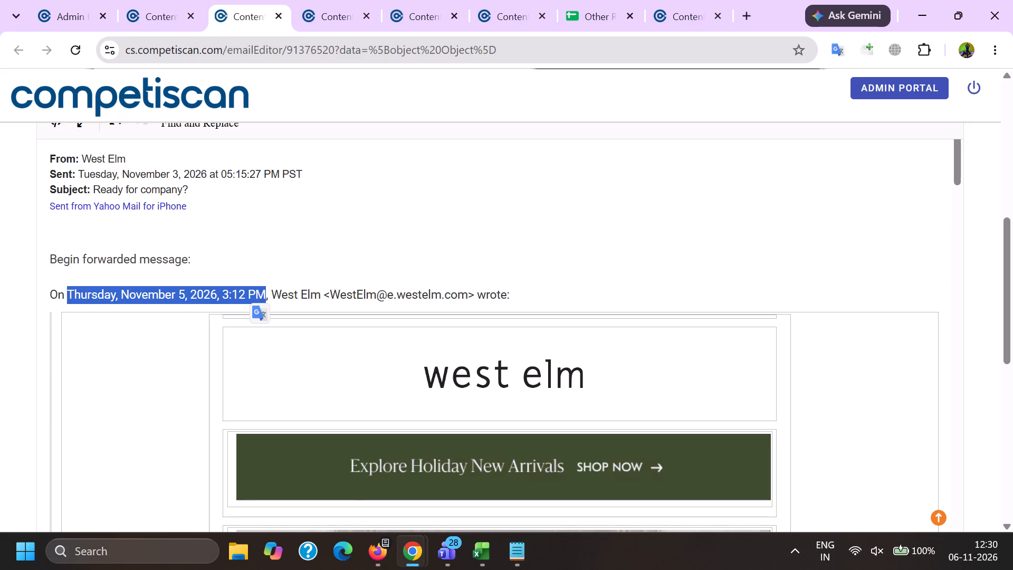
{"action": "left_click_drag", "start_coordinate": [80, 169], "coordinate": [319, 171]}
{"action": "key", "text": "ctrl+v"}
{"action": "left_click", "coordinate": [74, 173]}
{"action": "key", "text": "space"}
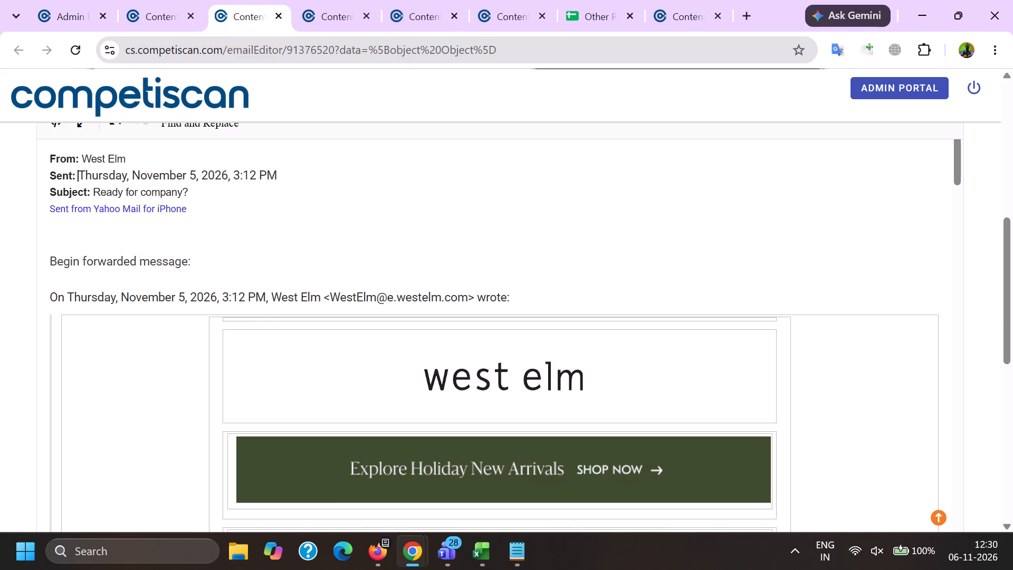
Replace the pasted header's Subject text with "The clearance finds just got even better", copied from the email's Subject field.
{"action": "scroll", "coordinate": [103, 252], "scroll_direction": "up", "scroll_amount": 2}
{"action": "double_click", "coordinate": [71, 153]}
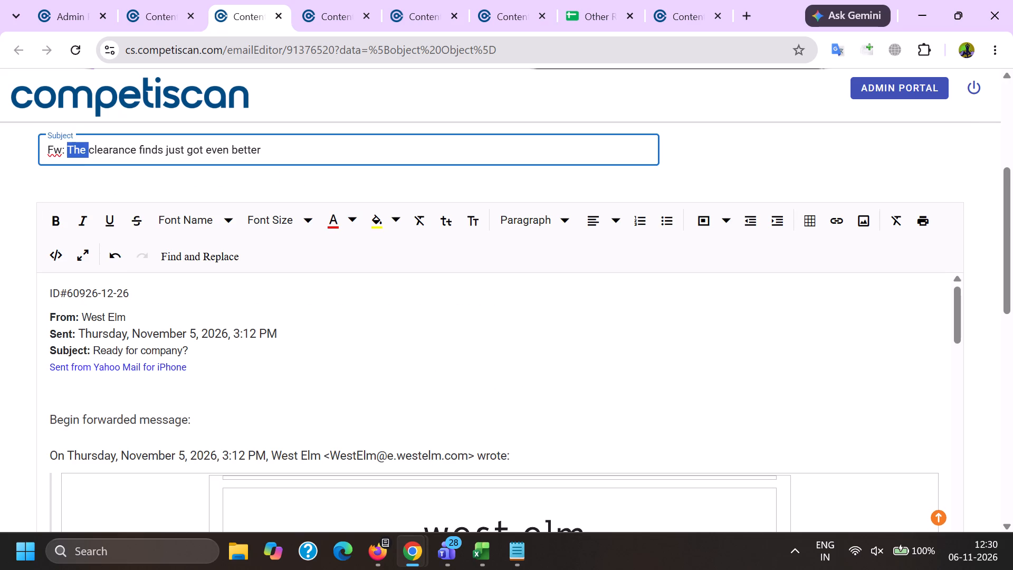
{"action": "left_click", "coordinate": [261, 157], "text": "shift"}
{"action": "key", "text": "ctrl+c"}
{"action": "double_click", "coordinate": [98, 347]}
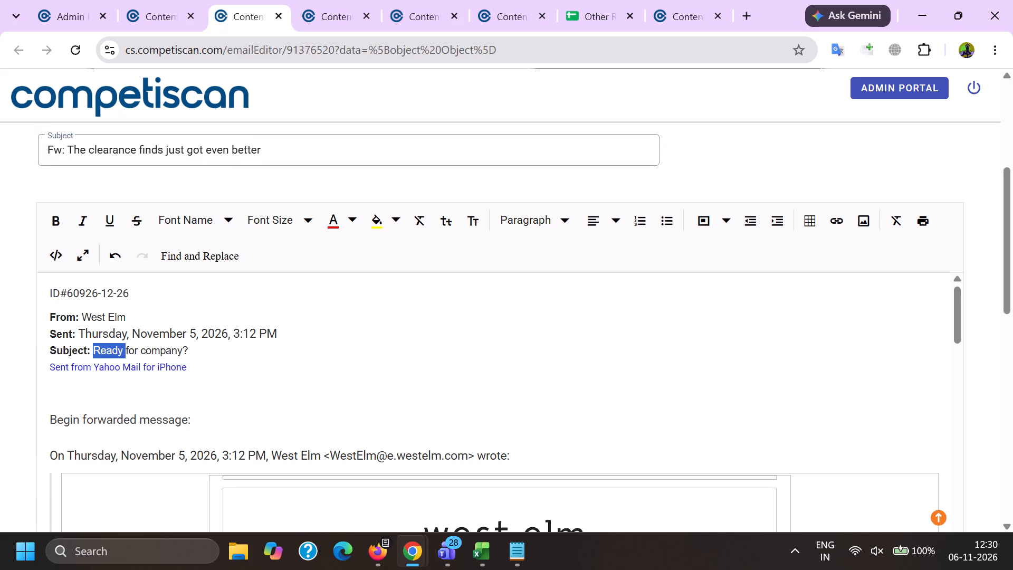
Replace the Subject line in the email body header with "The clearance finds just got even better".
{"action": "left_click", "coordinate": [227, 341], "text": "shift"}
{"action": "left_click", "coordinate": [216, 347], "text": "shift"}
{"action": "key", "text": "ctrl+v"}
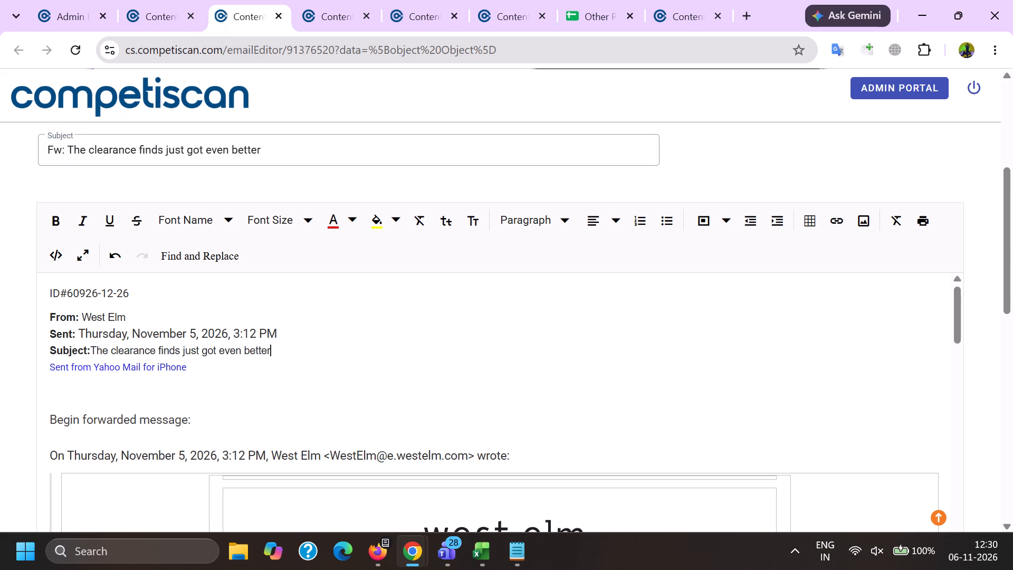
{"action": "left_click", "coordinate": [97, 349]}
{"action": "key", "text": "Left"}
{"action": "key", "text": "space"}
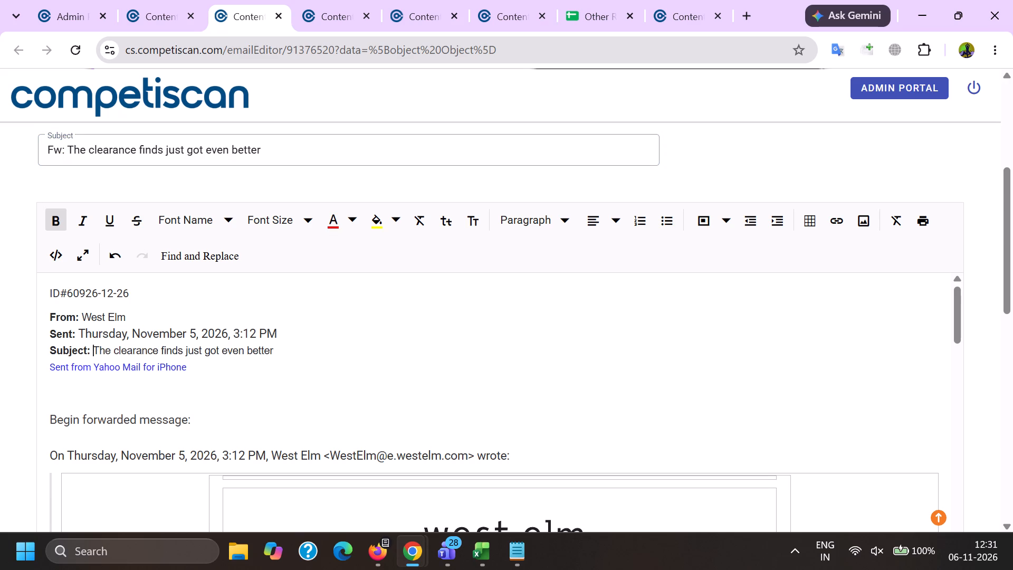
Delete the Yahoo Mail signature and the forwarded-message lines between the Subject line and the West Elm content.
{"action": "left_click", "coordinate": [35, 375]}
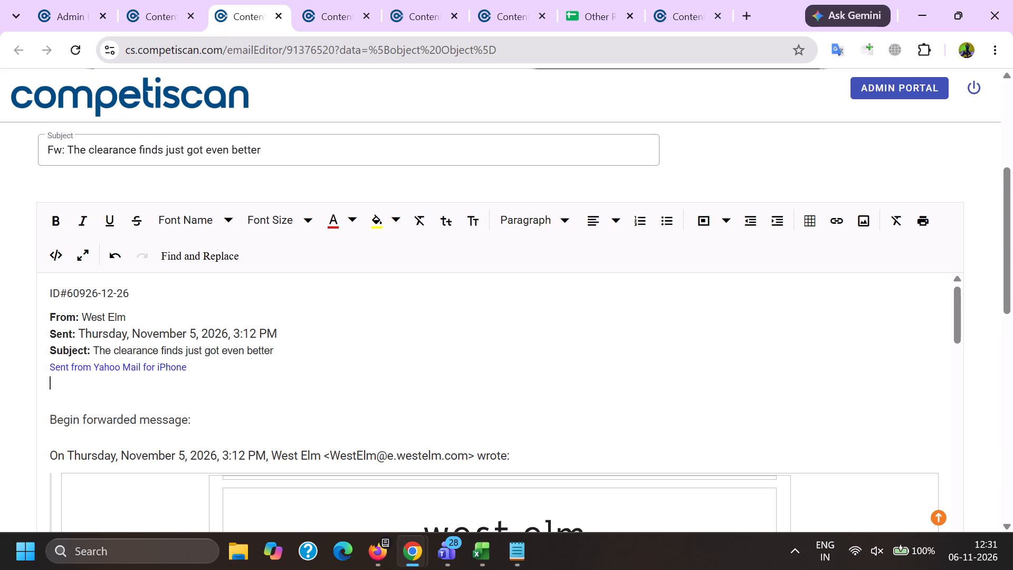
{"action": "left_click_drag", "start_coordinate": [48, 374], "coordinate": [520, 452]}
{"action": "key", "text": "BackSpace"}
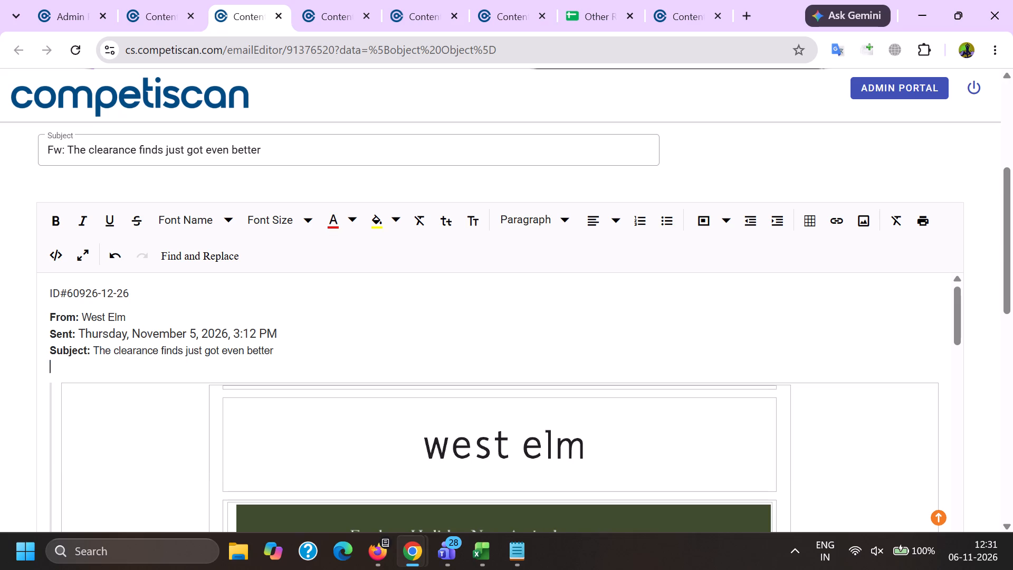
{"action": "key", "text": "BackSpace"}
{"action": "scroll", "coordinate": [543, 470], "scroll_direction": "down", "scroll_amount": 10}
{"action": "scroll", "coordinate": [405, 485], "scroll_direction": "up", "scroll_amount": 10}
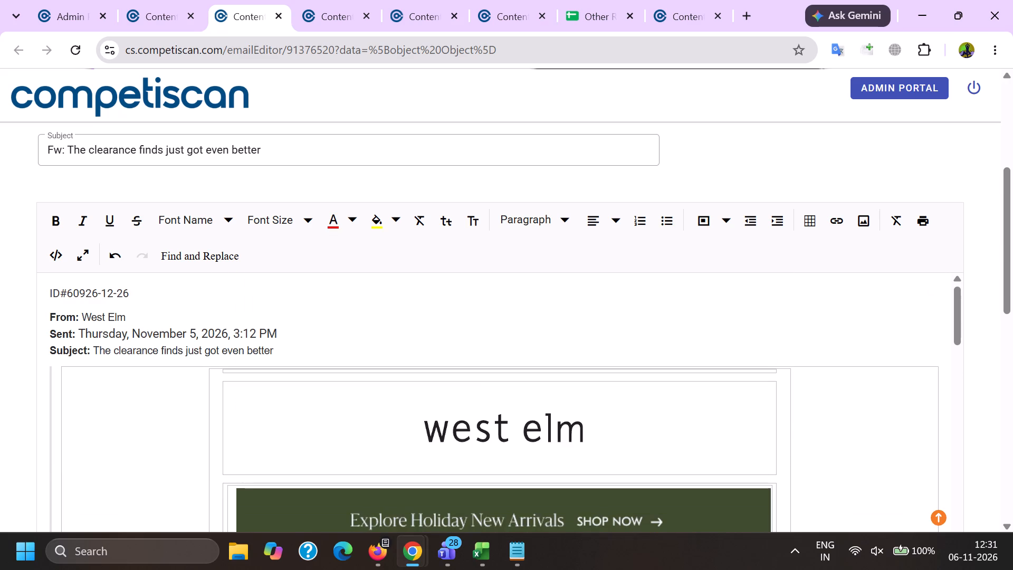
Delete the panelist ID line at the top of the email body.
{"action": "left_click_drag", "start_coordinate": [176, 302], "coordinate": [0, 244]}
{"action": "left_click", "coordinate": [176, 297]}
{"action": "left_click_drag", "start_coordinate": [169, 296], "coordinate": [0, 256]}
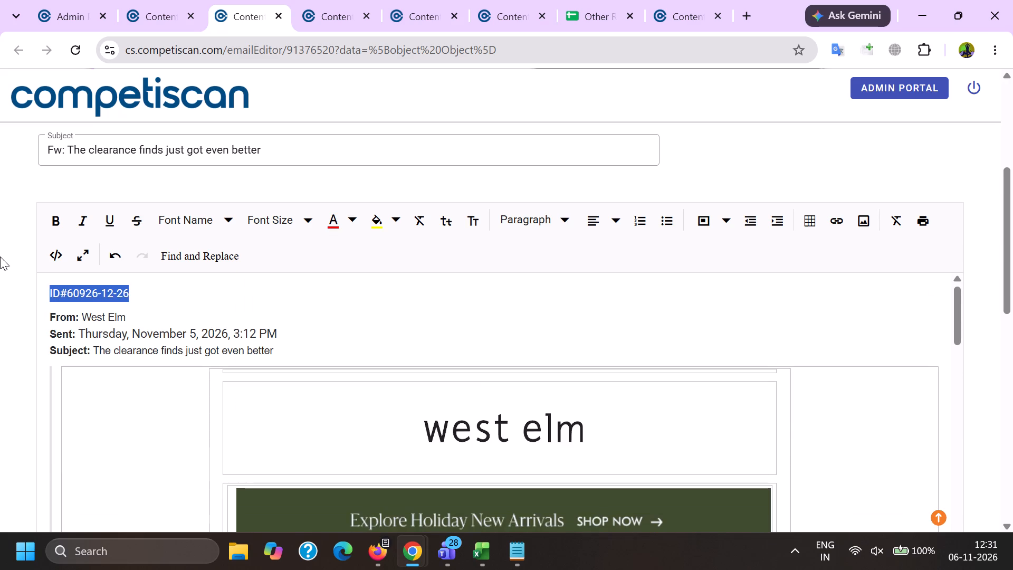
{"action": "left_click_drag", "start_coordinate": [0, 256], "coordinate": [0, 256]}
{"action": "key", "text": "BackSpace"}
Remove the links from the app image, the "view this email with images" text and the email preferences "click here".
{"action": "scroll", "coordinate": [180, 312], "scroll_direction": "down", "scroll_amount": 20}
{"action": "scroll", "coordinate": [180, 312], "scroll_direction": "down", "scroll_amount": 11}
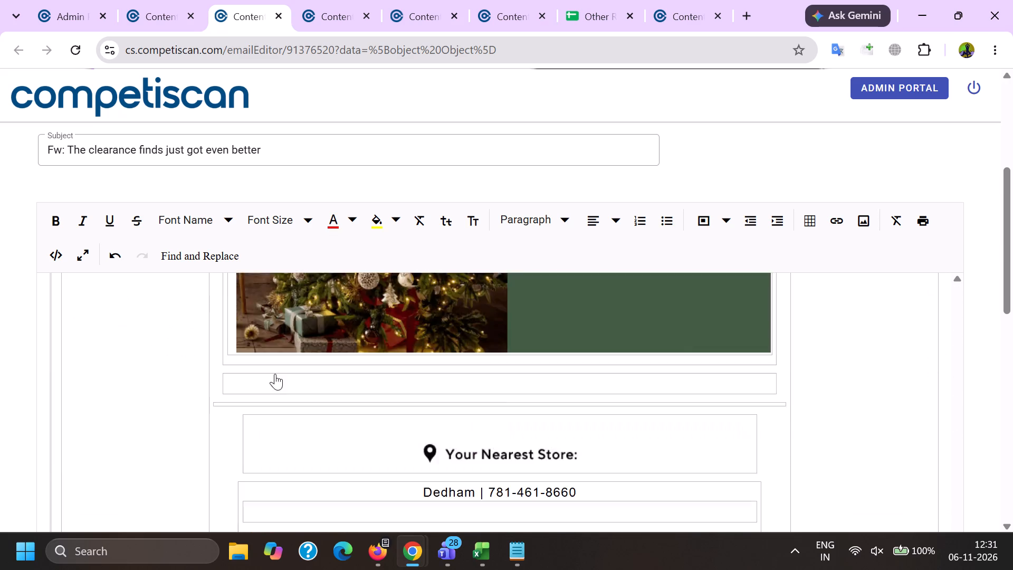
{"action": "scroll", "coordinate": [275, 374], "scroll_direction": "down", "scroll_amount": 4}
{"action": "scroll", "coordinate": [276, 374], "scroll_direction": "up", "scroll_amount": 2}
{"action": "scroll", "coordinate": [278, 374], "scroll_direction": "down", "scroll_amount": 8}
{"action": "scroll", "coordinate": [410, 393], "scroll_direction": "up", "scroll_amount": 4}
{"action": "left_click", "coordinate": [343, 456]}
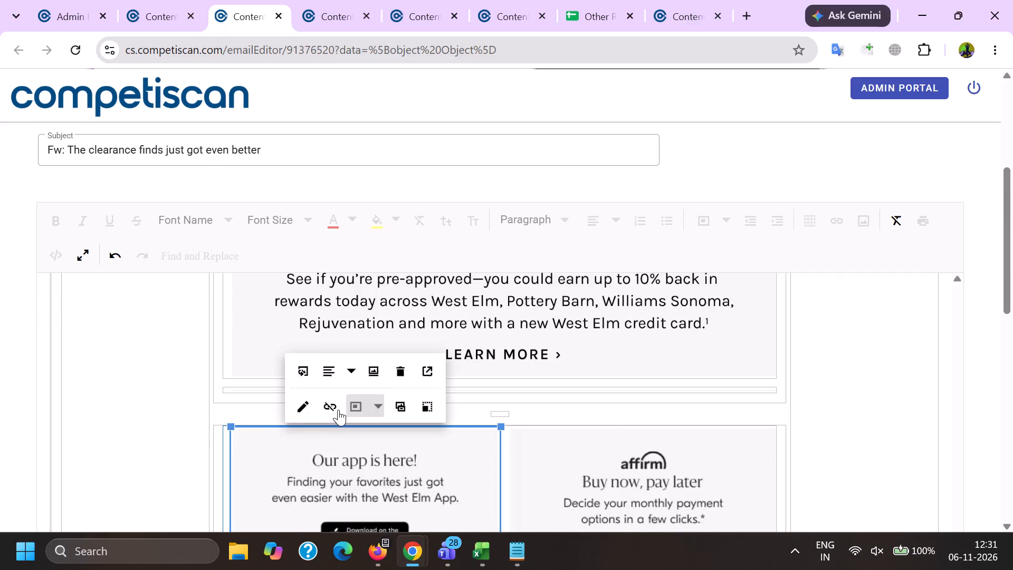
{"action": "left_click", "coordinate": [337, 406]}
{"action": "scroll", "coordinate": [379, 375], "scroll_direction": "down", "scroll_amount": 9}
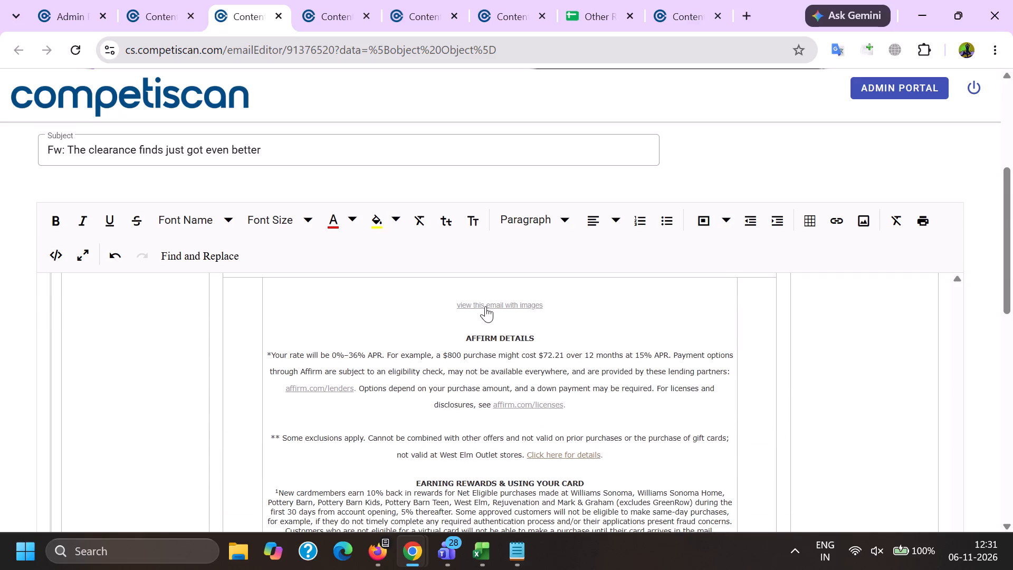
{"action": "left_click", "coordinate": [485, 305]}
{"action": "left_click", "coordinate": [574, 330]}
{"action": "scroll", "coordinate": [474, 308], "scroll_direction": "down", "scroll_amount": 4}
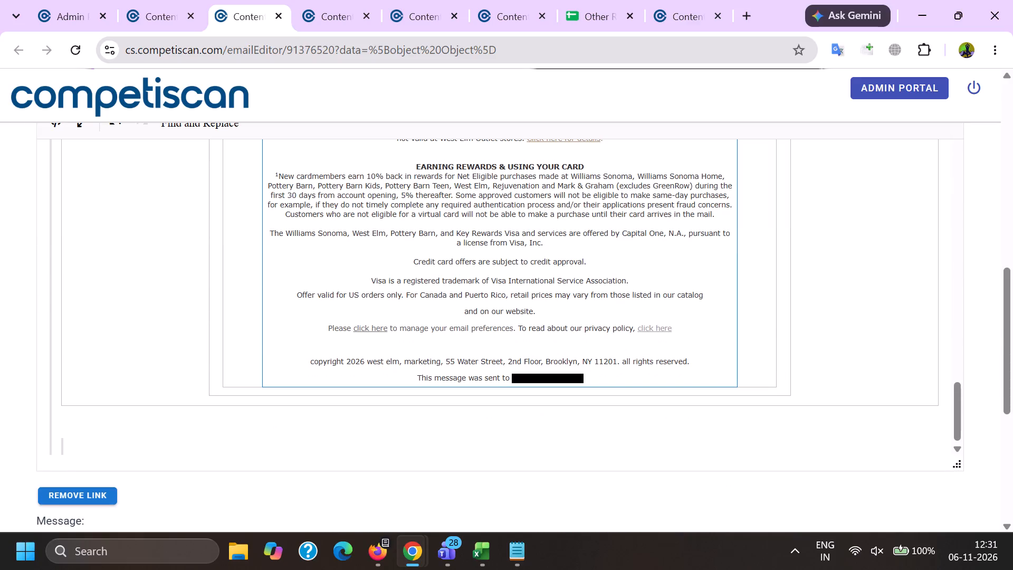
{"action": "left_click", "coordinate": [372, 321]}
{"action": "left_click", "coordinate": [377, 331]}
{"action": "left_click", "coordinate": [461, 362]}
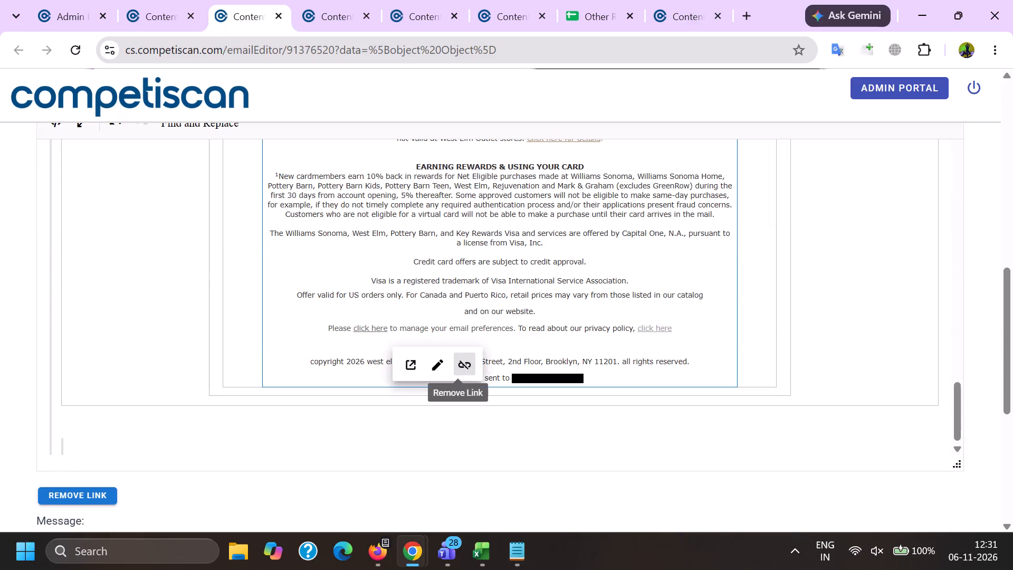
Delete the recipient's address after "This message was sent to" in the footer.
{"action": "left_click_drag", "start_coordinate": [508, 372], "coordinate": [583, 376]}
{"action": "key", "text": "backslash"}
{"action": "key", "text": "BackSpace"}
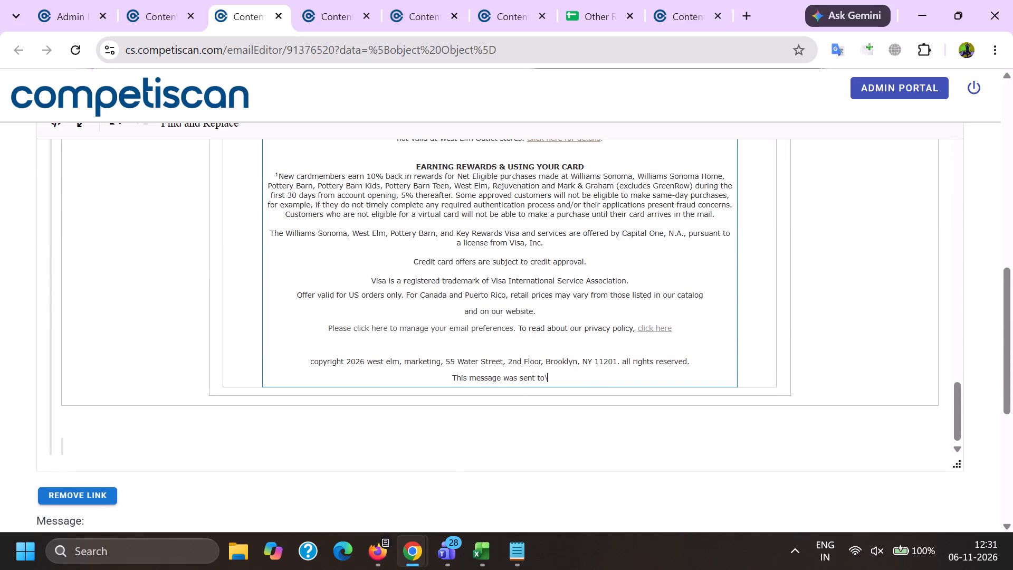
Save the edited email's product info.
{"action": "scroll", "coordinate": [346, 383], "scroll_direction": "down", "scroll_amount": 11}
{"action": "left_click", "coordinate": [356, 403]}
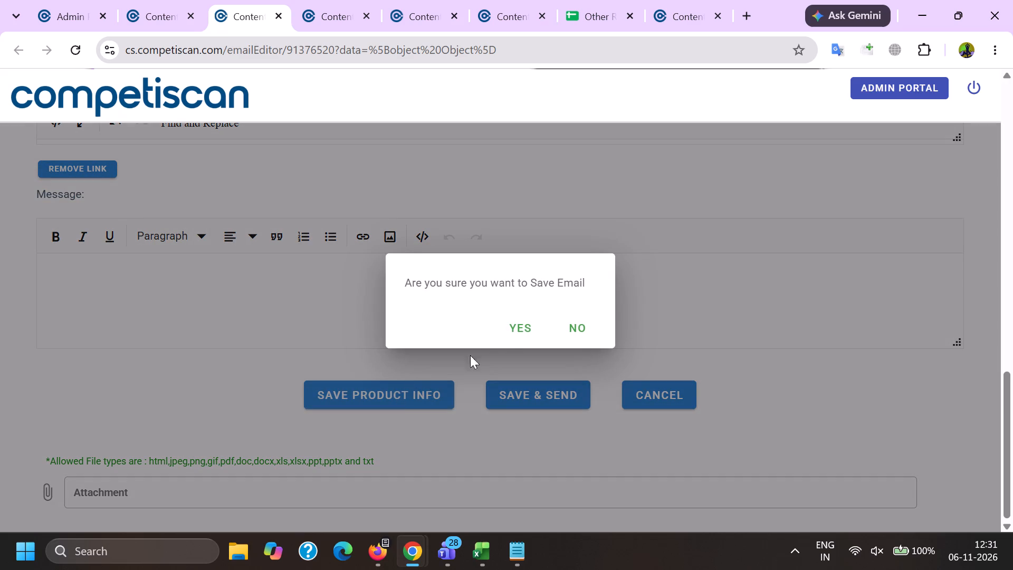
{"action": "left_click", "coordinate": [508, 334]}
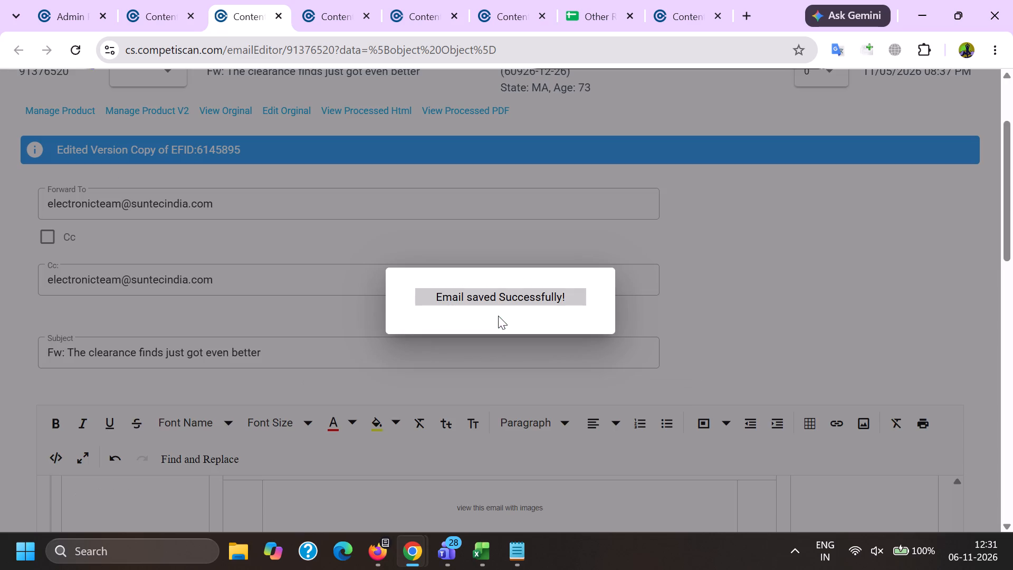
{"action": "left_click", "coordinate": [0, 185]}
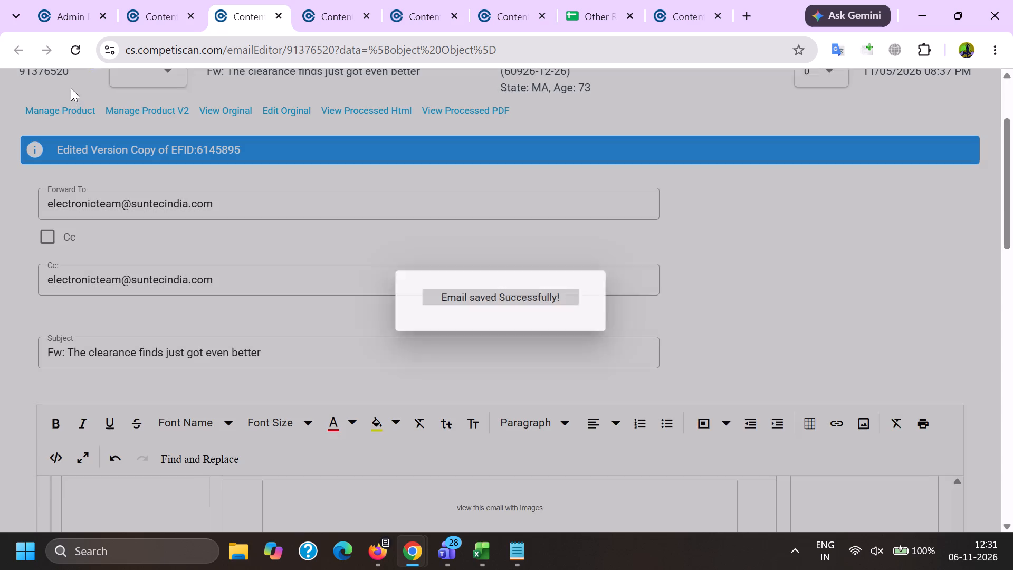
{"action": "left_click", "coordinate": [73, 109]}
Return to the email editor and copy the sender name "West Elm" from the body's From line.
{"action": "key", "text": "alt+Tab"}
{"action": "scroll", "coordinate": [116, 162], "scroll_direction": "down", "scroll_amount": 6}
{"action": "left_click", "coordinate": [154, 325]}
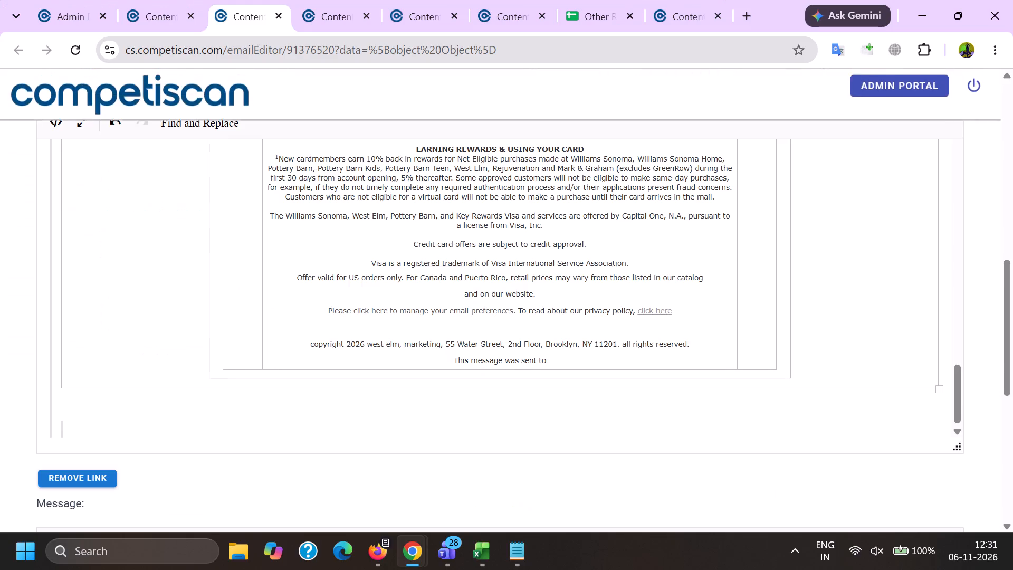
{"action": "key", "text": "Page_Up"}
{"action": "key", "text": "Page_Up"}
{"action": "key", "text": "Page_Up"}
{"action": "key", "text": "Page_Up"}
{"action": "key", "text": "Page_Up"}
{"action": "key", "text": "Page_Up"}
{"action": "key", "text": "Page_Up"}
{"action": "key", "text": "Page_Up"}
{"action": "key", "text": "Page_Up"}
{"action": "key", "text": "Page_Up"}
{"action": "key", "text": "Page_Up"}
{"action": "key", "text": "Page_Up"}
{"action": "key", "text": "Page_Up"}
{"action": "key", "text": "Page_Up"}
{"action": "key", "text": "Page_Up"}
{"action": "key", "text": "Page_Up"}
{"action": "key", "text": "Page_Up"}
{"action": "key", "text": "Page_Up"}
{"action": "key", "text": "Page_Up"}
{"action": "key", "text": "Page_Up"}
{"action": "scroll", "coordinate": [177, 292], "scroll_direction": "down", "scroll_amount": 6}
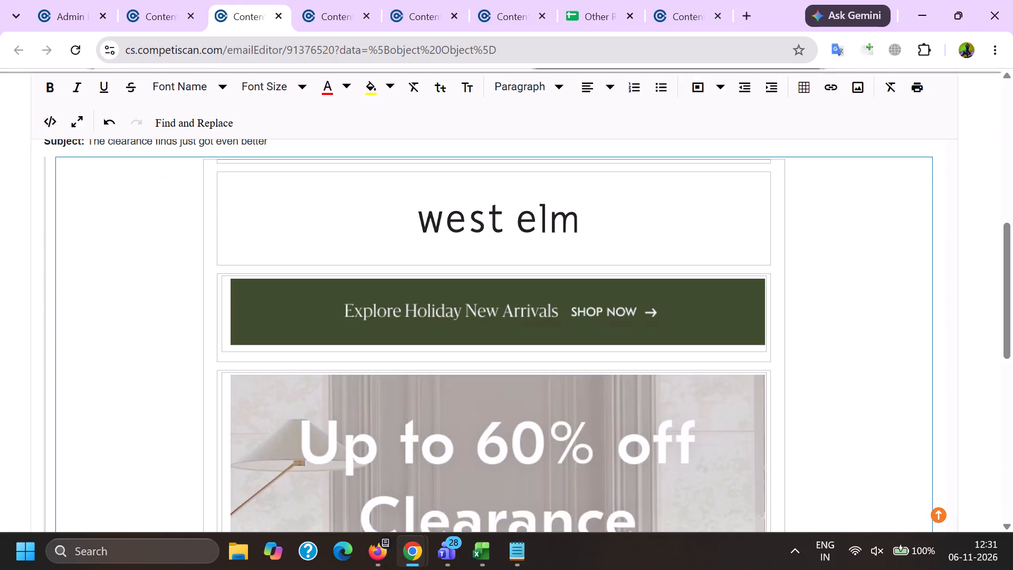
{"action": "left_click", "coordinate": [164, 300]}
{"action": "scroll", "coordinate": [129, 328], "scroll_direction": "up", "scroll_amount": 2}
{"action": "double_click", "coordinate": [93, 262]}
{"action": "left_click", "coordinate": [102, 264], "text": "shift"}
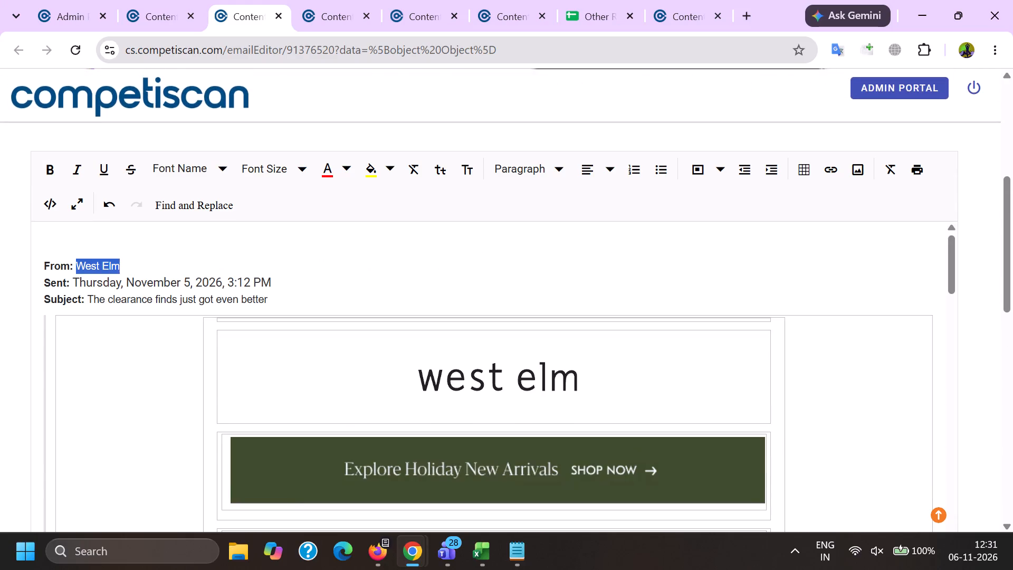
{"action": "key", "text": "ctrl+c"}
Switch back to the product form and use the west elm company logo as the product image.
{"action": "key", "text": "alt+Tab"}
{"action": "scroll", "coordinate": [217, 249], "scroll_direction": "down", "scroll_amount": 5}
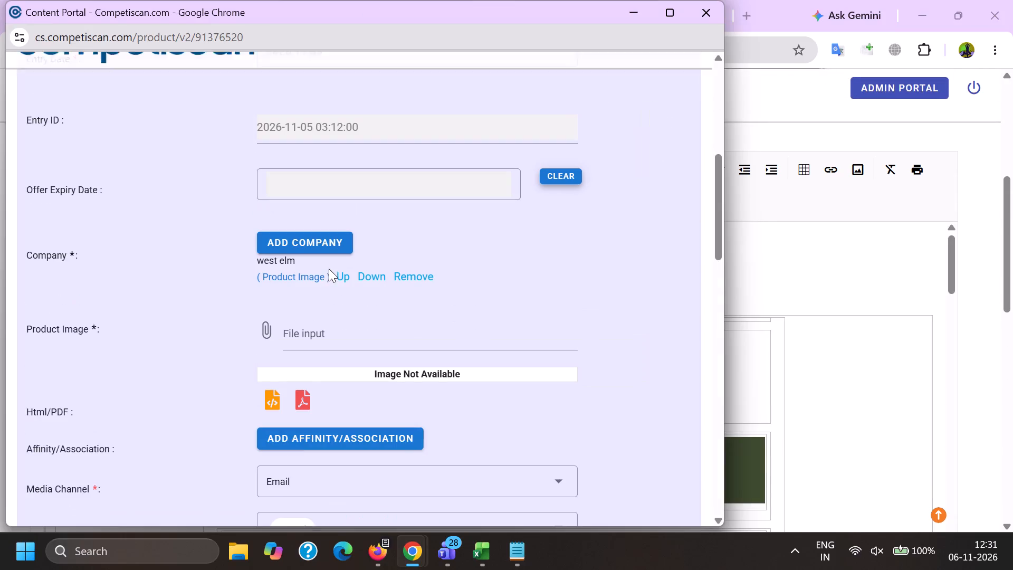
{"action": "left_click", "coordinate": [321, 275]}
Add Capital One as a company and west elm (Retail) as the affinity/association.
{"action": "left_click", "coordinate": [317, 254]}
{"action": "left_click", "coordinate": [308, 231]}
{"action": "key", "text": "c"}
{"action": "type", "text": "apital one"}
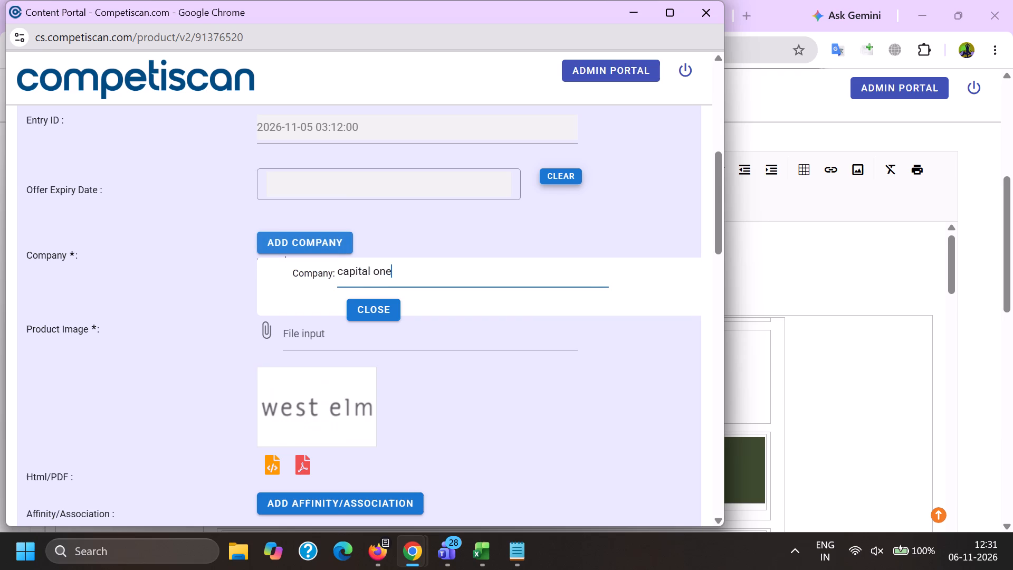
{"action": "scroll", "coordinate": [308, 232], "scroll_direction": "down", "scroll_amount": 3}
{"action": "left_click", "coordinate": [342, 271]}
{"action": "left_click", "coordinate": [447, 299]}
{"action": "key", "text": "ctrl+v"}
{"action": "scroll", "coordinate": [353, 406], "scroll_direction": "up", "scroll_amount": 2}
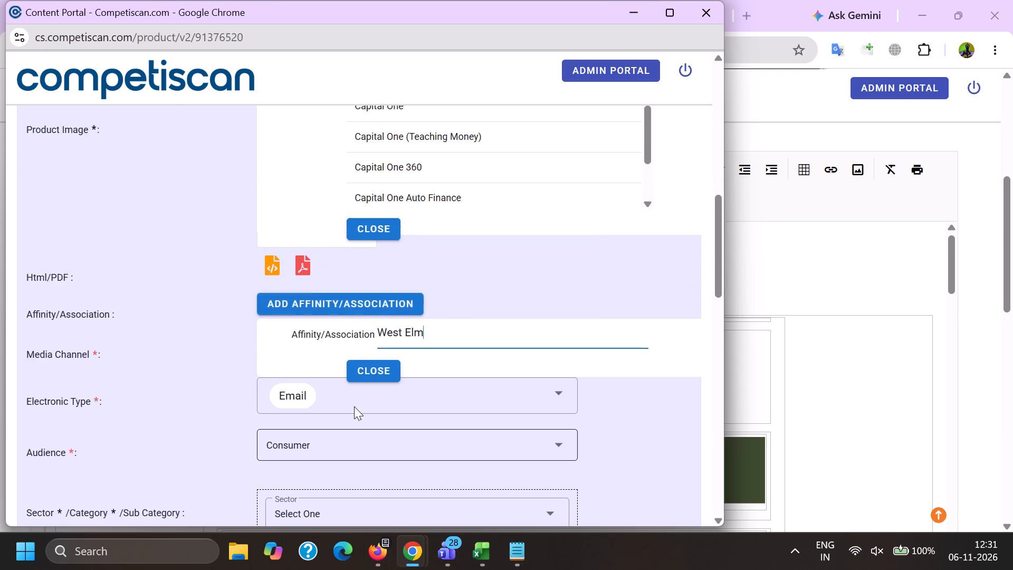
{"action": "left_click", "coordinate": [377, 224]}
{"action": "left_click", "coordinate": [384, 234]}
{"action": "scroll", "coordinate": [368, 165], "scroll_direction": "up", "scroll_amount": 1}
{"action": "scroll", "coordinate": [368, 164], "scroll_direction": "down", "scroll_amount": 4}
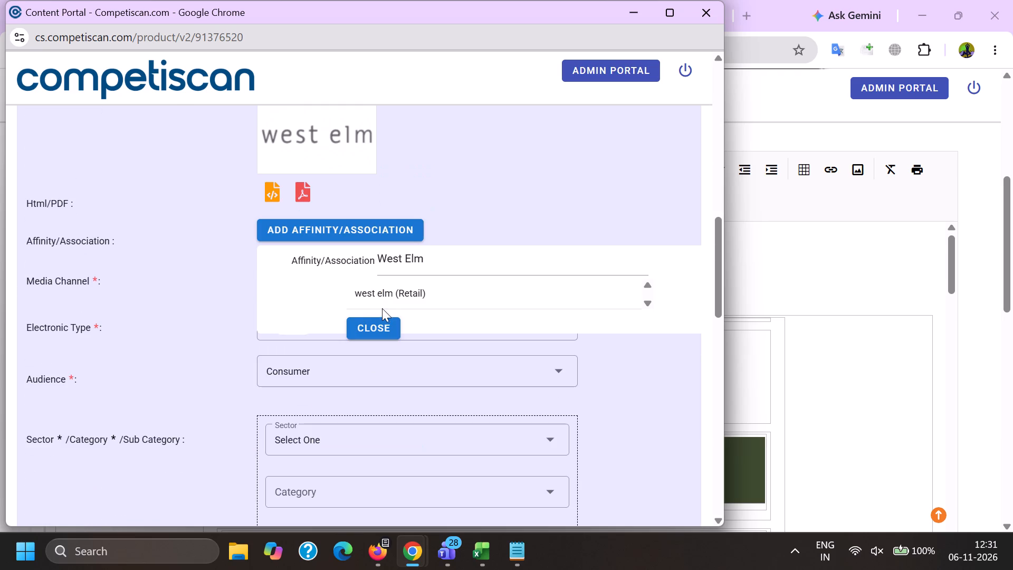
{"action": "left_click", "coordinate": [378, 298]}
Add Affirm as another company on the product form.
{"action": "scroll", "coordinate": [348, 290], "scroll_direction": "up", "scroll_amount": 4}
{"action": "left_click", "coordinate": [338, 242]}
{"action": "key", "text": "a"}
{"action": "key", "text": "f"}
{"action": "key", "text": "f"}
{"action": "key", "text": "i"}
{"action": "key", "text": "r"}
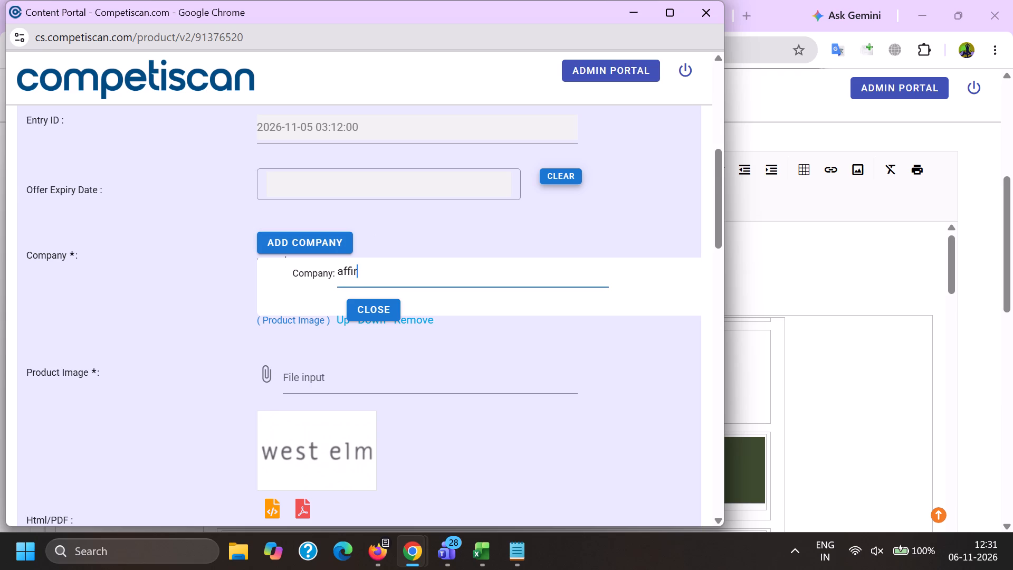
{"action": "key", "text": "m"}
{"action": "left_click", "coordinate": [378, 305]}
Add the classification with sector Retail, category Home and sub category Furniture.
{"action": "scroll", "coordinate": [366, 255], "scroll_direction": "down", "scroll_amount": 5}
{"action": "scroll", "coordinate": [317, 342], "scroll_direction": "down", "scroll_amount": 2}
{"action": "left_click", "coordinate": [311, 271]}
{"action": "scroll", "coordinate": [311, 268], "scroll_direction": "down", "scroll_amount": 6}
{"action": "left_click", "coordinate": [303, 339]}
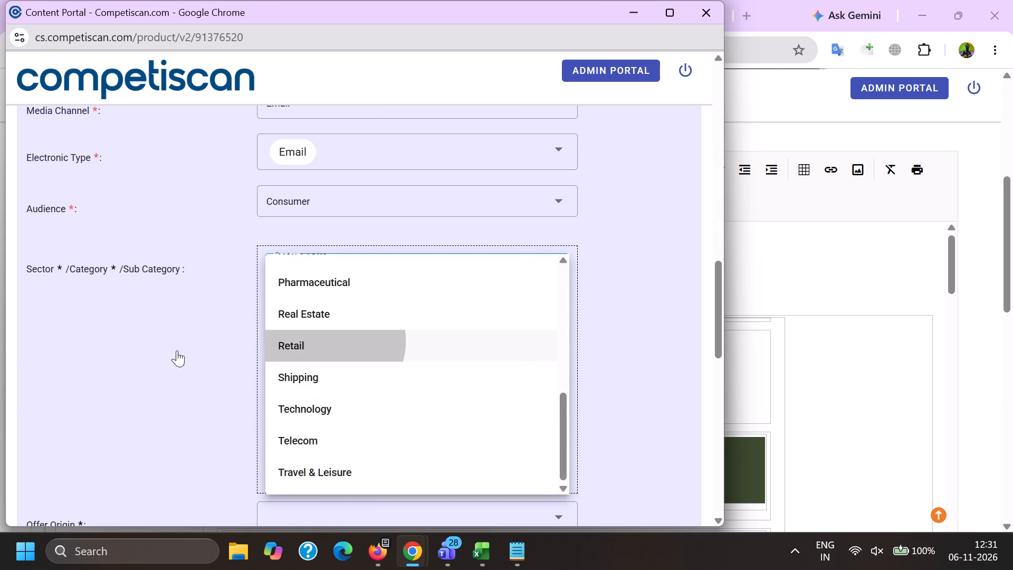
{"action": "left_click_drag", "start_coordinate": [175, 350], "coordinate": [184, 351]}
{"action": "left_click", "coordinate": [288, 332]}
{"action": "scroll", "coordinate": [324, 192], "scroll_direction": "down", "scroll_amount": 8}
{"action": "left_click", "coordinate": [318, 231]}
{"action": "left_click", "coordinate": [197, 265]}
{"action": "left_click", "coordinate": [324, 291]}
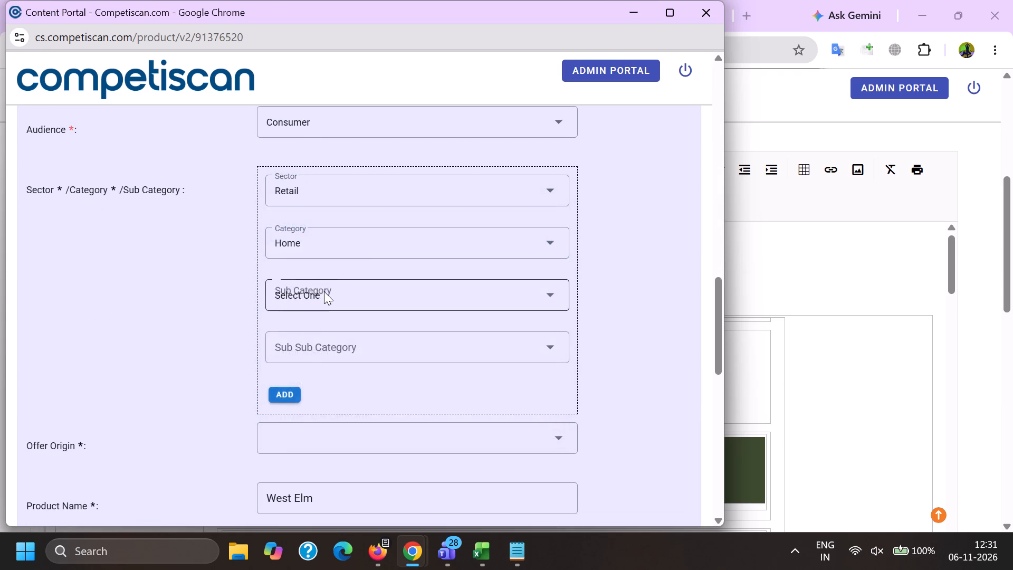
{"action": "scroll", "coordinate": [308, 197], "scroll_direction": "down", "scroll_amount": 1}
{"action": "left_click", "coordinate": [320, 408]}
{"action": "left_click", "coordinate": [186, 381]}
{"action": "left_click", "coordinate": [292, 319]}
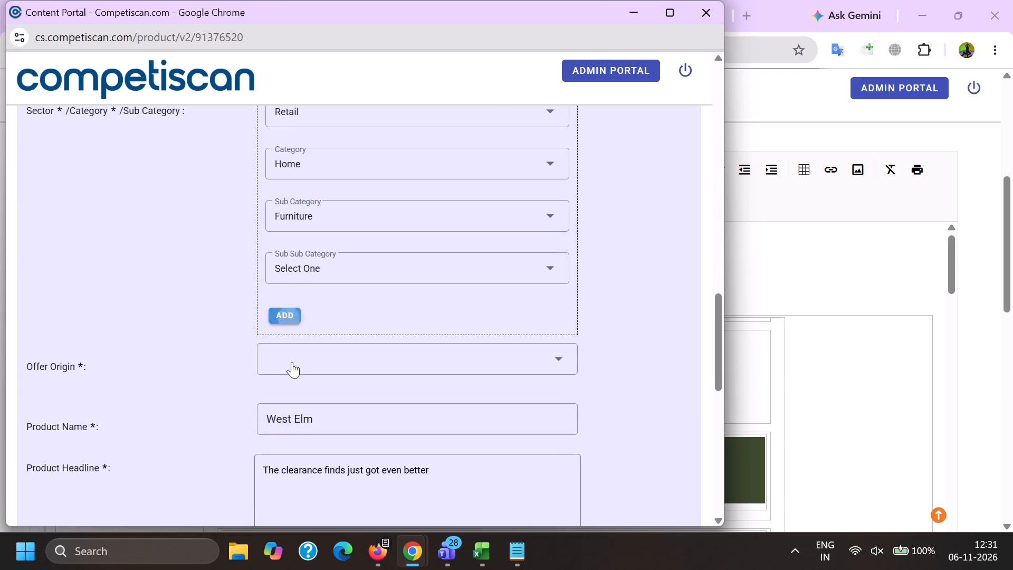
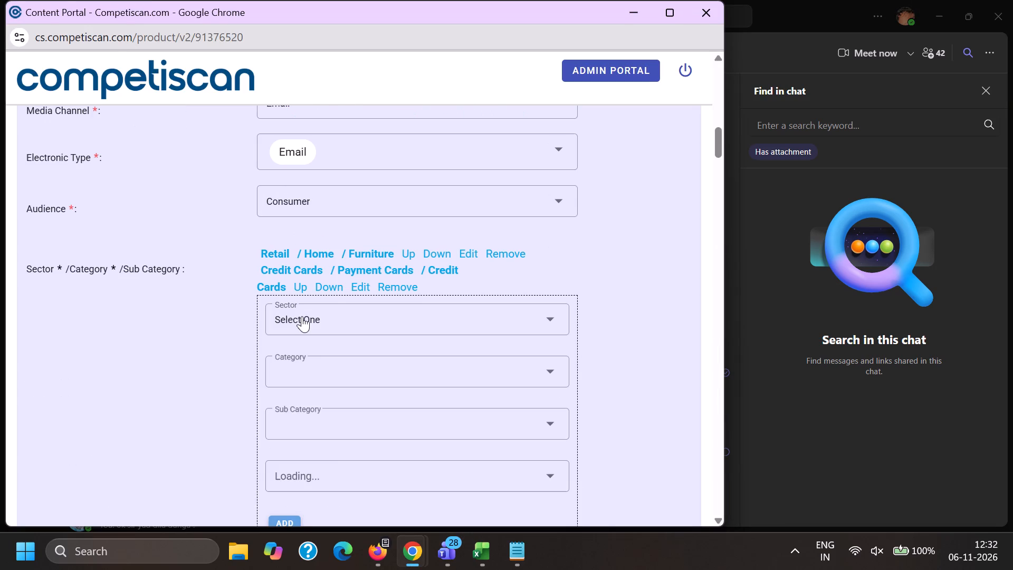
Add another classification with sector Mortgage & Loan, category Unsecured and sub category Point of Sale Financing/BNPL.
{"action": "scroll", "coordinate": [309, 428], "scroll_direction": "down", "scroll_amount": 2}
{"action": "left_click", "coordinate": [320, 442]}
{"action": "left_click", "coordinate": [341, 299]}
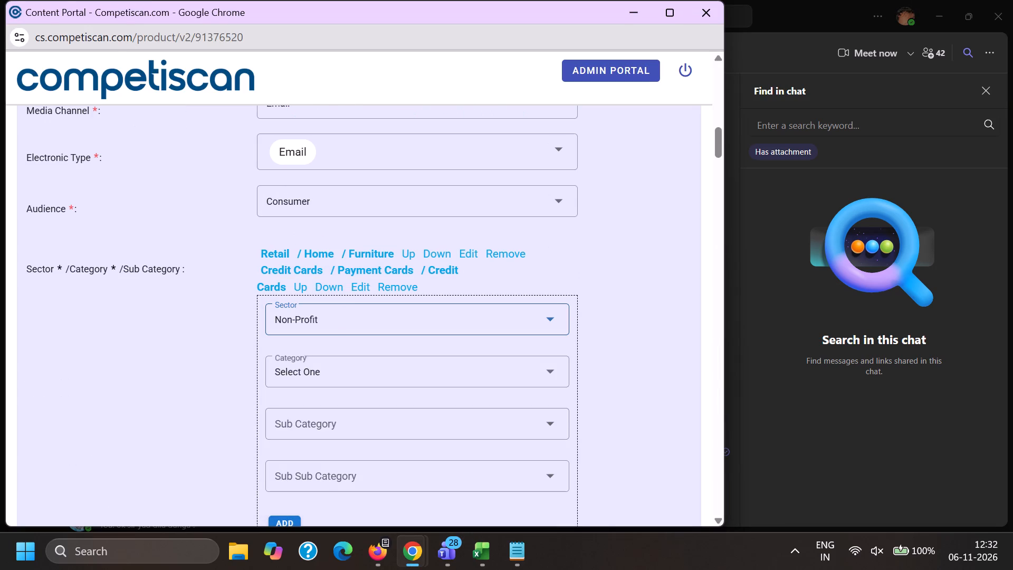
{"action": "left_click", "coordinate": [344, 318]}
{"action": "left_click", "coordinate": [329, 428]}
{"action": "left_click", "coordinate": [211, 427]}
{"action": "left_click", "coordinate": [316, 370]}
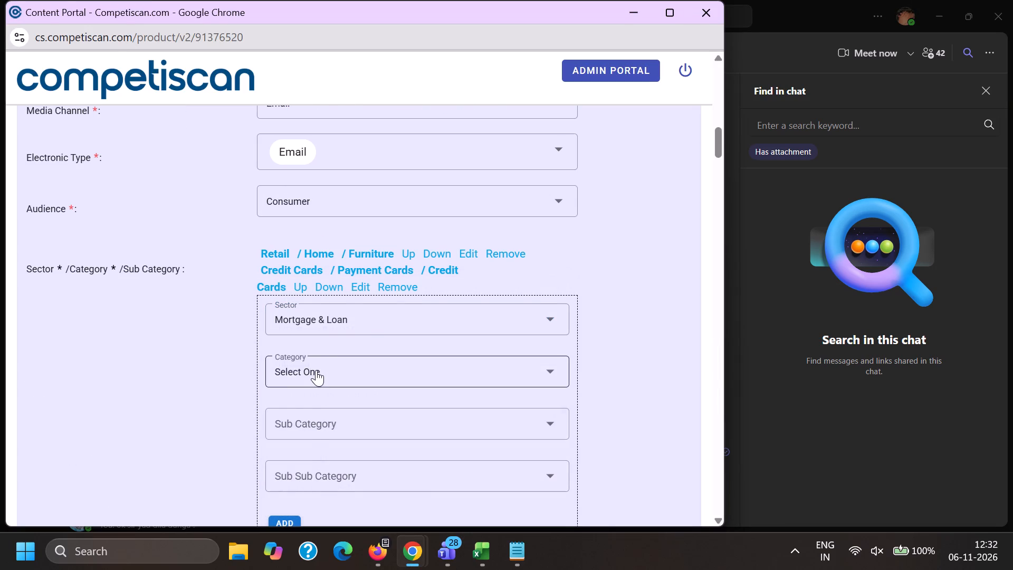
{"action": "left_click", "coordinate": [310, 437]}
{"action": "left_click", "coordinate": [310, 425]}
{"action": "scroll", "coordinate": [321, 339], "scroll_direction": "down", "scroll_amount": 2}
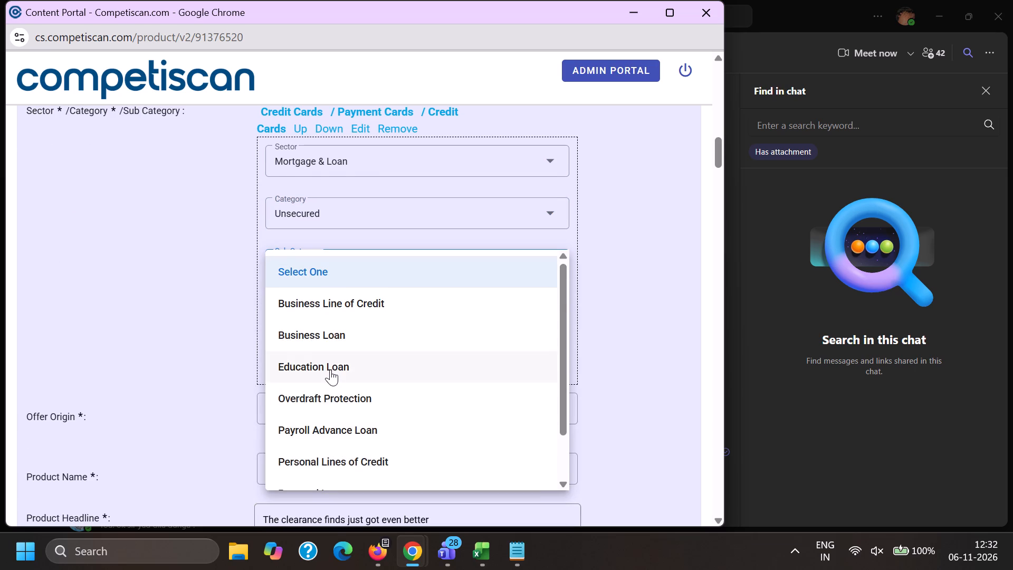
{"action": "scroll", "coordinate": [330, 379], "scroll_direction": "down", "scroll_amount": 3}
{"action": "left_click", "coordinate": [345, 465]}
{"action": "left_click", "coordinate": [163, 419]}
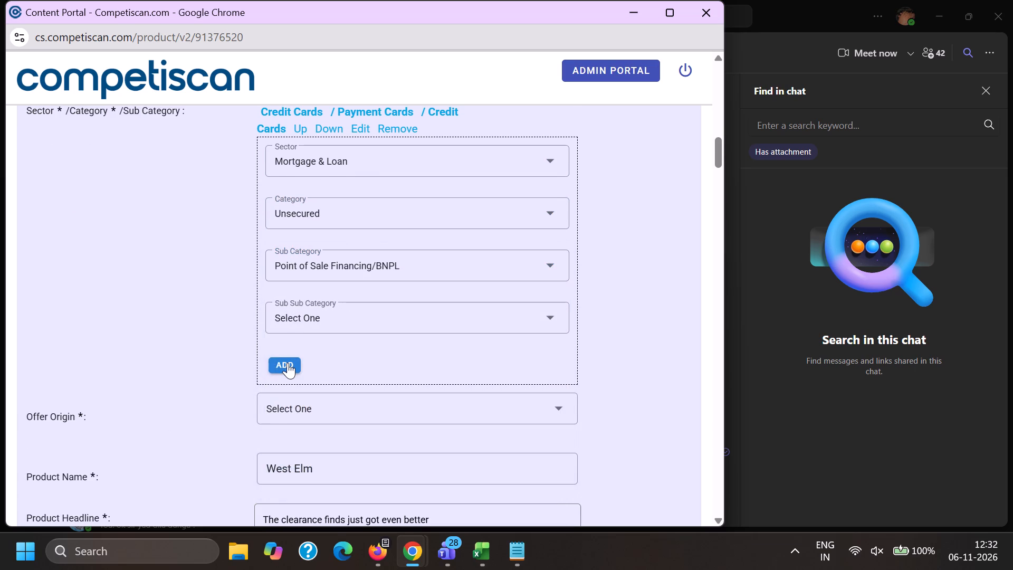
{"action": "left_click", "coordinate": [288, 363]}
Set the offer origin to Provider/Bank and look up West Elm Key Rewards Visa Card as the product name.
{"action": "scroll", "coordinate": [297, 418], "scroll_direction": "up", "scroll_amount": 3}
{"action": "left_click", "coordinate": [433, 335]}
{"action": "scroll", "coordinate": [425, 320], "scroll_direction": "down", "scroll_amount": 5}
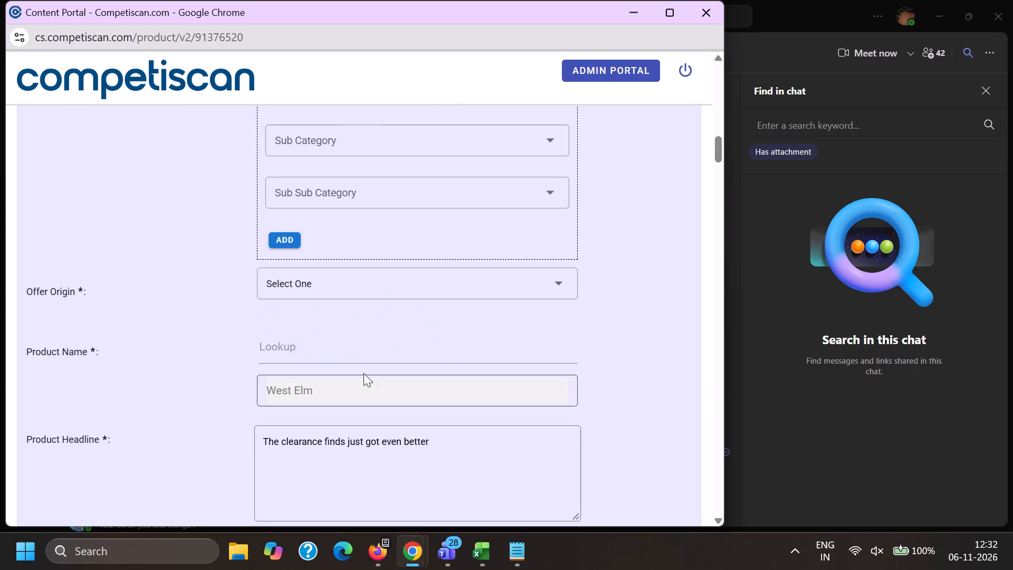
{"action": "left_click", "coordinate": [316, 278]}
{"action": "double_click", "coordinate": [312, 349]}
{"action": "key", "text": "ctrl+v"}
{"action": "left_click", "coordinate": [325, 420]}
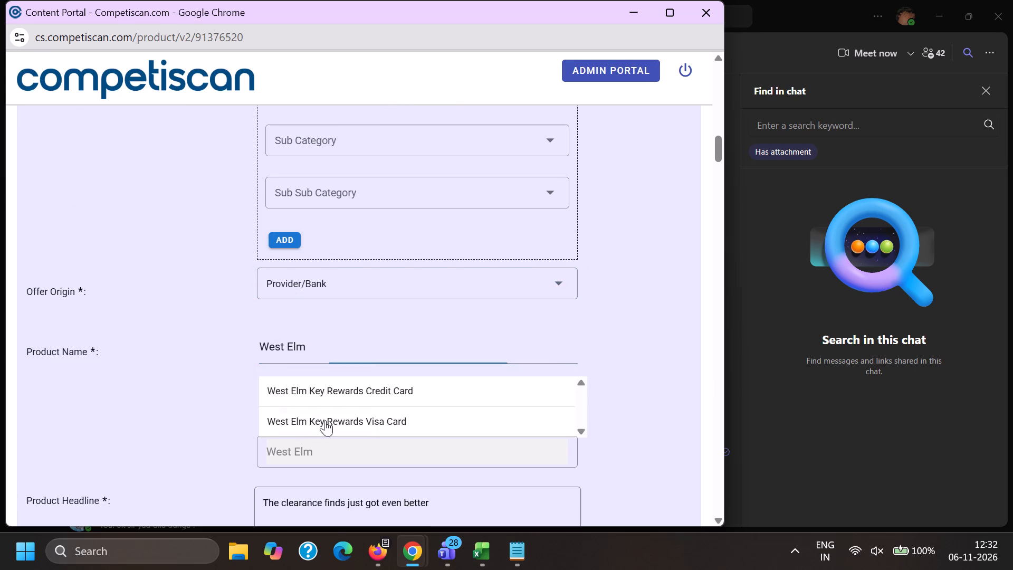
{"action": "scroll", "coordinate": [327, 416], "scroll_direction": "up", "scroll_amount": 5}
{"action": "left_click", "coordinate": [332, 346]}
{"action": "scroll", "coordinate": [334, 341], "scroll_direction": "down", "scroll_amount": 5}
Replace the product headline with the subject copied from the email editor, ending it with a period: "The clearance finds just got even better.".
{"action": "left_click", "coordinate": [434, 386]}
{"action": "left_click_drag", "start_coordinate": [461, 397], "coordinate": [28, 391]}
{"action": "key", "text": "BackSpace"}
{"action": "key", "text": "alt+Tab"}
{"action": "key", "text": "alt+Tab"}
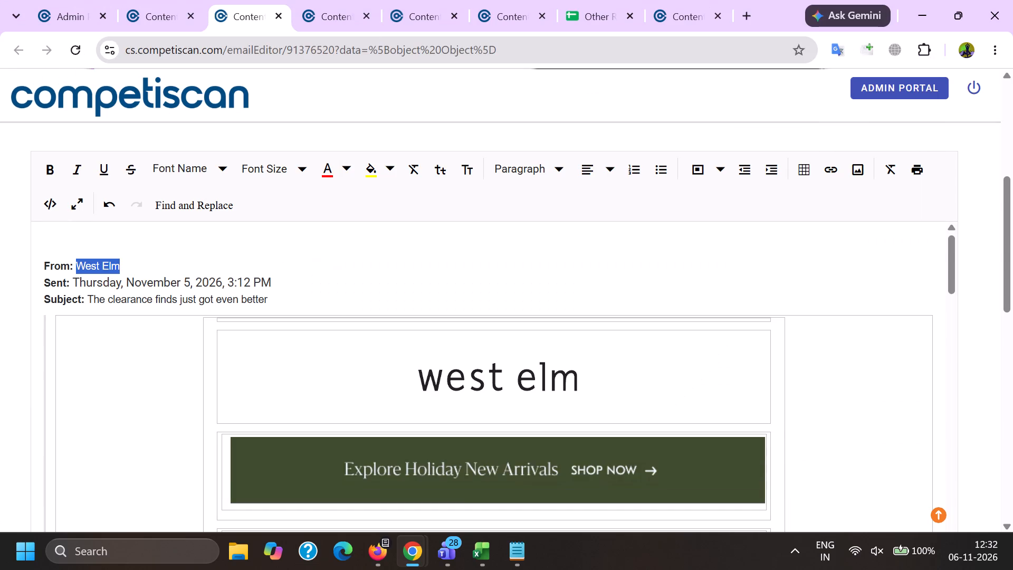
{"action": "left_click", "coordinate": [97, 301]}
{"action": "left_click_drag", "start_coordinate": [97, 301], "coordinate": [100, 310]}
{"action": "key", "text": "ctrl+c"}
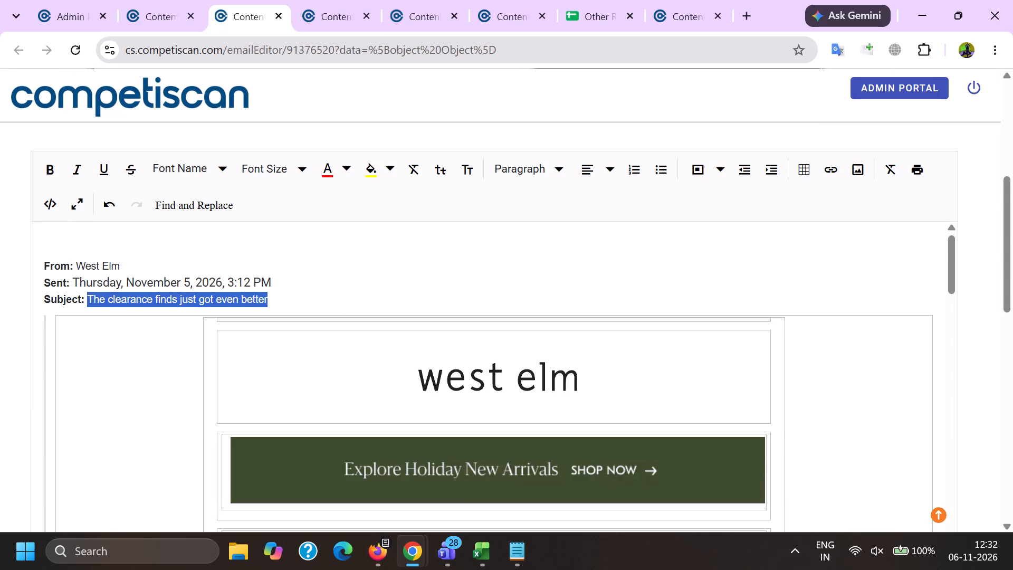
{"action": "key", "text": "alt+Tab"}
{"action": "key", "text": "ctrl+v"}
{"action": "key", "text": "BackSpace"}
{"action": "key", "text": "period"}
{"action": "key", "text": "space"}
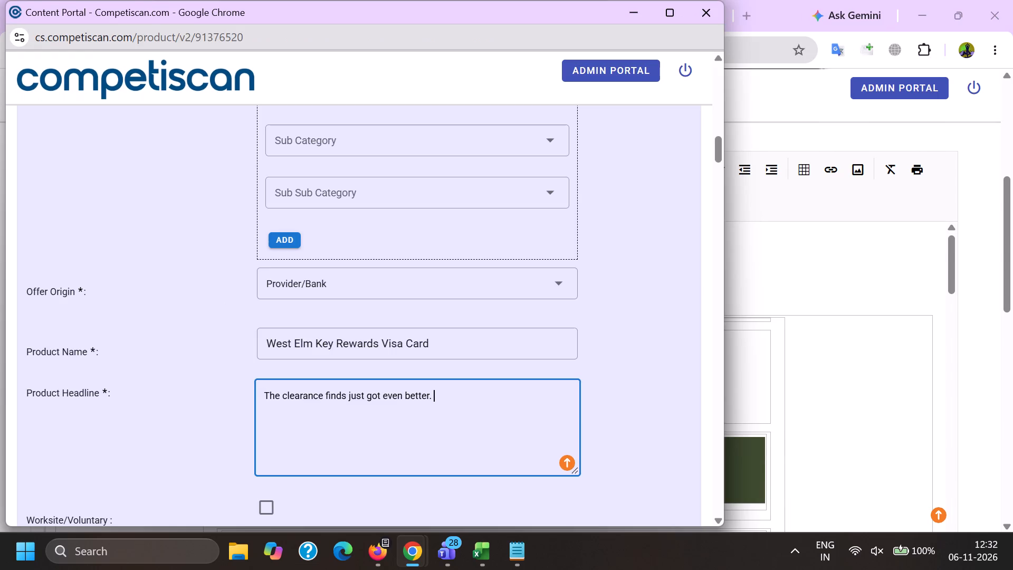
Append "Earn 10% back in rewards" to the product headline, copied from the earlier West Elm product form.
{"action": "key", "text": "alt+Tab"}
{"action": "left_click", "coordinate": [662, 0]}
{"action": "scroll", "coordinate": [569, 333], "scroll_direction": "up", "scroll_amount": 10}
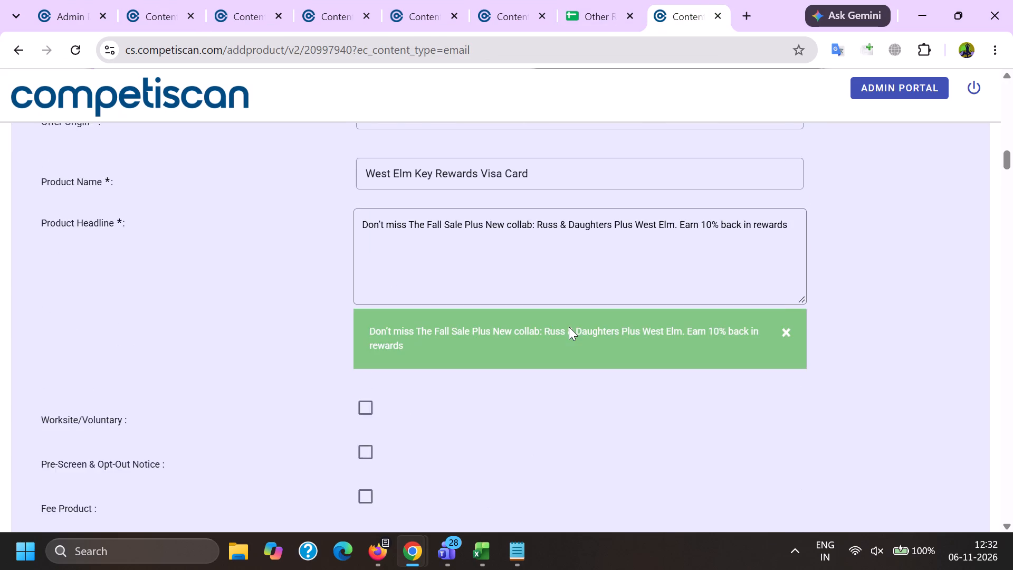
{"action": "double_click", "coordinate": [687, 235]}
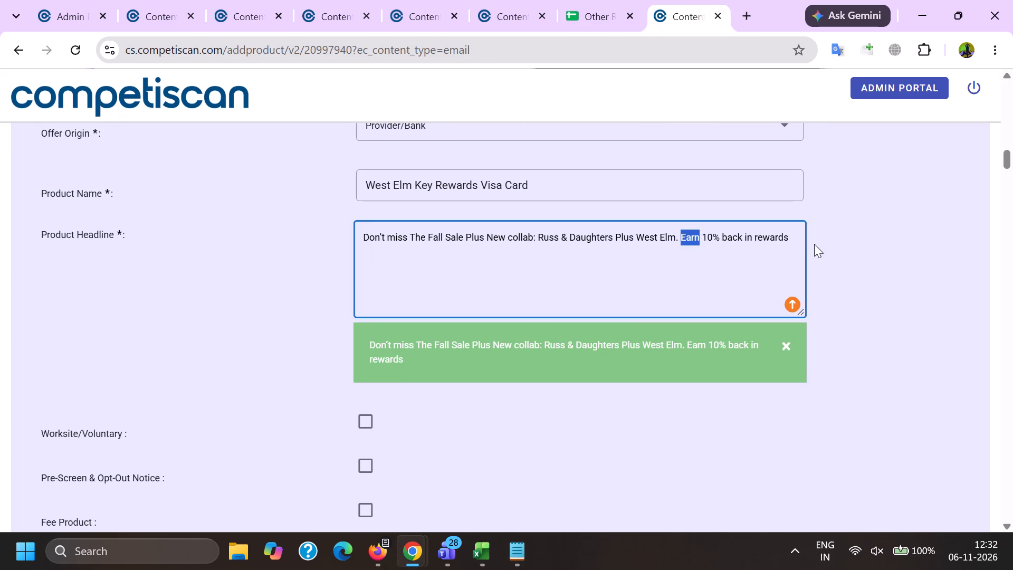
{"action": "left_click", "coordinate": [785, 243], "text": "shift"}
{"action": "key", "text": "ctrl+c"}
{"action": "key", "text": "alt+Tab"}
{"action": "key", "text": "ctrl+v"}
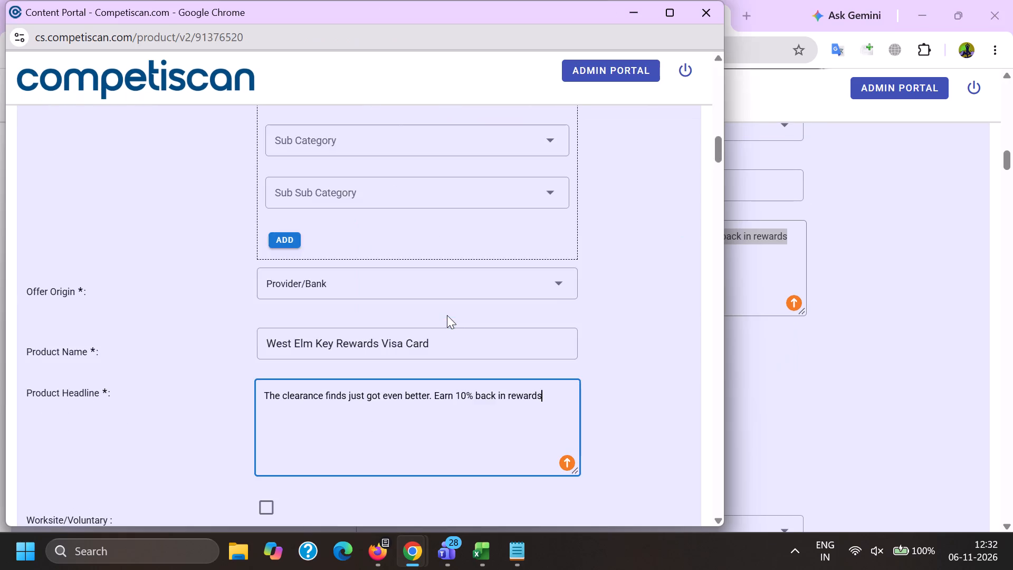
Set the response mechanism to URL/Website and the mailing type to Acquisition.
{"action": "scroll", "coordinate": [419, 317], "scroll_direction": "down", "scroll_amount": 5}
{"action": "left_click", "coordinate": [380, 363]}
{"action": "scroll", "coordinate": [356, 151], "scroll_direction": "down", "scroll_amount": 9}
{"action": "left_click", "coordinate": [335, 389]}
{"action": "left_click_drag", "start_coordinate": [172, 384], "coordinate": [188, 385]}
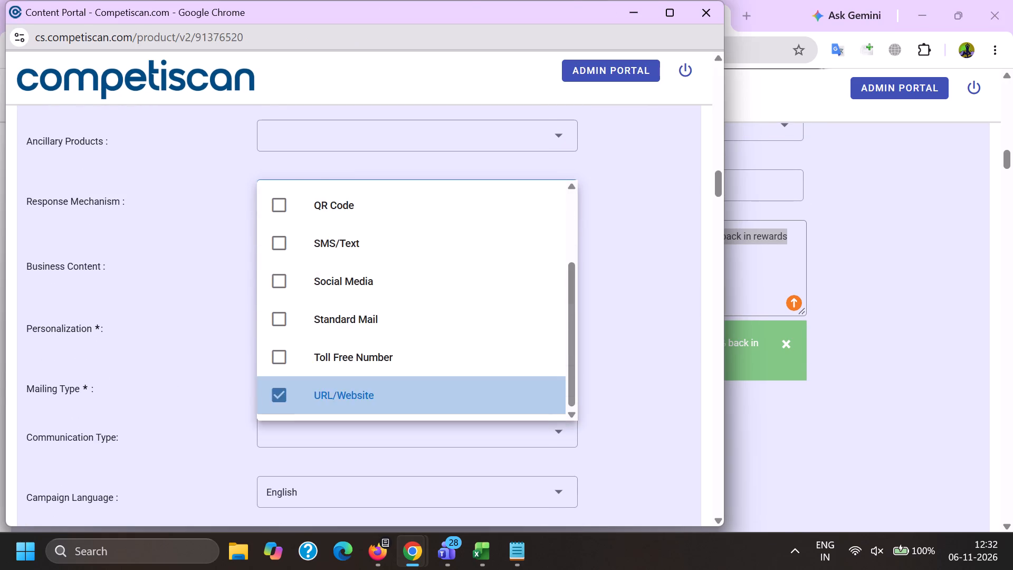
{"action": "left_click", "coordinate": [386, 370]}
{"action": "left_click", "coordinate": [349, 324]}
{"action": "left_click_drag", "start_coordinate": [170, 378], "coordinate": [185, 389]}
Select Bonuses/Contests/Incentives, Co-Brand and Mobile Application as the communication types.
{"action": "left_click", "coordinate": [327, 430]}
{"action": "scroll", "coordinate": [340, 243], "scroll_direction": "down", "scroll_amount": 2}
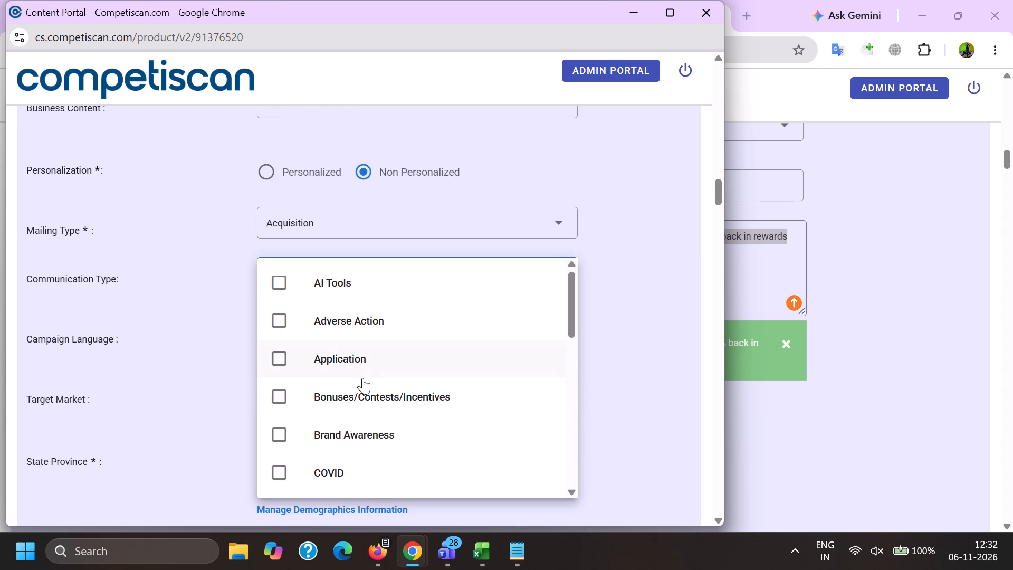
{"action": "left_click", "coordinate": [362, 378]}
{"action": "scroll", "coordinate": [364, 378], "scroll_direction": "down", "scroll_amount": 4}
{"action": "left_click", "coordinate": [352, 443]}
{"action": "scroll", "coordinate": [351, 426], "scroll_direction": "down", "scroll_amount": 11}
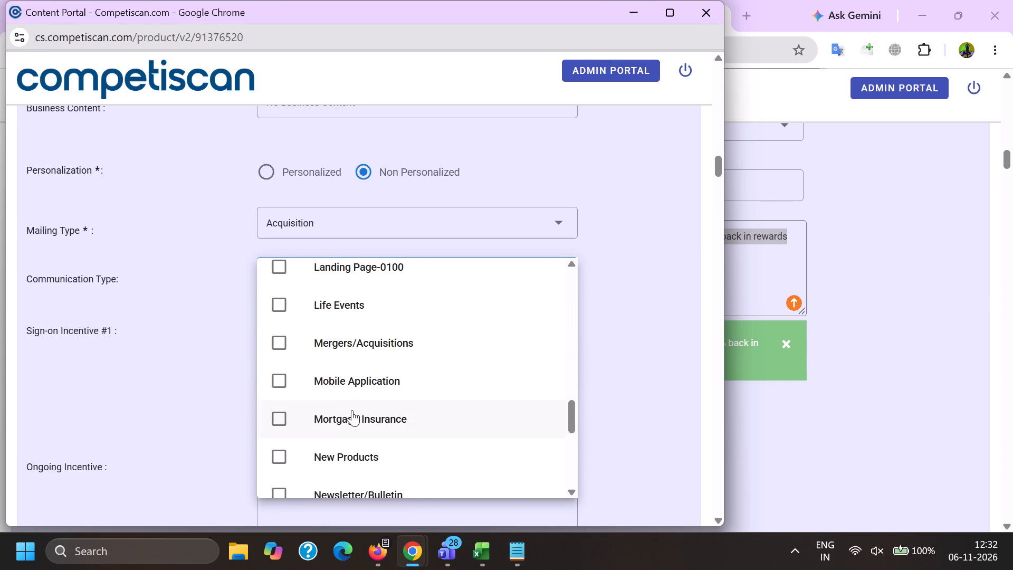
{"action": "left_click", "coordinate": [346, 394]}
{"action": "left_click", "coordinate": [132, 387]}
Fill Sign-on Incentive #1 with "10% back in reward during the first 30 days from account opening", copied from the earlier West Elm form.
{"action": "key", "text": "alt+Tab"}
{"action": "scroll", "coordinate": [515, 359], "scroll_direction": "down", "scroll_amount": 6}
{"action": "scroll", "coordinate": [608, 375], "scroll_direction": "down", "scroll_amount": 4}
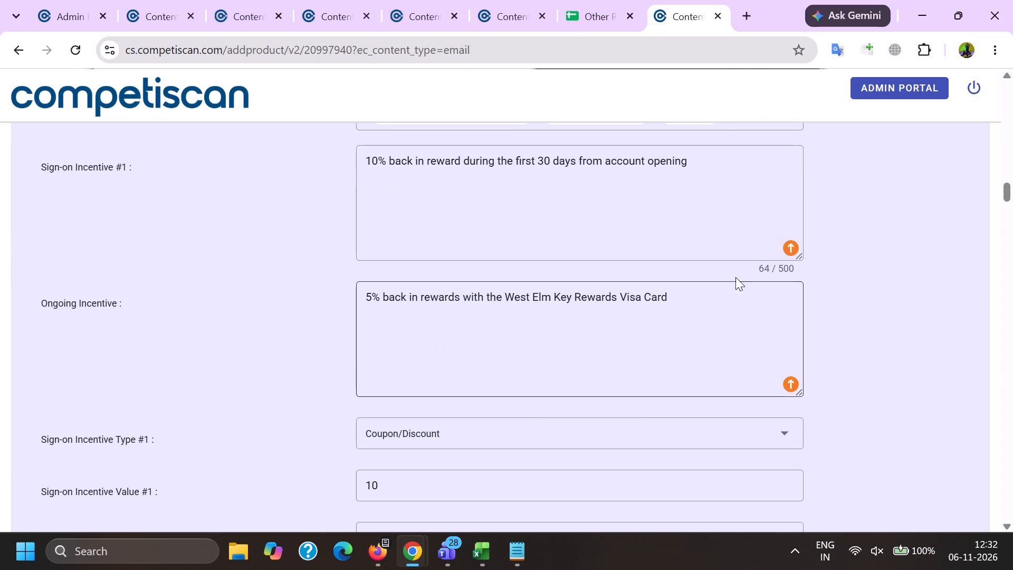
{"action": "left_click_drag", "start_coordinate": [740, 256], "coordinate": [201, 158]}
{"action": "key", "text": "ctrl+c"}
{"action": "key", "text": "alt+Tab"}
{"action": "left_click", "coordinate": [278, 393]}
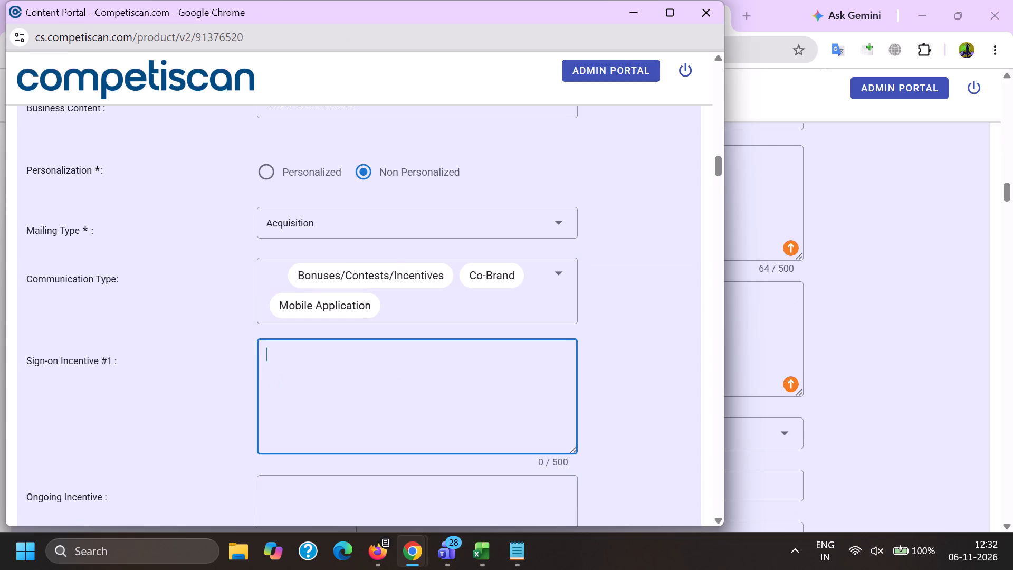
{"action": "key", "text": "ctrl+v"}
Select the earlier form's text "5% back in rewards with the West Elm Key Rewards Visa Card" for the Ongoing Incentive field.
{"action": "scroll", "coordinate": [336, 196], "scroll_direction": "down", "scroll_amount": 2}
{"action": "left_click", "coordinate": [351, 348]}
{"action": "key", "text": "alt+Tab"}
{"action": "left_click_drag", "start_coordinate": [692, 370], "coordinate": [392, 276]}
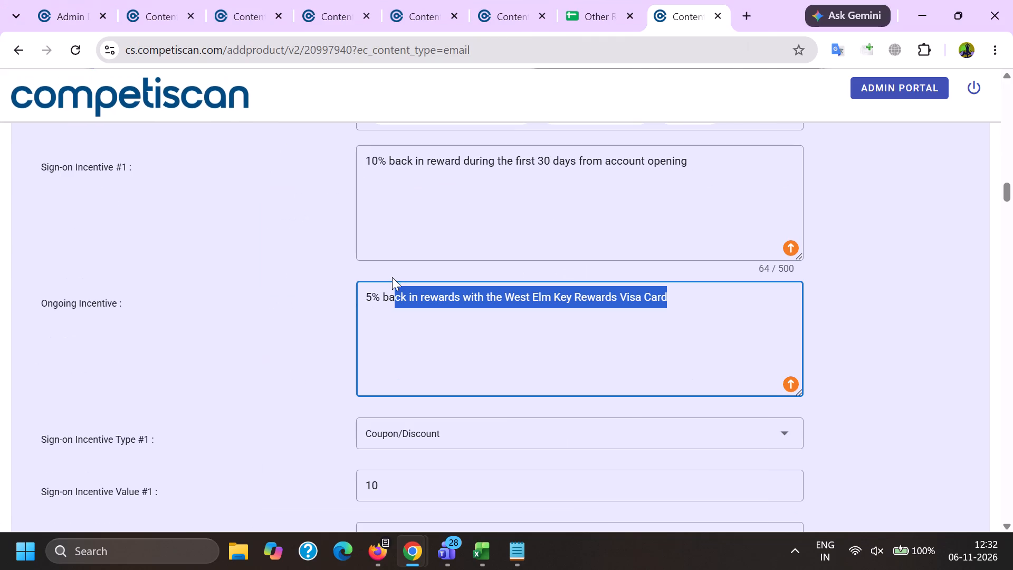
Copy "5% back in rewards with the West Elm Key Rewards Visa Card" from the earlier form into record 91376520's Ongoing Incentive field.
{"action": "key", "text": "ctrl+c"}
{"action": "key", "text": "ctrl+a"}
{"action": "key", "text": "ctrl+c"}
{"action": "key", "text": "alt+Tab"}
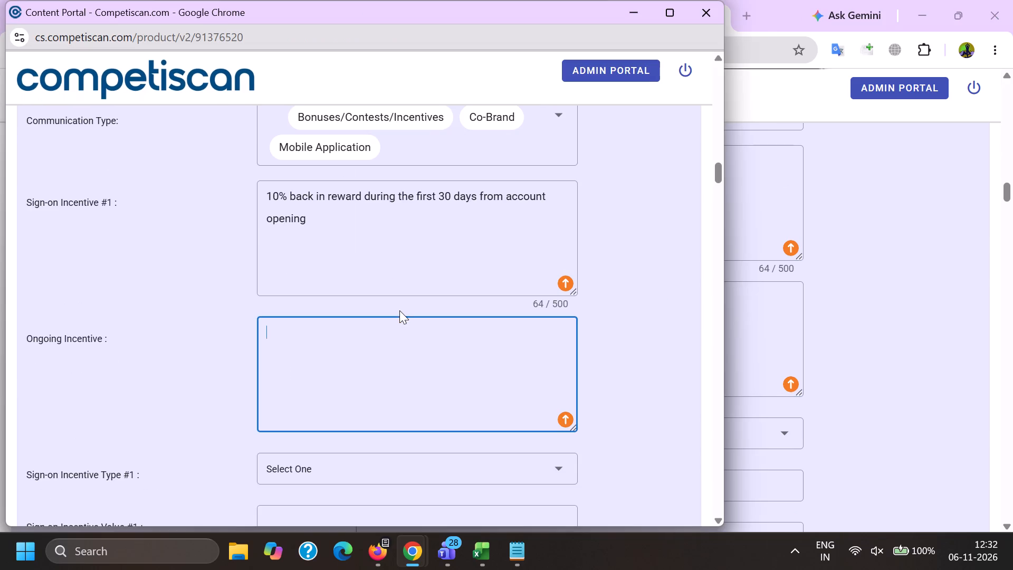
{"action": "key", "text": "ctrl+v"}
Fill the Sign-on #1 details with type Coupon/Discount, incentive value 10.00, max award 10.00 and a window of 1 month.
{"action": "scroll", "coordinate": [325, 229], "scroll_direction": "down", "scroll_amount": 2}
{"action": "left_click", "coordinate": [295, 321]}
{"action": "scroll", "coordinate": [295, 320], "scroll_direction": "down", "scroll_amount": 6}
{"action": "left_click", "coordinate": [319, 412]}
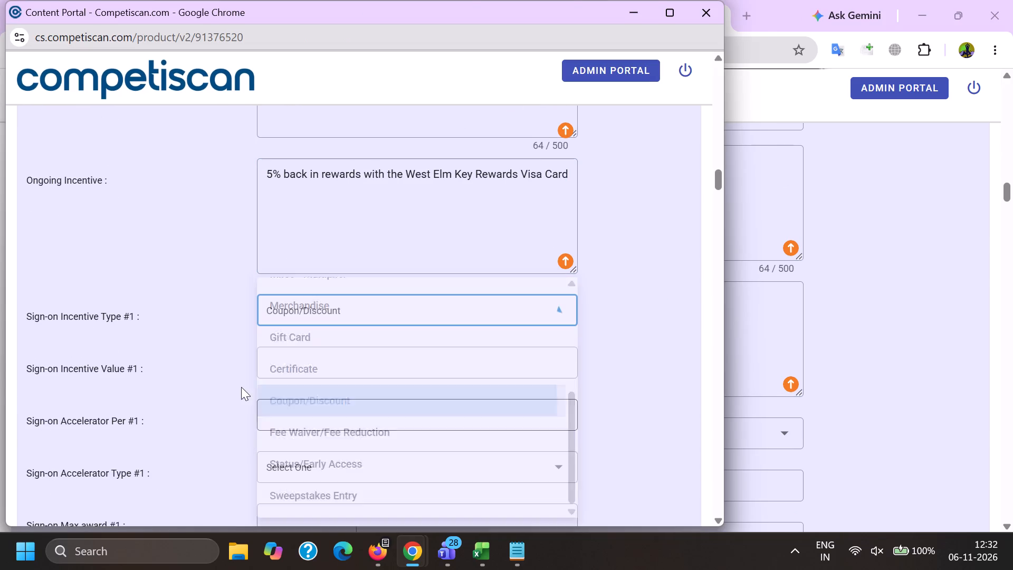
{"action": "left_click", "coordinate": [288, 369]}
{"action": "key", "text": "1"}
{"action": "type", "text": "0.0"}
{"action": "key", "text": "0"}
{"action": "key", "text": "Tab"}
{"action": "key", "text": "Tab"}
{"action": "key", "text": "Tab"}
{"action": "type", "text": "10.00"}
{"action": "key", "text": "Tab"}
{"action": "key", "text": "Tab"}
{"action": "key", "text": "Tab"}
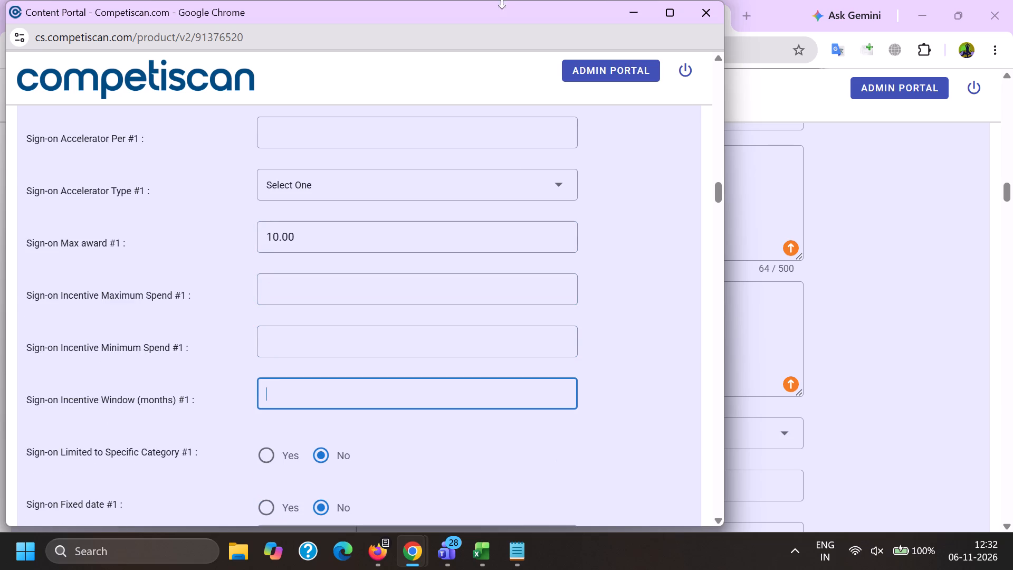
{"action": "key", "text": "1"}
Set the mortgage and loan Application Type to Invitation to Apply.
{"action": "scroll", "coordinate": [502, 0], "scroll_direction": "down", "scroll_amount": 4}
{"action": "scroll", "coordinate": [339, 127], "scroll_direction": "down", "scroll_amount": 3}
{"action": "left_click", "coordinate": [284, 262]}
{"action": "scroll", "coordinate": [283, 264], "scroll_direction": "down", "scroll_amount": 7}
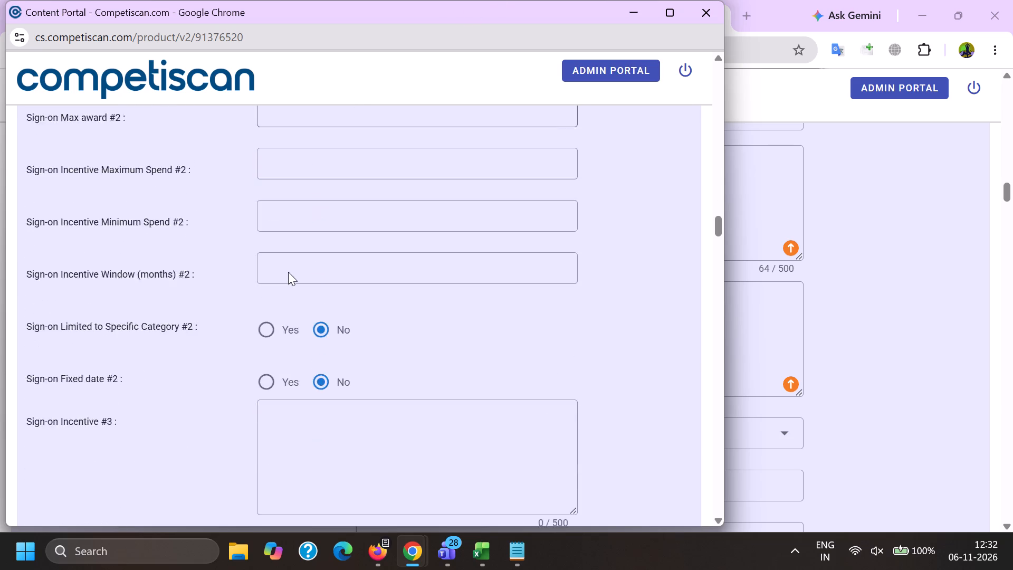
{"action": "scroll", "coordinate": [288, 272], "scroll_direction": "down", "scroll_amount": 16}
{"action": "scroll", "coordinate": [285, 347], "scroll_direction": "down", "scroll_amount": 2}
{"action": "left_click", "coordinate": [302, 254]}
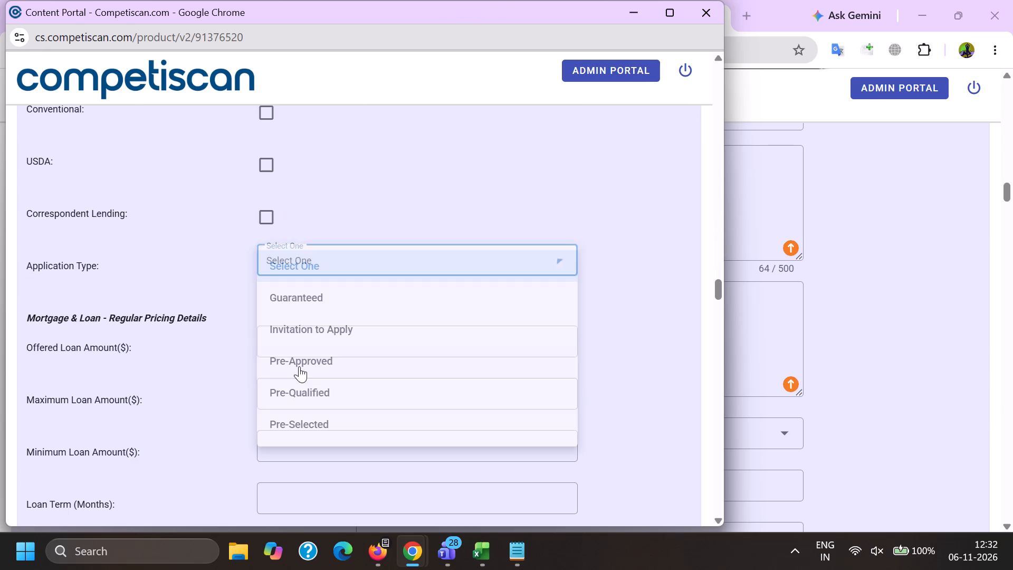
{"action": "left_click", "coordinate": [337, 332]}
{"action": "left_click", "coordinate": [227, 339]}
Enter an Upper APR of 36 and a Lower APR of 0 in the regular pricing details.
{"action": "scroll", "coordinate": [304, 317], "scroll_direction": "down", "scroll_amount": 3}
{"action": "left_click", "coordinate": [297, 370]}
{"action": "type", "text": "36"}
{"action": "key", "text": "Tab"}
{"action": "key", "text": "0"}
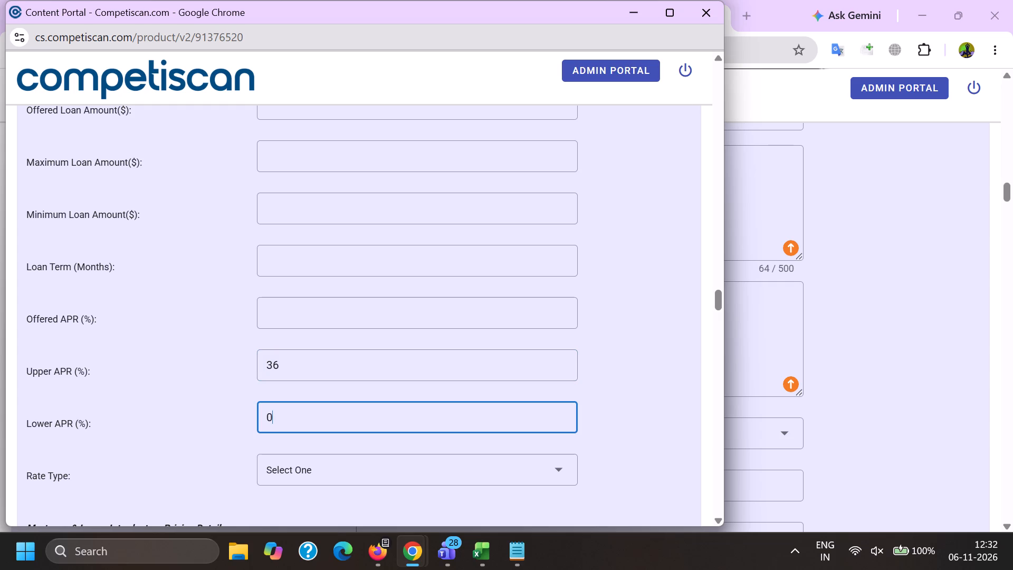
Set the payment card offer's Application Type to Invitation to Apply and its Card Network to Visa.
{"action": "scroll", "coordinate": [274, 426], "scroll_direction": "down", "scroll_amount": 5}
{"action": "left_click", "coordinate": [258, 324]}
{"action": "scroll", "coordinate": [308, 206], "scroll_direction": "down", "scroll_amount": 2}
{"action": "left_click", "coordinate": [322, 217]}
{"action": "left_click_drag", "start_coordinate": [218, 246], "coordinate": [228, 250]}
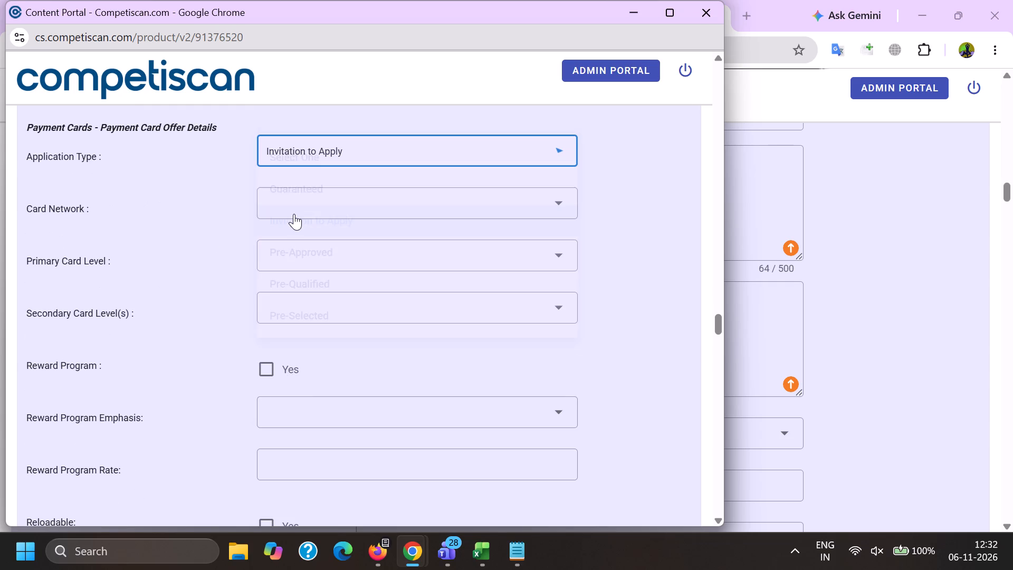
{"action": "left_click", "coordinate": [294, 211]}
{"action": "left_click", "coordinate": [309, 372]}
{"action": "left_click_drag", "start_coordinate": [209, 322], "coordinate": [218, 318]}
Choose Visa Signature as the Primary Card Level and mark Reward Program as Yes.
{"action": "left_click", "coordinate": [319, 254]}
{"action": "scroll", "coordinate": [314, 333], "scroll_direction": "down", "scroll_amount": 6}
{"action": "left_click", "coordinate": [330, 420]}
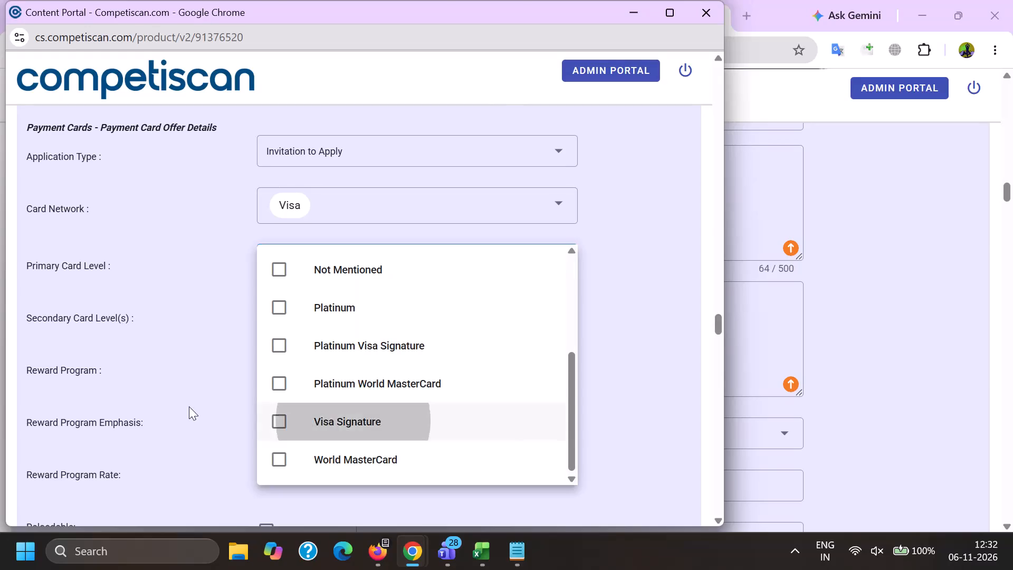
{"action": "left_click", "coordinate": [189, 406]}
{"action": "left_click", "coordinate": [270, 386]}
{"action": "left_click", "coordinate": [225, 393]}
{"action": "left_click_drag", "start_coordinate": [225, 391], "coordinate": [230, 391]}
Mark Credit Card Mentioned in the retail credit section and submit the West Elm record.
{"action": "key", "text": "Delete"}
{"action": "key", "text": "End"}
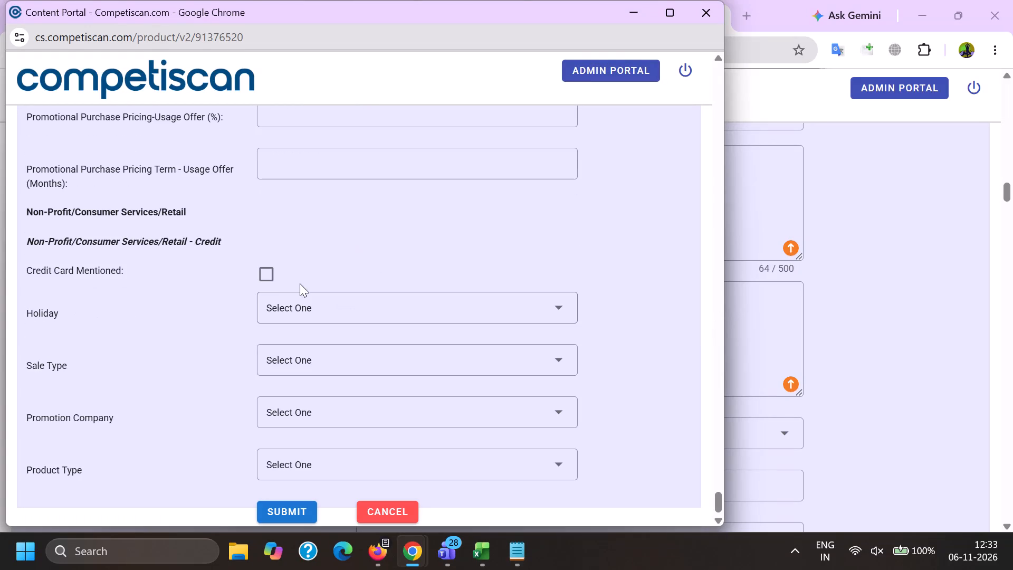
{"action": "left_click", "coordinate": [271, 286]}
{"action": "left_click", "coordinate": [292, 512]}
Switch to Firefox.
{"action": "left_click", "coordinate": [385, 564]}
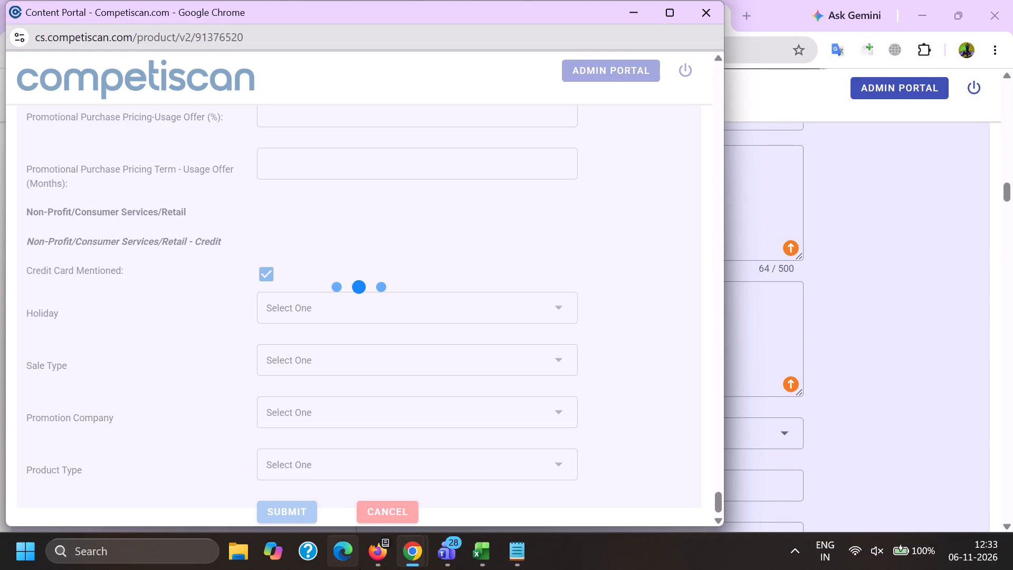
Switch to Firefox, refresh the Capital One email list and look through the other open panelist email lists.
{"action": "left_click", "coordinate": [246, 505]}
{"action": "left_click", "coordinate": [190, 0]}
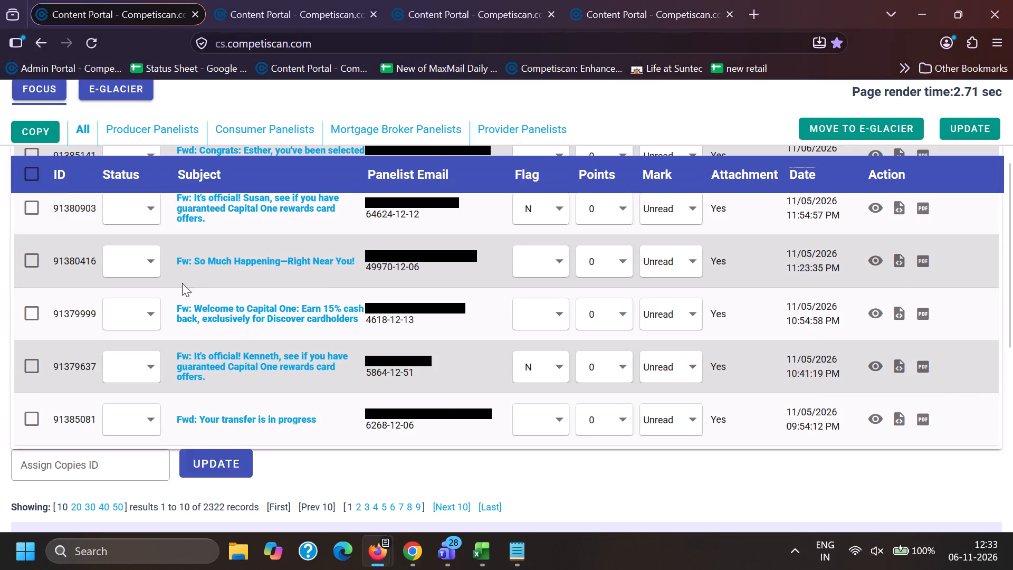
{"action": "left_click", "coordinate": [52, 101]}
{"action": "left_click", "coordinate": [49, 90]}
{"action": "left_click", "coordinate": [258, 0]}
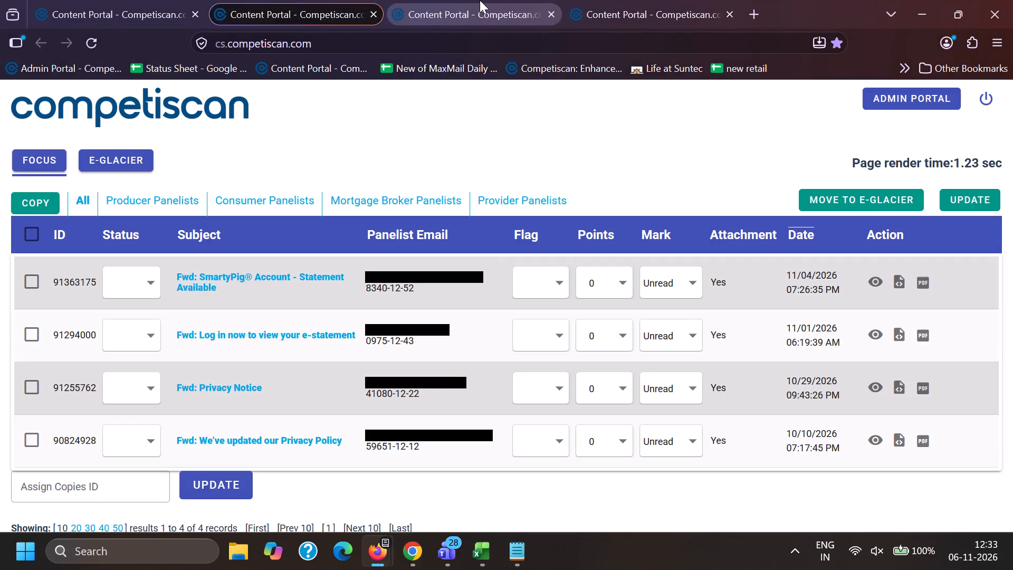
{"action": "left_click", "coordinate": [480, 0]}
{"action": "left_click", "coordinate": [576, 0]}
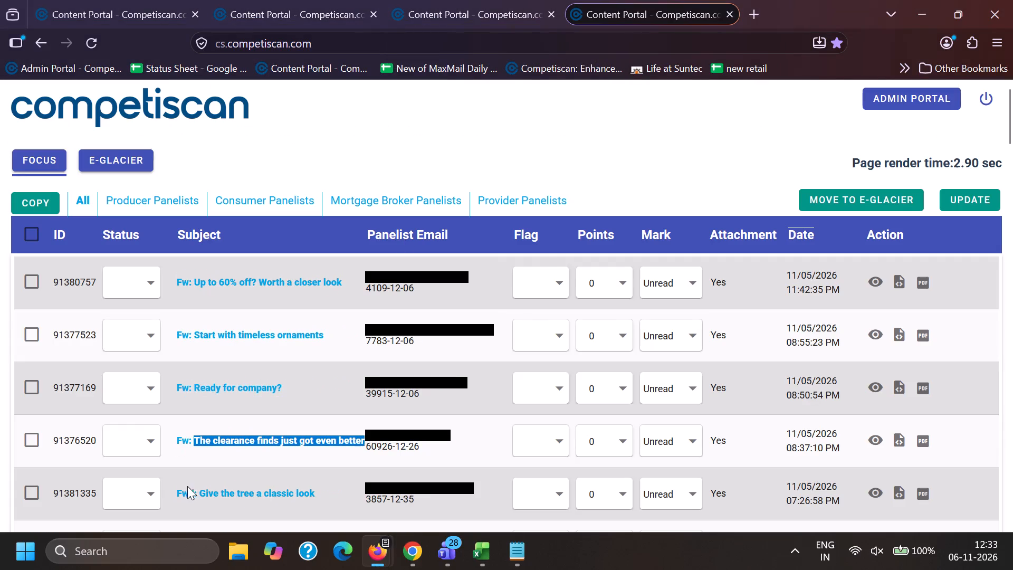
Search the Chrome email list by subject for "Give the tree a classic look", copied from email 91381335 in Firefox.
{"action": "left_click_drag", "start_coordinate": [199, 490], "coordinate": [339, 489]}
{"action": "key", "text": "ctrl+c"}
{"action": "left_click", "coordinate": [425, 563]}
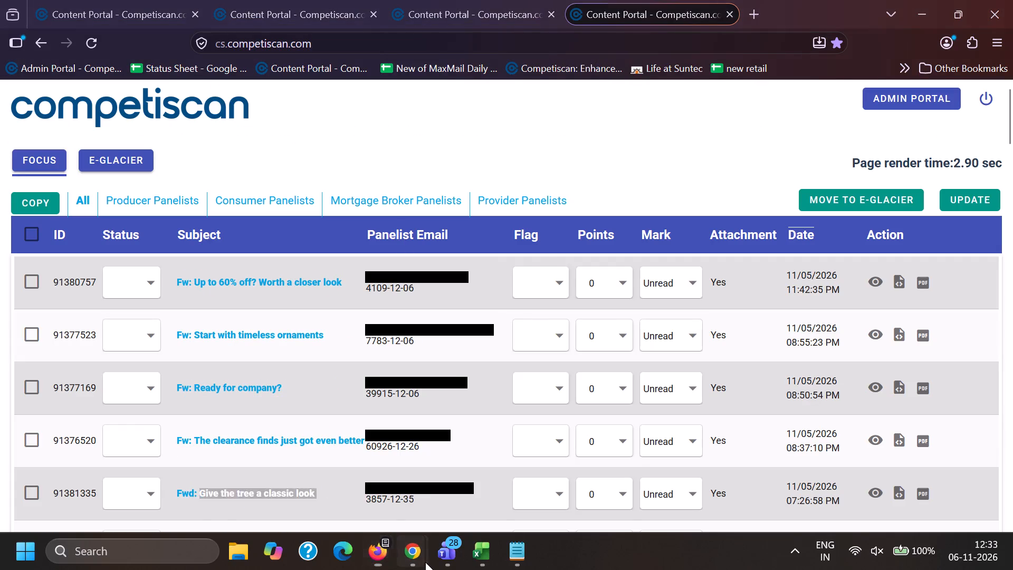
{"action": "left_click", "coordinate": [283, 498]}
{"action": "left_click", "coordinate": [159, 0]}
{"action": "scroll", "coordinate": [346, 377], "scroll_direction": "down", "scroll_amount": 6}
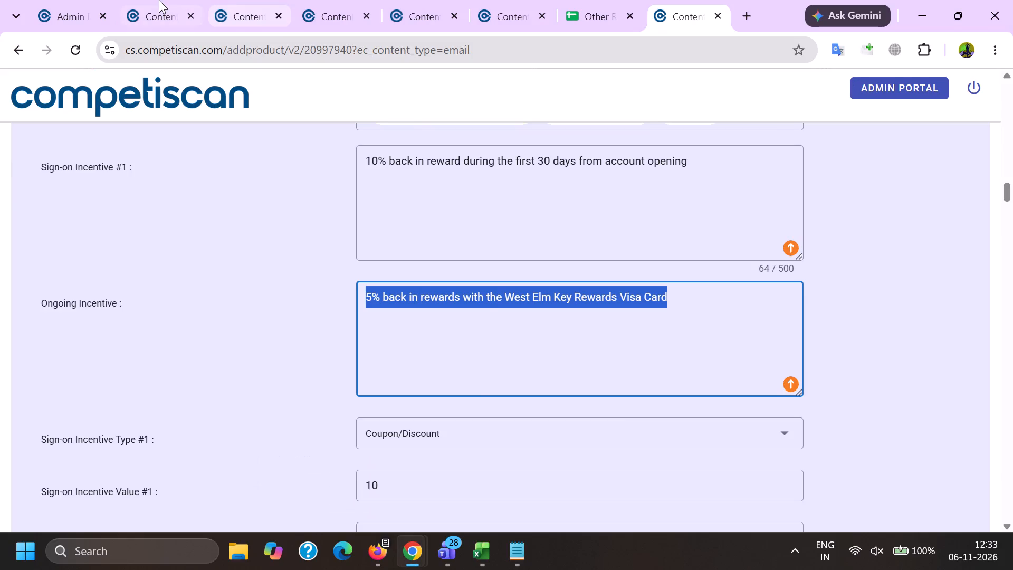
{"action": "scroll", "coordinate": [159, 0], "scroll_direction": "down", "scroll_amount": 6}
{"action": "scroll", "coordinate": [262, 434], "scroll_direction": "up", "scroll_amount": 2}
{"action": "left_click_drag", "start_coordinate": [305, 346], "coordinate": [0, 315]}
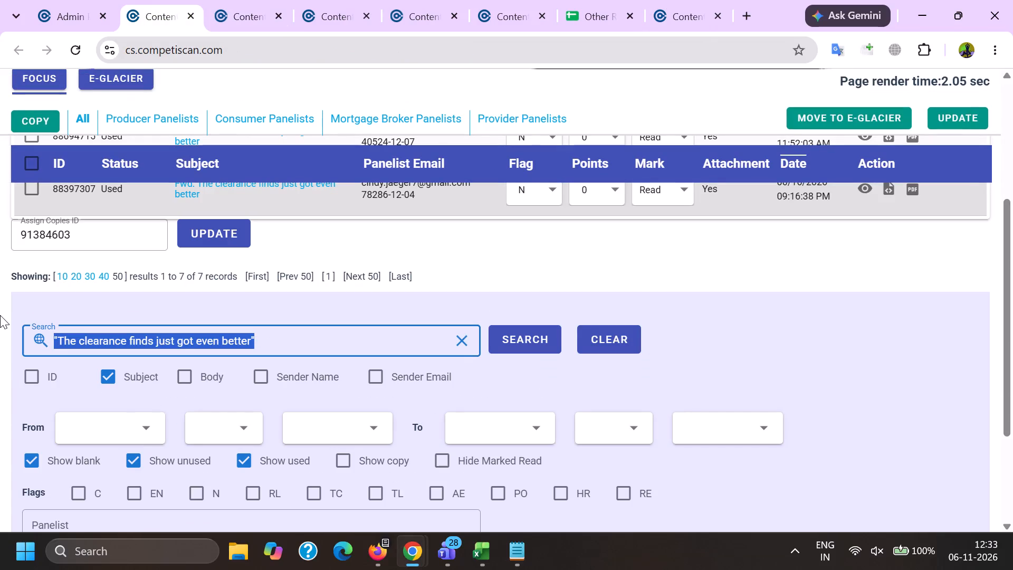
{"action": "key", "text": "BackSpace"}
{"action": "key", "text": "shift+quotedbl"}
{"action": "key", "text": "ctrl+v"}
{"action": "key", "text": "shift+quotedbl"}
{"action": "key", "text": "Return"}
Return to Firefox and look through the Capital One list and the other open panelist email lists.
{"action": "key", "text": "alt+Tab"}
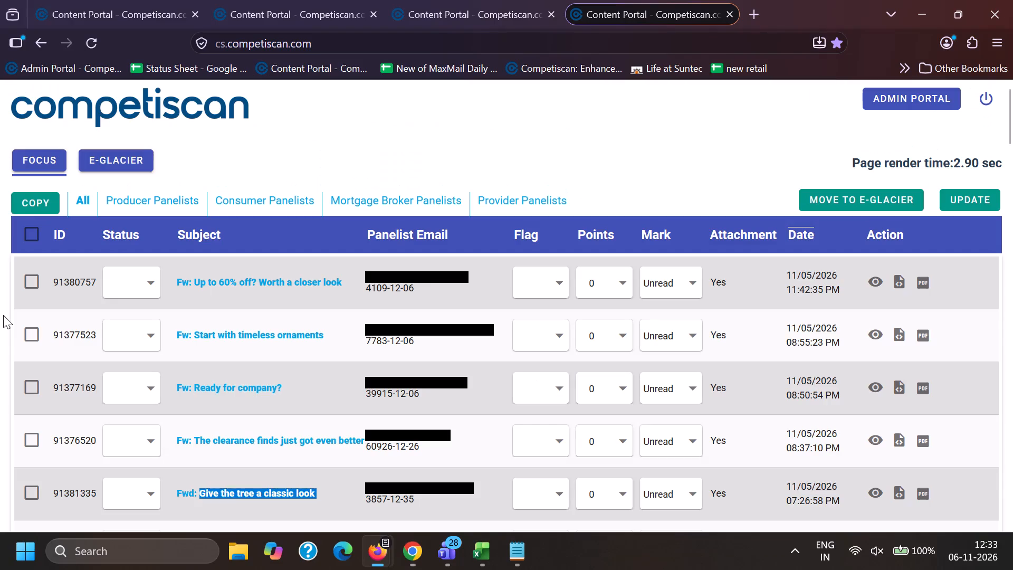
{"action": "left_click", "coordinate": [124, 0]}
{"action": "scroll", "coordinate": [103, 337], "scroll_direction": "down", "scroll_amount": 1}
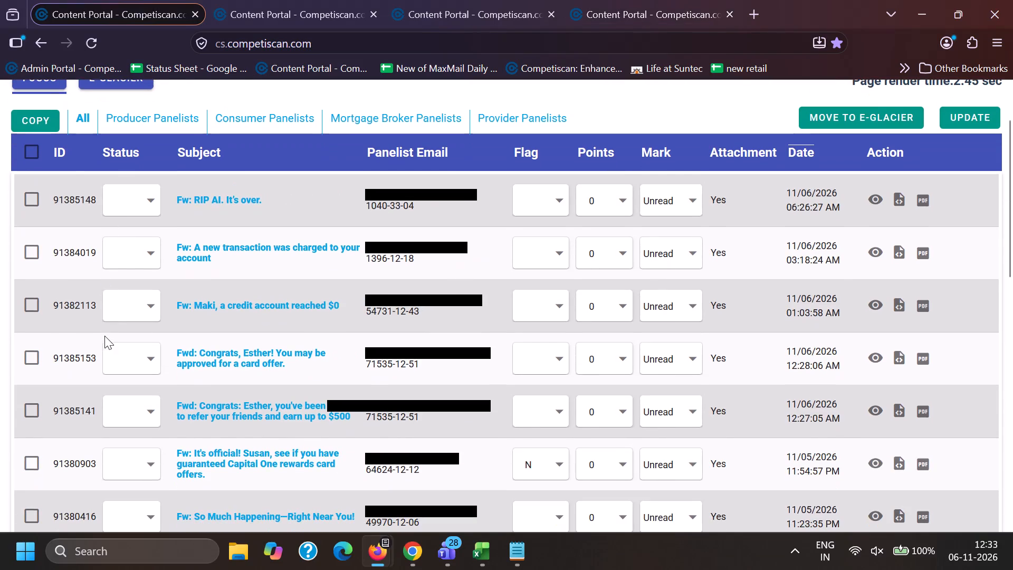
{"action": "scroll", "coordinate": [126, 314], "scroll_direction": "down", "scroll_amount": 2}
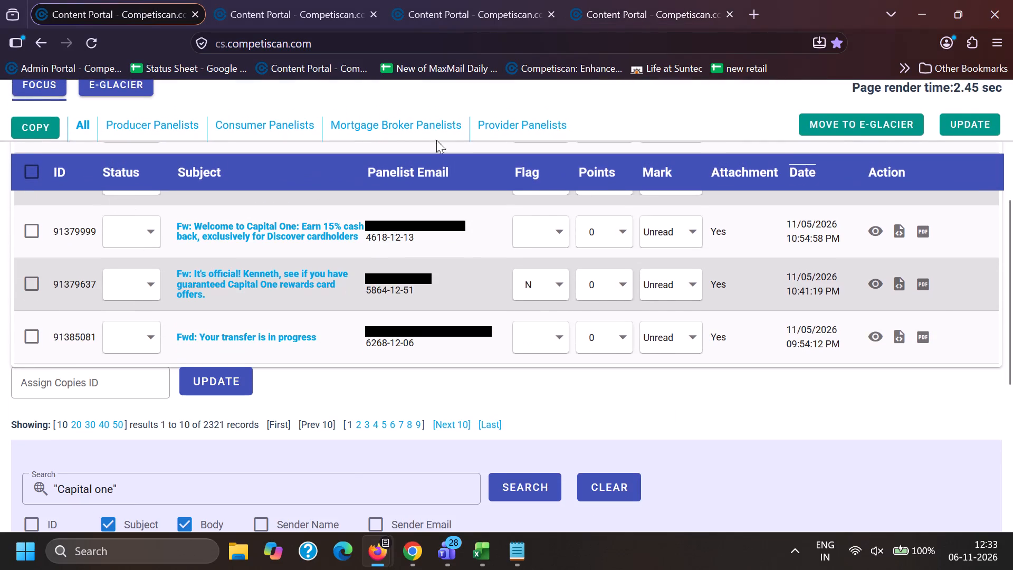
{"action": "left_click", "coordinate": [335, 0]}
{"action": "left_click", "coordinate": [491, 0]}
{"action": "left_click", "coordinate": [595, 0]}
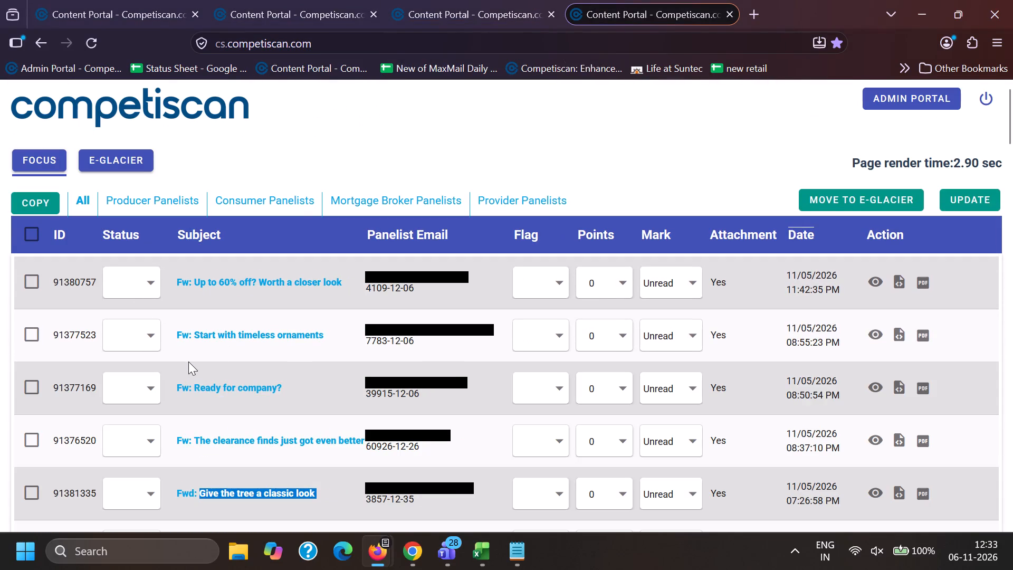
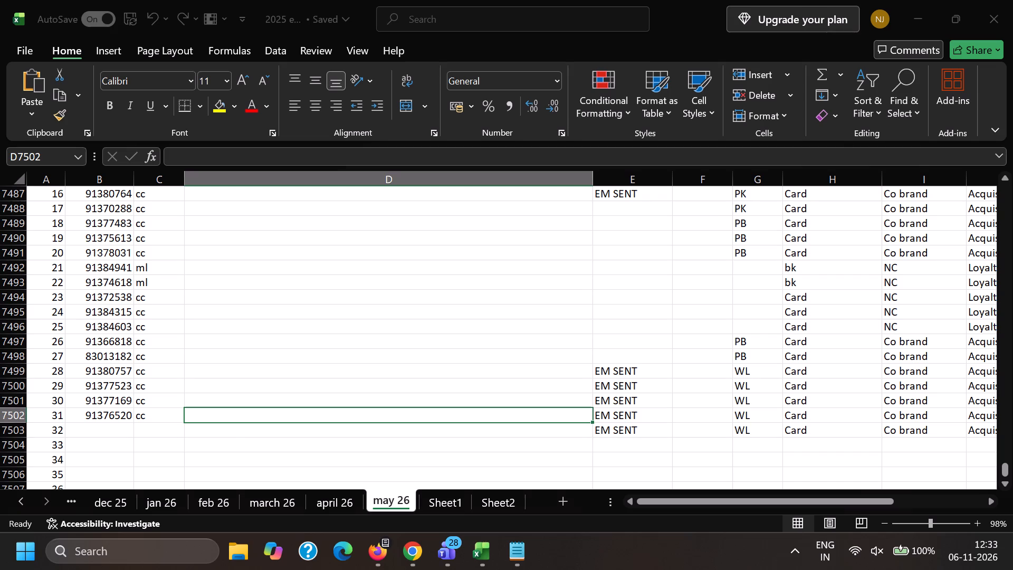
Switch to Excel and log email ID 91381335 with the code cc as entry 32 on the may 26 sheet.
{"action": "left_click", "coordinate": [116, 428]}
{"action": "key", "text": "ctrl+v"}
{"action": "left_click", "coordinate": [163, 430], "text": "ctrl"}
{"action": "key", "text": "c"}
{"action": "key", "text": "c"}
{"action": "left_click", "coordinate": [233, 429]}
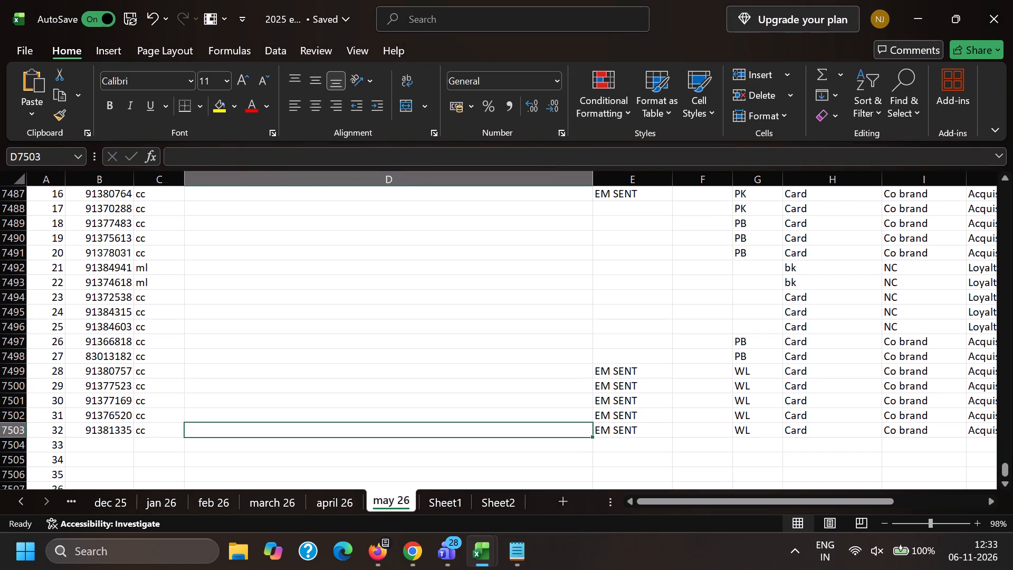
In email 91381335's editor in Chrome, delete the "Original Message" line, the To line and the sender's address from the header.
{"action": "key", "text": "alt+Tab"}
{"action": "scroll", "coordinate": [187, 244], "scroll_direction": "down", "scroll_amount": 1}
{"action": "left_click_drag", "start_coordinate": [251, 320], "coordinate": [61, 311]}
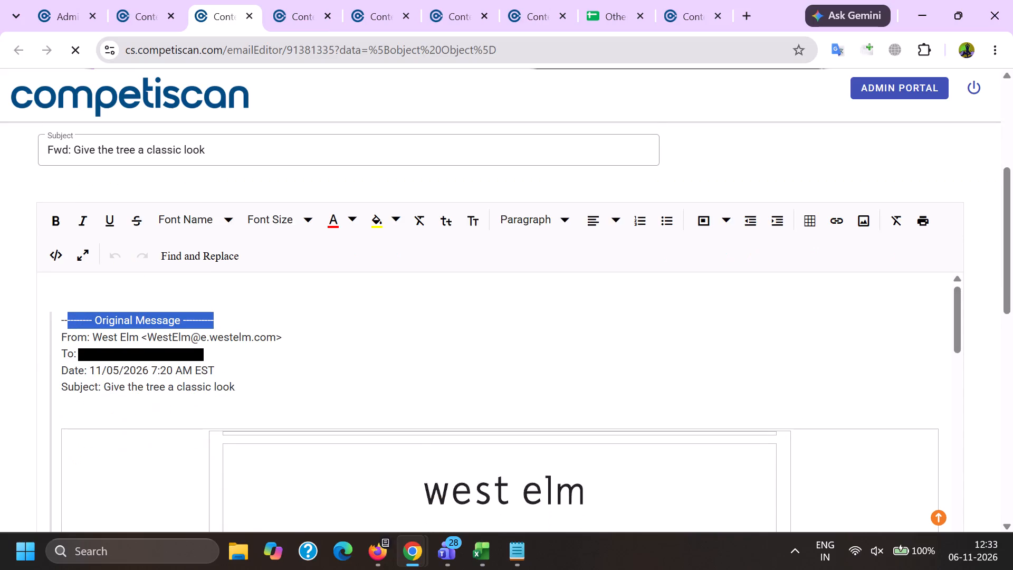
{"action": "left_click_drag", "start_coordinate": [61, 311], "coordinate": [49, 311]}
{"action": "key", "text": "BackSpace"}
{"action": "left_click", "coordinate": [58, 327]}
{"action": "left_click", "coordinate": [60, 336]}
{"action": "key", "text": "BackSpace"}
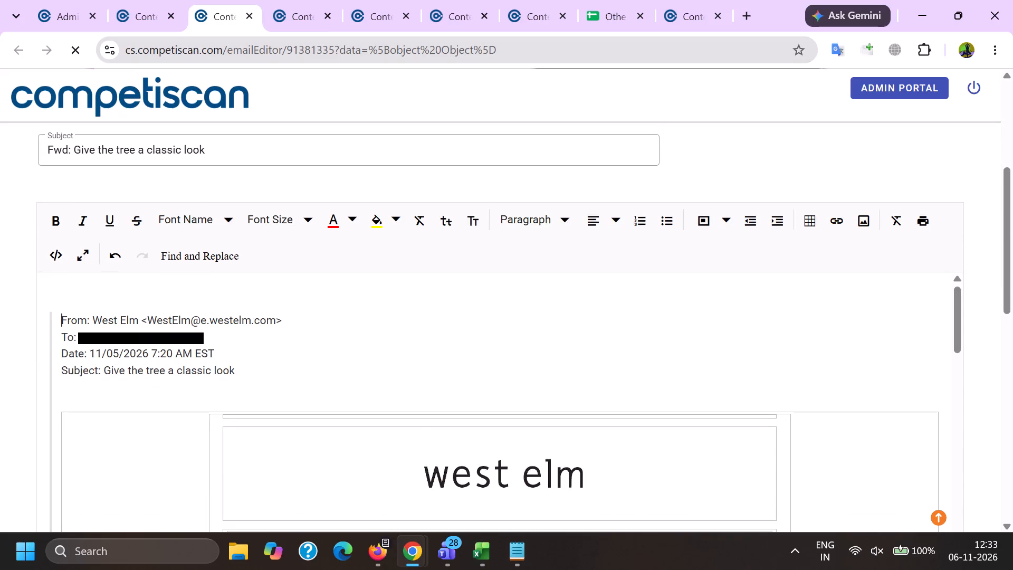
{"action": "key", "text": "BackSpace"}
{"action": "left_click_drag", "start_coordinate": [52, 331], "coordinate": [254, 330]}
{"action": "key", "text": "BackSpace"}
{"action": "key", "text": "BackSpace"}
{"action": "left_click_drag", "start_coordinate": [145, 314], "coordinate": [198, 322]}
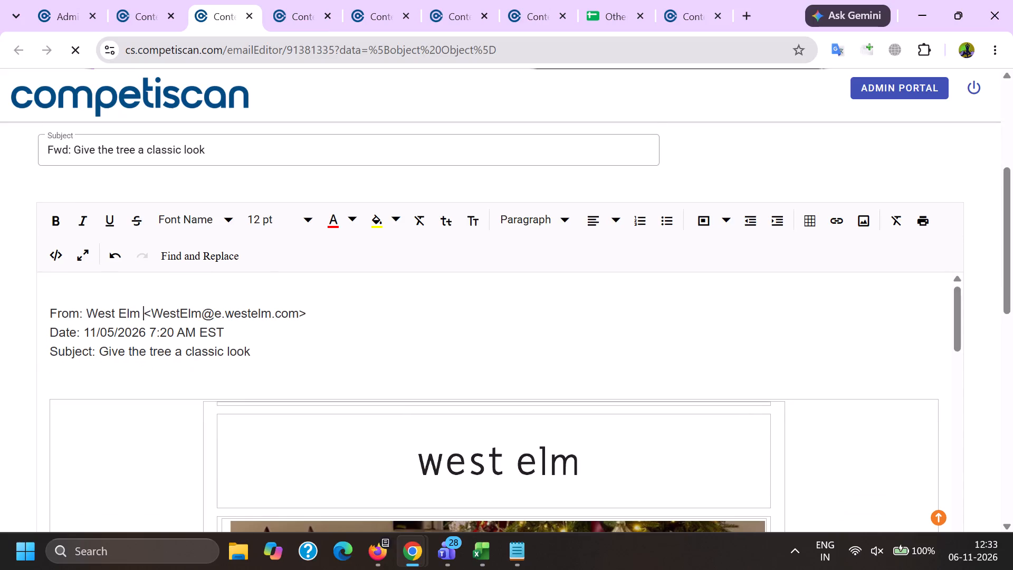
{"action": "left_click_drag", "start_coordinate": [198, 322], "coordinate": [345, 317]}
{"action": "key", "text": "BackSpace"}
Unlink "view this email with images" and the email-preferences "click here" in the email's footer.
{"action": "scroll", "coordinate": [381, 258], "scroll_direction": "down", "scroll_amount": 20}
{"action": "scroll", "coordinate": [381, 258], "scroll_direction": "down", "scroll_amount": 14}
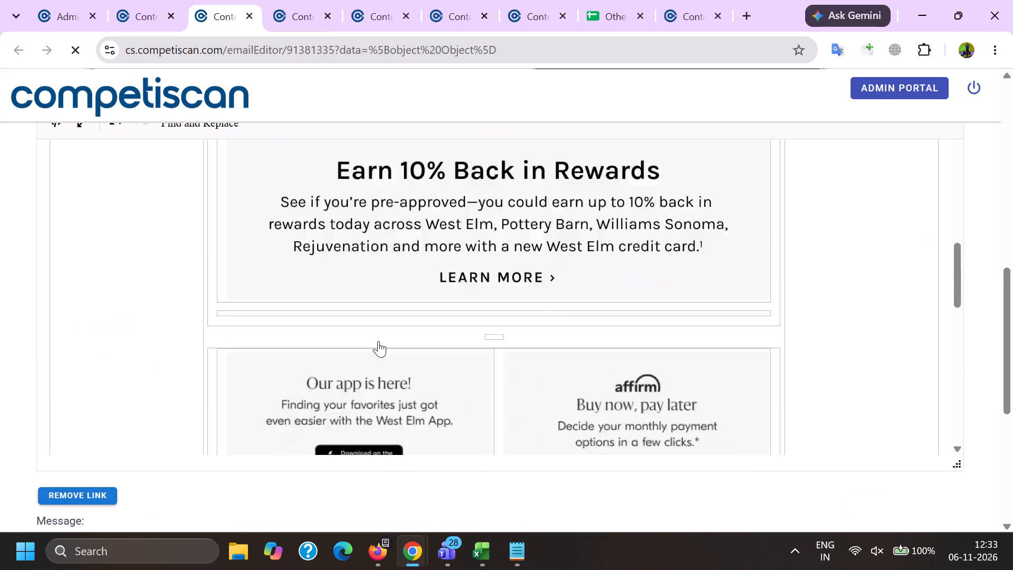
{"action": "scroll", "coordinate": [377, 347], "scroll_direction": "up", "scroll_amount": 3}
{"action": "left_click", "coordinate": [288, 419]}
{"action": "left_click", "coordinate": [322, 296]}
{"action": "scroll", "coordinate": [323, 297], "scroll_direction": "down", "scroll_amount": 5}
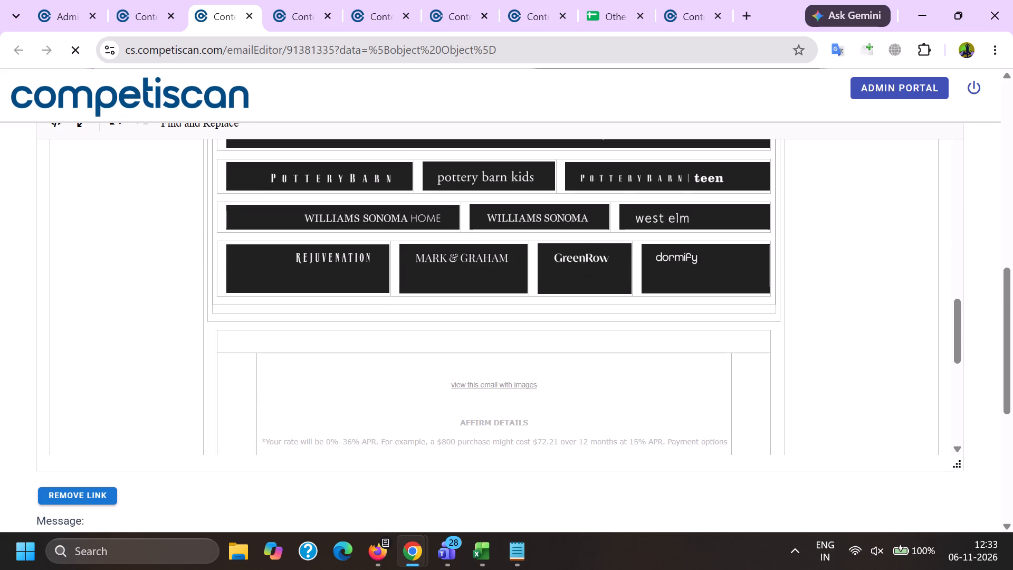
{"action": "left_click", "coordinate": [472, 388]}
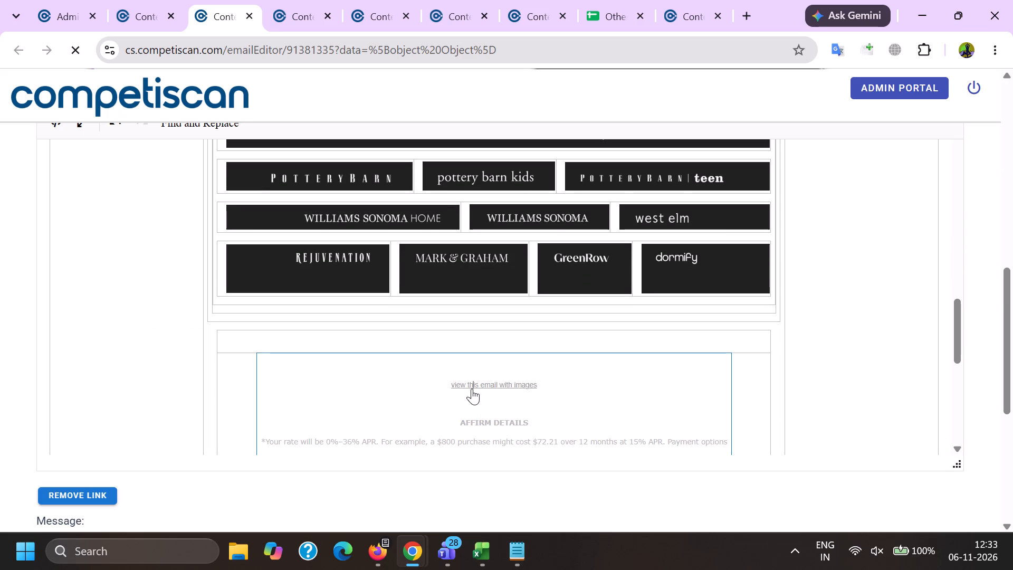
{"action": "left_click", "coordinate": [561, 420]}
{"action": "scroll", "coordinate": [528, 300], "scroll_direction": "down", "scroll_amount": 10}
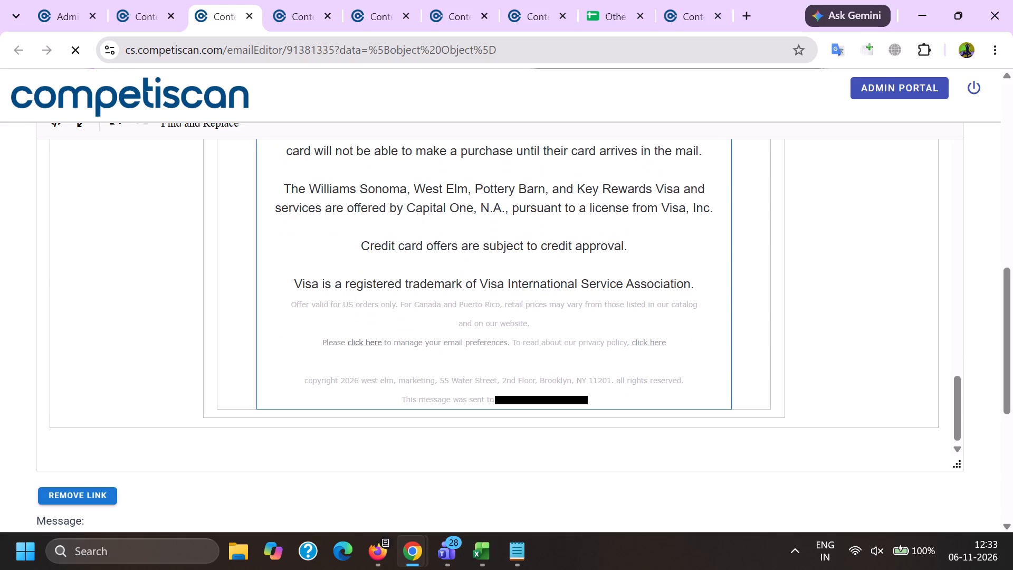
{"action": "left_click", "coordinate": [367, 344]}
{"action": "left_click", "coordinate": [456, 372]}
Delete the recipient's address after "This message was sent to" at the end of the email.
{"action": "left_click_drag", "start_coordinate": [499, 398], "coordinate": [607, 394]}
{"action": "key", "text": "BackSpace"}
{"action": "key", "text": "BackSpace"}
Save the email's product info and open the product form for email 91381335.
{"action": "scroll", "coordinate": [387, 398], "scroll_direction": "down", "scroll_amount": 6}
{"action": "left_click", "coordinate": [377, 395]}
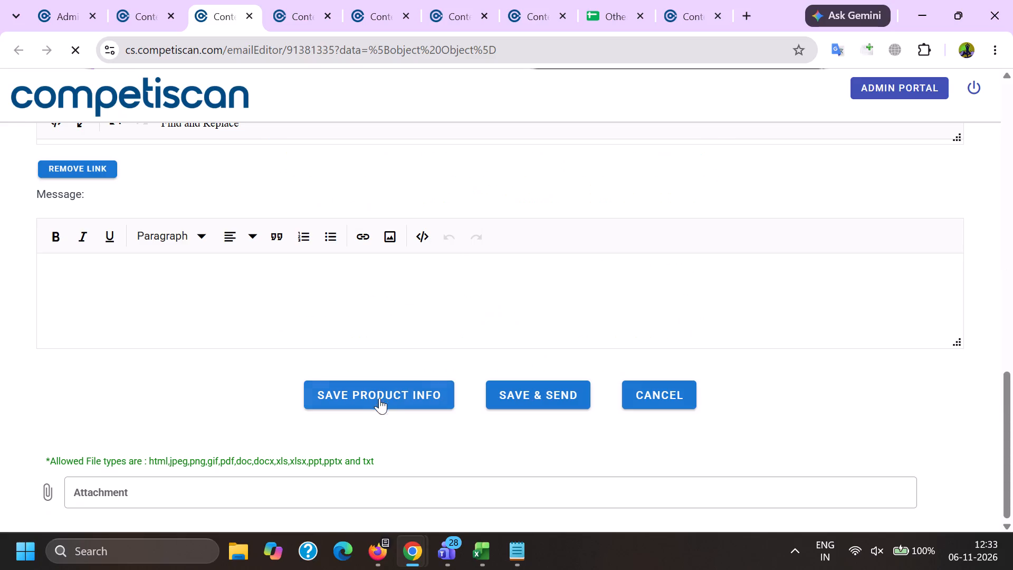
{"action": "left_click", "coordinate": [513, 330]}
{"action": "left_click_drag", "start_coordinate": [0, 226], "coordinate": [0, 232]}
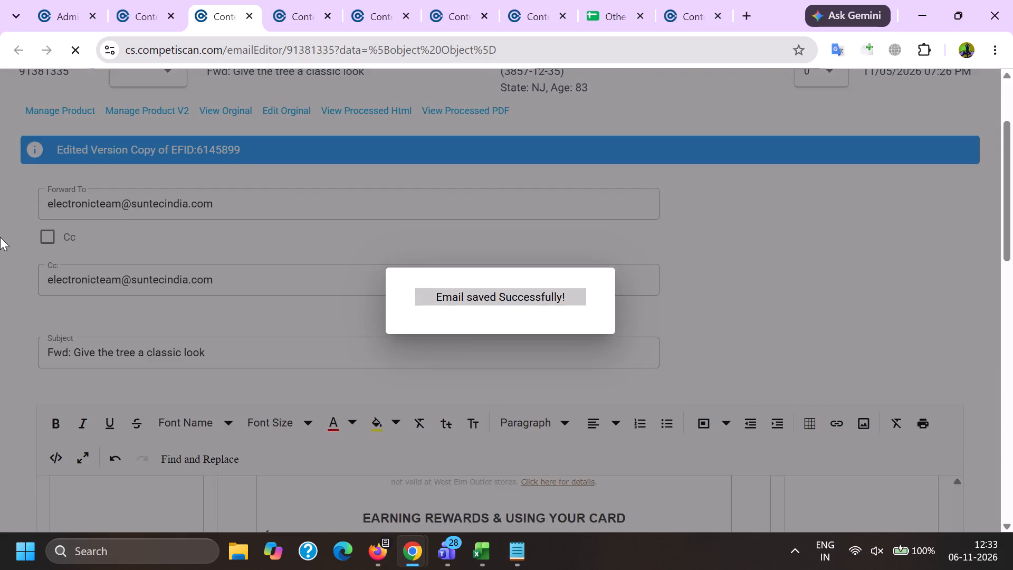
{"action": "scroll", "coordinate": [36, 293], "scroll_direction": "up", "scroll_amount": 6}
{"action": "left_click", "coordinate": [88, 231]}
Go back to the email editor and copy the sender name "West Elm" from the From line.
{"action": "key", "text": "alt+Tab"}
{"action": "scroll", "coordinate": [156, 291], "scroll_direction": "down", "scroll_amount": 4}
{"action": "left_click", "coordinate": [143, 385]}
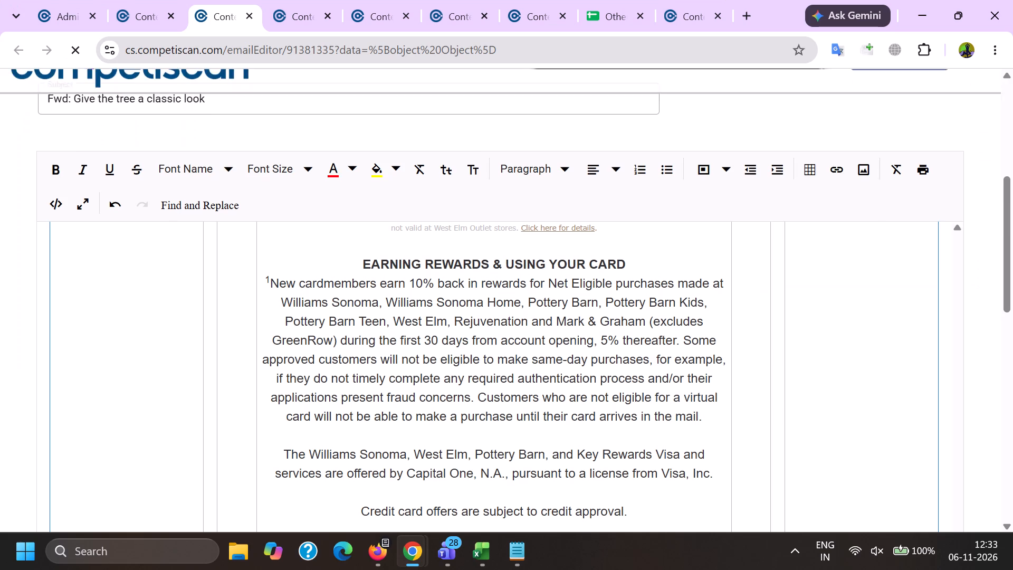
{"action": "key", "text": "Page_Up"}
{"action": "key", "text": "Page_Up"}
{"action": "key", "text": "Page_Up"}
{"action": "key", "text": "Page_Up"}
{"action": "key", "text": "Page_Up"}
{"action": "key", "text": "Page_Up"}
{"action": "key", "text": "Page_Up"}
{"action": "key", "text": "Page_Up"}
{"action": "key", "text": "Page_Up"}
{"action": "key", "text": "Page_Up"}
{"action": "key", "text": "Page_Up"}
{"action": "key", "text": "Page_Up"}
{"action": "key", "text": "Page_Up"}
{"action": "key", "text": "Page_Up"}
{"action": "key", "text": "Page_Up"}
{"action": "key", "text": "Page_Up"}
{"action": "key", "text": "Page_Up"}
{"action": "key", "text": "Page_Up"}
{"action": "key", "text": "Page_Up"}
{"action": "key", "text": "Page_Up"}
{"action": "scroll", "coordinate": [152, 379], "scroll_direction": "down", "scroll_amount": 5}
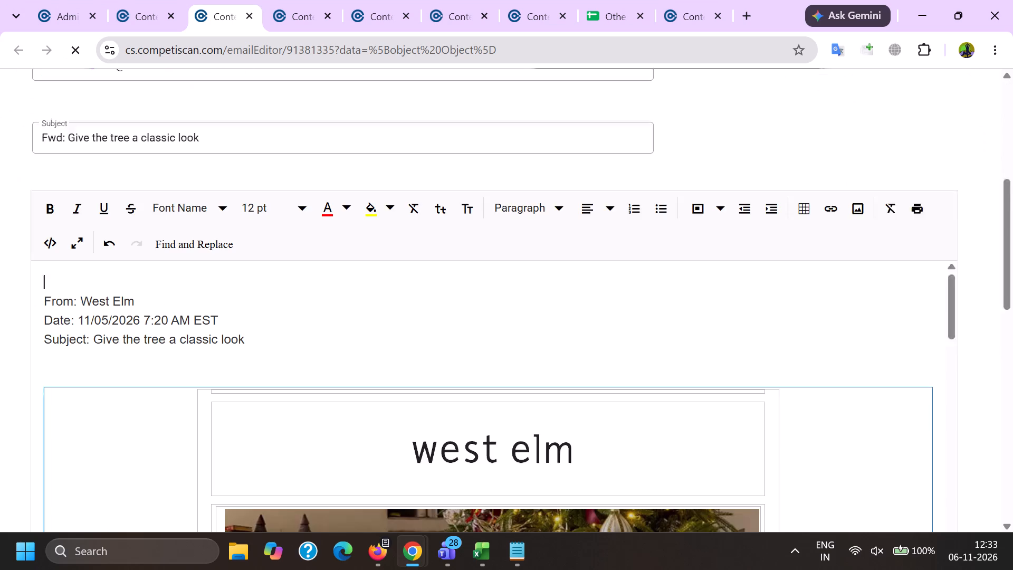
{"action": "double_click", "coordinate": [91, 185]}
{"action": "left_click", "coordinate": [117, 187], "text": "shift"}
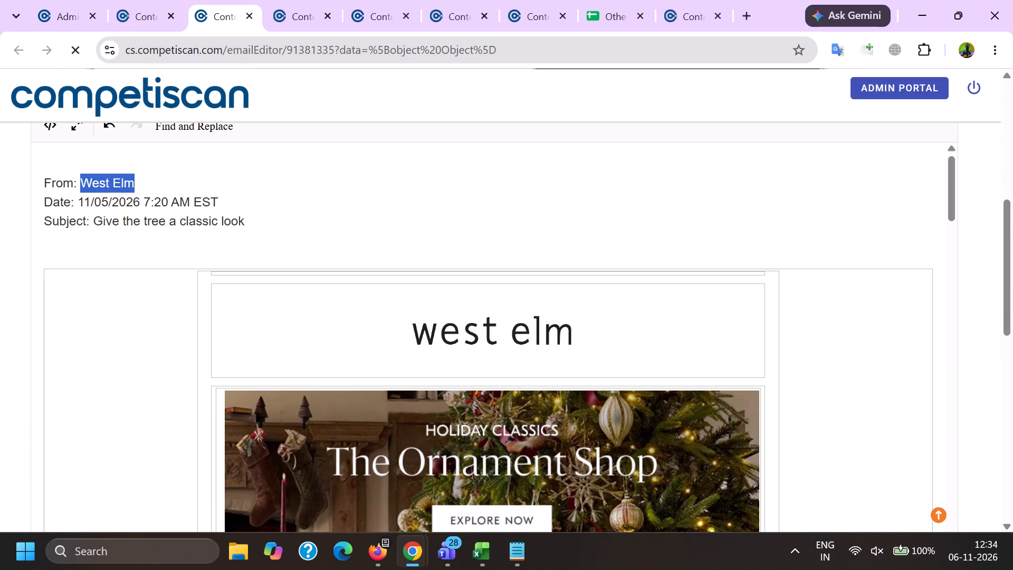
{"action": "key", "text": "ctrl+c"}
In the product form, use the west elm company logo as the product image.
{"action": "key", "text": "alt+Tab"}
{"action": "scroll", "coordinate": [271, 210], "scroll_direction": "down", "scroll_amount": 5}
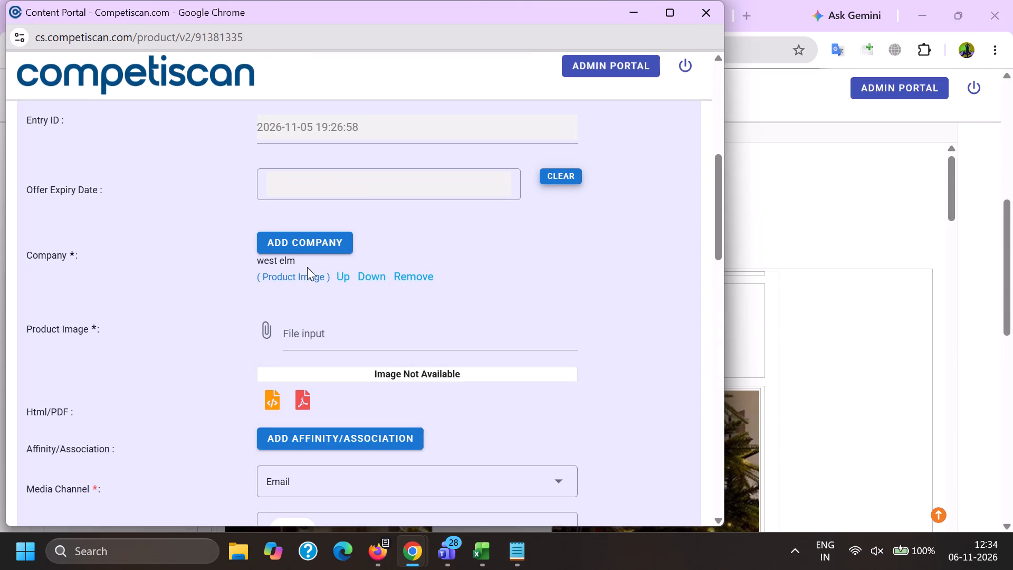
{"action": "left_click", "coordinate": [307, 267]}
{"action": "left_click", "coordinate": [308, 274]}
Add Capital One as a second company.
{"action": "left_click", "coordinate": [311, 248]}
{"action": "key", "text": "c"}
{"action": "type", "text": "api"}
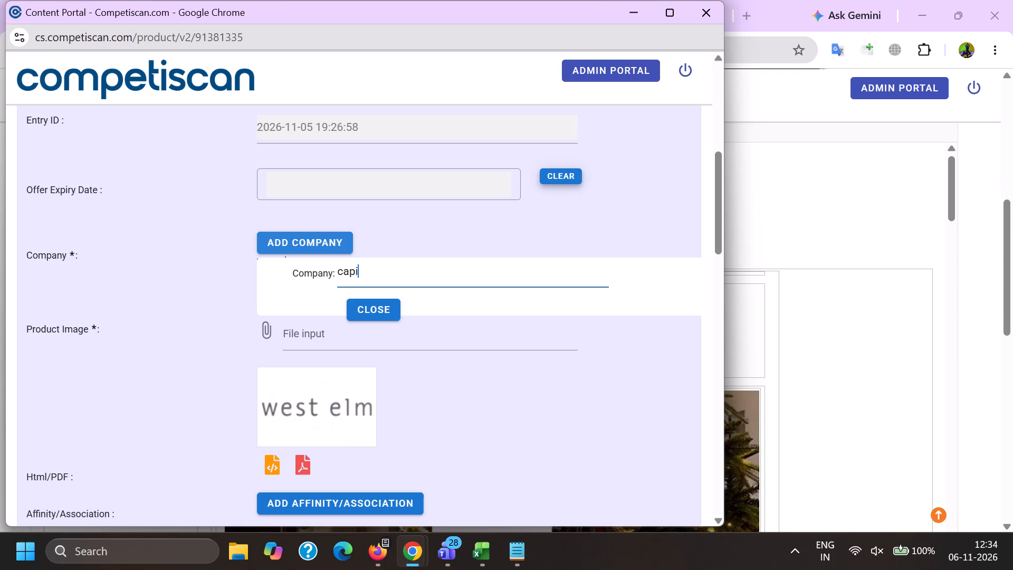
{"action": "key", "text": "t"}
{"action": "key", "text": "a"}
{"action": "key", "text": "l"}
{"action": "key", "text": "space"}
{"action": "type", "text": "one"}
{"action": "scroll", "coordinate": [311, 250], "scroll_direction": "down", "scroll_amount": 1}
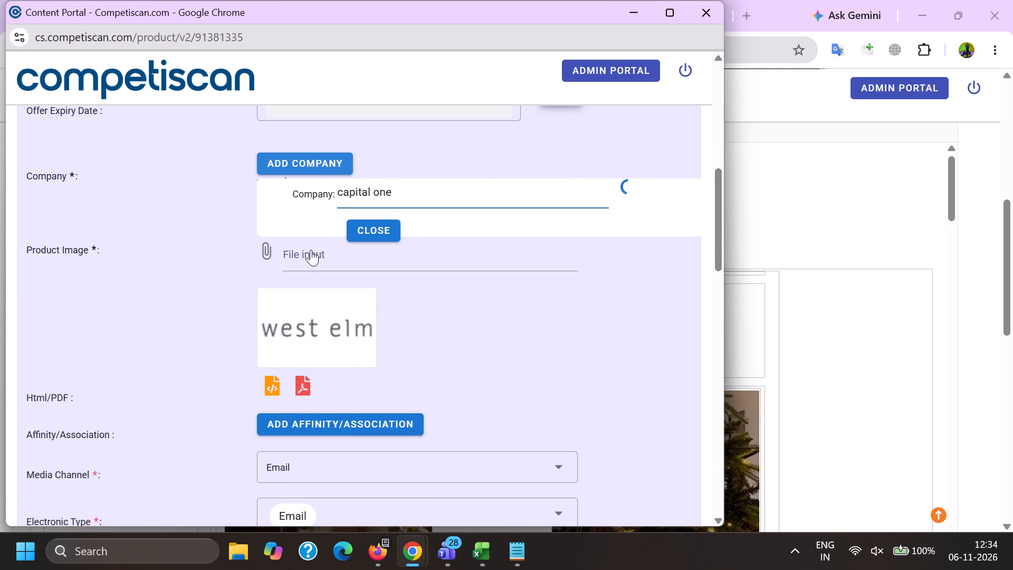
{"action": "left_click", "coordinate": [383, 226]}
{"action": "scroll", "coordinate": [370, 205], "scroll_direction": "down", "scroll_amount": 3}
{"action": "left_click", "coordinate": [369, 214]}
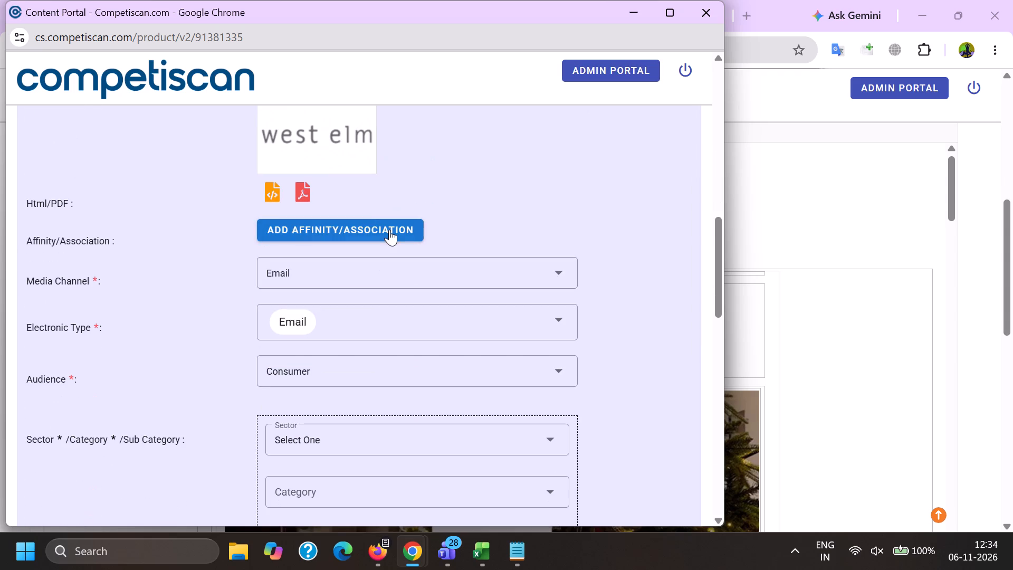
Add Affirm as another company and west elm (Retail) as the affinity/association.
{"action": "left_click", "coordinate": [389, 230]}
{"action": "left_click", "coordinate": [454, 280]}
{"action": "left_click", "coordinate": [438, 273]}
{"action": "key", "text": "ctrl+v"}
{"action": "scroll", "coordinate": [345, 398], "scroll_direction": "up", "scroll_amount": 3}
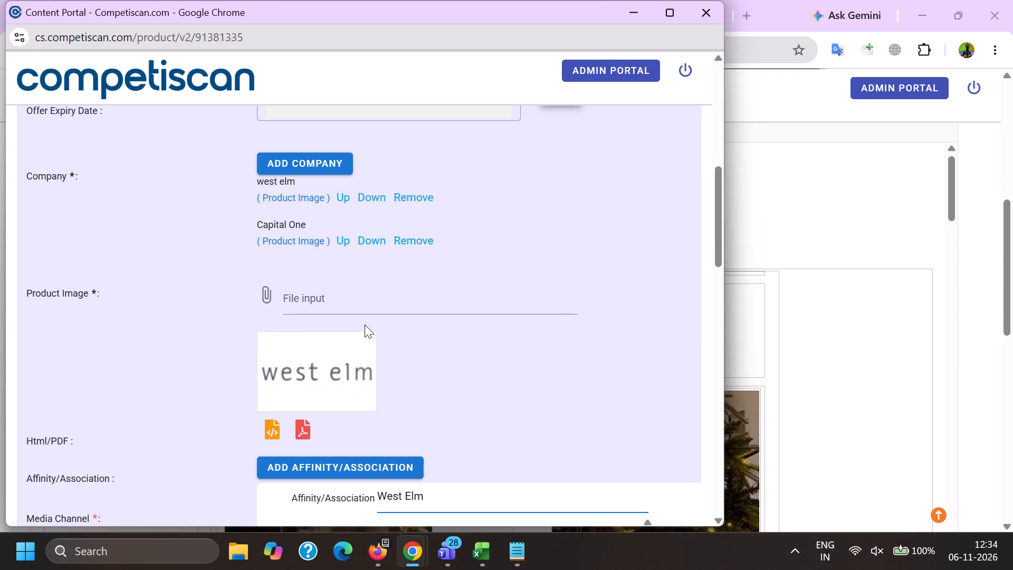
{"action": "left_click", "coordinate": [308, 163]}
{"action": "key", "text": "a"}
{"action": "type", "text": "ff"}
{"action": "key", "text": "i"}
{"action": "type", "text": "rm"}
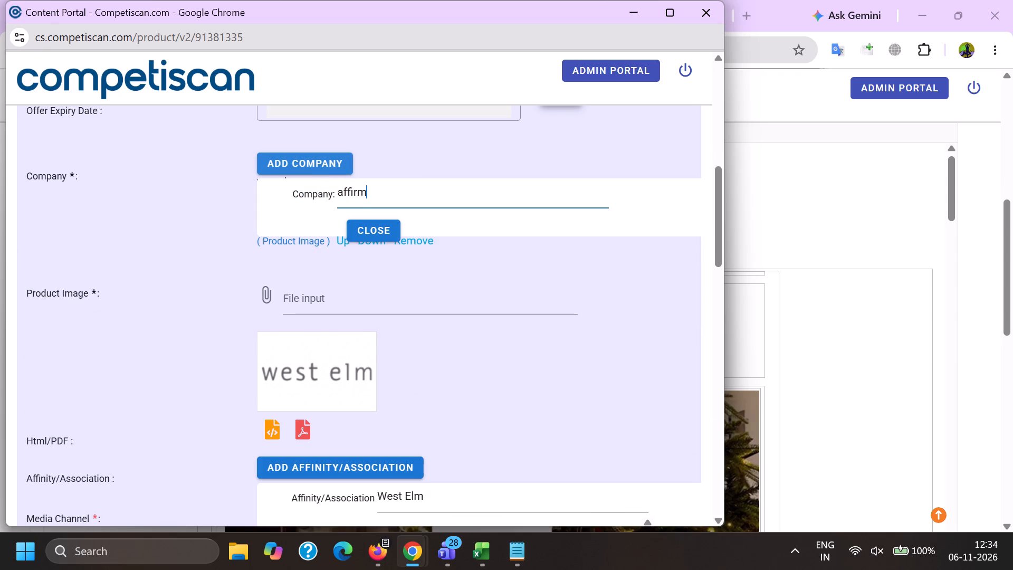
{"action": "left_click", "coordinate": [366, 225]}
{"action": "scroll", "coordinate": [334, 137], "scroll_direction": "down", "scroll_amount": 4}
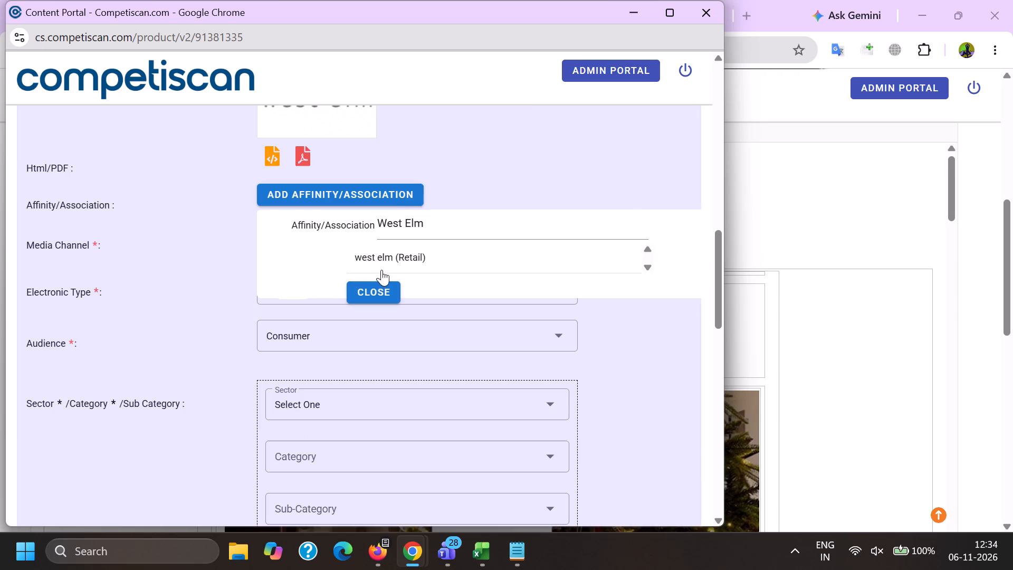
{"action": "left_click", "coordinate": [381, 269]}
Set the classification's sector to Retail.
{"action": "scroll", "coordinate": [333, 143], "scroll_direction": "down", "scroll_amount": 4}
{"action": "left_click", "coordinate": [296, 122]}
{"action": "scroll", "coordinate": [296, 280], "scroll_direction": "up", "scroll_amount": 1}
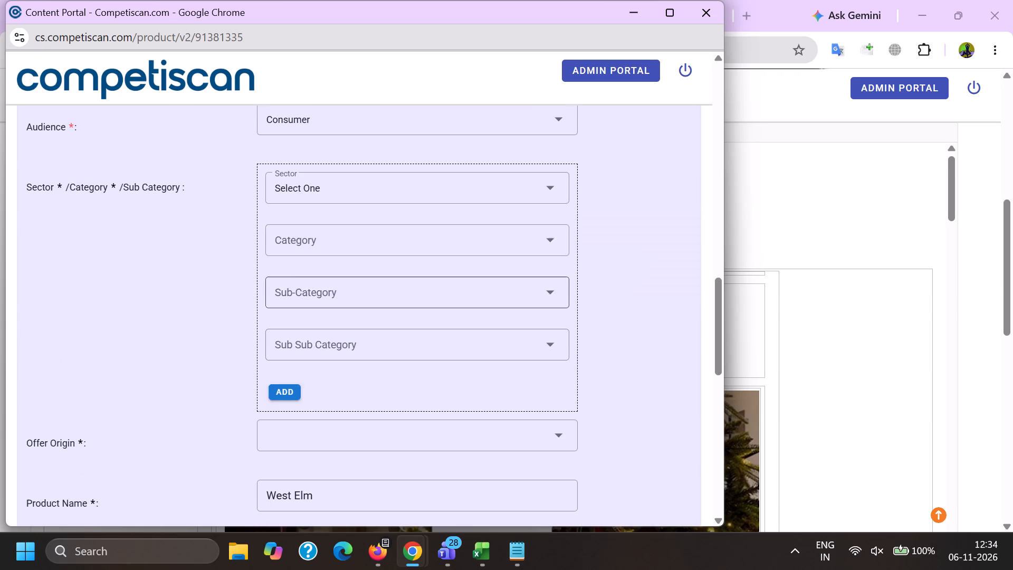
{"action": "left_click", "coordinate": [291, 178]}
{"action": "scroll", "coordinate": [288, 218], "scroll_direction": "down", "scroll_amount": 5}
{"action": "left_click", "coordinate": [315, 267]}
{"action": "left_click_drag", "start_coordinate": [181, 263], "coordinate": [195, 264]}
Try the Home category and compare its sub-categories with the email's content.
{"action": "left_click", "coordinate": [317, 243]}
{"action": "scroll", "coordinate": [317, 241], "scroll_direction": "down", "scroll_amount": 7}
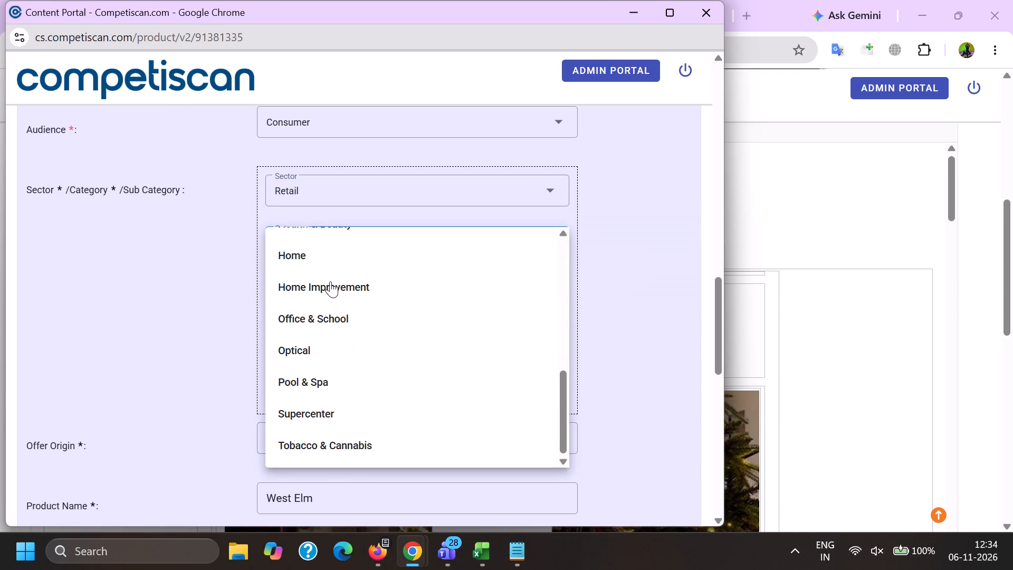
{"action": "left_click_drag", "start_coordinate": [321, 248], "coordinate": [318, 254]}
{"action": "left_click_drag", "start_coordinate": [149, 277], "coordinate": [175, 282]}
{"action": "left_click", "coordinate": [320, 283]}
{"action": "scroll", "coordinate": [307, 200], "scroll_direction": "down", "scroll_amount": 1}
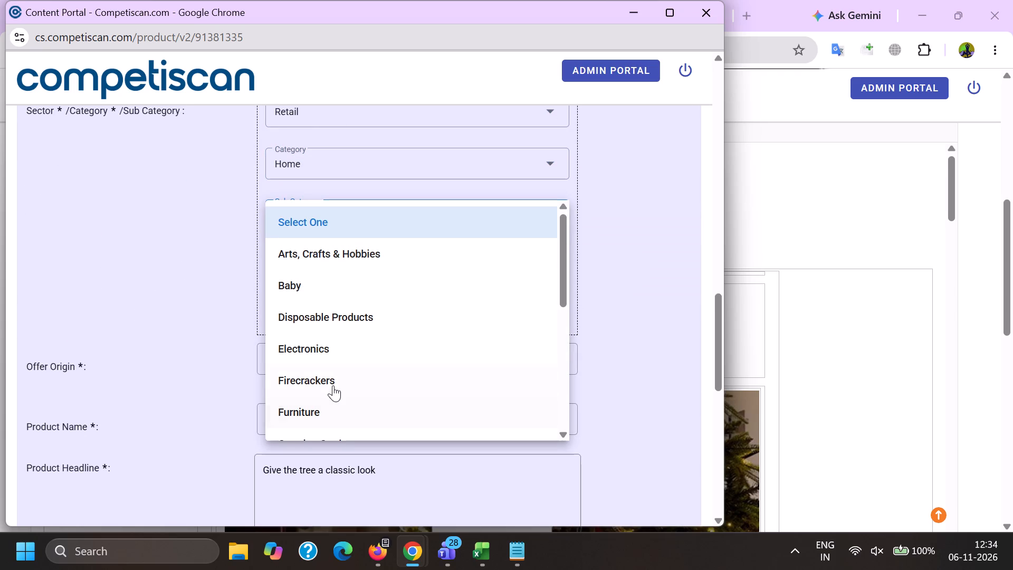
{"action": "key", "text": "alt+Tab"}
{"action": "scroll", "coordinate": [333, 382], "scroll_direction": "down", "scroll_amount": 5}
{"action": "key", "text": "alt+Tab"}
Add the Retail classification with category Home Improvement, sub category Holiday Decorations and sub sub category Christmas Decorations.
{"action": "left_click", "coordinate": [307, 165]}
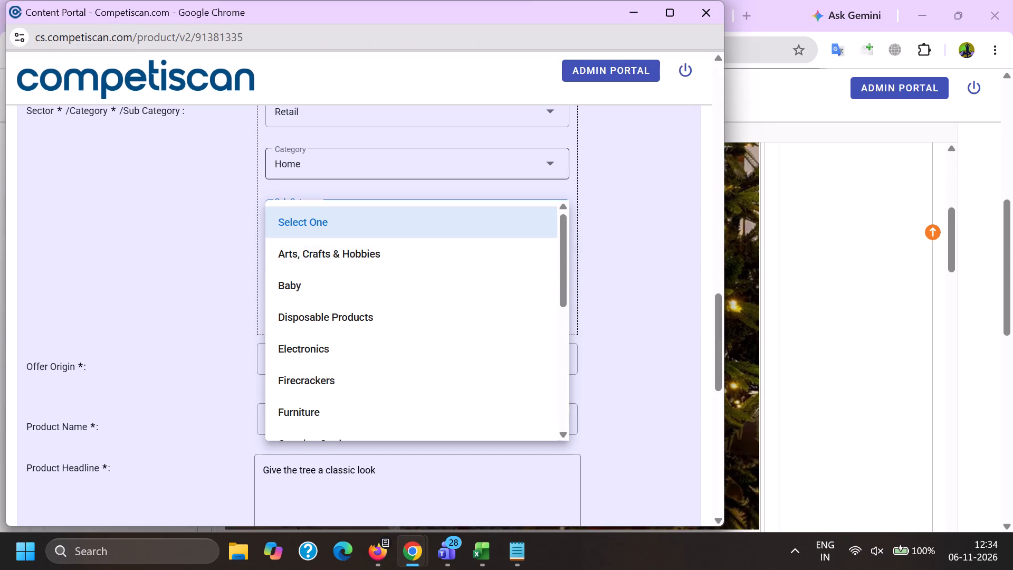
{"action": "left_click", "coordinate": [328, 213]}
{"action": "left_click_drag", "start_coordinate": [247, 211], "coordinate": [256, 214]}
{"action": "left_click", "coordinate": [337, 217]}
{"action": "scroll", "coordinate": [314, 122], "scroll_direction": "down", "scroll_amount": 8}
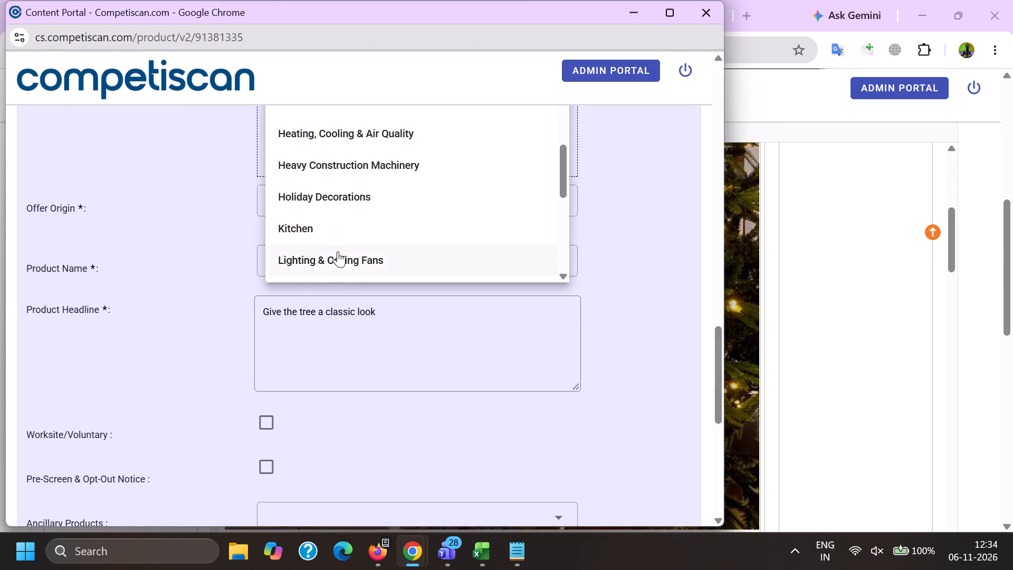
{"action": "left_click", "coordinate": [335, 200]}
{"action": "left_click_drag", "start_coordinate": [208, 190], "coordinate": [221, 193]}
{"action": "scroll", "coordinate": [296, 306], "scroll_direction": "up", "scroll_amount": 2}
{"action": "left_click", "coordinate": [316, 256]}
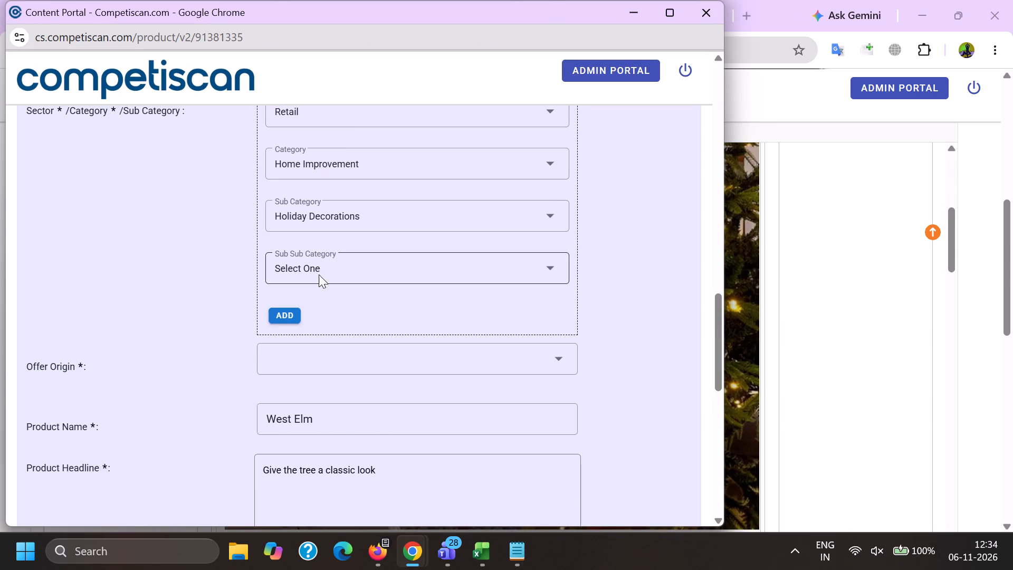
{"action": "left_click", "coordinate": [322, 296]}
{"action": "left_click_drag", "start_coordinate": [185, 324], "coordinate": [208, 324]}
{"action": "left_click", "coordinate": [292, 310]}
Add the classification Credit Cards / Payment Cards / Credit Cards and place it above the Retail one.
{"action": "scroll", "coordinate": [289, 383], "scroll_direction": "up", "scroll_amount": 2}
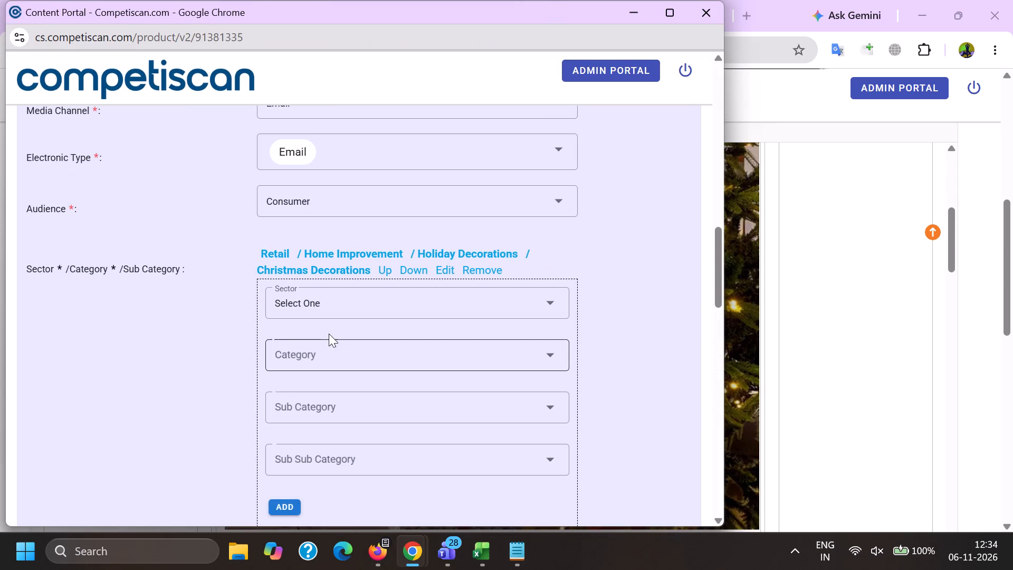
{"action": "left_click", "coordinate": [322, 314]}
{"action": "scroll", "coordinate": [316, 396], "scroll_direction": "up", "scroll_amount": 7}
{"action": "left_click", "coordinate": [331, 419]}
{"action": "left_click_drag", "start_coordinate": [192, 392], "coordinate": [201, 392]}
{"action": "left_click", "coordinate": [304, 352]}
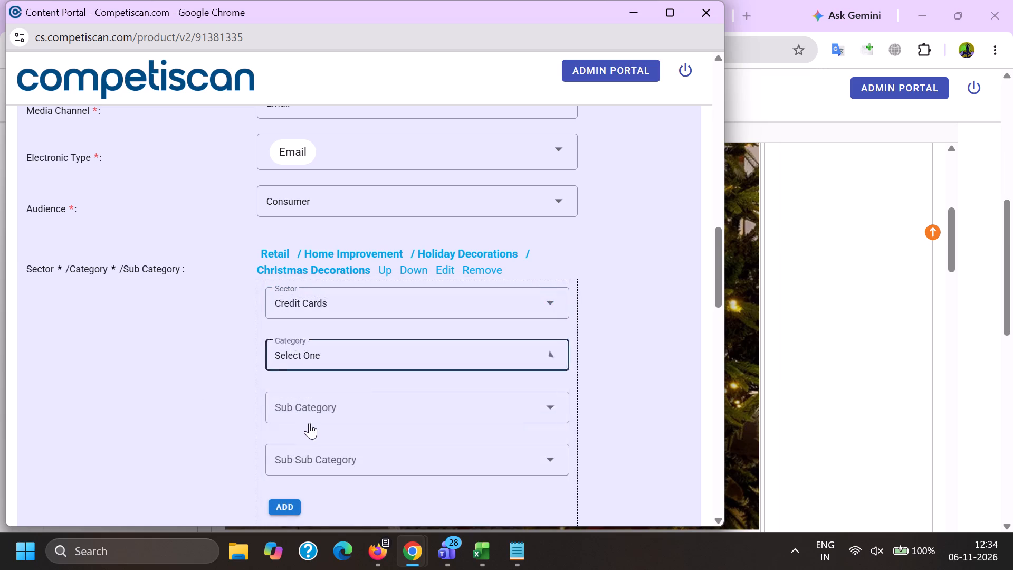
{"action": "double_click", "coordinate": [310, 422]}
{"action": "scroll", "coordinate": [318, 326], "scroll_direction": "down", "scroll_amount": 3}
{"action": "left_click", "coordinate": [329, 326]}
{"action": "left_click_drag", "start_coordinate": [157, 317], "coordinate": [174, 315]}
{"action": "left_click", "coordinate": [291, 270]}
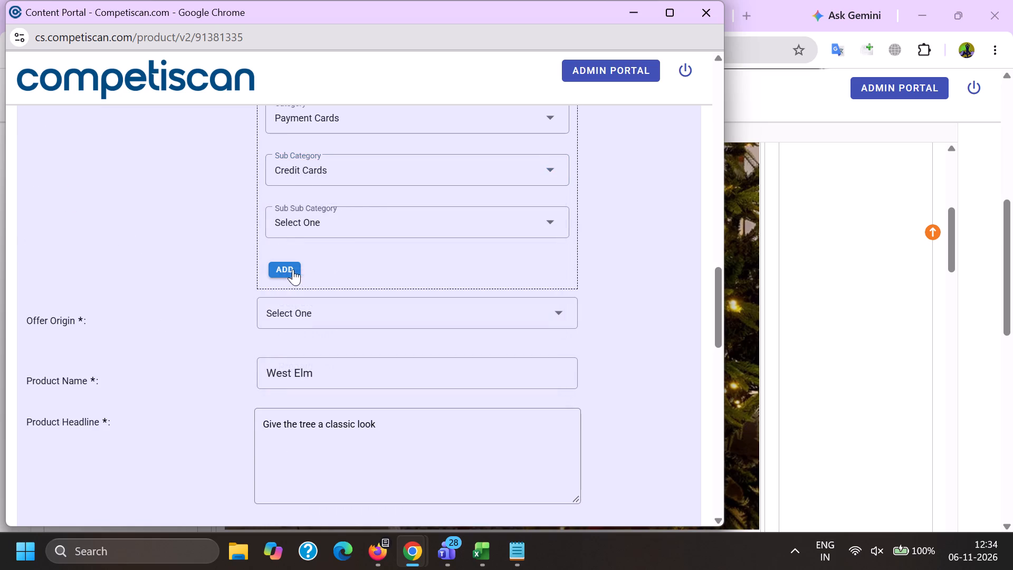
{"action": "scroll", "coordinate": [306, 370], "scroll_direction": "up", "scroll_amount": 4}
{"action": "left_click", "coordinate": [412, 345]}
Add a third classification, Mortgage & Loan / Unsecured / Point of Sale Financing/BNPL.
{"action": "scroll", "coordinate": [400, 338], "scroll_direction": "down", "scroll_amount": 3}
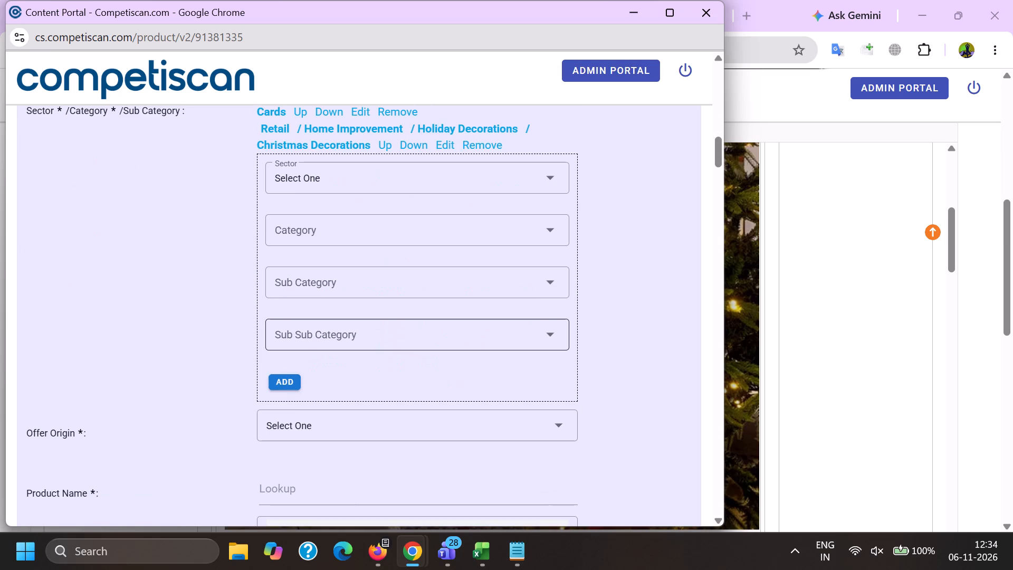
{"action": "left_click", "coordinate": [295, 173]}
{"action": "scroll", "coordinate": [294, 289], "scroll_direction": "down", "scroll_amount": 3}
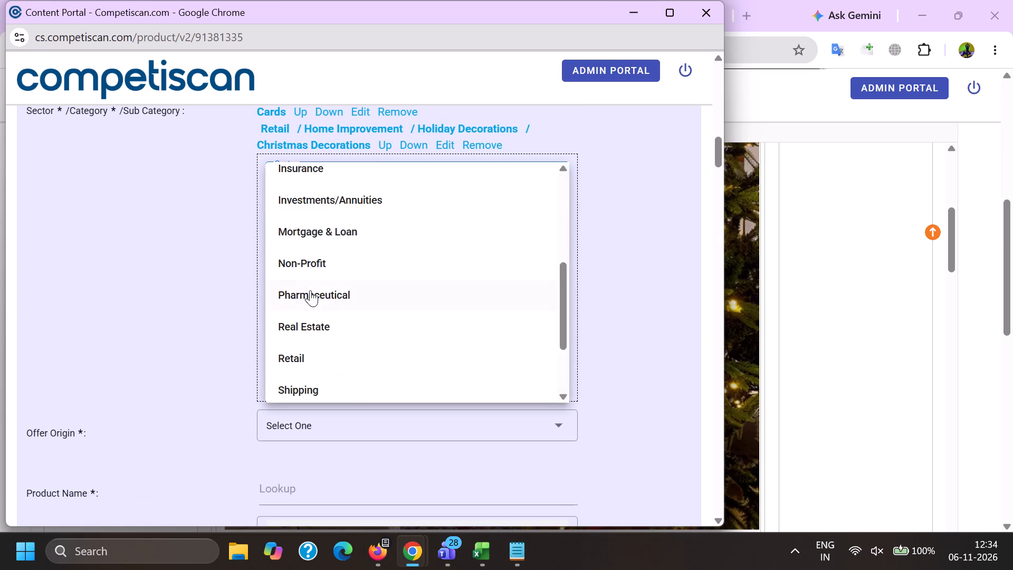
{"action": "left_click", "coordinate": [341, 220]}
{"action": "left_click", "coordinate": [194, 248]}
{"action": "left_click", "coordinate": [313, 239]}
{"action": "left_click", "coordinate": [322, 312]}
{"action": "left_click", "coordinate": [312, 294]}
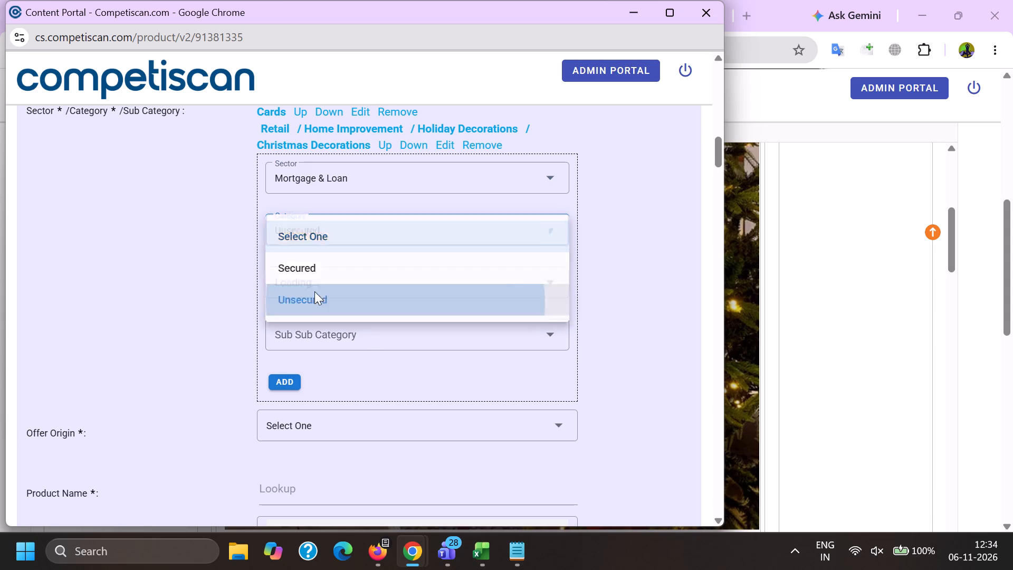
{"action": "scroll", "coordinate": [303, 223], "scroll_direction": "down", "scroll_amount": 1}
{"action": "scroll", "coordinate": [299, 363], "scroll_direction": "down", "scroll_amount": 7}
{"action": "left_click", "coordinate": [330, 391]}
{"action": "left_click", "coordinate": [241, 379]}
{"action": "left_click", "coordinate": [285, 299]}
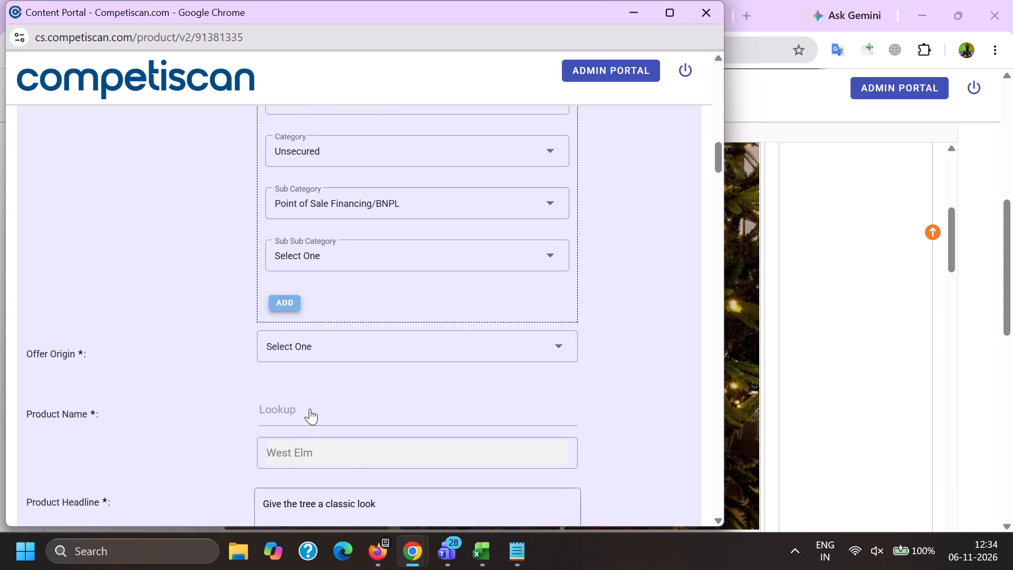
Set the offer origin to Provider/Bank and look up West Elm to choose West Elm Key Rewards Visa Card as the product name.
{"action": "left_click", "coordinate": [310, 393]}
{"action": "double_click", "coordinate": [322, 439]}
{"action": "key", "text": "ctrl+v"}
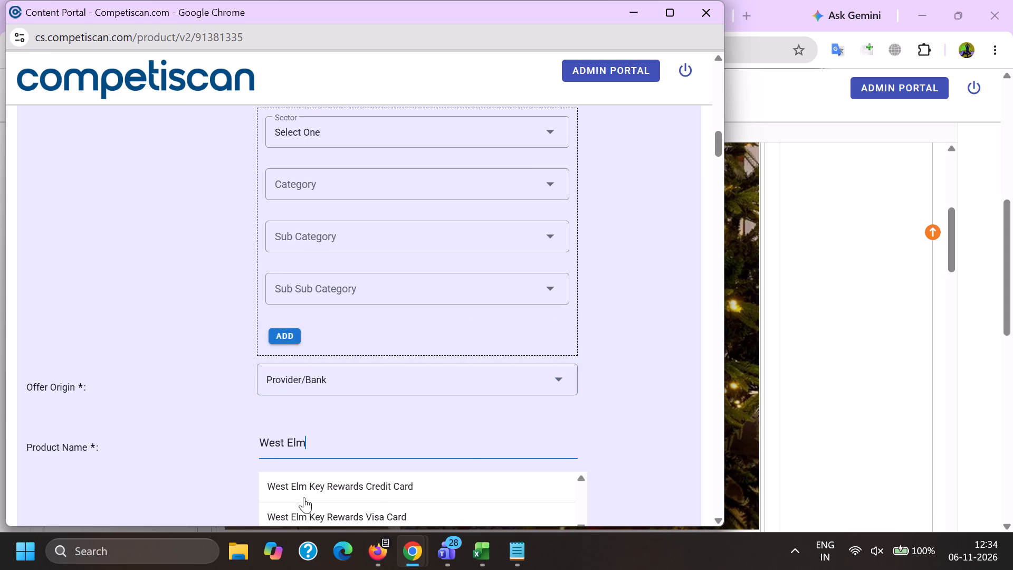
{"action": "left_click", "coordinate": [304, 497]}
{"action": "left_click", "coordinate": [297, 457]}
{"action": "key", "text": "ctrl+v"}
{"action": "scroll", "coordinate": [319, 272], "scroll_direction": "down", "scroll_amount": 2}
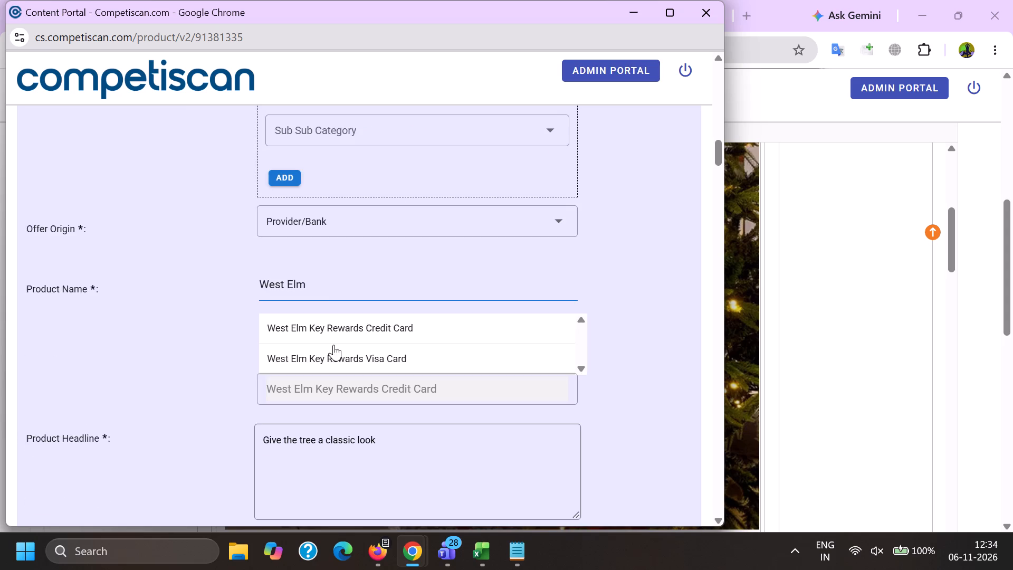
{"action": "left_click", "coordinate": [333, 356]}
Move the Credit Cards classification down below the Retail one.
{"action": "scroll", "coordinate": [339, 357], "scroll_direction": "up", "scroll_amount": 5}
{"action": "left_click", "coordinate": [328, 267]}
Replace the product headline with the subject copied from the email, "Give the tree a classic look".
{"action": "scroll", "coordinate": [328, 266], "scroll_direction": "down", "scroll_amount": 6}
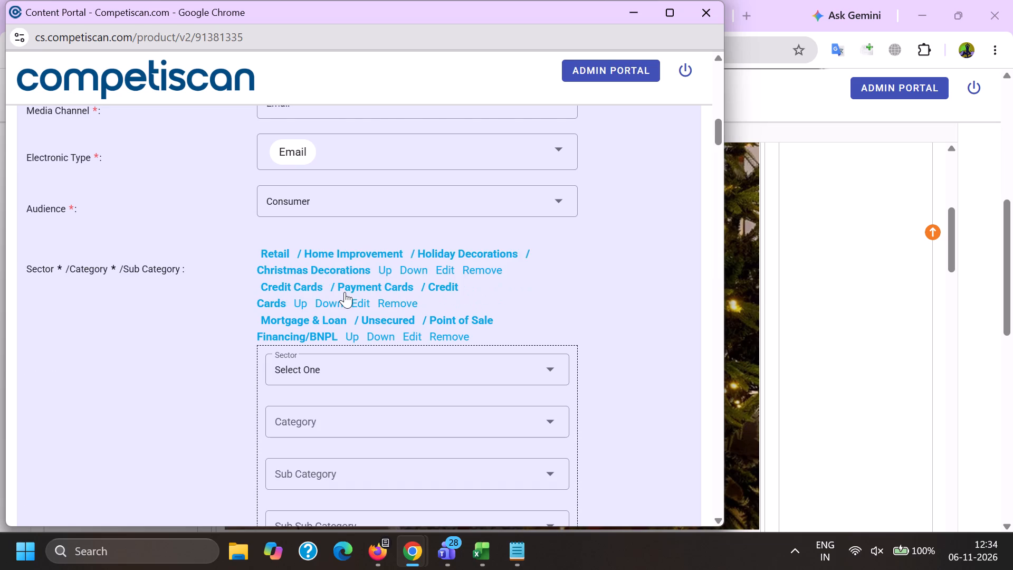
{"action": "left_click_drag", "start_coordinate": [467, 323], "coordinate": [1, 248]}
{"action": "key", "text": "BackSpace"}
{"action": "key", "text": "alt+Tab"}
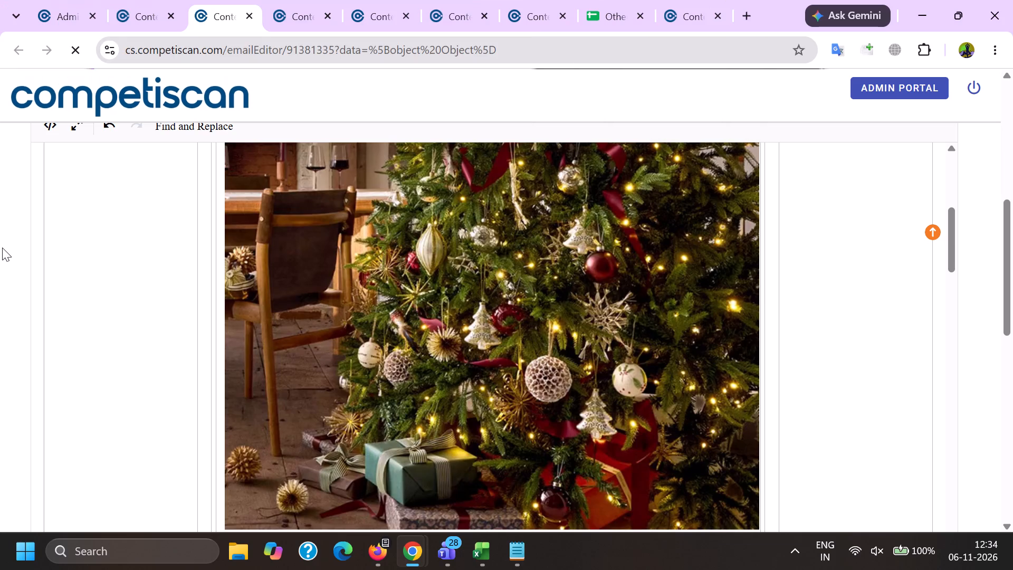
{"action": "scroll", "coordinate": [186, 343], "scroll_direction": "up", "scroll_amount": 17}
{"action": "double_click", "coordinate": [106, 224]}
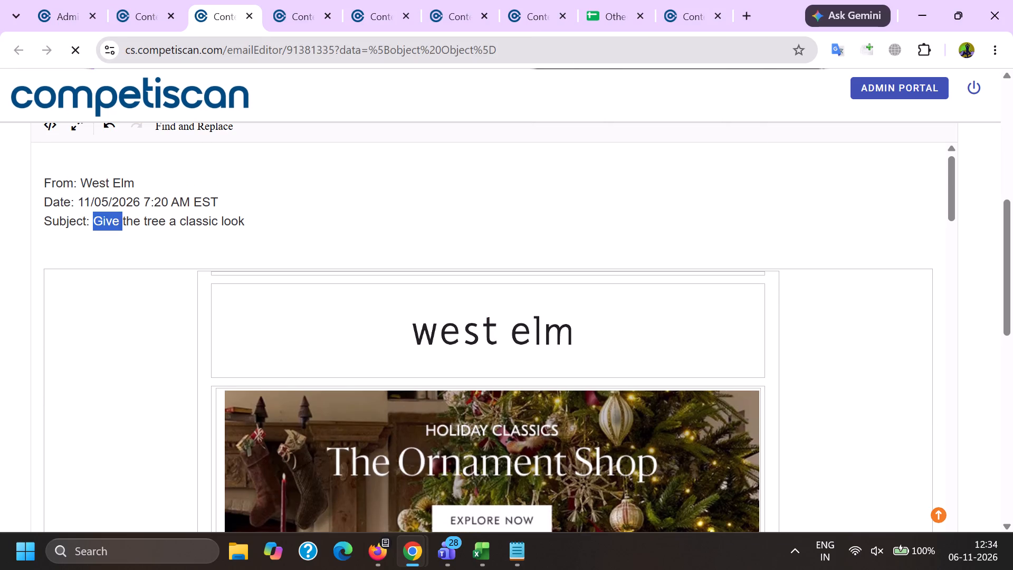
{"action": "left_click", "coordinate": [237, 222], "text": "shift"}
{"action": "key", "text": "ctrl+c"}
{"action": "key", "text": "alt+Tab"}
{"action": "key", "text": "ctrl+v"}
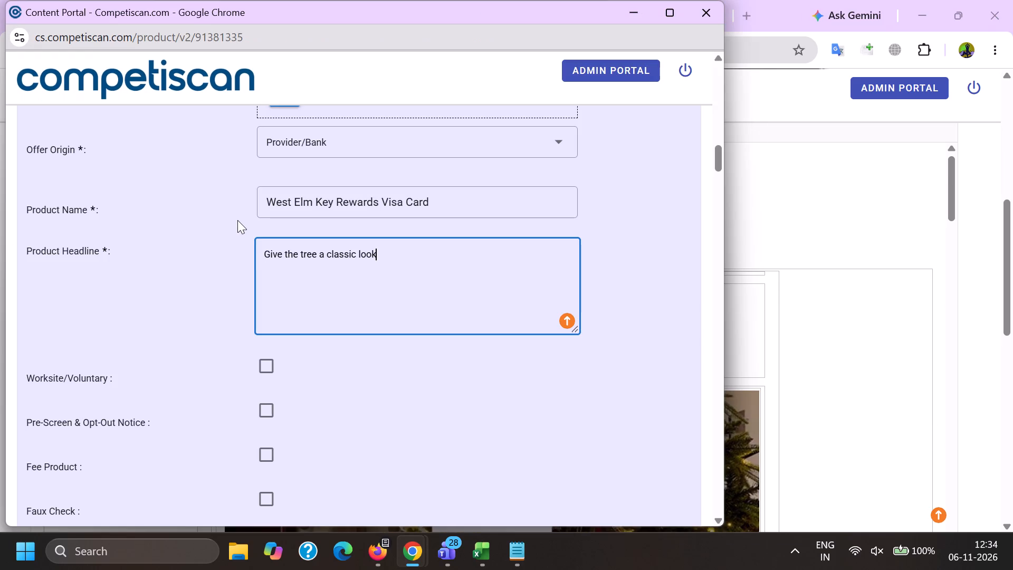
Append a period and "Earn 10% back in rewards", copied from the reference West Elm product's headline, to the product headline.
{"action": "key", "text": "period"}
{"action": "key", "text": "space"}
{"action": "key", "text": "alt+Tab"}
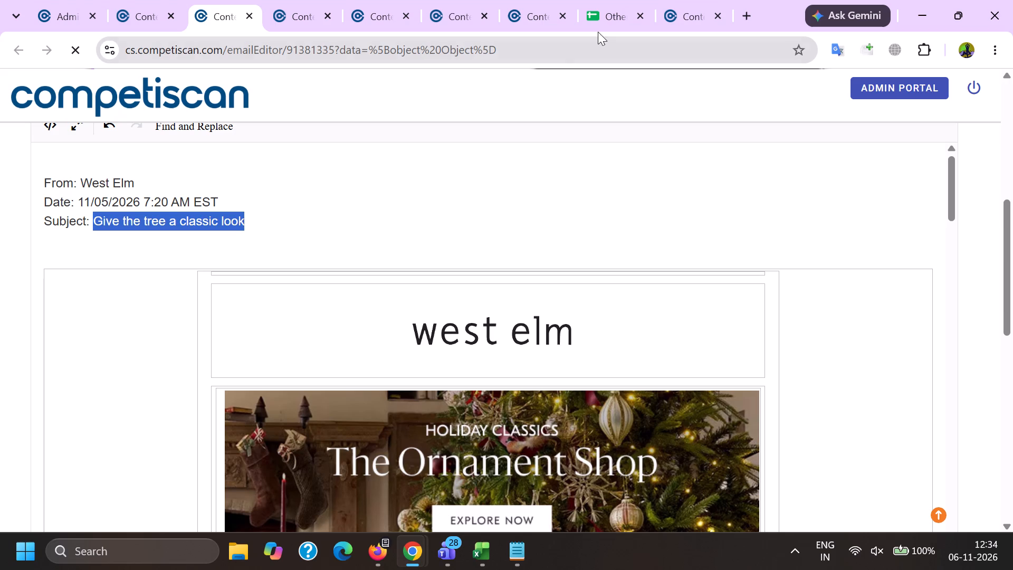
{"action": "left_click", "coordinate": [680, 0]}
{"action": "scroll", "coordinate": [583, 253], "scroll_direction": "up", "scroll_amount": 5}
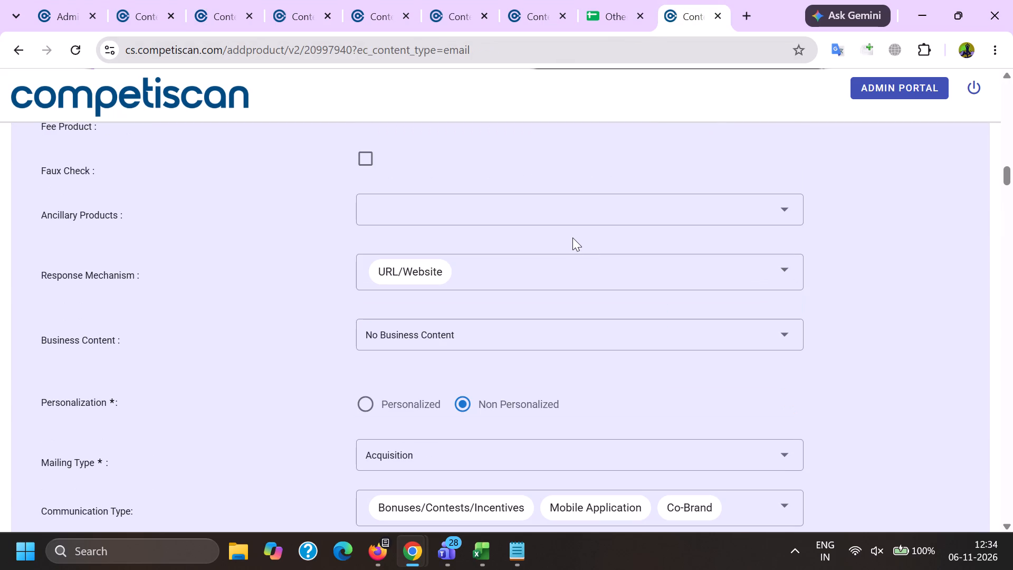
{"action": "scroll", "coordinate": [537, 320], "scroll_direction": "down", "scroll_amount": 3}
{"action": "scroll", "coordinate": [551, 349], "scroll_direction": "up", "scroll_amount": 11}
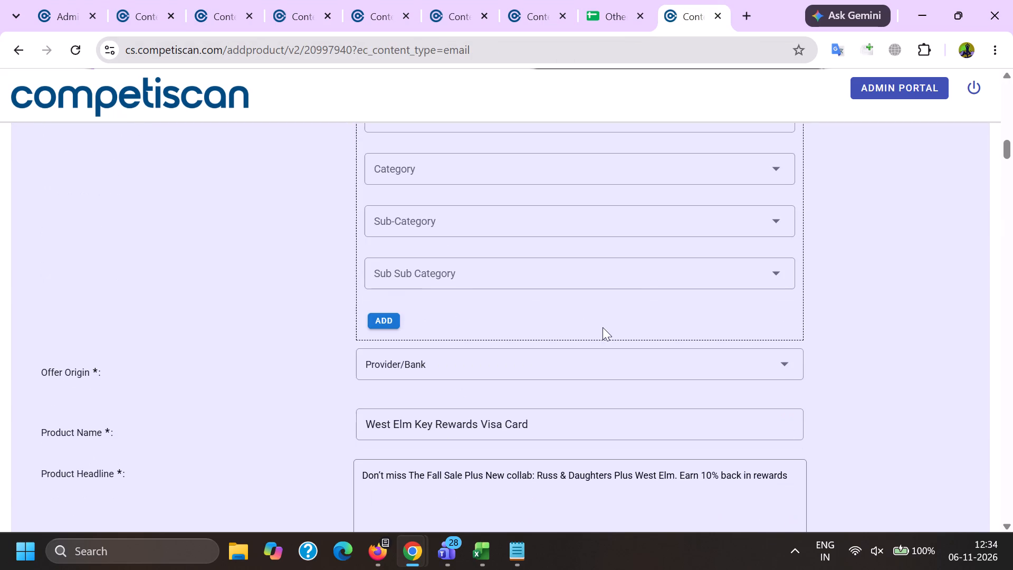
{"action": "double_click", "coordinate": [690, 474]}
{"action": "left_click", "coordinate": [771, 493], "text": "shift"}
{"action": "key", "text": "ctrl+c"}
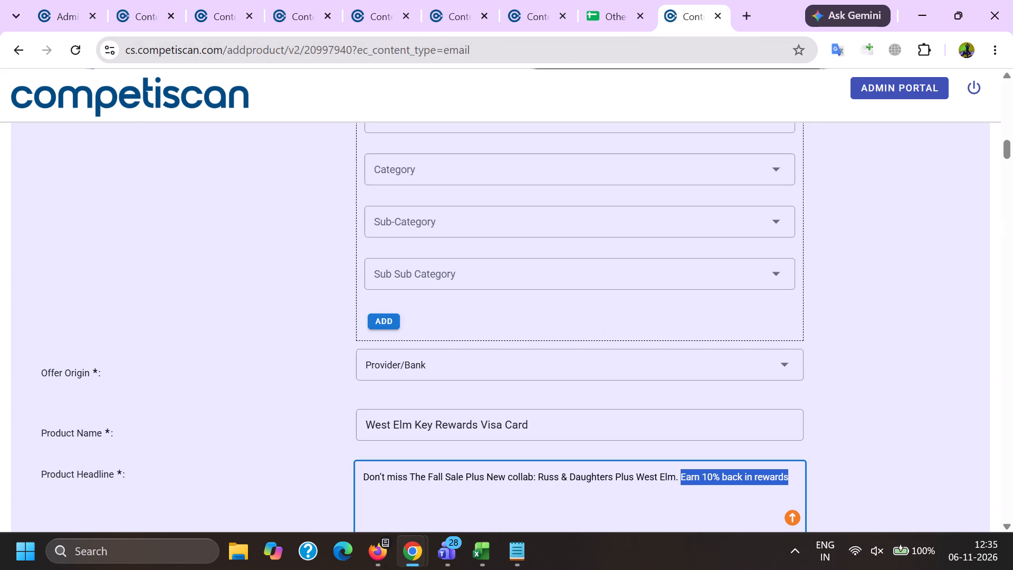
{"action": "key", "text": "alt+Tab"}
{"action": "key", "text": "ctrl+v"}
Set the response mechanism to URL/Website and the mailing type to Acquisition.
{"action": "scroll", "coordinate": [399, 255], "scroll_direction": "down", "scroll_amount": 5}
{"action": "left_click", "coordinate": [318, 202]}
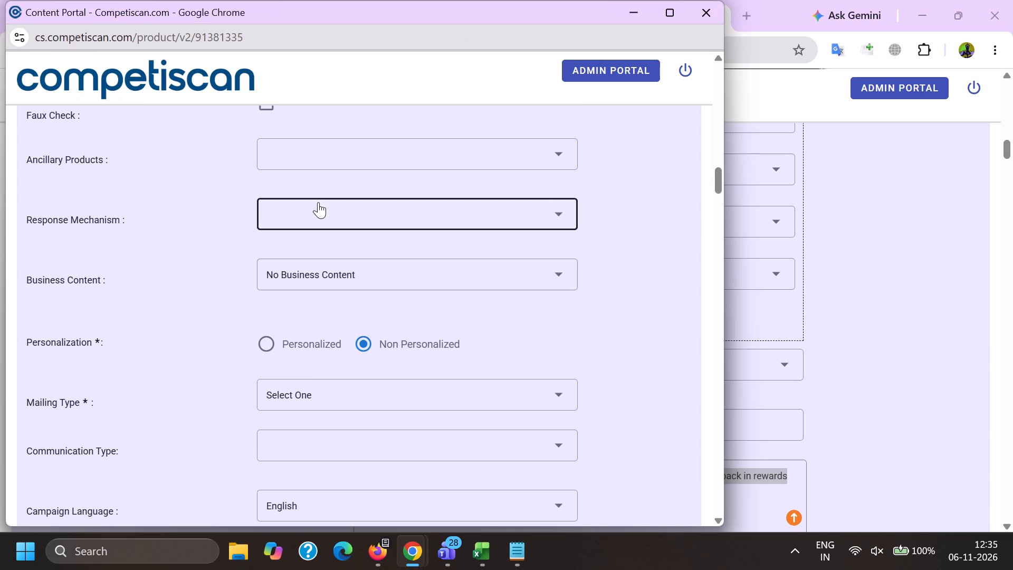
{"action": "scroll", "coordinate": [331, 306], "scroll_direction": "down", "scroll_amount": 6}
{"action": "left_click", "coordinate": [380, 423]}
{"action": "left_click_drag", "start_coordinate": [251, 395], "coordinate": [256, 398]}
{"action": "left_click", "coordinate": [328, 406]}
{"action": "left_click", "coordinate": [318, 336]}
{"action": "left_click_drag", "start_coordinate": [175, 383], "coordinate": [212, 404]}
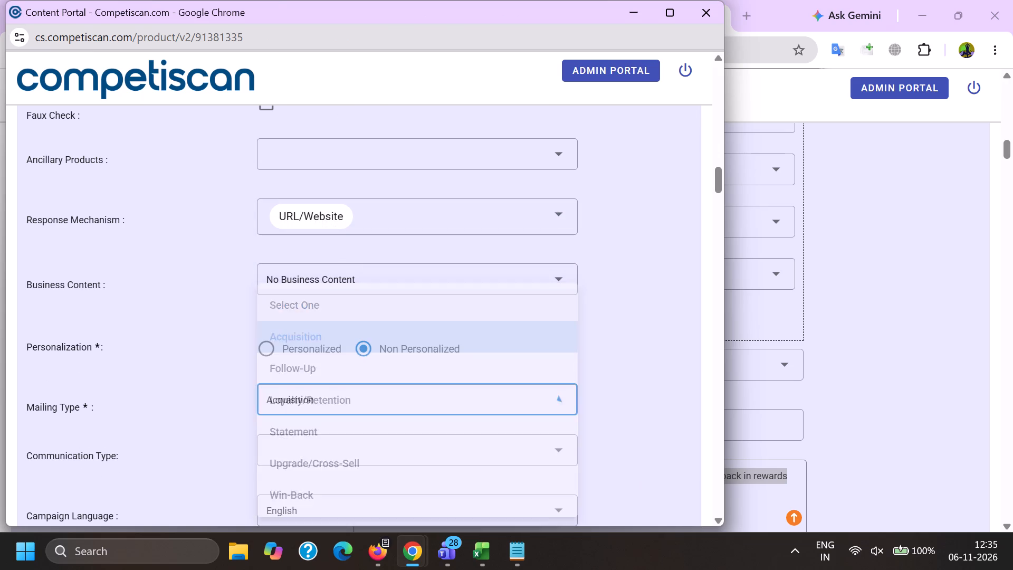
{"action": "left_click_drag", "start_coordinate": [212, 404], "coordinate": [187, 393]}
Select the communication types Bonuses/Contests/Incentives, Co-Brand and Mobile Application.
{"action": "left_click", "coordinate": [339, 443]}
{"action": "scroll", "coordinate": [323, 269], "scroll_direction": "down", "scroll_amount": 3}
{"action": "left_click", "coordinate": [345, 334]}
{"action": "scroll", "coordinate": [345, 333], "scroll_direction": "down", "scroll_amount": 5}
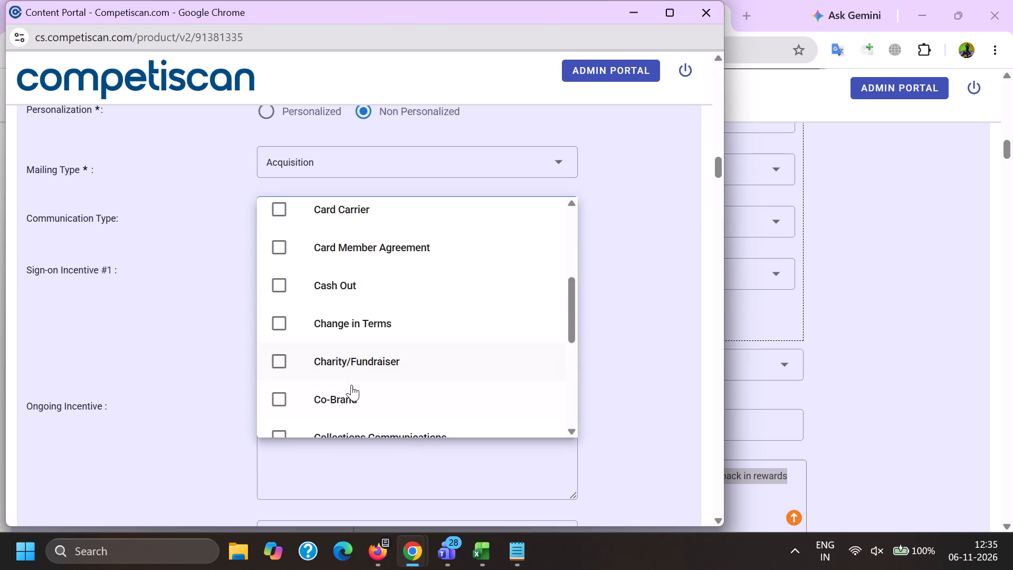
{"action": "left_click", "coordinate": [351, 385]}
{"action": "scroll", "coordinate": [352, 377], "scroll_direction": "down", "scroll_amount": 11}
{"action": "left_click", "coordinate": [343, 275]}
{"action": "left_click", "coordinate": [348, 312]}
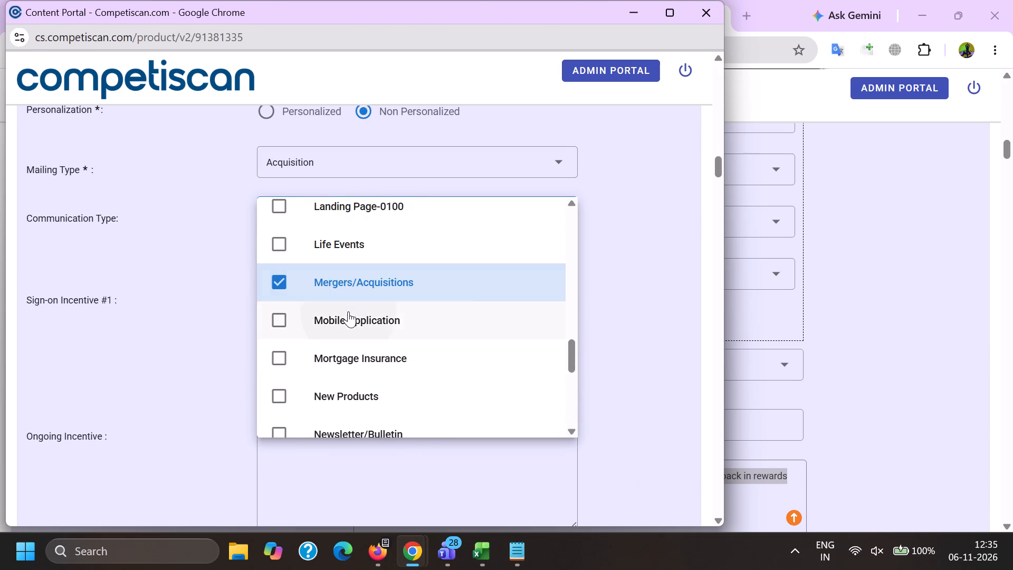
{"action": "left_click", "coordinate": [347, 300]}
Copy "10% back in reward during the first 30 days from account opening" from the reference product into Sign-on Incentive #1.
{"action": "key", "text": "alt+Tab"}
{"action": "scroll", "coordinate": [494, 349], "scroll_direction": "down", "scroll_amount": 10}
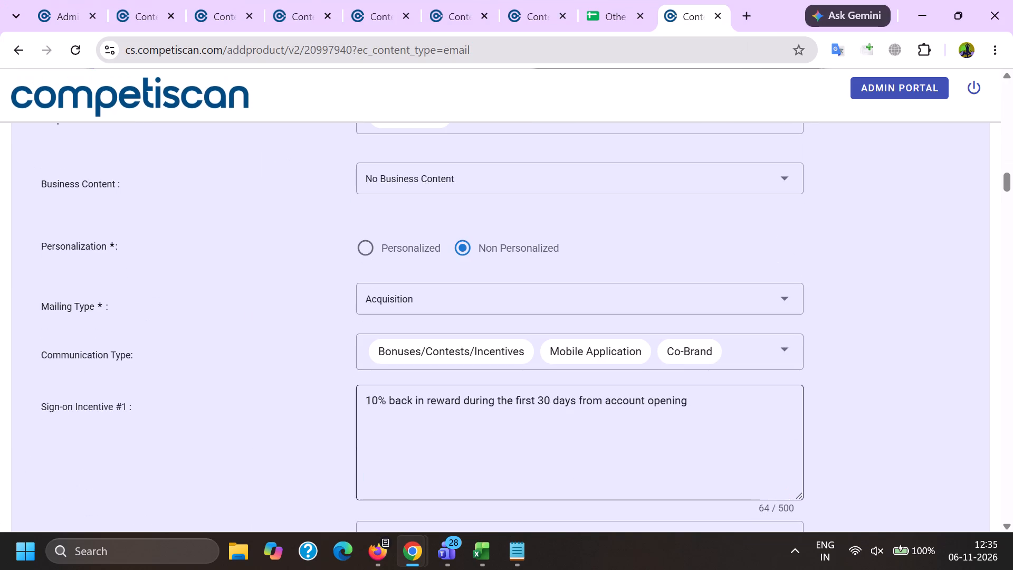
{"action": "left_click_drag", "start_coordinate": [703, 408], "coordinate": [56, 376]}
{"action": "key", "text": "ctrl+c"}
{"action": "key", "text": "alt+Tab"}
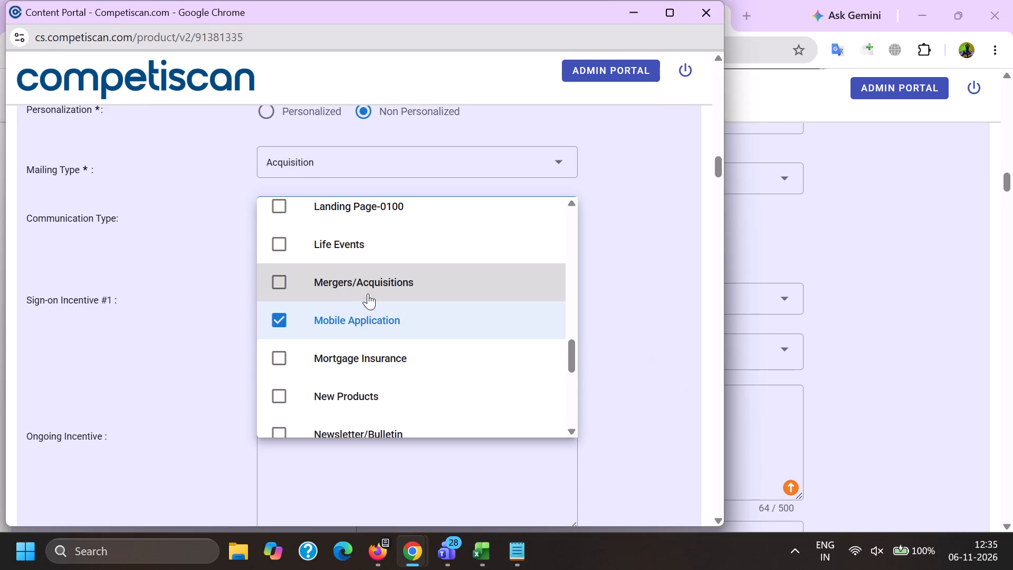
{"action": "left_click", "coordinate": [153, 315]}
{"action": "left_click", "coordinate": [336, 331]}
{"action": "key", "text": "ctrl+v"}
Copy "5% back in rewards with the West Elm Key Rewards Visa Card" from the reference product into Ongoing Incentive.
{"action": "left_click", "coordinate": [336, 440]}
{"action": "key", "text": "alt+Tab"}
{"action": "scroll", "coordinate": [723, 353], "scroll_direction": "down", "scroll_amount": 3}
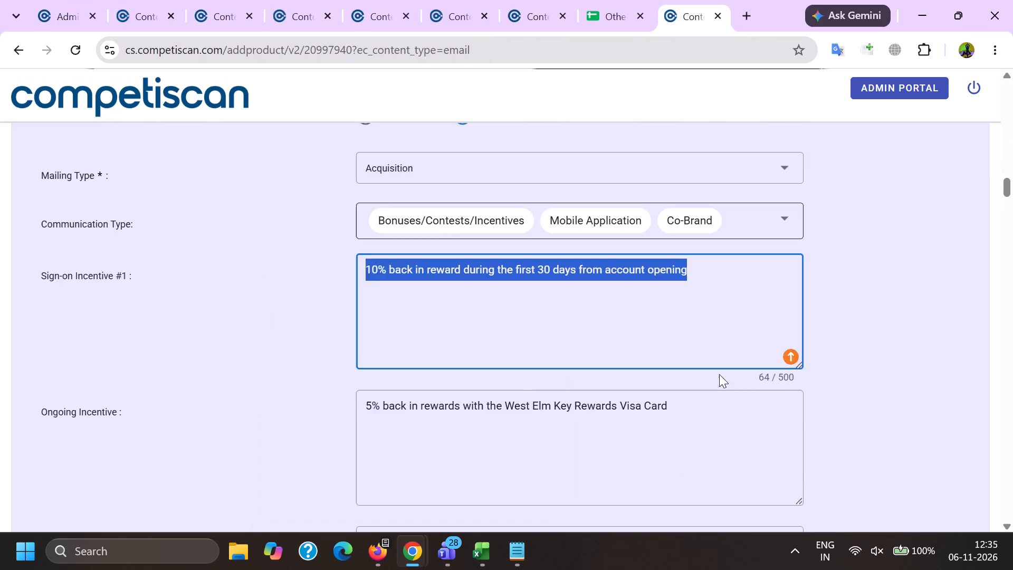
{"action": "left_click_drag", "start_coordinate": [728, 380], "coordinate": [289, 304]}
{"action": "key", "text": "ctrl+c"}
{"action": "key", "text": "alt+Tab"}
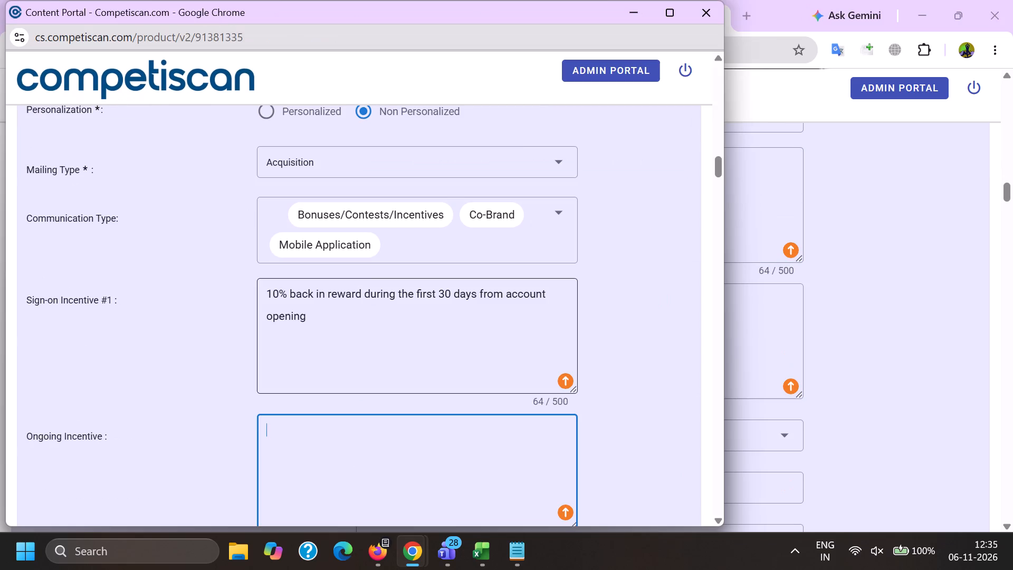
{"action": "key", "text": "ctrl+v"}
Set Sign-on Incentive Type #1 to Coupon/Discount.
{"action": "scroll", "coordinate": [369, 255], "scroll_direction": "down", "scroll_amount": 3}
{"action": "left_click", "coordinate": [337, 315]}
{"action": "scroll", "coordinate": [337, 317], "scroll_direction": "down", "scroll_amount": 3}
{"action": "scroll", "coordinate": [340, 325], "scroll_direction": "up", "scroll_amount": 1}
{"action": "scroll", "coordinate": [343, 329], "scroll_direction": "down", "scroll_amount": 4}
{"action": "left_click", "coordinate": [352, 402]}
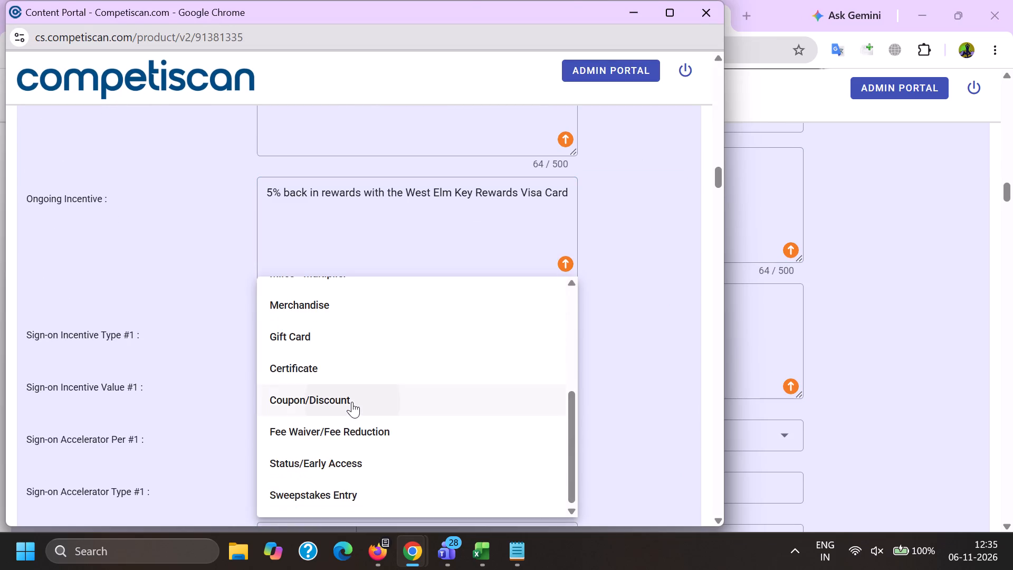
{"action": "left_click_drag", "start_coordinate": [213, 373], "coordinate": [222, 375]}
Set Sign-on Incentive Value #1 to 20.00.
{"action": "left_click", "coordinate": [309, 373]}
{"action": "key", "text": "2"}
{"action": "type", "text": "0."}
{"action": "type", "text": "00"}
Set Sign-on Max award #1 to 10.00 and Sign-on Incentive Window #1 to 1 month.
{"action": "key", "text": "Tab"}
{"action": "key", "text": "Tab"}
{"action": "key", "text": "Tab"}
{"action": "type", "text": "10.00"}
{"action": "key", "text": "Tab"}
{"action": "key", "text": "Tab"}
{"action": "key", "text": "Tab"}
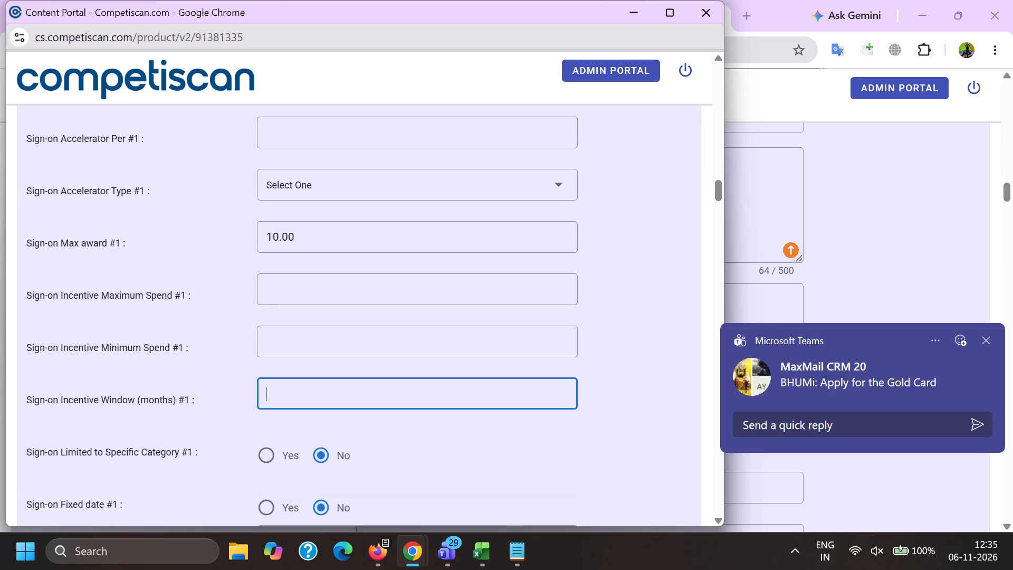
{"action": "key", "text": "1"}
Clear Sign-on Incentive Value #1 and start its replacement value with 1.
{"action": "scroll", "coordinate": [721, 165], "scroll_direction": "up", "scroll_amount": 4}
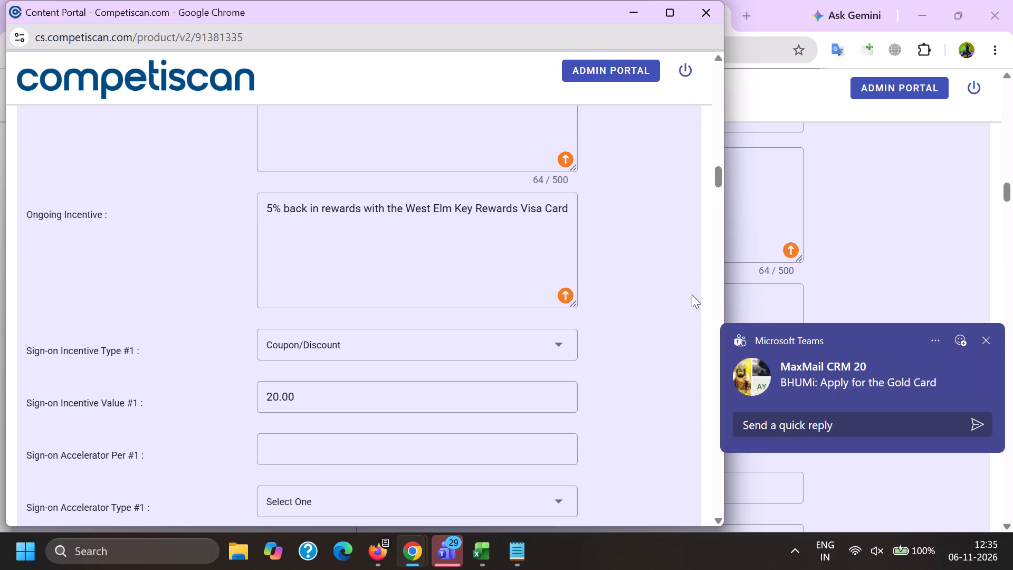
{"action": "left_click", "coordinate": [692, 300]}
{"action": "left_click", "coordinate": [421, 381]}
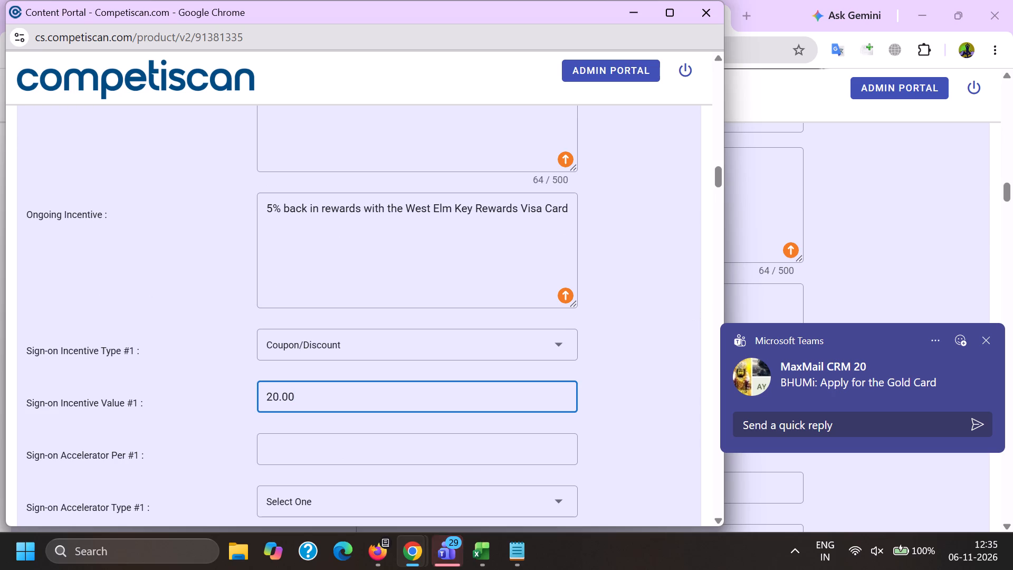
{"action": "key", "text": "BackSpace"}
{"action": "key", "text": "BackSpace"}
{"action": "key", "text": "BackSpace"}
{"action": "key", "text": "BackSpace"}
{"action": "key", "text": "BackSpace"}
{"action": "key", "text": "BackSpace"}
{"action": "type", "text": "1"}
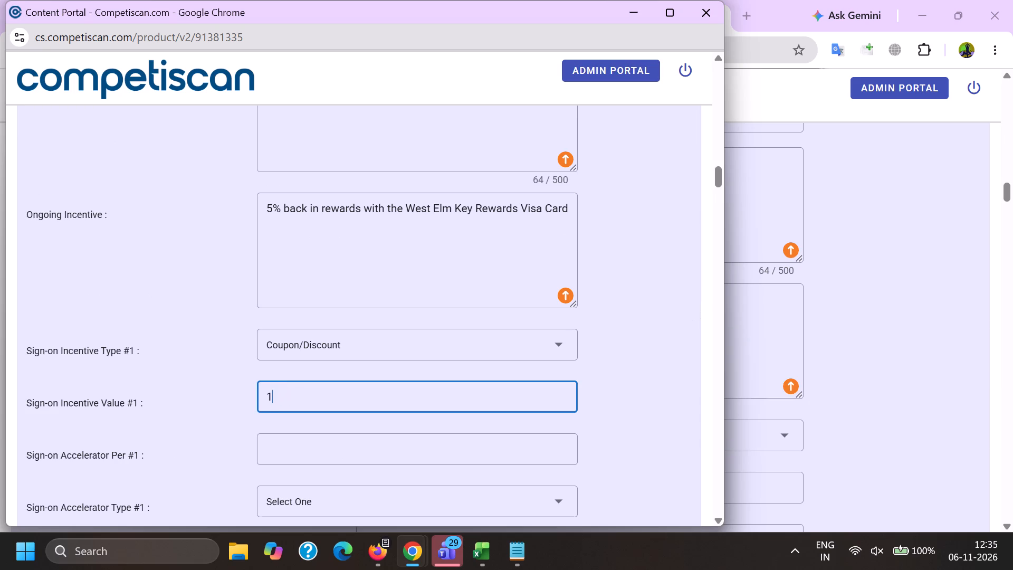
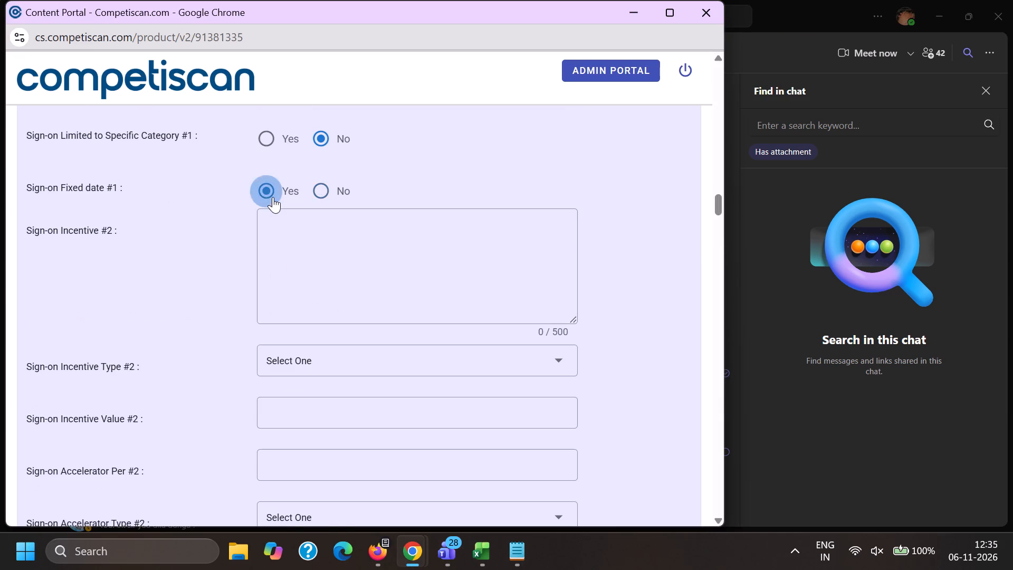
Enter 36 as the Upper APR and 0 as the Lower APR in the Mortgage & Loan regular pricing details.
{"action": "scroll", "coordinate": [273, 197], "scroll_direction": "down", "scroll_amount": 16}
{"action": "scroll", "coordinate": [309, 270], "scroll_direction": "down", "scroll_amount": 4}
{"action": "left_click", "coordinate": [317, 339]}
{"action": "scroll", "coordinate": [337, 197], "scroll_direction": "down", "scroll_amount": 2}
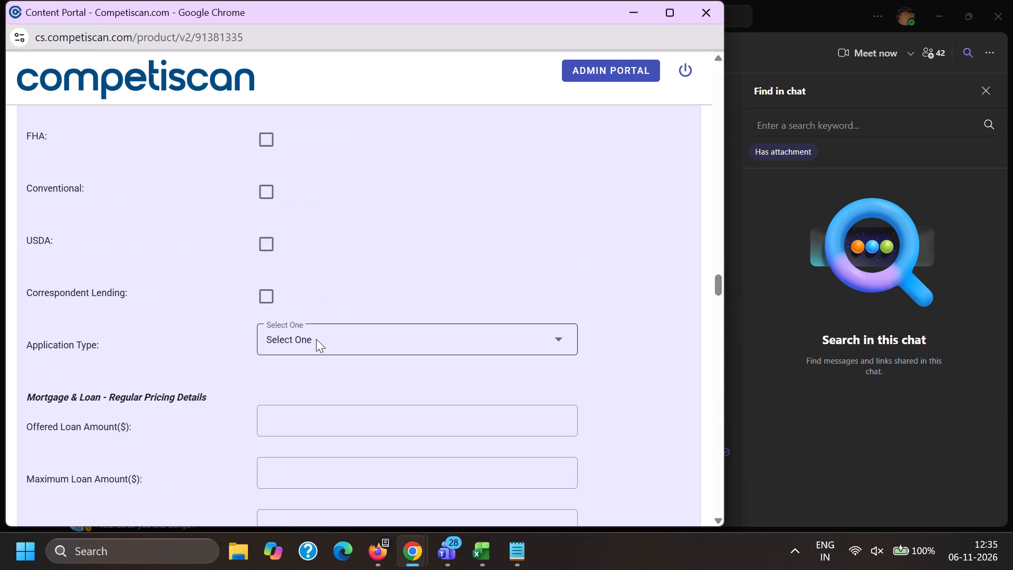
{"action": "left_click", "coordinate": [343, 255]}
{"action": "left_click", "coordinate": [263, 246]}
{"action": "scroll", "coordinate": [269, 249], "scroll_direction": "down", "scroll_amount": 4}
{"action": "left_click", "coordinate": [301, 217]}
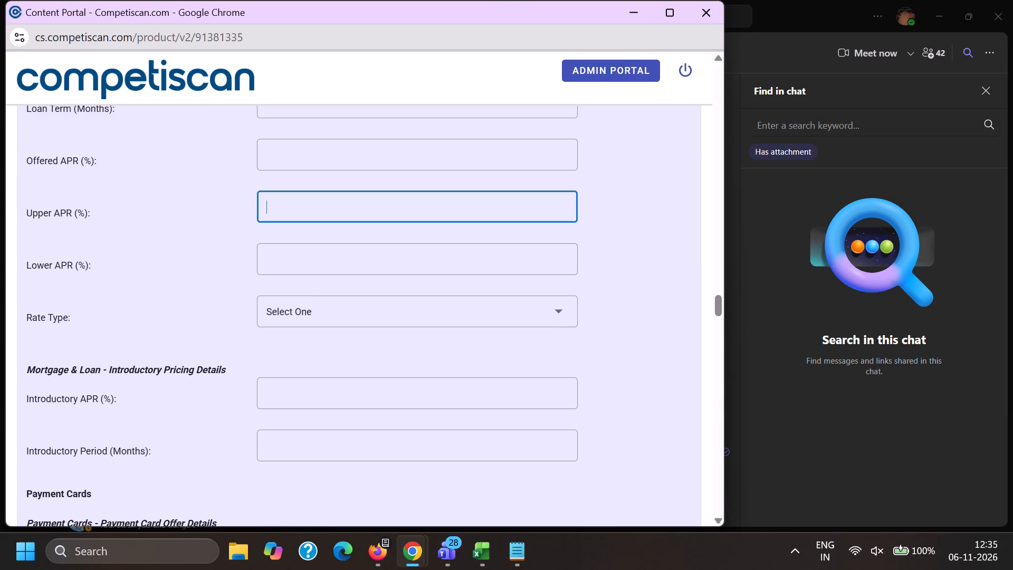
{"action": "type", "text": "36"}
{"action": "key", "text": "Tab"}
{"action": "key", "text": "0"}
{"action": "scroll", "coordinate": [496, 8], "scroll_direction": "down", "scroll_amount": 4}
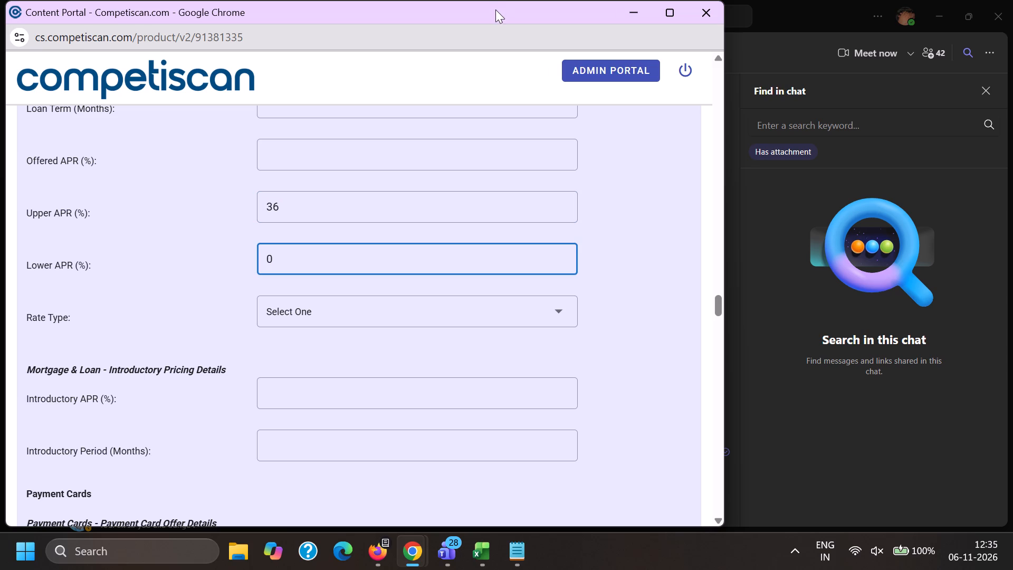
In the Payment Card Offer Details, choose an Application Type and set Card Network to Visa and Primary Card Level to Visa Signature.
{"action": "scroll", "coordinate": [382, 354], "scroll_direction": "down", "scroll_amount": 6}
{"action": "left_click", "coordinate": [271, 284]}
{"action": "scroll", "coordinate": [320, 334], "scroll_direction": "up", "scroll_amount": 3}
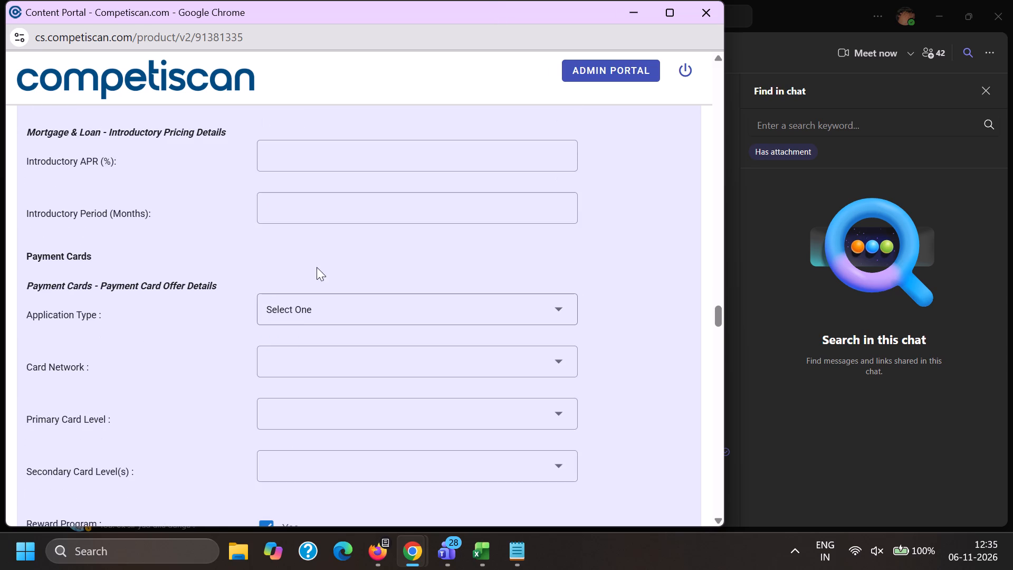
{"action": "left_click", "coordinate": [304, 306]}
{"action": "scroll", "coordinate": [322, 222], "scroll_direction": "down", "scroll_amount": 1}
{"action": "left_click", "coordinate": [335, 289]}
{"action": "left_click_drag", "start_coordinate": [200, 294], "coordinate": [214, 294]}
{"action": "left_click", "coordinate": [312, 278]}
{"action": "scroll", "coordinate": [304, 192], "scroll_direction": "down", "scroll_amount": 2}
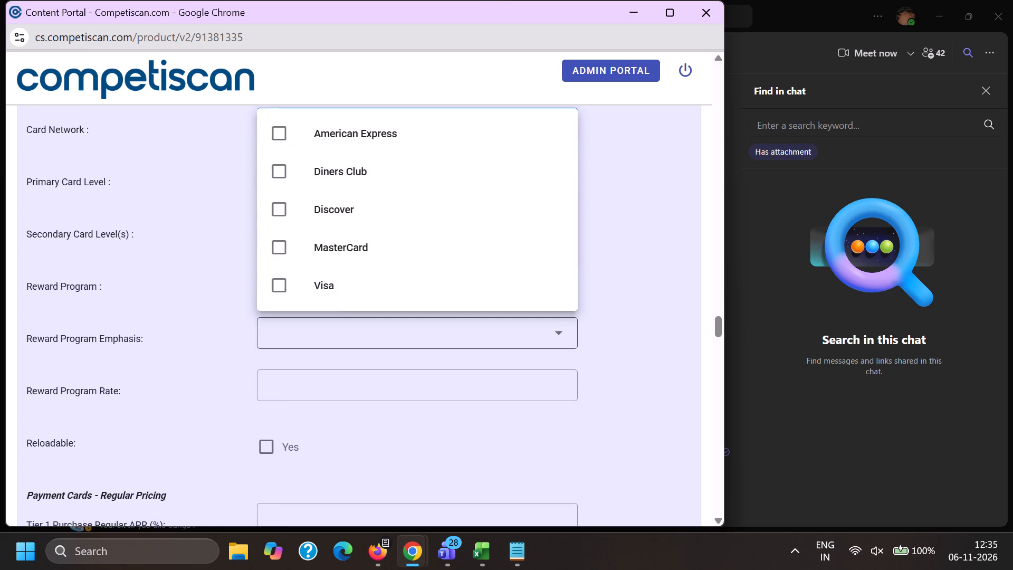
{"action": "left_click", "coordinate": [336, 289]}
{"action": "left_click", "coordinate": [201, 267]}
{"action": "left_click", "coordinate": [322, 180]}
{"action": "scroll", "coordinate": [351, 318], "scroll_direction": "down", "scroll_amount": 7}
{"action": "left_click", "coordinate": [342, 335]}
{"action": "left_click", "coordinate": [170, 327]}
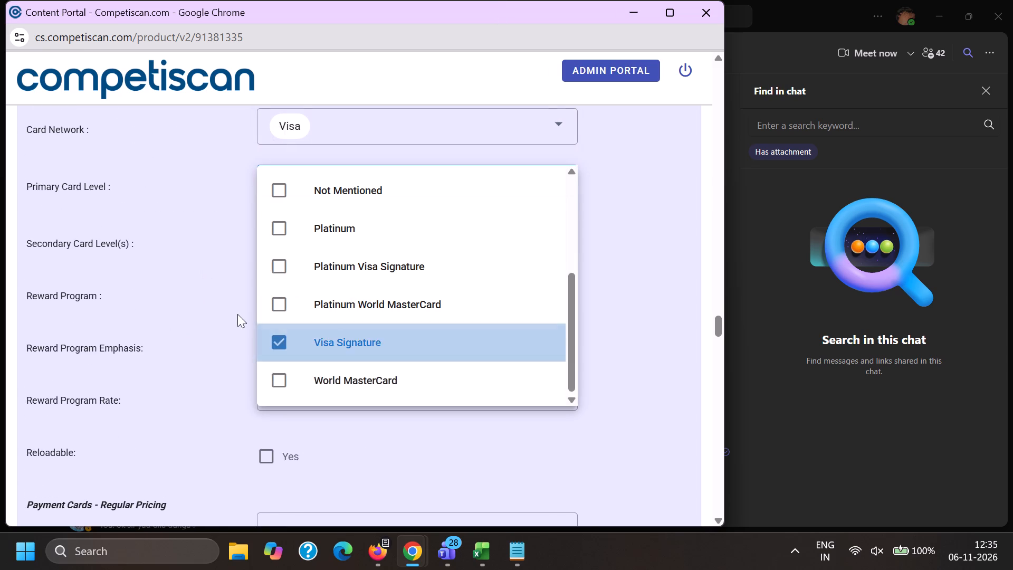
{"action": "left_click", "coordinate": [205, 327]}
{"action": "key", "text": "End"}
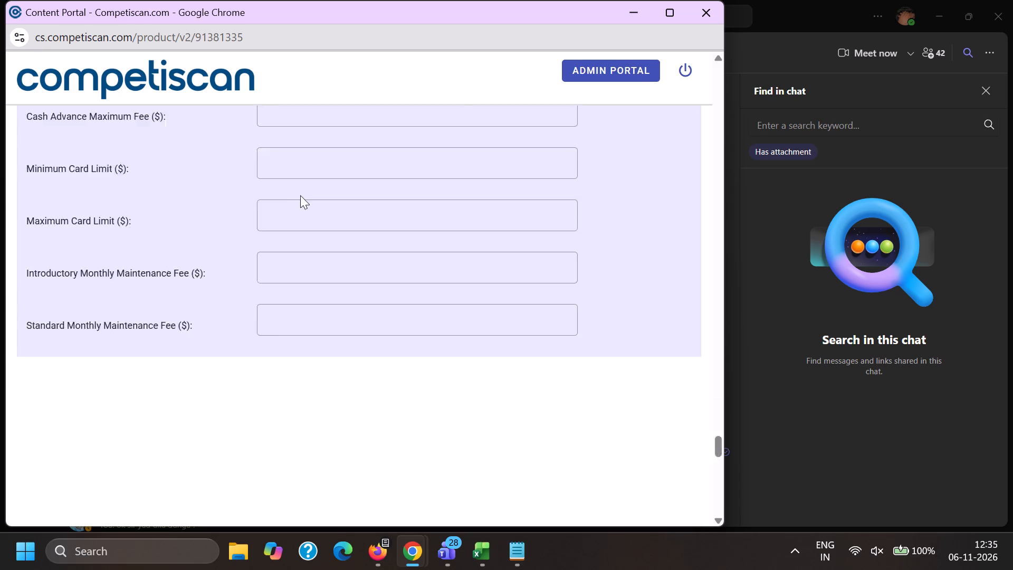
{"action": "scroll", "coordinate": [301, 195], "scroll_direction": "down", "scroll_amount": 6}
{"action": "left_click", "coordinate": [249, 283]}
{"action": "left_click", "coordinate": [264, 276]}
{"action": "left_click", "coordinate": [293, 508]}
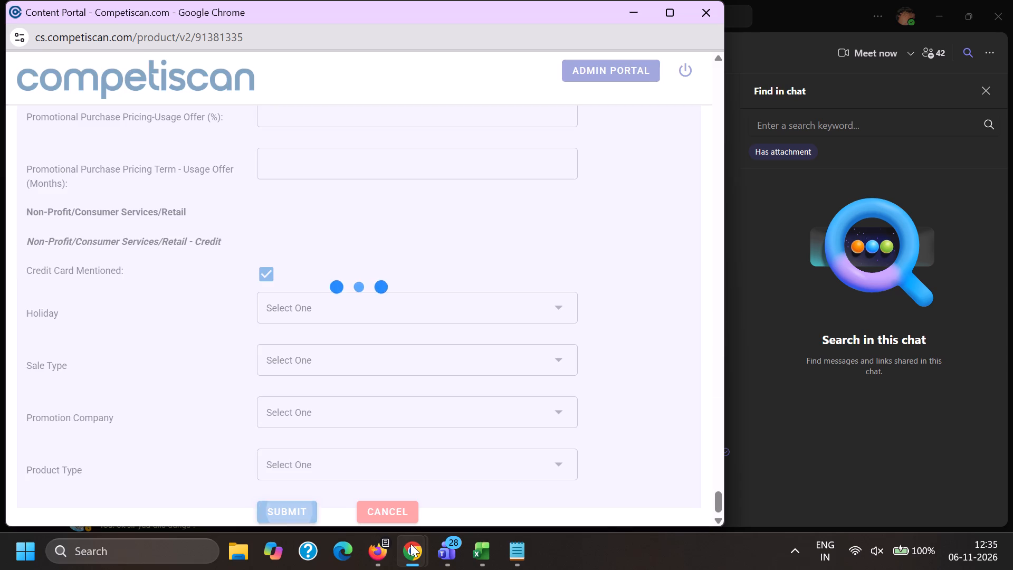
Switch to Notepad and copy the selected forwarding e-mail address from the Halloween trend alert note.
{"action": "left_click", "coordinate": [512, 562]}
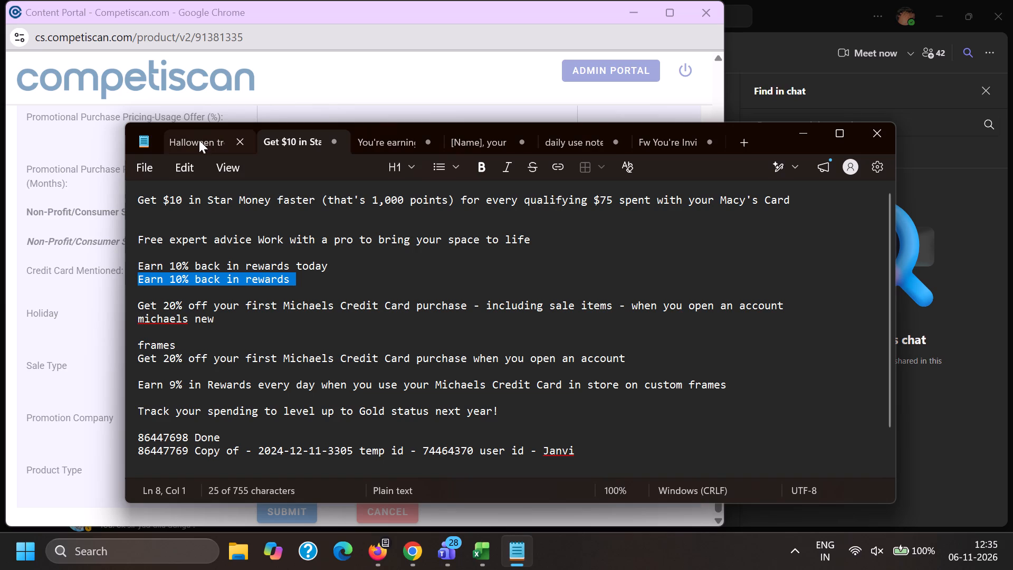
{"action": "left_click", "coordinate": [199, 139]}
{"action": "key", "text": "ctrl+c"}
In Chrome's editor for email 91381335, replace the Forward To and Cc addresses with the copied address and enable Cc.
{"action": "key", "text": "alt+Tab"}
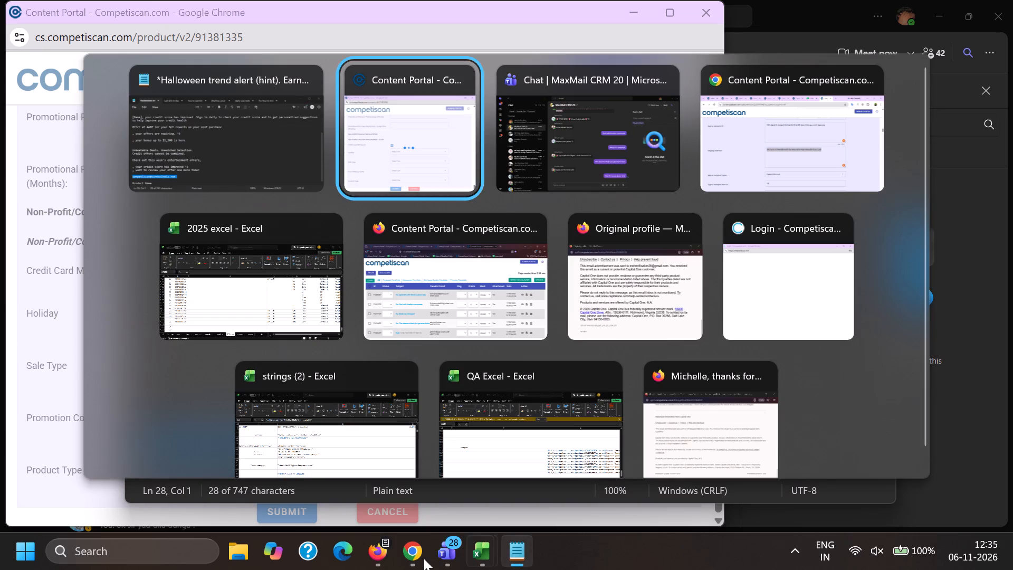
{"action": "left_click", "coordinate": [420, 556]}
{"action": "left_click", "coordinate": [294, 477]}
{"action": "left_click", "coordinate": [84, 0]}
{"action": "left_click", "coordinate": [114, 0]}
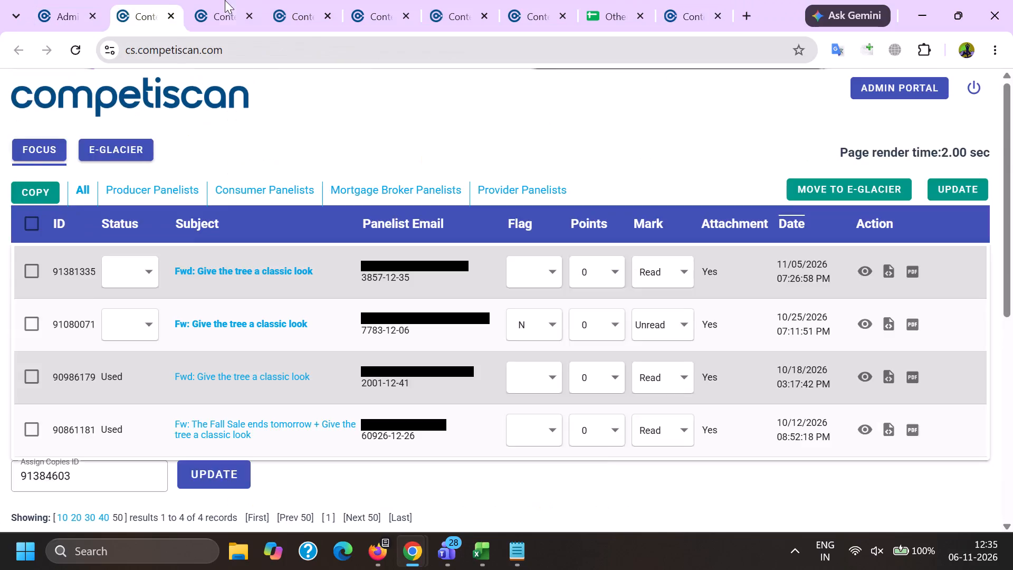
{"action": "left_click", "coordinate": [225, 0]}
{"action": "scroll", "coordinate": [196, 241], "scroll_direction": "up", "scroll_amount": 6}
{"action": "left_click_drag", "start_coordinate": [245, 332], "coordinate": [71, 306]}
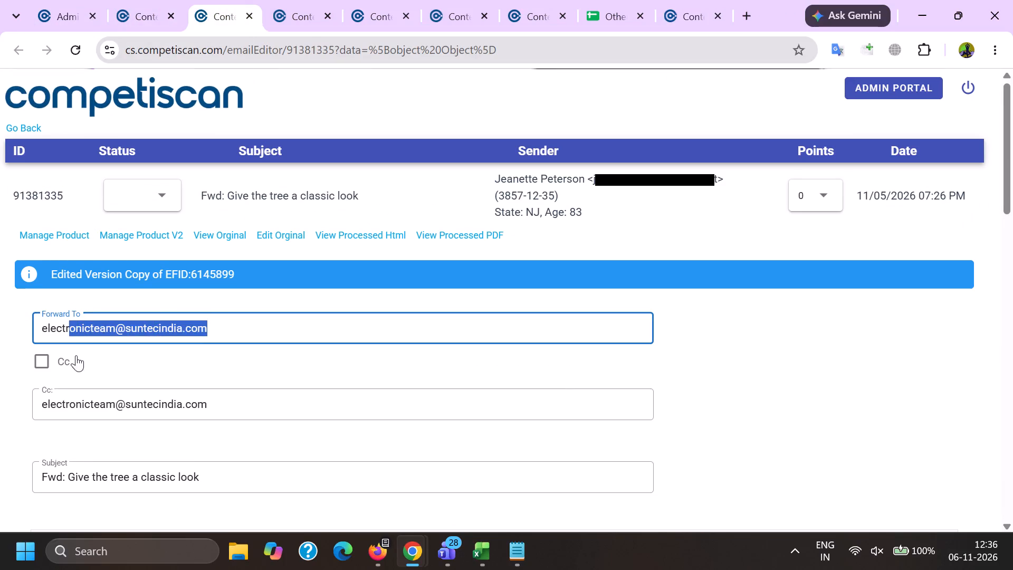
{"action": "key", "text": "ctrl+v"}
{"action": "key", "text": "ctrl+a"}
{"action": "key", "text": "ctrl+v"}
{"action": "left_click", "coordinate": [39, 358]}
{"action": "left_click_drag", "start_coordinate": [255, 408], "coordinate": [0, 381]}
{"action": "key", "text": "ctrl+v"}
Append ++HP to the subject "Fwd: Give the tree a classic look", then save and send the email.
{"action": "left_click", "coordinate": [230, 478]}
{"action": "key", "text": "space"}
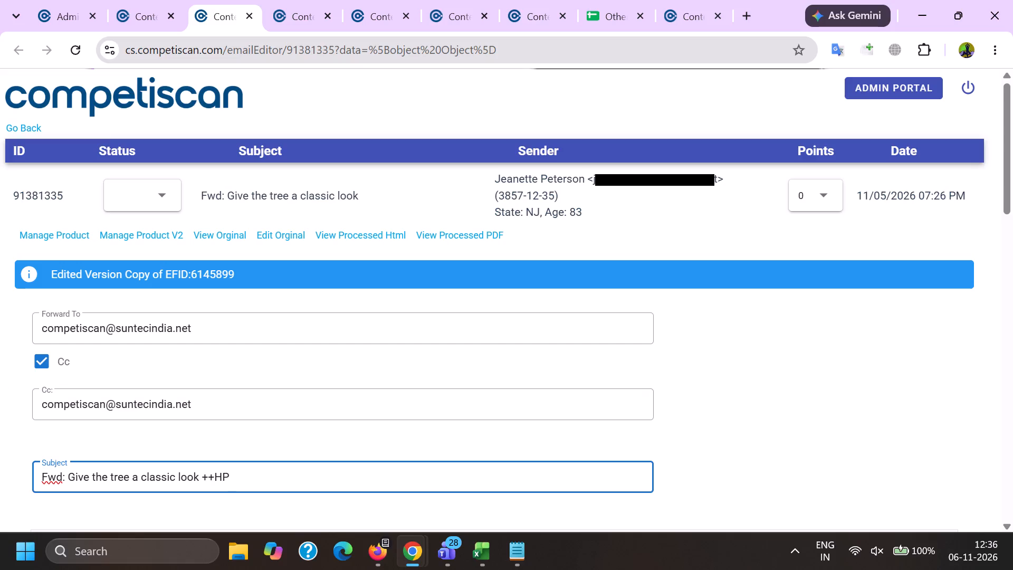
{"action": "scroll", "coordinate": [0, 492], "scroll_direction": "down", "scroll_amount": 11}
{"action": "left_click", "coordinate": [511, 422]}
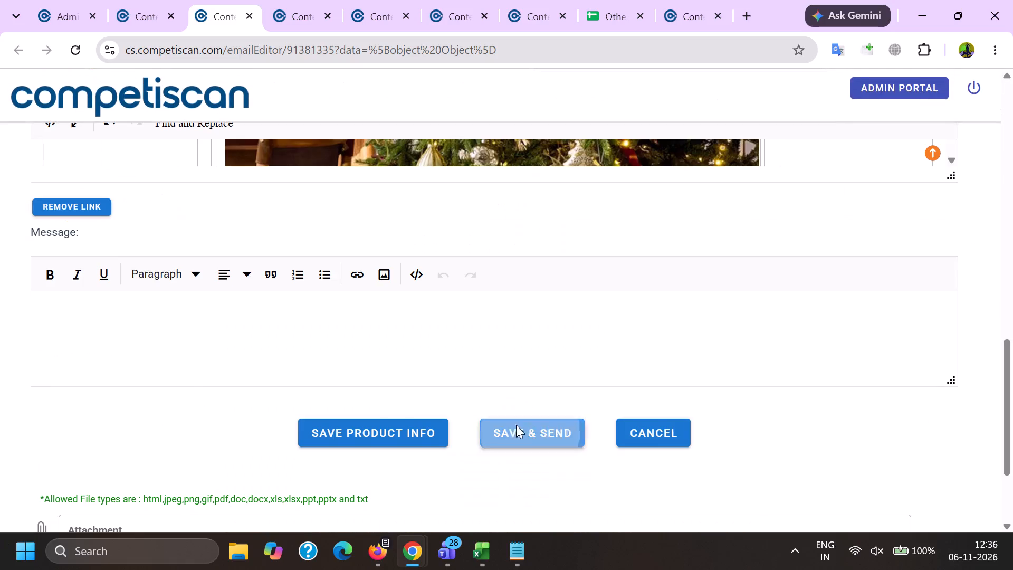
{"action": "left_click", "coordinate": [526, 333]}
In the editor for email 91376520, replace the Forward To and Cc addresses with the copied address and enable Cc.
{"action": "left_click", "coordinate": [280, 0]}
{"action": "scroll", "coordinate": [43, 351], "scroll_direction": "up", "scroll_amount": 6}
{"action": "left_click_drag", "start_coordinate": [318, 311], "coordinate": [318, 311]}
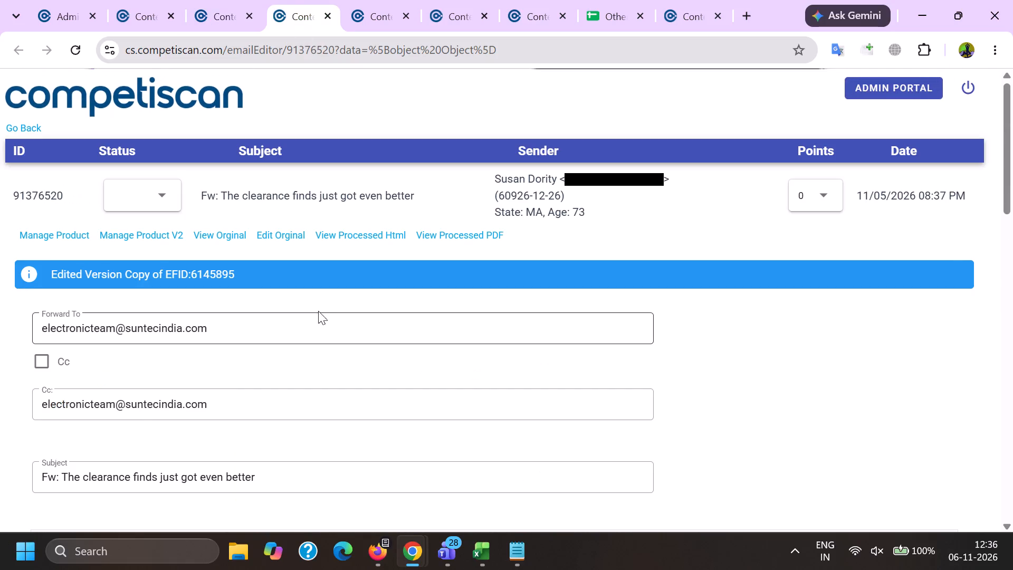
{"action": "left_click_drag", "start_coordinate": [318, 311], "coordinate": [13, 296]}
{"action": "left_click", "coordinate": [245, 350]}
{"action": "left_click", "coordinate": [259, 329]}
{"action": "left_click", "coordinate": [263, 329]}
{"action": "left_click_drag", "start_coordinate": [263, 329], "coordinate": [0, 334]}
{"action": "key", "text": "ctrl+v"}
{"action": "left_click", "coordinate": [54, 354]}
{"action": "left_click_drag", "start_coordinate": [274, 412], "coordinate": [1, 381]}
{"action": "key", "text": "ctrl+v"}
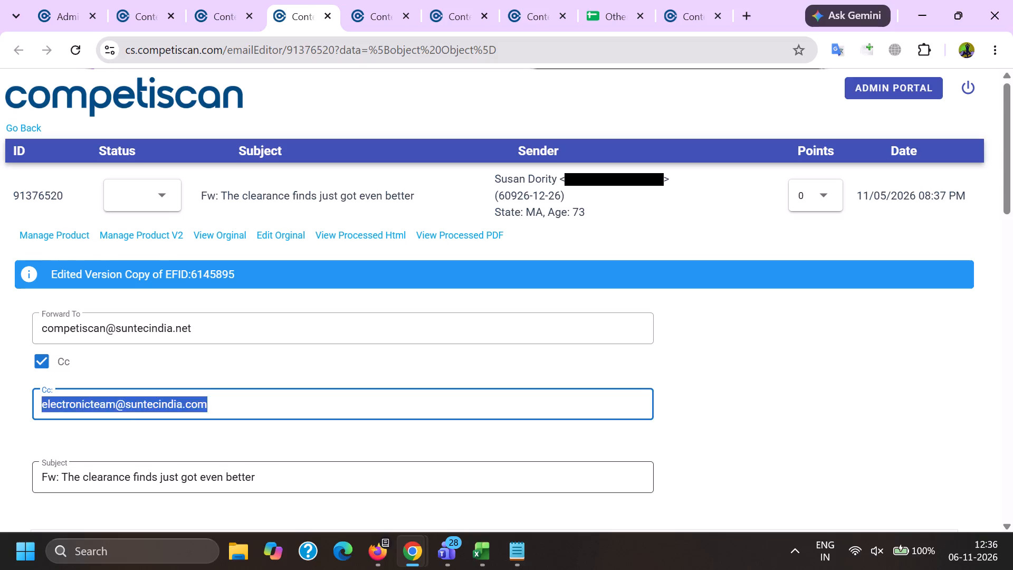
Append ++HP to the subject "Fw: The clearance finds just got even better", then save and send the email.
{"action": "left_click", "coordinate": [328, 470]}
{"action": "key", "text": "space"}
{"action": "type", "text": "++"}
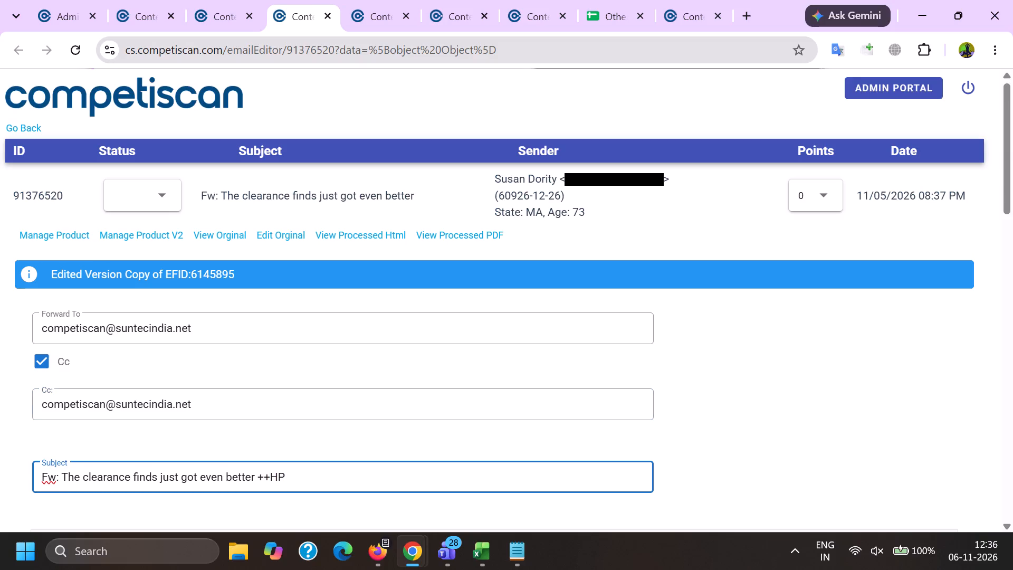
{"action": "scroll", "coordinate": [0, 345], "scroll_direction": "down", "scroll_amount": 5}
{"action": "scroll", "coordinate": [0, 332], "scroll_direction": "down", "scroll_amount": 17}
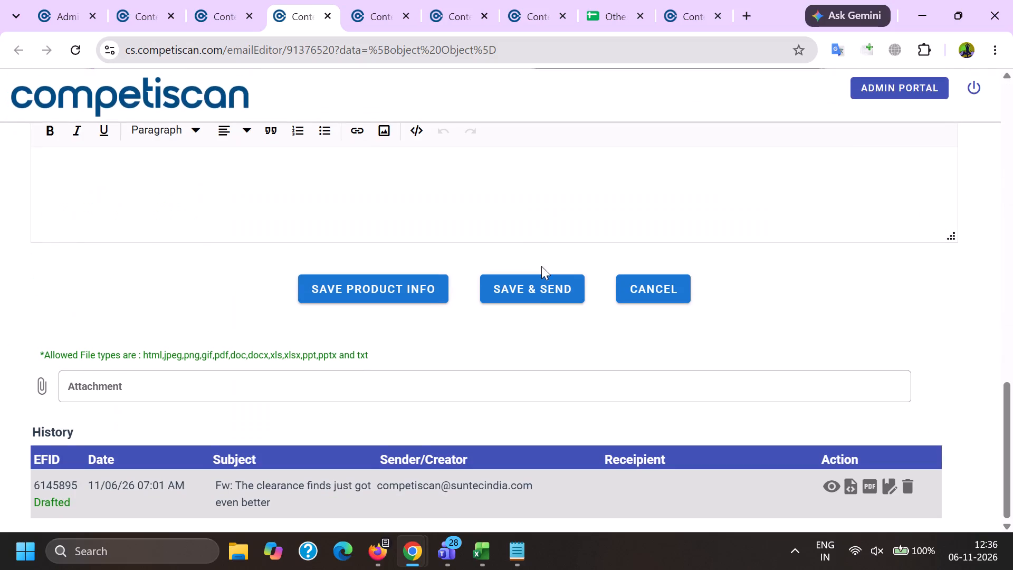
{"action": "left_click", "coordinate": [537, 280]}
{"action": "left_click", "coordinate": [537, 320]}
In the editor for email 91377169, replace the Forward To and Cc addresses with the copied address and enable Cc.
{"action": "left_click", "coordinate": [371, 0]}
{"action": "scroll", "coordinate": [285, 326], "scroll_direction": "up", "scroll_amount": 6}
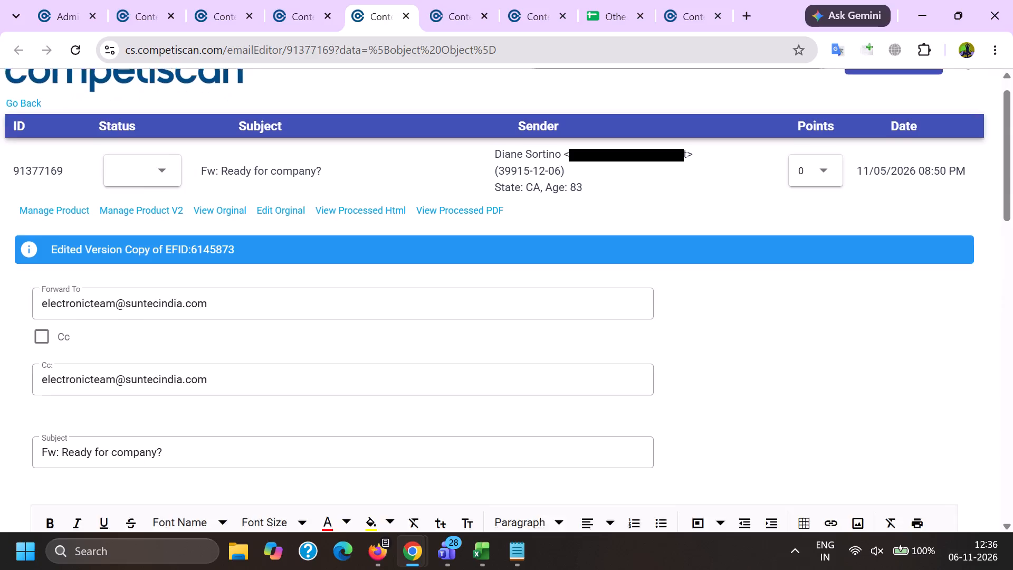
{"action": "left_click", "coordinate": [326, 345]}
{"action": "left_click_drag", "start_coordinate": [328, 334], "coordinate": [0, 319]}
{"action": "key", "text": "ctrl+v"}
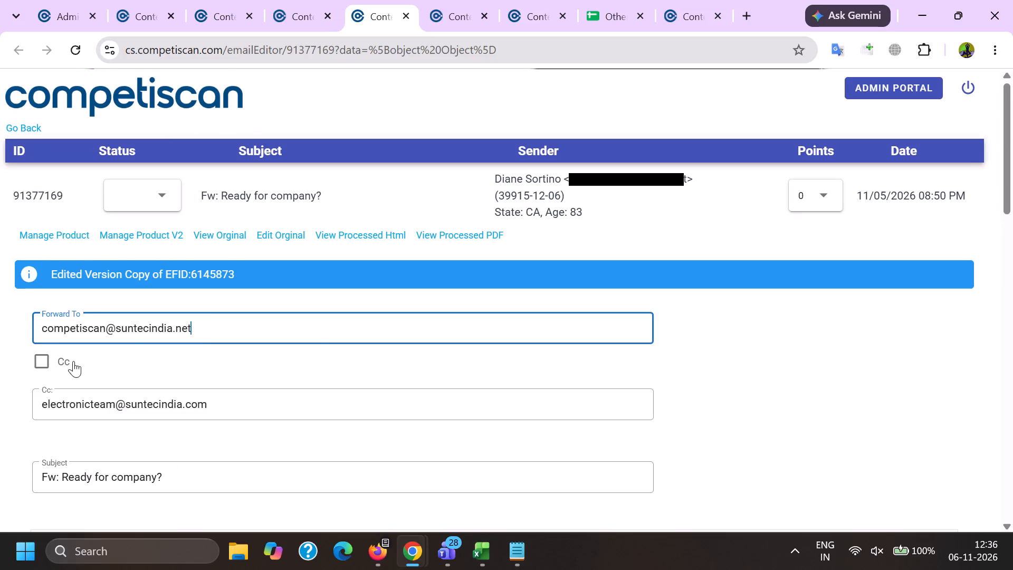
{"action": "left_click", "coordinate": [47, 364]}
{"action": "left_click_drag", "start_coordinate": [265, 420], "coordinate": [4, 392]}
{"action": "left_click", "coordinate": [269, 398]}
{"action": "left_click", "coordinate": [284, 419]}
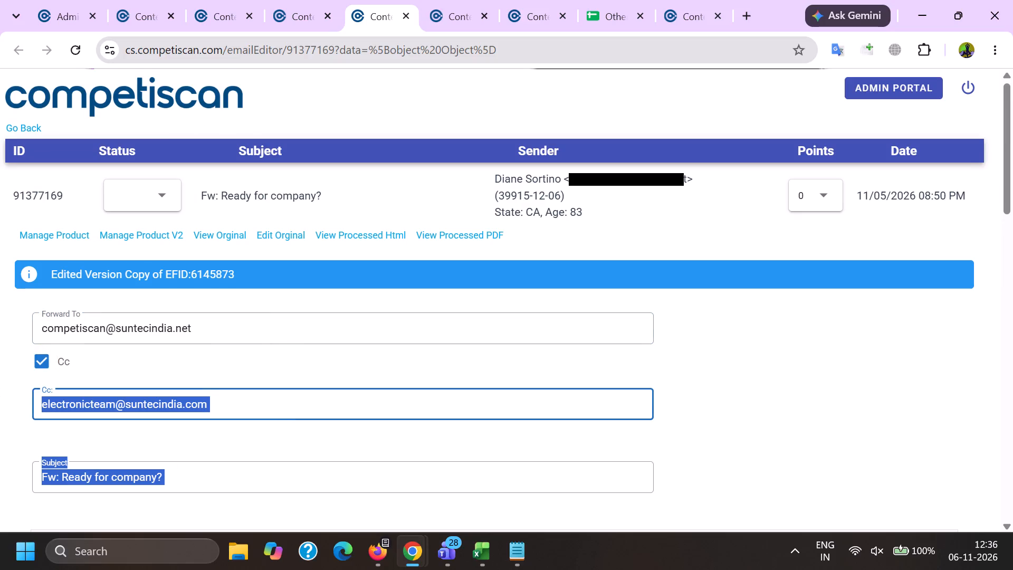
{"action": "left_click", "coordinate": [273, 406]}
{"action": "left_click_drag", "start_coordinate": [213, 406], "coordinate": [3, 375]}
{"action": "key", "text": "ctrl+v"}
Append ++HP to the subject "Fw: Ready for company?", then save and send the email.
{"action": "scroll", "coordinate": [119, 303], "scroll_direction": "down", "scroll_amount": 2}
{"action": "left_click", "coordinate": [189, 336]}
{"action": "left_click", "coordinate": [186, 320]}
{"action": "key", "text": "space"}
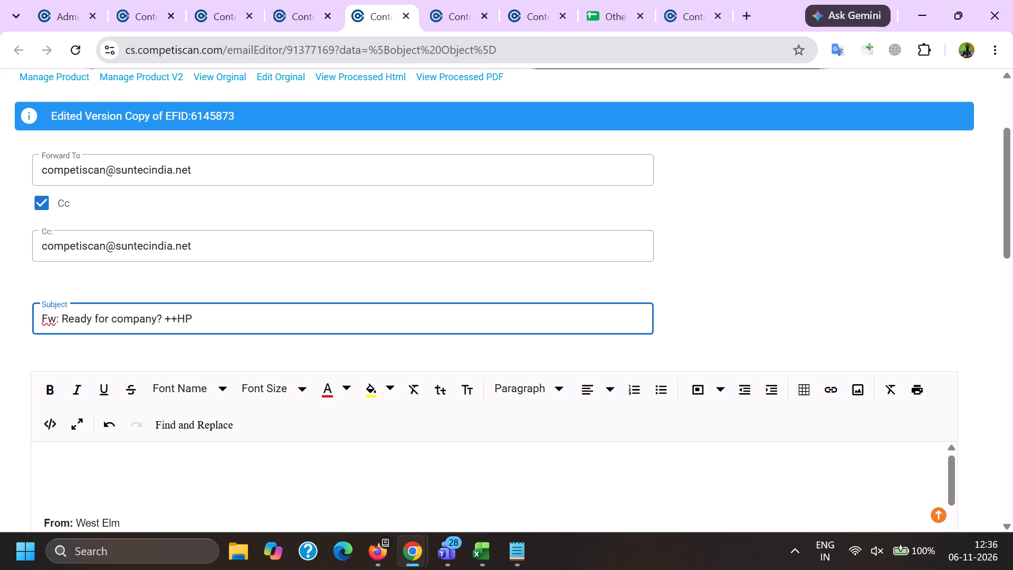
{"action": "scroll", "coordinate": [213, 294], "scroll_direction": "down", "scroll_amount": 19}
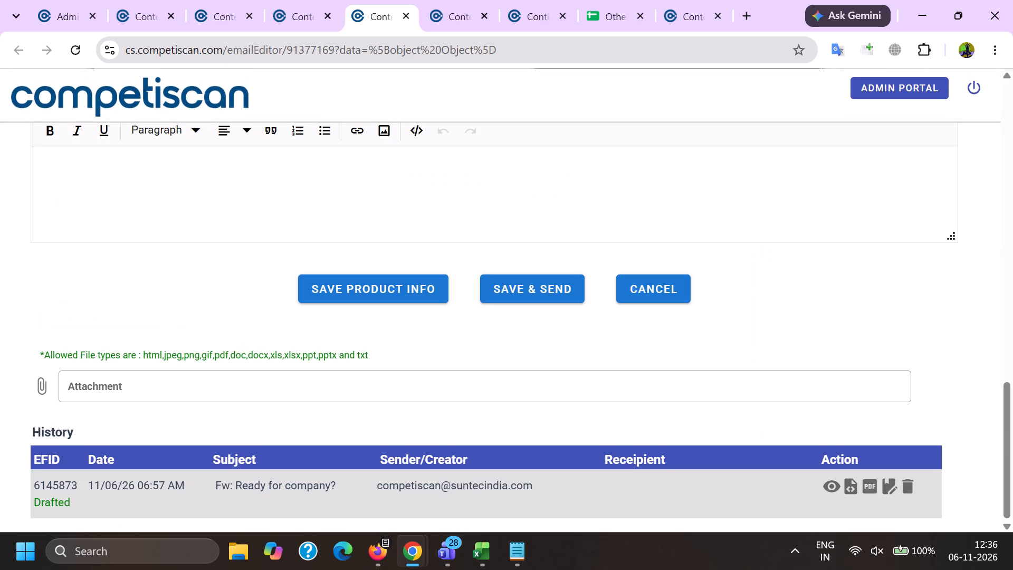
{"action": "left_click", "coordinate": [500, 286]}
{"action": "left_click", "coordinate": [516, 323]}
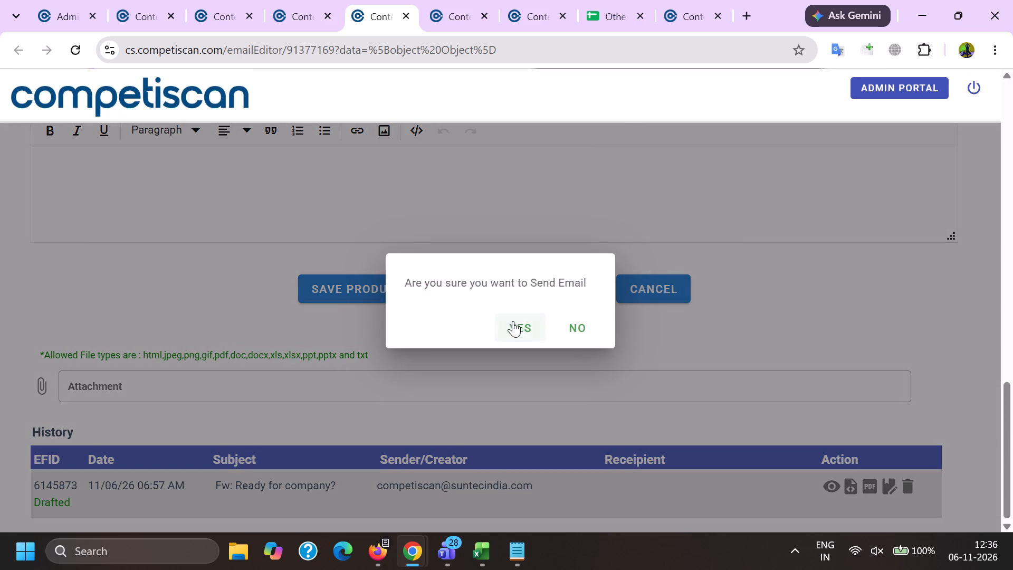
In email 91377523's editor, replace the Forward To and Cc addresses with the copied company address and enable Cc.
{"action": "left_click", "coordinate": [457, 0]}
{"action": "scroll", "coordinate": [350, 320], "scroll_direction": "up", "scroll_amount": 11}
{"action": "left_click_drag", "start_coordinate": [230, 332], "coordinate": [7, 277]}
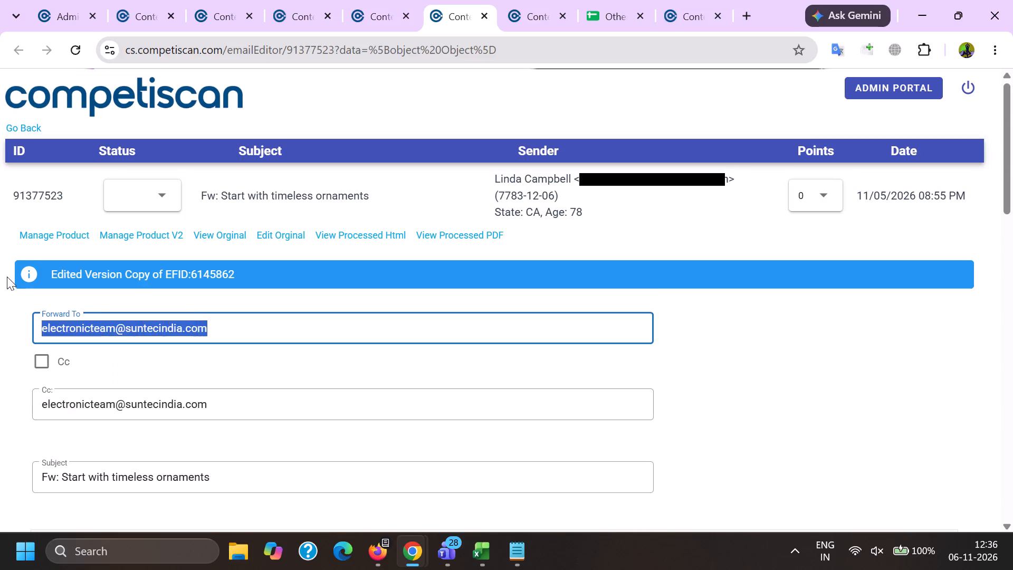
{"action": "left_click_drag", "start_coordinate": [7, 277], "coordinate": [19, 279]}
{"action": "key", "text": "ctrl+v"}
{"action": "left_click_drag", "start_coordinate": [270, 411], "coordinate": [7, 379]}
{"action": "key", "text": "ctrl+v"}
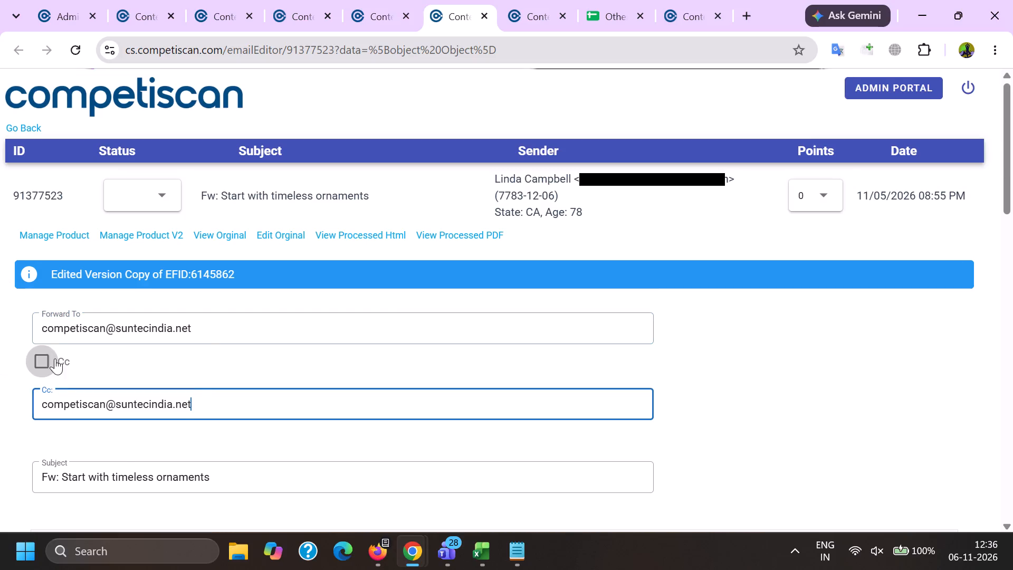
{"action": "left_click", "coordinate": [55, 357]}
Append ++HP to the subject of the "Start with timeless ornaments" email, then save and send it.
{"action": "left_click", "coordinate": [274, 479]}
{"action": "key", "text": "space"}
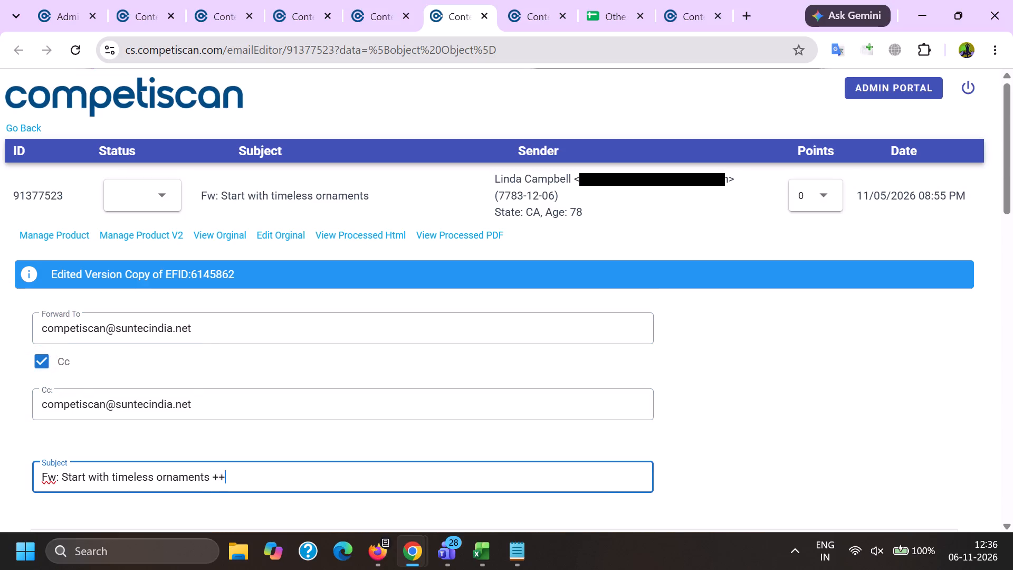
{"action": "scroll", "coordinate": [0, 439], "scroll_direction": "up", "scroll_amount": 6}
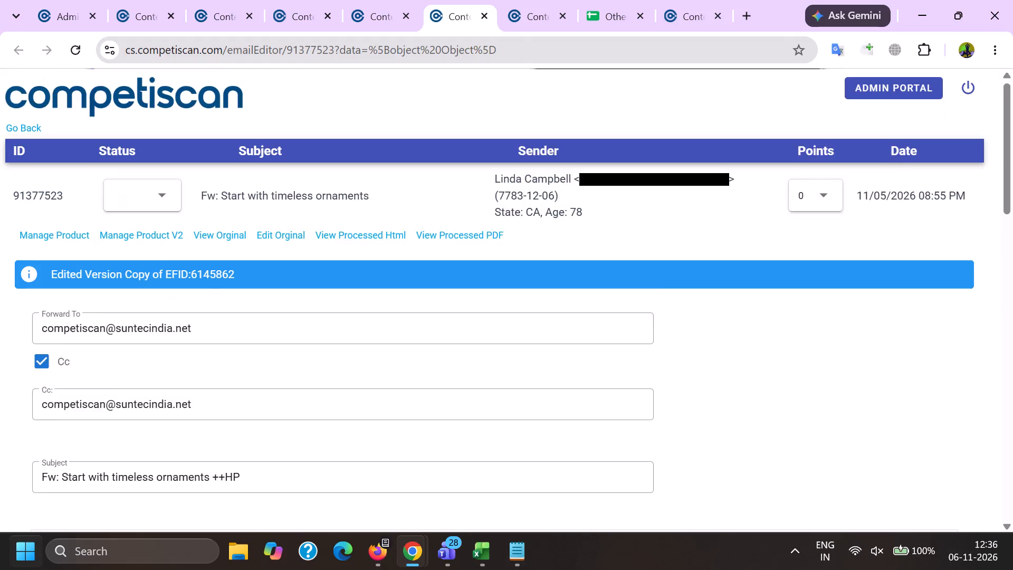
{"action": "scroll", "coordinate": [0, 348], "scroll_direction": "down", "scroll_amount": 19}
{"action": "left_click", "coordinate": [522, 286]}
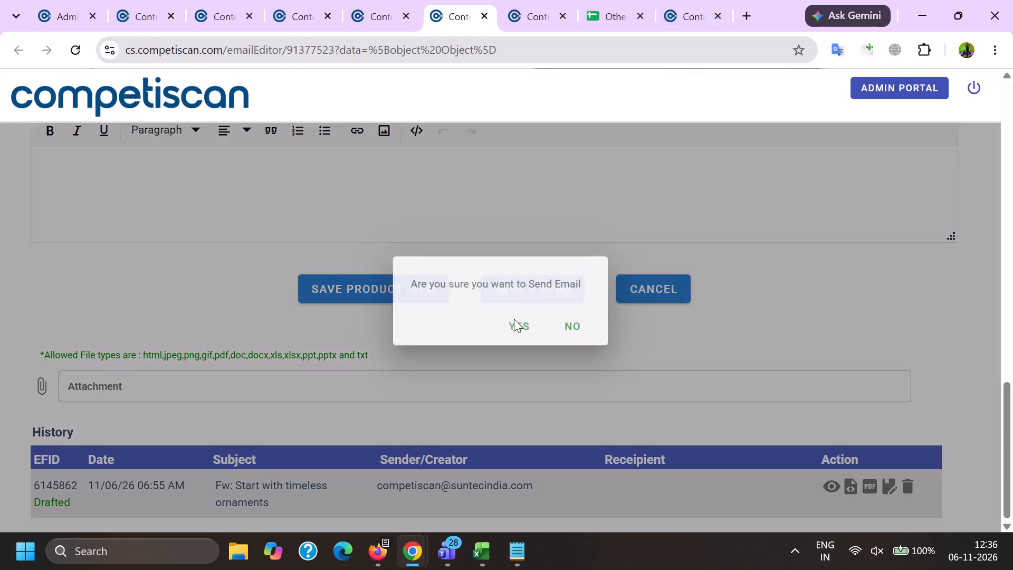
{"action": "left_click", "coordinate": [514, 319]}
In email 91380757's editor, replace the Forward To and Cc addresses with the copied company address and enable Cc.
{"action": "left_click", "coordinate": [515, 0]}
{"action": "scroll", "coordinate": [296, 298], "scroll_direction": "up", "scroll_amount": 6}
{"action": "left_click_drag", "start_coordinate": [257, 329], "coordinate": [0, 310]}
{"action": "key", "text": "ctrl+v"}
{"action": "left_click", "coordinate": [55, 361]}
{"action": "left_click_drag", "start_coordinate": [286, 418], "coordinate": [1, 417]}
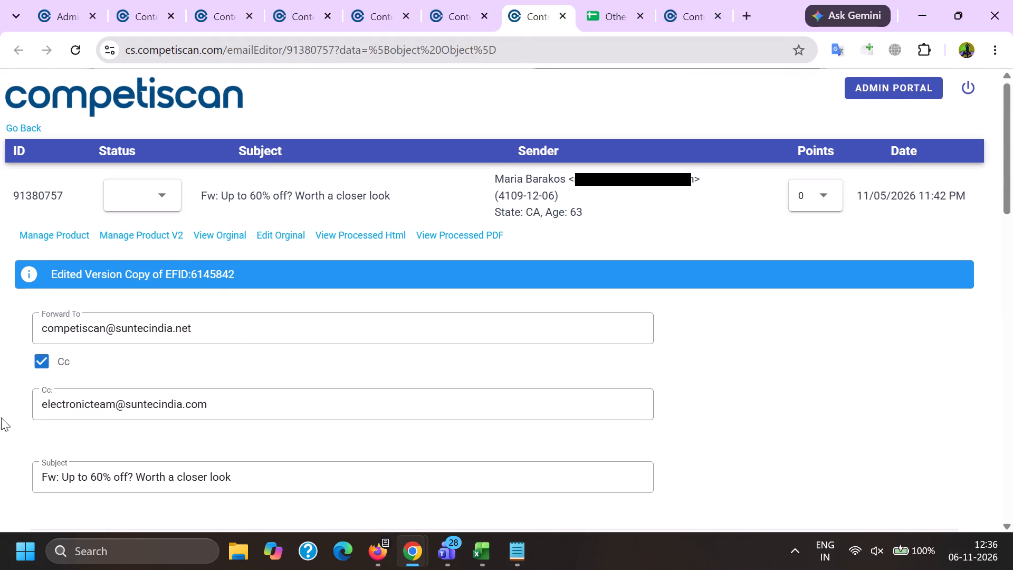
{"action": "left_click_drag", "start_coordinate": [223, 408], "coordinate": [0, 407]}
{"action": "key", "text": "ctrl+v"}
Append ++HP to the subject of the "Up to 60% off? Worth a closer look" email, then save and send it.
{"action": "left_click", "coordinate": [300, 475]}
{"action": "key", "text": "space"}
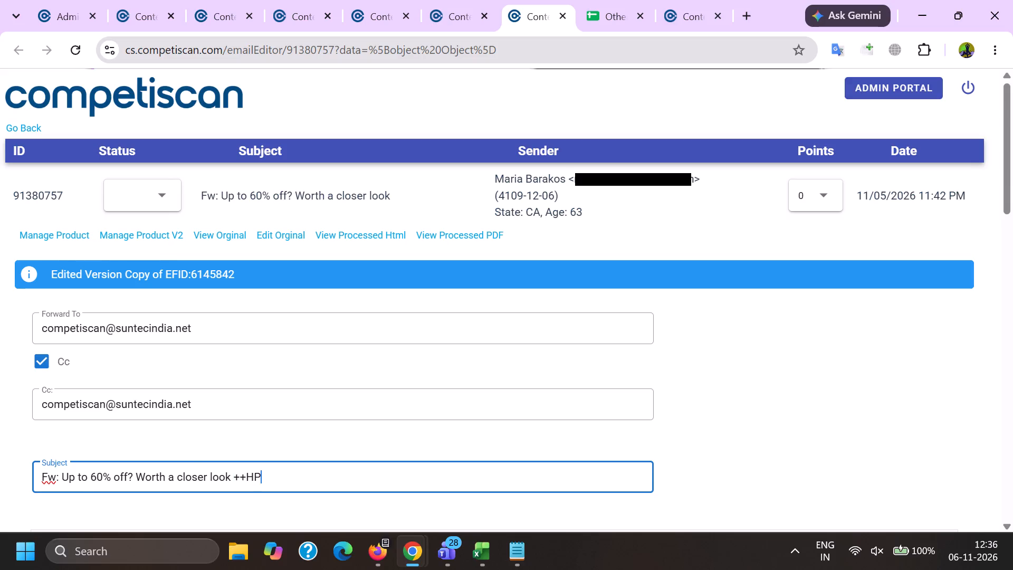
{"action": "scroll", "coordinate": [217, 457], "scroll_direction": "down", "scroll_amount": 12}
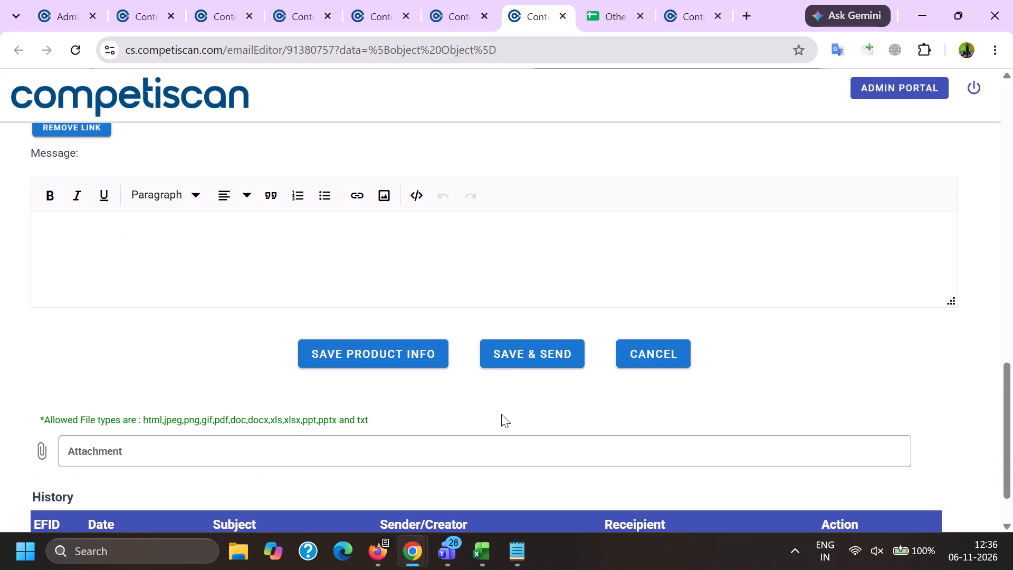
{"action": "left_click", "coordinate": [512, 353]}
{"action": "left_click", "coordinate": [522, 343]}
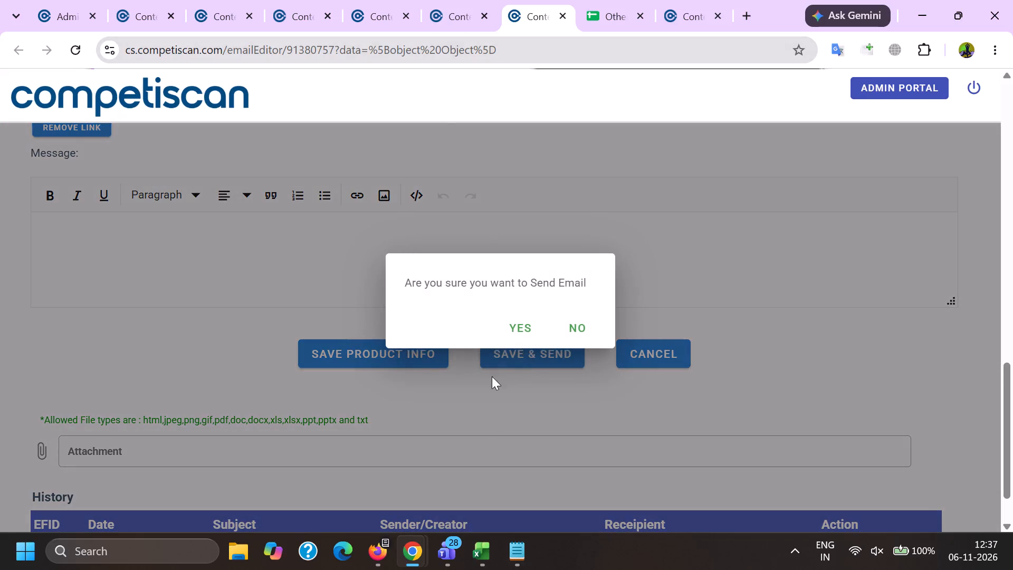
{"action": "left_click", "coordinate": [529, 329]}
Return to email 91377523 and confirm its sending.
{"action": "left_click", "coordinate": [434, 6]}
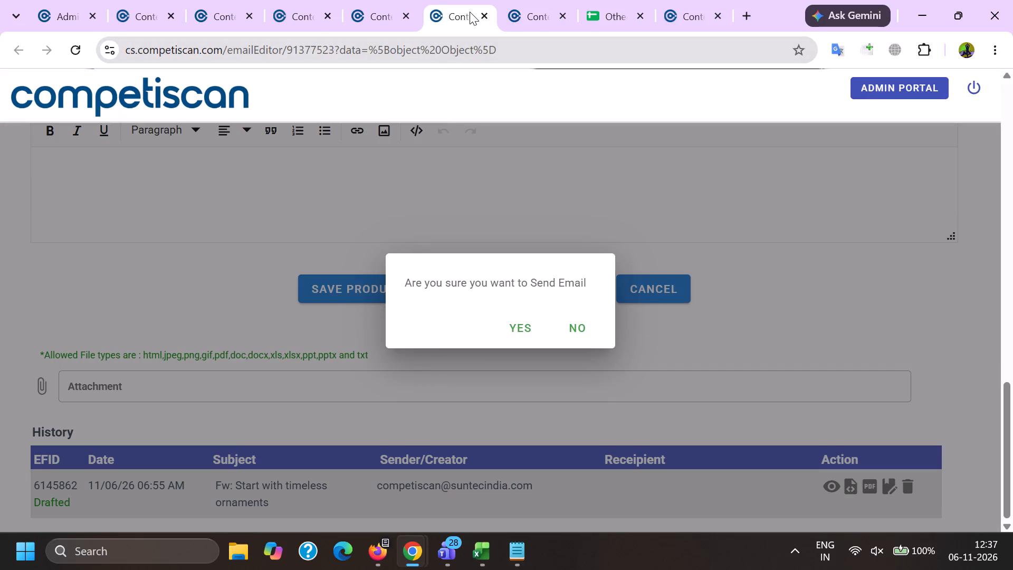
{"action": "left_click", "coordinate": [534, 331]}
Check the send status in the other open email editors, including 91377169 and 91381335, and view the email list.
{"action": "left_click", "coordinate": [358, 0]}
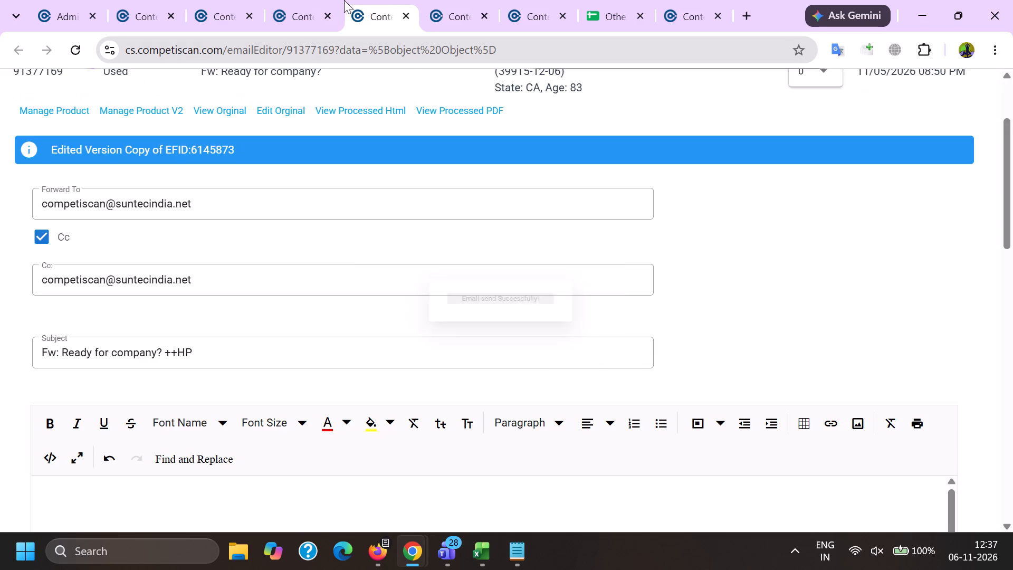
{"action": "left_click", "coordinate": [320, 0]}
{"action": "left_click", "coordinate": [237, 0]}
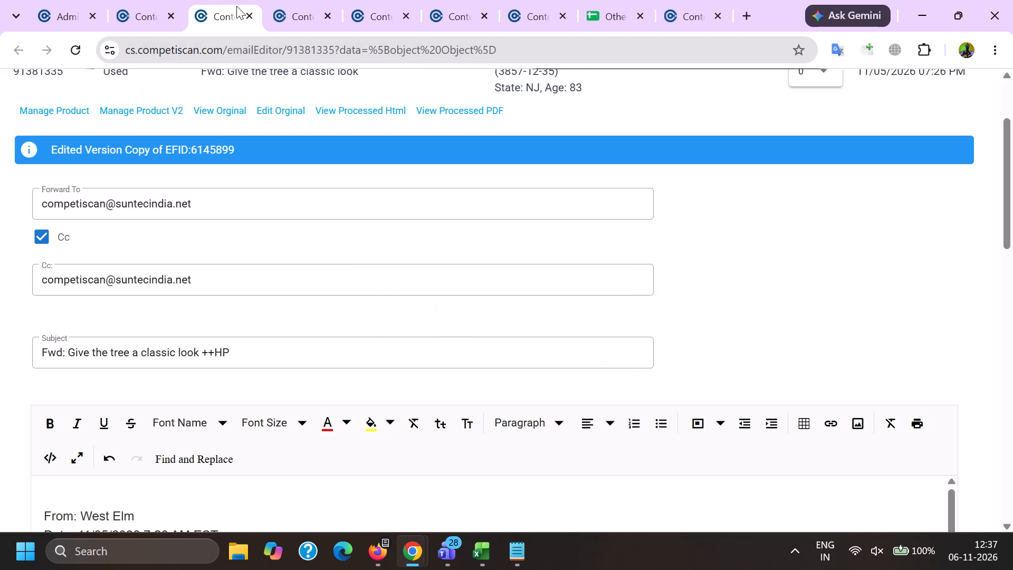
{"action": "left_click", "coordinate": [193, 0]}
{"action": "left_click", "coordinate": [175, 0]}
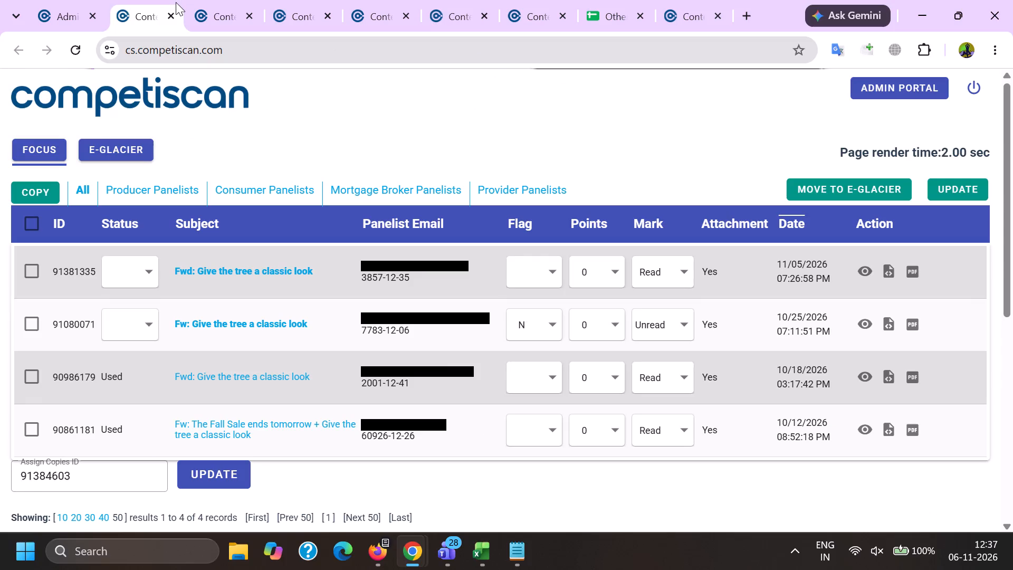
{"action": "left_click", "coordinate": [176, 2]}
{"action": "left_click", "coordinate": [176, 4]}
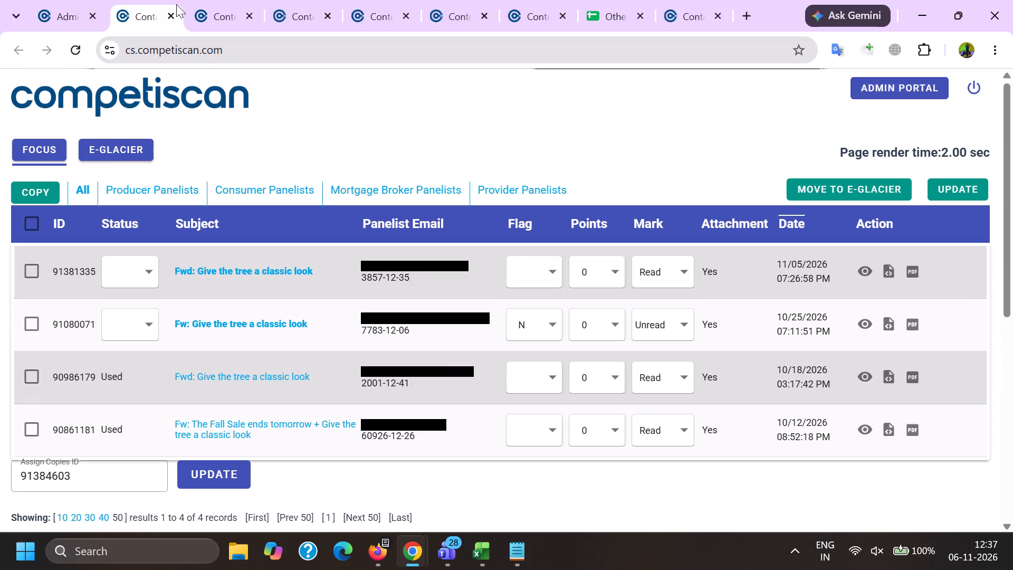
{"action": "left_click", "coordinate": [176, 4]}
Close the processed email editor pages and the Other Retail Records spreadsheet, keeping the West Elm reference product page open.
{"action": "left_click", "coordinate": [214, 0]}
{"action": "left_click", "coordinate": [243, 8]}
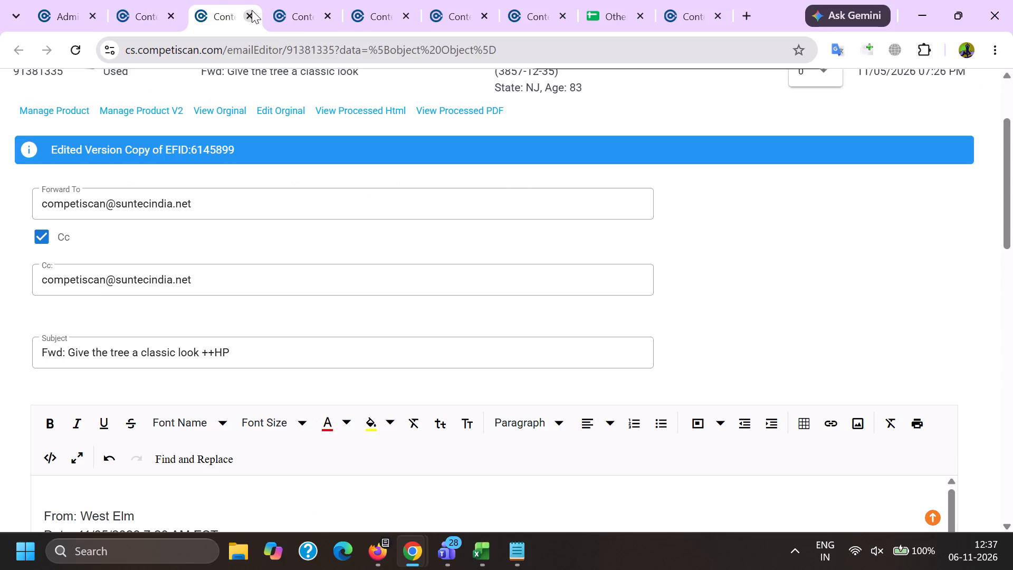
{"action": "left_click", "coordinate": [252, 10]}
{"action": "left_click", "coordinate": [252, 9]}
{"action": "left_click", "coordinate": [252, 9]}
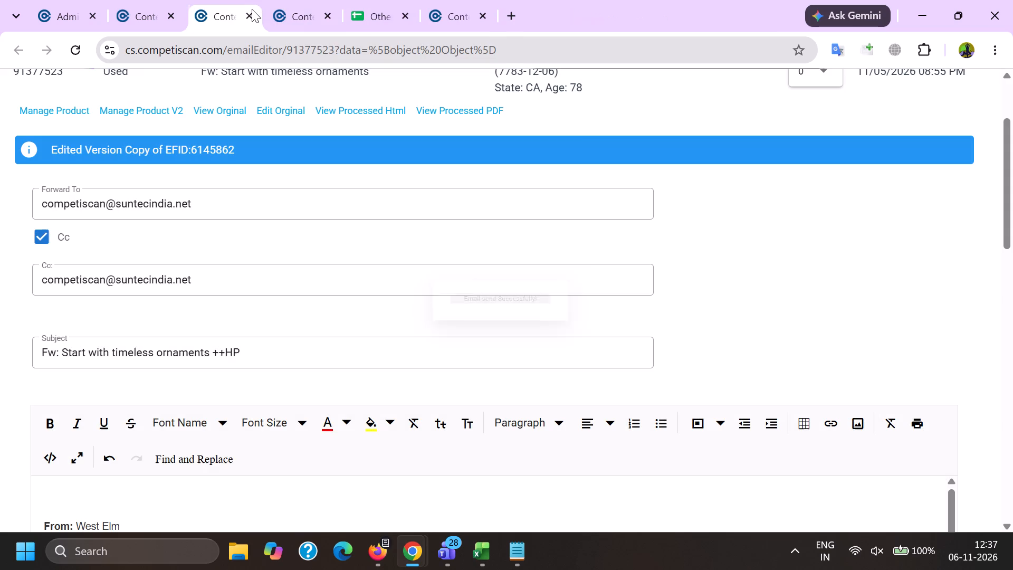
{"action": "left_click", "coordinate": [252, 9]}
{"action": "left_click", "coordinate": [252, 9]}
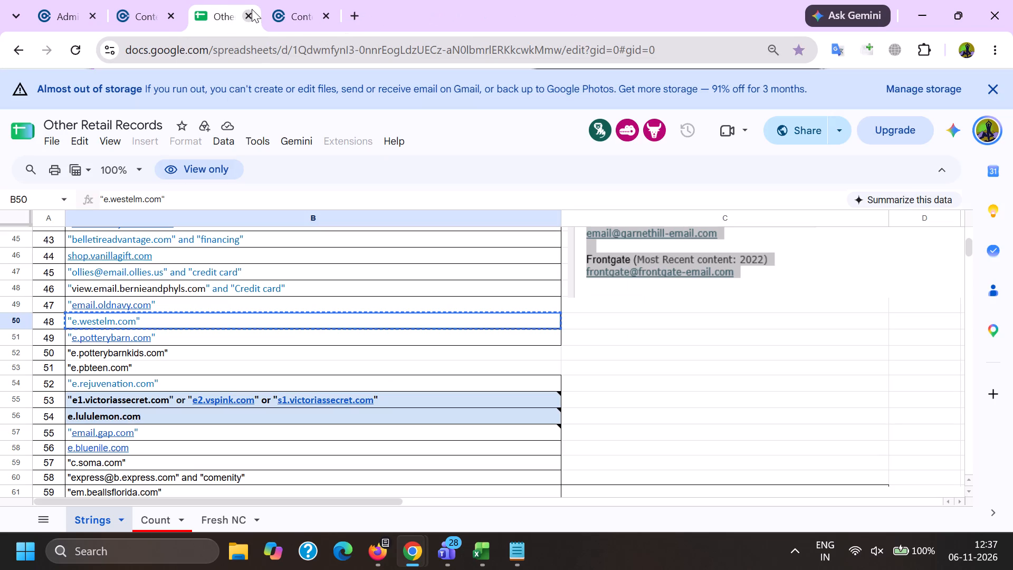
{"action": "left_click", "coordinate": [252, 9]}
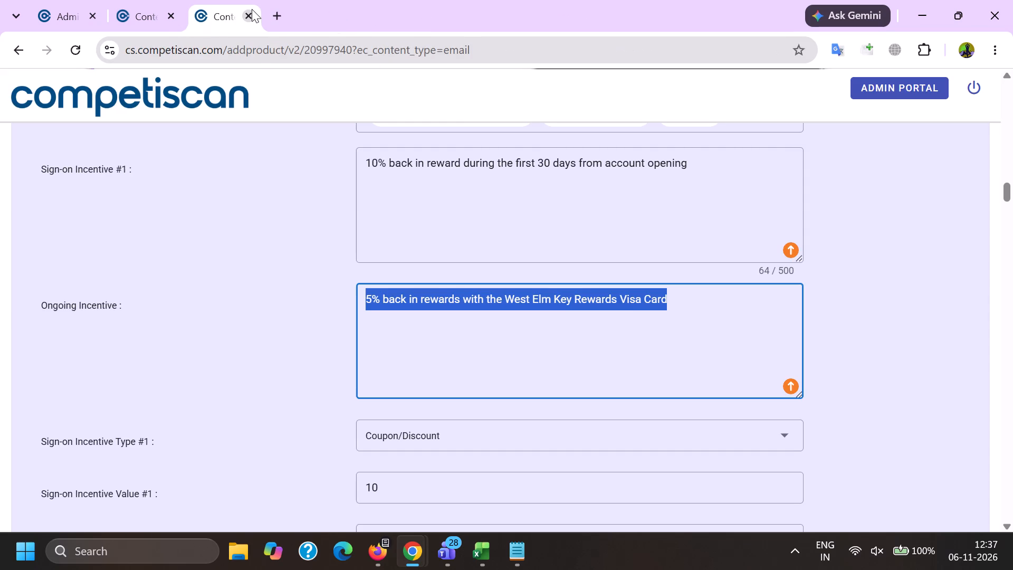
{"action": "left_click", "coordinate": [252, 6]}
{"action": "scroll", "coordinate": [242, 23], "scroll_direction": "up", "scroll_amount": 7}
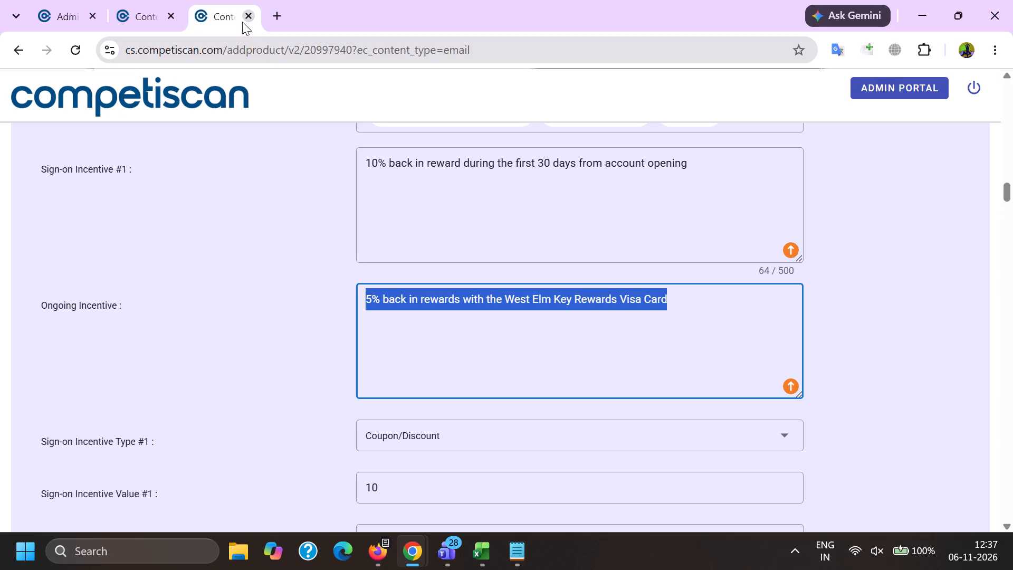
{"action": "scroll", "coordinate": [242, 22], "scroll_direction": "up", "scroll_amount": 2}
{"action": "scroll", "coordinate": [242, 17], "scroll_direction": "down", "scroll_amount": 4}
Return to the list of "Give the tree a classic look" emails.
{"action": "left_click", "coordinate": [124, 0]}
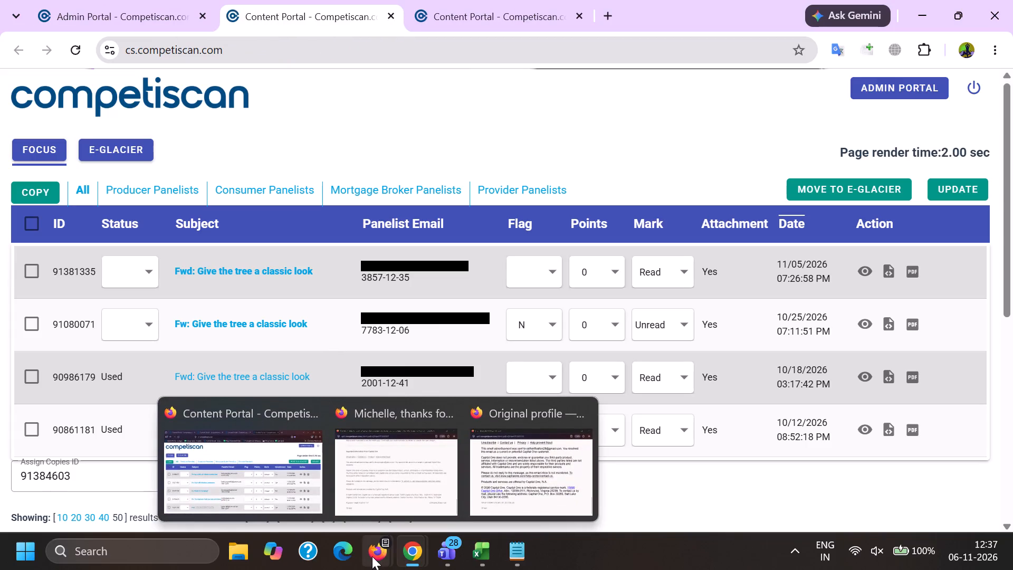
Switch to the Content Portal in Firefox, refresh the "Capital one" email list and look through its entries.
{"action": "left_click", "coordinate": [258, 468]}
{"action": "left_click", "coordinate": [117, 0]}
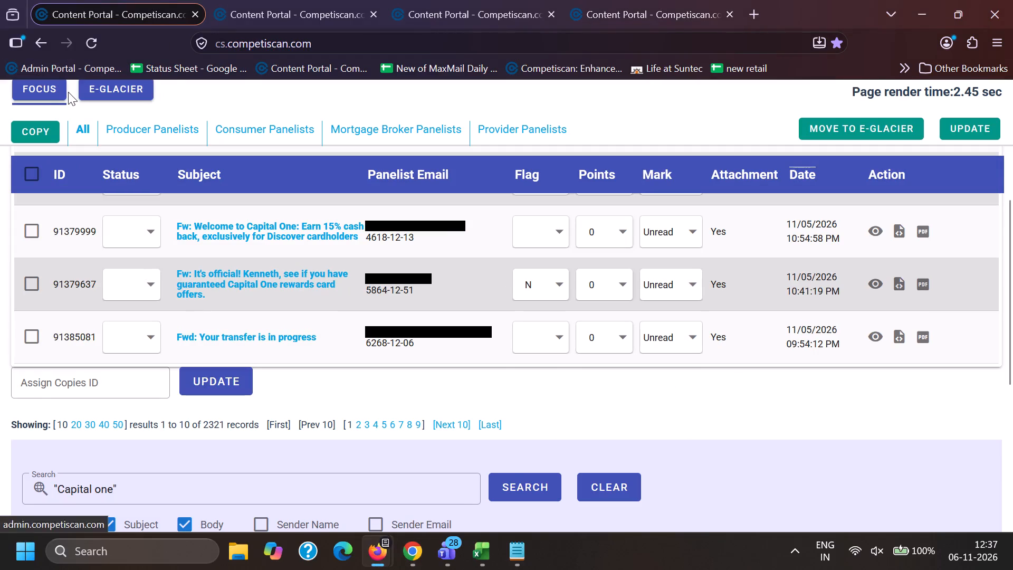
{"action": "left_click", "coordinate": [68, 92]}
{"action": "left_click", "coordinate": [35, 94]}
{"action": "left_click", "coordinate": [276, 25]}
{"action": "left_click", "coordinate": [157, 0]}
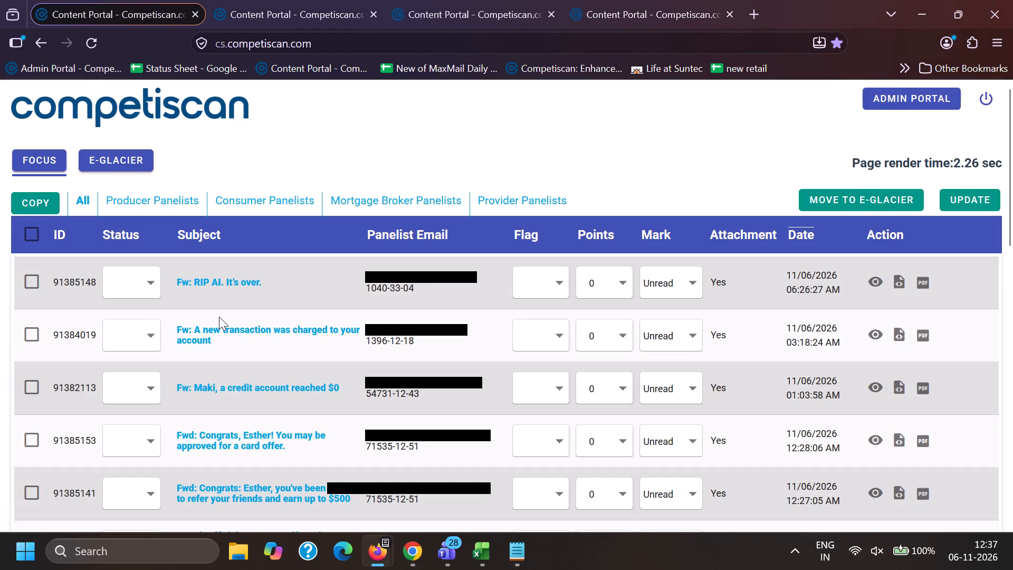
{"action": "scroll", "coordinate": [209, 392], "scroll_direction": "down", "scroll_amount": 1}
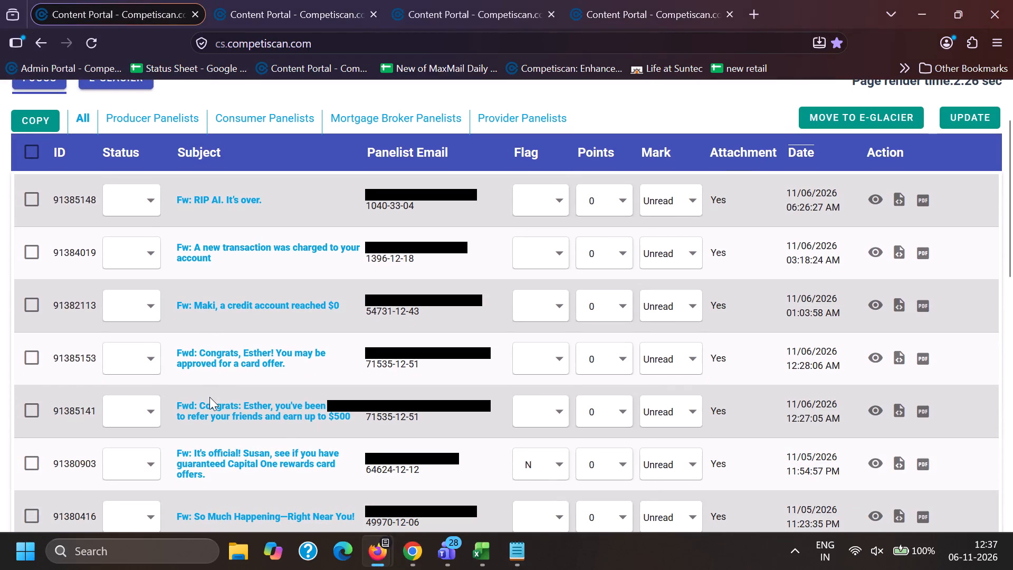
{"action": "scroll", "coordinate": [209, 397], "scroll_direction": "down", "scroll_amount": 2}
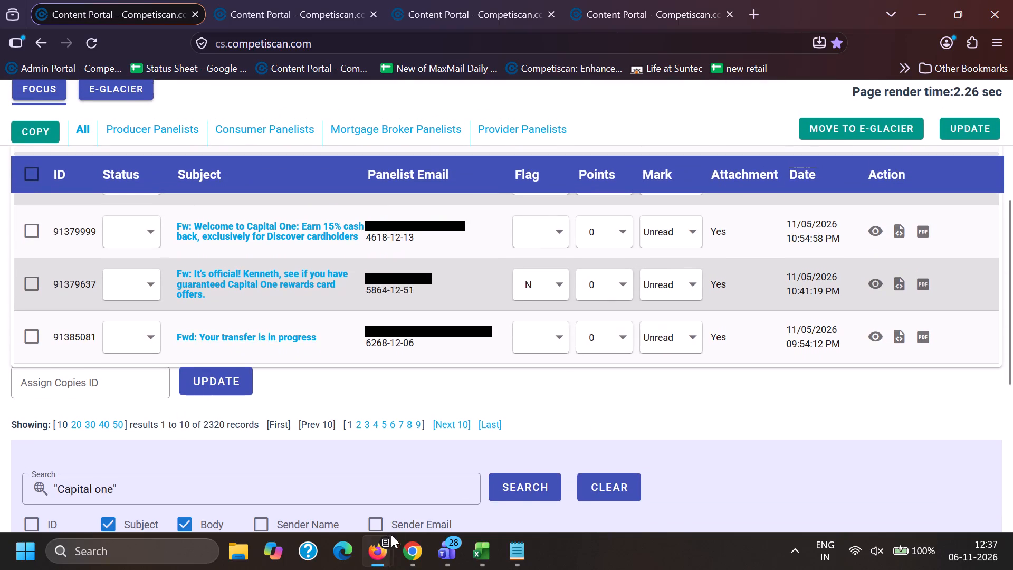
Switch back to Chrome's Content Portal window with the "Give the tree a classic look" emails.
{"action": "left_click", "coordinate": [423, 557]}
{"action": "left_click", "coordinate": [342, 492]}
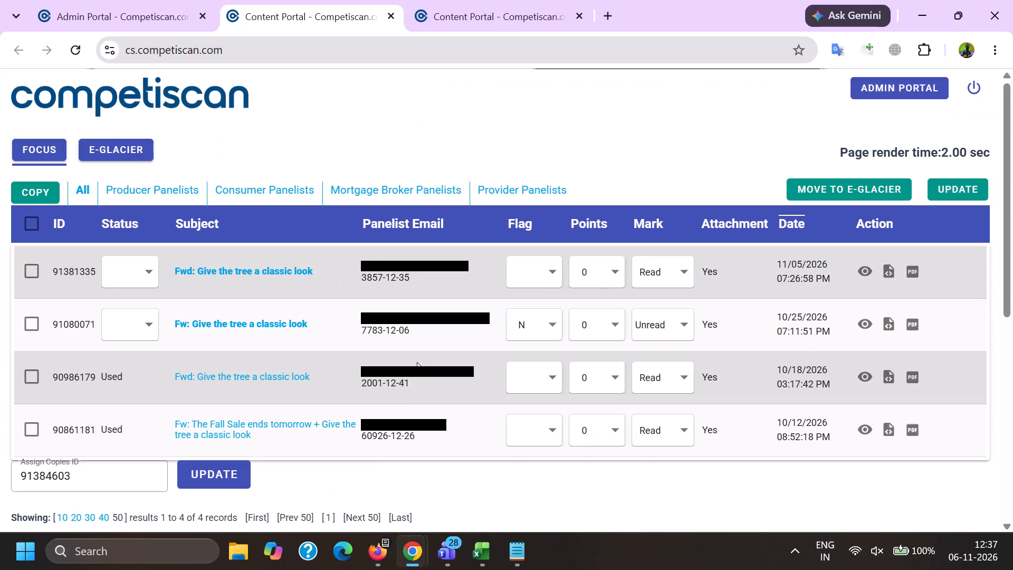
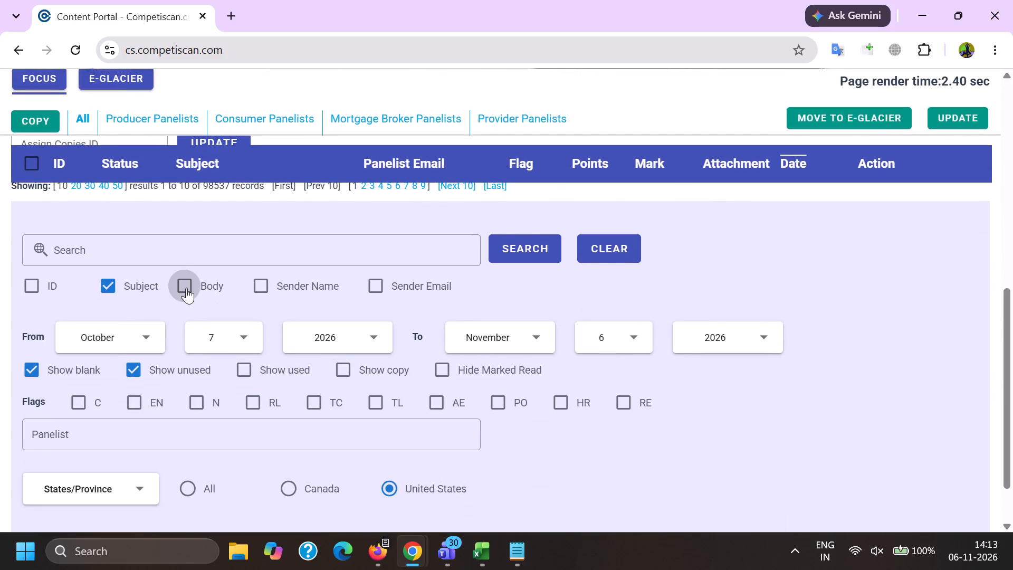
Set the email search to include Body as well as Subject, with the location filter on All, and ready the search field.
{"action": "left_click", "coordinate": [186, 286]}
{"action": "left_click", "coordinate": [193, 493]}
{"action": "left_click", "coordinate": [127, 255]}
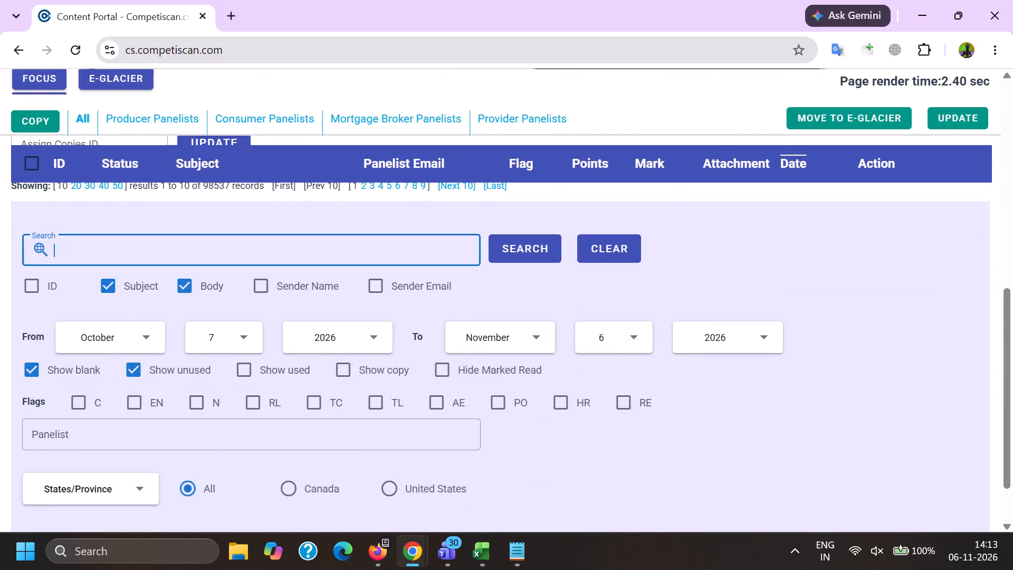
Switch to Firefox and show the Content Portal page with the "Capital one" email list.
{"action": "left_click", "coordinate": [379, 560]}
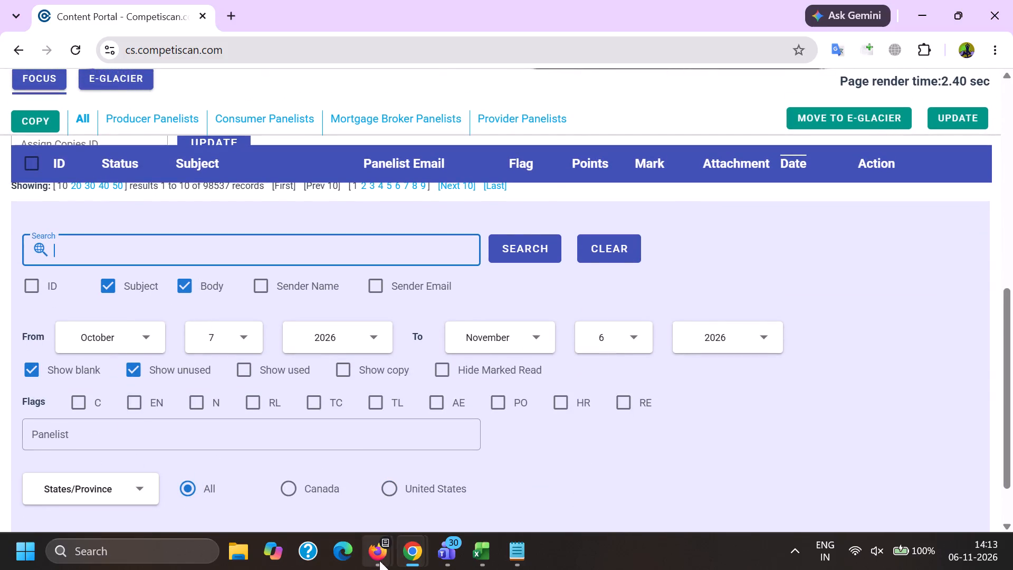
{"action": "left_click", "coordinate": [249, 479]}
{"action": "left_click", "coordinate": [135, 4]}
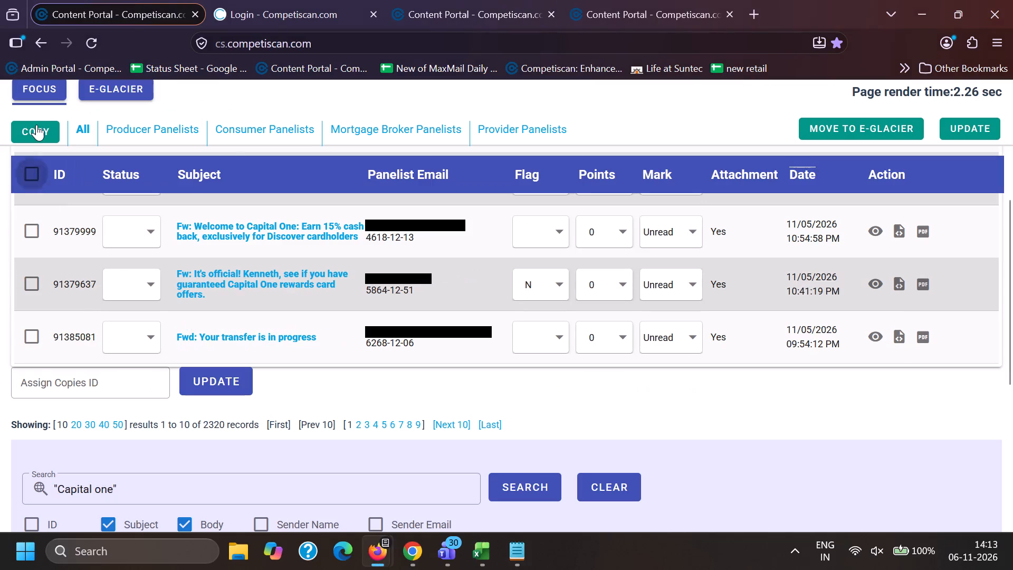
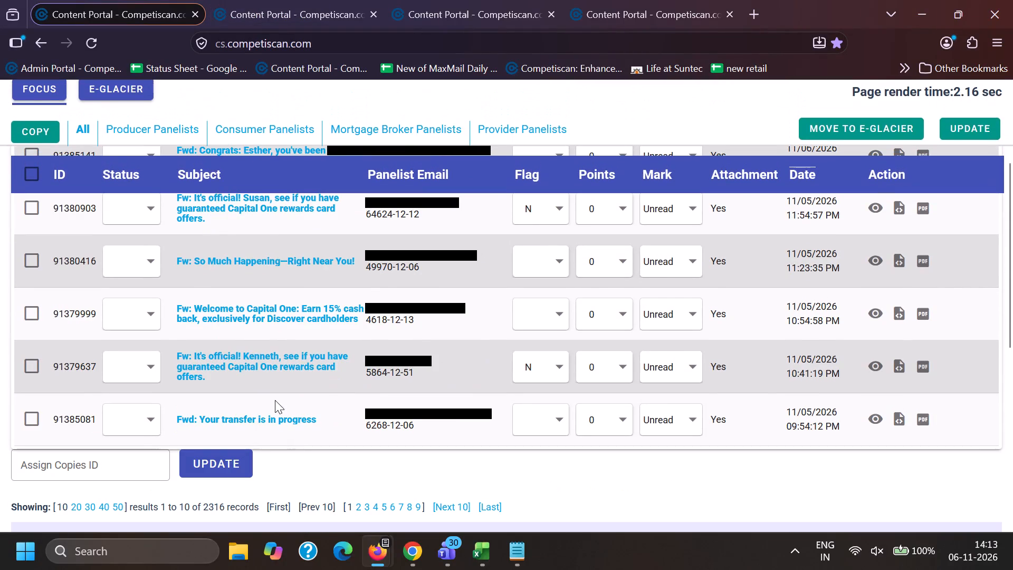
On the second Content Portal page, set the email search to include Body and set the location filter to All.
{"action": "left_click", "coordinate": [302, 7]}
{"action": "scroll", "coordinate": [282, 437], "scroll_direction": "down", "scroll_amount": 3}
{"action": "left_click", "coordinate": [187, 527]}
{"action": "scroll", "coordinate": [221, 344], "scroll_direction": "down", "scroll_amount": 4}
{"action": "left_click", "coordinate": [197, 410]}
In the strings workbook, find "lending" and copy the LendingTree savings sender address.
{"action": "left_click", "coordinate": [484, 569]}
{"action": "left_click", "coordinate": [473, 491]}
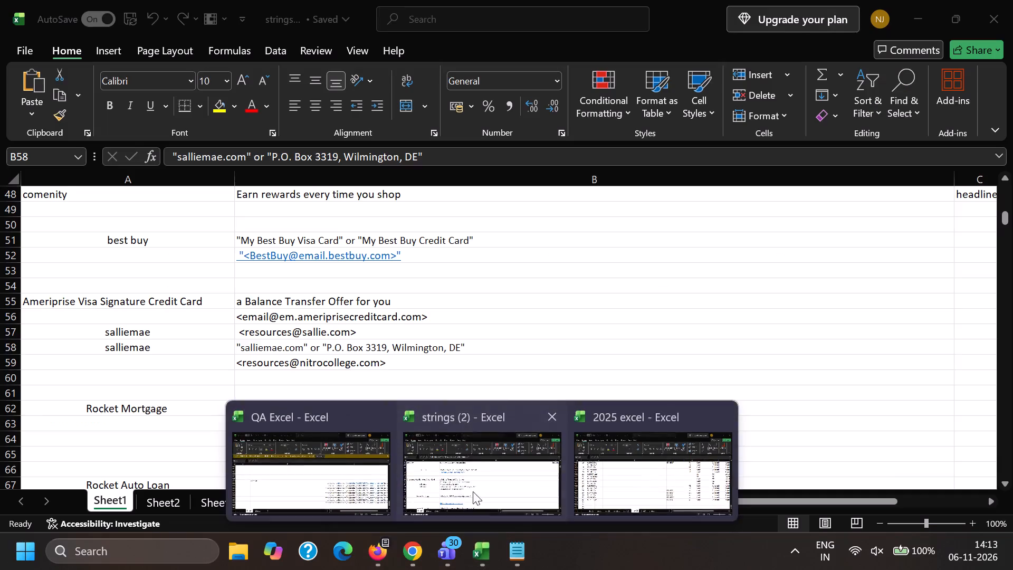
{"action": "key", "text": "ctrl+f"}
{"action": "key", "text": "l"}
{"action": "type", "text": "ending"}
{"action": "key", "text": "Return"}
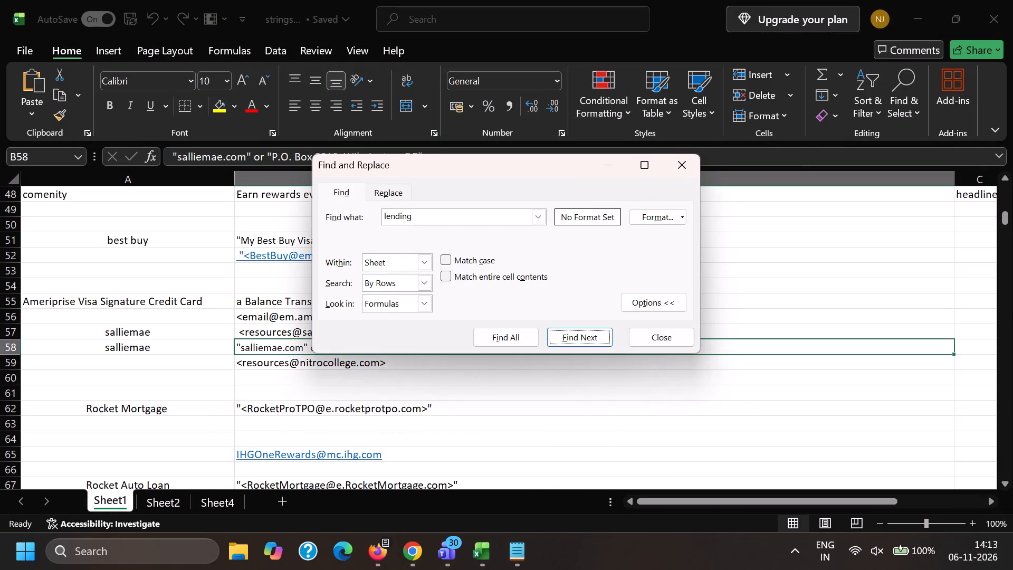
{"action": "left_click", "coordinate": [652, 295]}
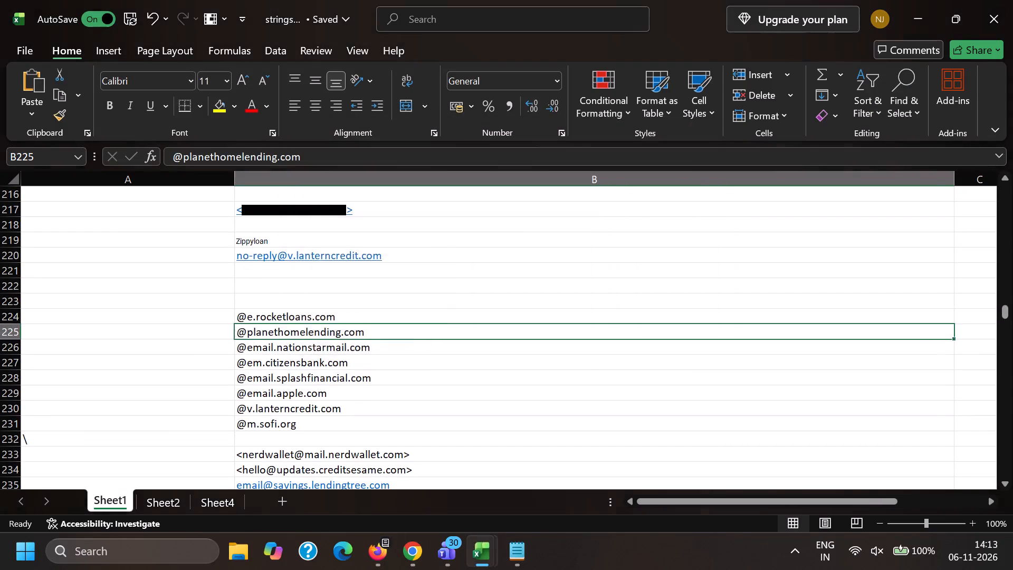
{"action": "scroll", "coordinate": [499, 401], "scroll_direction": "down", "scroll_amount": 2}
{"action": "left_click", "coordinate": [412, 395]}
{"action": "key", "text": "ctrl+c"}
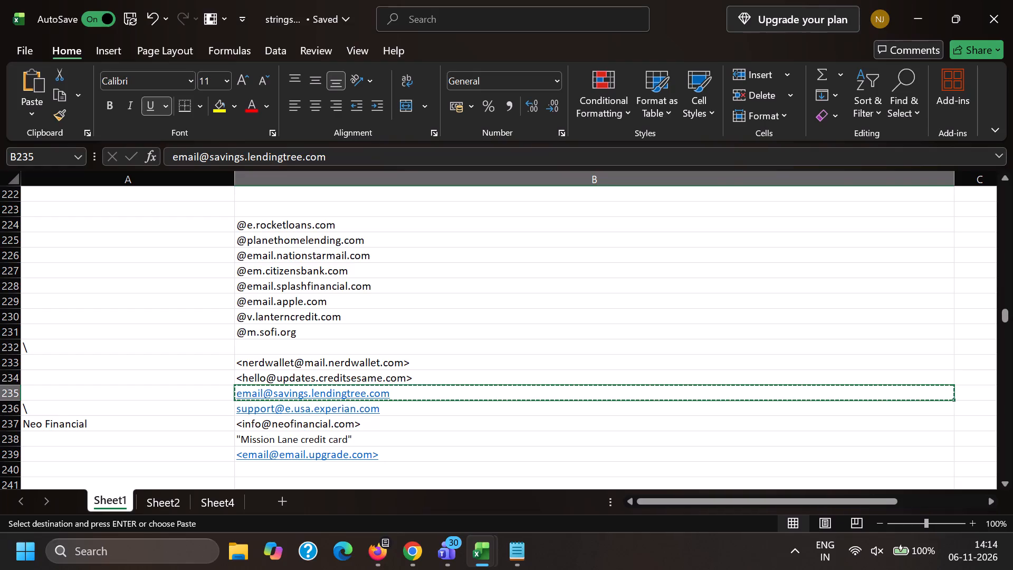
Search the second Content Portal page in Firefox for the copied LendingTree sender address in double quotes.
{"action": "key", "text": "alt+Tab"}
{"action": "scroll", "coordinate": [254, 347], "scroll_direction": "up", "scroll_amount": 2}
{"action": "left_click", "coordinate": [219, 346]}
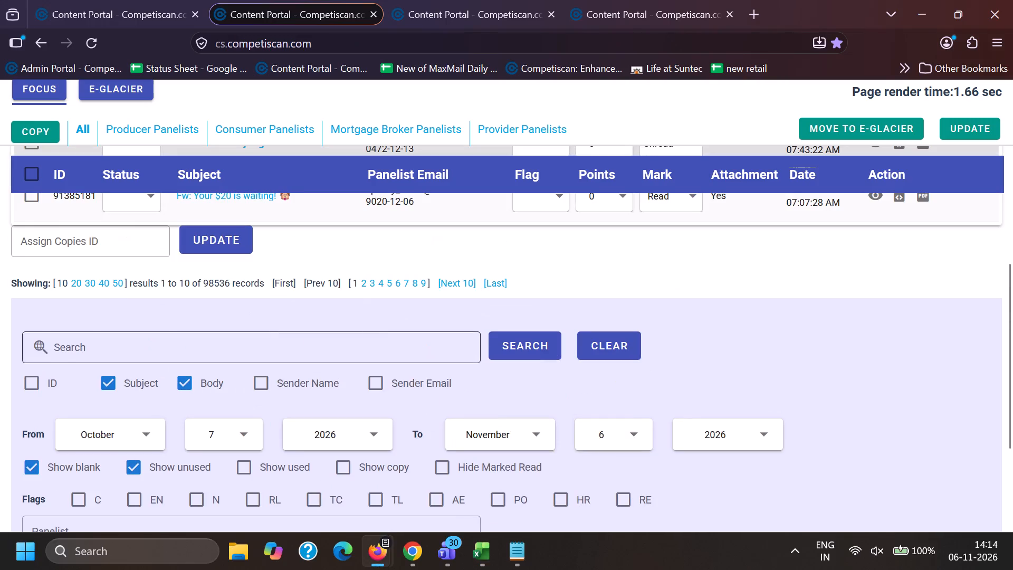
{"action": "key", "text": "shift+quotedbl"}
{"action": "key", "text": "ctrl+v"}
{"action": "key", "text": "ctrl+shift+apostrophe"}
{"action": "key", "text": "Return"}
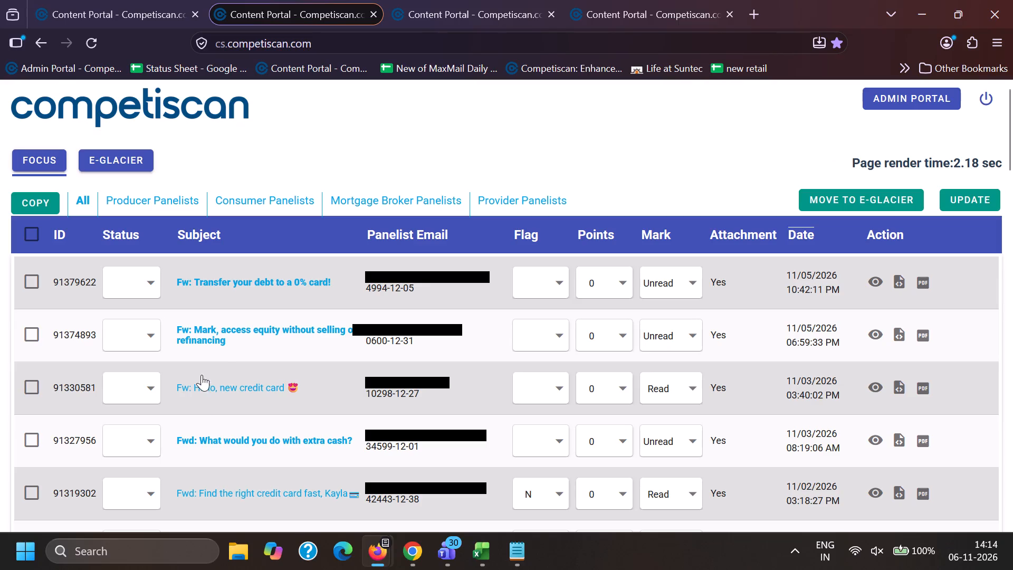
Copy the subject phrase ", access equity without selling or refinancing" from email 91374893.
{"action": "left_click_drag", "start_coordinate": [215, 329], "coordinate": [264, 352]}
{"action": "key", "text": "ctrl+c"}
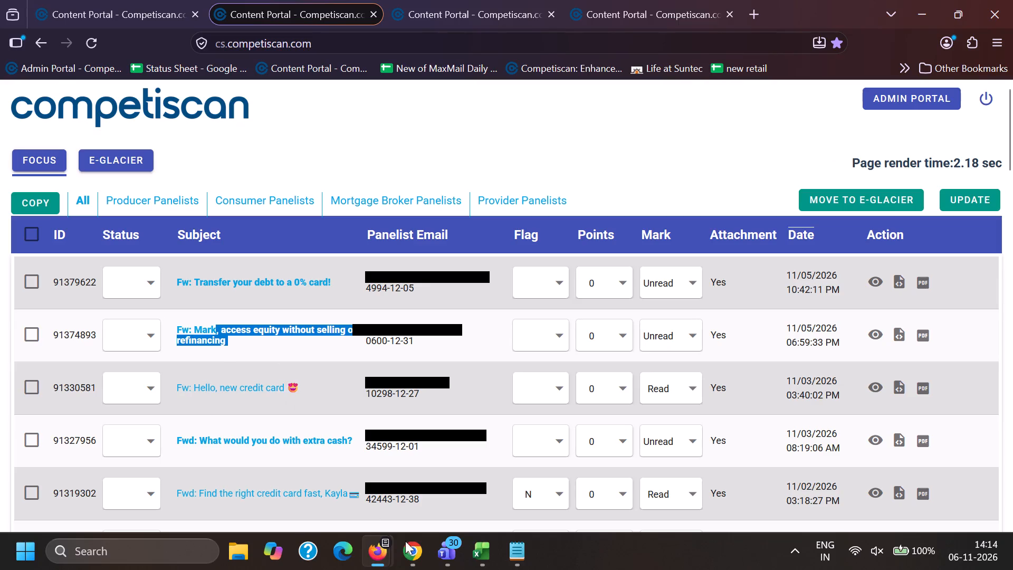
In the Chrome Content Portal, blank the From and To dates, include used emails, and exclude Body from the search.
{"action": "left_click", "coordinate": [423, 552]}
{"action": "left_click", "coordinate": [317, 486]}
{"action": "left_click", "coordinate": [128, 327]}
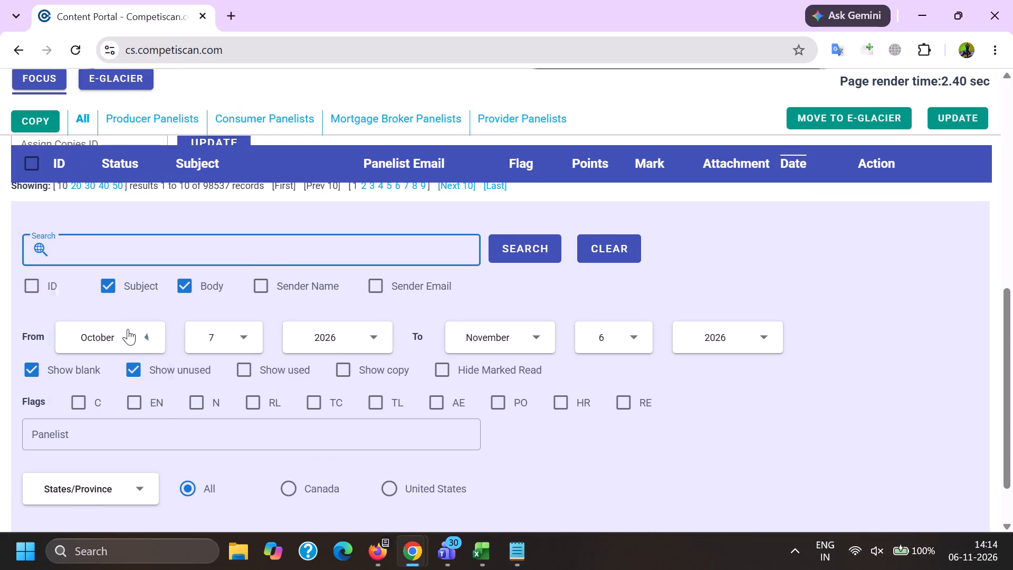
{"action": "left_click", "coordinate": [101, 303]}
{"action": "scroll", "coordinate": [156, 238], "scroll_direction": "down", "scroll_amount": 1}
{"action": "double_click", "coordinate": [216, 270]}
{"action": "scroll", "coordinate": [227, 289], "scroll_direction": "up", "scroll_amount": 5}
{"action": "left_click", "coordinate": [223, 285]}
{"action": "double_click", "coordinate": [332, 271]}
{"action": "double_click", "coordinate": [469, 271]}
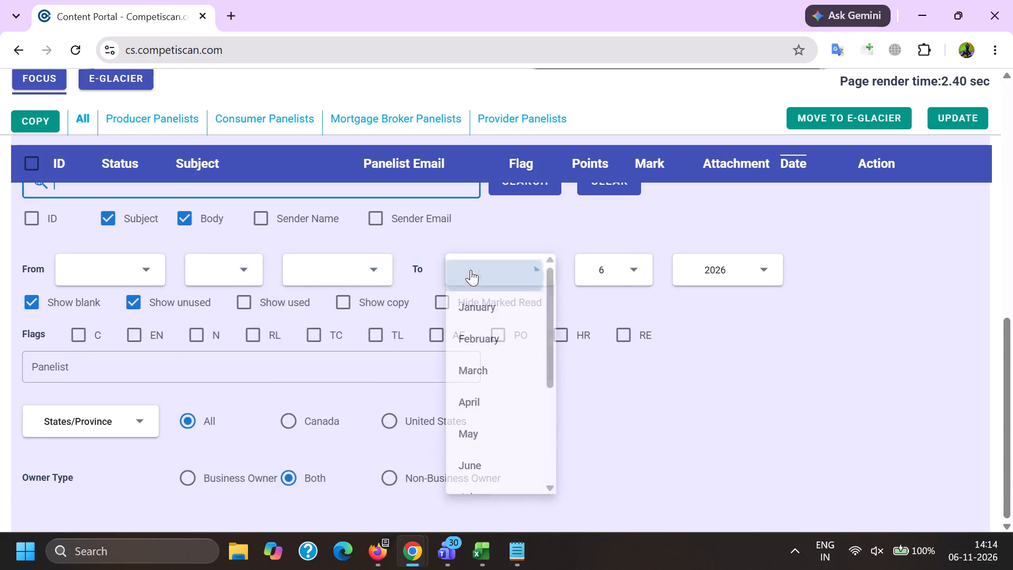
{"action": "double_click", "coordinate": [617, 269]}
{"action": "double_click", "coordinate": [710, 271]}
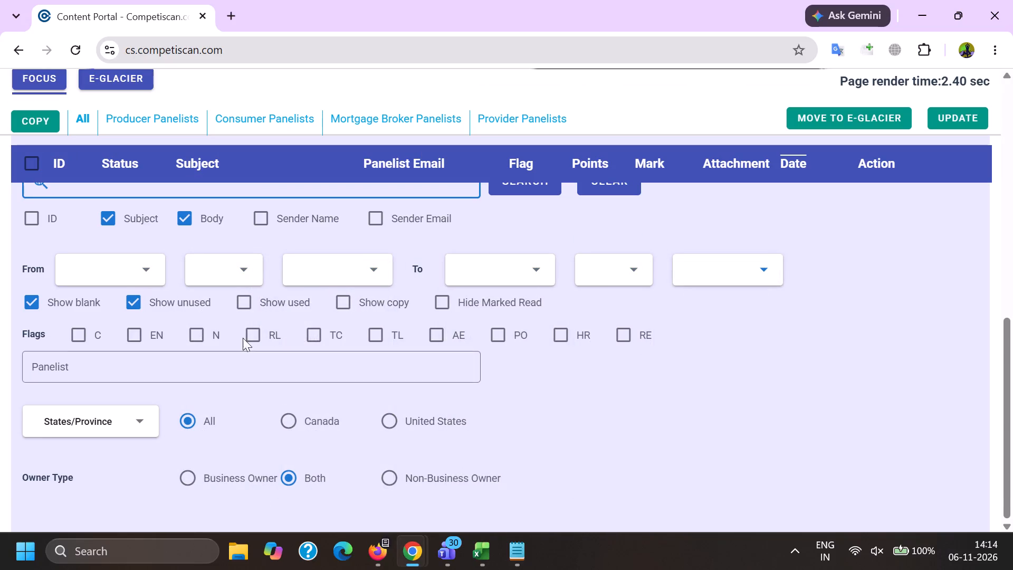
{"action": "left_click", "coordinate": [237, 310]}
{"action": "scroll", "coordinate": [224, 374], "scroll_direction": "up", "scroll_amount": 1}
{"action": "left_click", "coordinate": [177, 300]}
{"action": "left_click", "coordinate": [185, 264]}
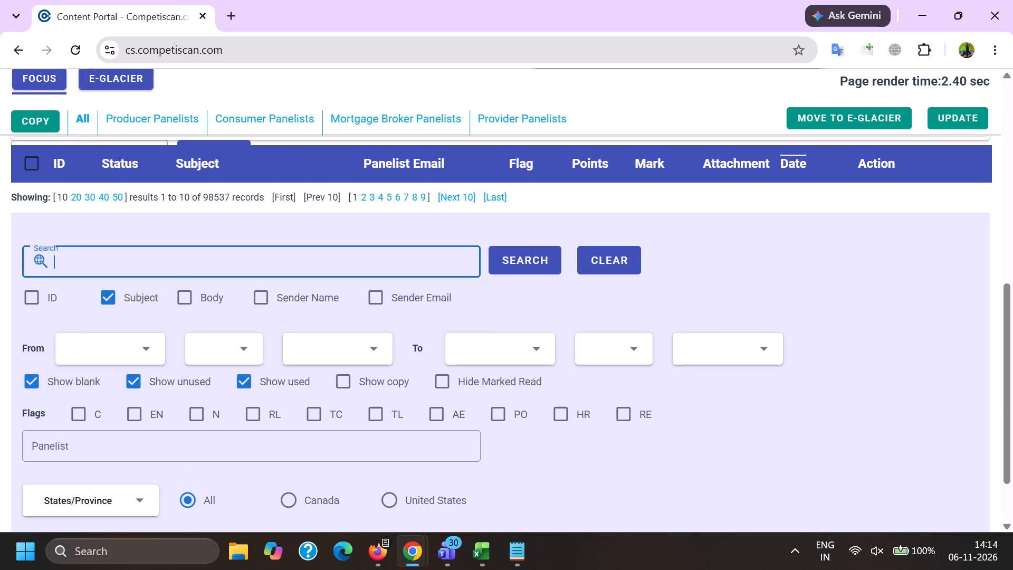
Search email subjects for the quoted phrase ", access equity without selling or refinancing".
{"action": "key", "text": "shift+quotedbl"}
{"action": "key", "text": "ctrl+v"}
{"action": "key", "text": "shift+quotedbl"}
{"action": "key", "text": "Return"}
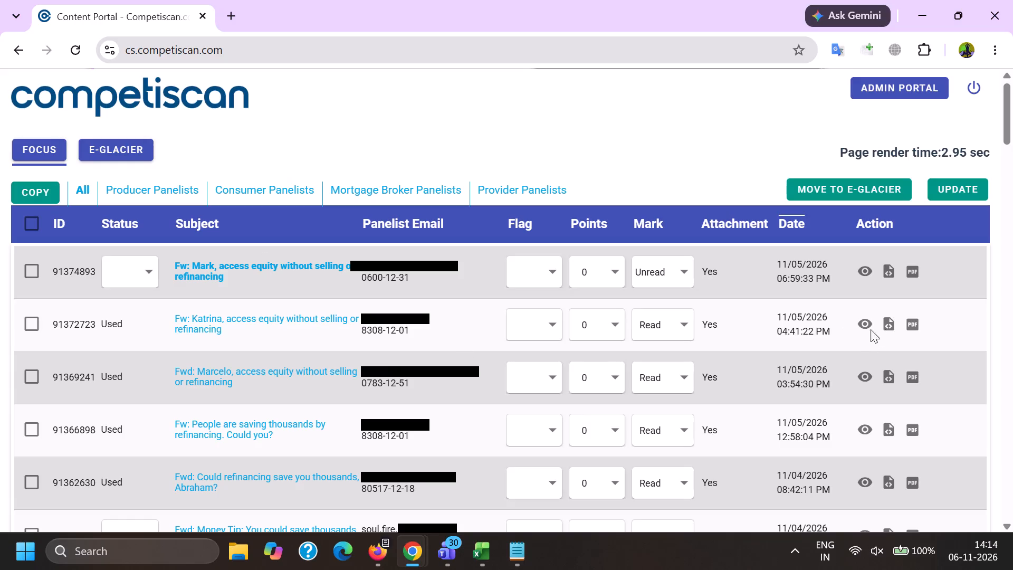
Preview emails 91374893 and 91372723 and compare their LendingTree HELOC content.
{"action": "left_click", "coordinate": [860, 270]}
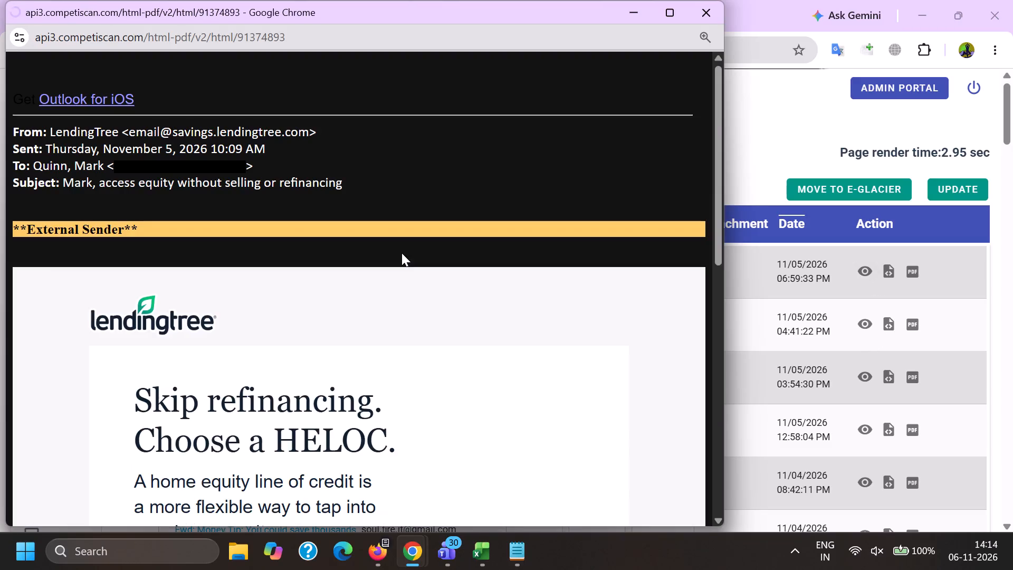
{"action": "scroll", "coordinate": [402, 253], "scroll_direction": "down", "scroll_amount": 12}
{"action": "scroll", "coordinate": [418, 338], "scroll_direction": "up", "scroll_amount": 4}
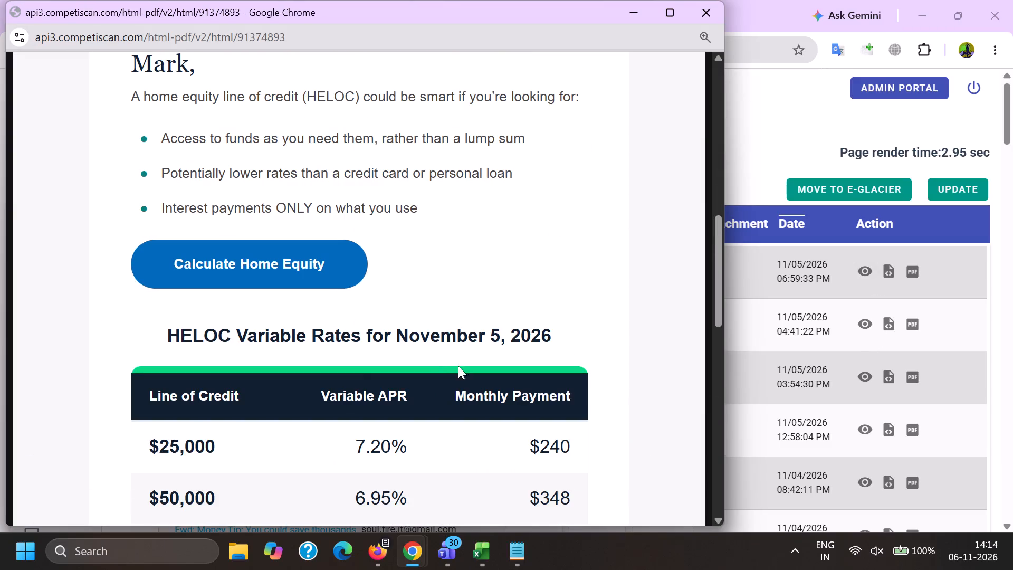
{"action": "key", "text": "alt+Tab"}
{"action": "left_click", "coordinate": [866, 320]}
{"action": "scroll", "coordinate": [539, 303], "scroll_direction": "up", "scroll_amount": 11}
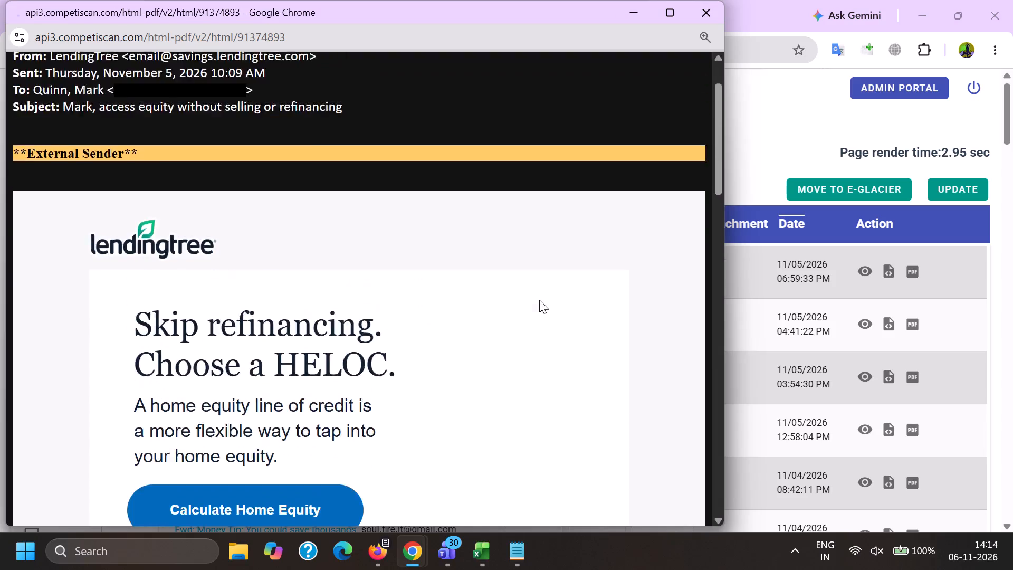
{"action": "scroll", "coordinate": [523, 301], "scroll_direction": "down", "scroll_amount": 8}
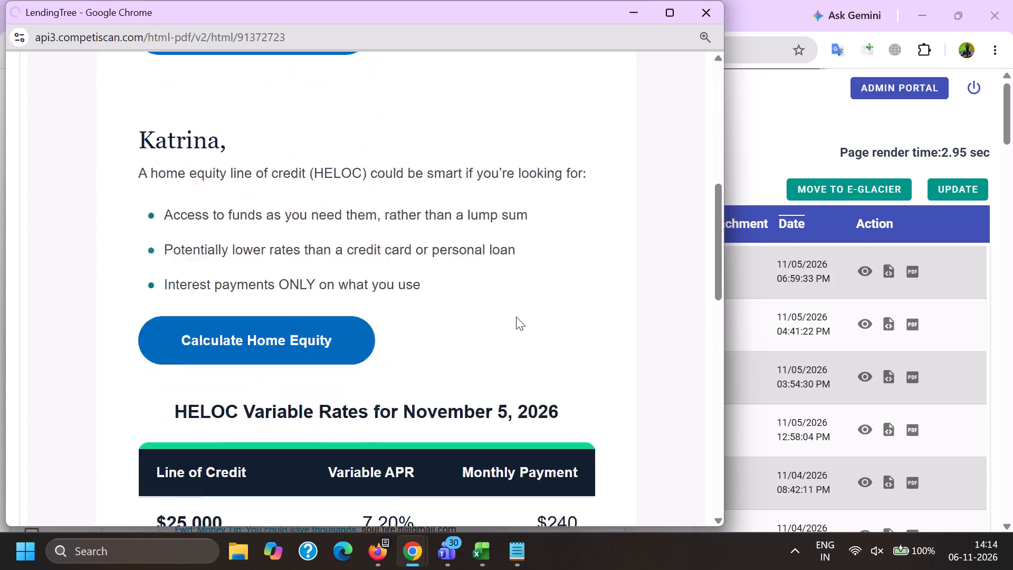
{"action": "scroll", "coordinate": [515, 317], "scroll_direction": "up", "scroll_amount": 8}
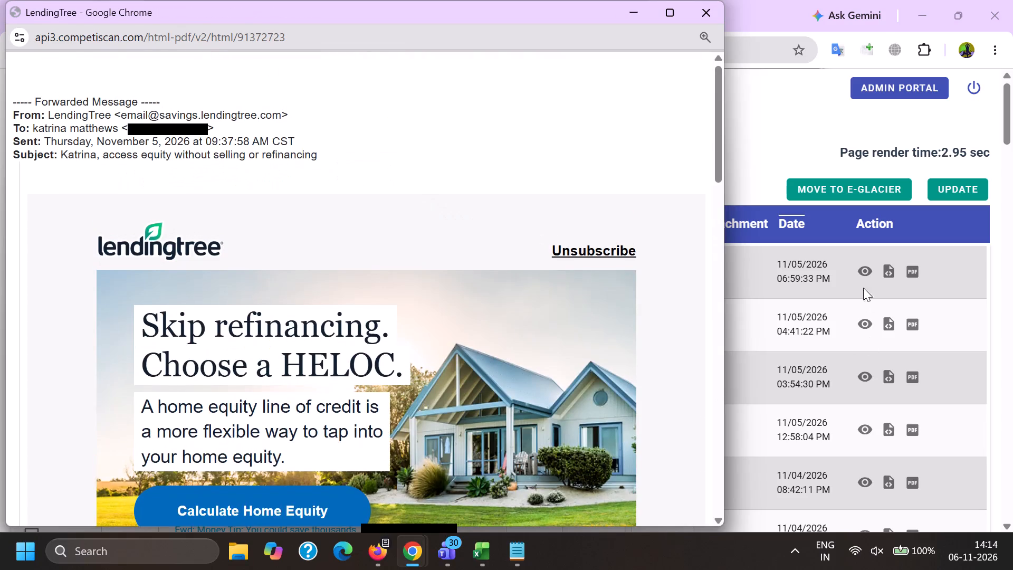
{"action": "left_click", "coordinate": [870, 267]}
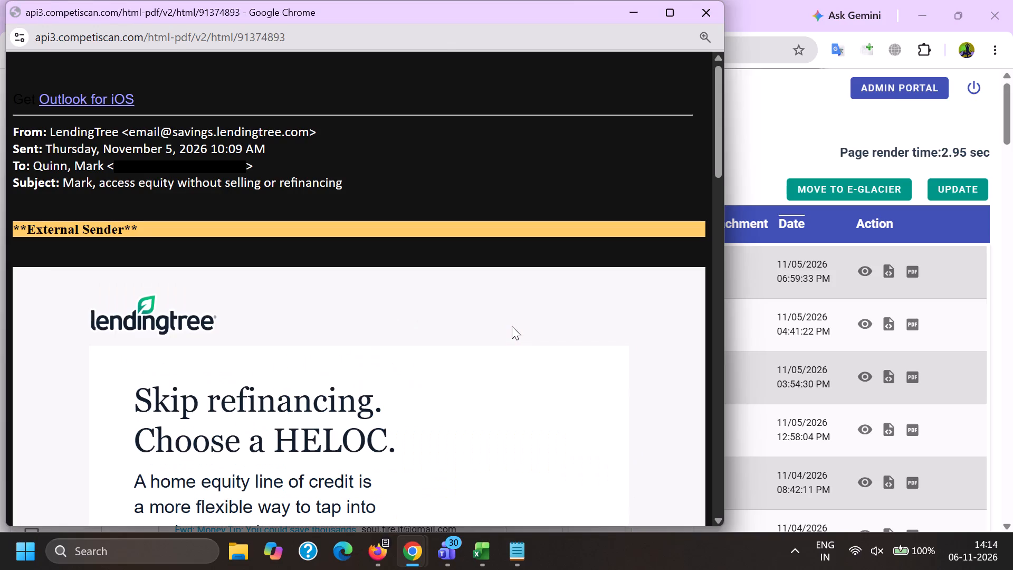
{"action": "scroll", "coordinate": [512, 326], "scroll_direction": "down", "scroll_amount": 8}
{"action": "scroll", "coordinate": [503, 363], "scroll_direction": "up", "scroll_amount": 4}
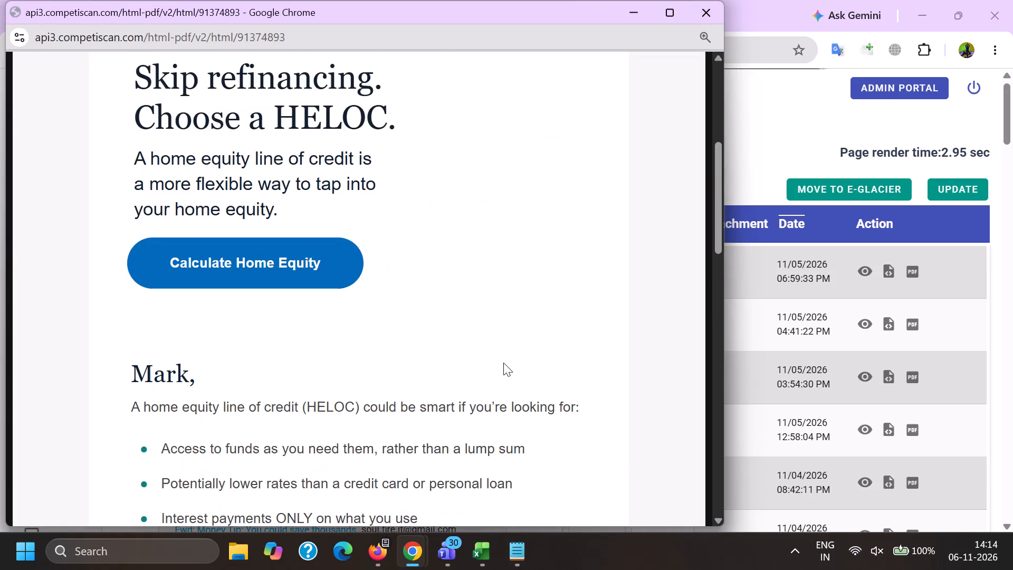
{"action": "scroll", "coordinate": [503, 363], "scroll_direction": "down", "scroll_amount": 9}
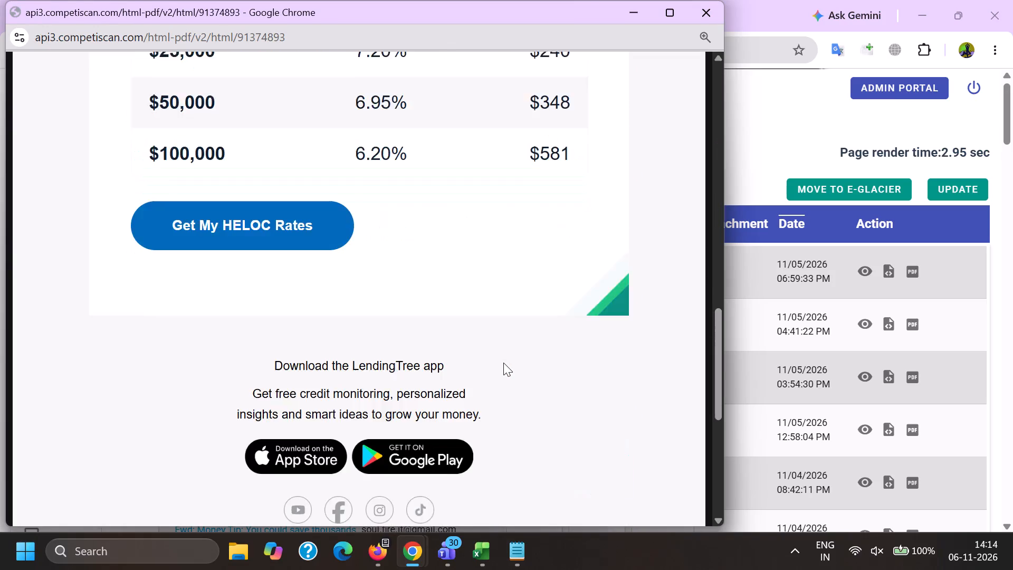
{"action": "scroll", "coordinate": [503, 363], "scroll_direction": "up", "scroll_amount": 13}
{"action": "key", "text": "alt+Tab"}
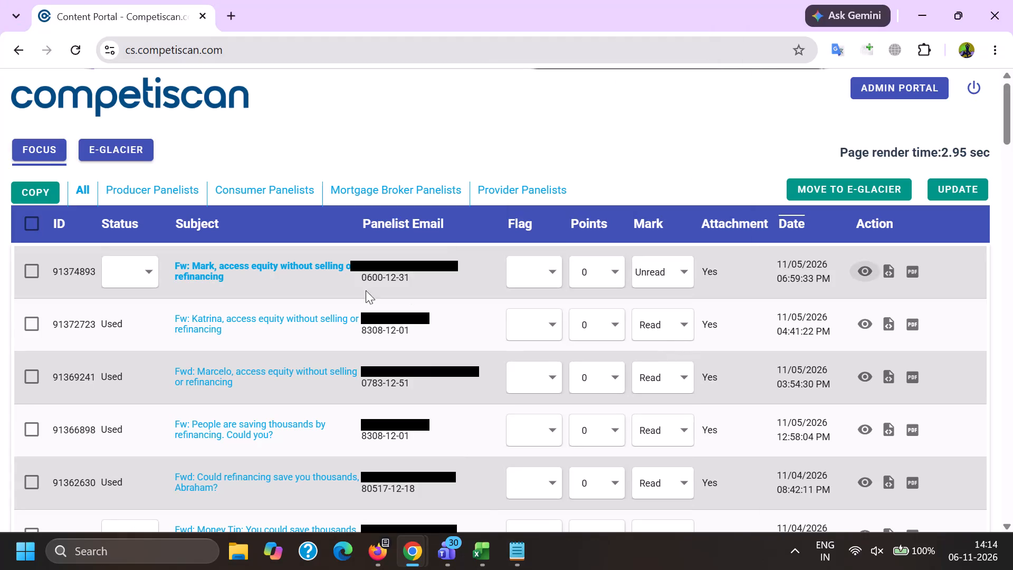
Open email 91374893 in the email editor.
{"action": "left_click", "coordinate": [222, 262], "text": "ctrl"}
Switch back to Firefox and look through the subjects in the LendingTree search results.
{"action": "left_click", "coordinate": [384, 555]}
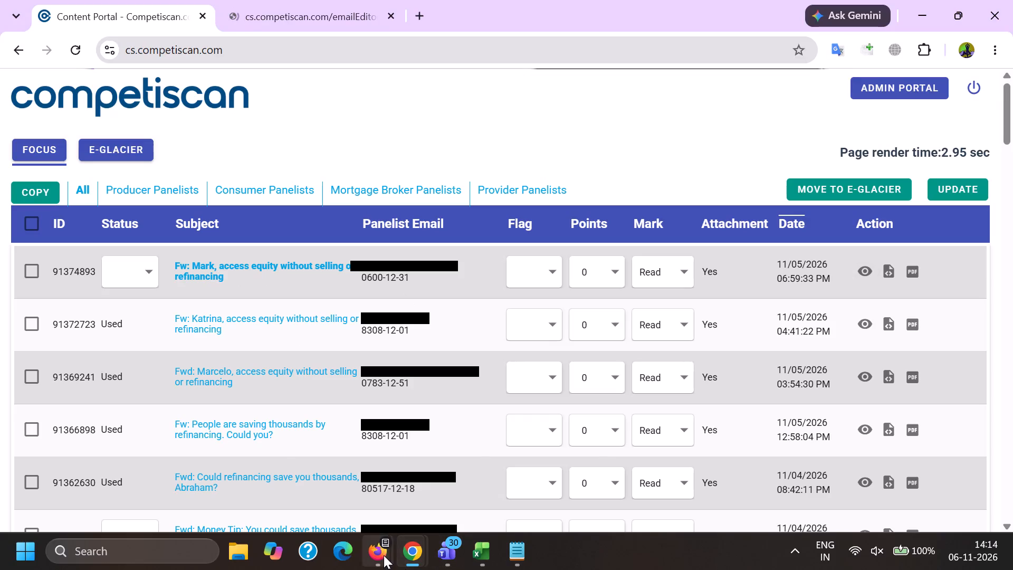
{"action": "left_click", "coordinate": [302, 460]}
{"action": "scroll", "coordinate": [255, 374], "scroll_direction": "down", "scroll_amount": 1}
{"action": "scroll", "coordinate": [214, 408], "scroll_direction": "down", "scroll_amount": 2}
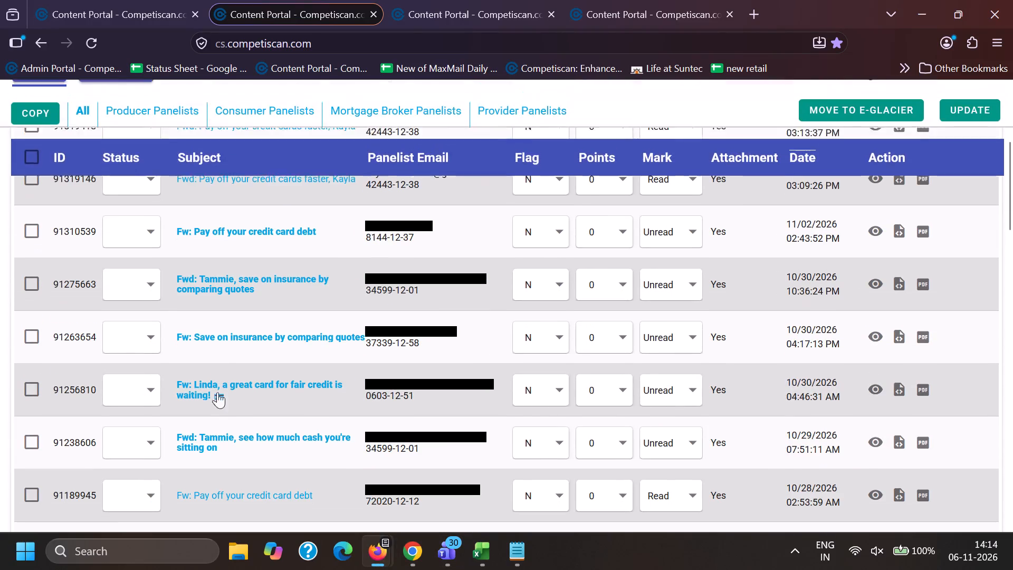
{"action": "scroll", "coordinate": [223, 383], "scroll_direction": "up", "scroll_amount": 5}
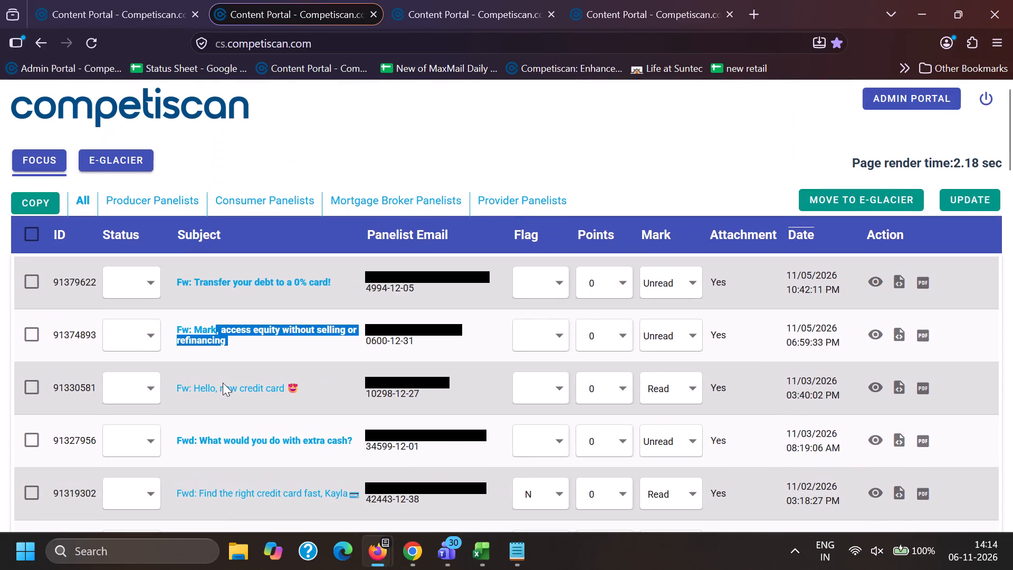
{"action": "scroll", "coordinate": [223, 383], "scroll_direction": "up", "scroll_amount": 7}
Bring up the third Content Portal page and copy the Experian support sender address from the strings workbook.
{"action": "left_click", "coordinate": [448, 0]}
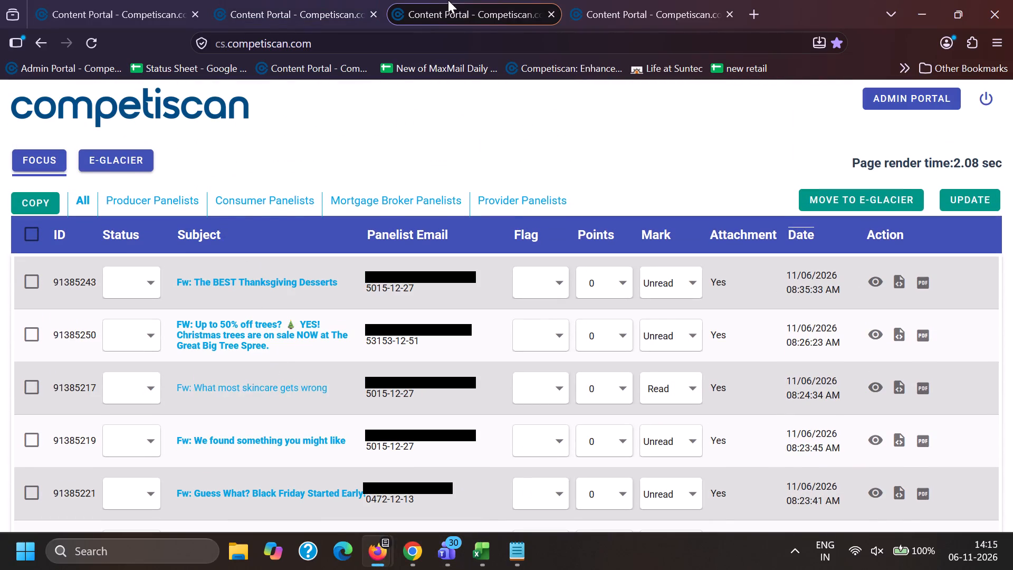
{"action": "left_click", "coordinate": [481, 548]}
{"action": "left_click", "coordinate": [485, 504]}
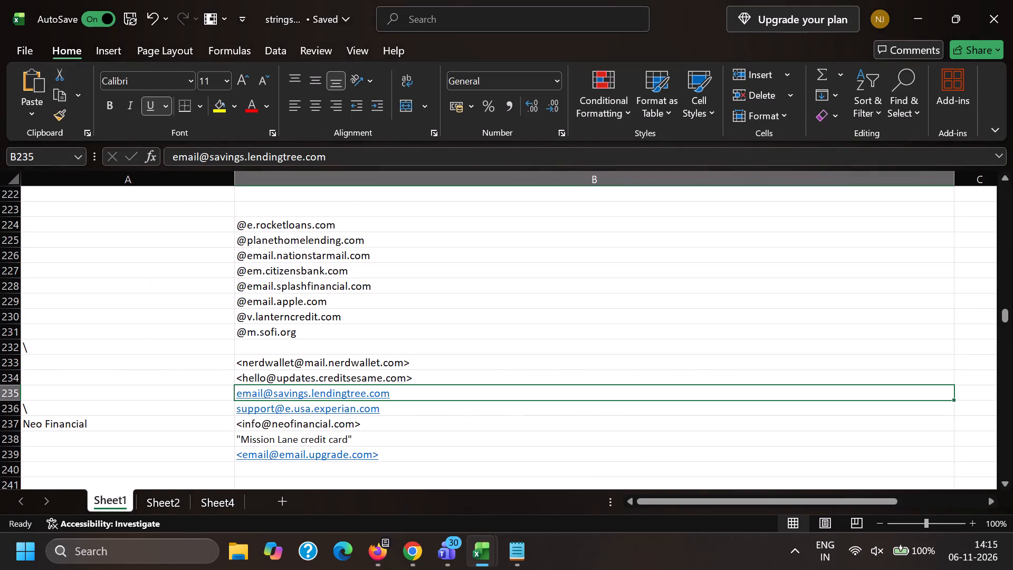
{"action": "left_click", "coordinate": [395, 411]}
{"action": "key", "text": "ctrl+c"}
{"action": "key", "text": "alt+Tab"}
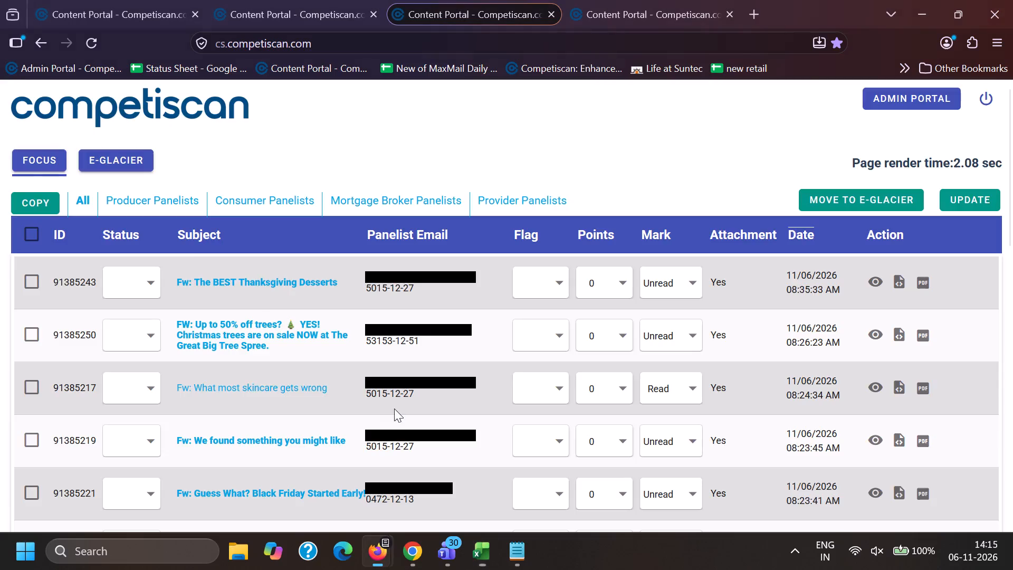
Search Subject and Body, with the location filter on All, for the copied Experian sender address in double quotes.
{"action": "scroll", "coordinate": [266, 374], "scroll_direction": "down", "scroll_amount": 5}
{"action": "left_click", "coordinate": [185, 363]}
{"action": "scroll", "coordinate": [191, 448], "scroll_direction": "down", "scroll_amount": 4}
{"action": "left_click", "coordinate": [196, 424]}
{"action": "scroll", "coordinate": [196, 425], "scroll_direction": "up", "scroll_amount": 2}
{"action": "left_click", "coordinate": [213, 348]}
{"action": "key", "text": "shift+quotedbl"}
{"action": "key", "text": "ctrl+v"}
{"action": "key", "text": "shift+quotedbl"}
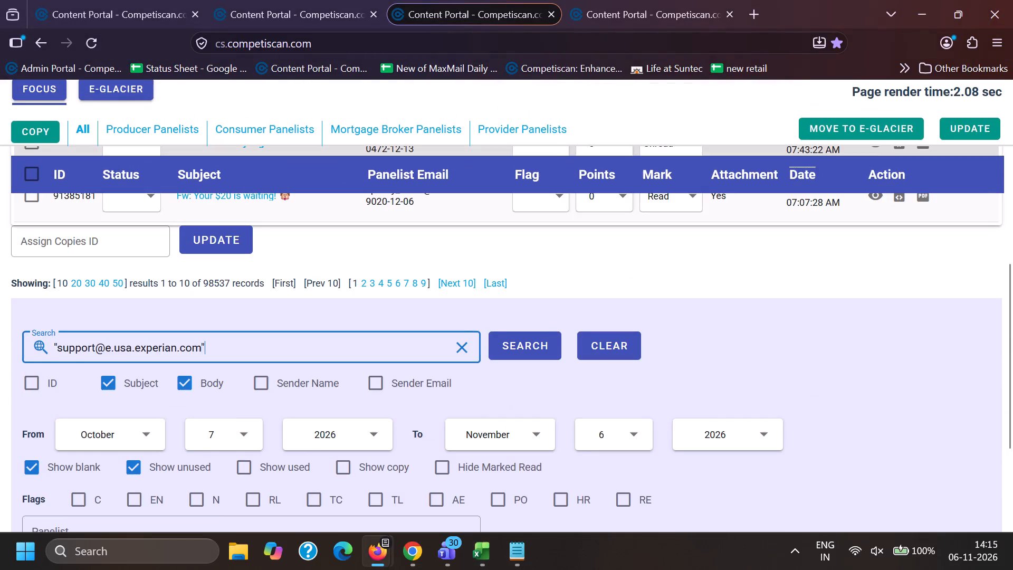
{"action": "key", "text": "Return"}
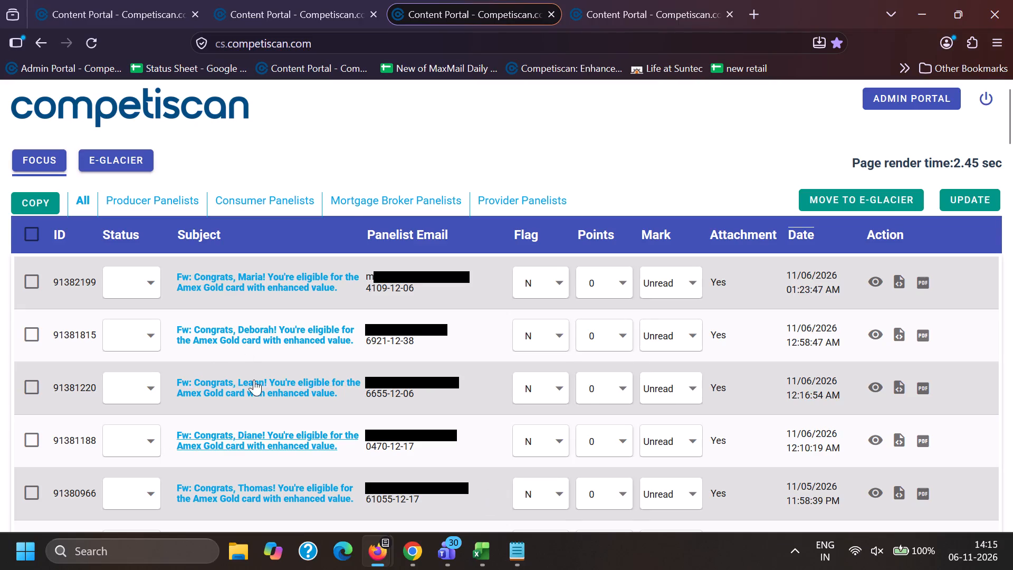
Look through the subjects of the Experian search results, including "it's time to check your utilization!", for emails to process.
{"action": "scroll", "coordinate": [254, 379], "scroll_direction": "down", "scroll_amount": 6}
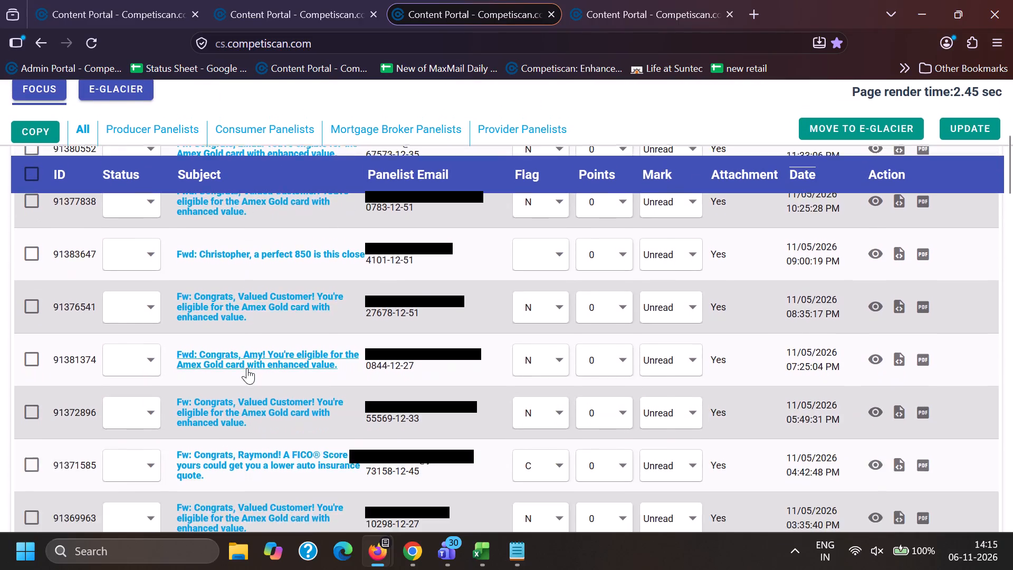
{"action": "scroll", "coordinate": [247, 368], "scroll_direction": "down", "scroll_amount": 5}
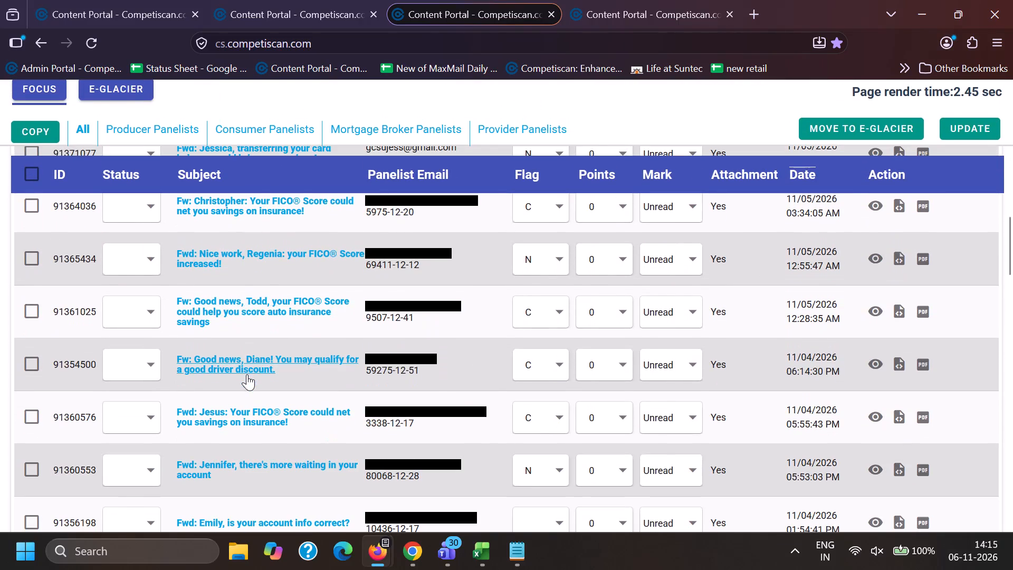
{"action": "scroll", "coordinate": [247, 374], "scroll_direction": "down", "scroll_amount": 6}
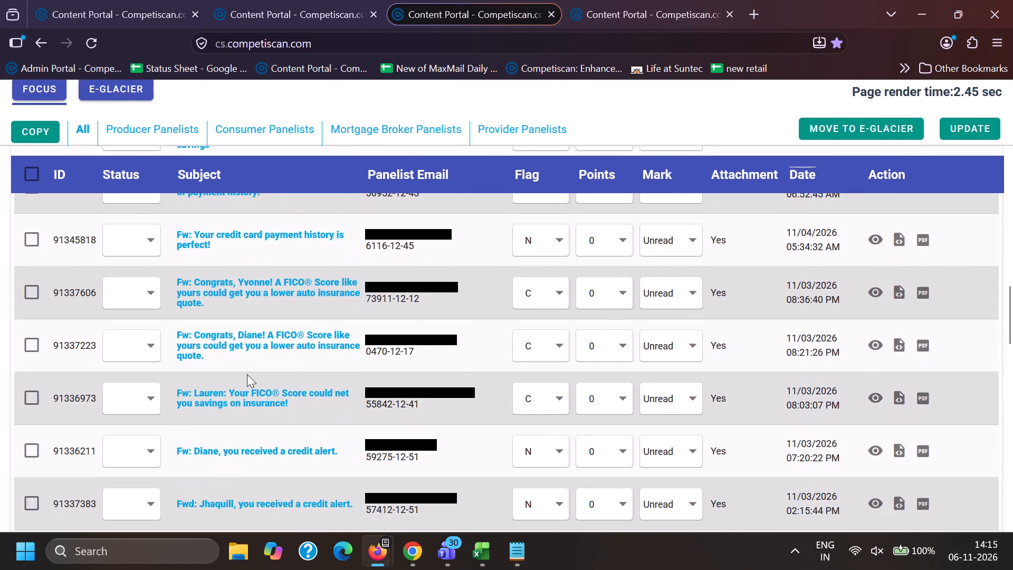
{"action": "scroll", "coordinate": [247, 374], "scroll_direction": "down", "scroll_amount": 3}
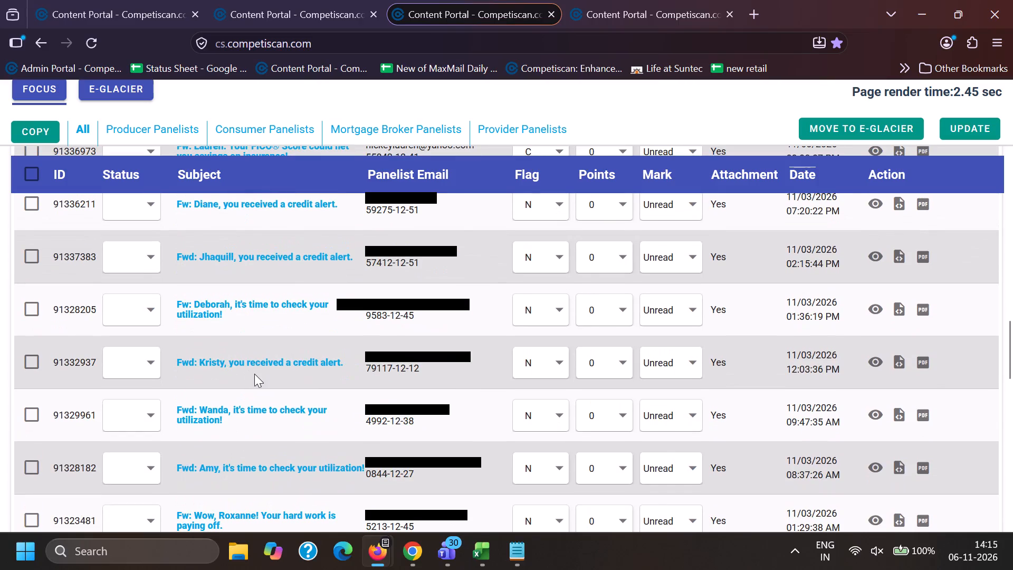
{"action": "left_click_drag", "start_coordinate": [227, 403], "coordinate": [253, 427]}
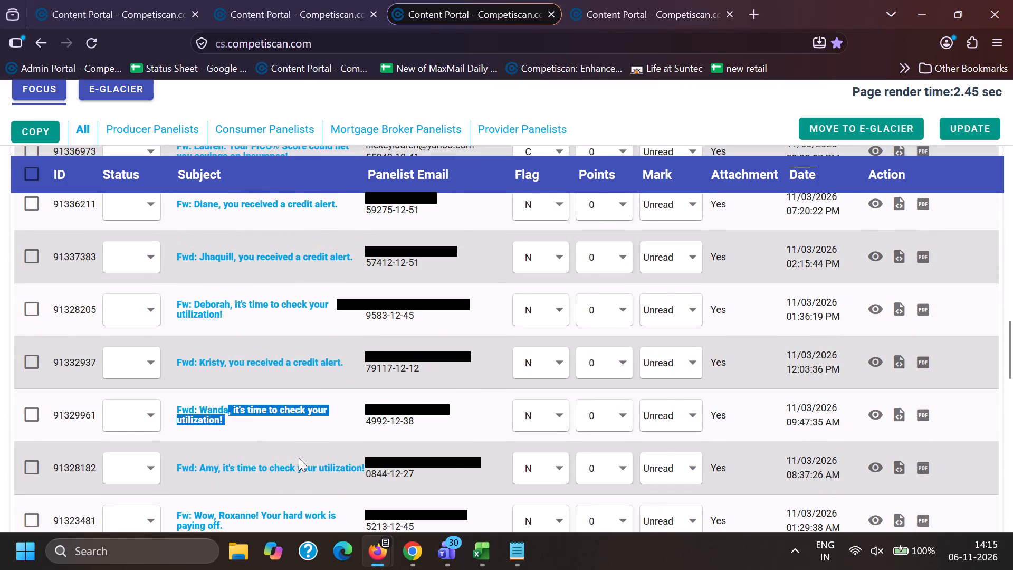
{"action": "scroll", "coordinate": [297, 445], "scroll_direction": "down", "scroll_amount": 7}
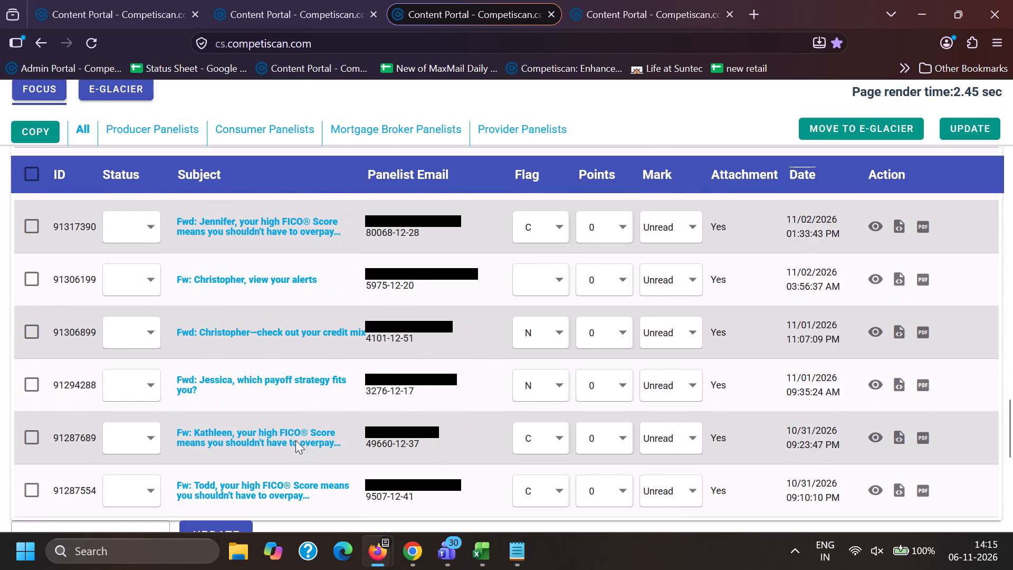
Switch to the strings workbook and look through the sender strings below the Experian address on Sheet1.
{"action": "key", "text": "alt+Tab"}
{"action": "scroll", "coordinate": [410, 385], "scroll_direction": "down", "scroll_amount": 3}
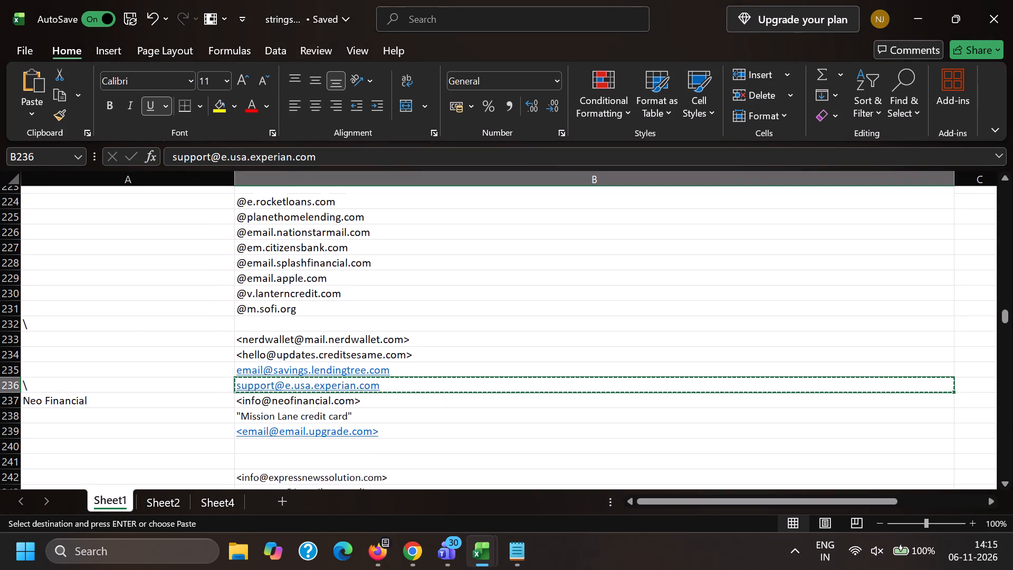
{"action": "scroll", "coordinate": [410, 385], "scroll_direction": "down", "scroll_amount": 8}
{"action": "scroll", "coordinate": [410, 385], "scroll_direction": "down", "scroll_amount": 13}
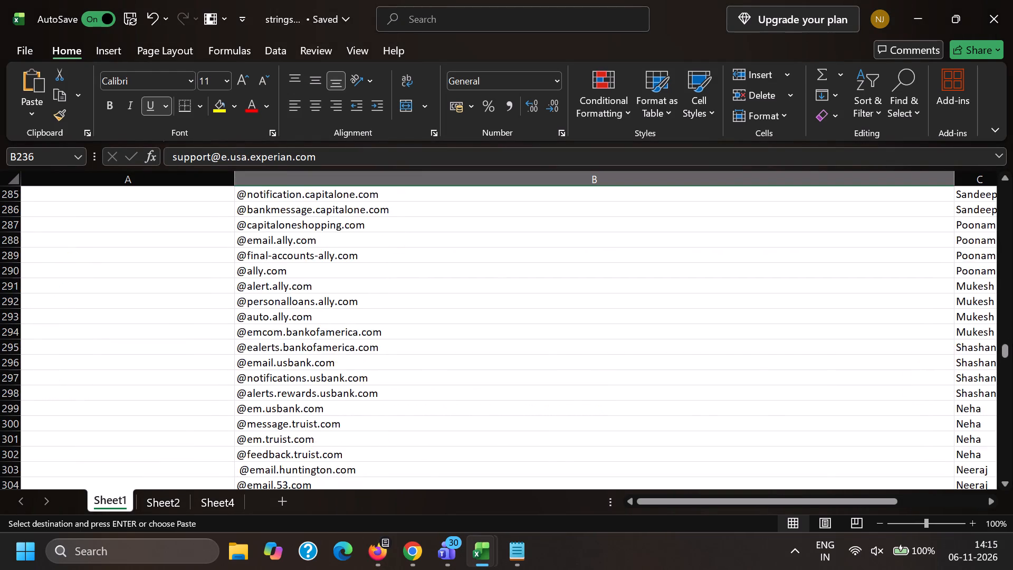
{"action": "scroll", "coordinate": [413, 381], "scroll_direction": "down", "scroll_amount": 15}
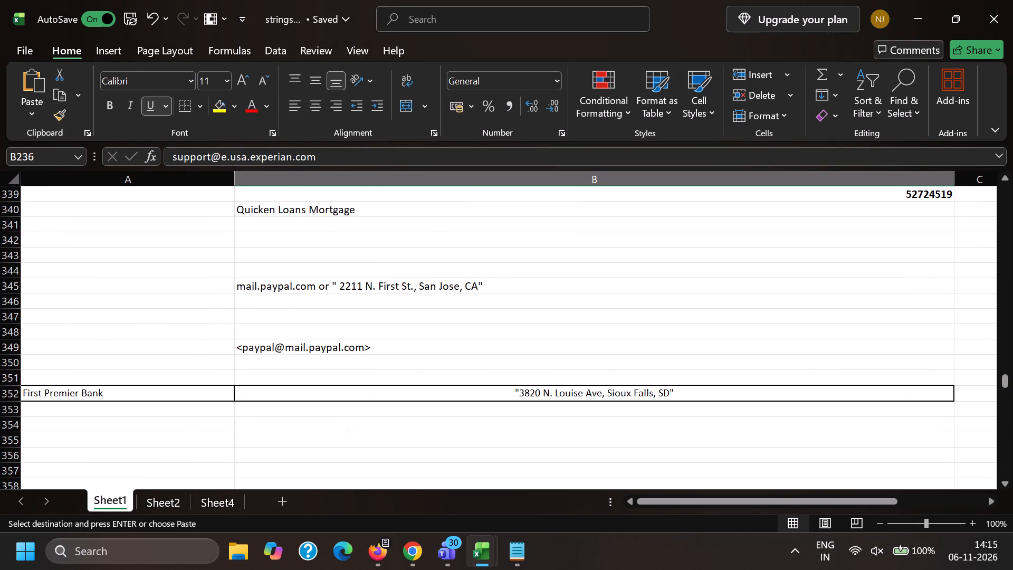
Switch back to Firefox, reopen the Focus list in the first Content Portal page, and return to the third portal page.
{"action": "left_click", "coordinate": [369, 556]}
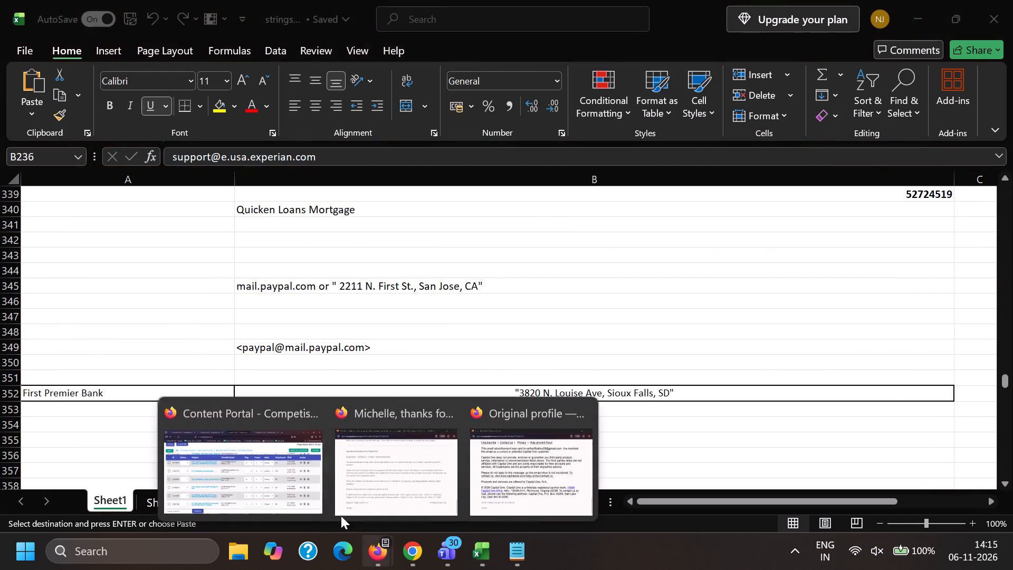
{"action": "left_click", "coordinate": [284, 497]}
{"action": "left_click", "coordinate": [149, 0]}
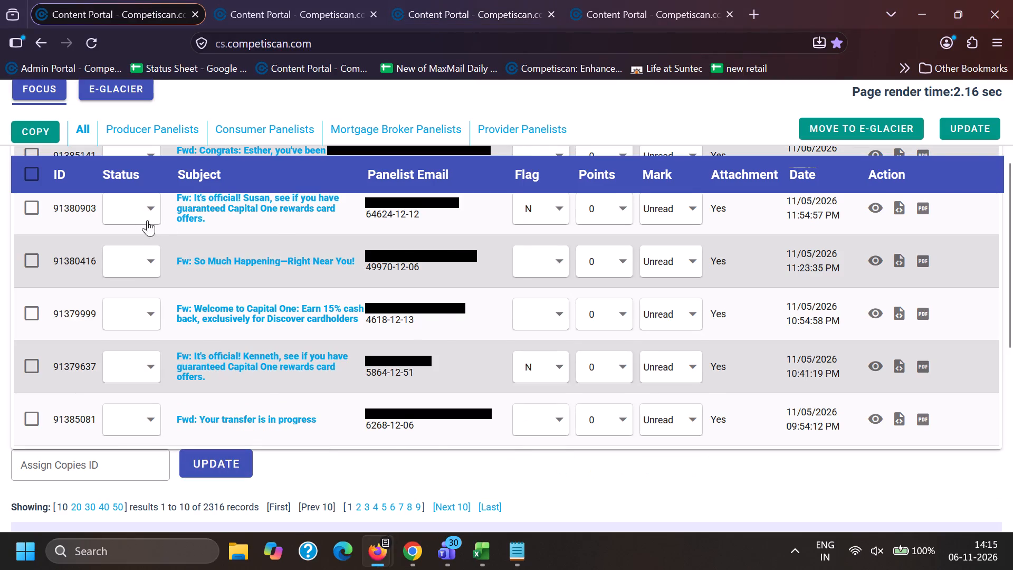
{"action": "scroll", "coordinate": [123, 226], "scroll_direction": "up", "scroll_amount": 9}
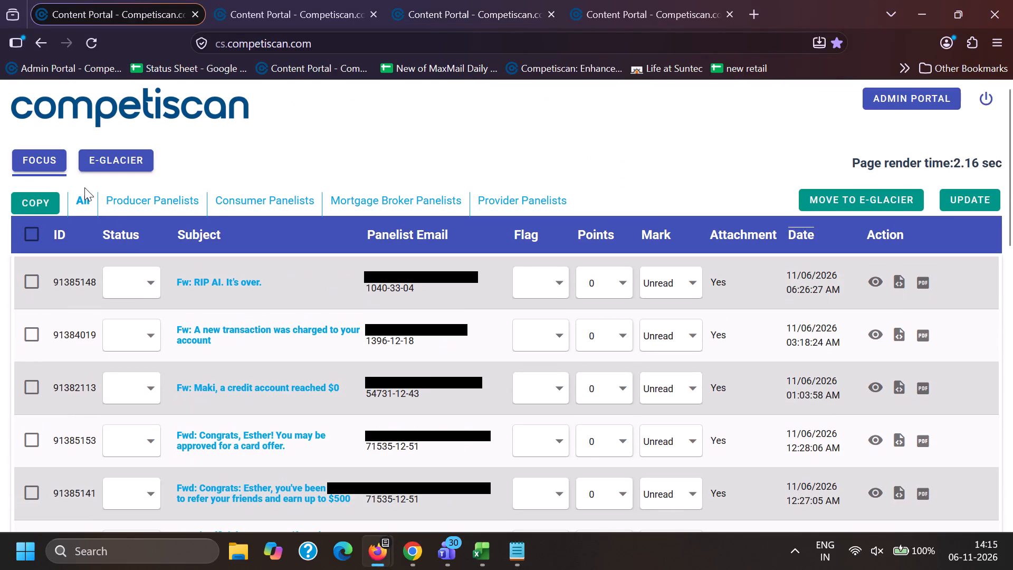
{"action": "left_click", "coordinate": [54, 166]}
{"action": "left_click", "coordinate": [284, 0]}
{"action": "left_click", "coordinate": [442, 0]}
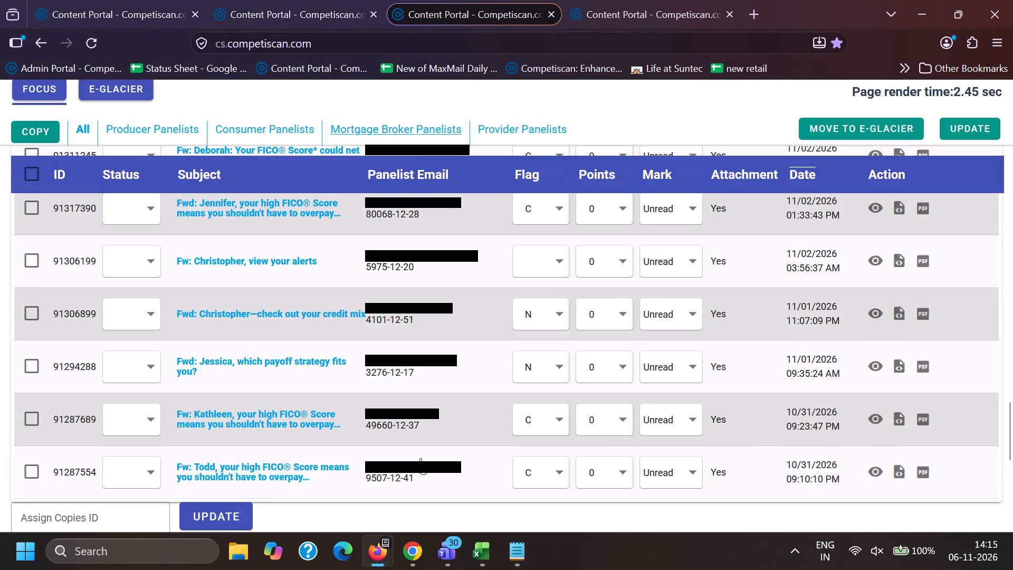
Switch to Chrome's Content Portal window and open a new Incognito window.
{"action": "left_click", "coordinate": [415, 549]}
{"action": "left_click", "coordinate": [347, 468]}
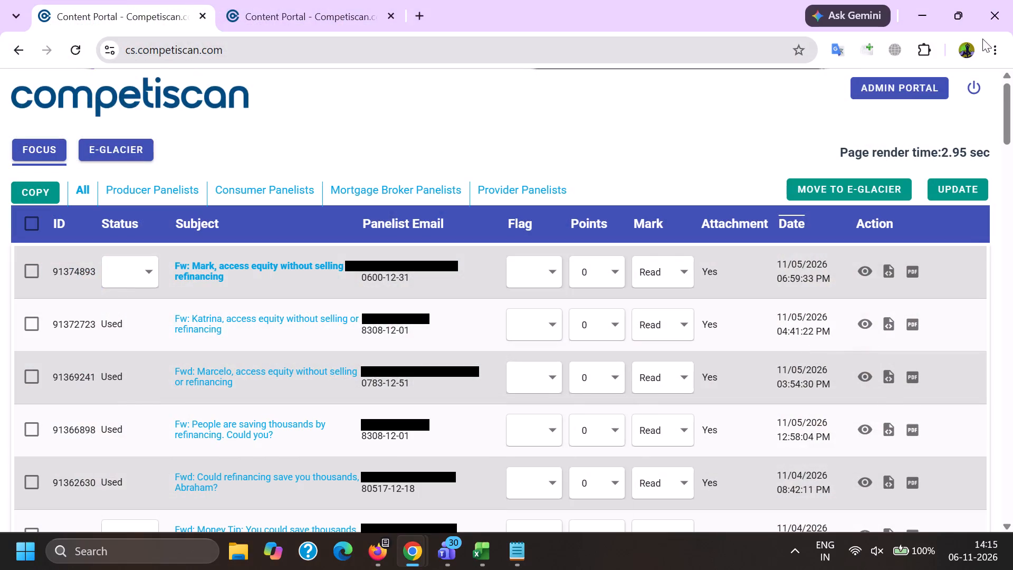
{"action": "left_click", "coordinate": [985, 53]}
{"action": "left_click", "coordinate": [874, 124]}
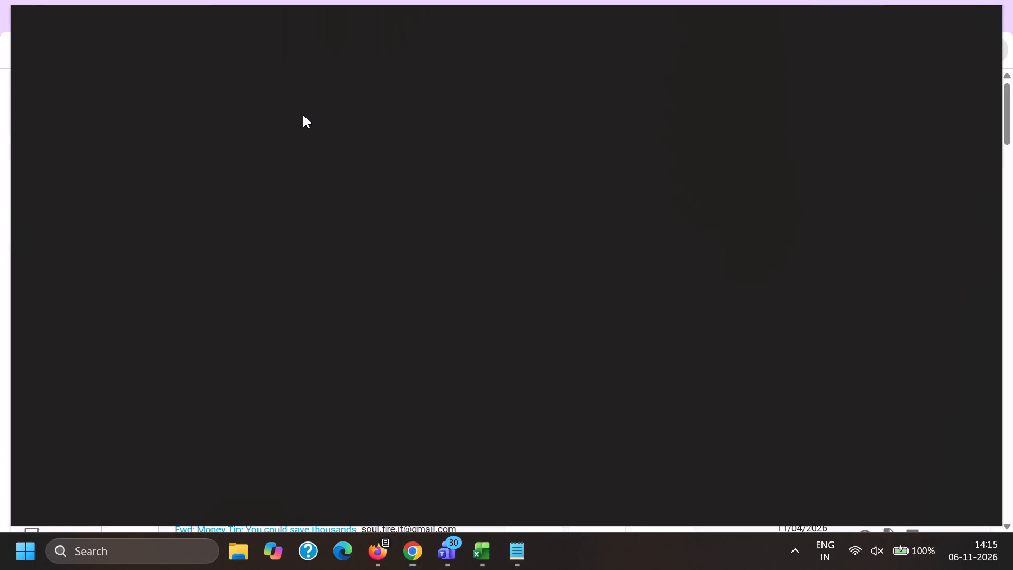
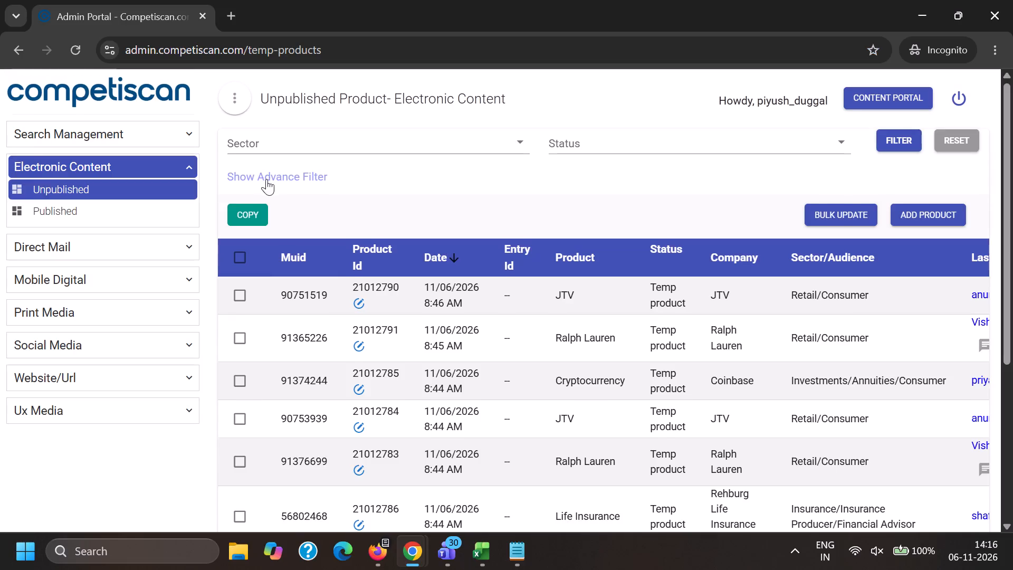
Filter the unpublished electronic content products by your own user name in the advanced filter.
{"action": "left_click", "coordinate": [458, 241]}
{"action": "type", "text": "piyush"}
{"action": "key", "text": "Down"}
{"action": "key", "text": "Down"}
{"action": "key", "text": "Return"}
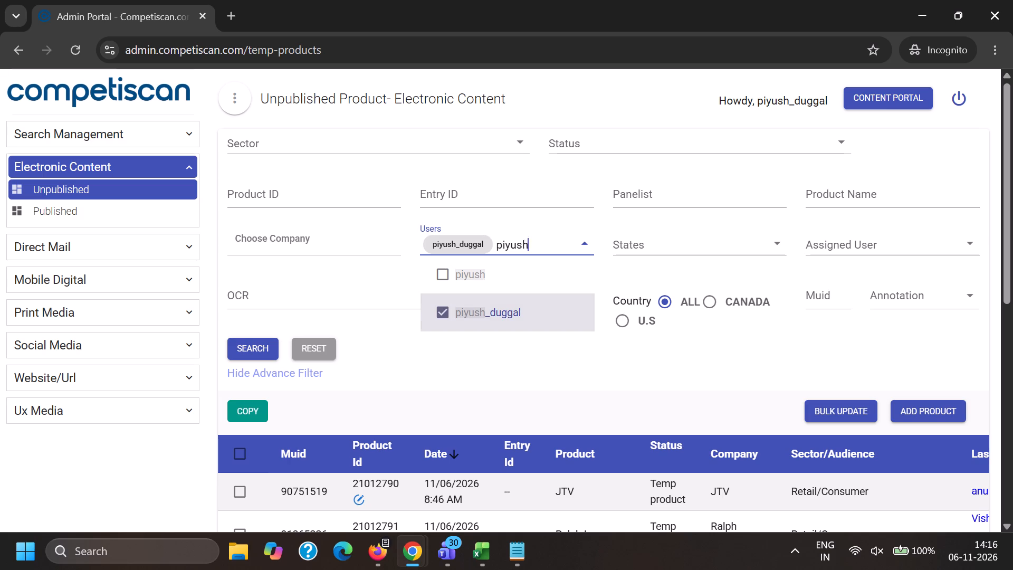
{"action": "left_click", "coordinate": [275, 346]}
On page 4 of the filtered results, open the four Chase United Explorer Card products and the Macy's Card product for editing.
{"action": "scroll", "coordinate": [290, 248], "scroll_direction": "down", "scroll_amount": 2}
{"action": "scroll", "coordinate": [380, 341], "scroll_direction": "down", "scroll_amount": 4}
{"action": "scroll", "coordinate": [378, 360], "scroll_direction": "up", "scroll_amount": 1}
{"action": "scroll", "coordinate": [378, 363], "scroll_direction": "down", "scroll_amount": 16}
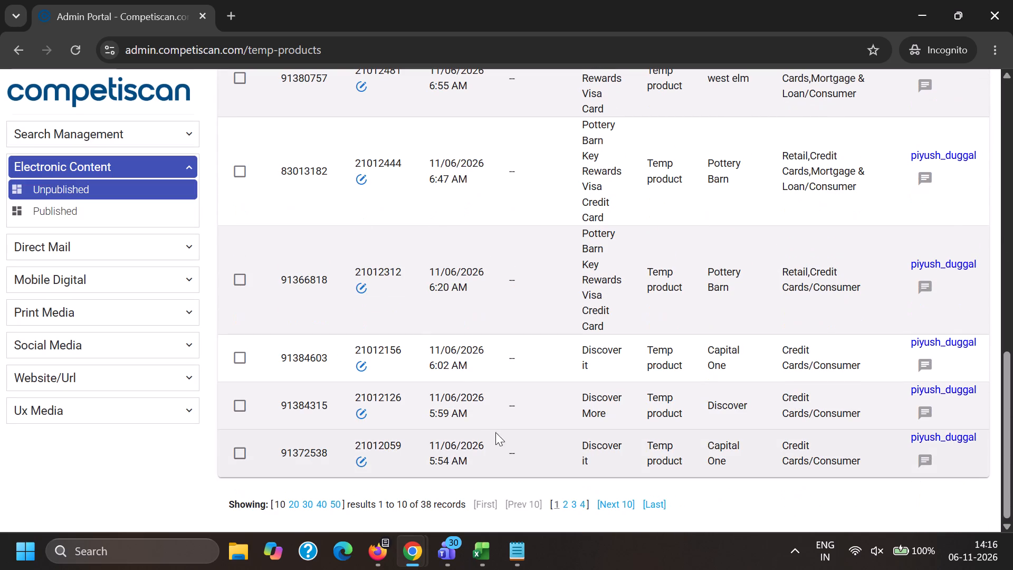
{"action": "scroll", "coordinate": [495, 432], "scroll_direction": "down", "scroll_amount": 3}
{"action": "left_click", "coordinate": [581, 506]}
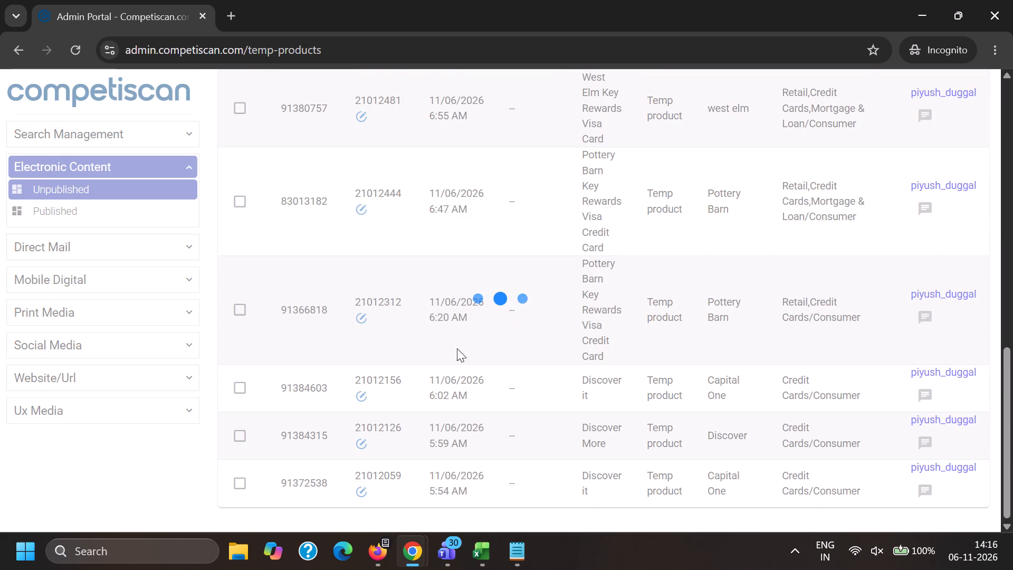
{"action": "scroll", "coordinate": [386, 357], "scroll_direction": "up", "scroll_amount": 2}
{"action": "left_click", "coordinate": [363, 359], "text": "ctrl"}
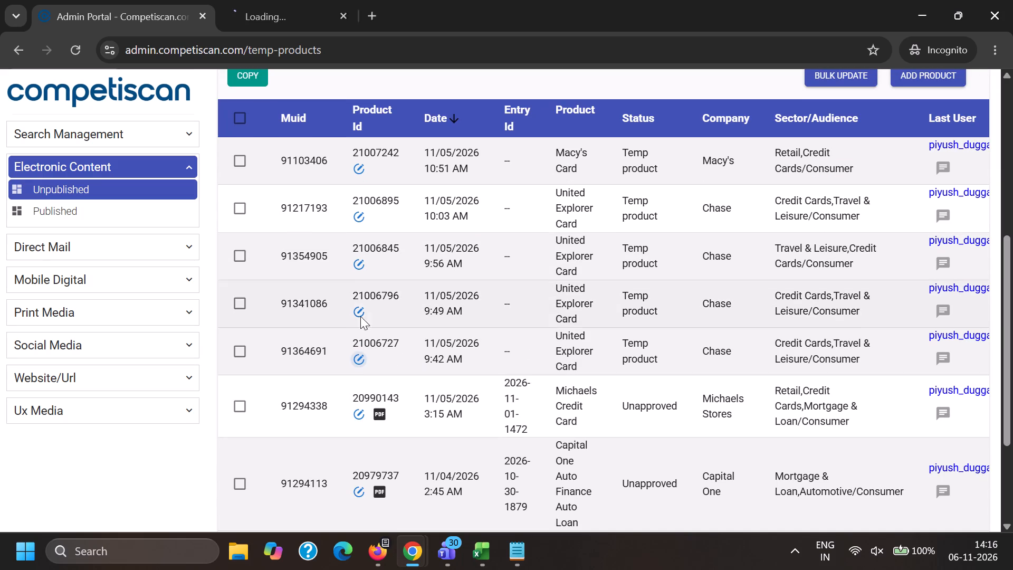
{"action": "left_click", "coordinate": [355, 309], "text": "ctrl"}
{"action": "left_click", "coordinate": [361, 268], "text": "ctrl"}
{"action": "left_click", "coordinate": [359, 214], "text": "ctrl"}
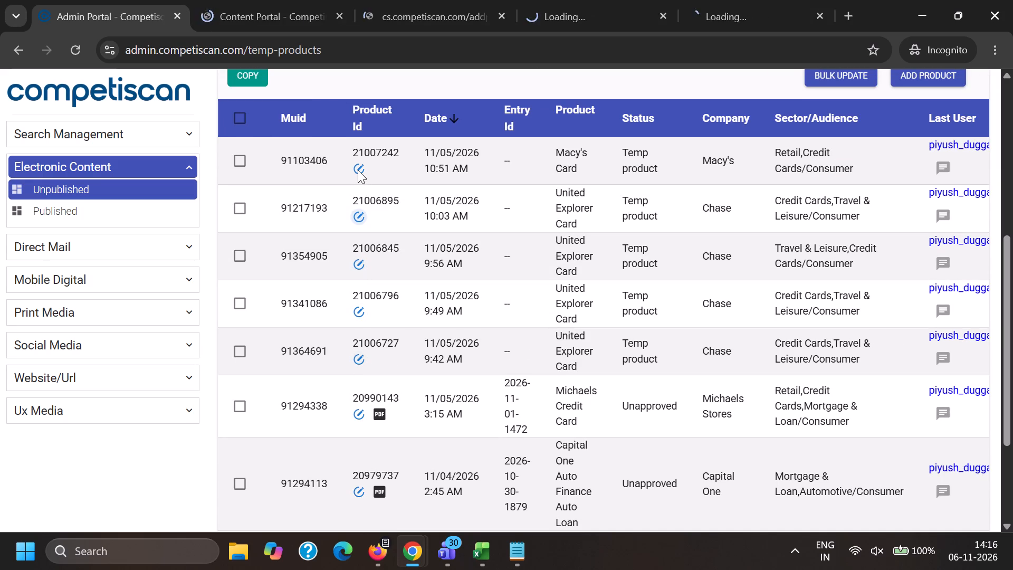
{"action": "left_click", "coordinate": [358, 170], "text": "ctrl"}
Copy the edit link of product 21006727 into the LINKS cell for ID 91364691 on the 2025 excel workbook's may 26 sheet.
{"action": "left_click", "coordinate": [203, 0]}
{"action": "triple_click", "coordinate": [300, 60]}
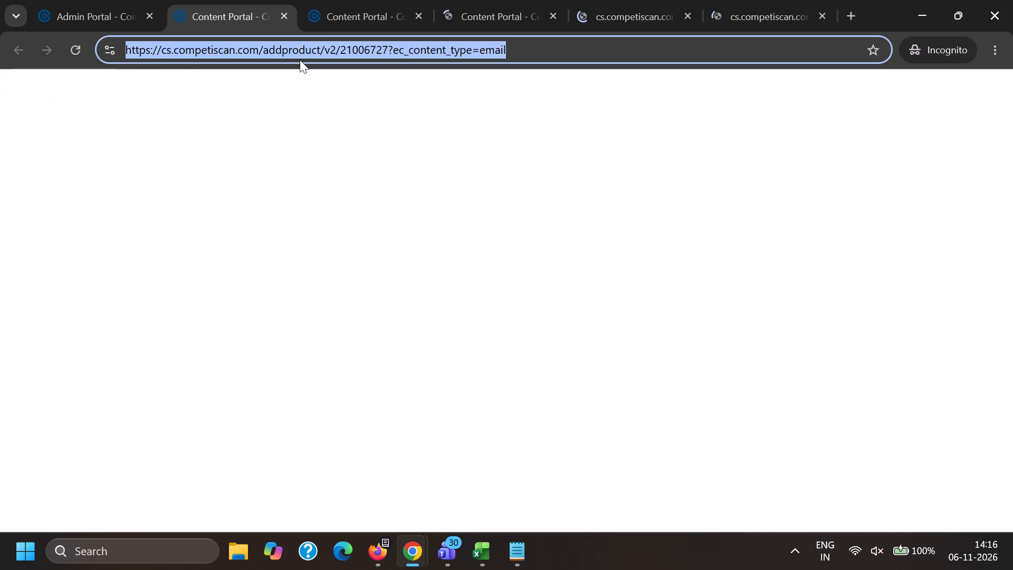
{"action": "key", "text": "ctrl+c"}
{"action": "left_click", "coordinate": [488, 563]}
{"action": "left_click", "coordinate": [642, 470]}
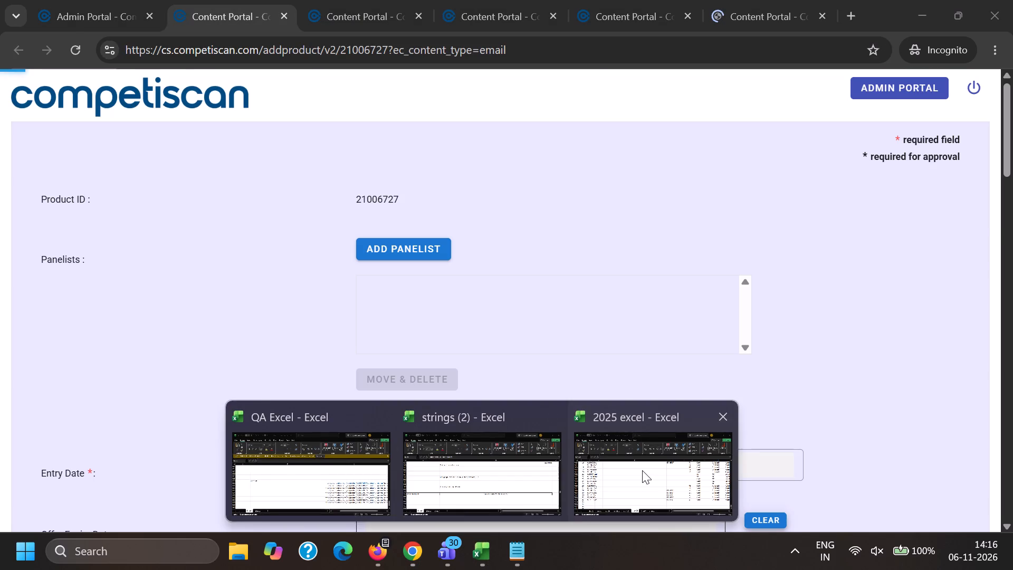
{"action": "scroll", "coordinate": [250, 313], "scroll_direction": "up", "scroll_amount": 13}
{"action": "left_click", "coordinate": [270, 328]}
{"action": "key", "text": "ctrl+v"}
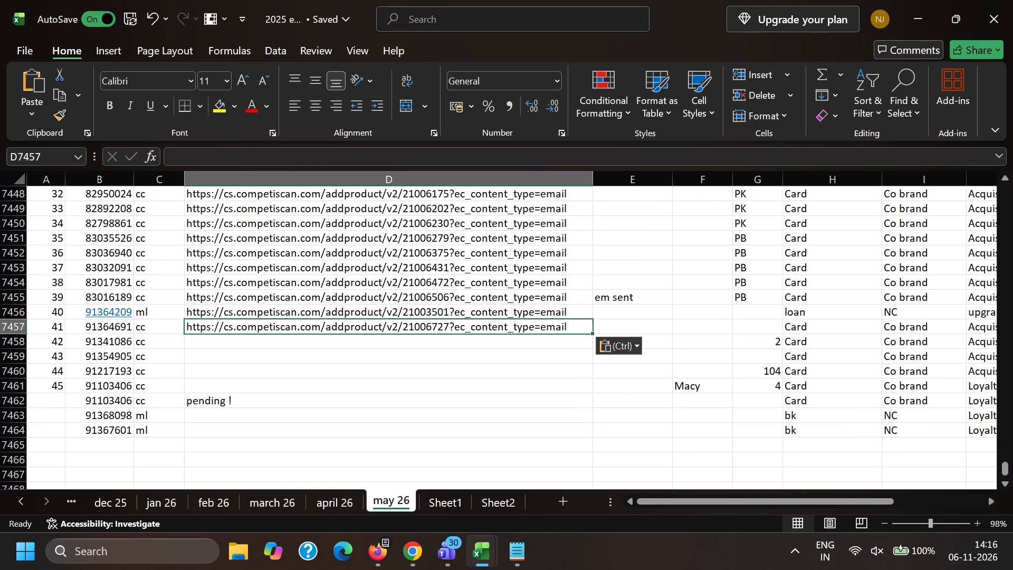
Copy the edit link of product 21006796 from Chrome into the workbook's LINKS cell for ID 91341086.
{"action": "left_click", "coordinate": [246, 346]}
{"action": "key", "text": "alt+Tab"}
{"action": "left_click", "coordinate": [350, 0]}
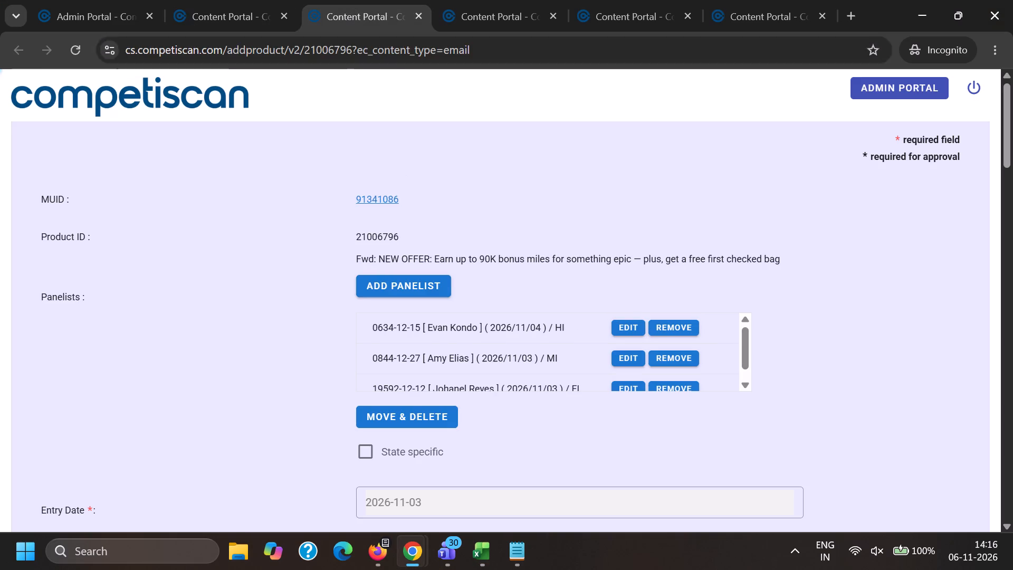
{"action": "triple_click", "coordinate": [355, 64]}
{"action": "triple_click", "coordinate": [315, 56]}
{"action": "key", "text": "ctrl+c"}
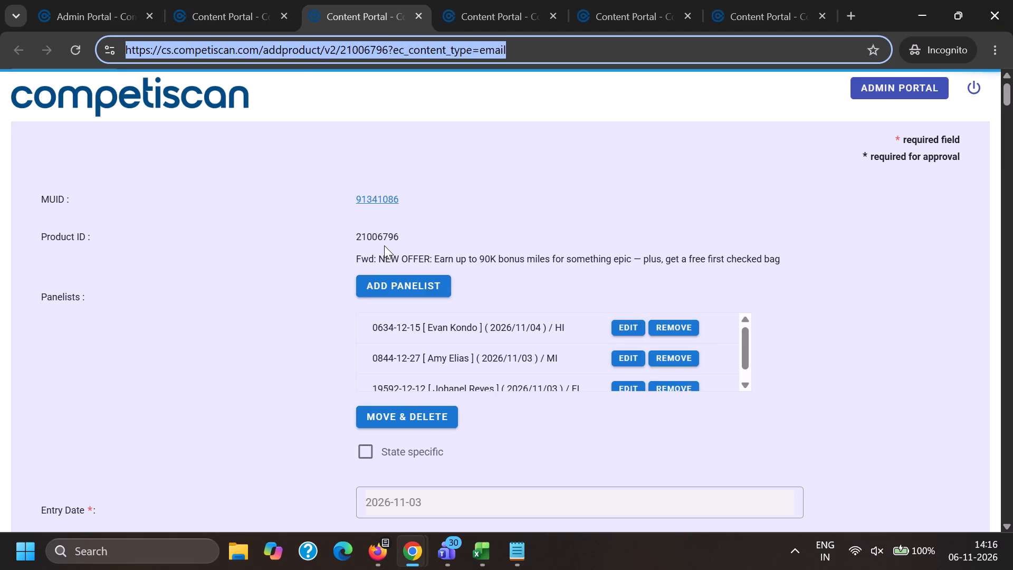
{"action": "key", "text": "alt+Tab"}
{"action": "key", "text": "ctrl+v"}
Copy the edit link of product 21006845 from Chrome into the workbook's LINKS cell for ID 91354905.
{"action": "left_click", "coordinate": [231, 359]}
{"action": "key", "text": "alt+Tab"}
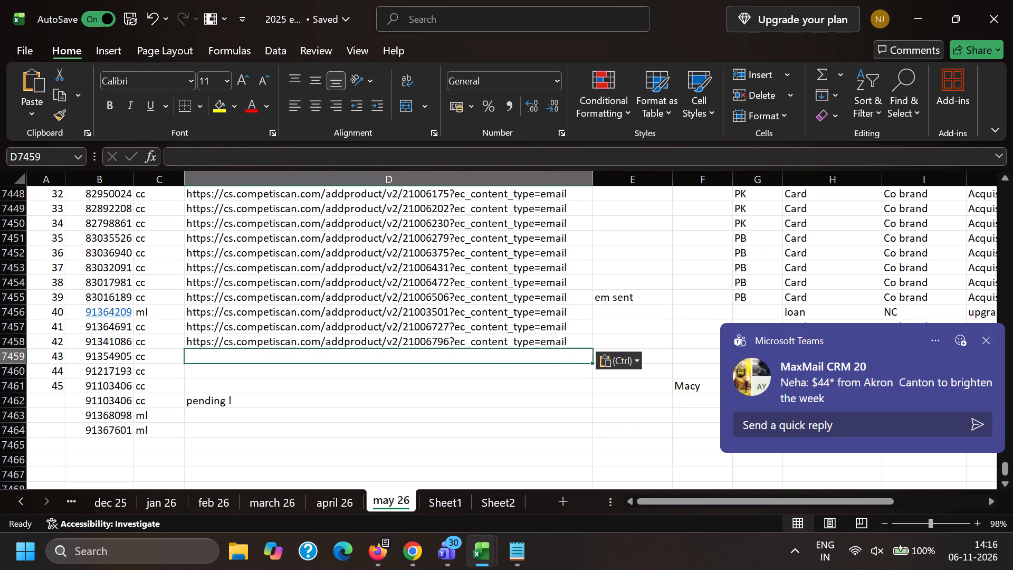
{"action": "left_click", "coordinate": [477, 0]}
{"action": "double_click", "coordinate": [445, 65]}
{"action": "triple_click", "coordinate": [424, 49]}
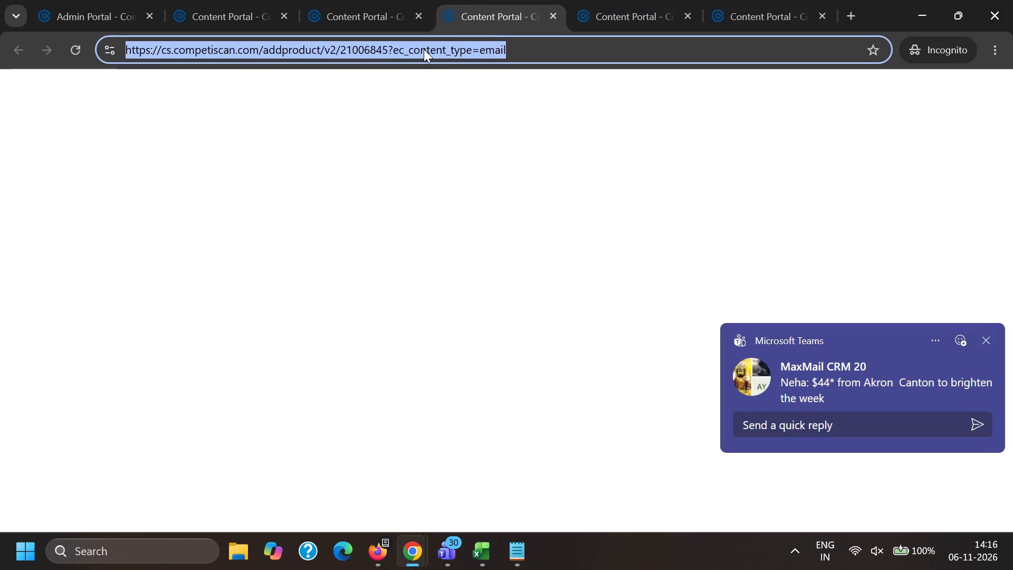
{"action": "key", "text": "ctrl+c"}
{"action": "key", "text": "alt+Tab"}
{"action": "key", "text": "ctrl+v"}
Copy the edit link of product 21006895 from Chrome into the workbook's LINKS cell for ID 91217193.
{"action": "scroll", "coordinate": [246, 287], "scroll_direction": "down", "scroll_amount": 2}
{"action": "left_click", "coordinate": [242, 286]}
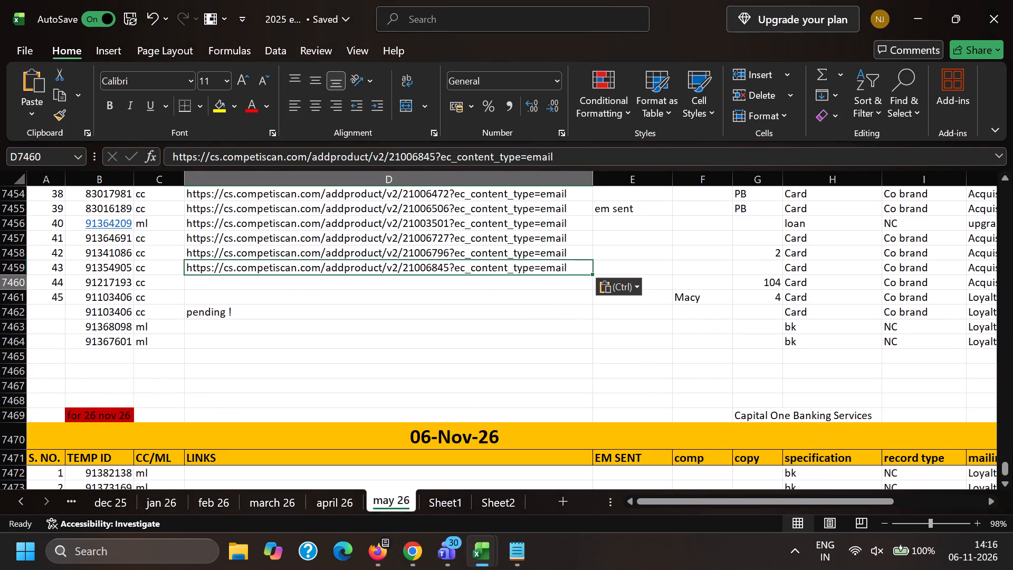
{"action": "key", "text": "alt+Tab"}
{"action": "left_click", "coordinate": [597, 0]}
{"action": "triple_click", "coordinate": [584, 50]}
{"action": "key", "text": "ctrl+c"}
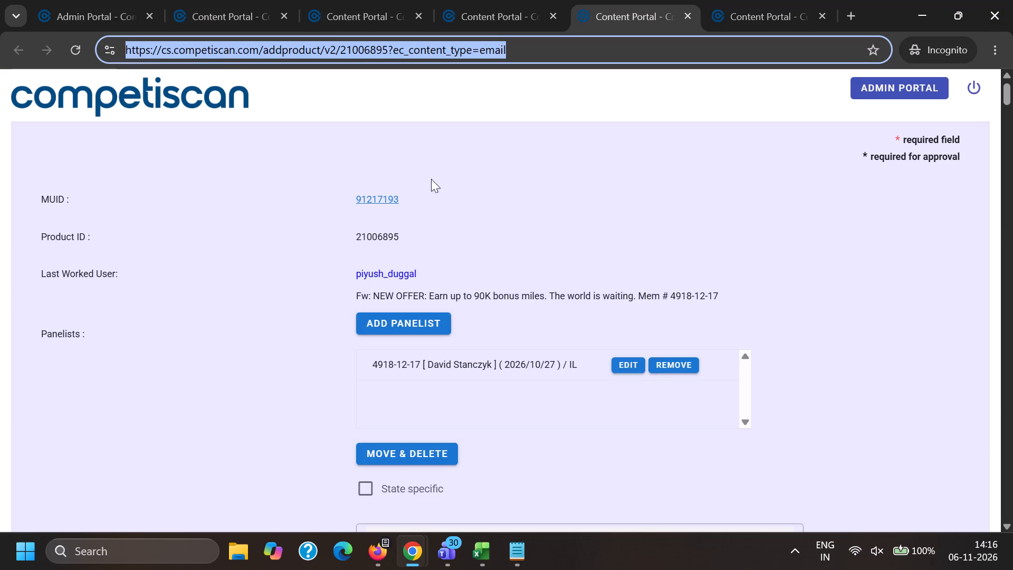
{"action": "key", "text": "alt+Tab"}
{"action": "key", "text": "ctrl+v"}
Copy the Macy's product 21007242 edit link from Chrome into the LINKS cell of row 45, ID 91103406.
{"action": "scroll", "coordinate": [290, 245], "scroll_direction": "down", "scroll_amount": 2}
{"action": "left_click", "coordinate": [234, 219]}
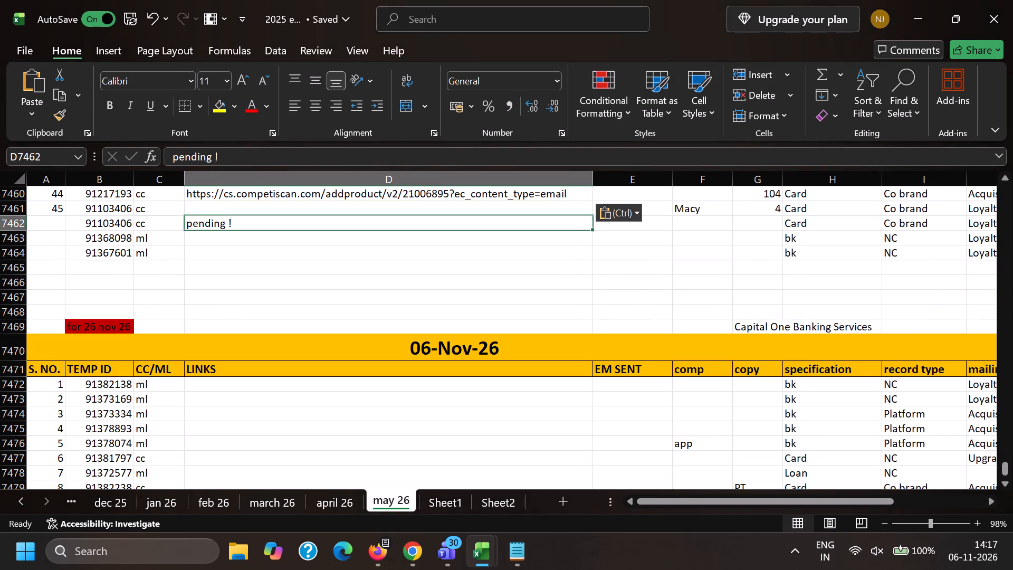
{"action": "left_click", "coordinate": [202, 210]}
{"action": "key", "text": "alt+Tab"}
{"action": "left_click", "coordinate": [758, 0]}
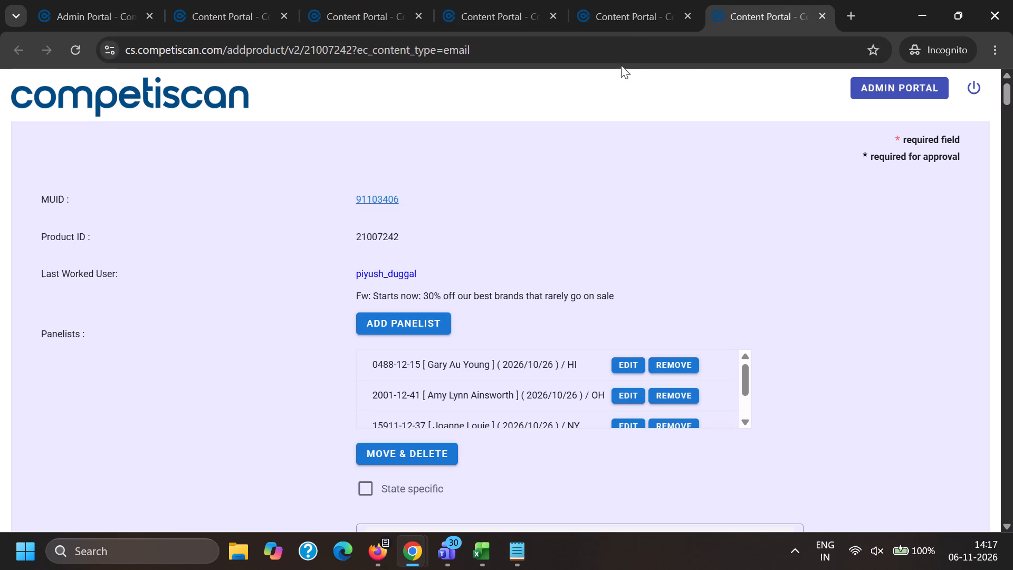
{"action": "triple_click", "coordinate": [581, 49]}
{"action": "key", "text": "ctrl+c"}
{"action": "key", "text": "alt+Tab"}
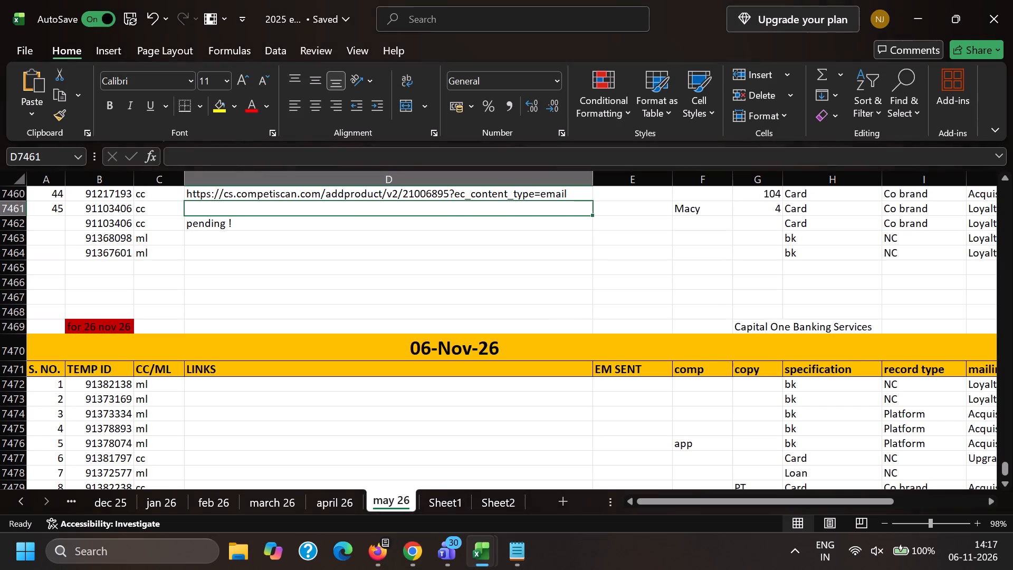
{"action": "key", "text": "ctrl+v"}
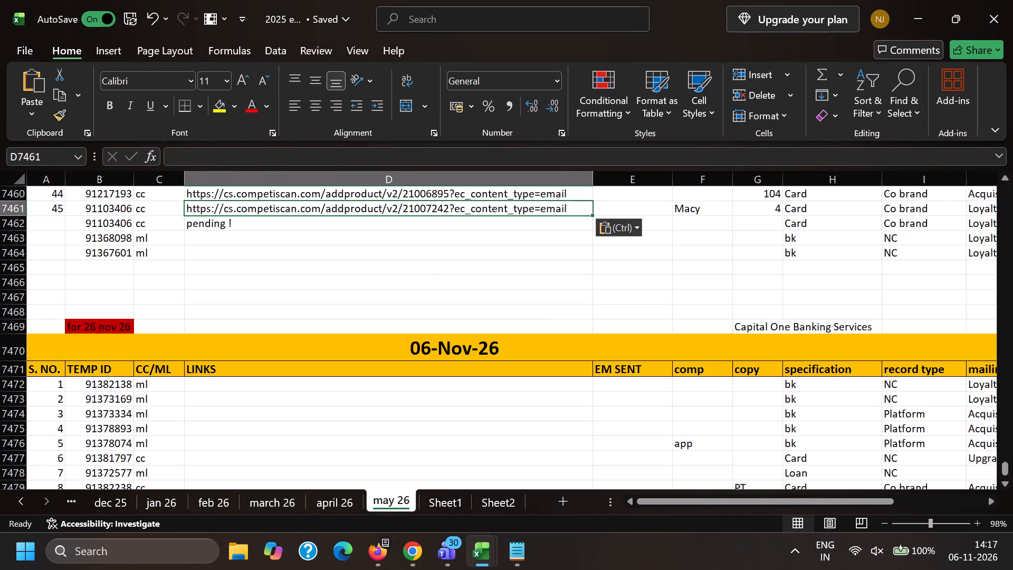
{"action": "left_click", "coordinate": [103, 225]}
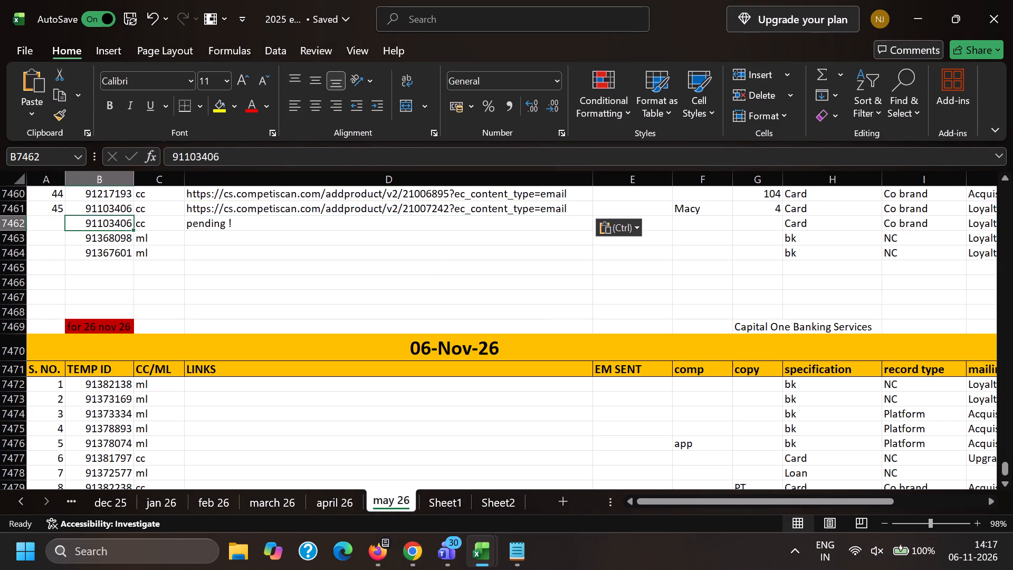
Switch to Chrome and open the processed PDFs of the United Explorer Card products 21006727, 21006796, 21006845 and 21006895.
{"action": "key", "text": "alt+Tab"}
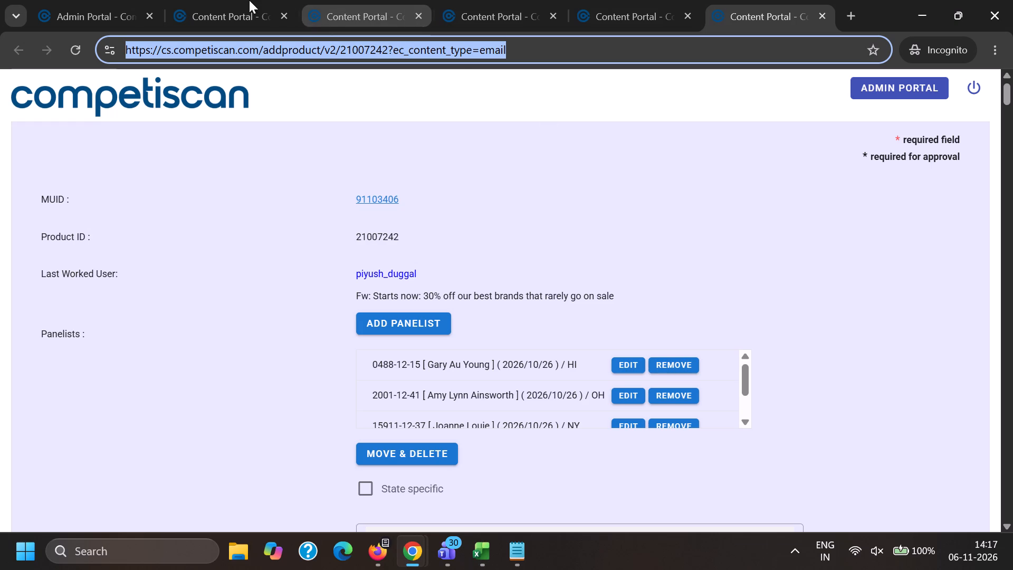
{"action": "left_click", "coordinate": [249, 0]}
{"action": "scroll", "coordinate": [636, 289], "scroll_direction": "down", "scroll_amount": 4}
{"action": "left_click", "coordinate": [839, 340], "text": "ctrl"}
{"action": "key", "text": "ctrl+Tab"}
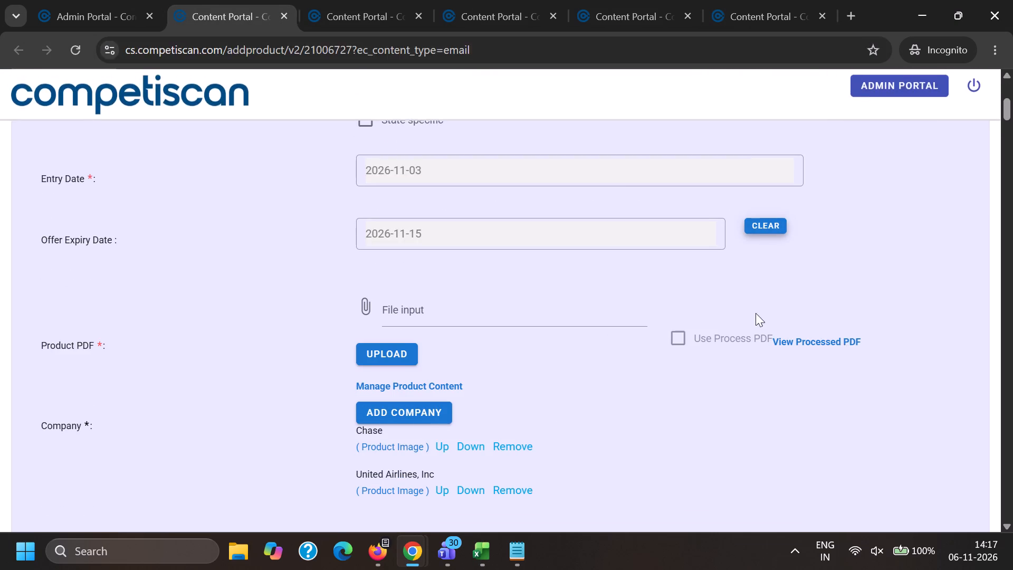
{"action": "key", "text": "ctrl+Tab"}
{"action": "scroll", "coordinate": [599, 208], "scroll_direction": "down", "scroll_amount": 4}
{"action": "left_click", "coordinate": [815, 343], "text": "ctrl"}
{"action": "key", "text": "ctrl+Tab"}
{"action": "key", "text": "ctrl+Tab"}
{"action": "scroll", "coordinate": [783, 271], "scroll_direction": "down", "scroll_amount": 5}
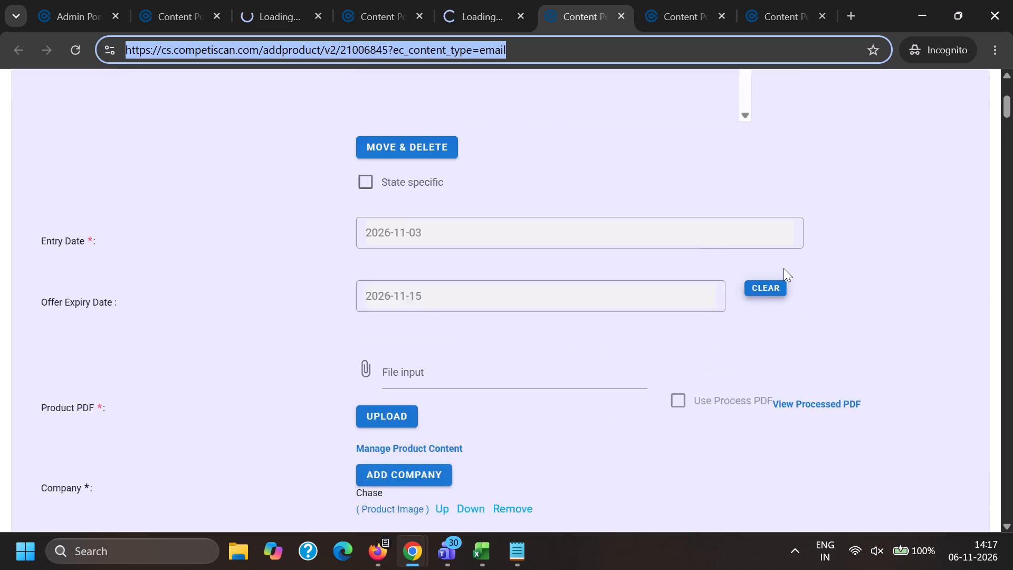
{"action": "left_click", "coordinate": [789, 261], "text": "ctrl"}
{"action": "key", "text": "ctrl+Tab"}
{"action": "key", "text": "ctrl+Tab"}
{"action": "scroll", "coordinate": [789, 259], "scroll_direction": "down", "scroll_amount": 5}
{"action": "left_click", "coordinate": [795, 261], "text": "ctrl"}
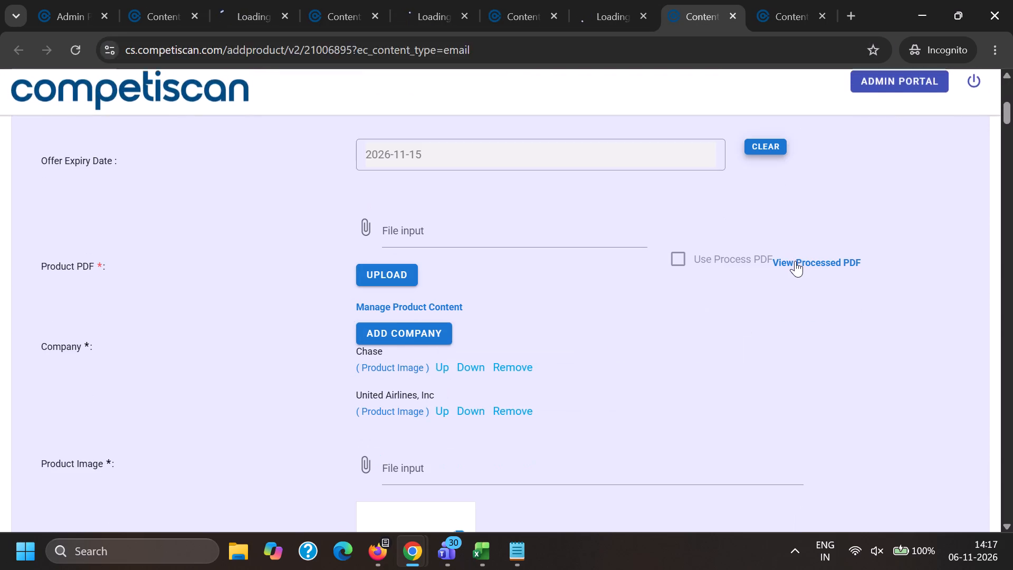
Open the processed PDF of the Macy's Card product 21007242.
{"action": "key", "text": "ctrl+Tab"}
{"action": "key", "text": "ctrl+Tab"}
{"action": "scroll", "coordinate": [795, 259], "scroll_direction": "down", "scroll_amount": 4}
{"action": "left_click", "coordinate": [808, 341], "text": "ctrl"}
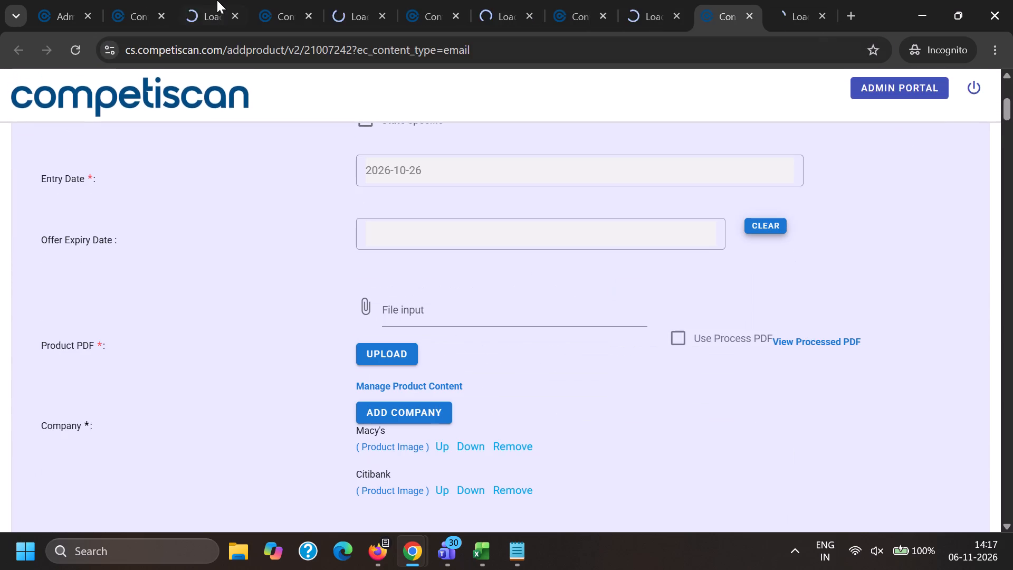
Check the processed PDF for ID 91364691 down to its end, select Use Process PDF on product 21006727 and approve it.
{"action": "left_click", "coordinate": [218, 0]}
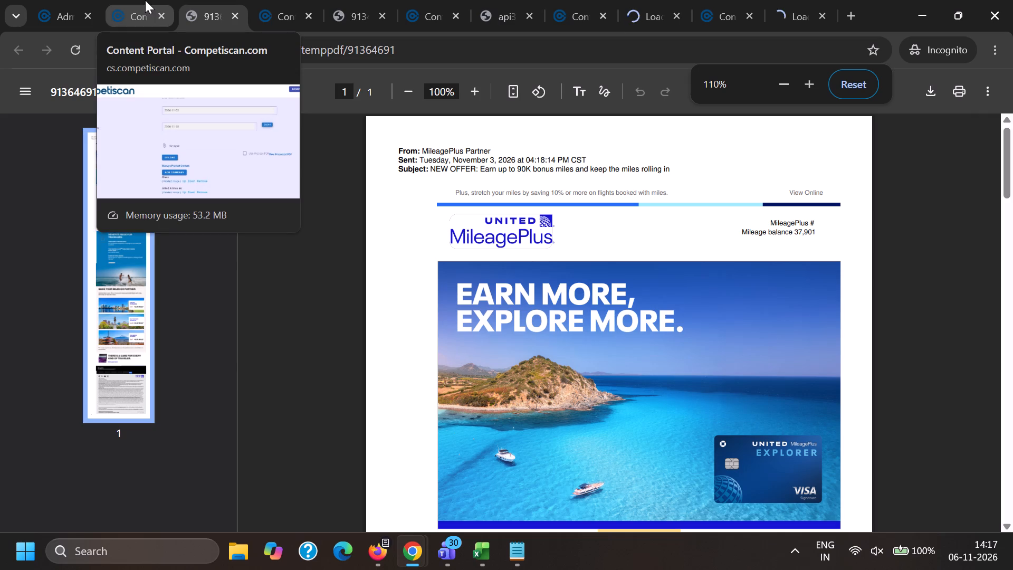
{"action": "left_click_drag", "start_coordinate": [1012, 148], "coordinate": [1012, 569]}
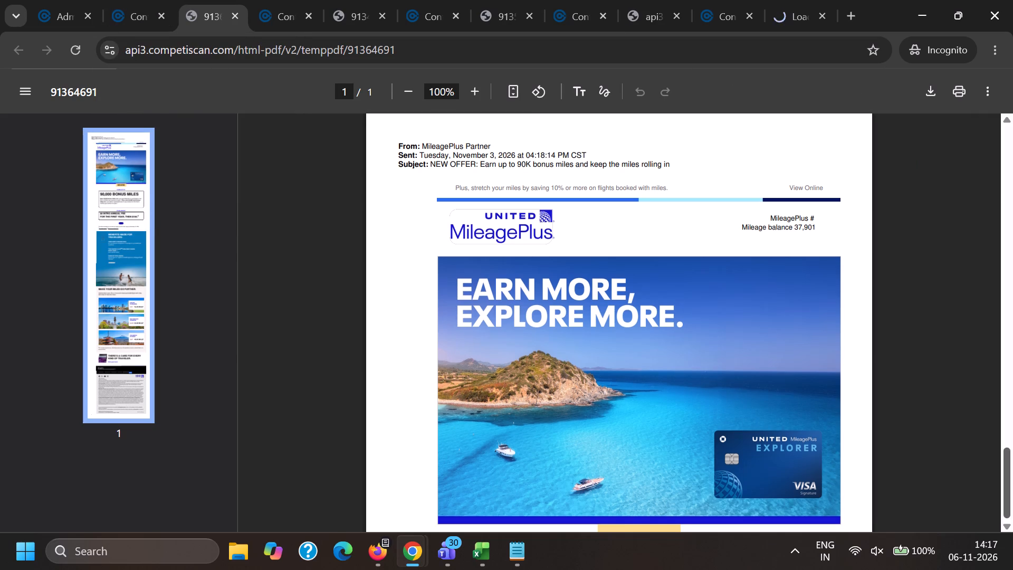
{"action": "left_click_drag", "start_coordinate": [1012, 569], "coordinate": [1012, 569]}
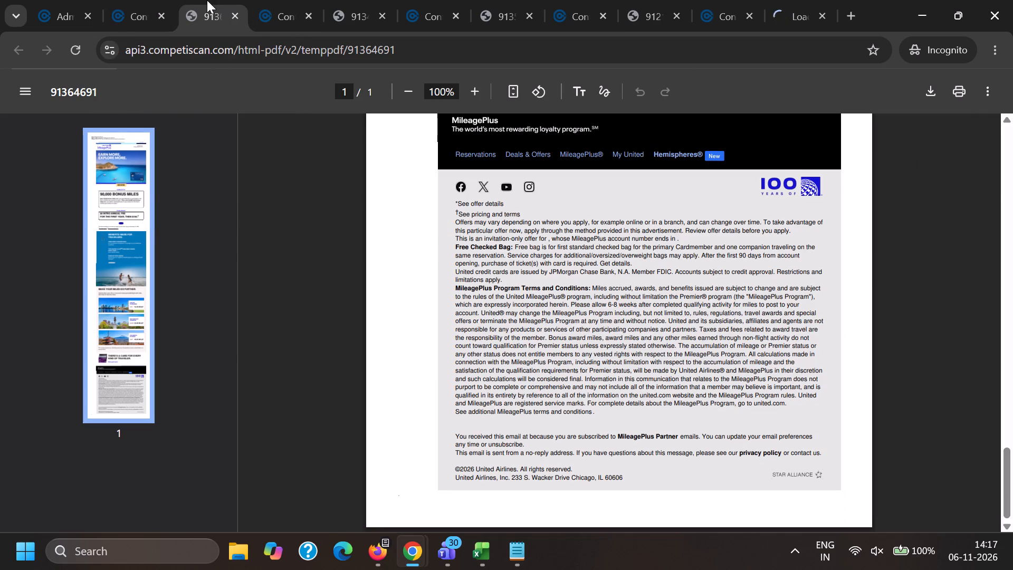
{"action": "left_click", "coordinate": [148, 2]}
{"action": "left_click", "coordinate": [684, 334]}
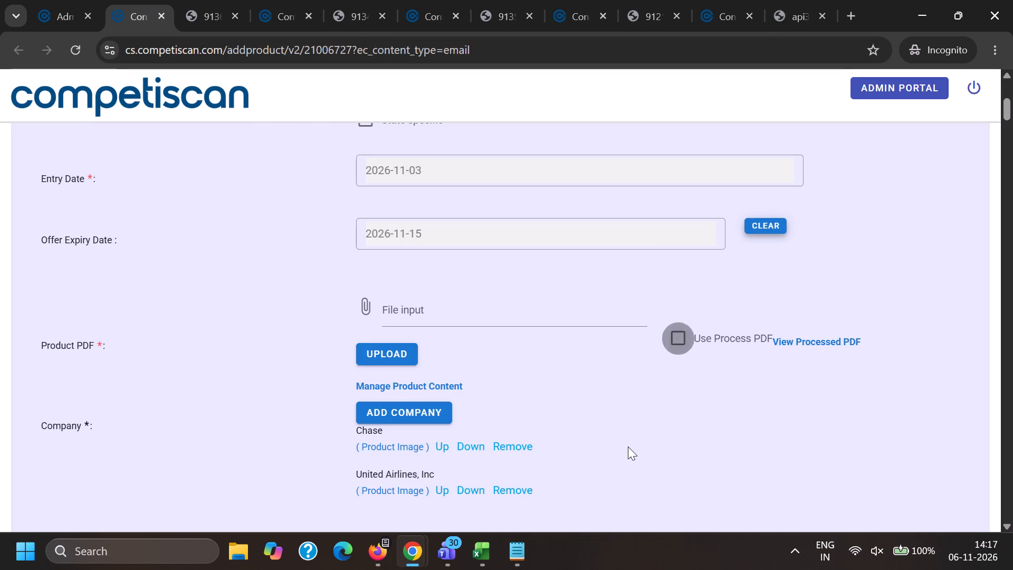
{"action": "left_click", "coordinate": [627, 444]}
{"action": "key", "text": "End"}
{"action": "scroll", "coordinate": [431, 417], "scroll_direction": "down", "scroll_amount": 5}
{"action": "left_click", "coordinate": [372, 525]}
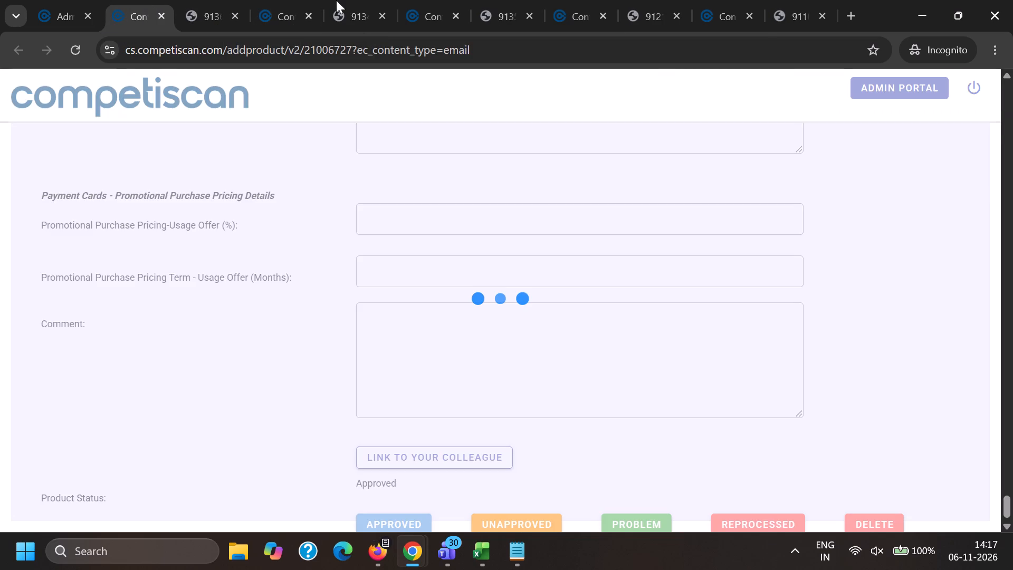
Select Use Process PDF on product 21006796 and set its status to Approved.
{"action": "left_click", "coordinate": [335, 0]}
{"action": "left_click", "coordinate": [291, 0]}
{"action": "left_click", "coordinate": [687, 335]}
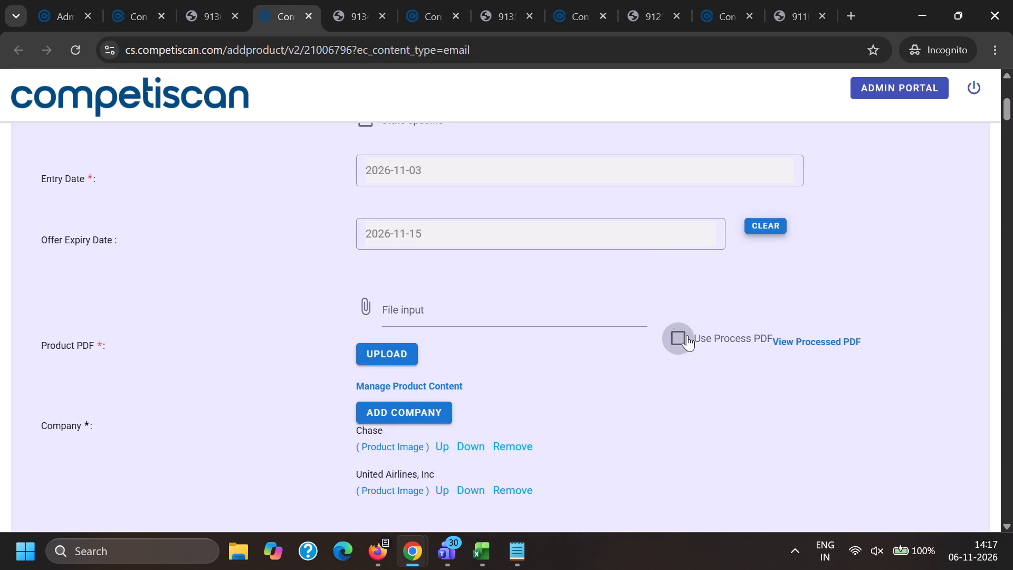
{"action": "scroll", "coordinate": [574, 364], "scroll_direction": "down", "scroll_amount": 11}
{"action": "left_click", "coordinate": [343, 359]}
{"action": "key", "text": "End"}
{"action": "scroll", "coordinate": [340, 408], "scroll_direction": "down", "scroll_amount": 5}
{"action": "left_click", "coordinate": [407, 514]}
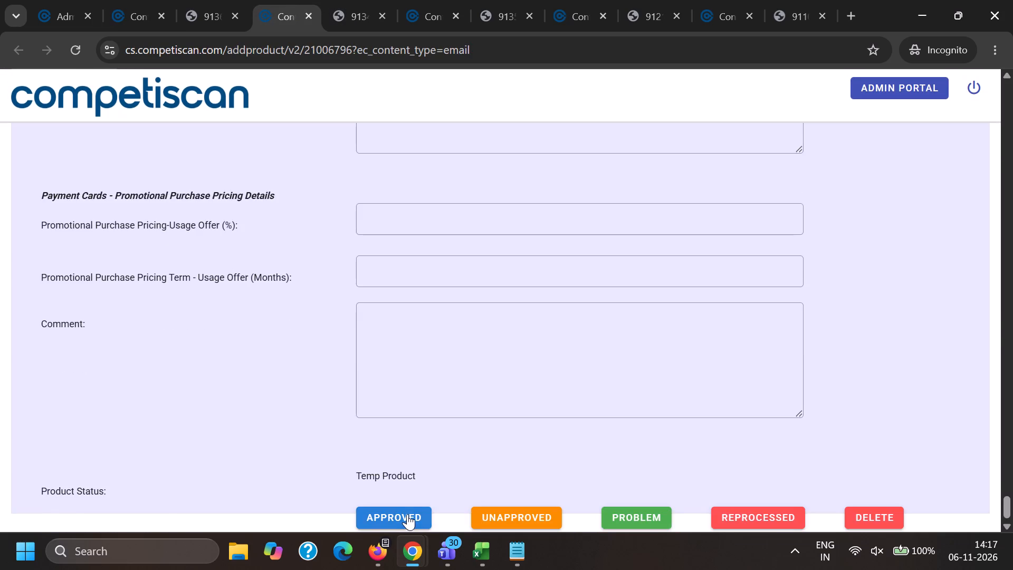
Select Use Process PDF on product 21006845 and set its status to Approved.
{"action": "left_click", "coordinate": [517, 0]}
{"action": "left_click", "coordinate": [423, 0]}
{"action": "left_click", "coordinate": [675, 262]}
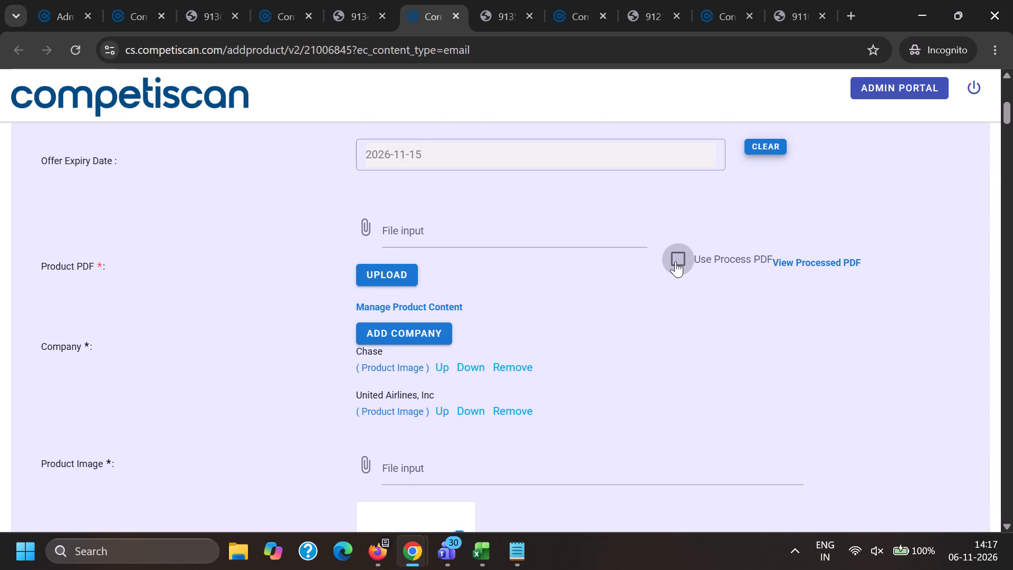
{"action": "key", "text": "End"}
{"action": "scroll", "coordinate": [521, 406], "scroll_direction": "down", "scroll_amount": 10}
{"action": "left_click", "coordinate": [403, 512]}
Select Use Process PDF on product 21006895 and set its status to Approved.
{"action": "left_click", "coordinate": [671, 0]}
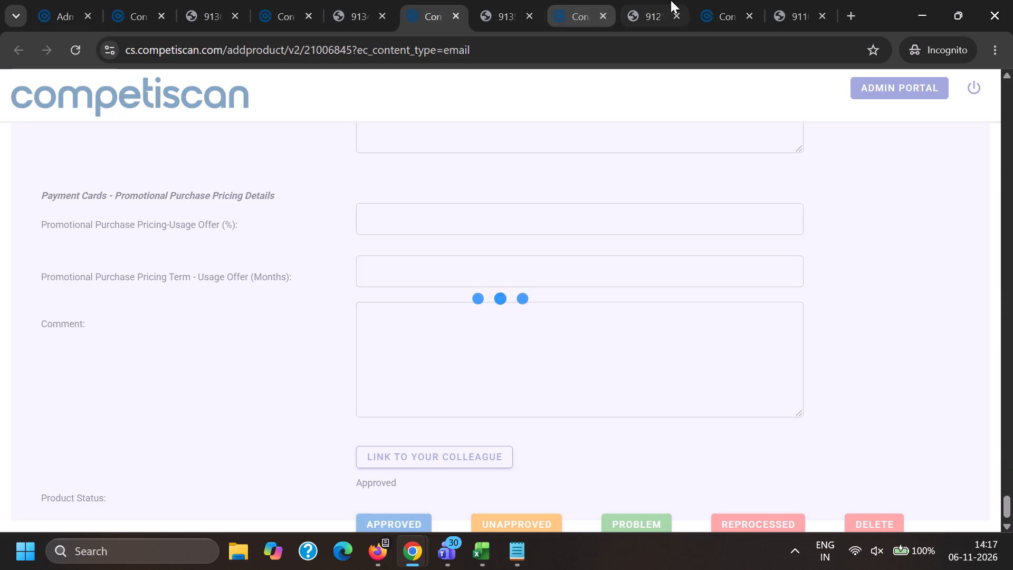
{"action": "left_click", "coordinate": [576, 0]}
{"action": "left_click", "coordinate": [683, 253]}
{"action": "key", "text": "End"}
{"action": "scroll", "coordinate": [451, 398], "scroll_direction": "down", "scroll_amount": 4}
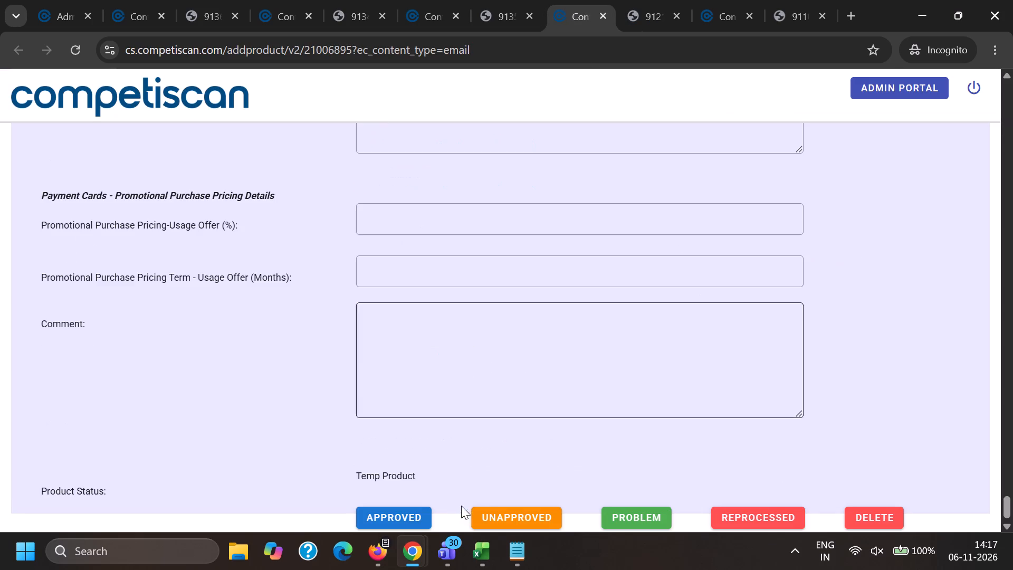
{"action": "scroll", "coordinate": [461, 506], "scroll_direction": "down", "scroll_amount": 4}
{"action": "left_click", "coordinate": [421, 518]}
Select Use Process PDF on the Macy's Card product 21007242 and set its status to Approved.
{"action": "left_click", "coordinate": [802, 0]}
{"action": "left_click", "coordinate": [730, 0]}
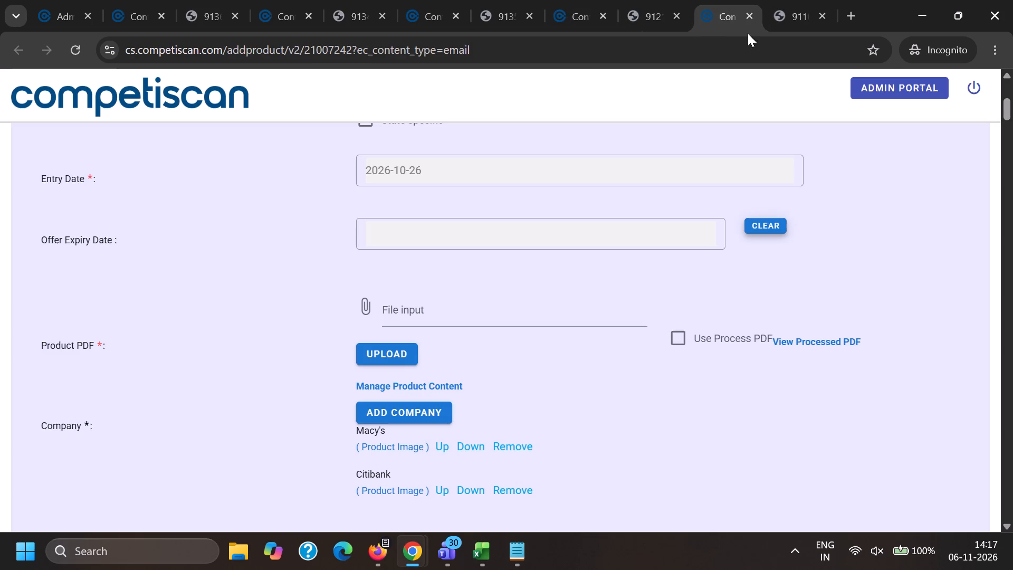
{"action": "left_click", "coordinate": [685, 329]}
{"action": "key", "text": "End"}
{"action": "scroll", "coordinate": [536, 386], "scroll_direction": "down", "scroll_amount": 10}
{"action": "left_click", "coordinate": [414, 511]}
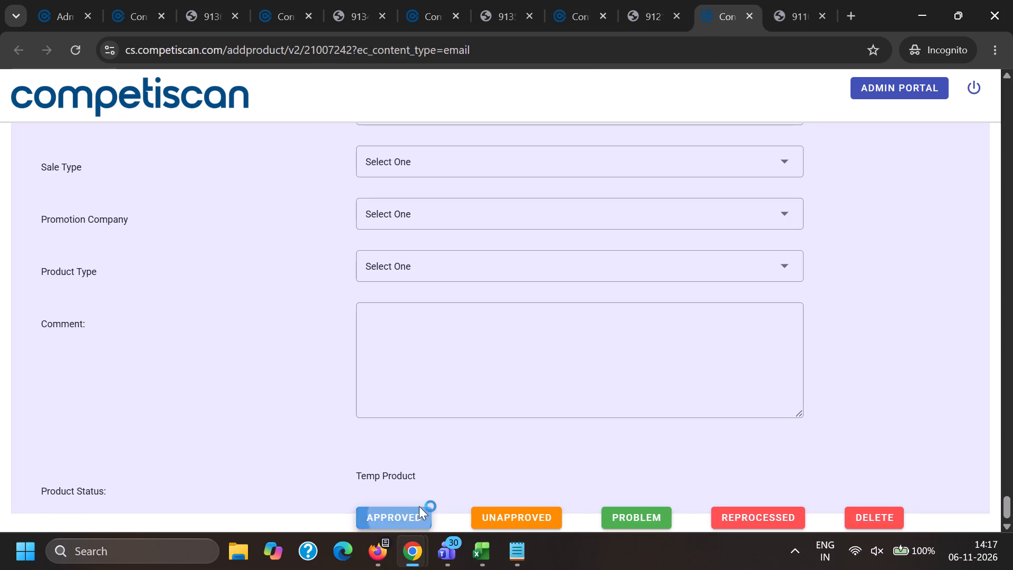
Return to the unpublished temp products list and go to page 3 of the results.
{"action": "left_click", "coordinate": [127, 0]}
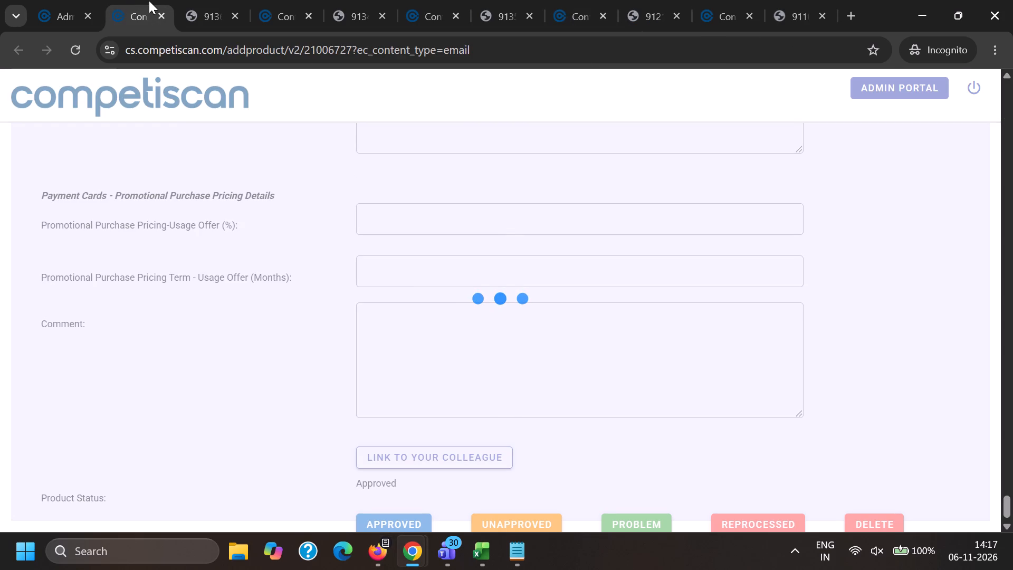
{"action": "left_click", "coordinate": [274, 0]}
{"action": "left_click", "coordinate": [151, 0]}
{"action": "left_click", "coordinate": [64, 0]}
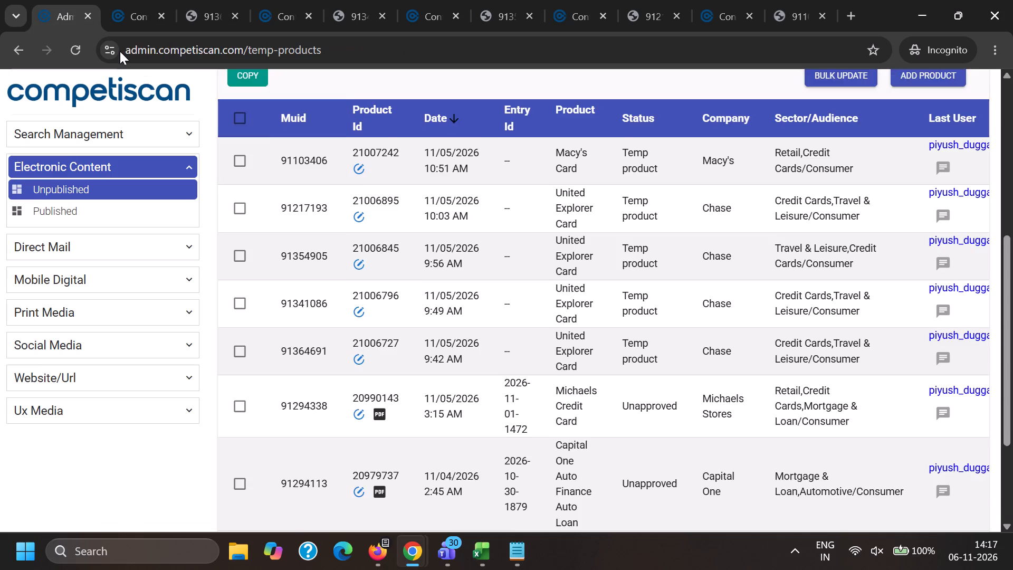
{"action": "scroll", "coordinate": [382, 274], "scroll_direction": "down", "scroll_amount": 16}
{"action": "left_click", "coordinate": [580, 508]}
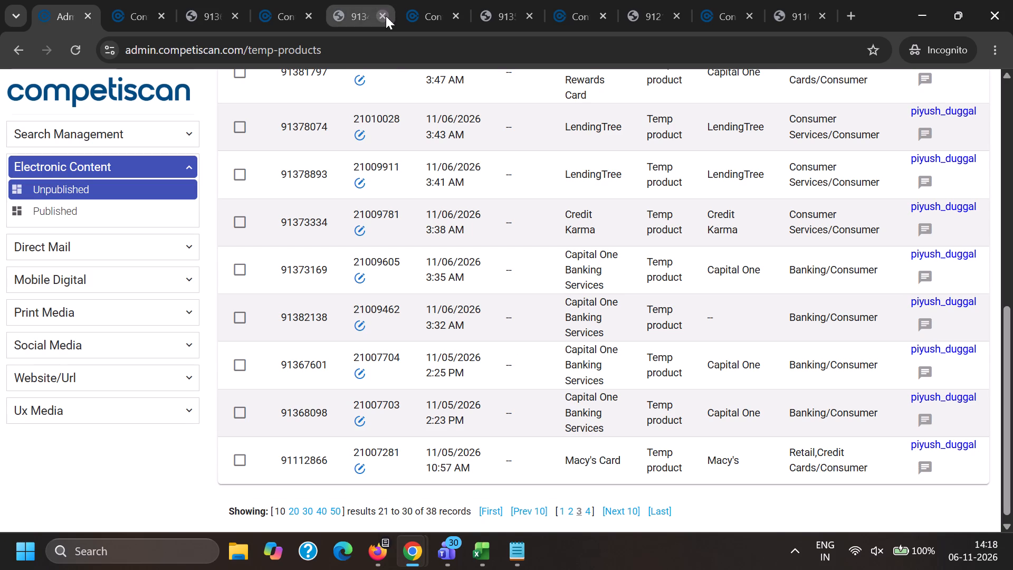
Check the saving progress of the approved product pages, from 21006727 through 21007242, and return to the temp products list.
{"action": "left_click", "coordinate": [217, 0]}
{"action": "left_click", "coordinate": [151, 0]}
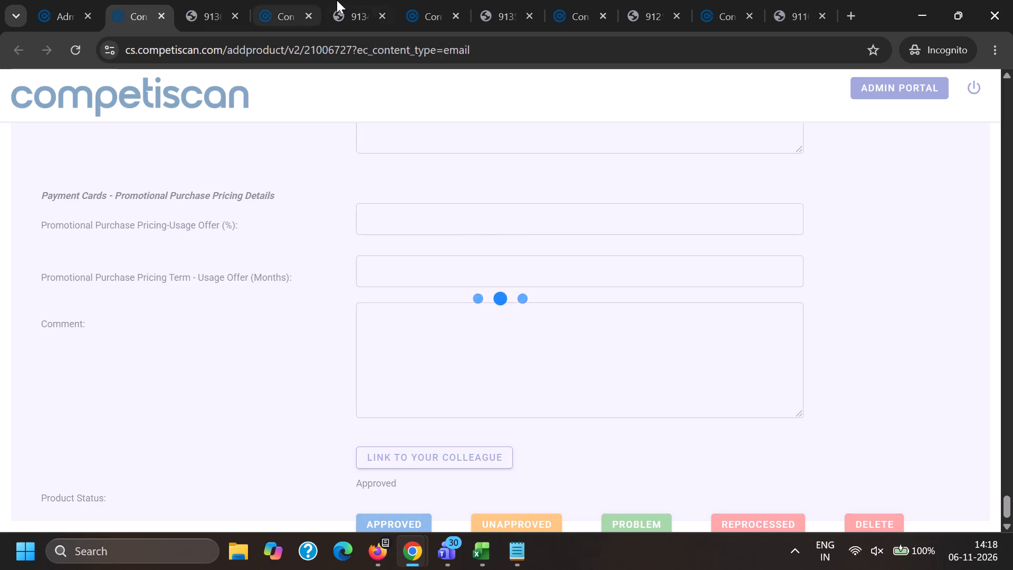
{"action": "left_click", "coordinate": [337, 0]}
{"action": "left_click", "coordinate": [305, 0]}
{"action": "left_click", "coordinate": [483, 0]}
{"action": "left_click", "coordinate": [453, 0]}
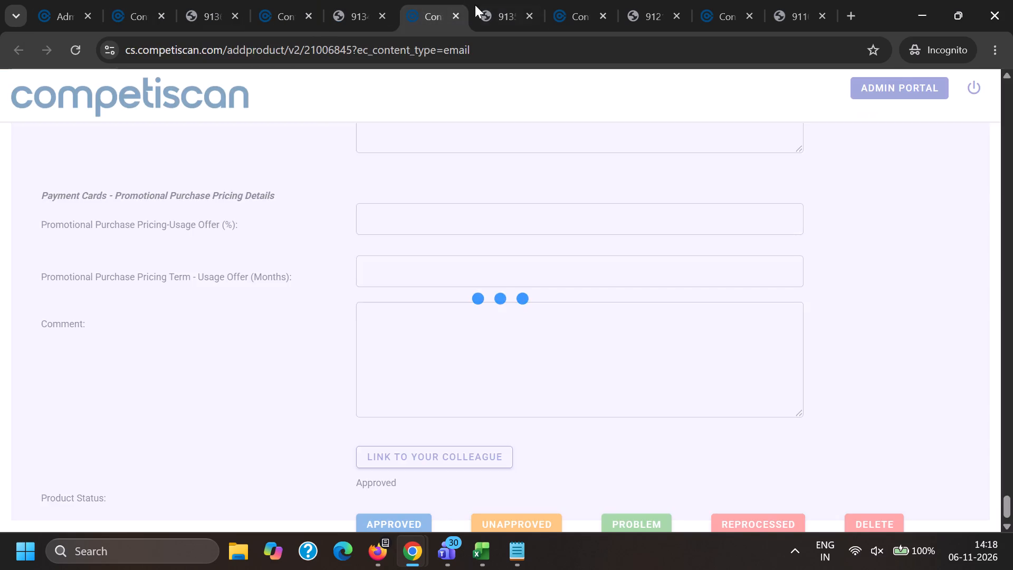
{"action": "left_click", "coordinate": [647, 0]}
{"action": "left_click", "coordinate": [585, 0]}
{"action": "left_click", "coordinate": [787, 0]}
{"action": "left_click", "coordinate": [747, 0]}
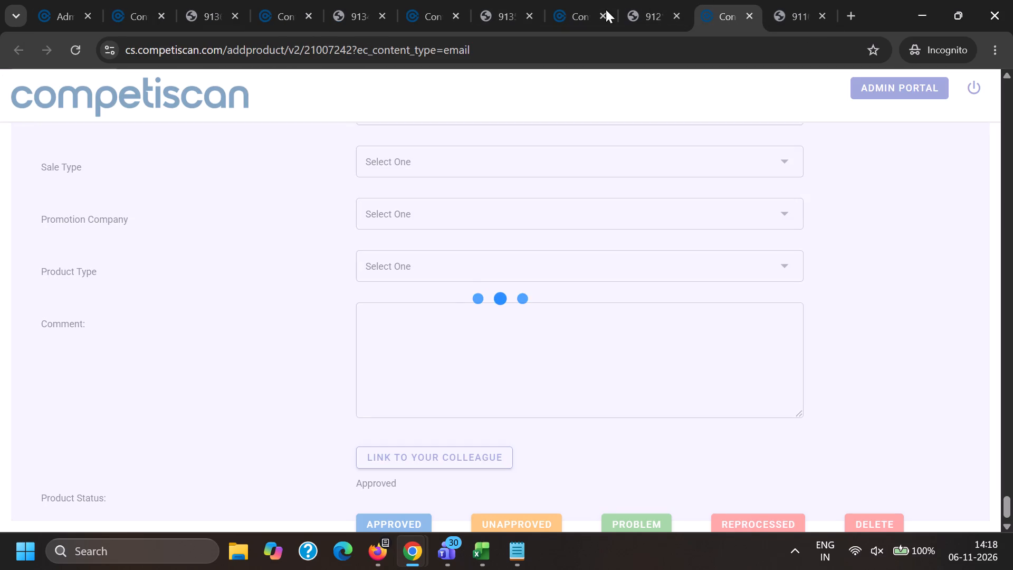
{"action": "left_click", "coordinate": [130, 0]}
{"action": "left_click", "coordinate": [55, 0]}
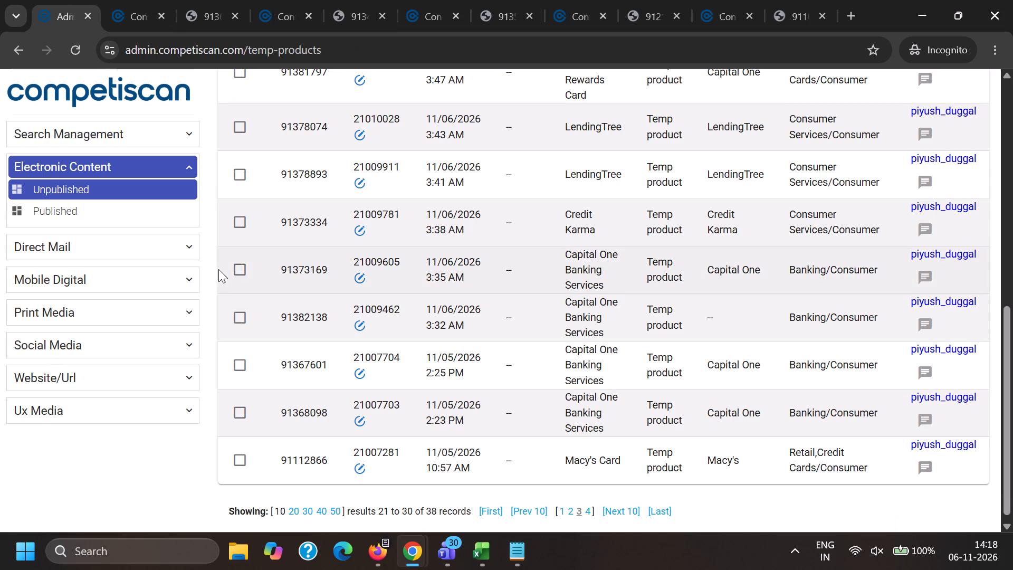
{"action": "scroll", "coordinate": [232, 261], "scroll_direction": "down", "scroll_amount": 12}
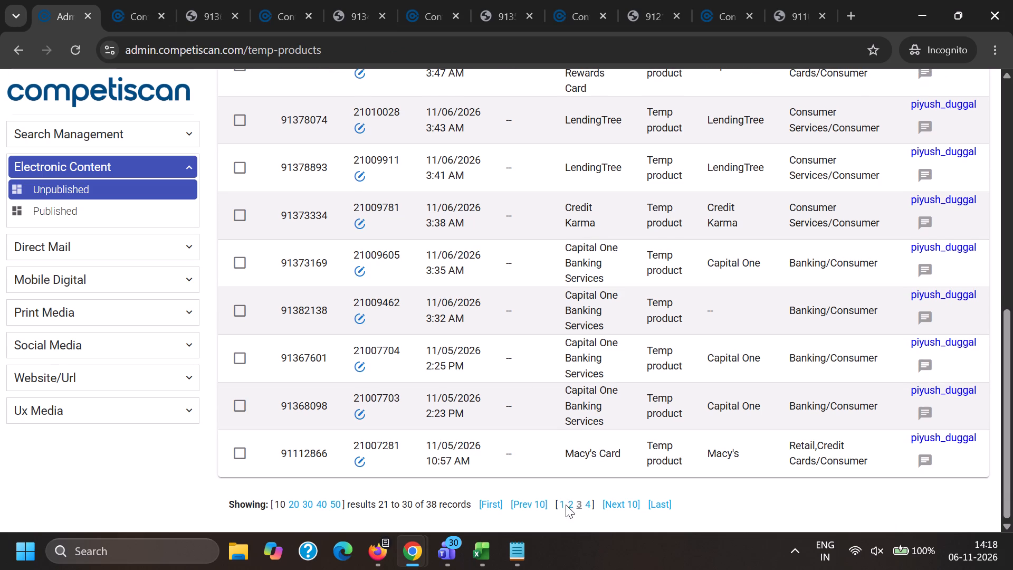
Close the pages of products 21006727, 21006796, 21006845 and 21006895 together with their processed PDFs.
{"action": "left_click", "coordinate": [147, 0]}
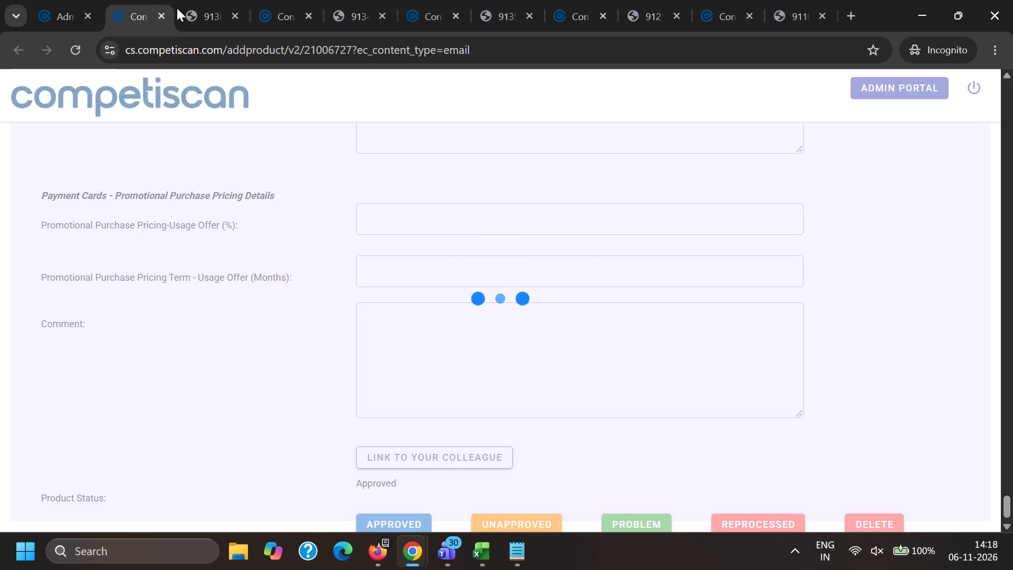
{"action": "left_click", "coordinate": [161, 15]}
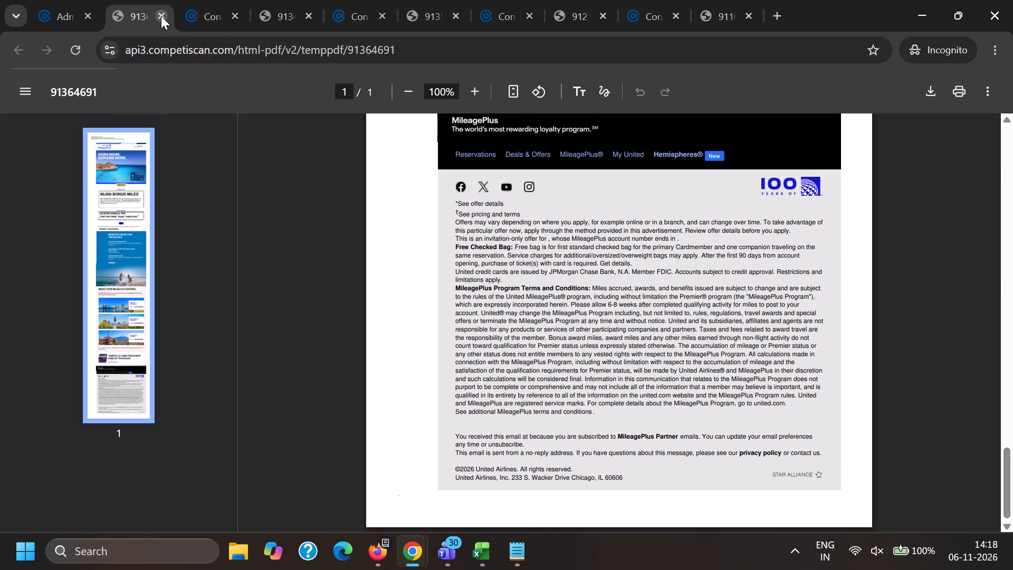
{"action": "left_click", "coordinate": [161, 16]}
{"action": "left_click", "coordinate": [161, 15]}
{"action": "left_click", "coordinate": [161, 15]}
{"action": "left_click", "coordinate": [161, 15]}
{"action": "left_click", "coordinate": [162, 14]}
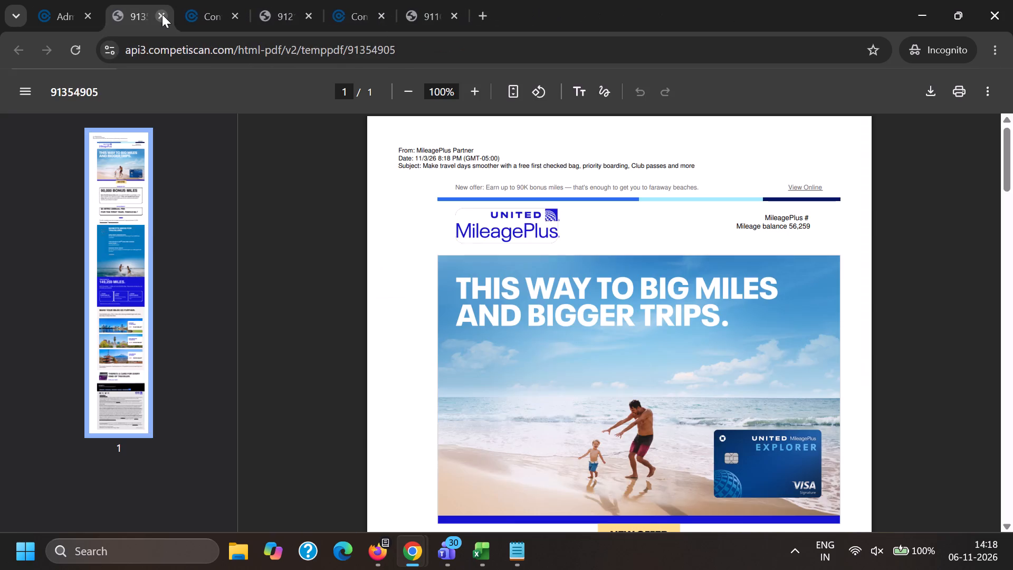
{"action": "double_click", "coordinate": [162, 14]}
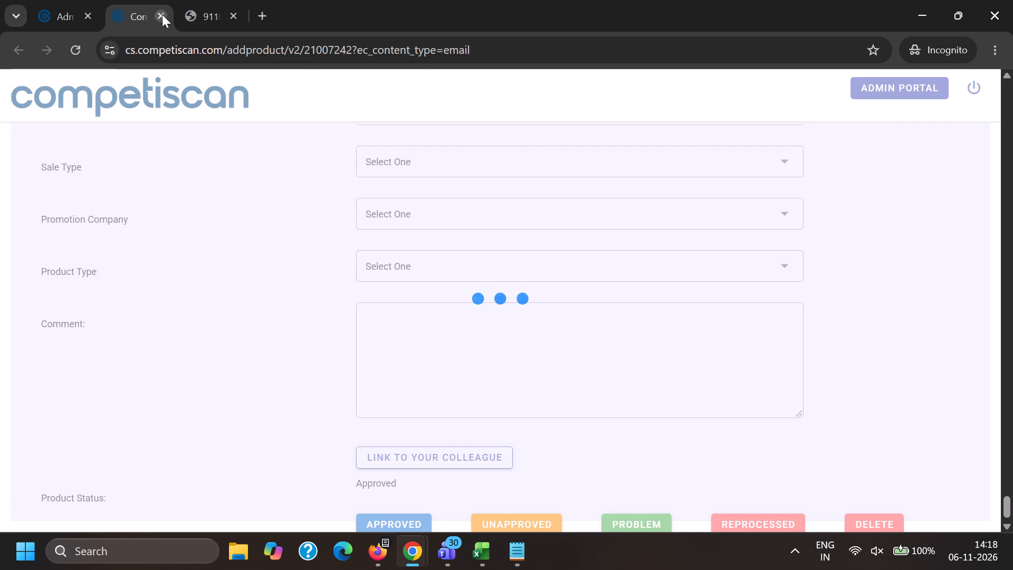
Open all ten listed temp products for editing, from Macy's Card 21007281 up to Capital One Auto Finance Auto Loan 21010398.
{"action": "left_click", "coordinate": [72, 0]}
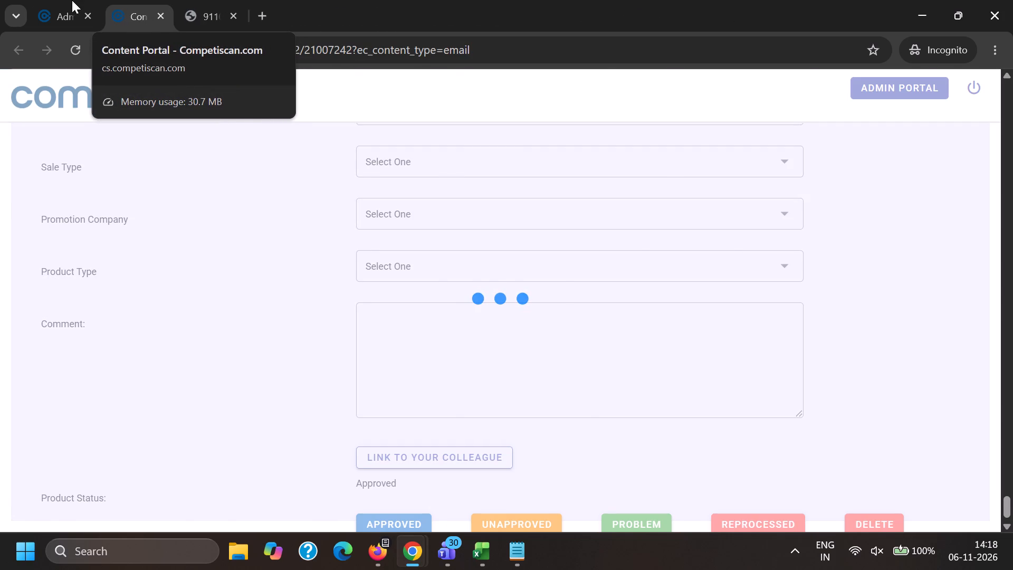
{"action": "scroll", "coordinate": [376, 327], "scroll_direction": "down", "scroll_amount": 4}
{"action": "left_click", "coordinate": [361, 460], "text": "ctrl"}
{"action": "left_click", "coordinate": [362, 419], "text": "ctrl"}
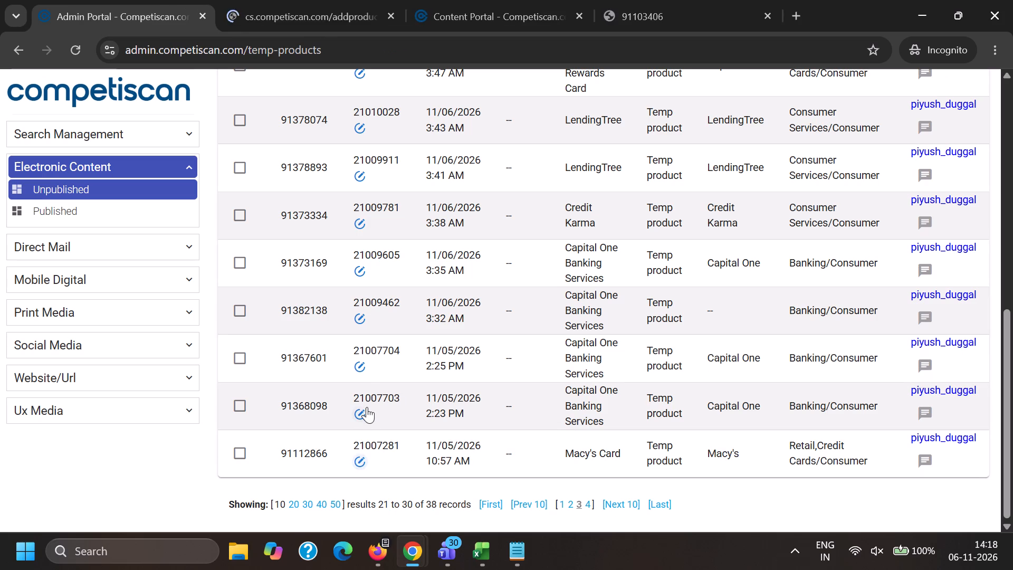
{"action": "left_click", "coordinate": [359, 368], "text": "ctrl"}
{"action": "left_click", "coordinate": [361, 320], "text": "ctrl"}
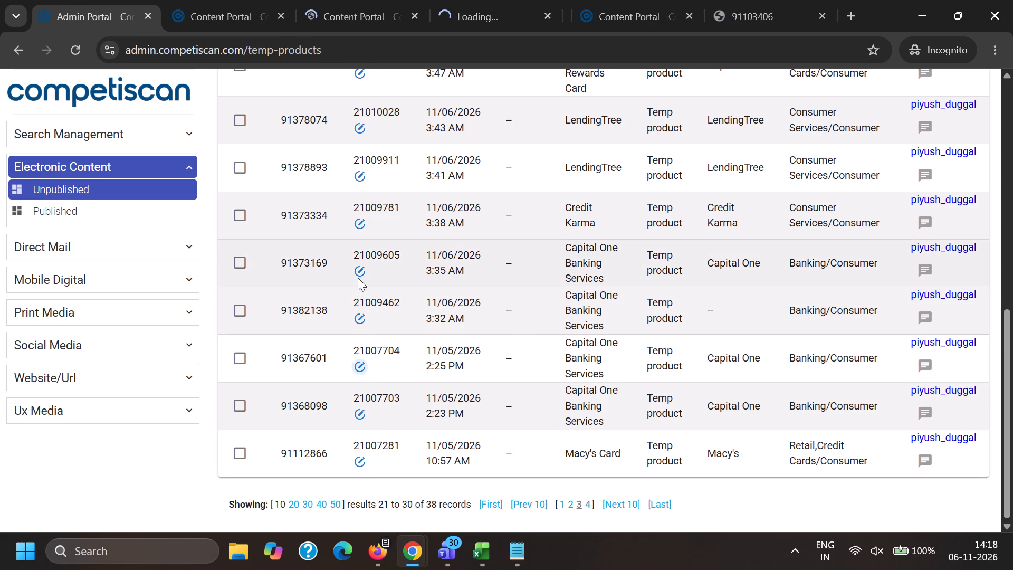
{"action": "left_click", "coordinate": [358, 271], "text": "ctrl"}
{"action": "left_click", "coordinate": [361, 221], "text": "ctrl"}
{"action": "left_click", "coordinate": [360, 178], "text": "ctrl"}
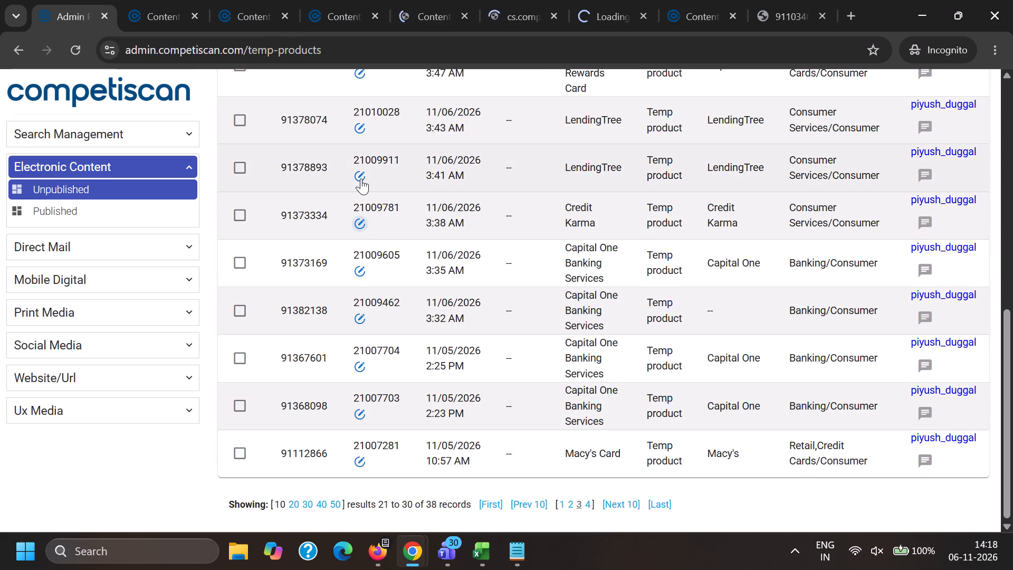
{"action": "scroll", "coordinate": [343, 294], "scroll_direction": "up", "scroll_amount": 3}
{"action": "left_click", "coordinate": [362, 367], "text": "ctrl"}
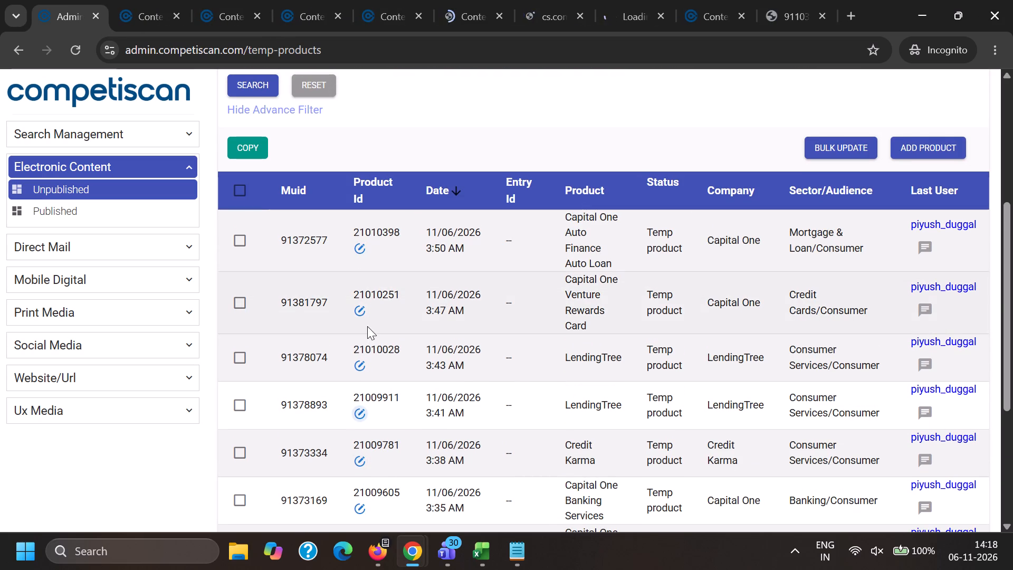
{"action": "left_click", "coordinate": [358, 311], "text": "ctrl"}
{"action": "left_click", "coordinate": [363, 250], "text": "ctrl"}
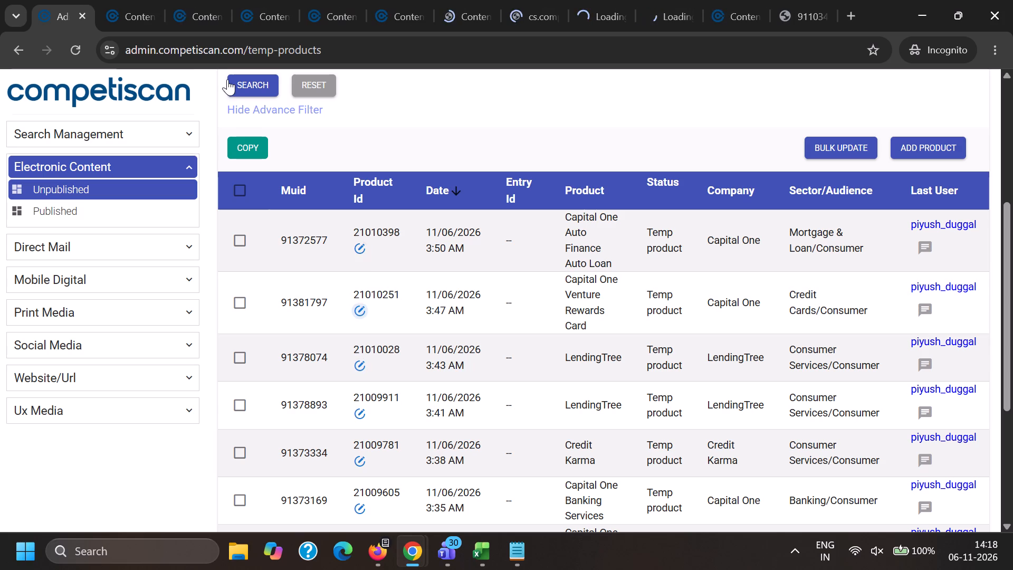
Copy the page link of product 21007281 into cell D7462 of the may 26 sheet, replacing the "pending !" entry.
{"action": "left_click", "coordinate": [110, 0]}
{"action": "triple_click", "coordinate": [213, 50]}
{"action": "key", "text": "ctrl+a"}
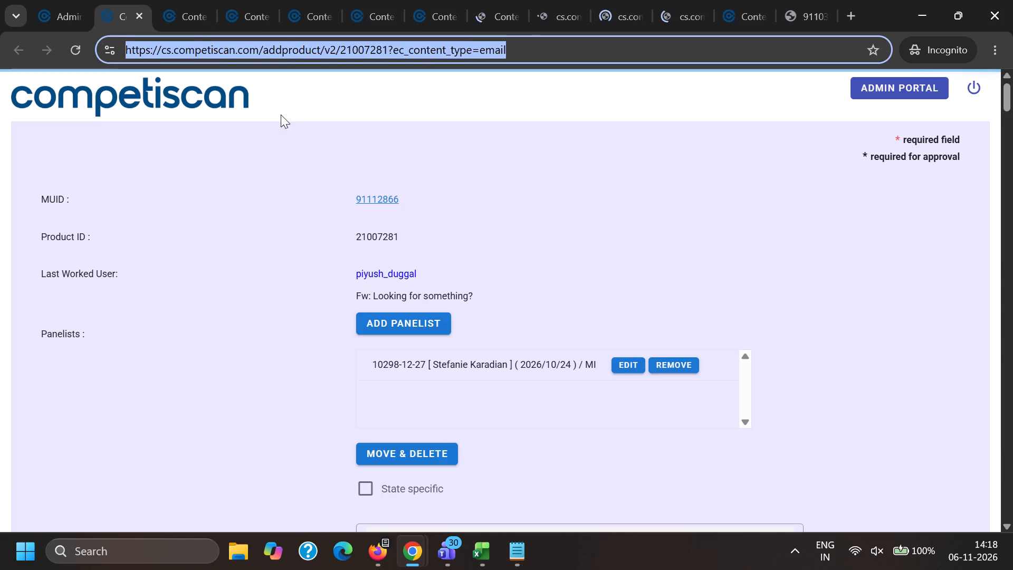
{"action": "key", "text": "ctrl+c"}
{"action": "key", "text": "alt+Tab"}
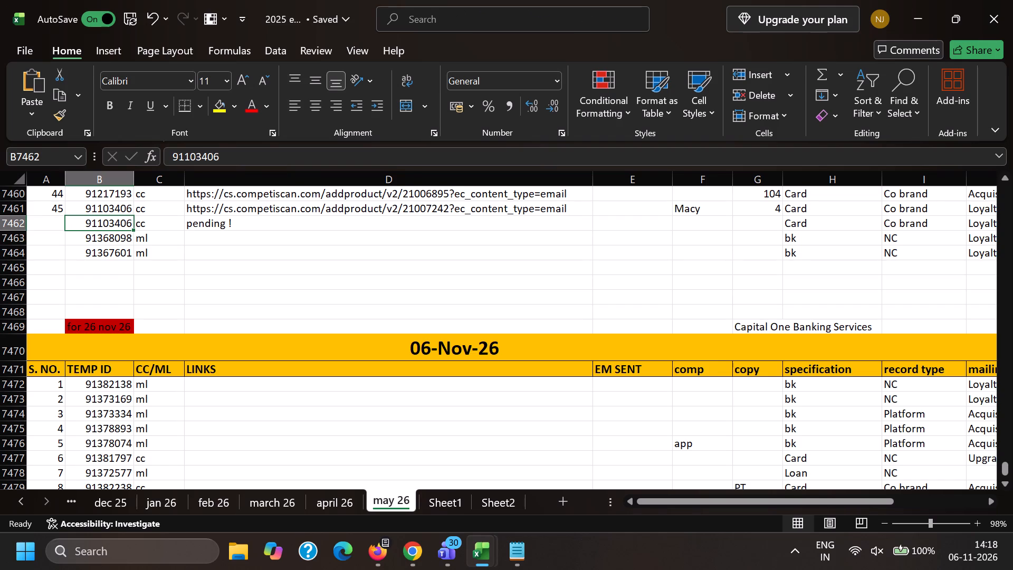
{"action": "key", "text": "alt+Tab"}
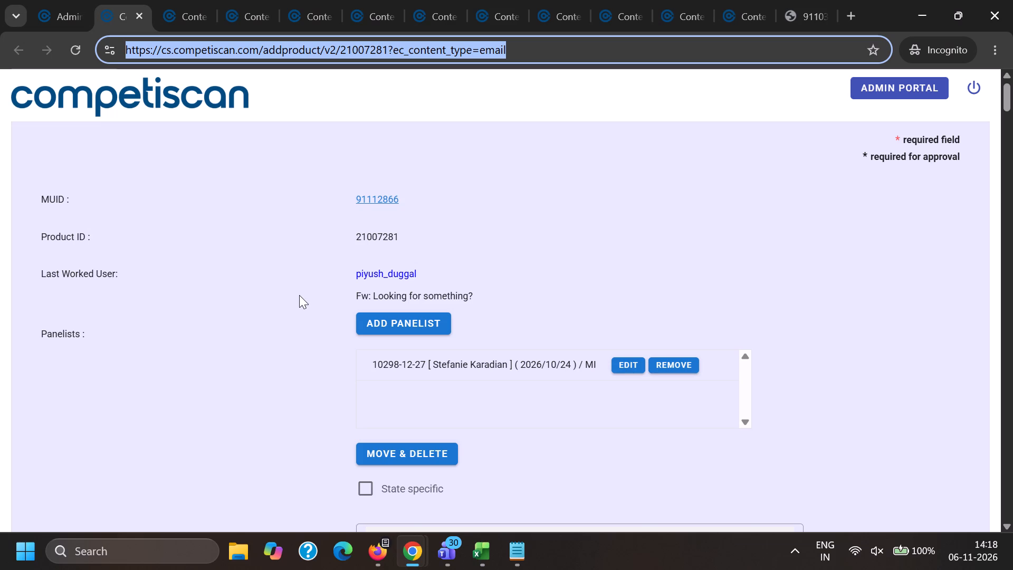
{"action": "key", "text": "alt+Tab"}
{"action": "key", "text": "Tab"}
{"action": "key", "text": "Tab"}
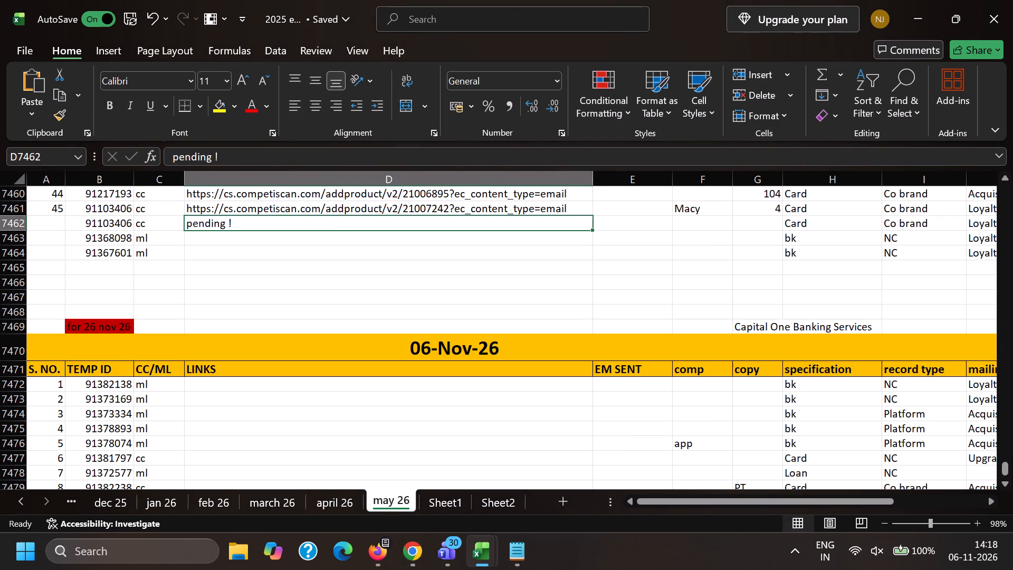
{"action": "key", "text": "ctrl+v"}
{"action": "left_click", "coordinate": [295, 291]}
Copy MUID 91112866 from product 21007281 into the TEMP ID cell B7462 and set its font size to 10.
{"action": "key", "text": "alt+Tab"}
{"action": "left_click_drag", "start_coordinate": [342, 199], "coordinate": [342, 200]}
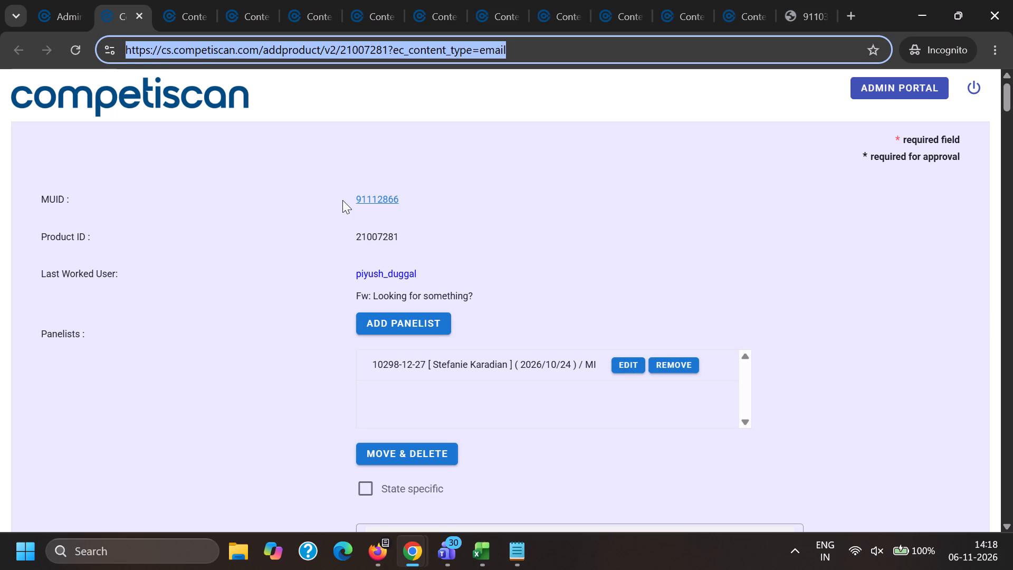
{"action": "left_click_drag", "start_coordinate": [342, 200], "coordinate": [427, 194]}
{"action": "key", "text": "ctrl+c"}
{"action": "key", "text": "alt+Tab"}
{"action": "left_click", "coordinate": [110, 227]}
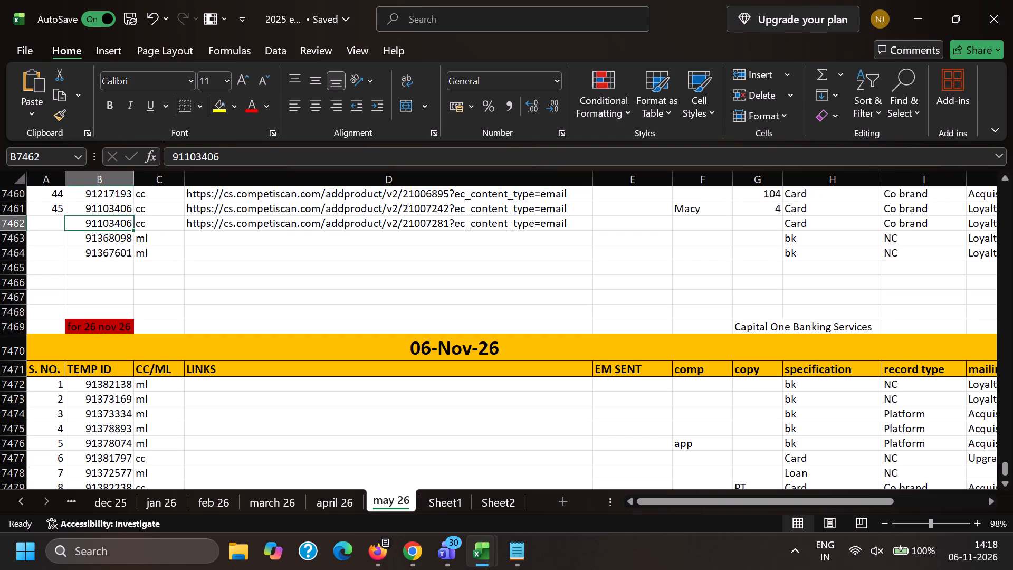
{"action": "key", "text": "ctrl+v"}
{"action": "left_click", "coordinate": [226, 78]}
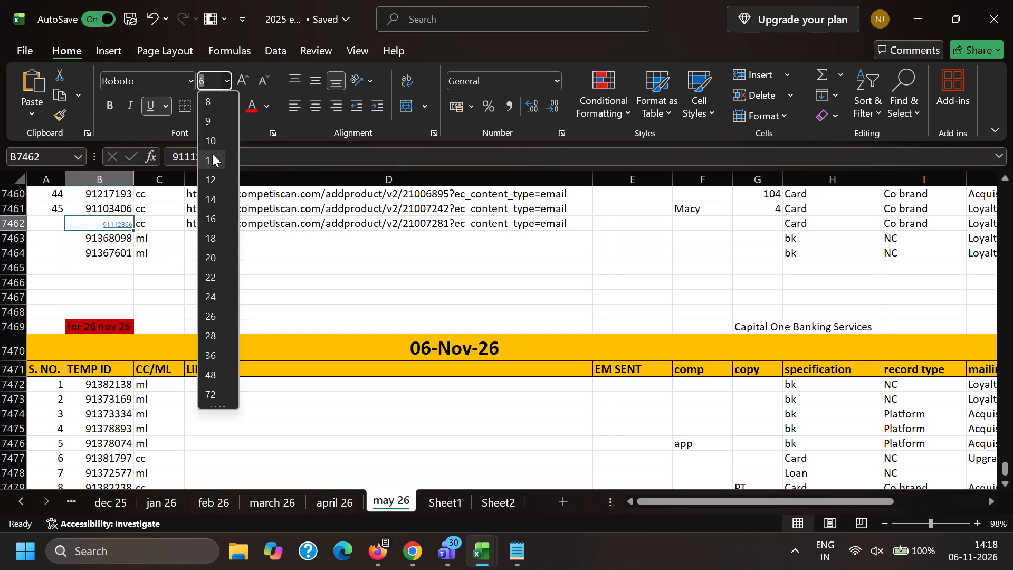
{"action": "left_click", "coordinate": [211, 140]}
{"action": "left_click", "coordinate": [228, 249]}
Open the processed PDF of the Macy's Card product 21007281.
{"action": "key", "text": "alt+Tab"}
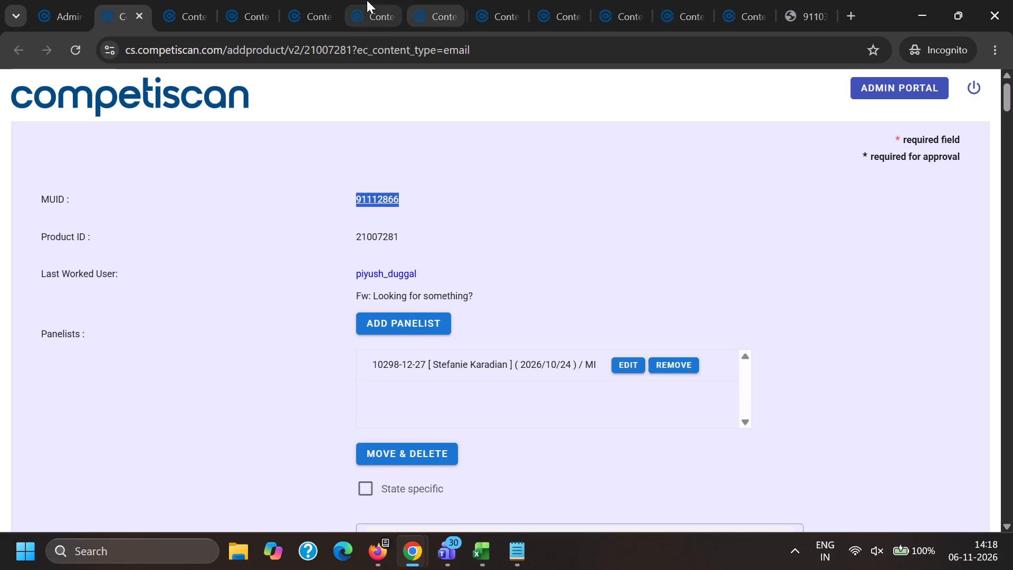
{"action": "scroll", "coordinate": [444, 337], "scroll_direction": "down", "scroll_amount": 18}
{"action": "scroll", "coordinate": [475, 311], "scroll_direction": "up", "scroll_amount": 14}
{"action": "left_click", "coordinate": [777, 339], "text": "ctrl"}
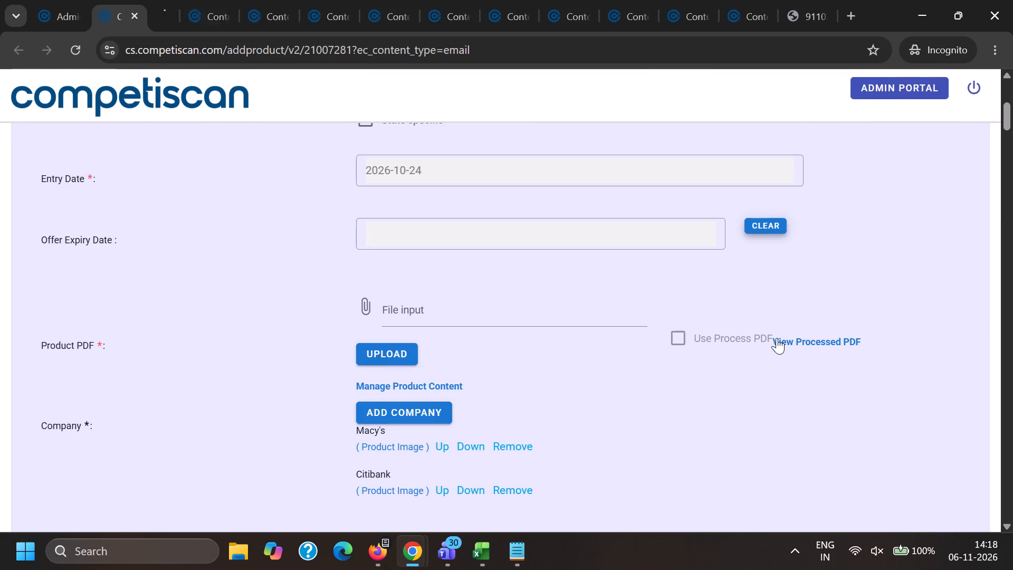
Copy the page link of product 21007703 into the LINKS cell D7463, beside temp ID 91368098.
{"action": "key", "text": "ctrl+Tab"}
{"action": "key", "text": "ctrl+Tab"}
{"action": "triple_click", "coordinate": [427, 55]}
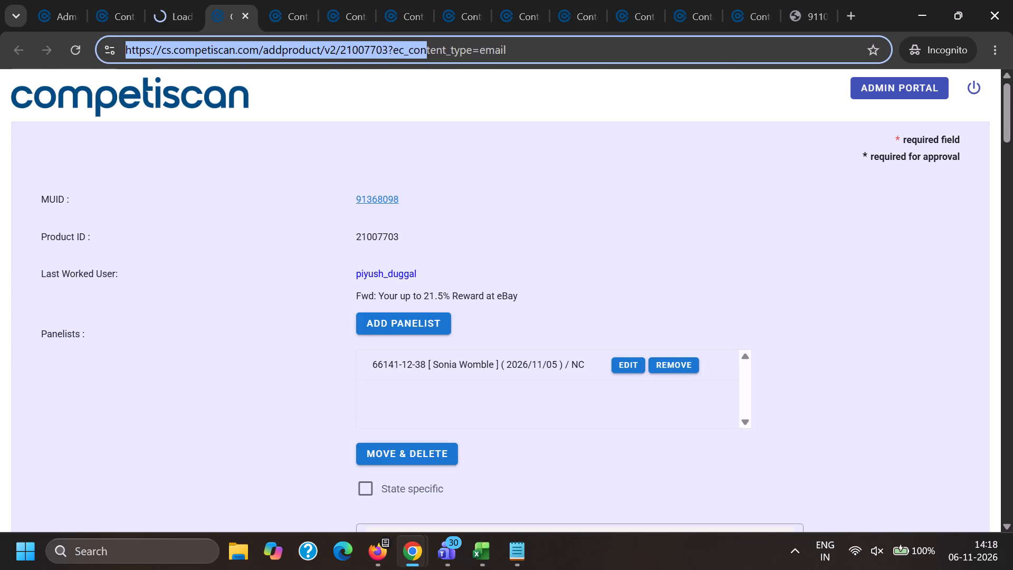
{"action": "key", "text": "ctrl+c"}
{"action": "key", "text": "ctrl+a"}
{"action": "key", "text": "ctrl+c"}
{"action": "key", "text": "alt+Tab"}
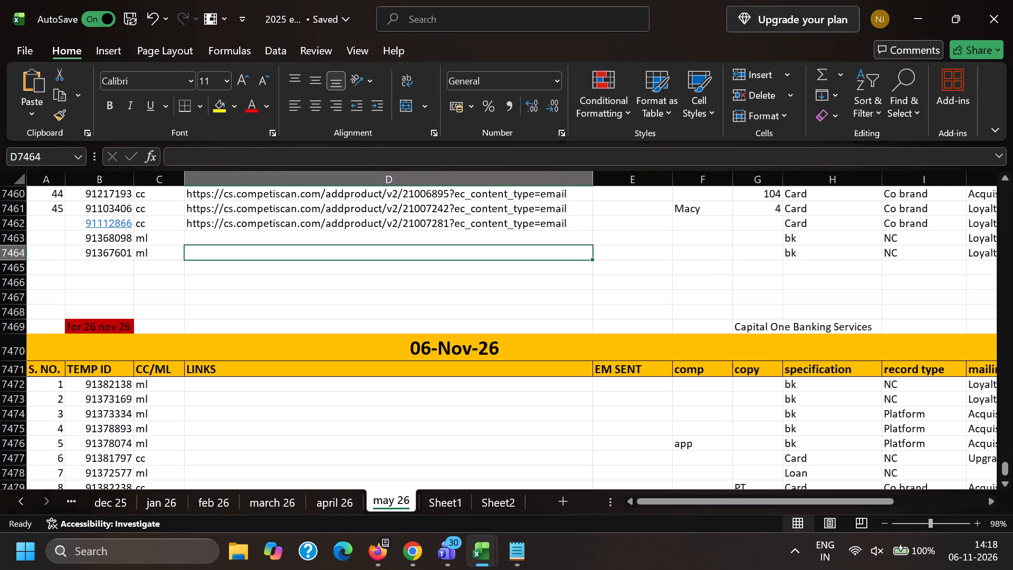
{"action": "left_click", "coordinate": [213, 230]}
{"action": "left_click", "coordinate": [213, 238]}
{"action": "key", "text": "ctrl+v"}
{"action": "left_click", "coordinate": [227, 253]}
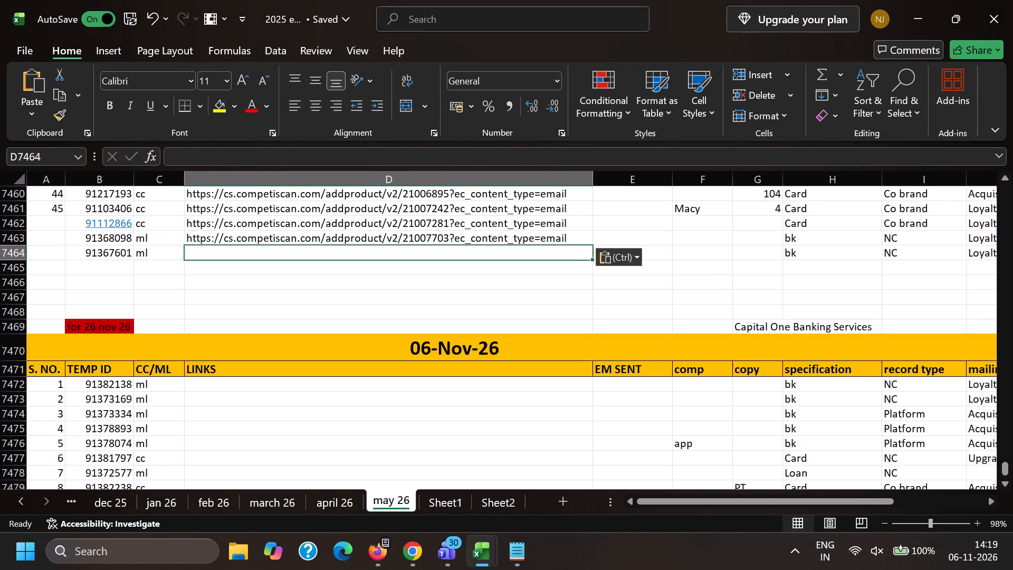
Copy the page link of product 21007704 into the LINKS cell D7464, beside temp ID 91367601.
{"action": "key", "text": "alt+Tab"}
{"action": "left_click", "coordinate": [290, 0]}
{"action": "triple_click", "coordinate": [298, 57]}
{"action": "key", "text": "ctrl+c"}
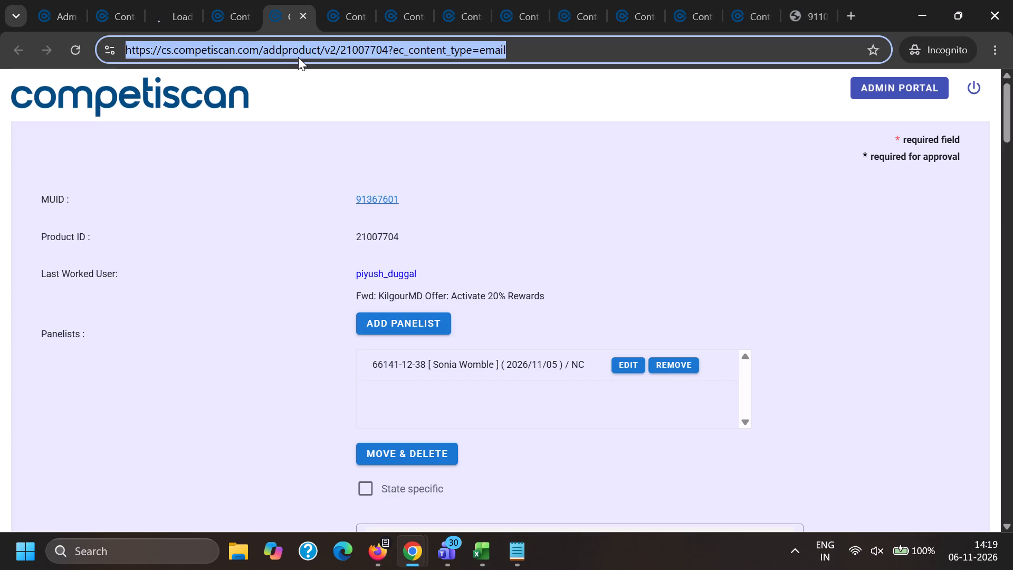
{"action": "key", "text": "alt+Tab"}
{"action": "key", "text": "ctrl+v"}
Copy the page link of product 21009462 into the LINKS cell D7472, beside temp ID 91382138 under 06-Nov-26.
{"action": "scroll", "coordinate": [197, 263], "scroll_direction": "down", "scroll_amount": 1}
{"action": "left_click", "coordinate": [196, 338]}
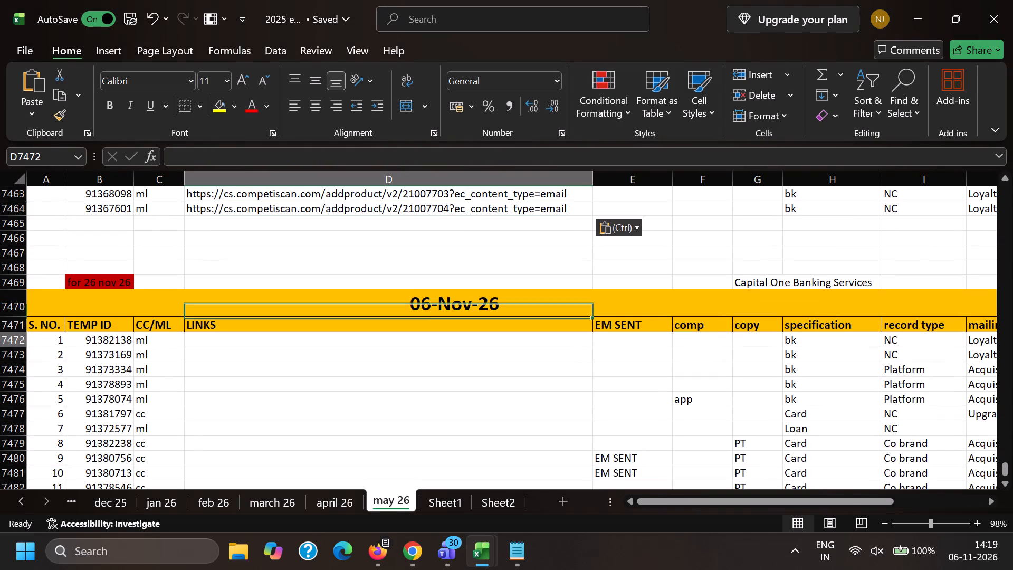
{"action": "key", "text": "alt+Tab"}
{"action": "left_click", "coordinate": [346, 0]}
{"action": "triple_click", "coordinate": [347, 69]}
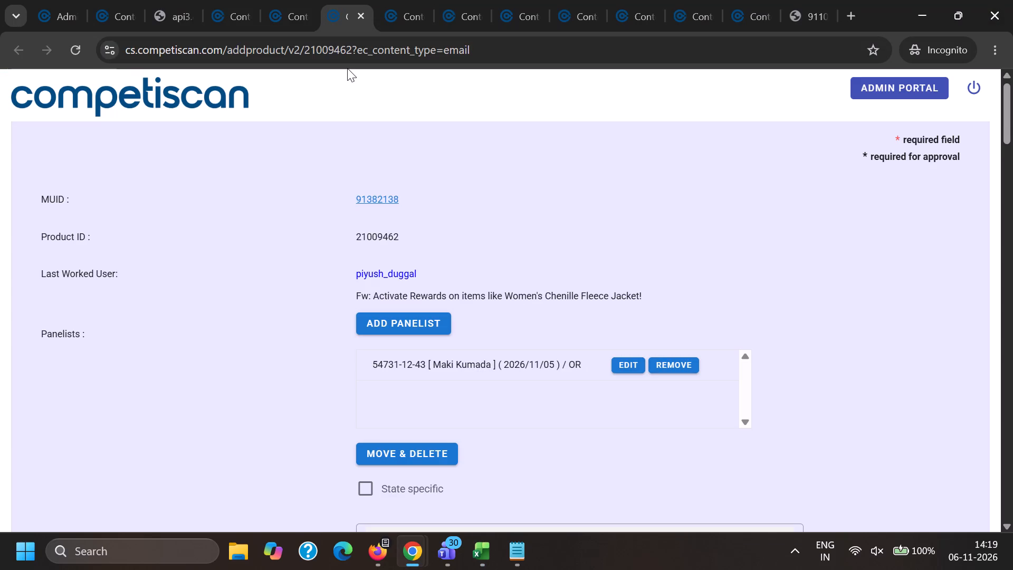
{"action": "triple_click", "coordinate": [310, 53]}
{"action": "key", "text": "ctrl+c"}
{"action": "key", "text": "alt+Tab"}
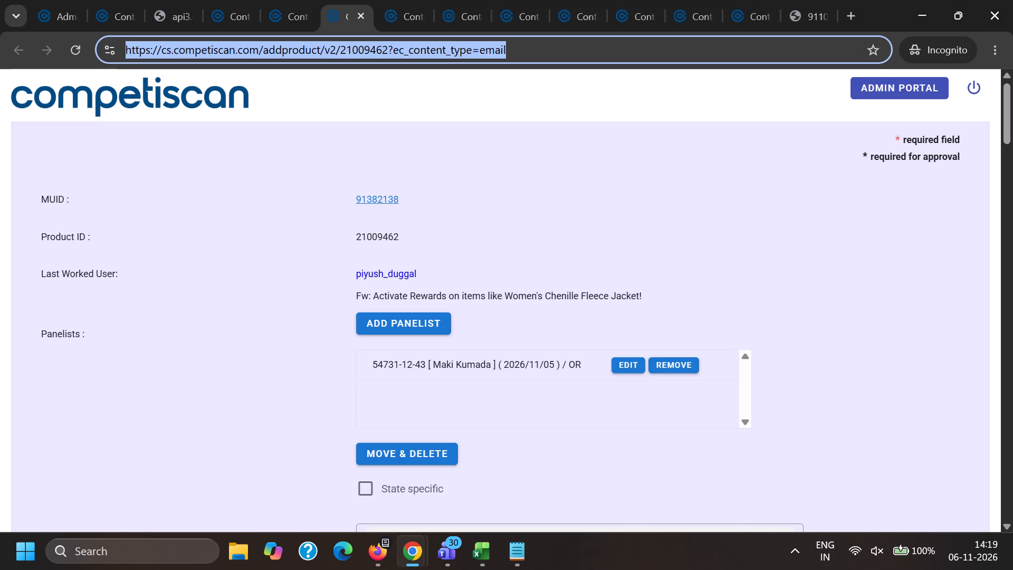
{"action": "key", "text": "ctrl+v"}
{"action": "left_click", "coordinate": [262, 354]}
Check the Macy's PDF 91112866, set product 21007281 to use the processed PDF, and mark it approved.
{"action": "key", "text": "alt+Tab"}
{"action": "left_click", "coordinate": [178, 0]}
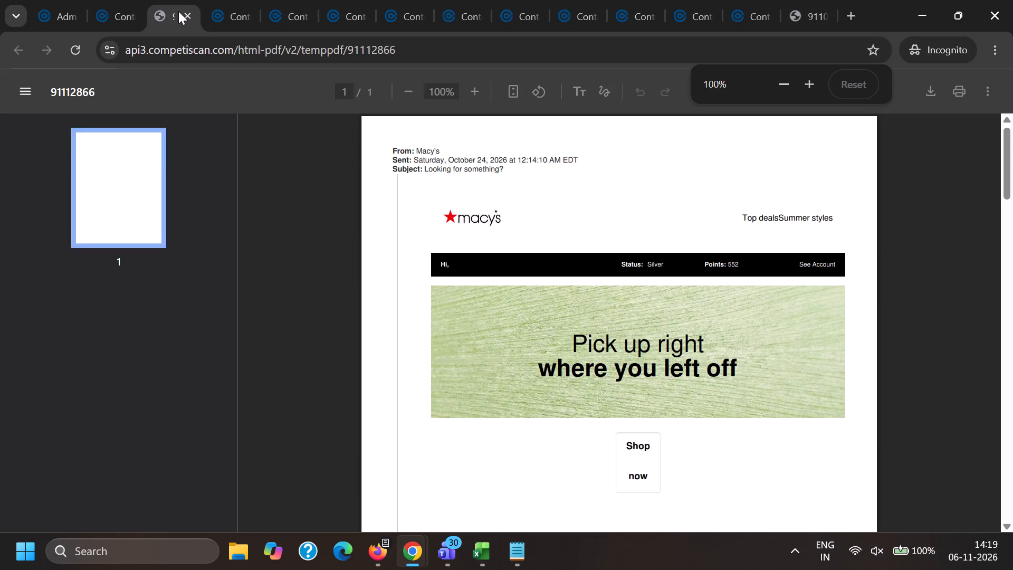
{"action": "left_click", "coordinate": [119, 0]}
{"action": "left_click", "coordinate": [684, 341]}
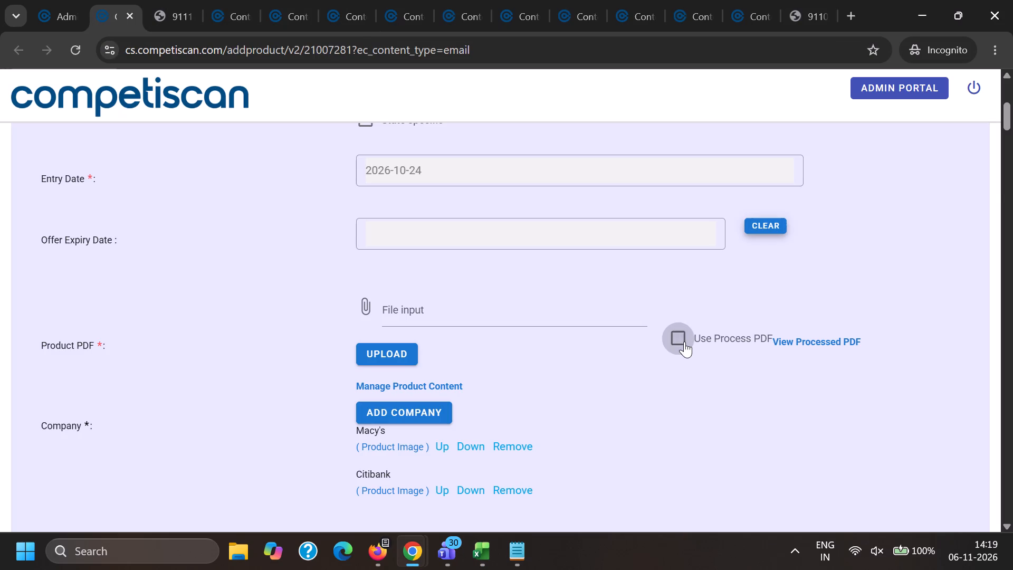
{"action": "left_click", "coordinate": [629, 407]}
{"action": "key", "text": "End"}
{"action": "scroll", "coordinate": [574, 418], "scroll_direction": "down", "scroll_amount": 6}
{"action": "left_click", "coordinate": [416, 516]}
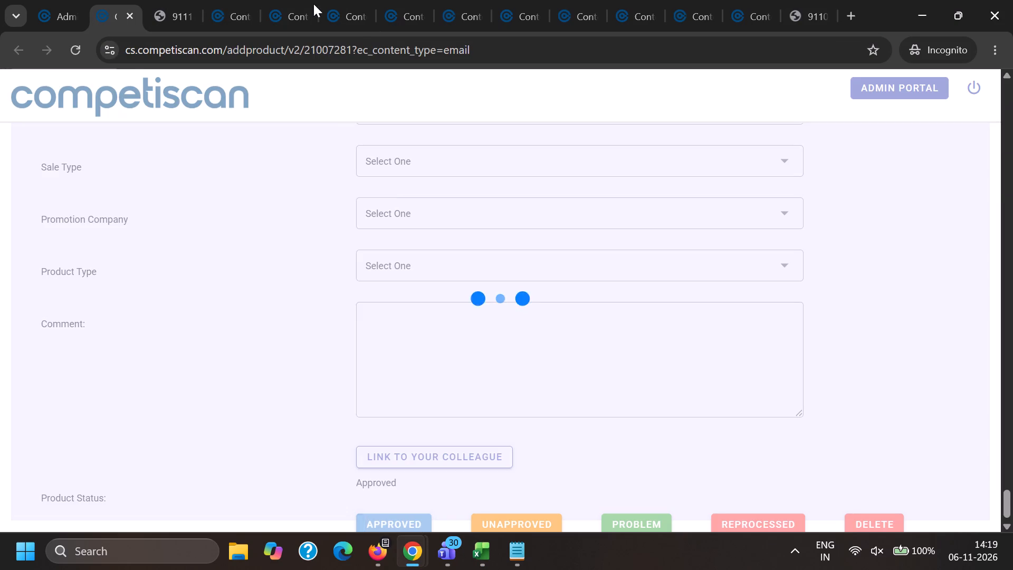
Copy the page link of product 21009605 into the LINKS cell D7473, beside temp ID 91373169.
{"action": "left_click", "coordinate": [249, 0]}
{"action": "left_click", "coordinate": [280, 0]}
{"action": "left_click", "coordinate": [355, 0]}
{"action": "triple_click", "coordinate": [345, 45]}
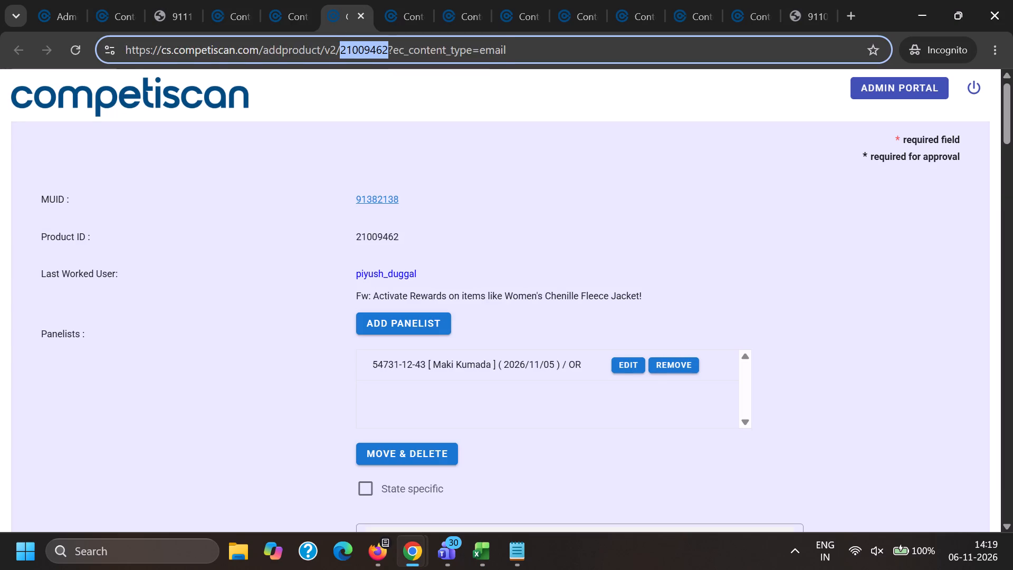
{"action": "left_click", "coordinate": [428, 11]}
{"action": "triple_click", "coordinate": [394, 45]}
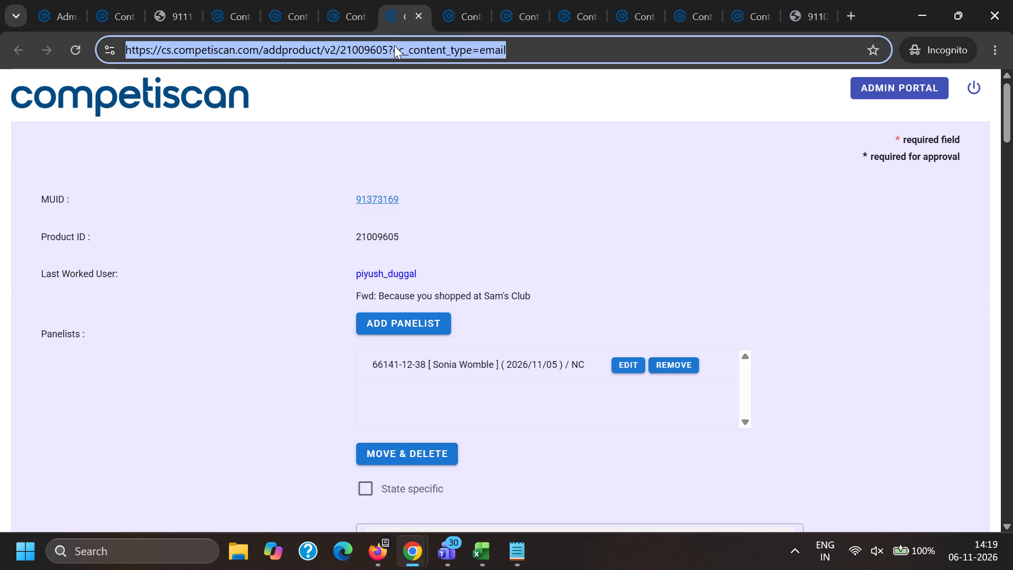
{"action": "key", "text": "ctrl+c"}
{"action": "key", "text": "ctrl+a"}
{"action": "key", "text": "ctrl+c"}
{"action": "key", "text": "alt+Tab"}
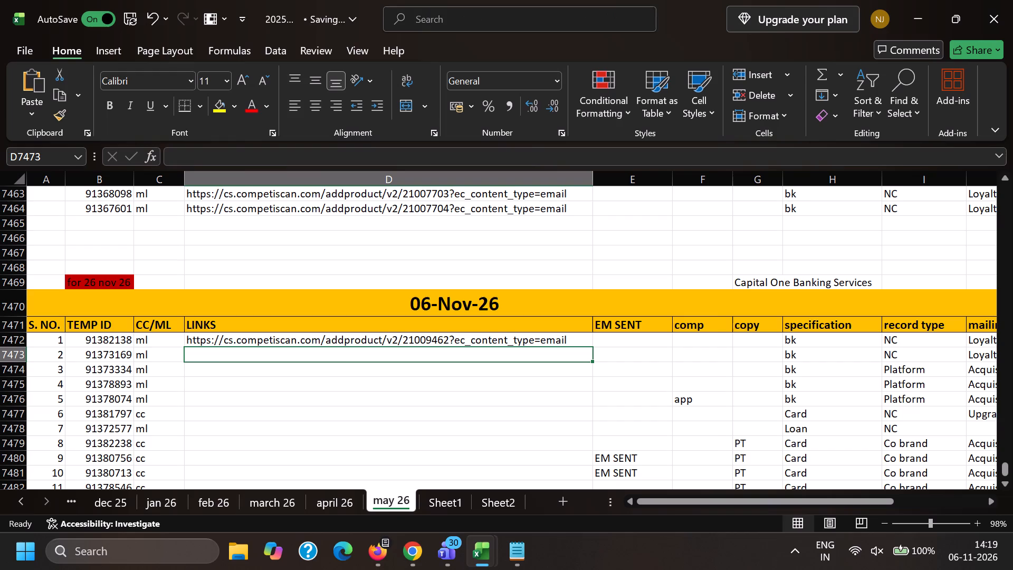
{"action": "key", "text": "ctrl+v"}
Copy the page link of product 21009781 into the LINKS cell D7474, beside temp ID 91373334.
{"action": "left_click", "coordinate": [262, 373]}
{"action": "key", "text": "alt+Tab"}
{"action": "left_click", "coordinate": [451, 0]}
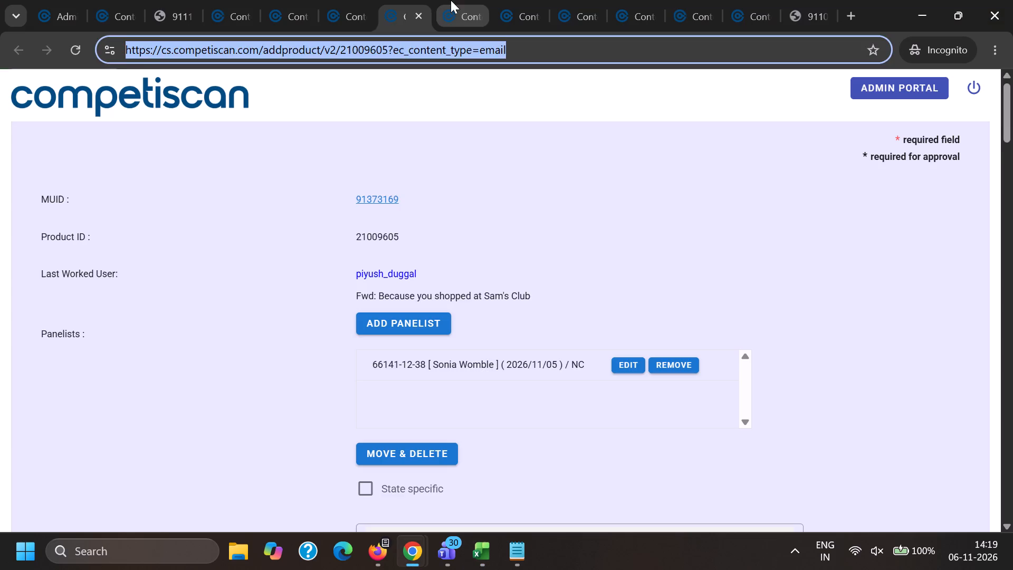
{"action": "triple_click", "coordinate": [465, 38]}
{"action": "key", "text": "ctrl+a"}
{"action": "key", "text": "ctrl+c"}
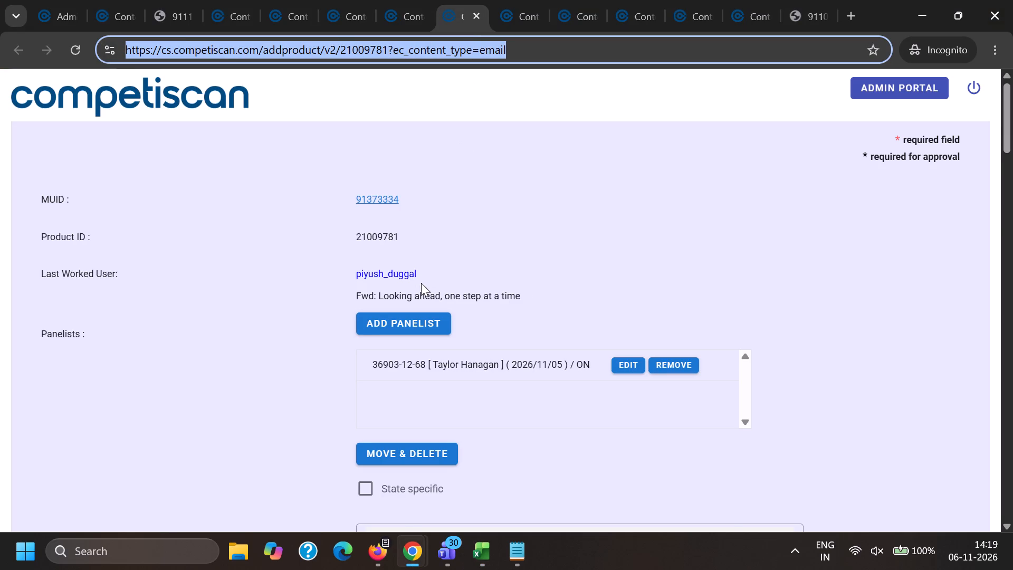
{"action": "key", "text": "alt+Tab"}
{"action": "key", "text": "ctrl+v"}
Copy the page link of product 21009911 into the LINKS cell D7475, beside temp ID 91378893.
{"action": "scroll", "coordinate": [274, 271], "scroll_direction": "down", "scroll_amount": 1}
{"action": "left_click", "coordinate": [264, 336]}
{"action": "key", "text": "alt+Tab"}
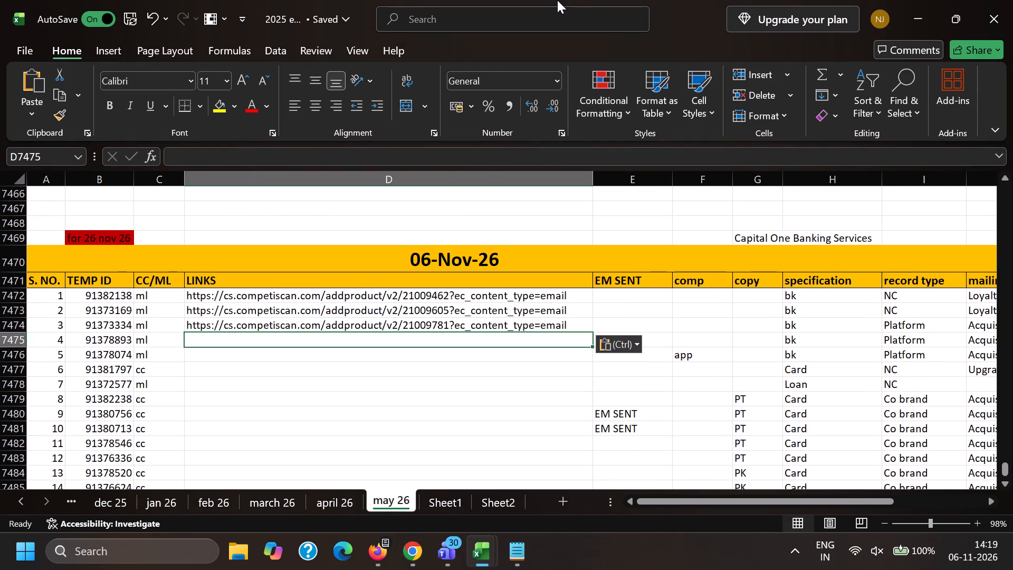
{"action": "left_click", "coordinate": [529, 0]}
{"action": "triple_click", "coordinate": [529, 55]}
{"action": "key", "text": "ctrl+c"}
{"action": "key", "text": "alt+Tab"}
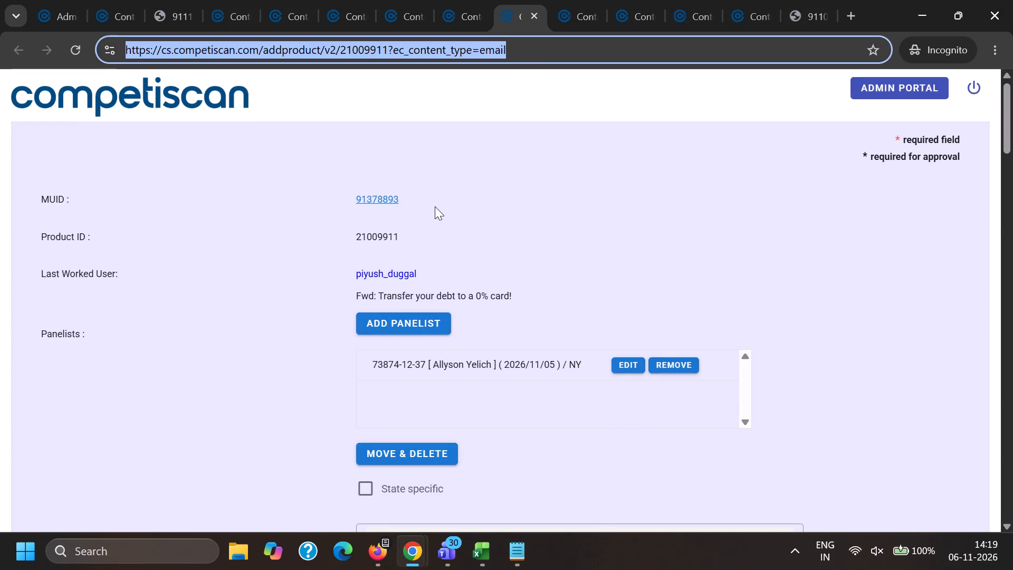
{"action": "key", "text": "ctrl+v"}
Copy the page link of product 21010028 into the LINKS cell D7476, beside temp ID 91378074.
{"action": "scroll", "coordinate": [255, 241], "scroll_direction": "down", "scroll_amount": 2}
{"action": "left_click", "coordinate": [240, 259]}
{"action": "key", "text": "alt+Tab"}
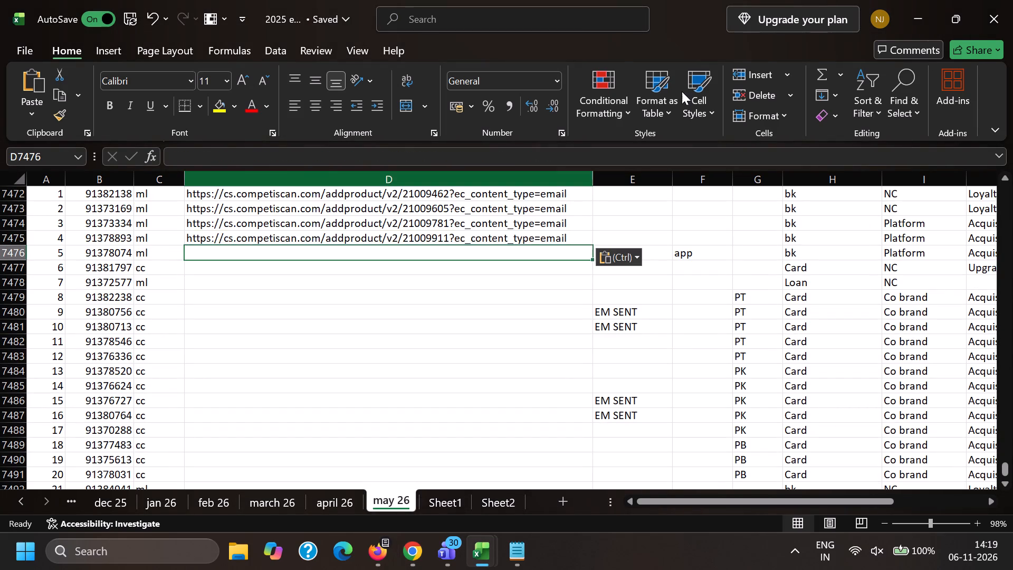
{"action": "left_click", "coordinate": [580, 0]}
{"action": "triple_click", "coordinate": [582, 52]}
{"action": "key", "text": "ctrl+c"}
{"action": "key", "text": "alt+Tab"}
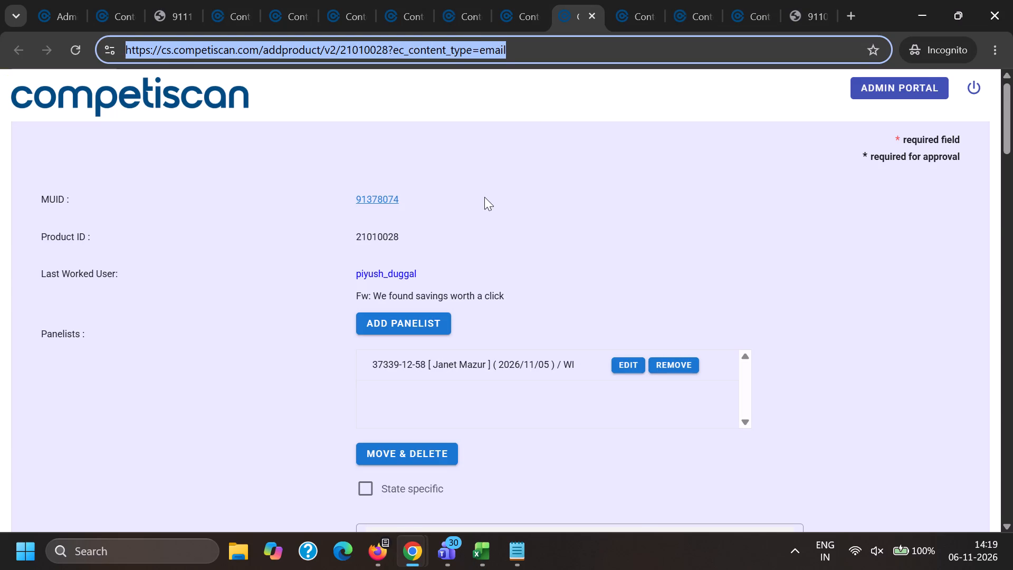
{"action": "key", "text": "ctrl+v"}
Copy the page link of product 21010251 into the LINKS cell D7477, beside temp ID 91381797.
{"action": "left_click", "coordinate": [220, 268]}
{"action": "key", "text": "alt+Tab"}
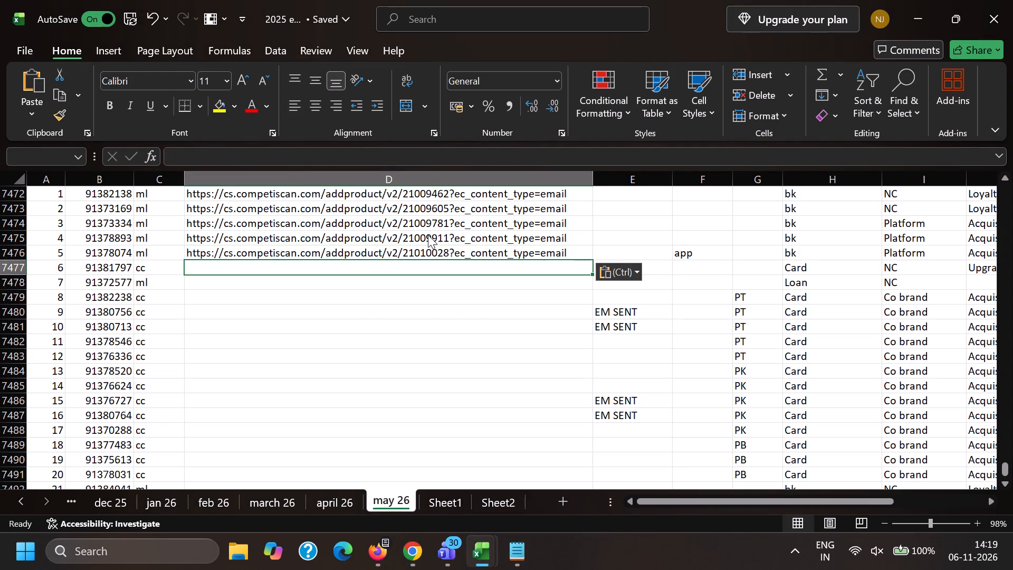
{"action": "left_click", "coordinate": [637, 3]}
{"action": "triple_click", "coordinate": [626, 52]}
{"action": "key", "text": "ctrl+c"}
{"action": "key", "text": "alt+Tab"}
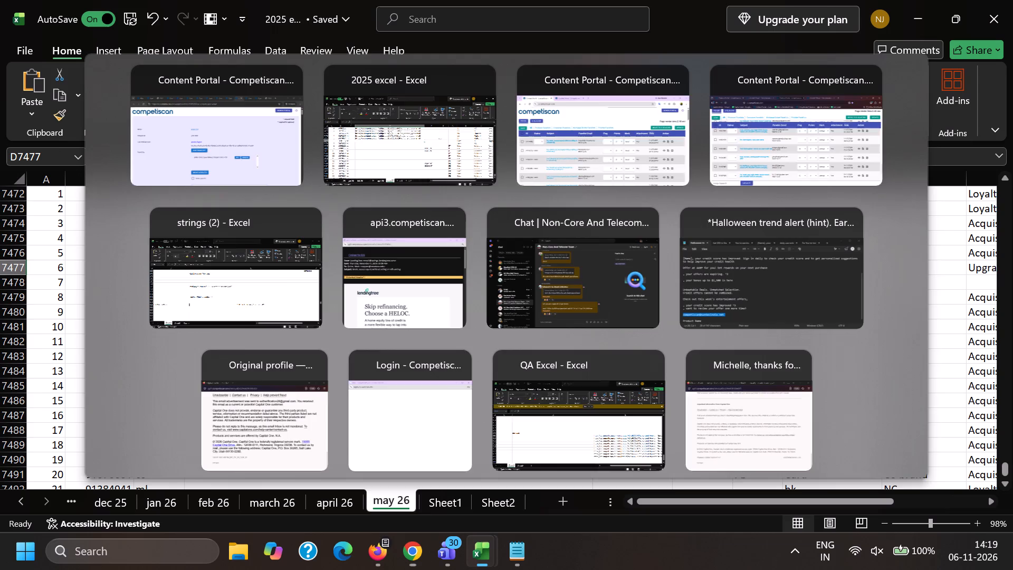
{"action": "key", "text": "ctrl+v"}
{"action": "left_click", "coordinate": [228, 285]}
Open the Communication Type options of the LendingTree product 21010028 and browse through the available types.
{"action": "key", "text": "alt+Tab"}
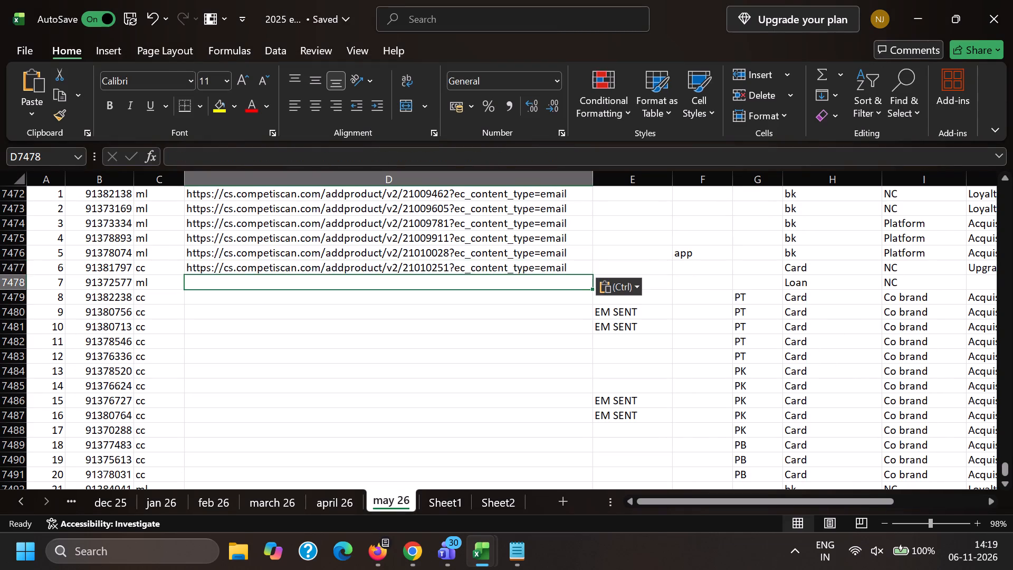
{"action": "left_click", "coordinate": [559, 0]}
{"action": "scroll", "coordinate": [617, 218], "scroll_direction": "down", "scroll_amount": 12}
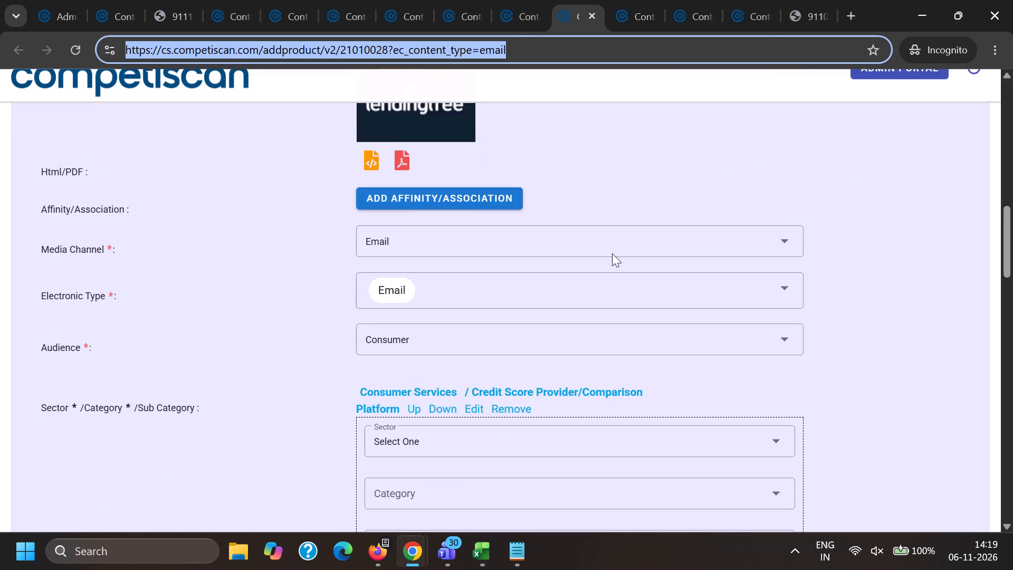
{"action": "scroll", "coordinate": [612, 253], "scroll_direction": "down", "scroll_amount": 6}
{"action": "scroll", "coordinate": [570, 280], "scroll_direction": "down", "scroll_amount": 3}
{"action": "left_click", "coordinate": [462, 426]}
{"action": "scroll", "coordinate": [510, 243], "scroll_direction": "down", "scroll_amount": 2}
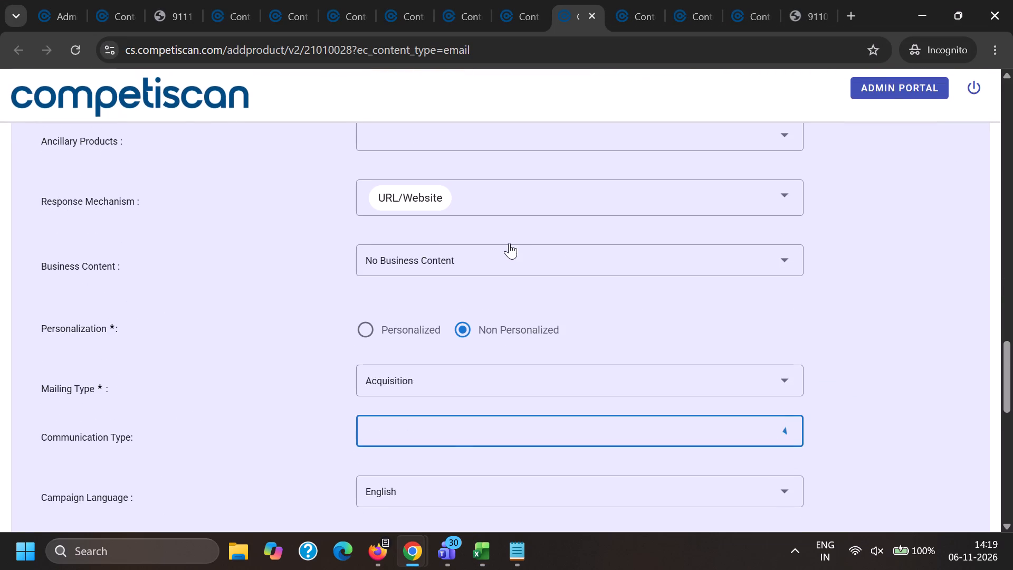
{"action": "scroll", "coordinate": [509, 243], "scroll_direction": "down", "scroll_amount": 7}
{"action": "scroll", "coordinate": [479, 394], "scroll_direction": "down", "scroll_amount": 2}
{"action": "scroll", "coordinate": [467, 444], "scroll_direction": "down", "scroll_amount": 3}
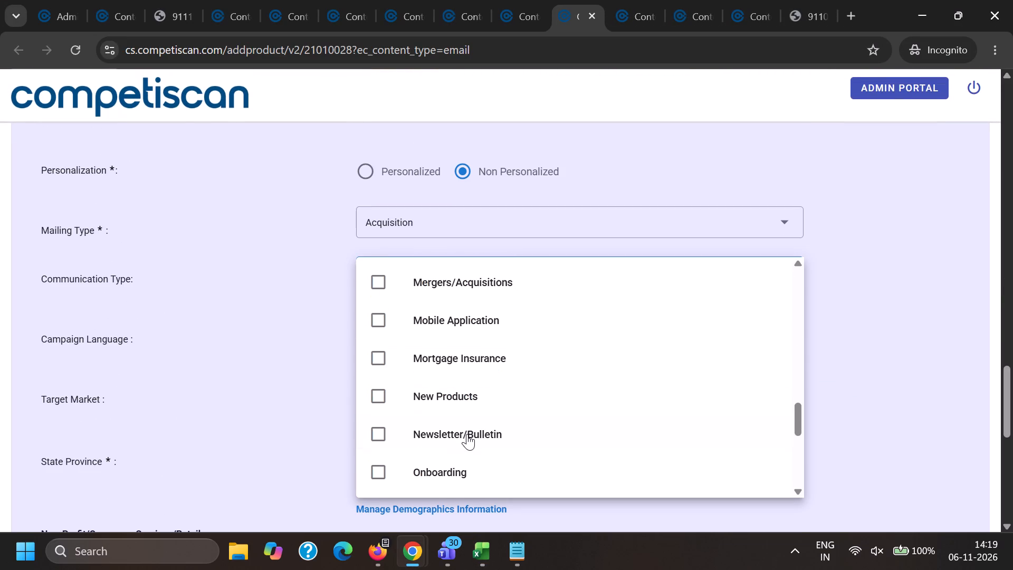
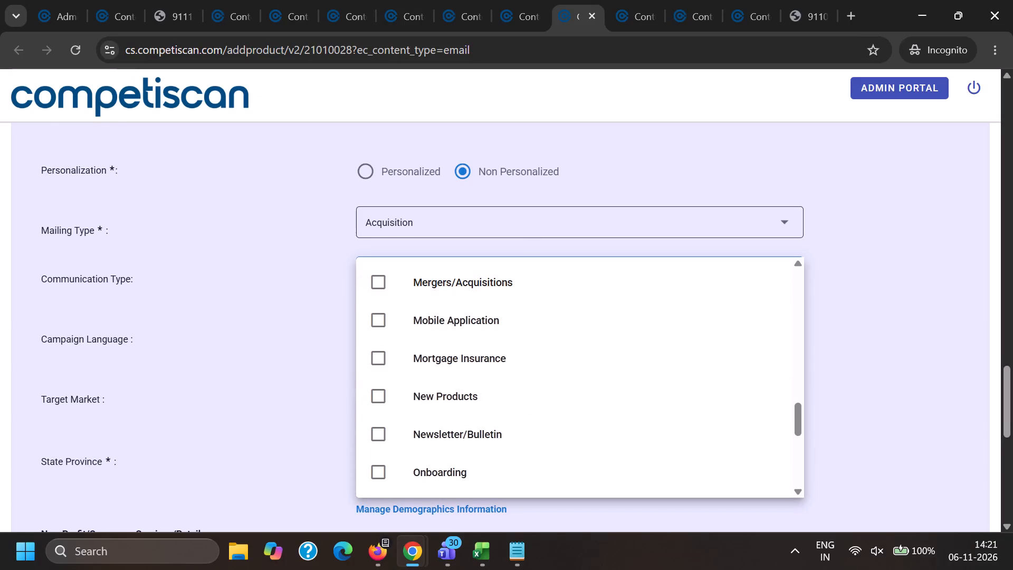
Set the communication type of the LendingTree product 21010028 to Mobile Application.
{"action": "scroll", "coordinate": [529, 220], "scroll_direction": "down", "scroll_amount": 2}
{"action": "scroll", "coordinate": [462, 423], "scroll_direction": "up", "scroll_amount": 4}
{"action": "scroll", "coordinate": [485, 277], "scroll_direction": "down", "scroll_amount": 2}
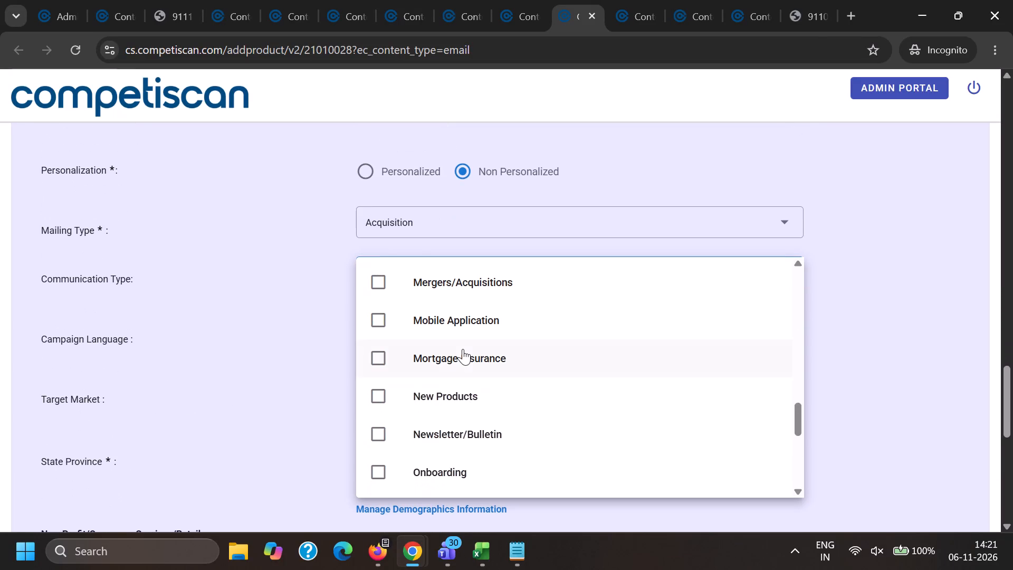
{"action": "left_click", "coordinate": [461, 319]}
{"action": "left_click", "coordinate": [301, 320]}
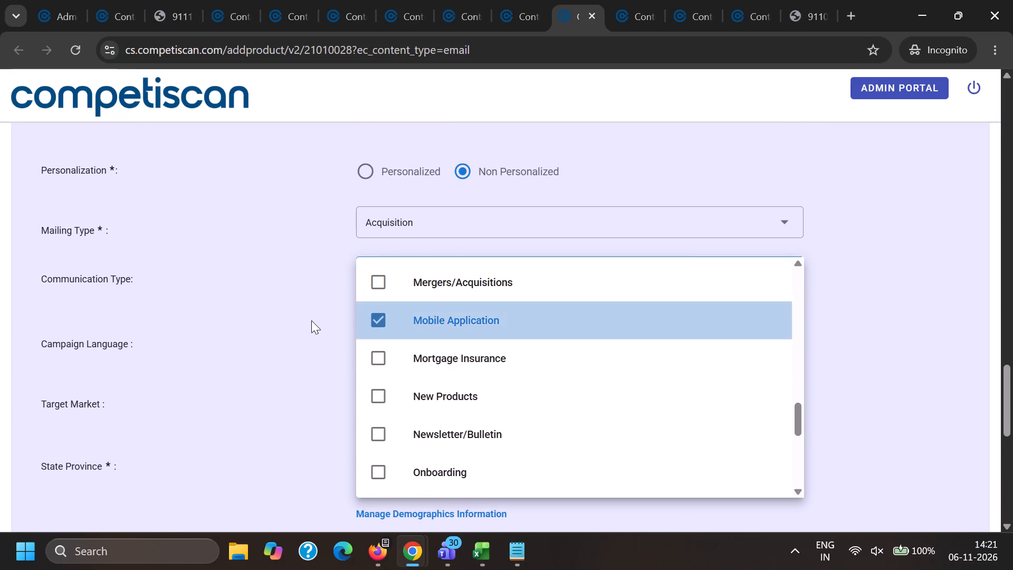
{"action": "scroll", "coordinate": [571, 269], "scroll_direction": "up", "scroll_amount": 5}
Copy the page link of product 21010398 into the LINKS cell D7478, beside temp ID 91372577.
{"action": "left_click", "coordinate": [624, 0]}
{"action": "left_click", "coordinate": [682, 3]}
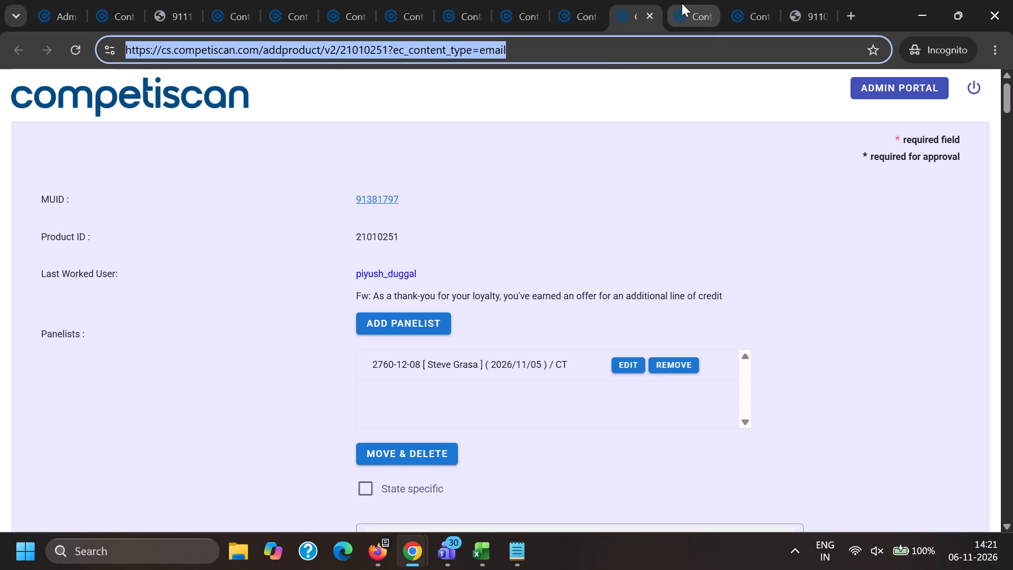
{"action": "triple_click", "coordinate": [658, 48]}
{"action": "key", "text": "ctrl+c"}
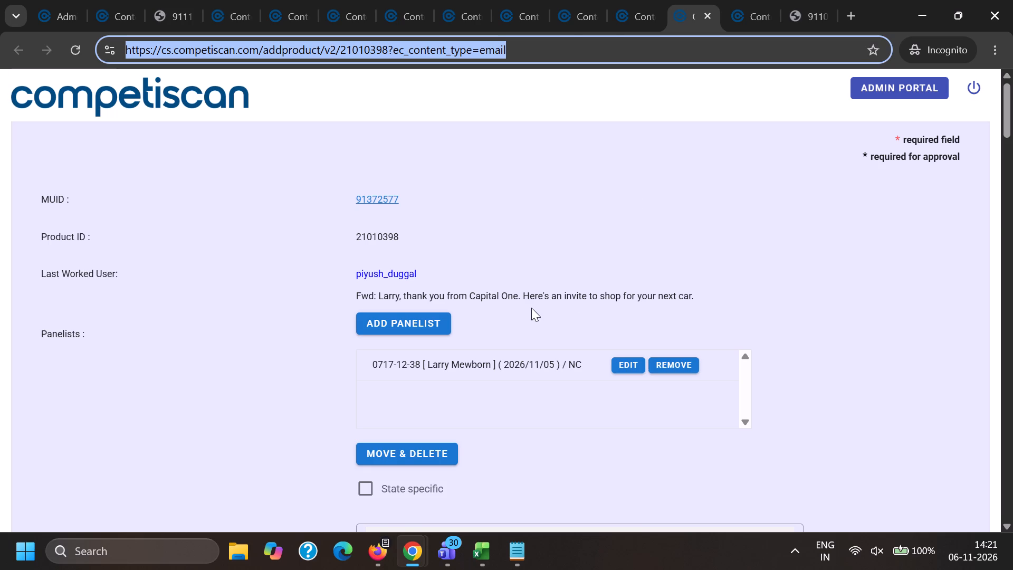
{"action": "key", "text": "alt+Tab"}
{"action": "key", "text": "ctrl+v"}
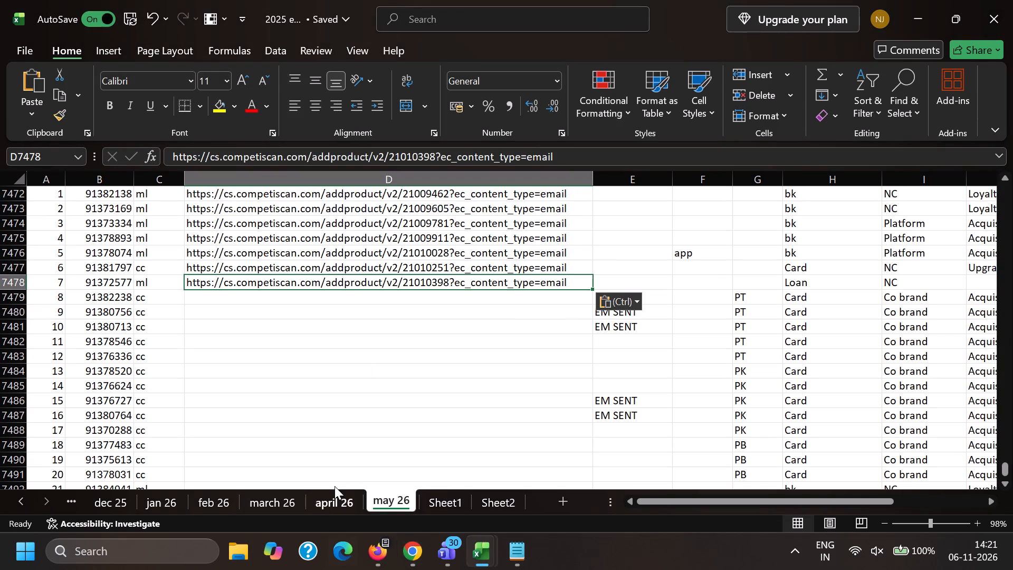
{"action": "left_click", "coordinate": [262, 302]}
Close the page of the approved product 21007242 and the PDF page that follows it.
{"action": "key", "text": "alt+Tab"}
{"action": "left_click", "coordinate": [739, 0]}
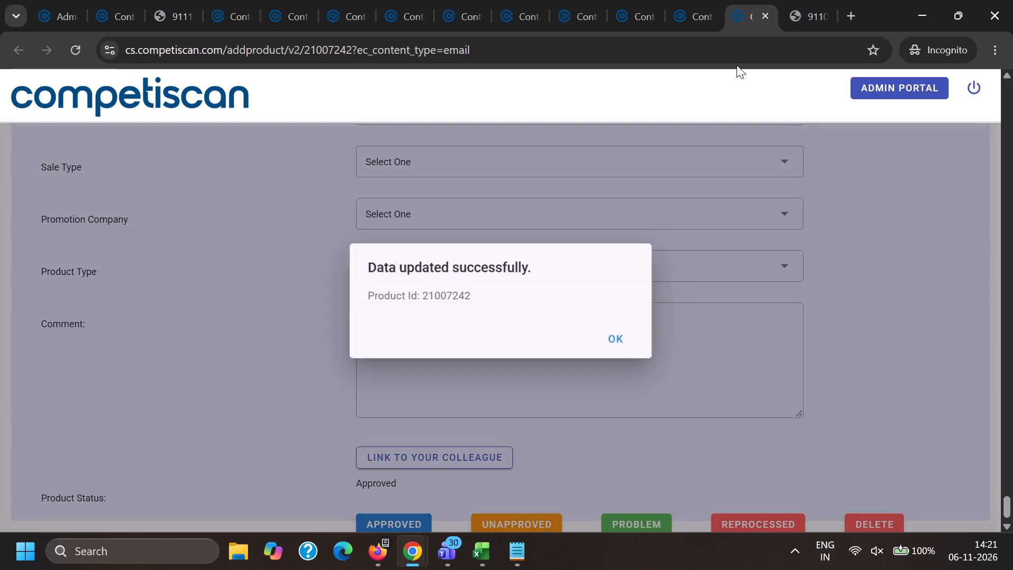
{"action": "double_click", "coordinate": [763, 12]}
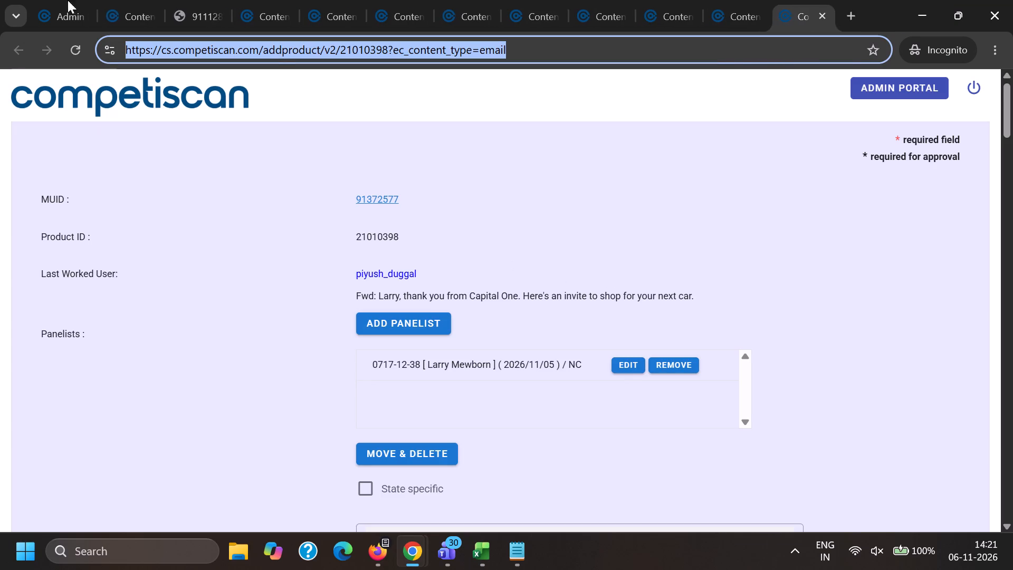
Open the processed PDFs of the Capital One products 21007703 and 21007704.
{"action": "left_click", "coordinate": [188, 0]}
{"action": "left_click", "coordinate": [145, 0]}
{"action": "left_click", "coordinate": [288, 0]}
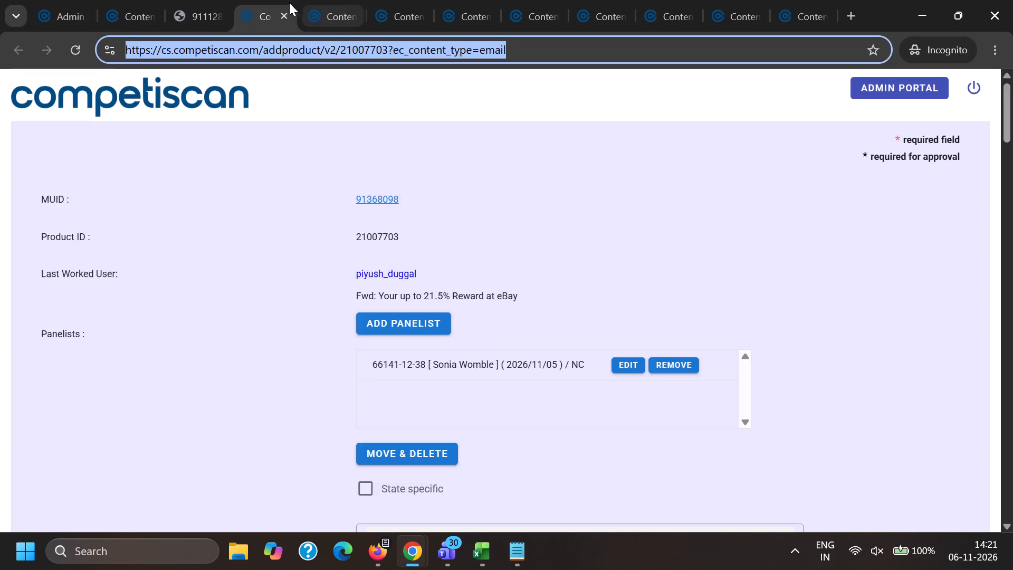
{"action": "scroll", "coordinate": [543, 222], "scroll_direction": "down", "scroll_amount": 4}
{"action": "left_click", "coordinate": [819, 346], "text": "ctrl"}
{"action": "key", "text": "ctrl+Tab"}
{"action": "key", "text": "ctrl+Tab"}
{"action": "scroll", "coordinate": [772, 320], "scroll_direction": "down", "scroll_amount": 6}
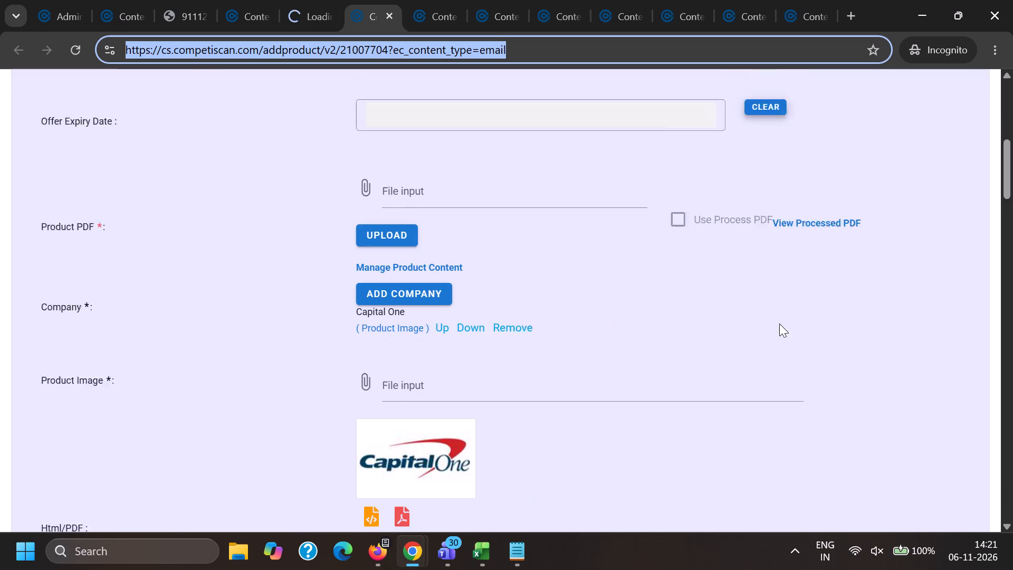
{"action": "left_click", "coordinate": [797, 180], "text": "ctrl"}
Add Capital One as the company of product 21009462, apply its product image, and open the product's processed PDF.
{"action": "key", "text": "ctrl+Tab"}
{"action": "key", "text": "ctrl+Tab"}
{"action": "scroll", "coordinate": [728, 223], "scroll_direction": "down", "scroll_amount": 5}
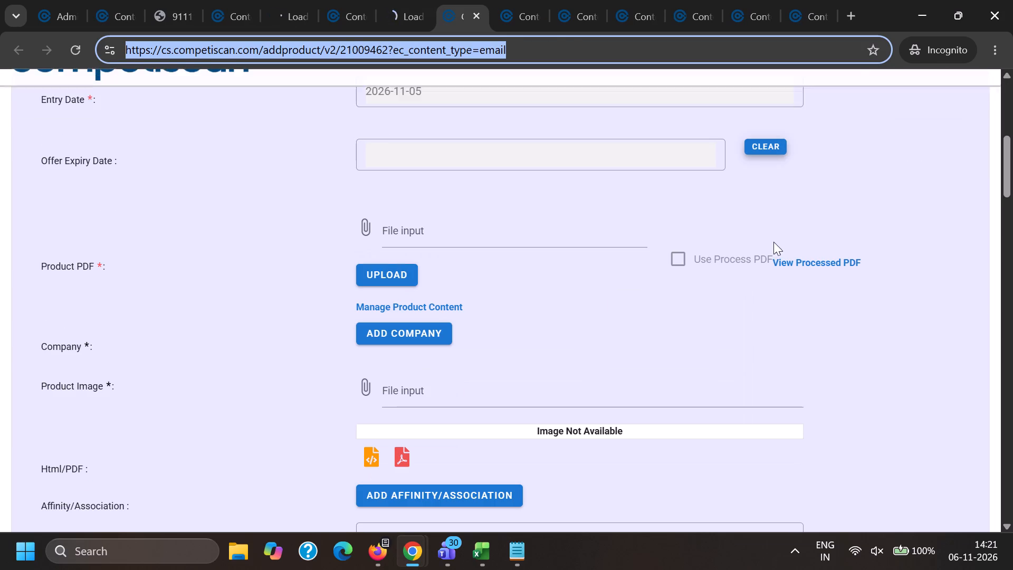
{"action": "scroll", "coordinate": [324, 302], "scroll_direction": "down", "scroll_amount": 11}
{"action": "scroll", "coordinate": [325, 300], "scroll_direction": "up", "scroll_amount": 2}
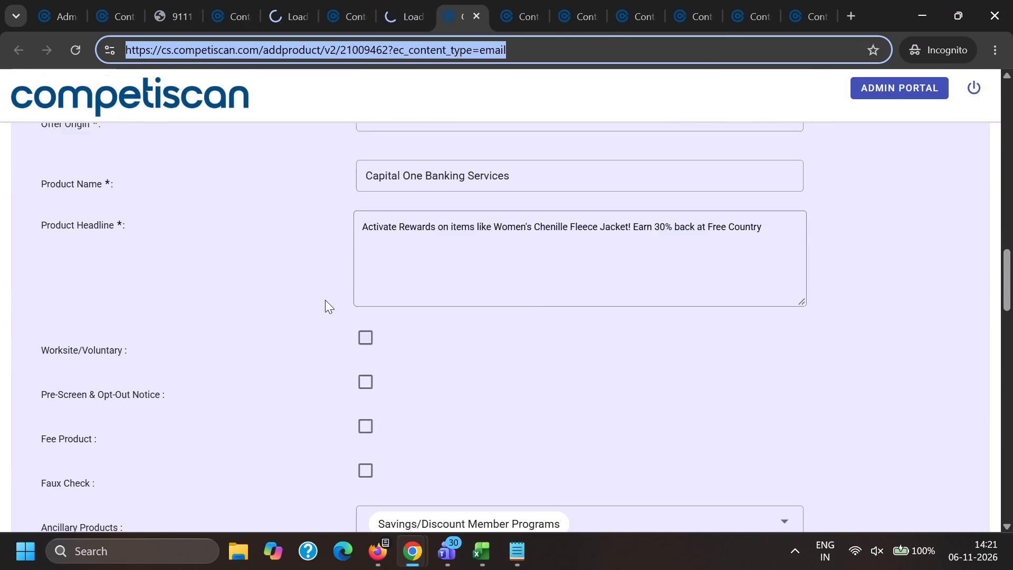
{"action": "scroll", "coordinate": [325, 300], "scroll_direction": "up", "scroll_amount": 7}
{"action": "left_click", "coordinate": [447, 175]}
{"action": "key", "text": "c"}
{"action": "key", "text": "a"}
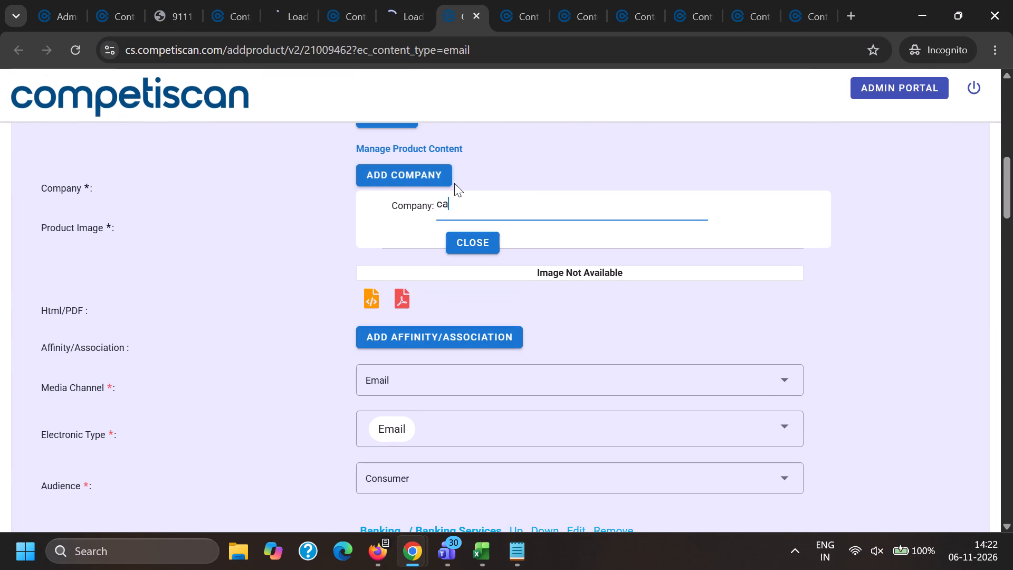
{"action": "type", "text": "pit"}
{"action": "type", "text": "al one"}
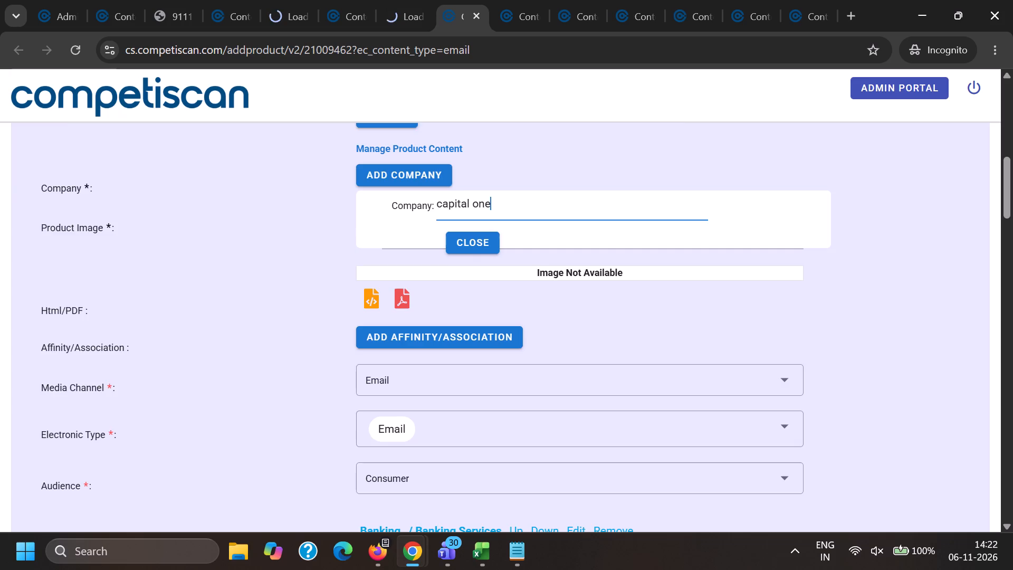
{"action": "scroll", "coordinate": [453, 180], "scroll_direction": "up", "scroll_amount": 5}
{"action": "scroll", "coordinate": [574, 246], "scroll_direction": "down", "scroll_amount": 4}
{"action": "left_click", "coordinate": [789, 179], "text": "ctrl"}
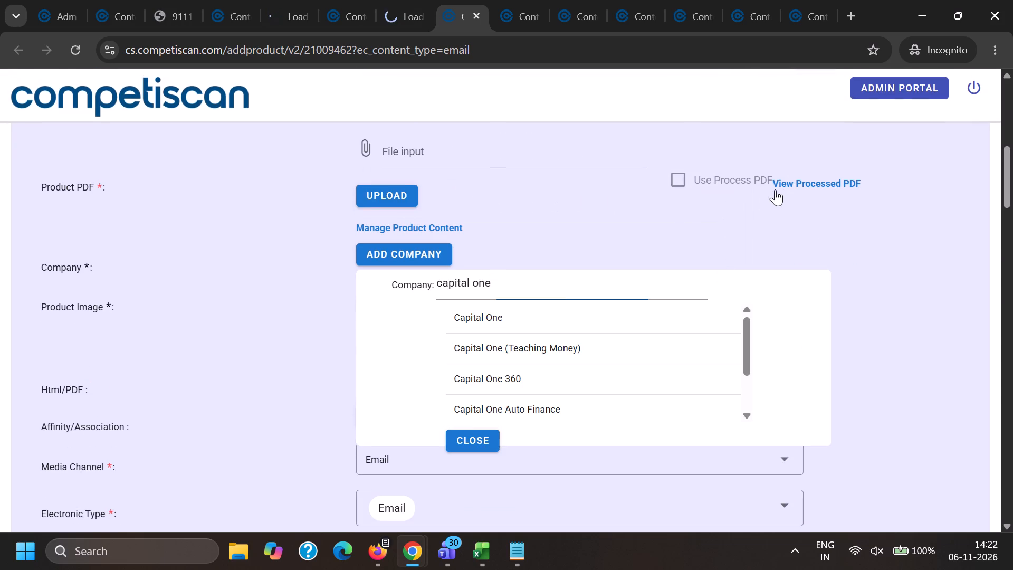
{"action": "left_click", "coordinate": [521, 320]}
{"action": "left_click", "coordinate": [414, 288]}
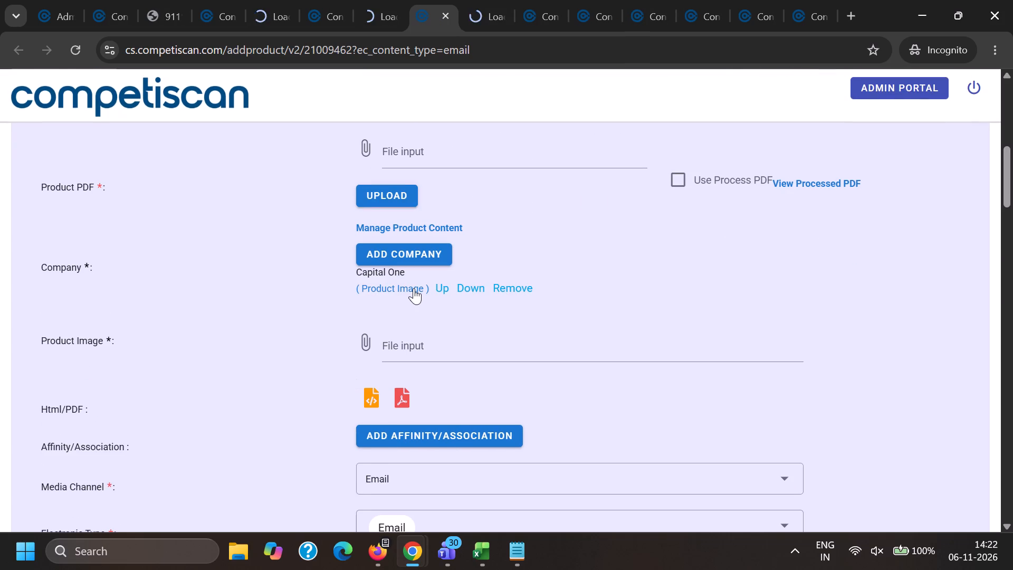
Open the processed PDFs of products 21009605, 21009781 and 21009911.
{"action": "left_click", "coordinate": [543, 0]}
{"action": "scroll", "coordinate": [595, 234], "scroll_direction": "down", "scroll_amount": 5}
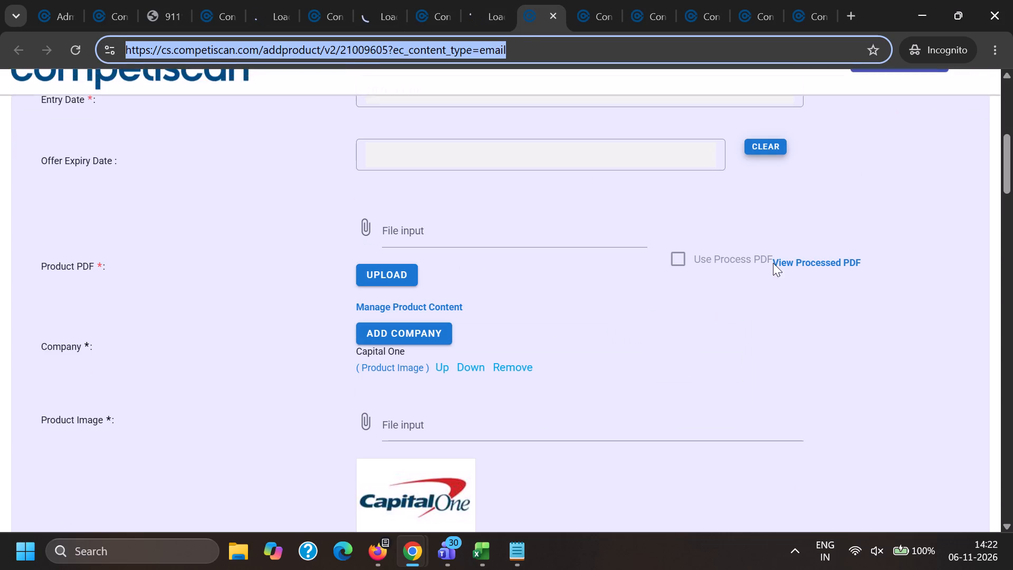
{"action": "left_click", "coordinate": [791, 258], "text": "ctrl"}
{"action": "key", "text": "ctrl+Tab"}
{"action": "key", "text": "ctrl+Tab"}
{"action": "scroll", "coordinate": [770, 253], "scroll_direction": "down", "scroll_amount": 6}
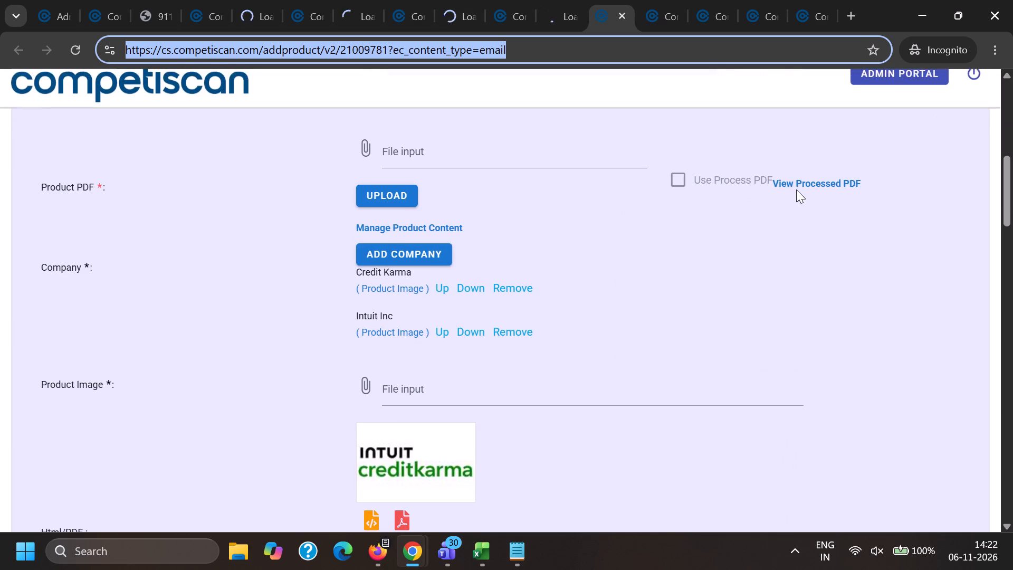
{"action": "left_click", "coordinate": [790, 188], "text": "ctrl"}
{"action": "key", "text": "ctrl+Tab"}
{"action": "key", "text": "ctrl+Tab"}
{"action": "scroll", "coordinate": [759, 176], "scroll_direction": "down", "scroll_amount": 5}
{"action": "left_click", "coordinate": [791, 260], "text": "ctrl"}
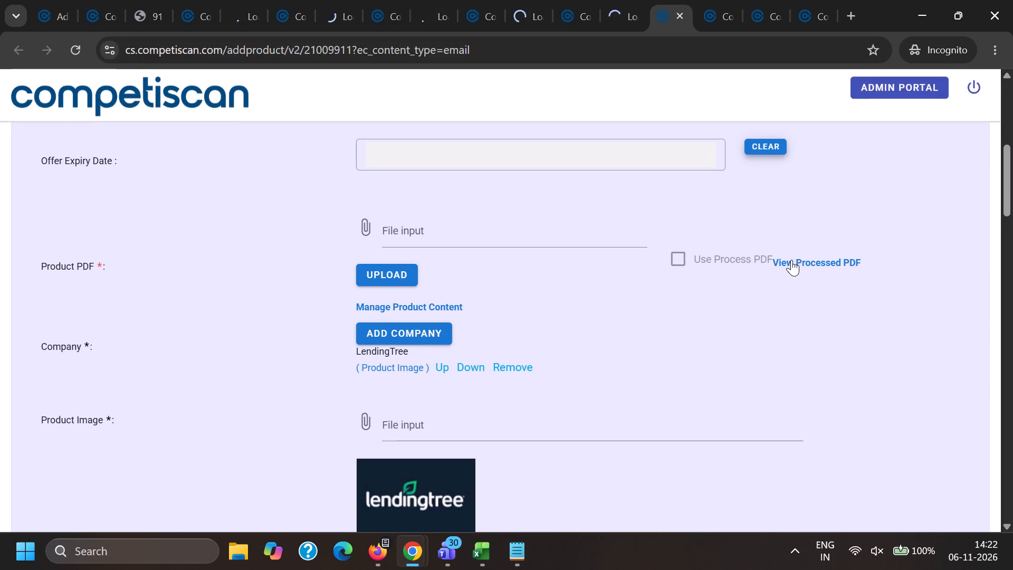
Open the processed PDFs of products 21010028, 21010251 and 21010398.
{"action": "key", "text": "ctrl+Tab"}
{"action": "key", "text": "ctrl+Tab"}
{"action": "scroll", "coordinate": [790, 248], "scroll_direction": "down", "scroll_amount": 7}
{"action": "scroll", "coordinate": [799, 329], "scroll_direction": "up", "scroll_amount": 18}
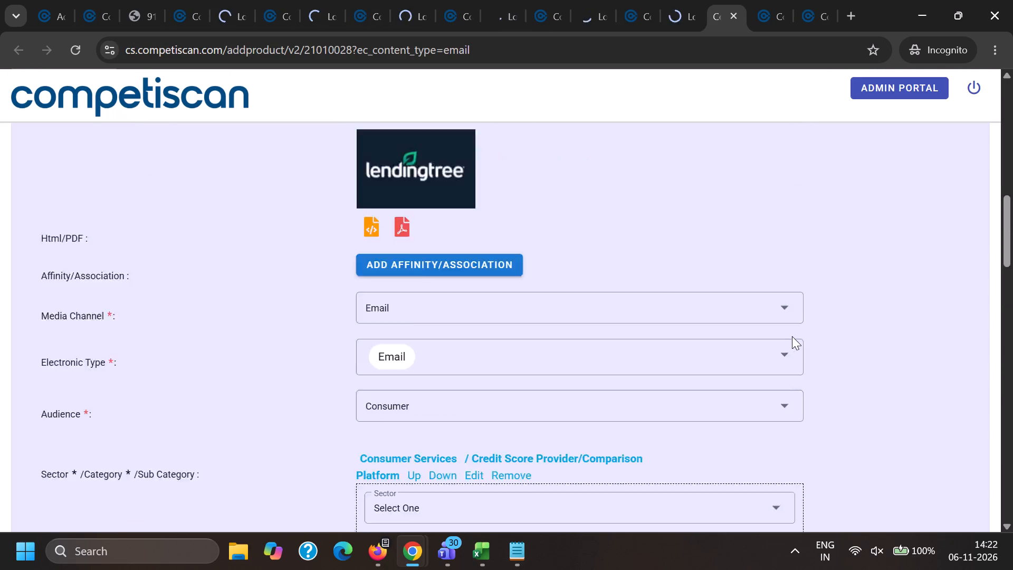
{"action": "scroll", "coordinate": [792, 336], "scroll_direction": "up", "scroll_amount": 5}
{"action": "scroll", "coordinate": [781, 335], "scroll_direction": "down", "scroll_amount": 5}
{"action": "scroll", "coordinate": [782, 338], "scroll_direction": "up", "scroll_amount": 2}
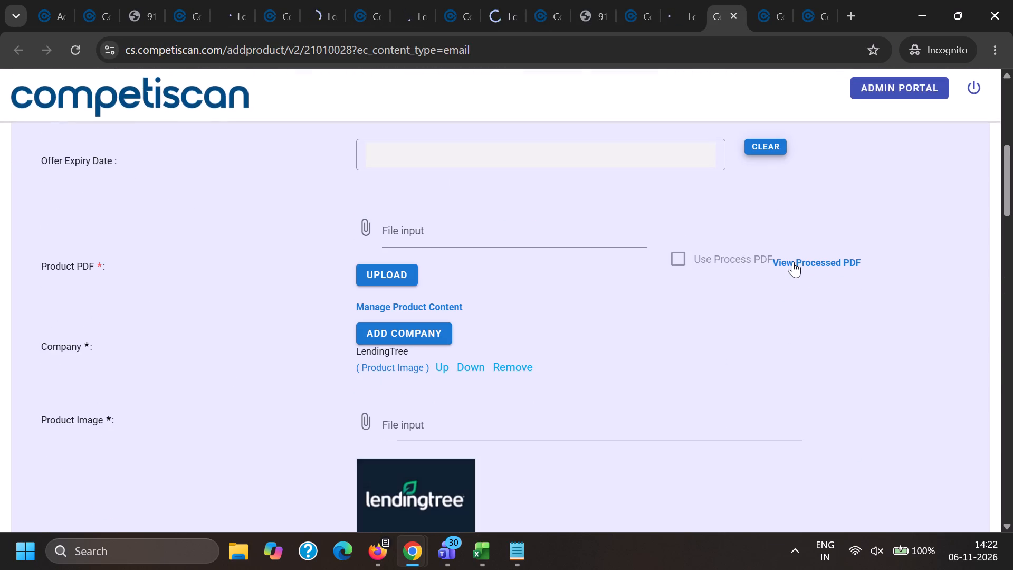
{"action": "left_click", "coordinate": [793, 261], "text": "ctrl"}
{"action": "key", "text": "ctrl+Tab"}
{"action": "key", "text": "ctrl+Tab"}
{"action": "scroll", "coordinate": [792, 260], "scroll_direction": "down", "scroll_amount": 5}
{"action": "left_click", "coordinate": [797, 262], "text": "ctrl"}
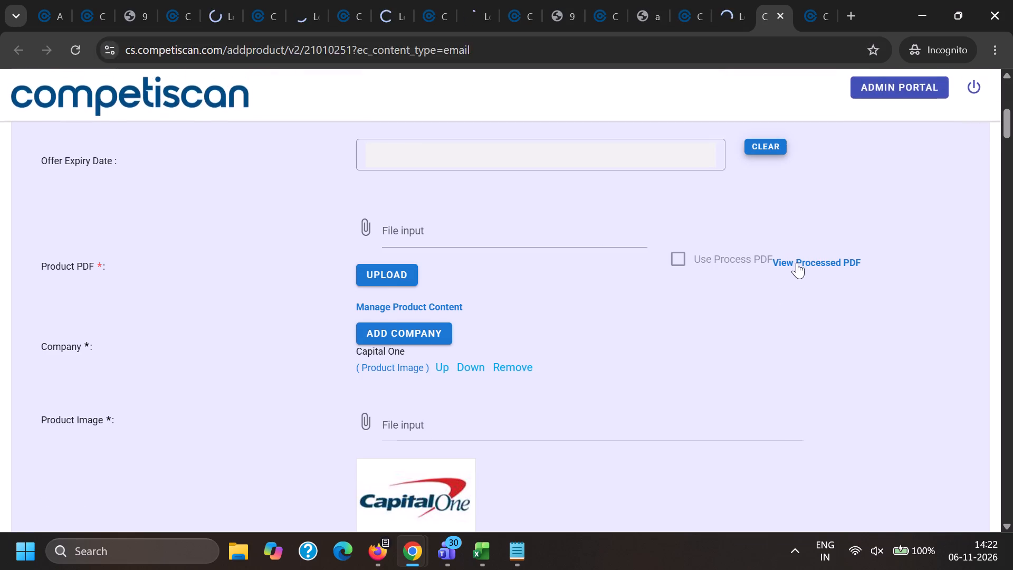
{"action": "key", "text": "ctrl+Tab"}
{"action": "key", "text": "ctrl+Tab"}
{"action": "scroll", "coordinate": [797, 260], "scroll_direction": "down", "scroll_amount": 6}
{"action": "left_click", "coordinate": [799, 182], "text": "ctrl"}
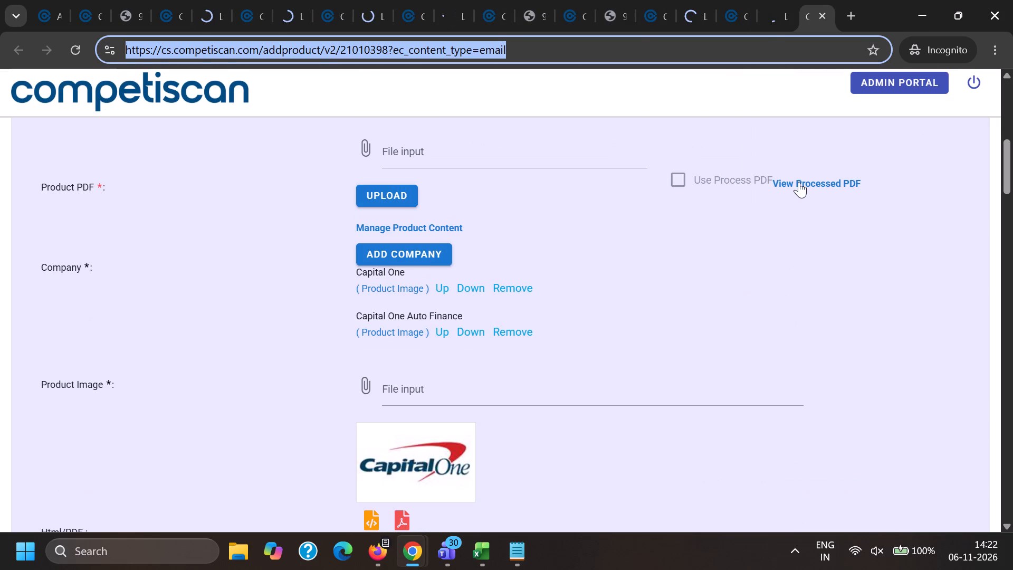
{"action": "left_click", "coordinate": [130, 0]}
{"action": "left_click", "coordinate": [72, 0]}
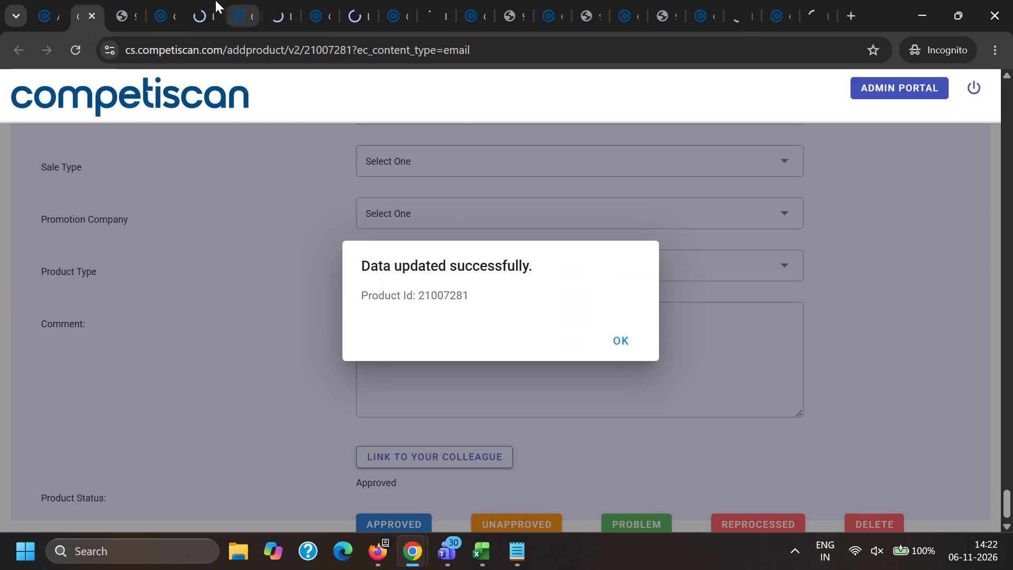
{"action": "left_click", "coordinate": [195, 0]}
Check the processed PDF of the Credit Karma product 21009781, set the product to use it, and approve the product.
{"action": "left_click", "coordinate": [504, 0]}
{"action": "left_click", "coordinate": [455, 0]}
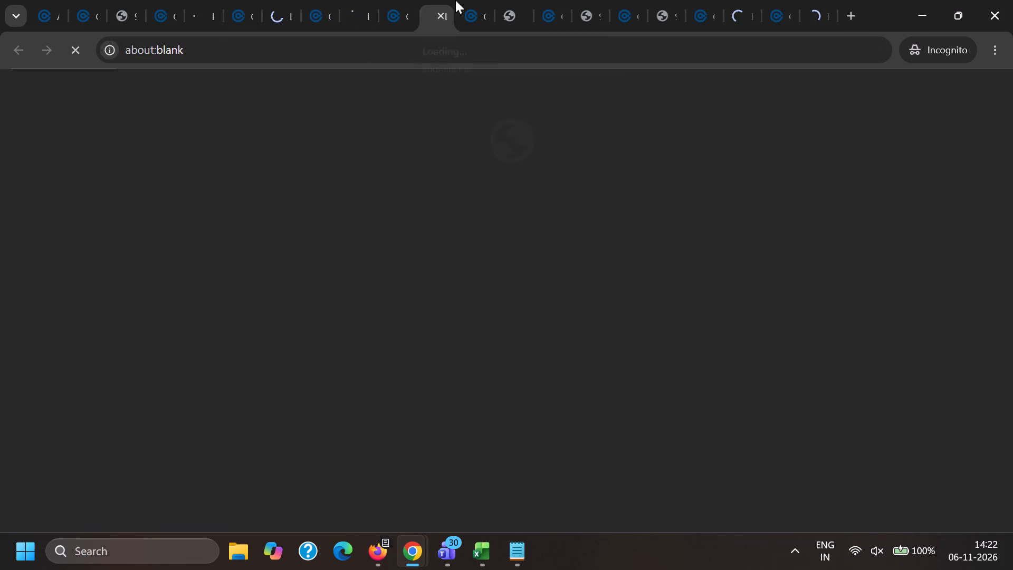
{"action": "left_click", "coordinate": [482, 0]}
{"action": "left_click", "coordinate": [675, 177]}
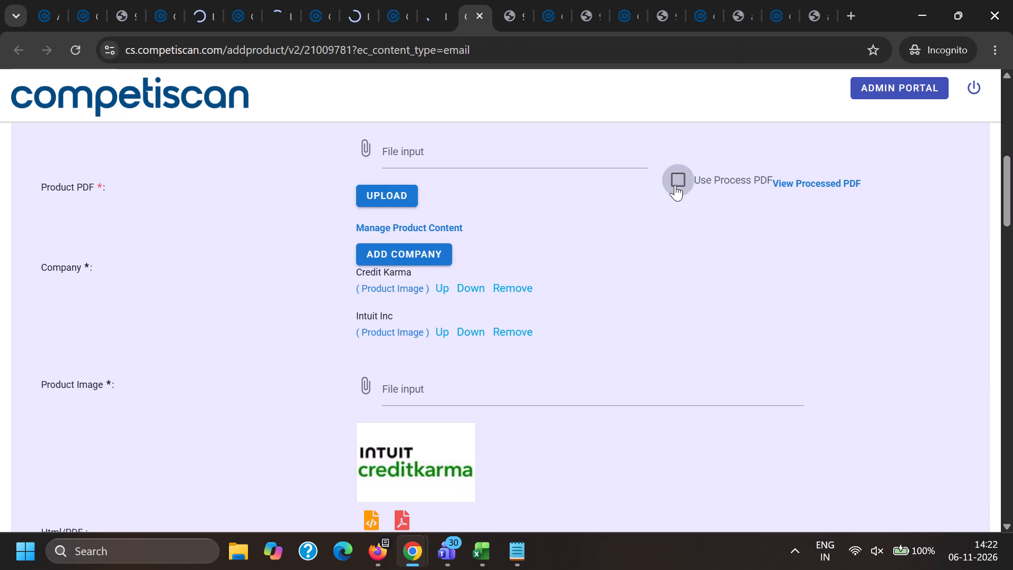
{"action": "left_click", "coordinate": [634, 248]}
{"action": "key", "text": "End"}
{"action": "scroll", "coordinate": [446, 378], "scroll_direction": "down", "scroll_amount": 6}
{"action": "left_click", "coordinate": [420, 512]}
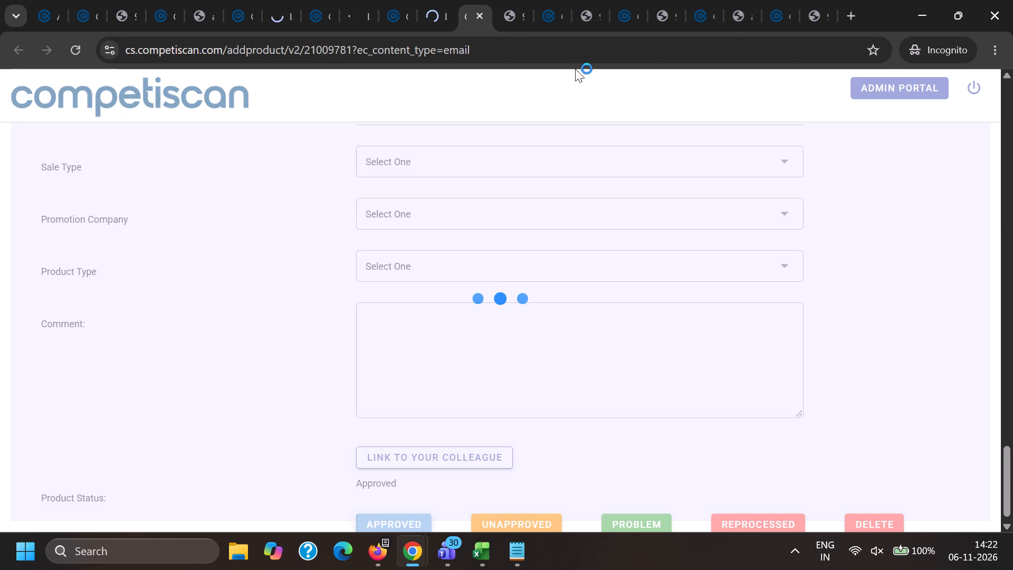
Check the processed PDF of the LendingTree product 21009911, set the product to use it, and approve the product.
{"action": "left_click", "coordinate": [587, 0]}
{"action": "left_click", "coordinate": [555, 0]}
{"action": "left_click", "coordinate": [684, 255]}
{"action": "key", "text": "End"}
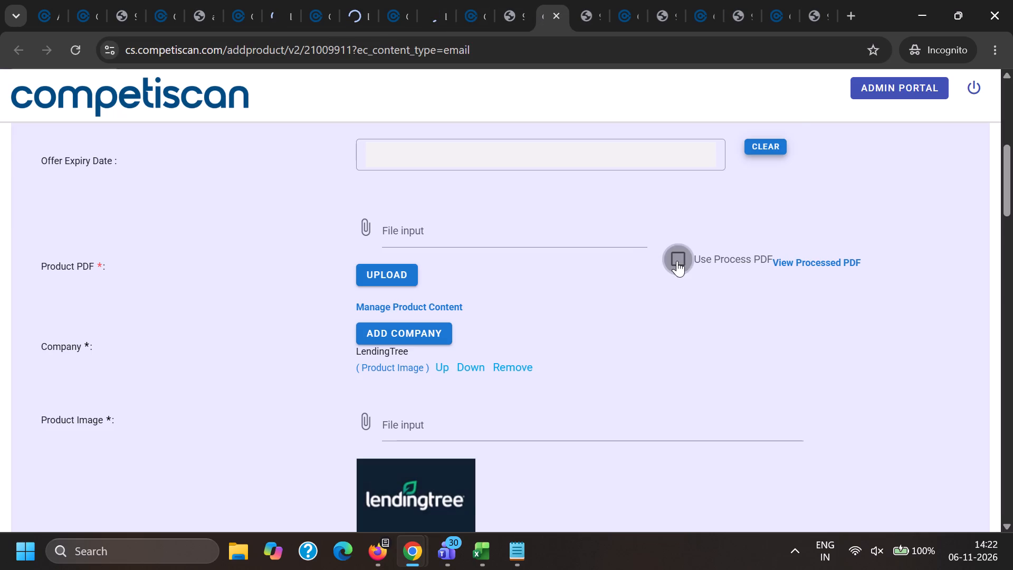
{"action": "scroll", "coordinate": [543, 394], "scroll_direction": "down", "scroll_amount": 5}
{"action": "left_click", "coordinate": [433, 509]}
{"action": "left_click", "coordinate": [422, 512]}
Check the processed PDF of the LendingTree product 21010028, set the product to use it, and approve the product.
{"action": "left_click", "coordinate": [663, 0]}
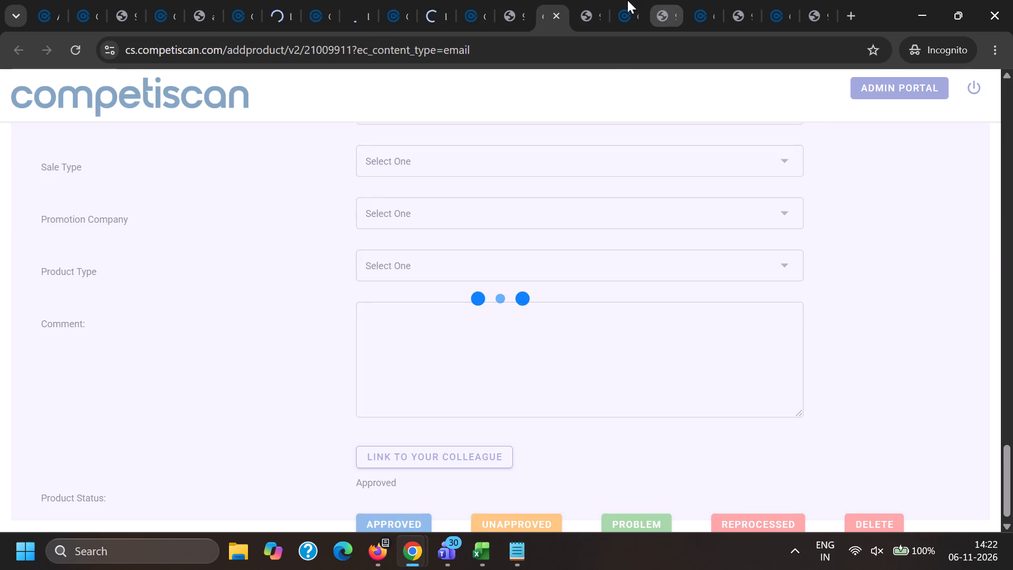
{"action": "left_click", "coordinate": [627, 0]}
{"action": "left_click", "coordinate": [684, 255]}
{"action": "key", "text": "End"}
{"action": "scroll", "coordinate": [512, 401], "scroll_direction": "down", "scroll_amount": 6}
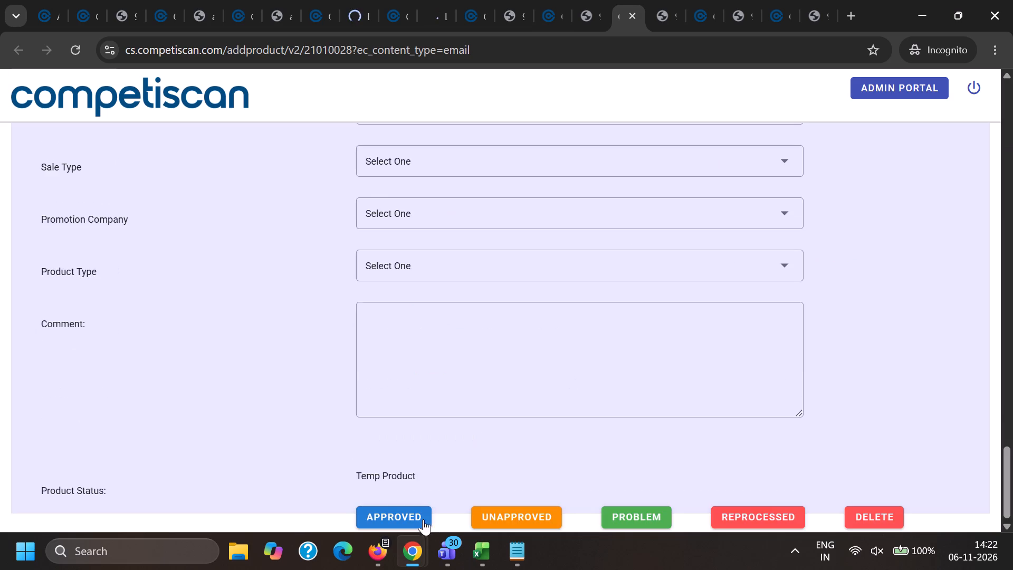
{"action": "left_click", "coordinate": [423, 519]}
Check the processed PDF of the Capital One product 21010251, set the product to use it, and approve the product.
{"action": "left_click", "coordinate": [733, 0]}
{"action": "left_click", "coordinate": [698, 0]}
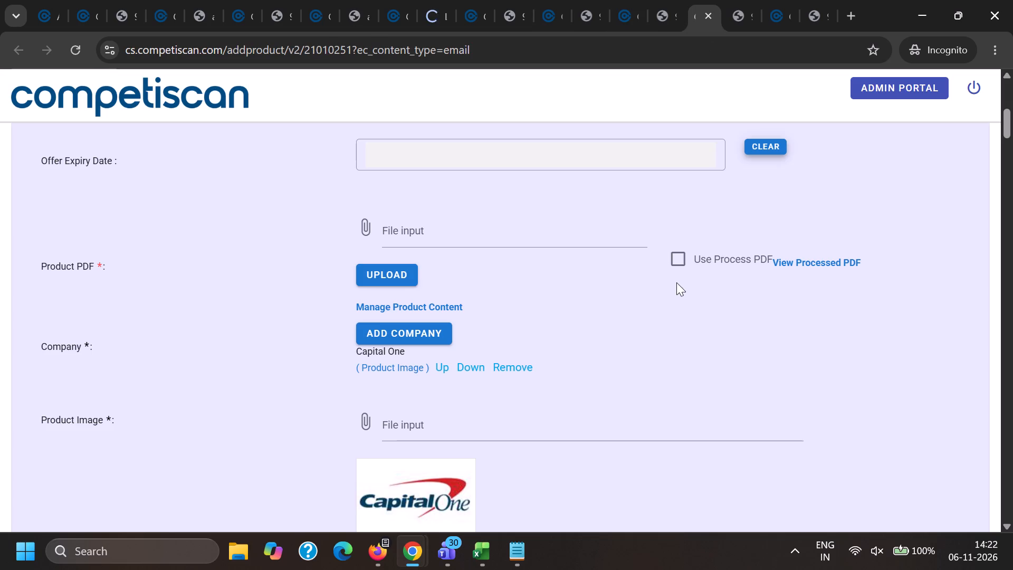
{"action": "left_click", "coordinate": [685, 255]}
{"action": "key", "text": "End"}
{"action": "scroll", "coordinate": [477, 372], "scroll_direction": "down", "scroll_amount": 5}
{"action": "left_click", "coordinate": [389, 520]}
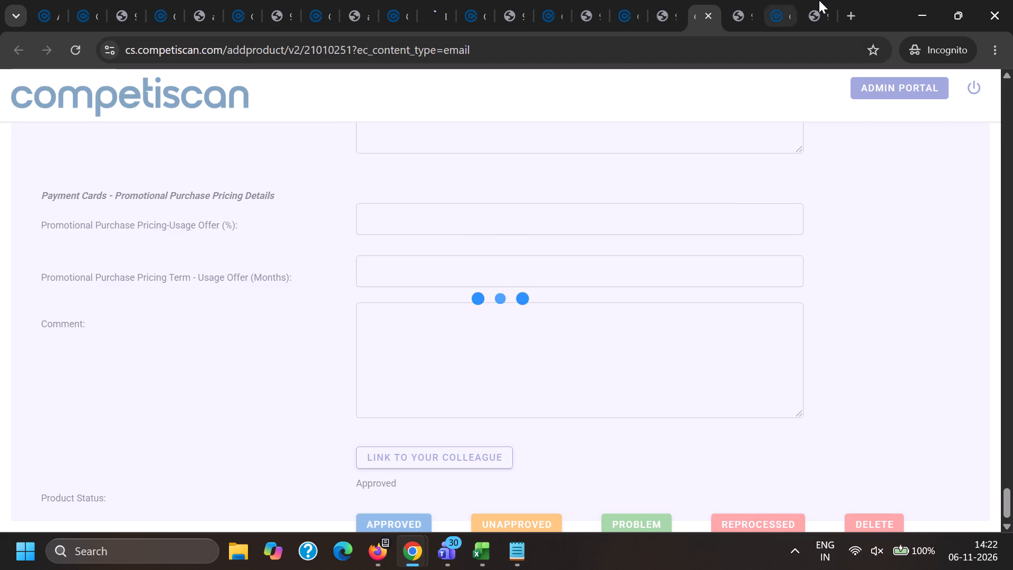
Check the processed PDF of the Capital One Auto Finance product 21010398, set the product to use it, and approve the product.
{"action": "left_click", "coordinate": [819, 0]}
{"action": "left_click", "coordinate": [778, 0]}
{"action": "left_click", "coordinate": [696, 179]}
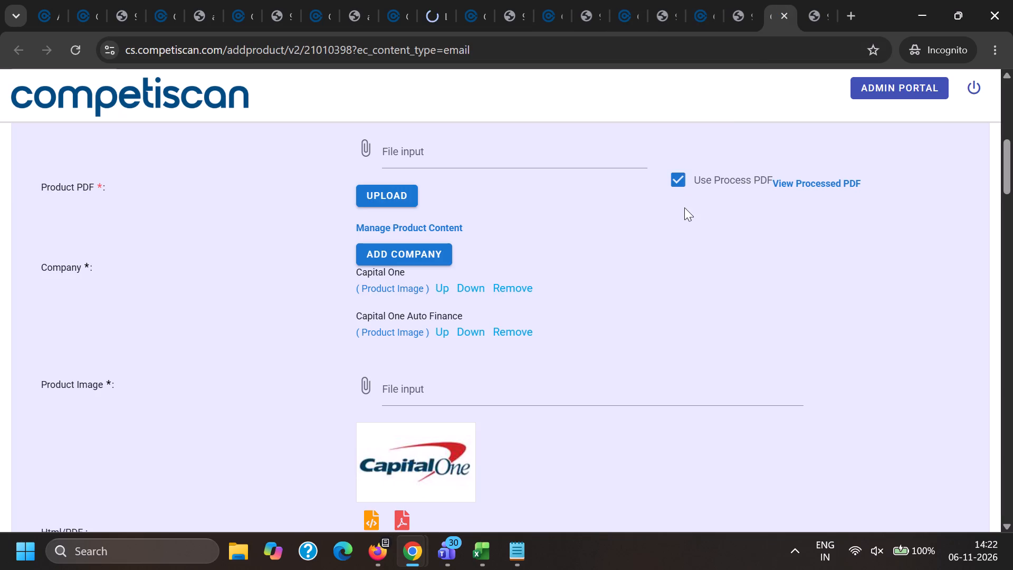
{"action": "key", "text": "End"}
{"action": "scroll", "coordinate": [446, 311], "scroll_direction": "down", "scroll_amount": 5}
{"action": "left_click", "coordinate": [427, 520]}
Close the processed PDF page of product 21007703 and open the processed PDF again.
{"action": "left_click", "coordinate": [426, 0]}
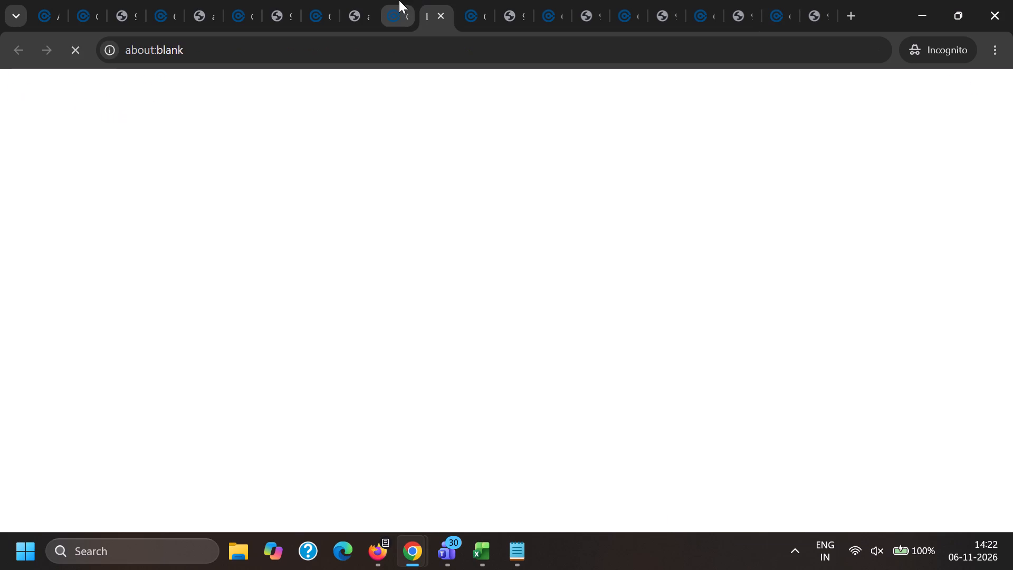
{"action": "left_click", "coordinate": [170, 0]}
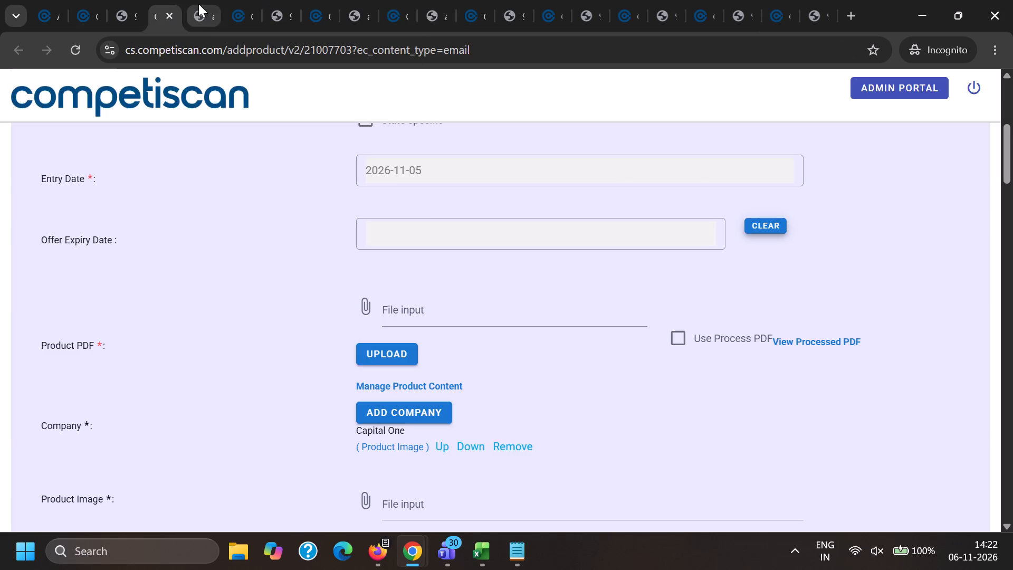
{"action": "left_click", "coordinate": [198, 2]}
{"action": "left_click", "coordinate": [208, 17]}
{"action": "left_click", "coordinate": [157, 0]}
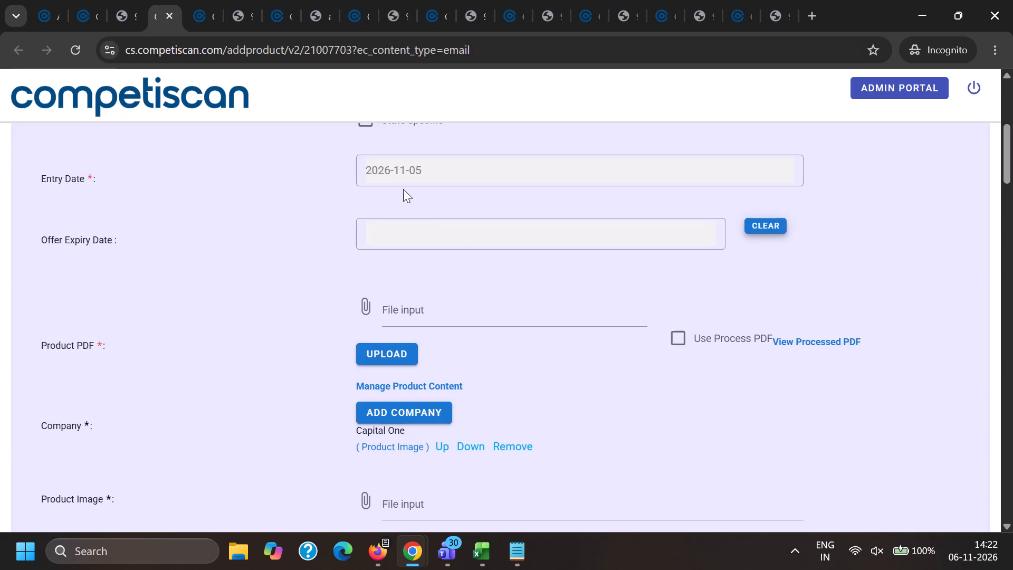
{"action": "scroll", "coordinate": [476, 263], "scroll_direction": "down", "scroll_amount": 2}
{"action": "left_click", "coordinate": [785, 182], "text": "ctrl"}
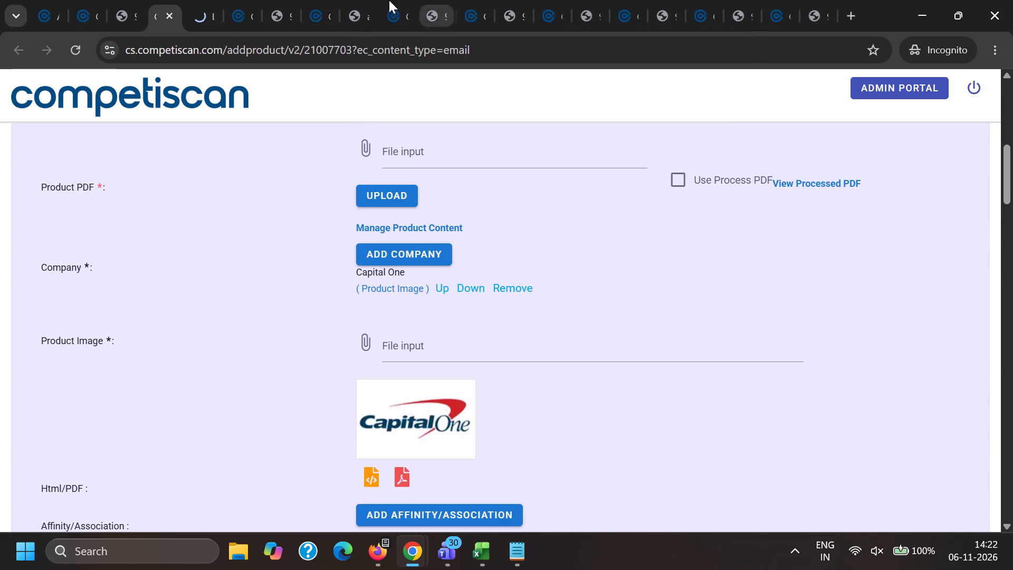
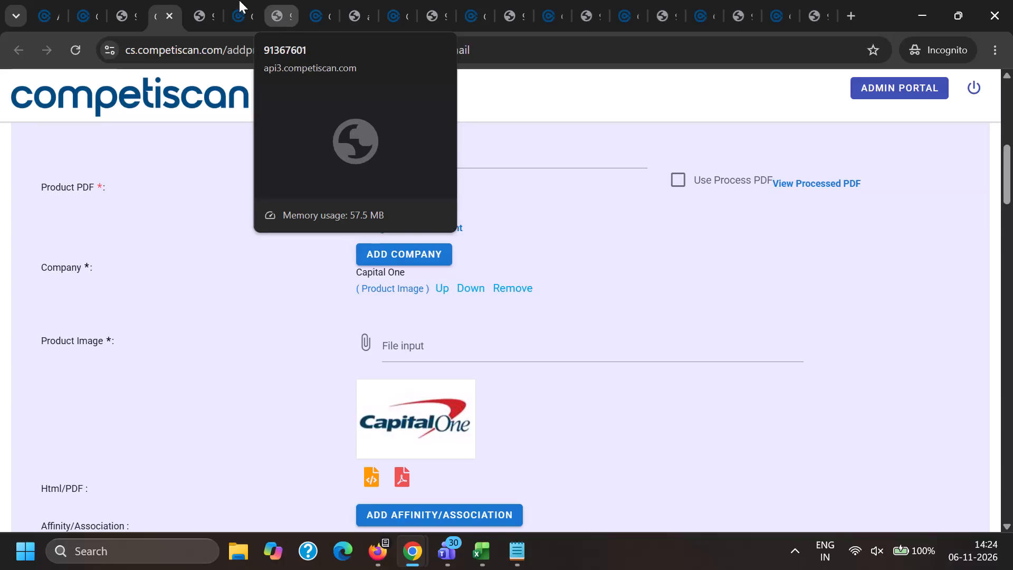
Set the Capital One product 21007703 to use its processed PDF and approve the product.
{"action": "left_click", "coordinate": [241, 0]}
{"action": "left_click", "coordinate": [275, 0]}
{"action": "left_click", "coordinate": [245, 0]}
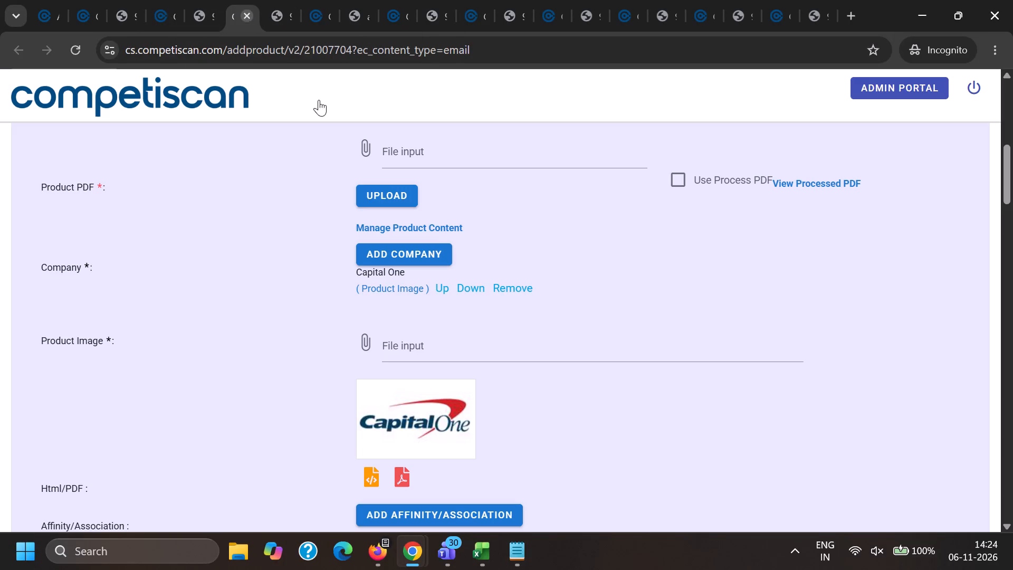
{"action": "left_click", "coordinate": [219, 0]}
{"action": "left_click", "coordinate": [160, 0]}
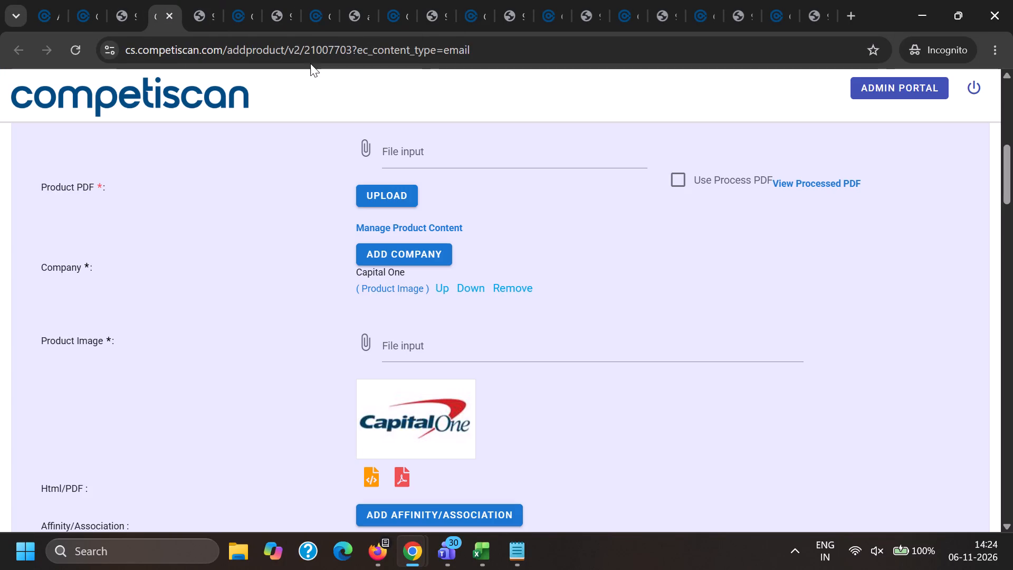
{"action": "left_click", "coordinate": [684, 183]}
{"action": "left_click", "coordinate": [597, 297]}
{"action": "key", "text": "End"}
{"action": "scroll", "coordinate": [430, 362], "scroll_direction": "down", "scroll_amount": 6}
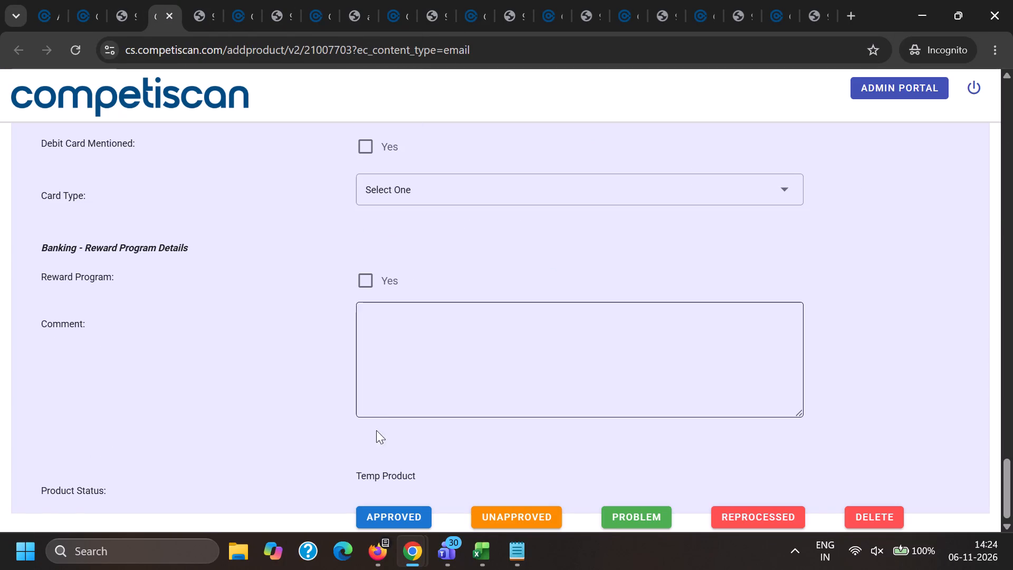
{"action": "left_click", "coordinate": [394, 519]}
Close the processed PDF page 91382138 and open the processed PDF of product 21009462 again.
{"action": "left_click", "coordinate": [350, 0]}
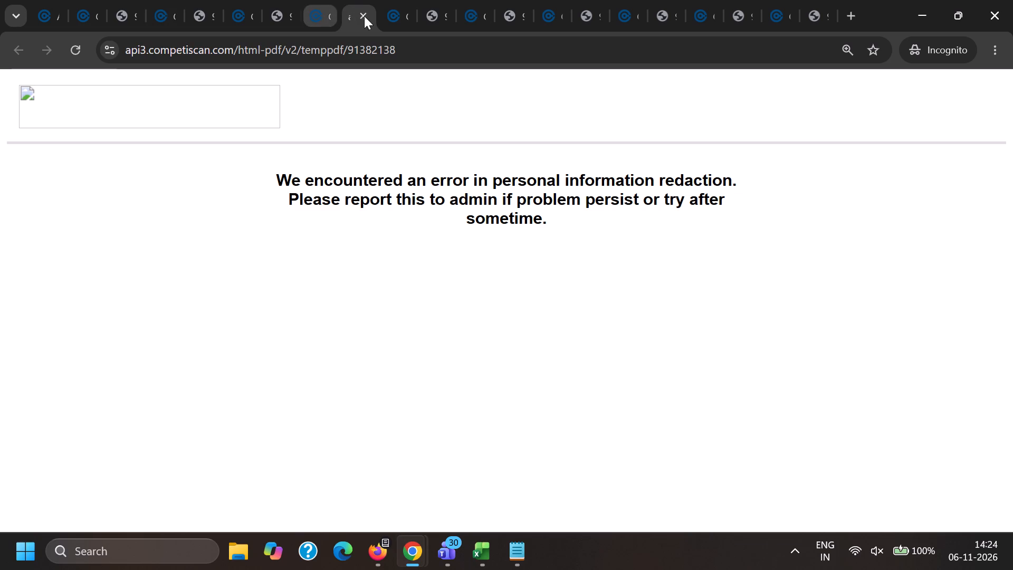
{"action": "left_click", "coordinate": [367, 13]}
{"action": "left_click", "coordinate": [321, 0]}
{"action": "scroll", "coordinate": [744, 311], "scroll_direction": "up", "scroll_amount": 2}
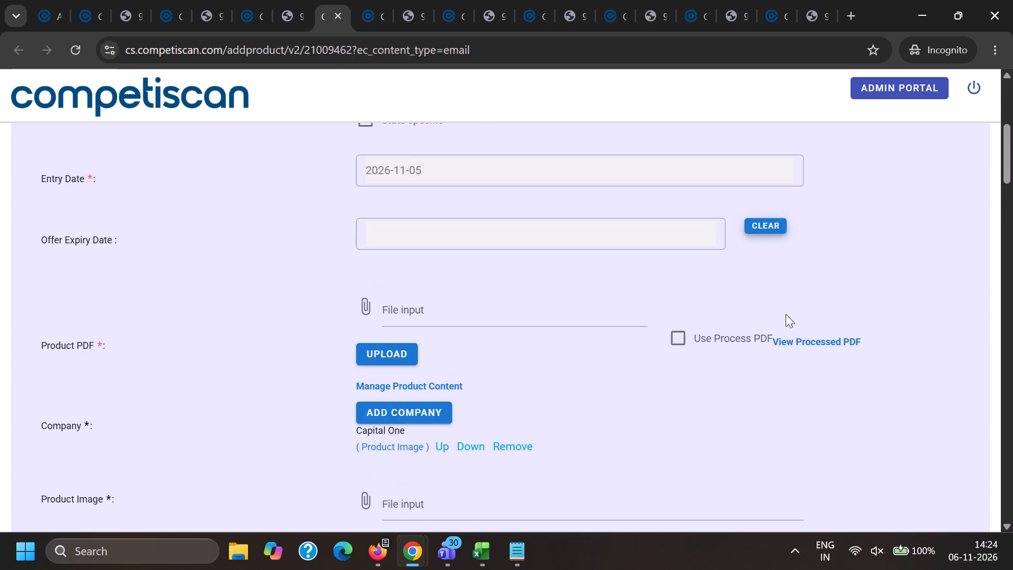
{"action": "left_click", "coordinate": [803, 340], "text": "ctrl"}
Set the Capital One product 21009605 to use its processed PDF and approve the product.
{"action": "key", "text": "ctrl+Tab"}
{"action": "key", "text": "ctrl+Tab"}
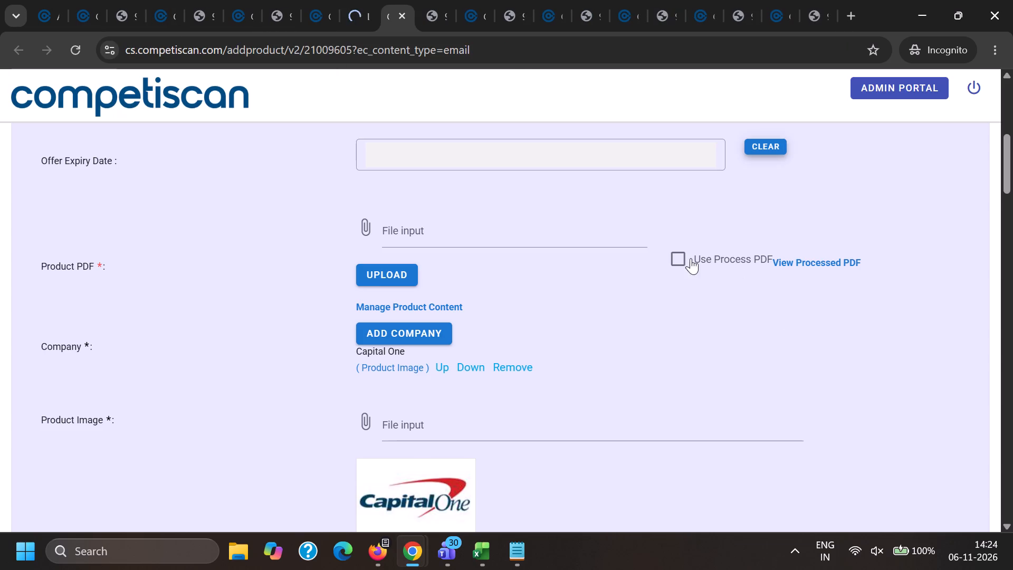
{"action": "left_click", "coordinate": [435, 0]}
{"action": "left_click", "coordinate": [402, 0]}
{"action": "left_click", "coordinate": [681, 261]}
{"action": "left_click", "coordinate": [629, 321]}
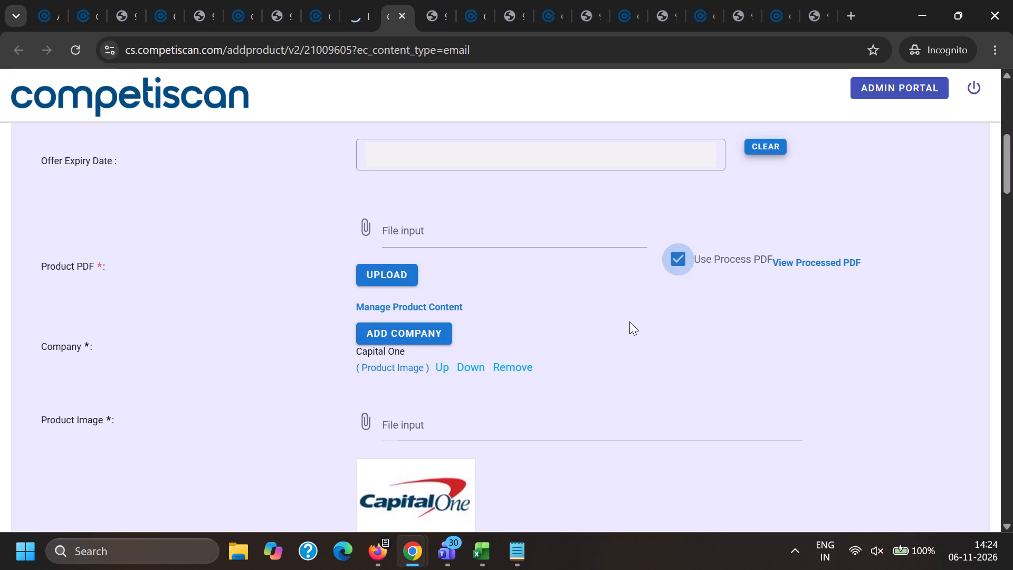
{"action": "key", "text": "End"}
{"action": "scroll", "coordinate": [478, 423], "scroll_direction": "down", "scroll_amount": 5}
{"action": "left_click", "coordinate": [423, 512]}
Acknowledge the update confirmations of the approved products, including 21010028, 21010251 and 21010398.
{"action": "left_click", "coordinate": [530, 0]}
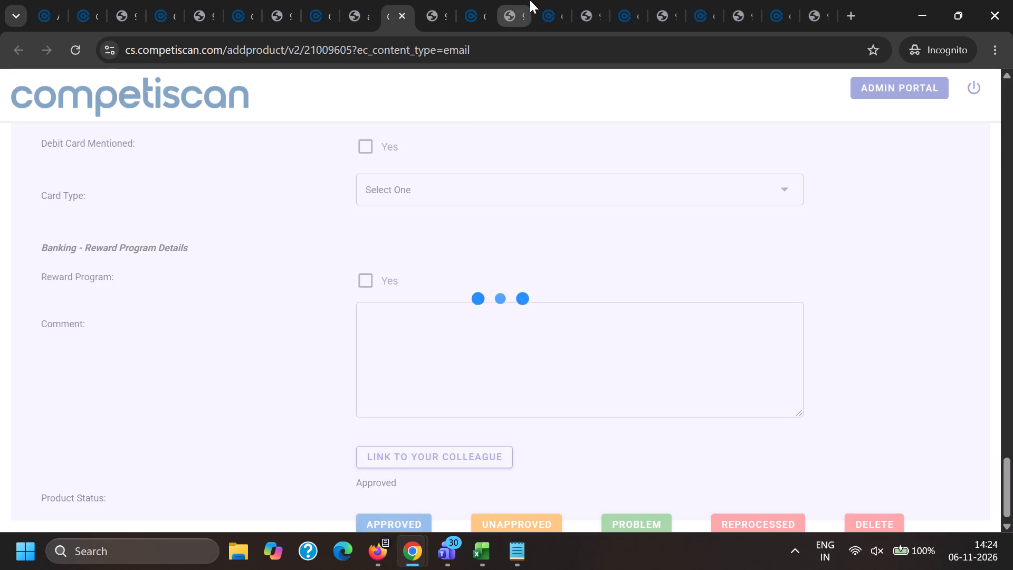
{"action": "left_click", "coordinate": [475, 0]}
{"action": "left_click", "coordinate": [629, 351]}
{"action": "left_click", "coordinate": [567, 0]}
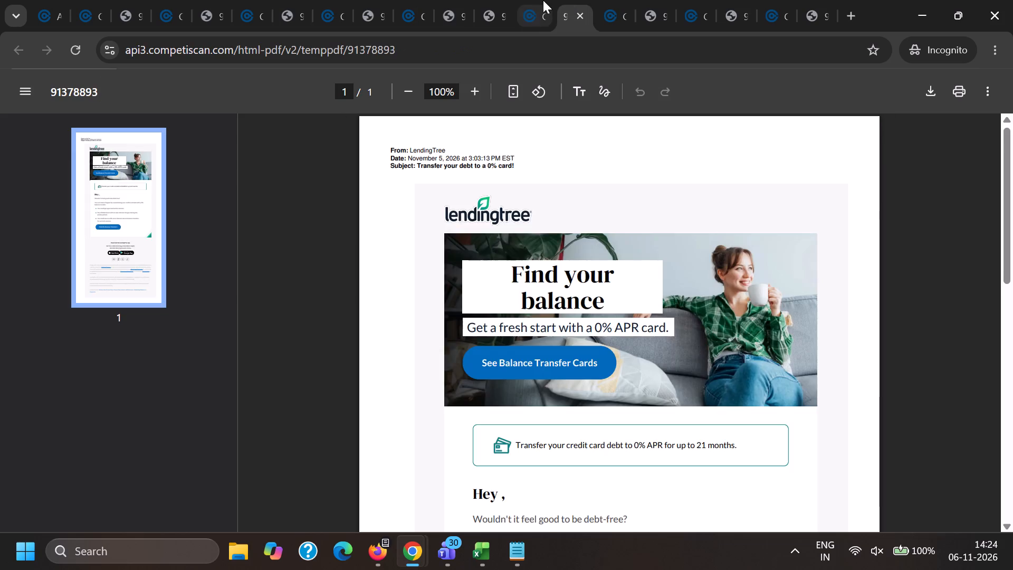
{"action": "left_click", "coordinate": [542, 0]}
{"action": "left_click", "coordinate": [632, 335]}
{"action": "left_click", "coordinate": [634, 0]}
{"action": "left_click", "coordinate": [597, 0]}
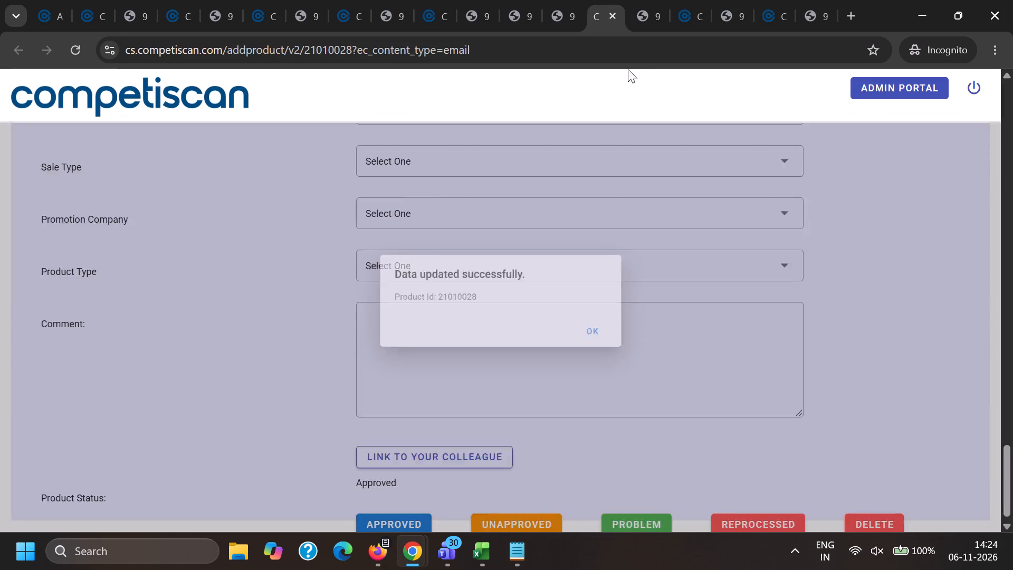
{"action": "left_click", "coordinate": [636, 337]}
{"action": "left_click", "coordinate": [732, 0]}
{"action": "left_click", "coordinate": [688, 0]}
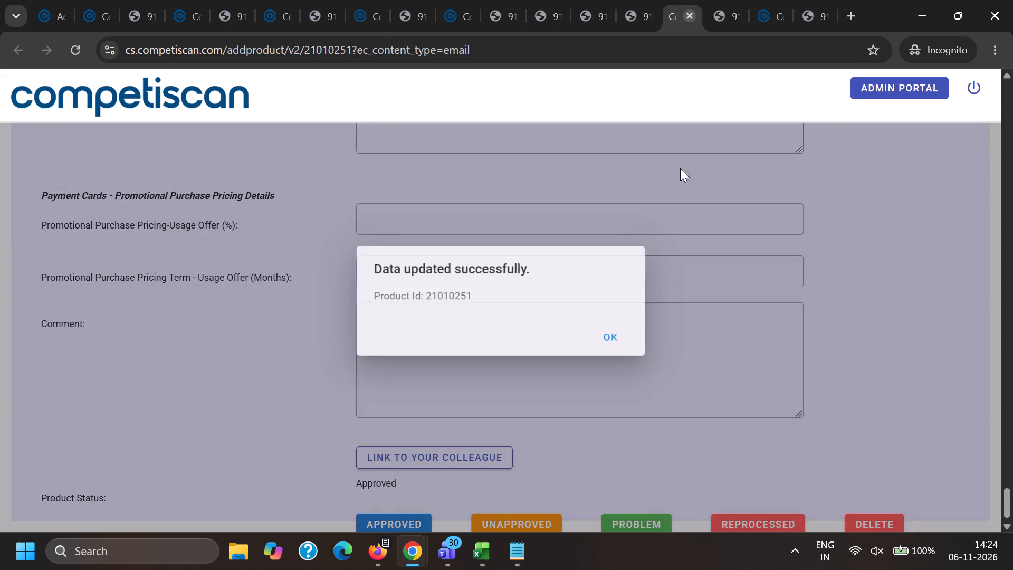
{"action": "left_click", "coordinate": [637, 336]}
{"action": "left_click", "coordinate": [799, 0]}
{"action": "left_click", "coordinate": [770, 0]}
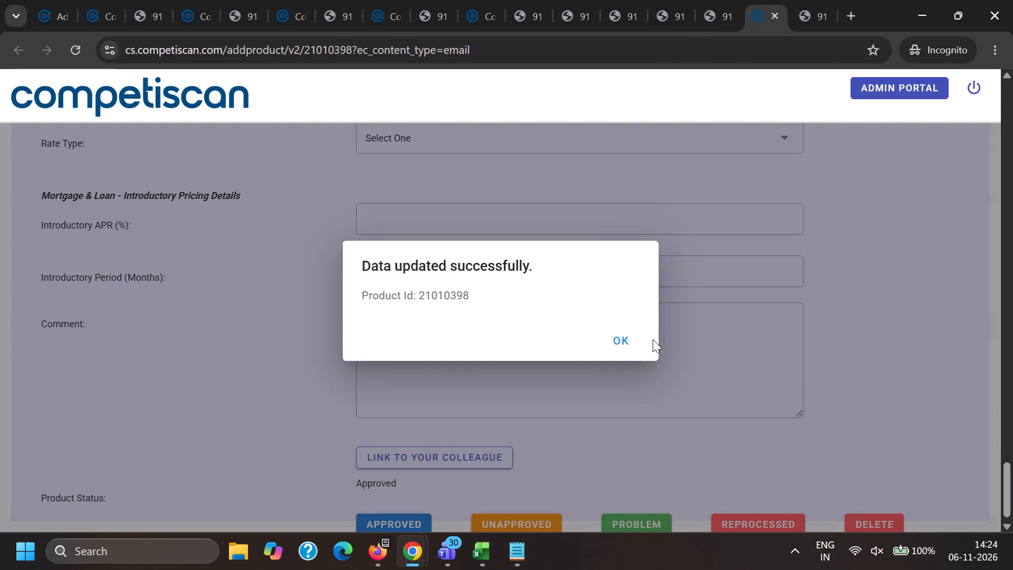
{"action": "left_click", "coordinate": [628, 337]}
Check the processed PDF of the Capital One product 21007704, set the product to use it, and approve the product.
{"action": "left_click", "coordinate": [384, 0]}
{"action": "left_click", "coordinate": [309, 0]}
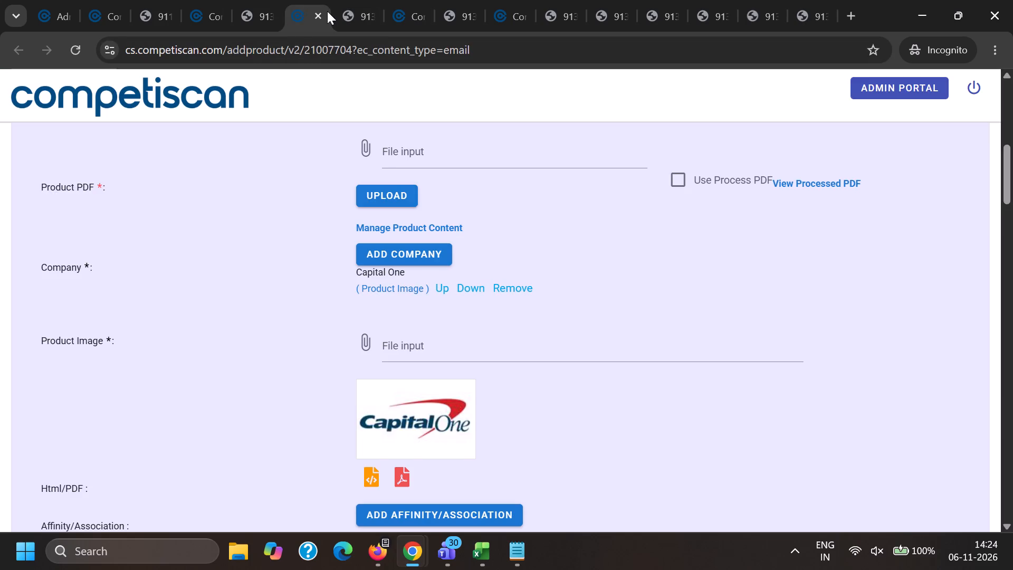
{"action": "left_click", "coordinate": [348, 0]}
{"action": "left_click", "coordinate": [316, 0]}
{"action": "left_click", "coordinate": [678, 177]}
{"action": "key", "text": "End"}
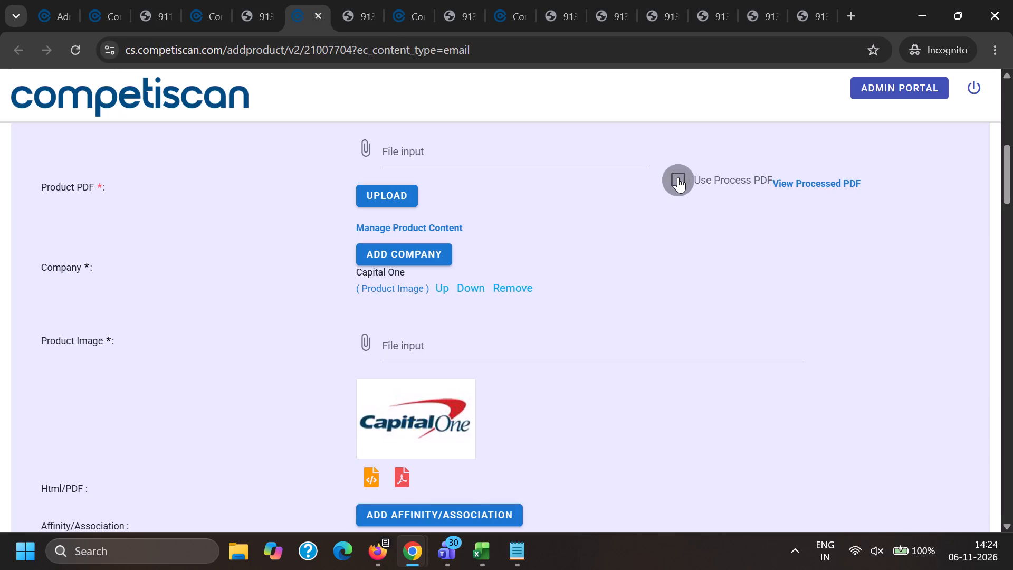
{"action": "scroll", "coordinate": [435, 337], "scroll_direction": "down", "scroll_amount": 4}
{"action": "left_click", "coordinate": [415, 518]}
Check the processed PDF of the Capital One product 21009462, set the product to use it, and approve the product.
{"action": "left_click", "coordinate": [444, 0]}
{"action": "left_click", "coordinate": [410, 0]}
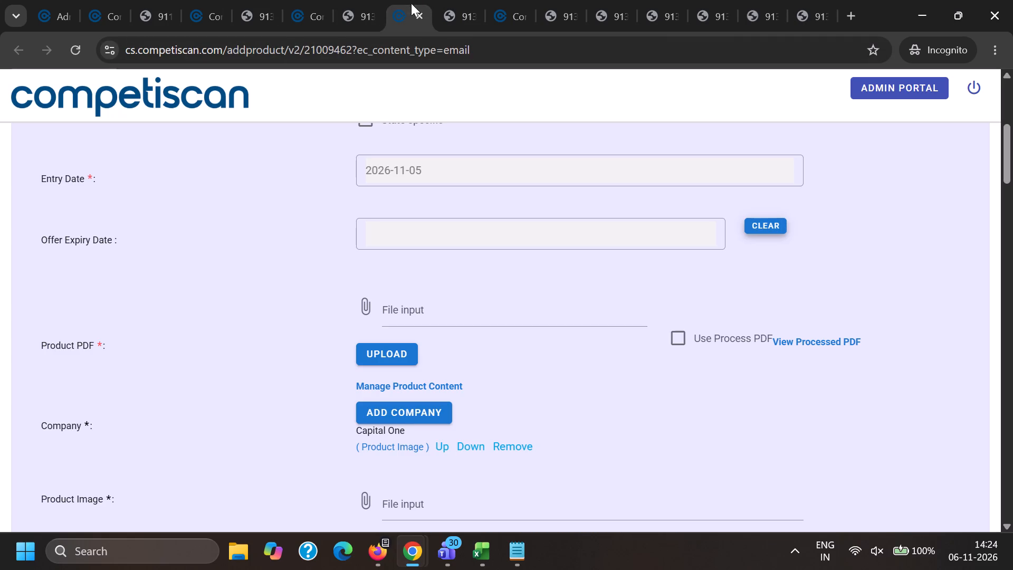
{"action": "left_click", "coordinate": [461, 0]}
{"action": "left_click", "coordinate": [401, 0]}
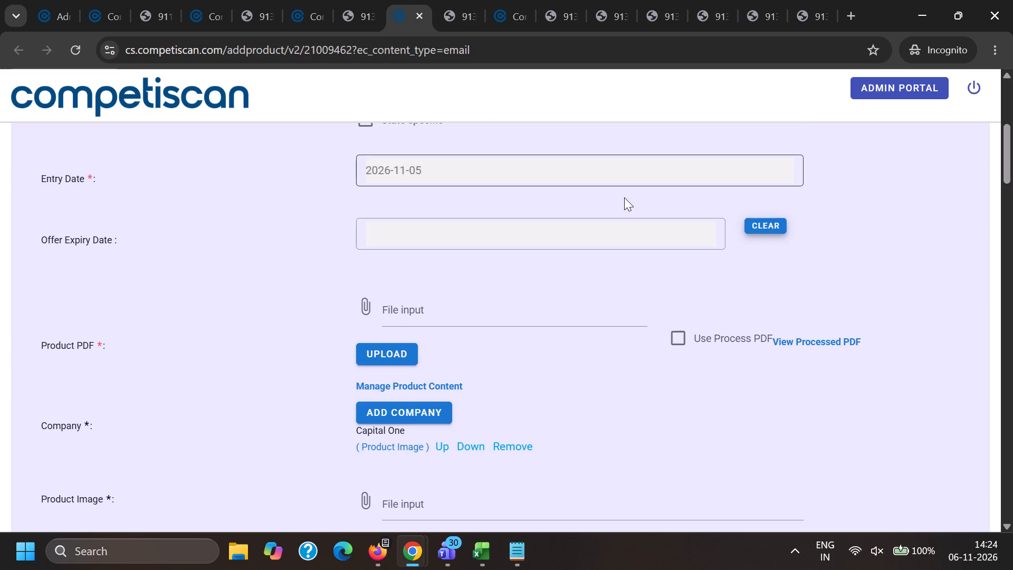
{"action": "left_click", "coordinate": [685, 334]}
{"action": "key", "text": "End"}
{"action": "scroll", "coordinate": [518, 420], "scroll_direction": "down", "scroll_amount": 5}
{"action": "left_click", "coordinate": [427, 511]}
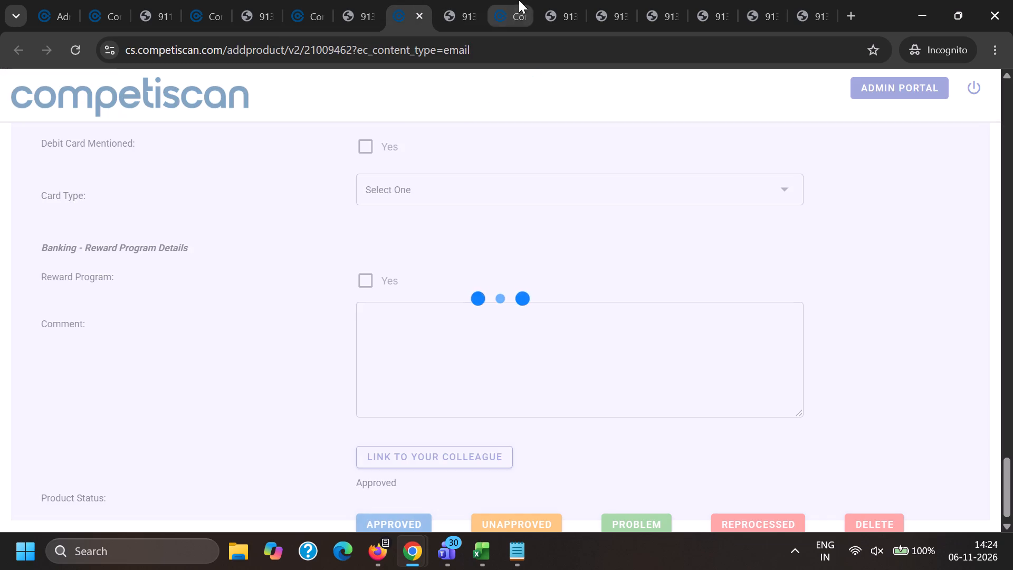
Close the pages of the approved products 21007281, 21007703 and 21009605 and the processed PDFs that are no longer needed.
{"action": "left_click", "coordinate": [533, 0]}
{"action": "left_click", "coordinate": [551, 0]}
{"action": "left_click", "coordinate": [514, 0]}
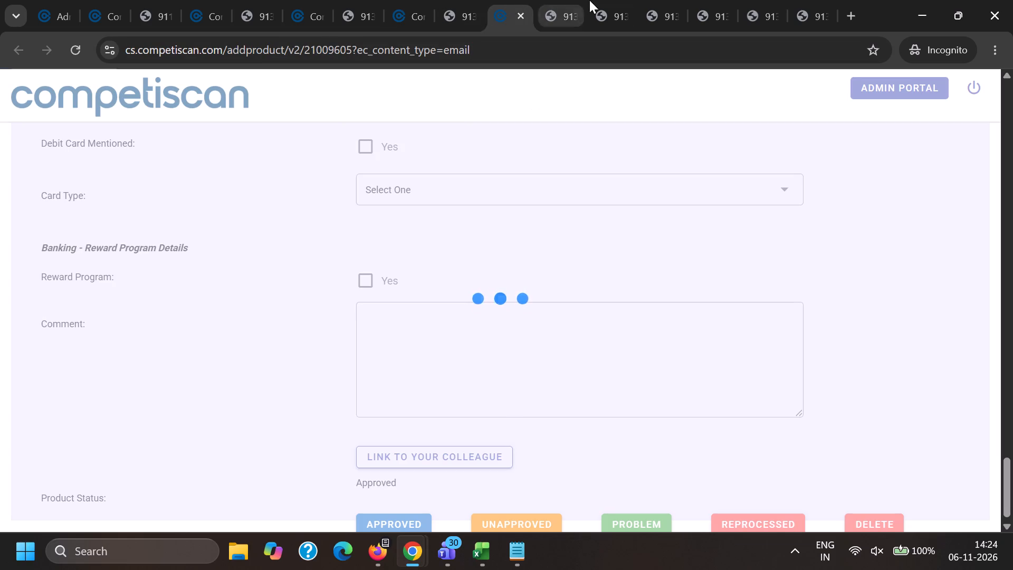
{"action": "left_click", "coordinate": [605, 0]}
{"action": "left_click", "coordinate": [706, 0]}
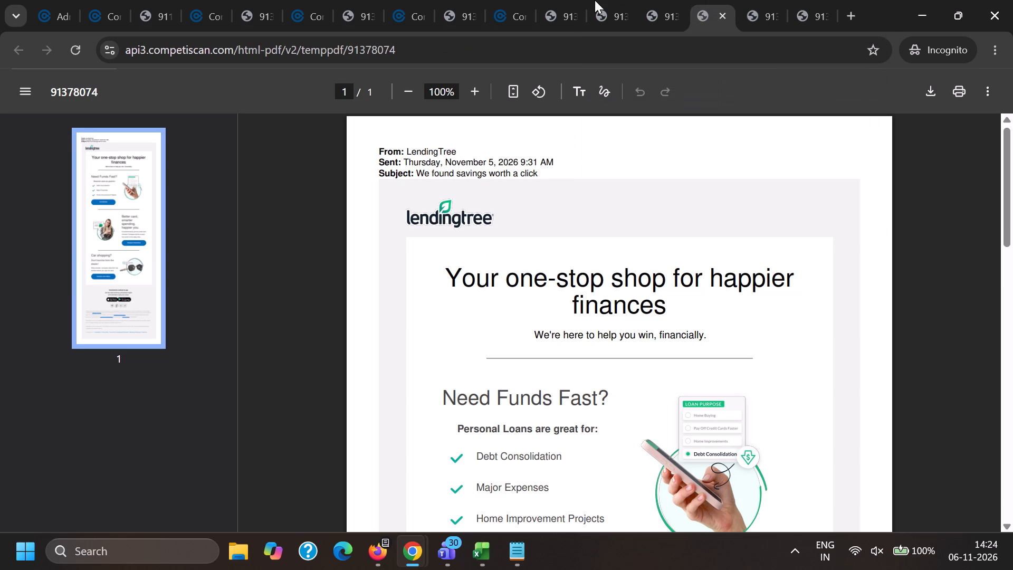
{"action": "left_click", "coordinate": [99, 0]}
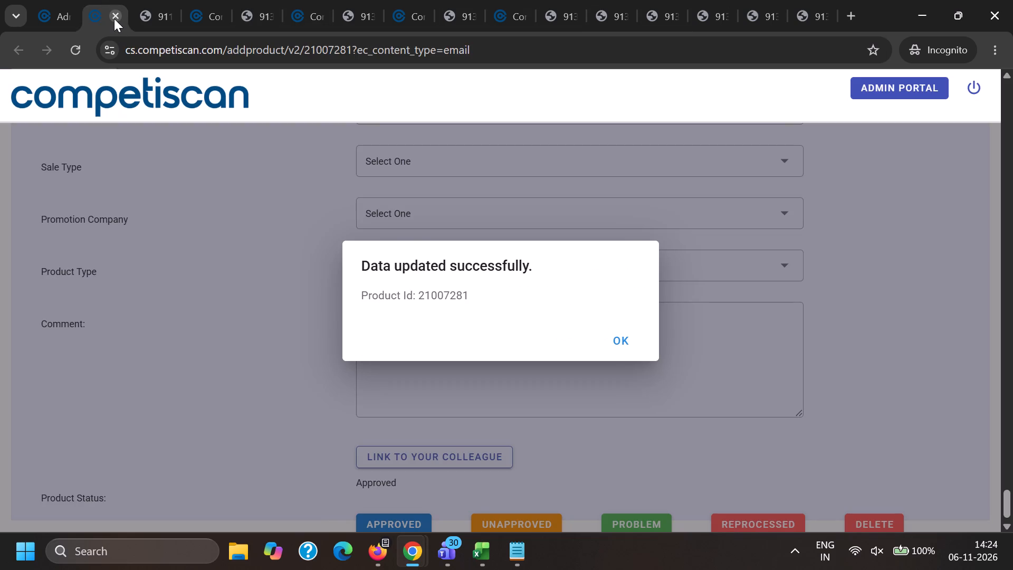
{"action": "double_click", "coordinate": [114, 18]}
{"action": "left_click", "coordinate": [114, 18]}
{"action": "left_click", "coordinate": [114, 19]}
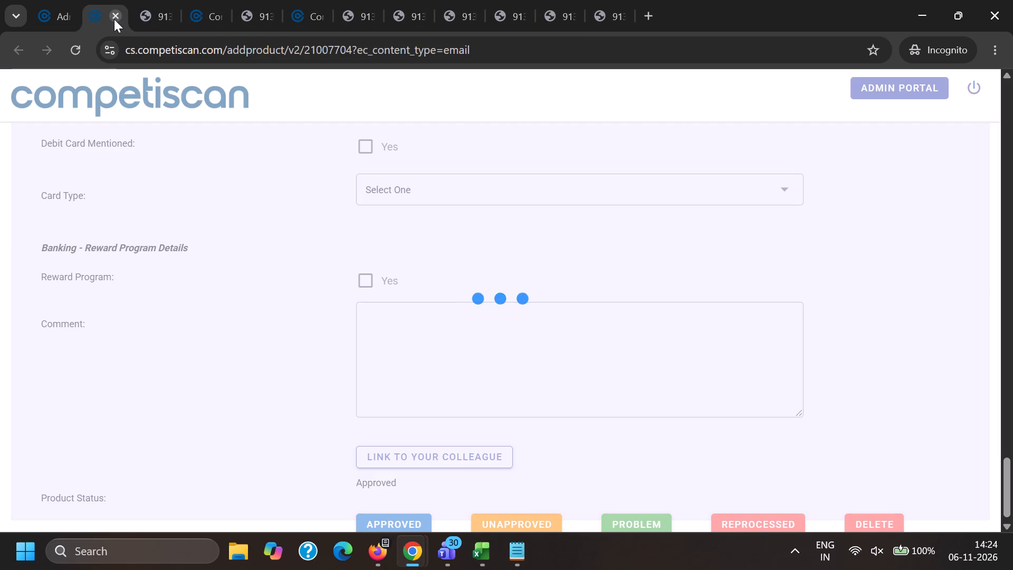
{"action": "left_click", "coordinate": [203, 0]}
{"action": "left_click", "coordinate": [321, 0]}
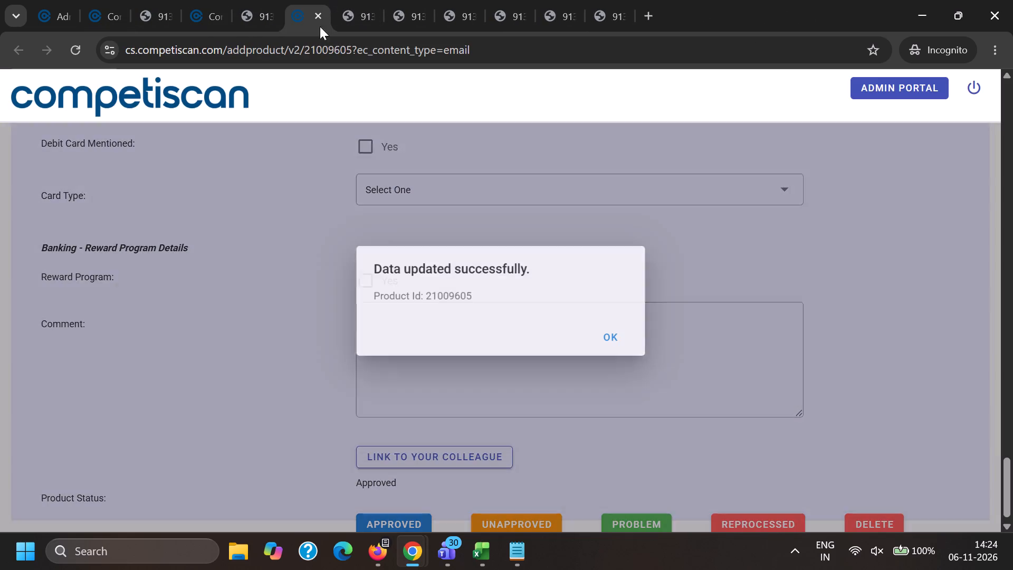
{"action": "left_click", "coordinate": [316, 20]}
{"action": "left_click", "coordinate": [316, 20]}
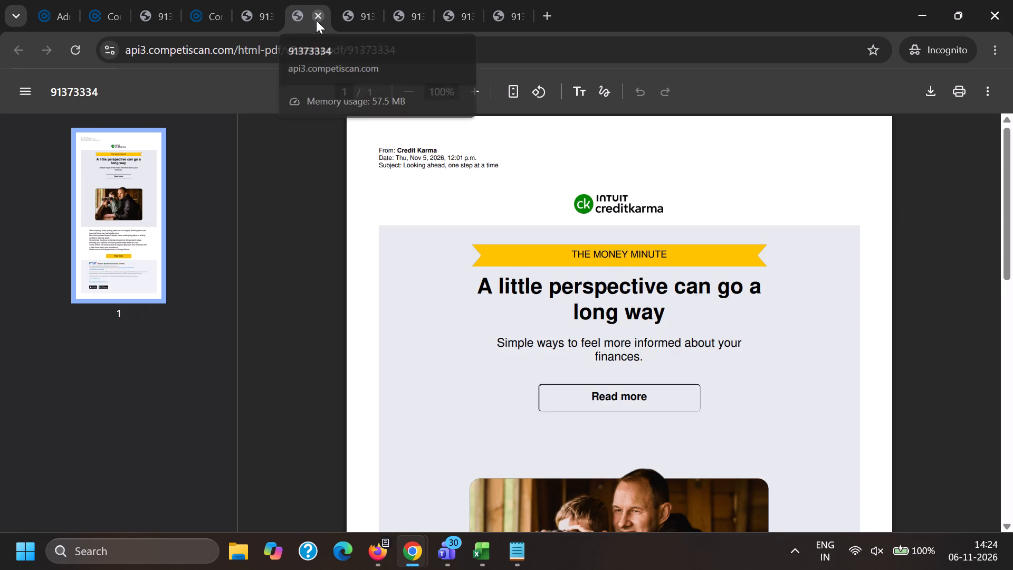
{"action": "left_click", "coordinate": [316, 20]}
{"action": "left_click", "coordinate": [316, 20]}
{"action": "left_click", "coordinate": [316, 20]}
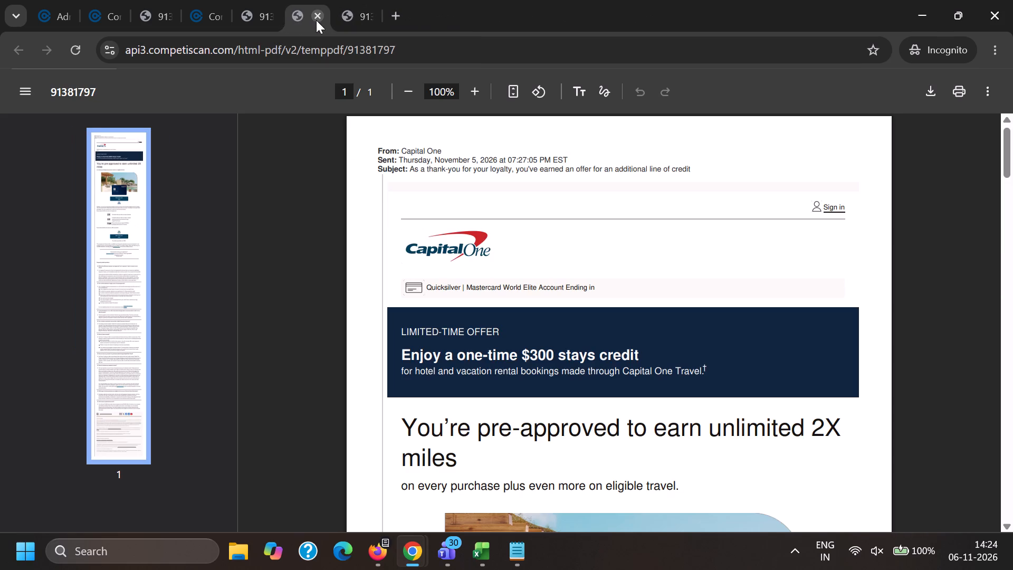
{"action": "left_click", "coordinate": [316, 20]}
{"action": "left_click", "coordinate": [316, 20]}
Check the saving of products 21007704 and 21009462, and close their pages and the remaining processed PDFs.
{"action": "left_click", "coordinate": [225, 0]}
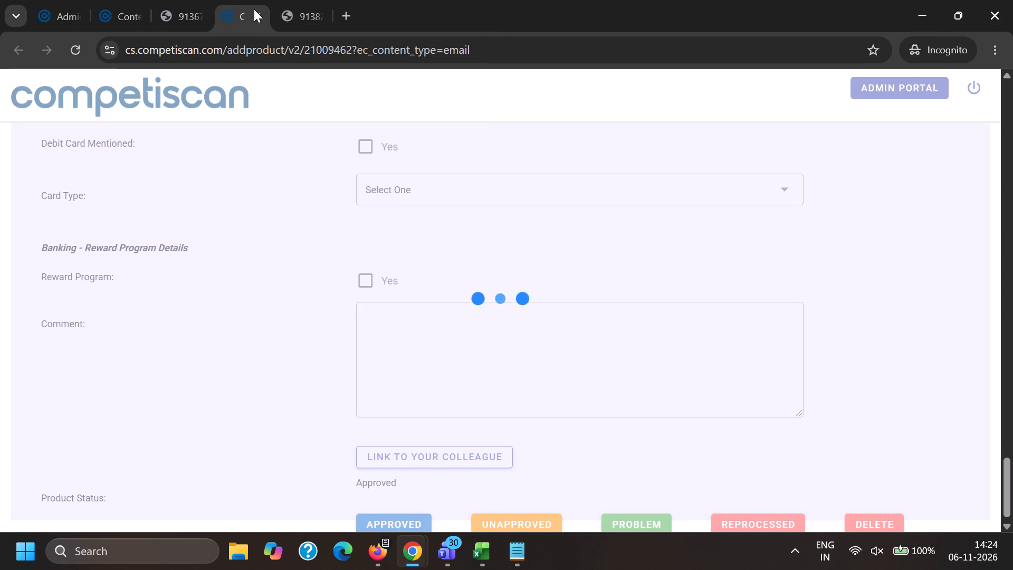
{"action": "left_click", "coordinate": [120, 0]}
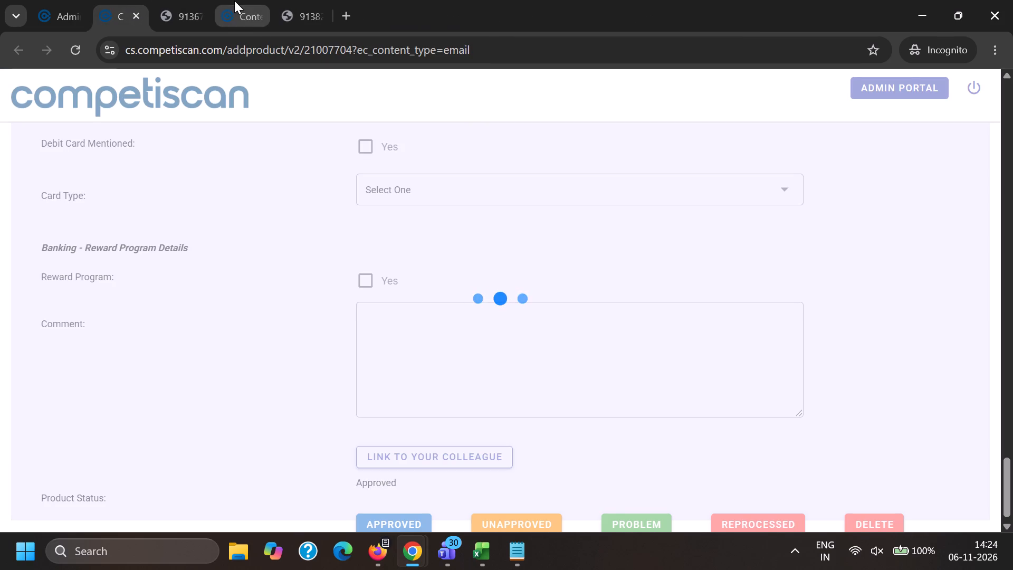
{"action": "left_click", "coordinate": [234, 1]}
{"action": "left_click", "coordinate": [131, 0]}
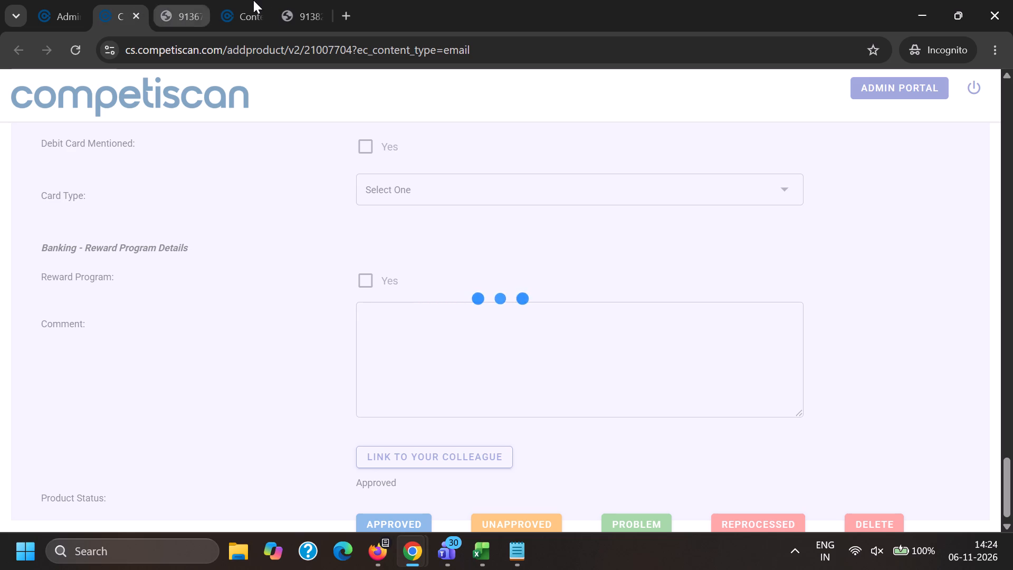
{"action": "left_click", "coordinate": [253, 0]}
{"action": "left_click", "coordinate": [131, 0]}
{"action": "left_click", "coordinate": [238, 0]}
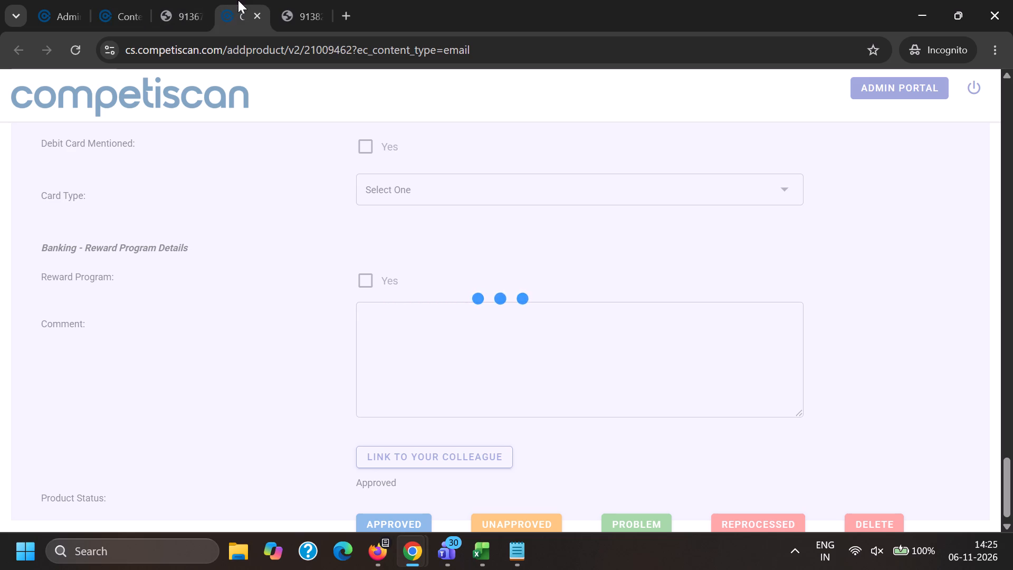
{"action": "left_click", "coordinate": [120, 0]}
{"action": "double_click", "coordinate": [139, 13]}
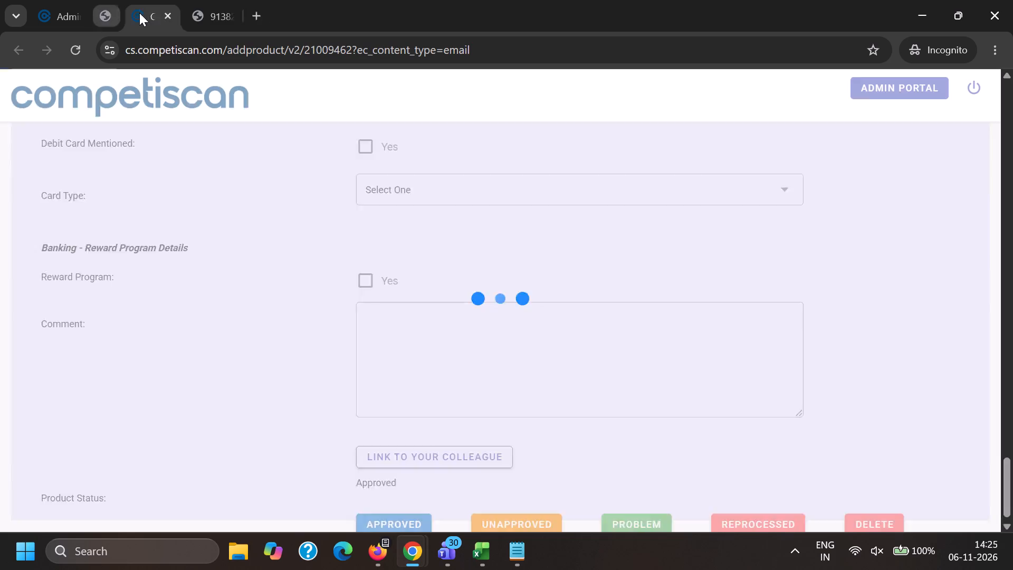
{"action": "double_click", "coordinate": [139, 13]}
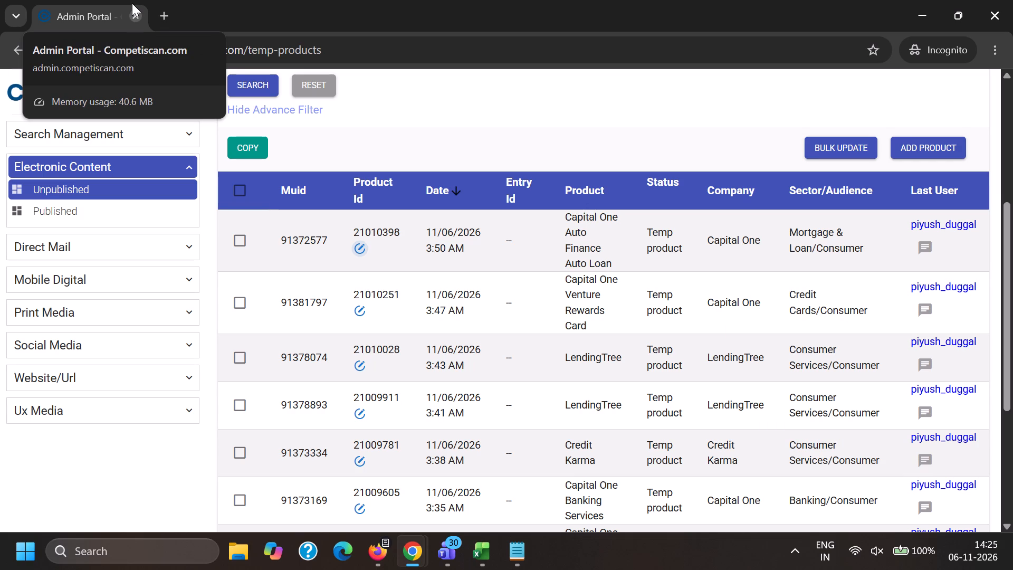
Go to page 2 of the unpublished products and open the six Pottery Barn Teen and Kids products, 21010547 through 21011154.
{"action": "scroll", "coordinate": [281, 207], "scroll_direction": "down", "scroll_amount": 9}
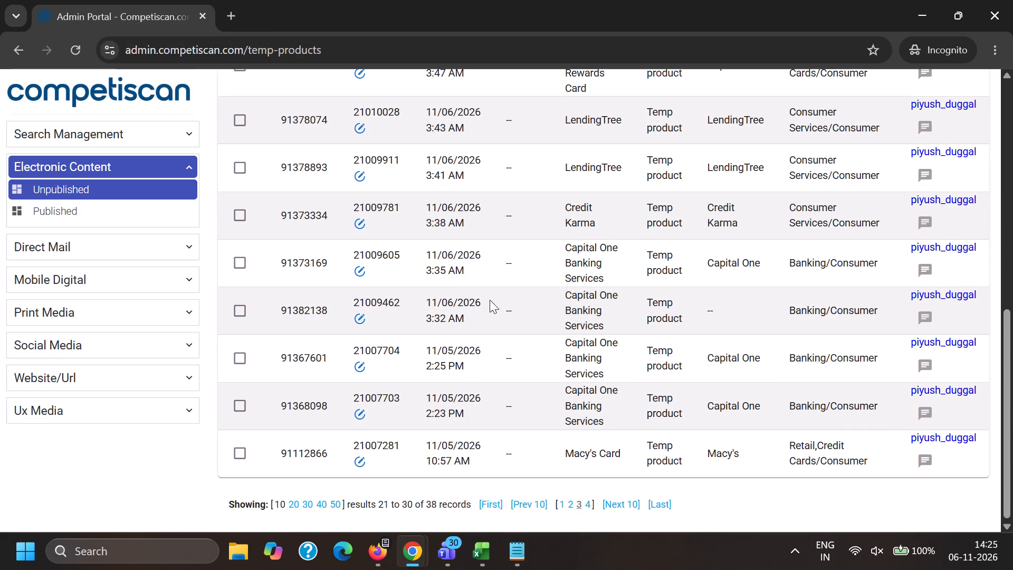
{"action": "scroll", "coordinate": [490, 303], "scroll_direction": "up", "scroll_amount": 1}
{"action": "scroll", "coordinate": [490, 304], "scroll_direction": "down", "scroll_amount": 11}
{"action": "left_click", "coordinate": [571, 506]}
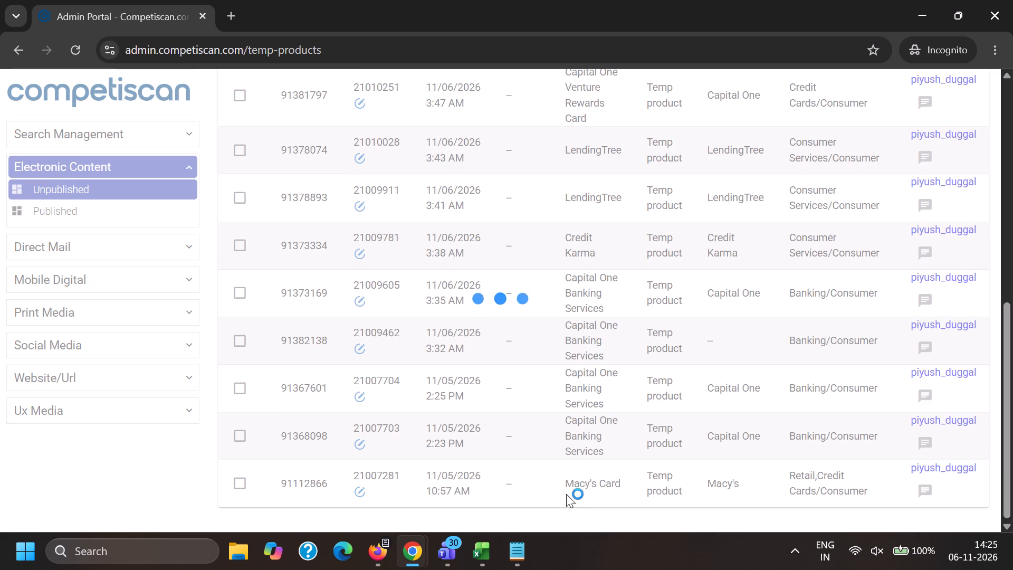
{"action": "scroll", "coordinate": [436, 340], "scroll_direction": "down", "scroll_amount": 16}
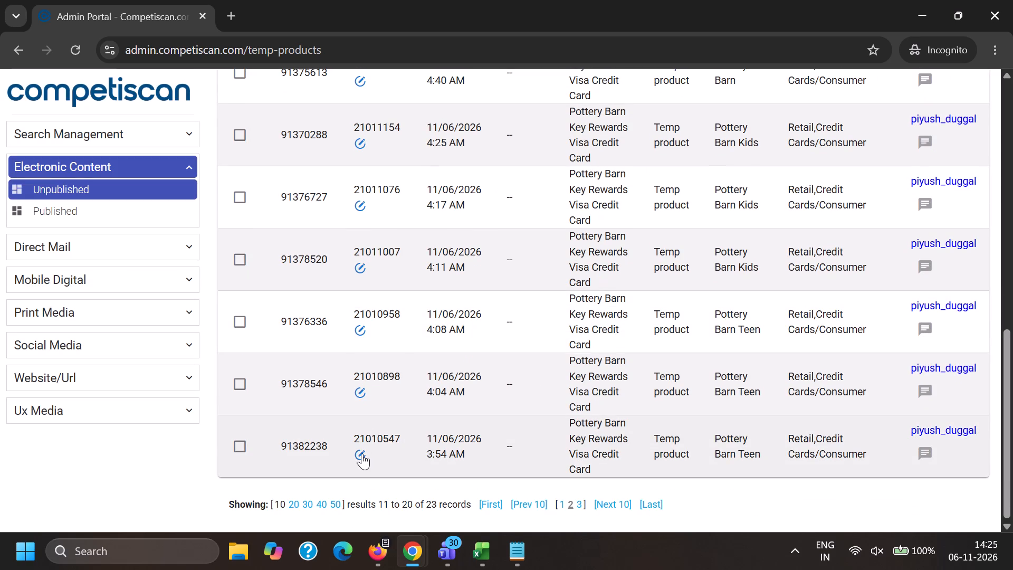
{"action": "left_click", "coordinate": [362, 453], "text": "ctrl"}
{"action": "left_click", "coordinate": [360, 386], "text": "ctrl"}
{"action": "left_click", "coordinate": [360, 324], "text": "ctrl"}
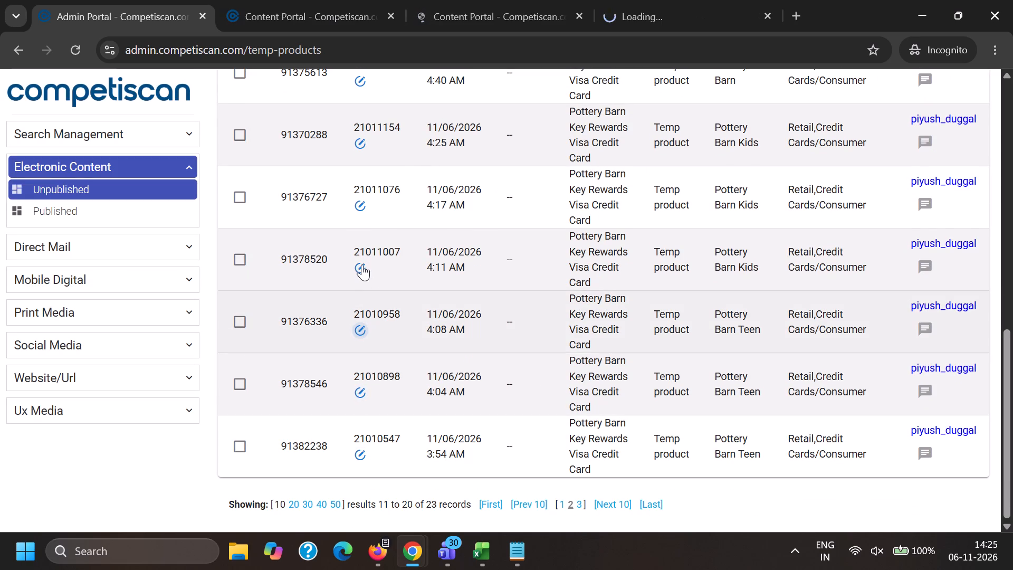
{"action": "left_click", "coordinate": [362, 264], "text": "ctrl"}
{"action": "left_click", "coordinate": [361, 206], "text": "ctrl"}
{"action": "left_click", "coordinate": [359, 147], "text": "ctrl"}
Open the Pottery Barn products 21011253 and 21011328 and the Capital One products 21011981 and 21012045 from the same list.
{"action": "scroll", "coordinate": [319, 302], "scroll_direction": "up", "scroll_amount": 3}
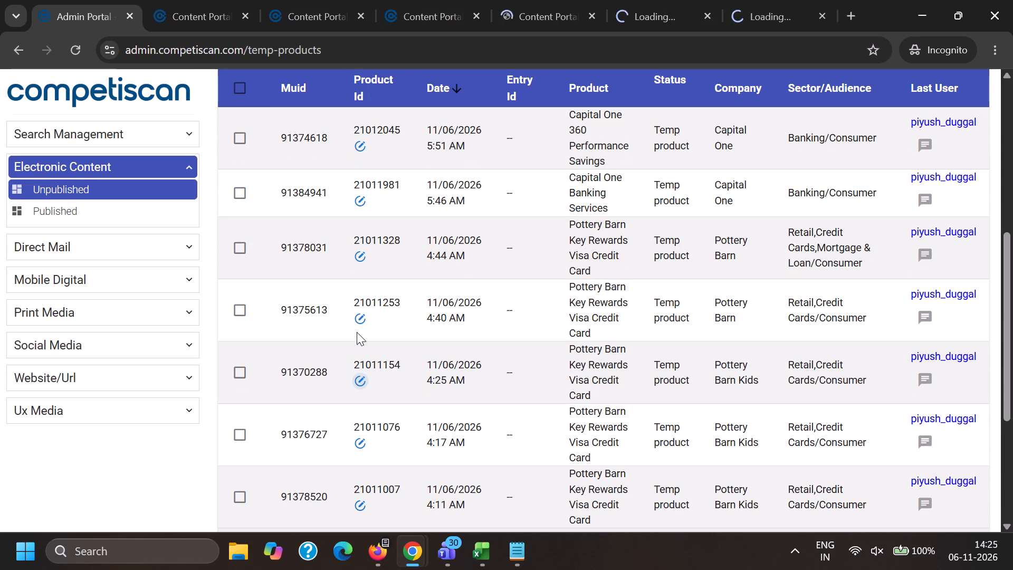
{"action": "left_click", "coordinate": [360, 320], "text": "ctrl"}
{"action": "left_click", "coordinate": [358, 256], "text": "ctrl"}
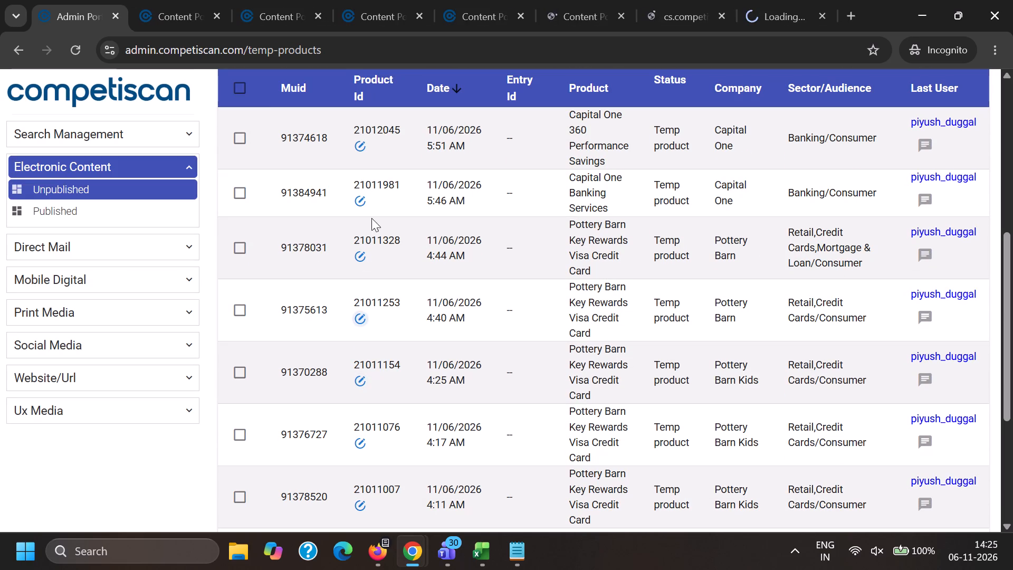
{"action": "left_click", "coordinate": [363, 196], "text": "ctrl"}
{"action": "left_click", "coordinate": [359, 148], "text": "ctrl"}
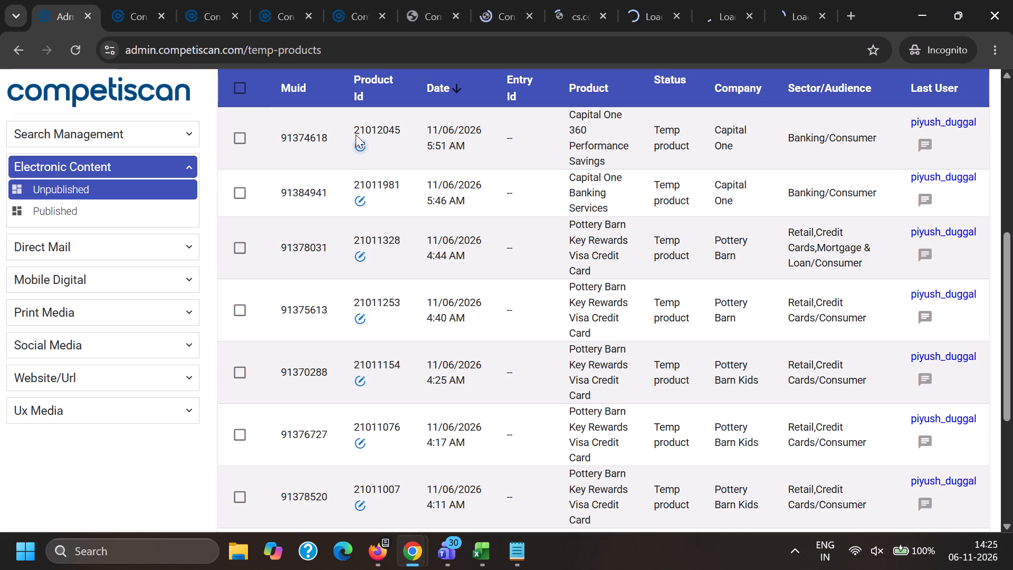
Copy the page link of product 21010547 into cell D7479 of the Excel workbook, beside MUID 91382238.
{"action": "left_click", "coordinate": [142, 0]}
{"action": "triple_click", "coordinate": [217, 41]}
{"action": "key", "text": "ctrl+c"}
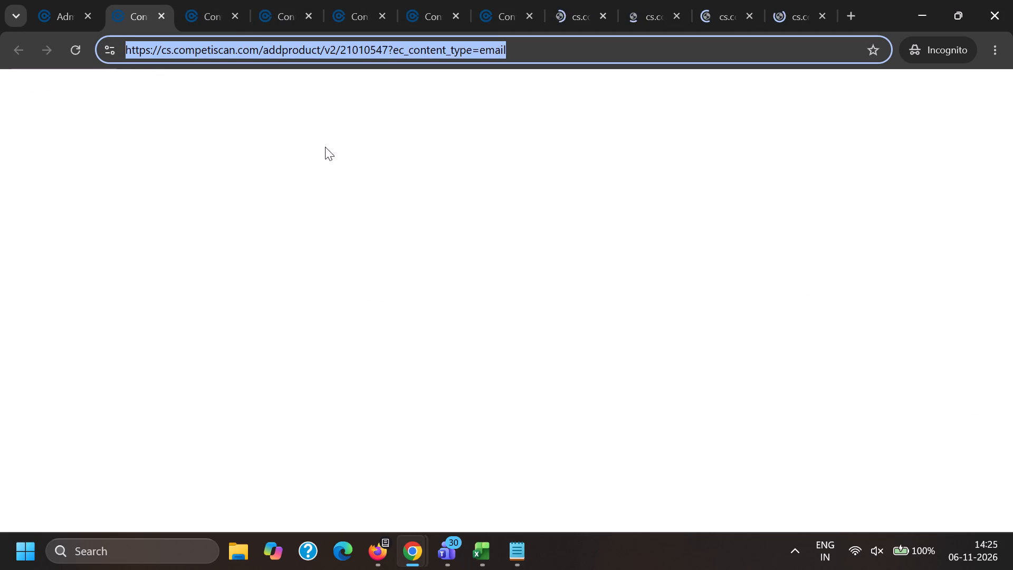
{"action": "key", "text": "alt+Tab"}
{"action": "key", "text": "ctrl+v"}
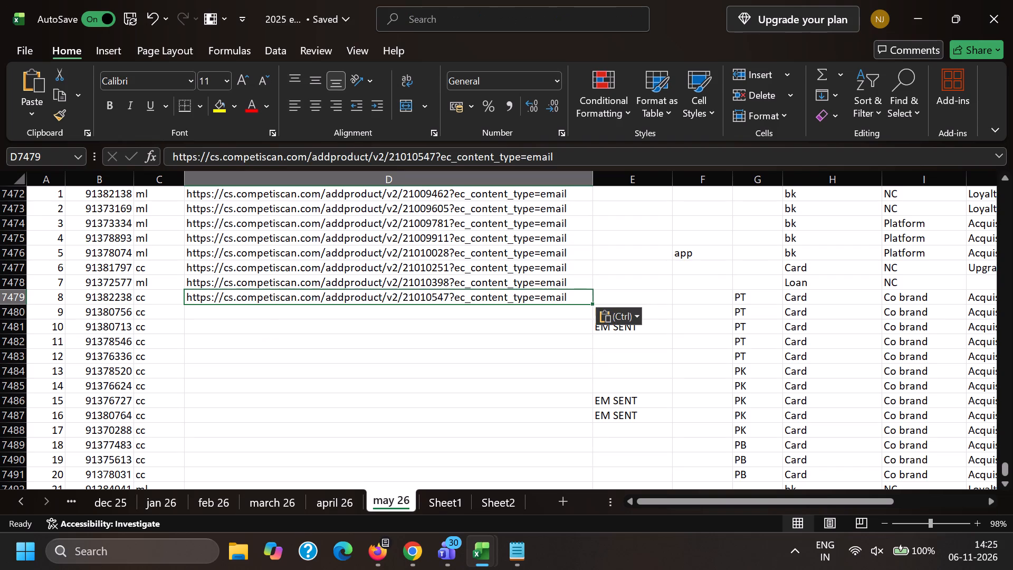
Copy the page link of product 21010898 from Chrome into cell D7482 of the workbook, beside MUID 91378546.
{"action": "left_click", "coordinate": [214, 316]}
{"action": "key", "text": "alt+Tab"}
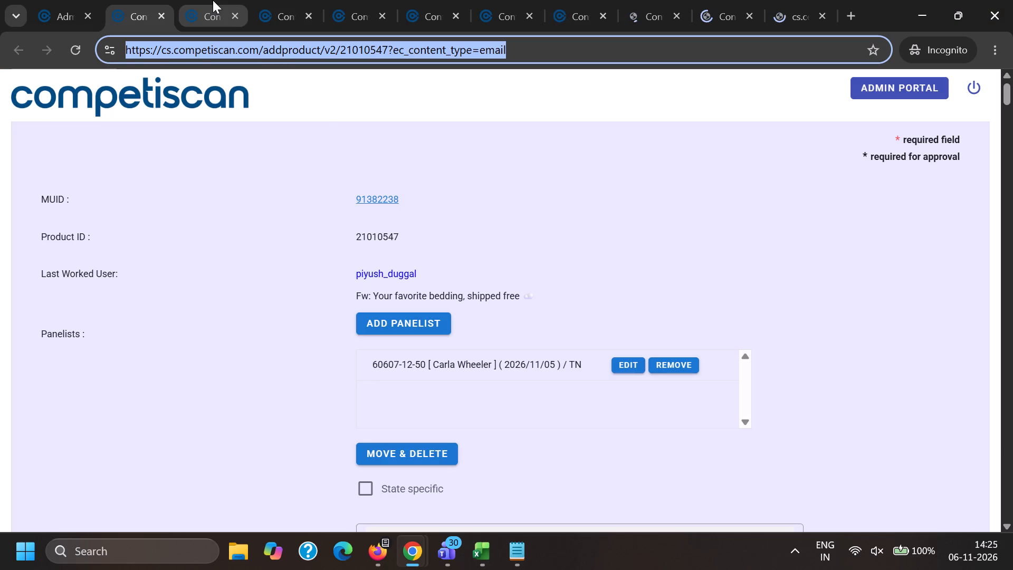
{"action": "left_click", "coordinate": [213, 0]}
{"action": "triple_click", "coordinate": [227, 49]}
{"action": "key", "text": "ctrl+c"}
{"action": "key", "text": "alt+Tab"}
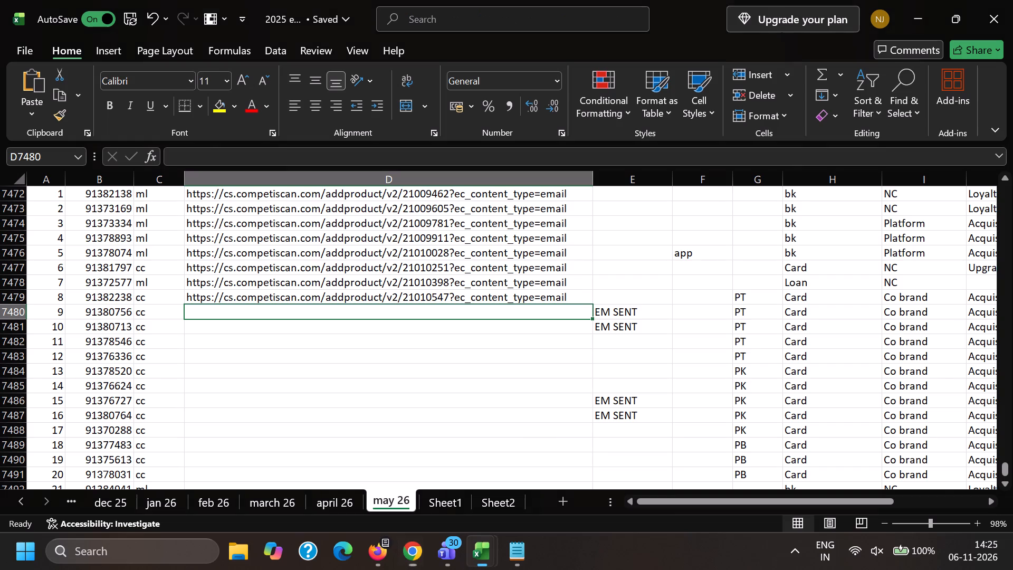
{"action": "left_click", "coordinate": [430, 337]}
{"action": "key", "text": "ctrl+v"}
Copy the page link of product 21010958 from Chrome into cell D7483 of the workbook, beside MUID 91376336.
{"action": "left_click", "coordinate": [387, 359]}
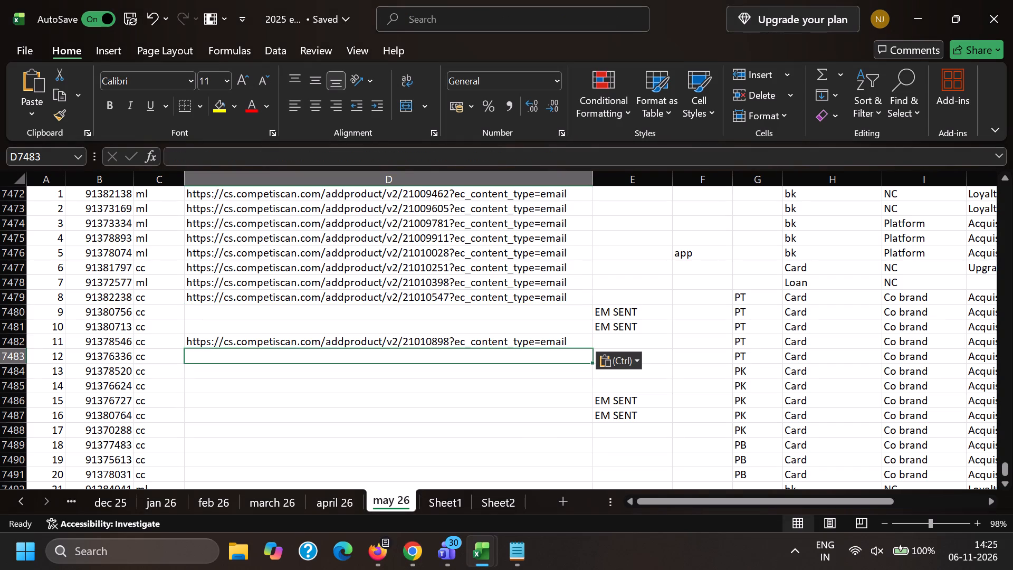
{"action": "key", "text": "alt+Tab"}
{"action": "left_click", "coordinate": [286, 0]}
{"action": "left_click", "coordinate": [276, 73]}
{"action": "triple_click", "coordinate": [263, 55]}
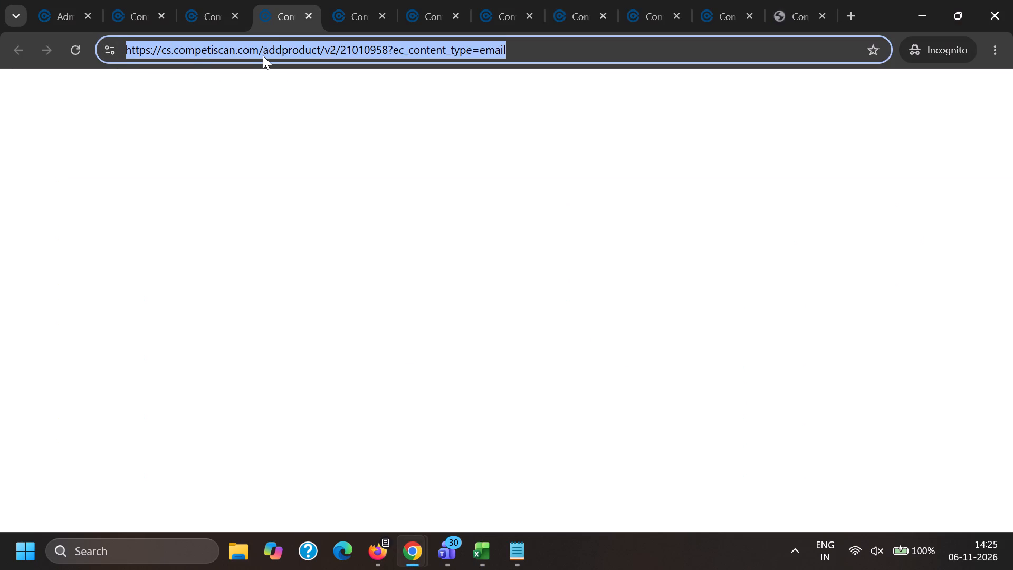
{"action": "key", "text": "ctrl+c"}
{"action": "key", "text": "alt+Tab"}
{"action": "key", "text": "ctrl+v"}
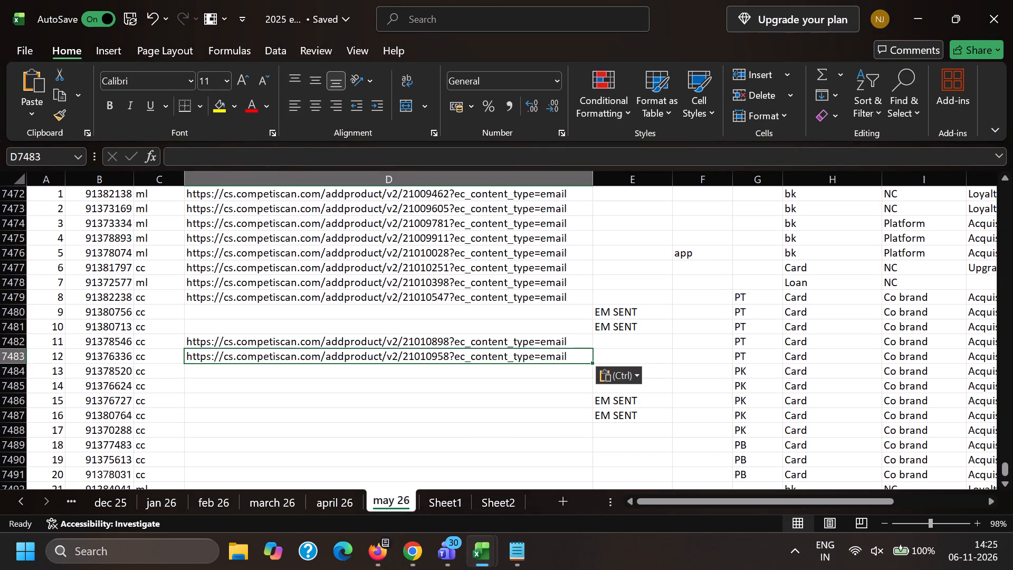
Copy the page link of product 21011007 from Chrome into cell D7484 of the workbook, beside MUID 91378520.
{"action": "left_click", "coordinate": [232, 376]}
{"action": "key", "text": "alt+Tab"}
{"action": "left_click", "coordinate": [366, 0]}
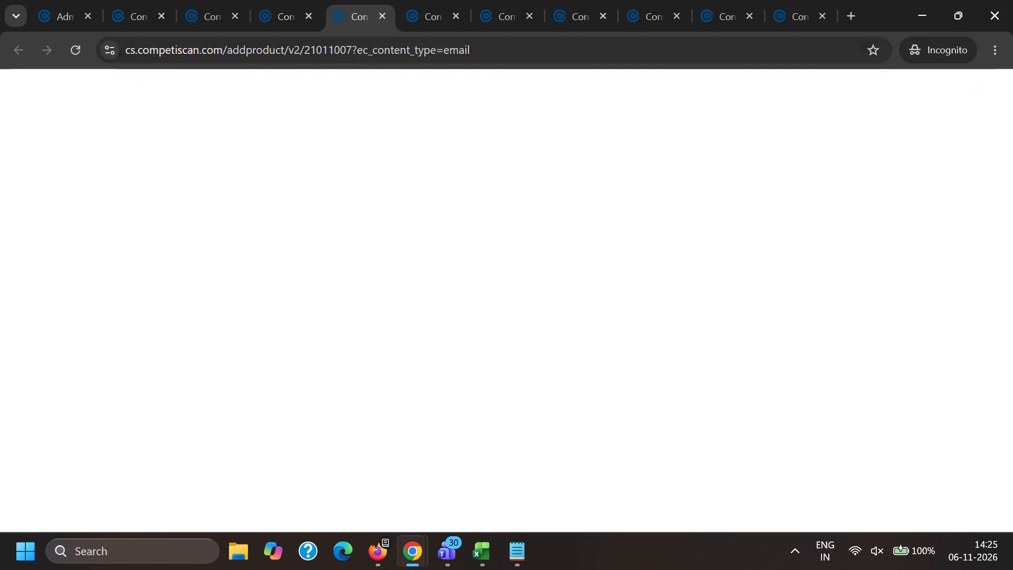
{"action": "triple_click", "coordinate": [366, 58]}
{"action": "key", "text": "ctrl+c"}
{"action": "key", "text": "alt+Tab"}
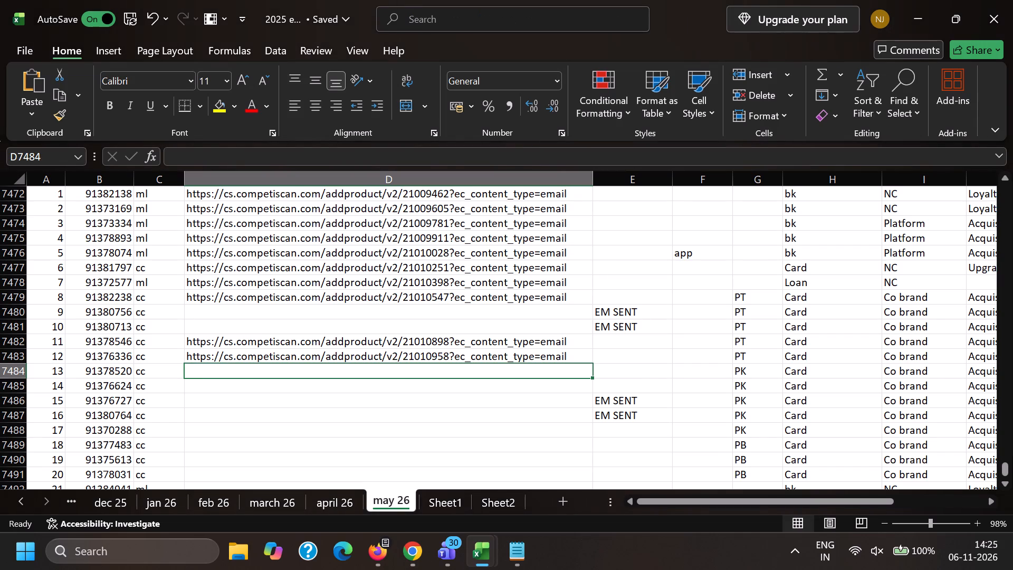
{"action": "key", "text": "ctrl+v"}
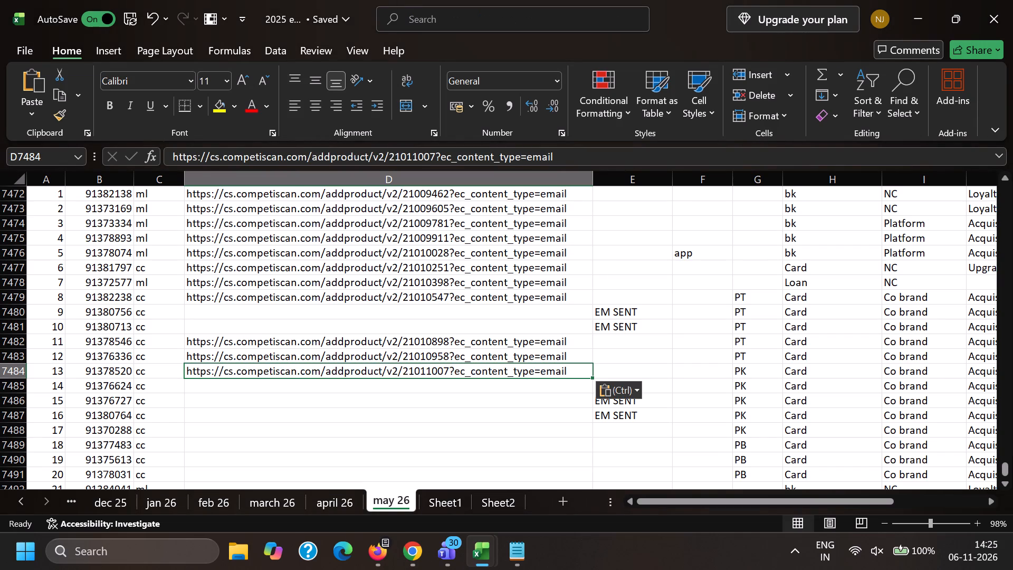
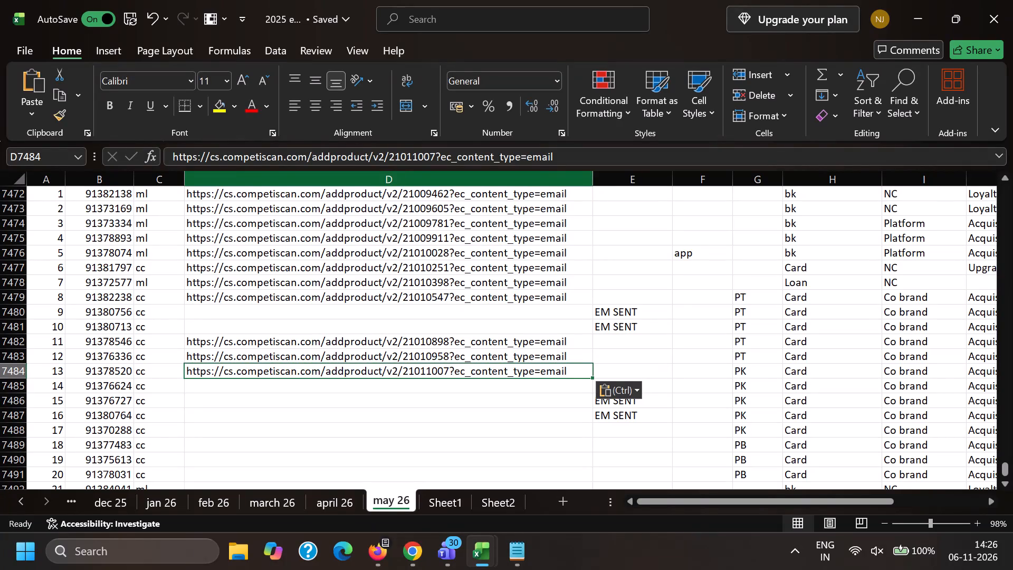
{"action": "key", "text": "Return"}
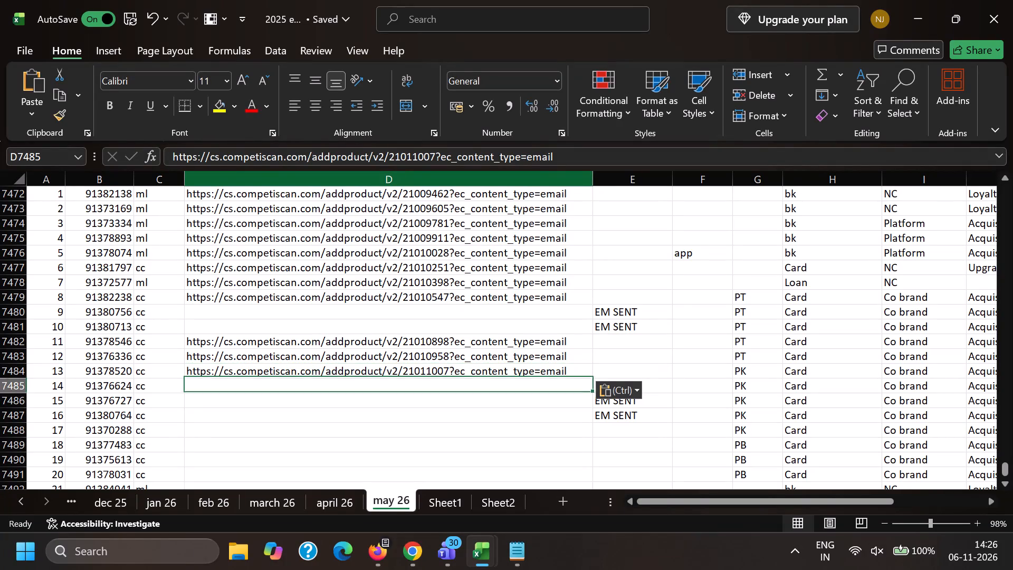
{"action": "key", "text": "alt+Tab"}
{"action": "left_click", "coordinate": [420, 0]}
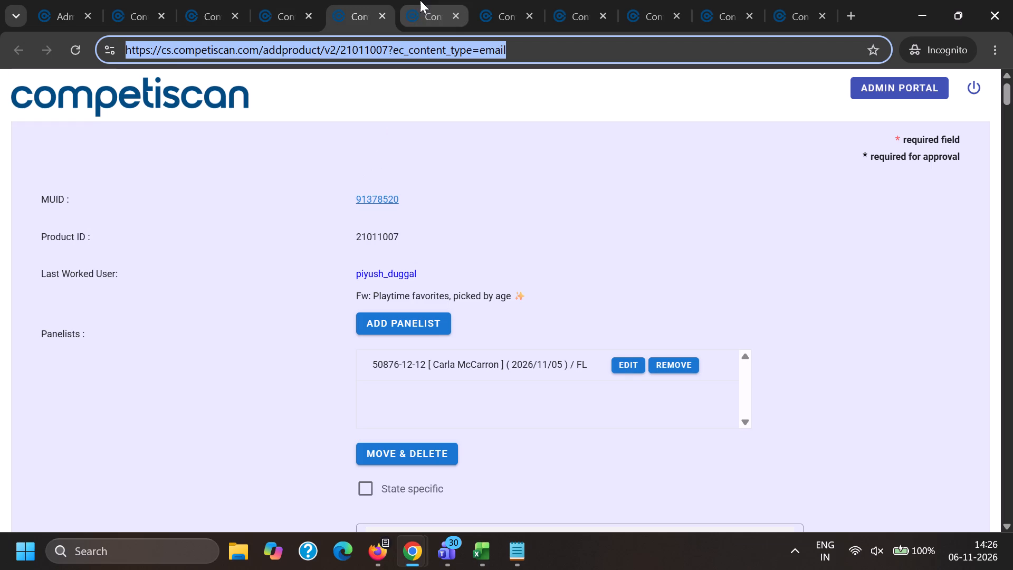
{"action": "triple_click", "coordinate": [414, 54]}
{"action": "key", "text": "ctrl+c"}
{"action": "key", "text": "alt+Tab"}
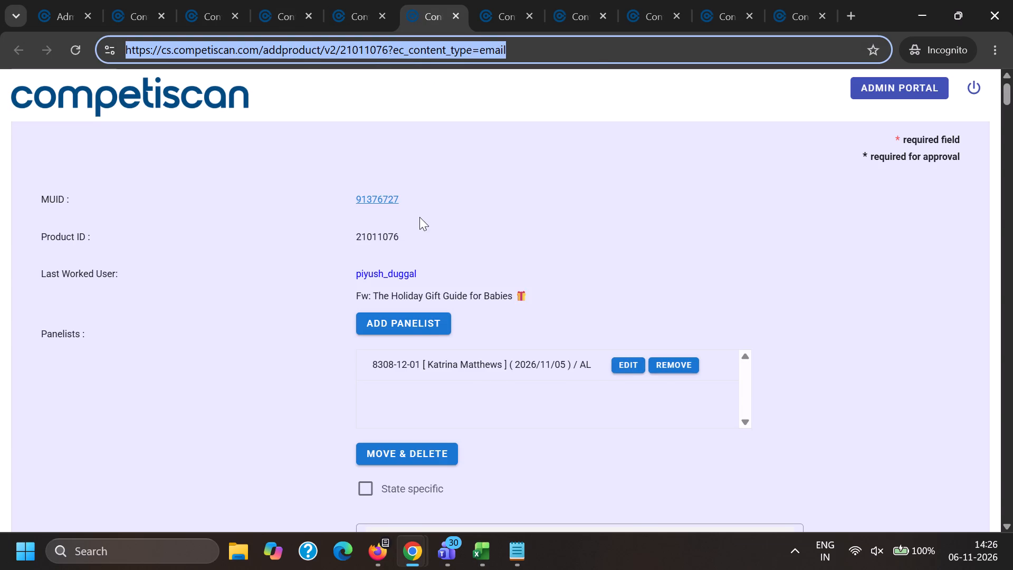
{"action": "key", "text": "ctrl+v"}
Copy the page link of product 21011154 from Chrome into cell D7488 of the workbook, beside MUID 91370288.
{"action": "left_click", "coordinate": [422, 397]}
{"action": "left_click", "coordinate": [422, 398]}
{"action": "key", "text": "alt+Tab"}
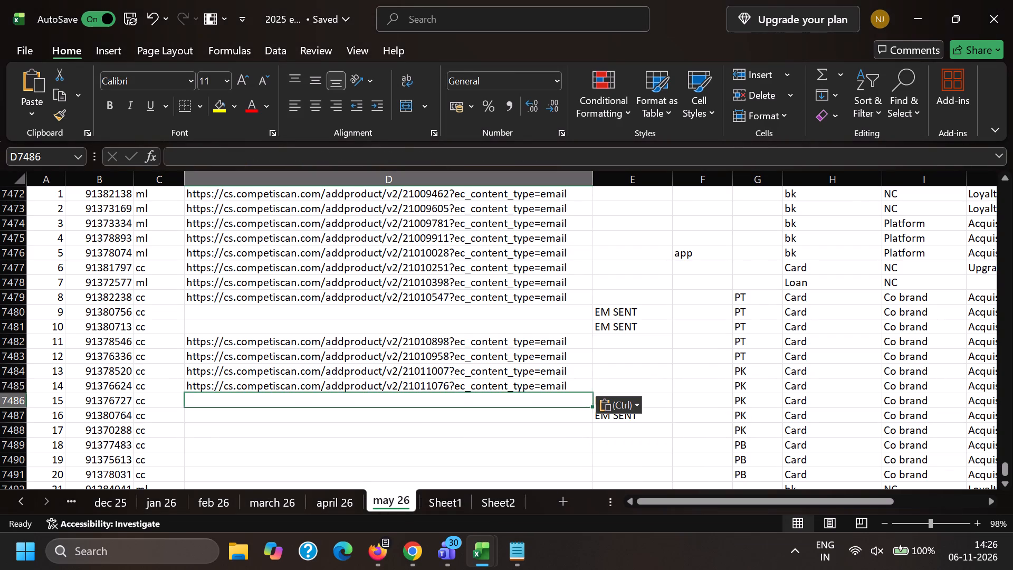
{"action": "left_click", "coordinate": [498, 0]}
{"action": "triple_click", "coordinate": [502, 47]}
{"action": "key", "text": "ctrl+c"}
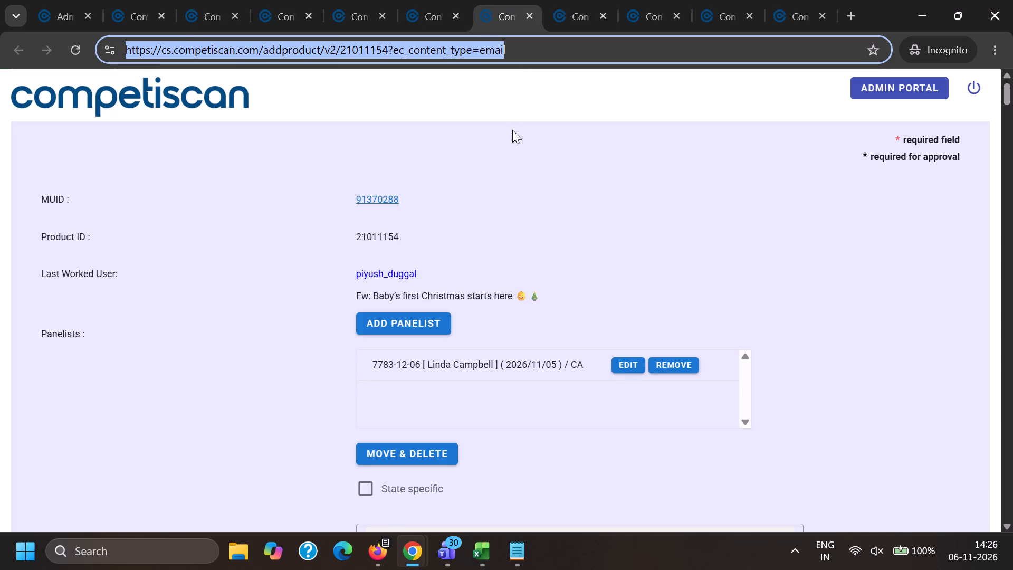
{"action": "triple_click", "coordinate": [562, 58]}
{"action": "key", "text": "ctrl+c"}
{"action": "key", "text": "alt+Tab"}
{"action": "left_click", "coordinate": [199, 431]}
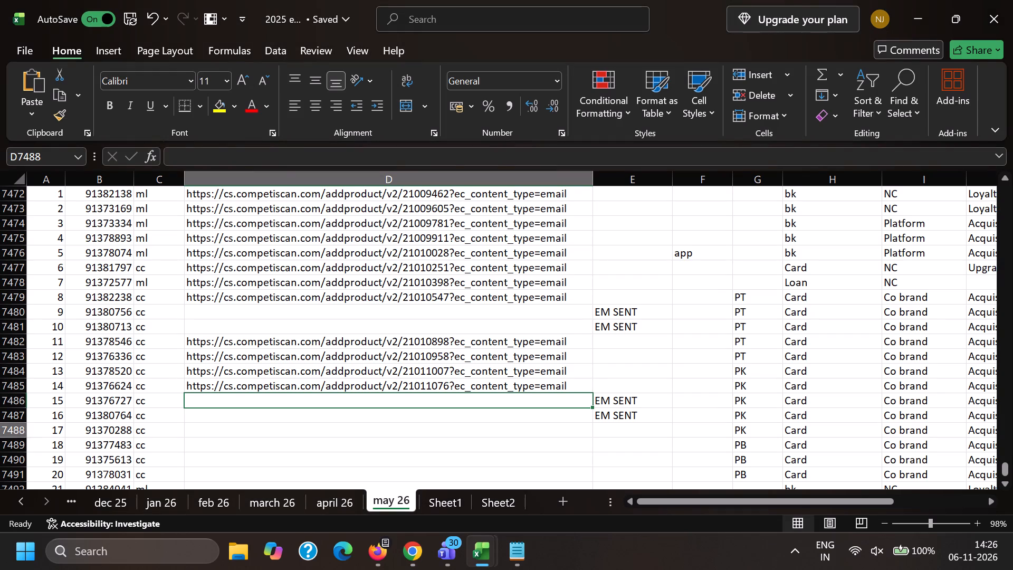
{"action": "key", "text": "ctrl+v"}
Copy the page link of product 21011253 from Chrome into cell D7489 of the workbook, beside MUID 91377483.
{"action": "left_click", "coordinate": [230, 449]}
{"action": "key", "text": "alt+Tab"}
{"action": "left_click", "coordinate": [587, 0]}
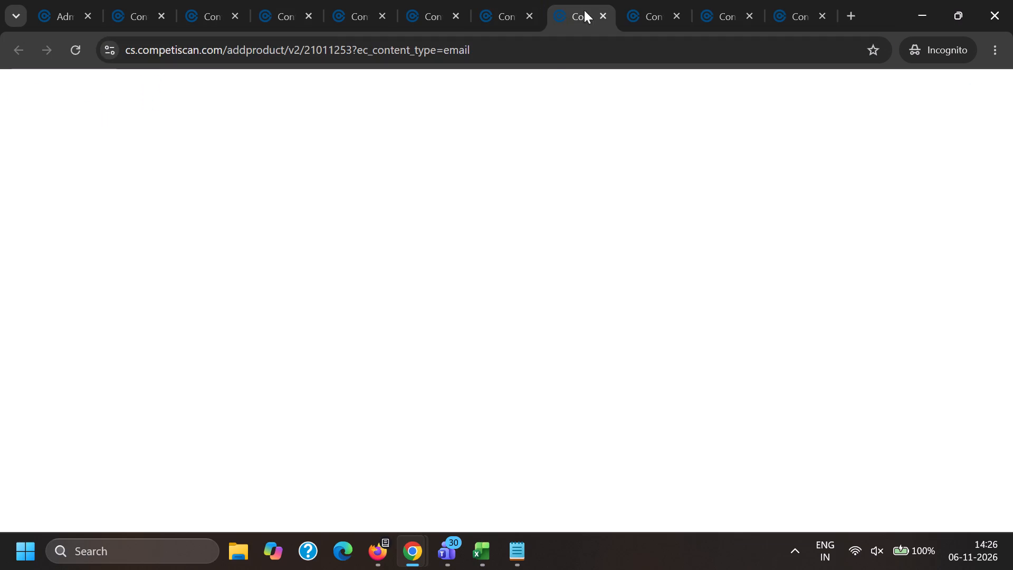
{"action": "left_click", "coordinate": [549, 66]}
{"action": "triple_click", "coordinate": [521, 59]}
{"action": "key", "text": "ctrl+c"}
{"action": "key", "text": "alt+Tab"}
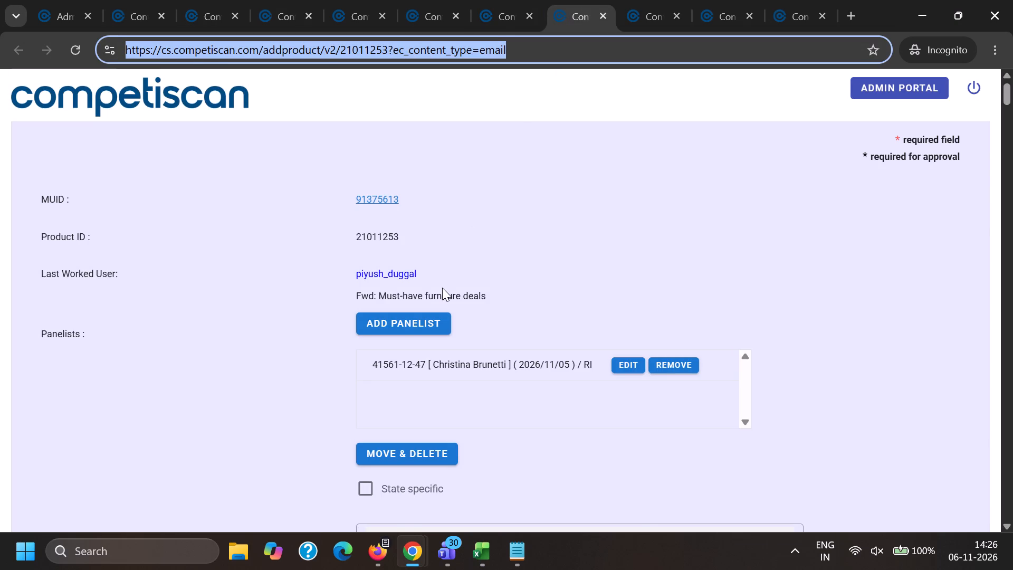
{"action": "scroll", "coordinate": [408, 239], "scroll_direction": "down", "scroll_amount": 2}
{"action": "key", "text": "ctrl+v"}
Copy the page link of product 21011253 into cell D7490, beside MUID 91375613, and clear the misplaced link from D7489.
{"action": "left_click", "coordinate": [240, 377]}
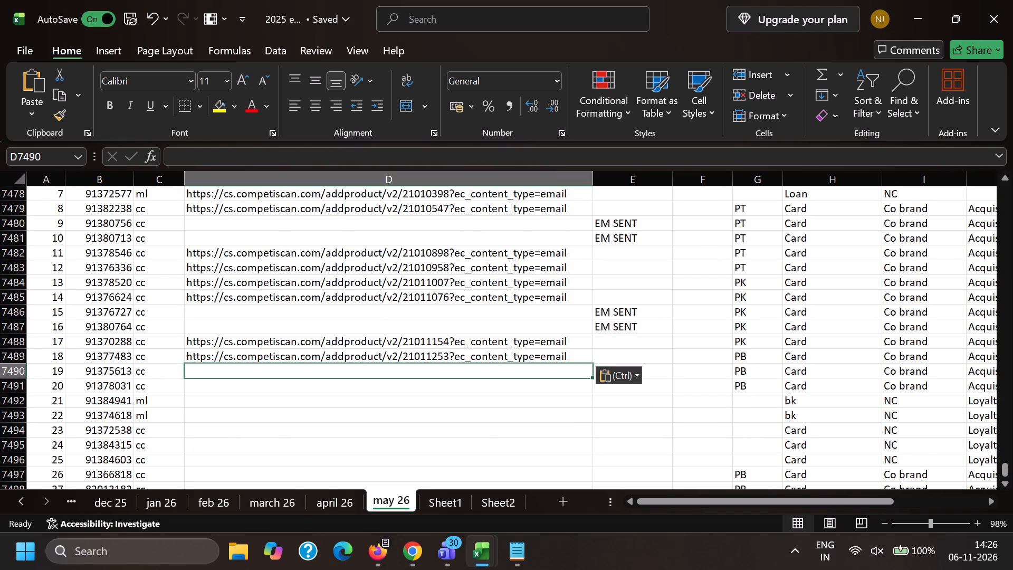
{"action": "key", "text": "alt+Tab"}
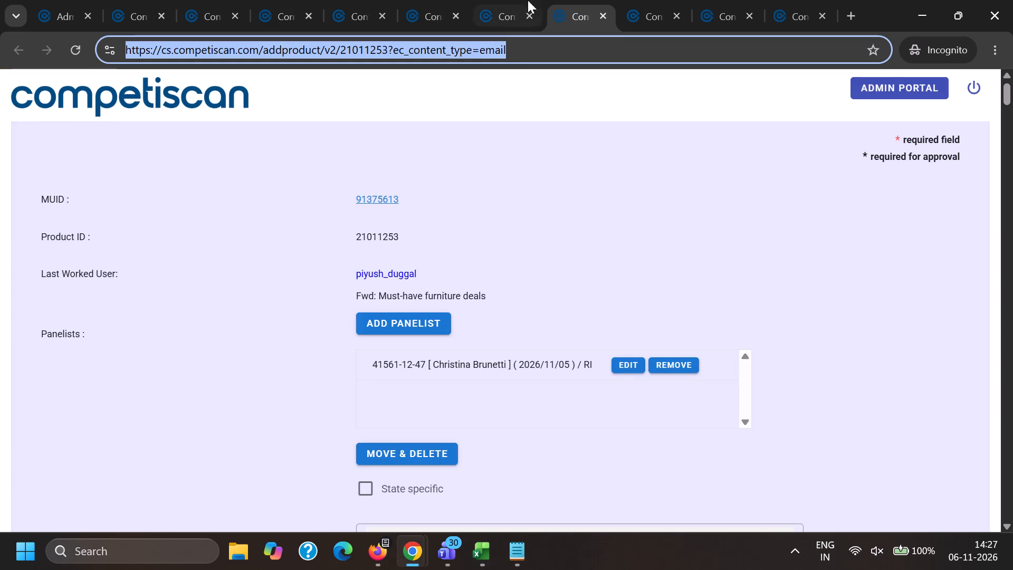
{"action": "left_click", "coordinate": [504, 0]}
{"action": "left_click", "coordinate": [577, 0]}
{"action": "triple_click", "coordinate": [551, 48]}
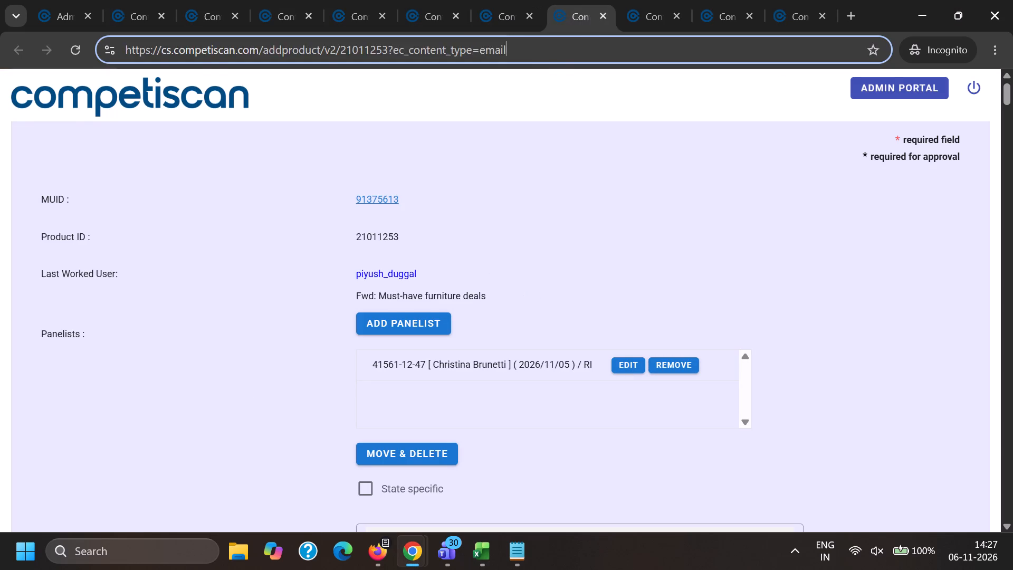
{"action": "key", "text": "ctrl+c"}
{"action": "key", "text": "alt+Tab"}
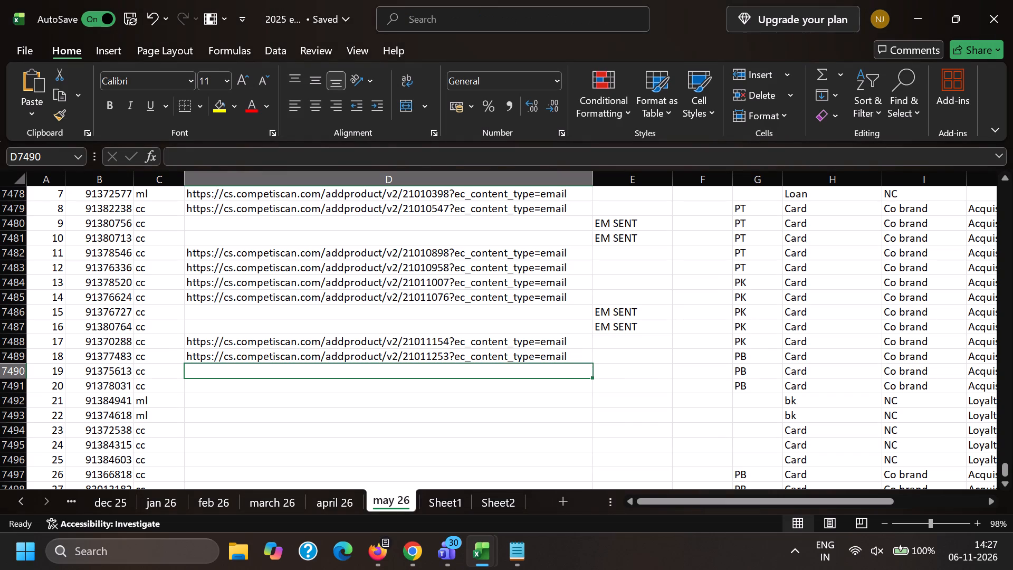
{"action": "key", "text": "ctrl+v"}
{"action": "left_click", "coordinate": [217, 359]}
{"action": "key", "text": "BackSpace"}
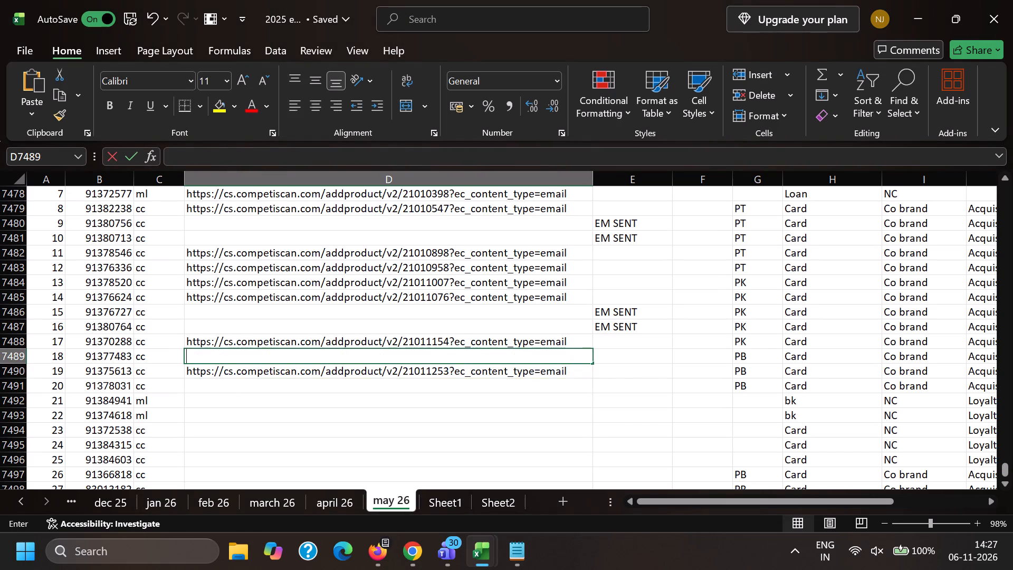
Copy the page link of product 21011328 from Chrome into cell D7491 of the workbook, beside MUID 91378031.
{"action": "left_click", "coordinate": [263, 388]}
{"action": "key", "text": "alt+Tab"}
{"action": "left_click", "coordinate": [650, 0]}
{"action": "triple_click", "coordinate": [627, 61]}
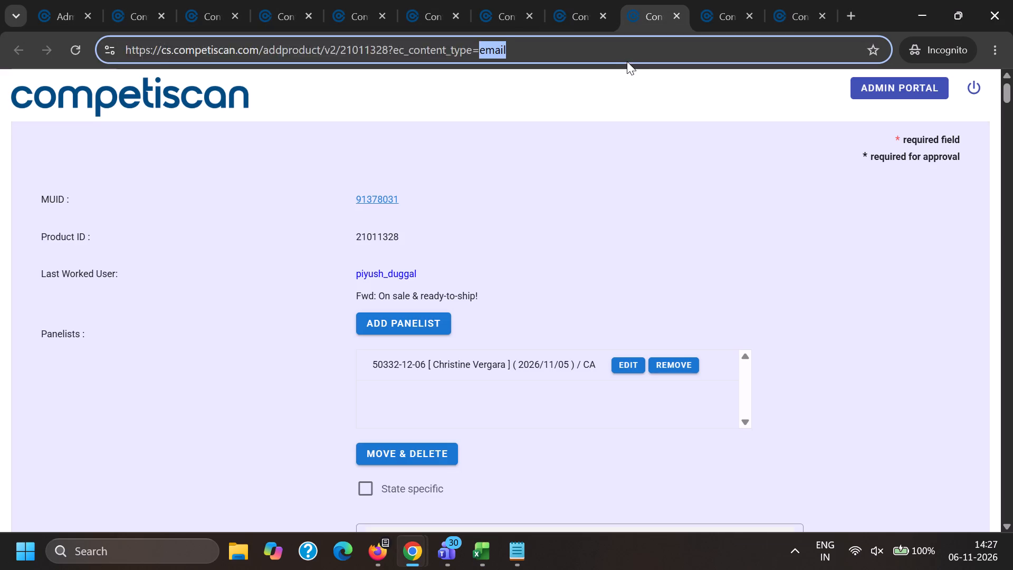
{"action": "key", "text": "ctrl+c"}
{"action": "key", "text": "alt+Tab"}
{"action": "key", "text": "ctrl+v"}
{"action": "scroll", "coordinate": [261, 321], "scroll_direction": "down", "scroll_amount": 2}
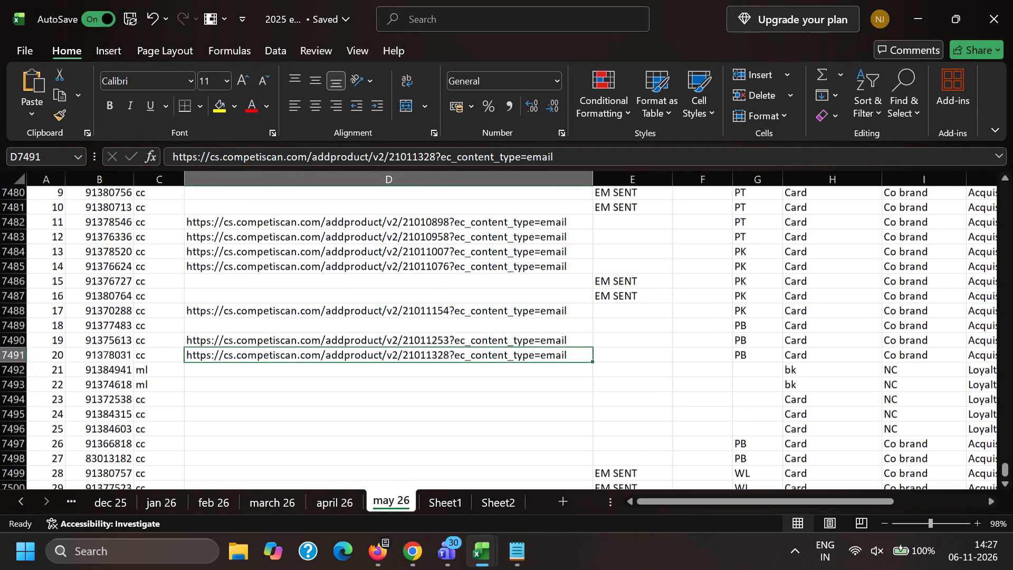
{"action": "left_click", "coordinate": [216, 318]}
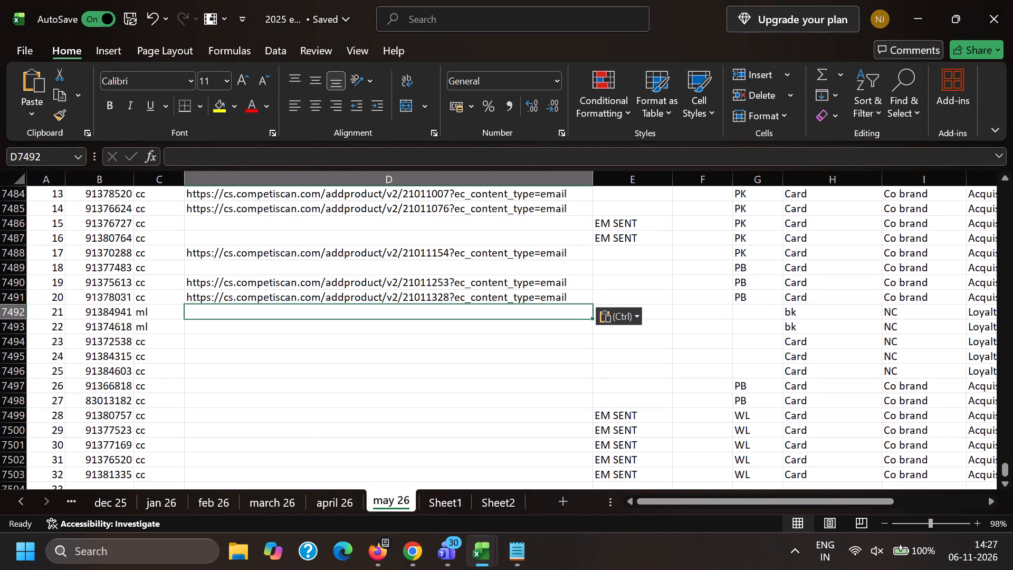
{"action": "key", "text": "alt+Tab"}
{"action": "left_click", "coordinate": [716, 0]}
{"action": "triple_click", "coordinate": [696, 56]}
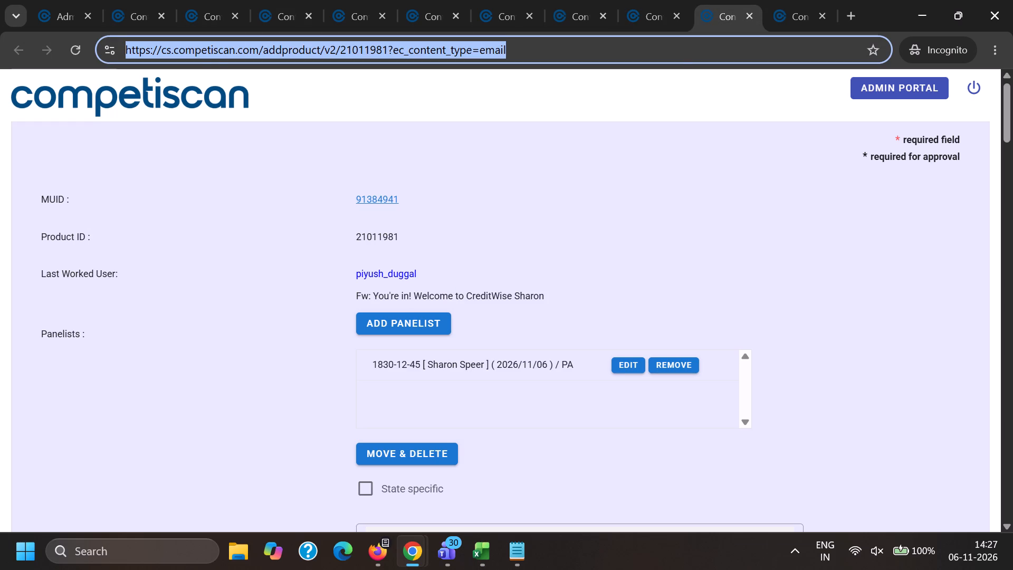
{"action": "key", "text": "ctrl+c"}
{"action": "key", "text": "alt+Tab"}
{"action": "key", "text": "ctrl+v"}
Copy the page link of product 21012045 from Chrome into cell D7493 of the workbook, beside MUID 91374618.
{"action": "left_click", "coordinate": [237, 336]}
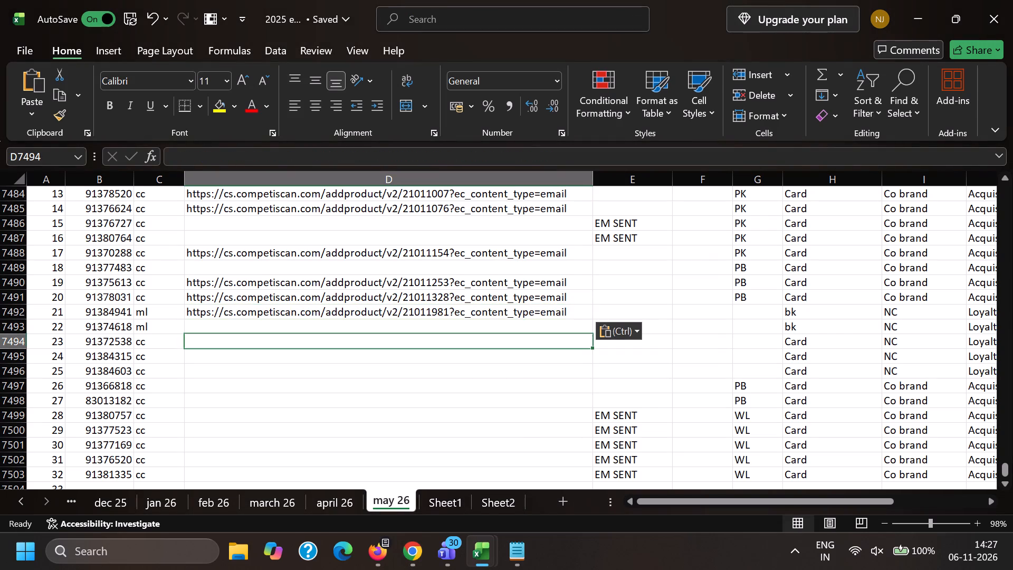
{"action": "left_click", "coordinate": [219, 322]}
{"action": "key", "text": "alt+Tab"}
{"action": "left_click", "coordinate": [776, 0]}
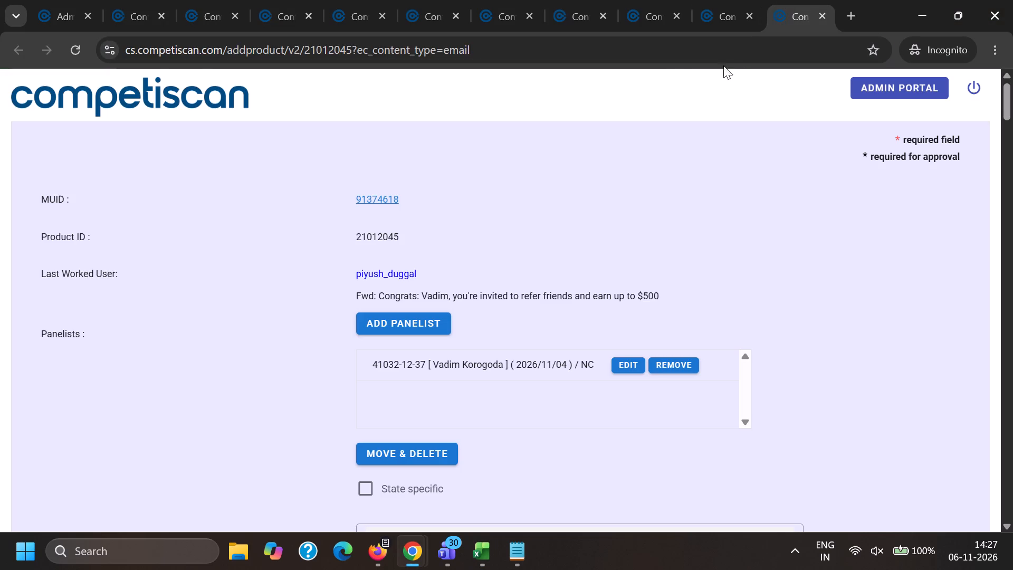
{"action": "triple_click", "coordinate": [656, 63]}
{"action": "triple_click", "coordinate": [599, 63]}
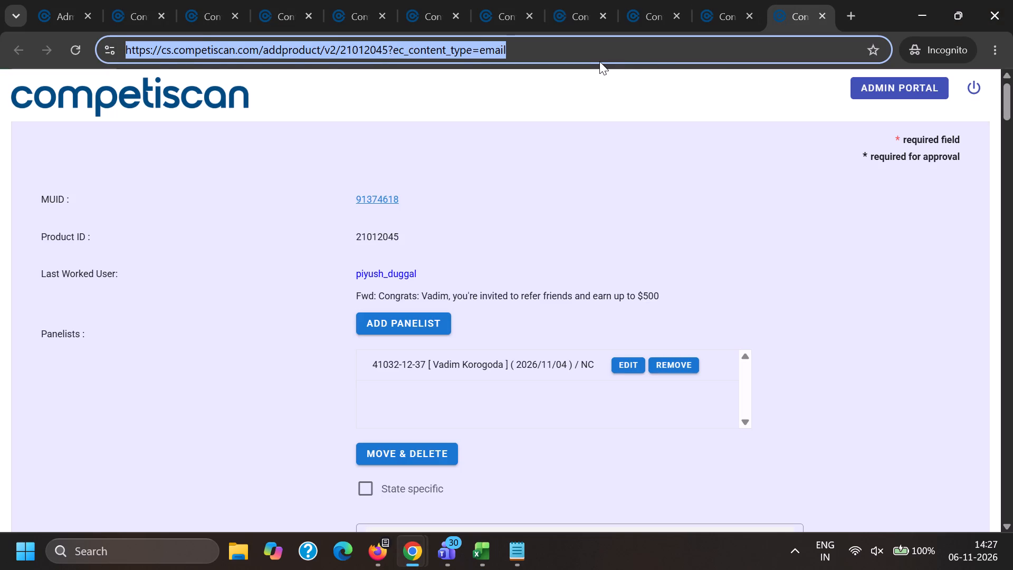
{"action": "key", "text": "ctrl+c"}
{"action": "key", "text": "alt+Tab"}
{"action": "key", "text": "ctrl+v"}
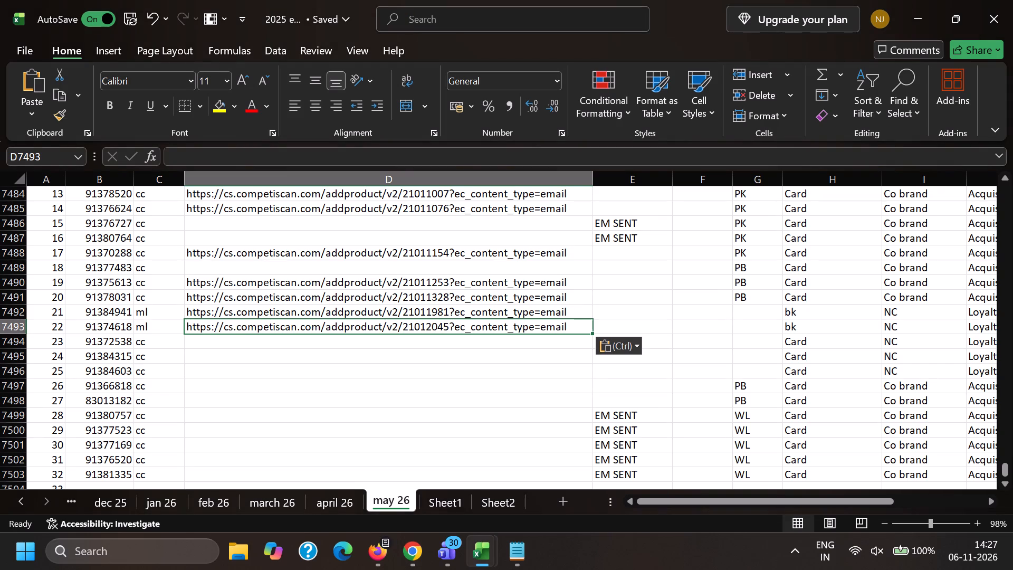
{"action": "left_click", "coordinate": [237, 347]}
Open the processed PDFs of products 21010547 and 21010898 from their product pages in Chrome.
{"action": "key", "text": "alt+Tab"}
{"action": "left_click", "coordinate": [137, 0]}
{"action": "scroll", "coordinate": [642, 218], "scroll_direction": "down", "scroll_amount": 5}
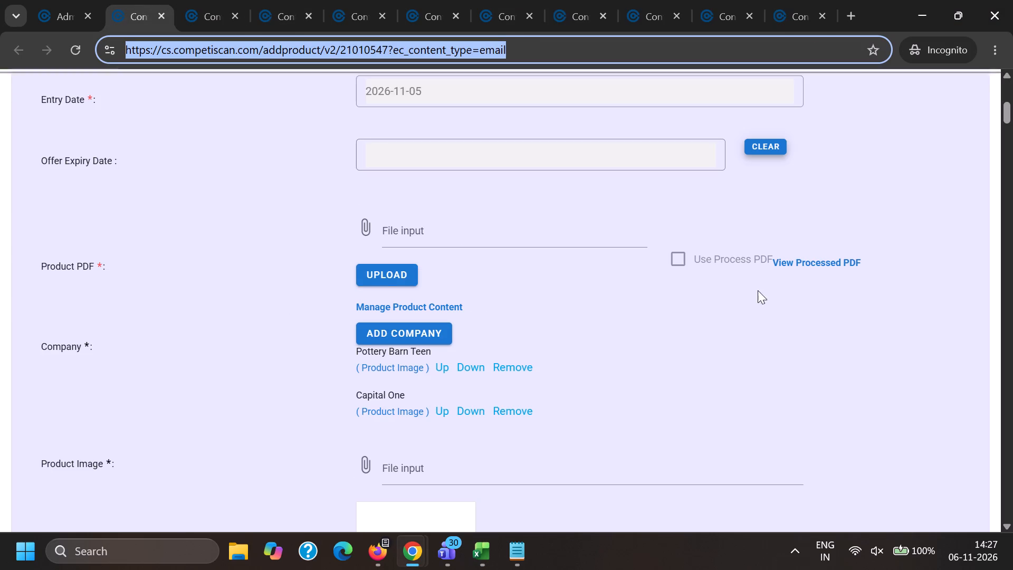
{"action": "left_click", "coordinate": [801, 266], "text": "ctrl"}
{"action": "key", "text": "ctrl+Tab"}
{"action": "key", "text": "ctrl+Tab"}
{"action": "scroll", "coordinate": [778, 264], "scroll_direction": "down", "scroll_amount": 5}
{"action": "left_click", "coordinate": [787, 261], "text": "ctrl"}
Open the processed PDFs of products 21010958 and 21011007 from their product pages.
{"action": "key", "text": "ctrl+Tab"}
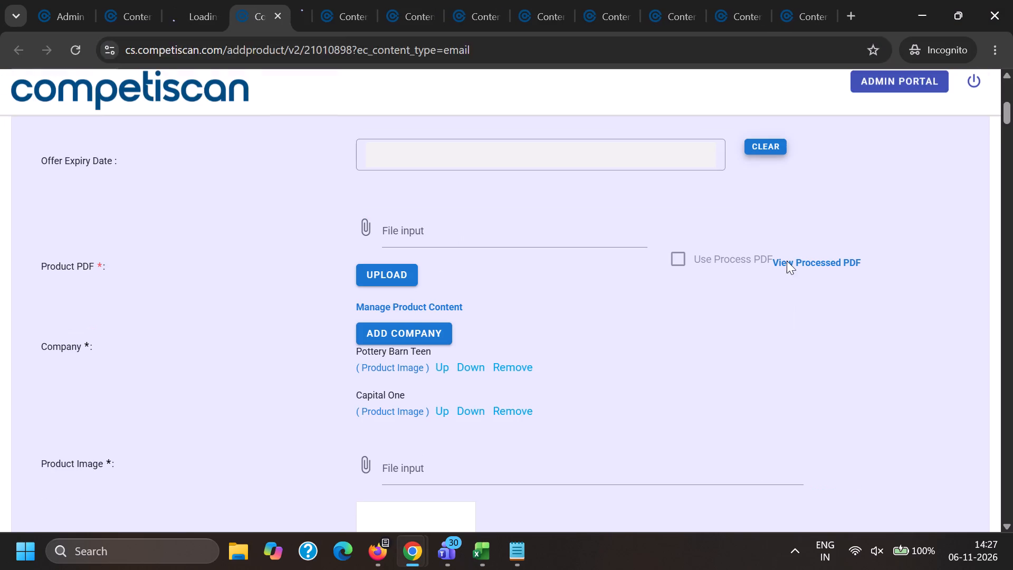
{"action": "key", "text": "ctrl+Tab"}
{"action": "scroll", "coordinate": [783, 258], "scroll_direction": "down", "scroll_amount": 4}
{"action": "left_click", "coordinate": [801, 338], "text": "ctrl"}
{"action": "key", "text": "ctrl+Tab"}
{"action": "key", "text": "ctrl+Tab"}
{"action": "scroll", "coordinate": [801, 332], "scroll_direction": "down", "scroll_amount": 3}
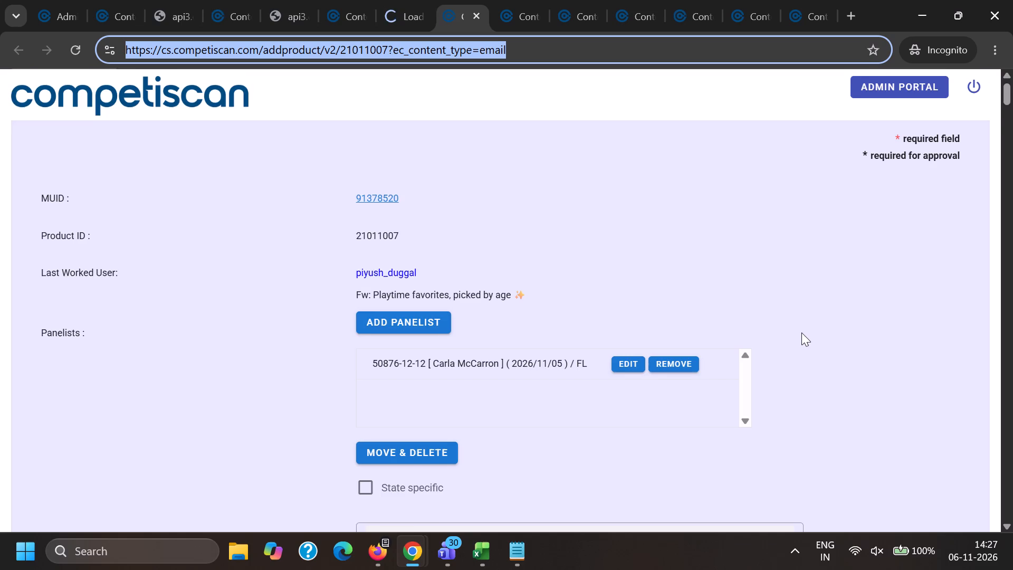
{"action": "scroll", "coordinate": [801, 332], "scroll_direction": "down", "scroll_amount": 3}
{"action": "left_click", "coordinate": [803, 182], "text": "ctrl"}
Open the processed PDFs of the Pottery Barn Kids products 21011076 and 21011154.
{"action": "key", "text": "ctrl+Tab"}
{"action": "key", "text": "ctrl+Tab"}
{"action": "scroll", "coordinate": [772, 201], "scroll_direction": "down", "scroll_amount": 5}
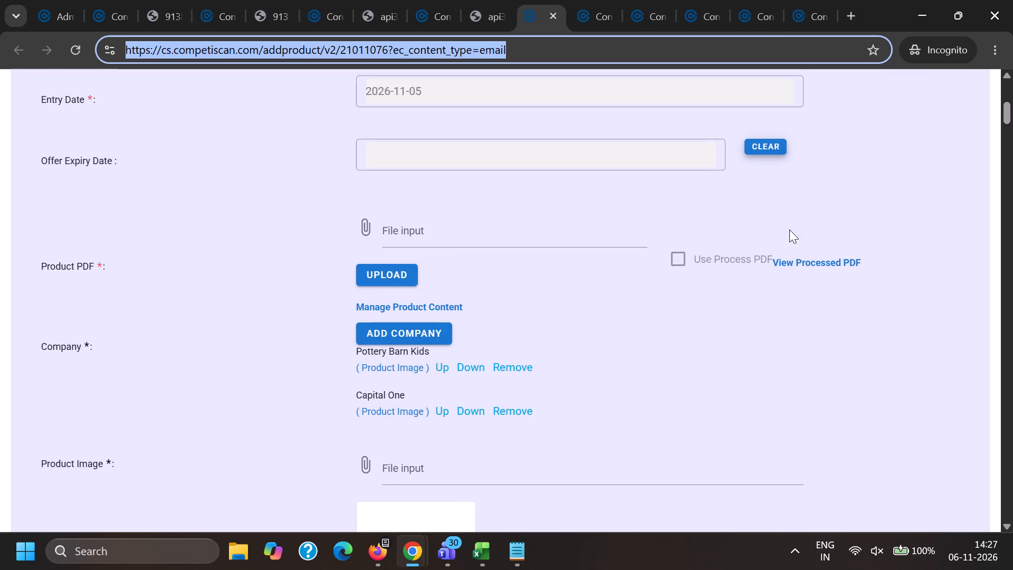
{"action": "left_click", "coordinate": [801, 263], "text": "ctrl"}
{"action": "key", "text": "ctrl+Tab"}
{"action": "key", "text": "ctrl+Tab"}
{"action": "scroll", "coordinate": [802, 261], "scroll_direction": "down", "scroll_amount": 5}
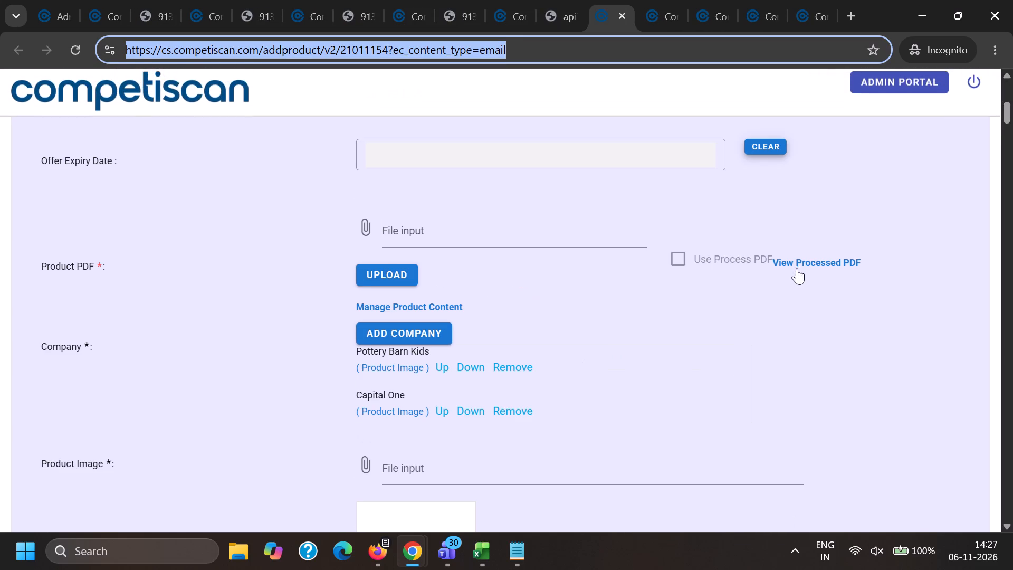
{"action": "left_click", "coordinate": [795, 261], "text": "ctrl"}
Open the processed PDFs of products 21011253 and 21011328 from their product pages.
{"action": "key", "text": "ctrl+Tab"}
{"action": "key", "text": "ctrl+Tab"}
{"action": "scroll", "coordinate": [795, 261], "scroll_direction": "down", "scroll_amount": 5}
{"action": "left_click", "coordinate": [796, 256], "text": "ctrl"}
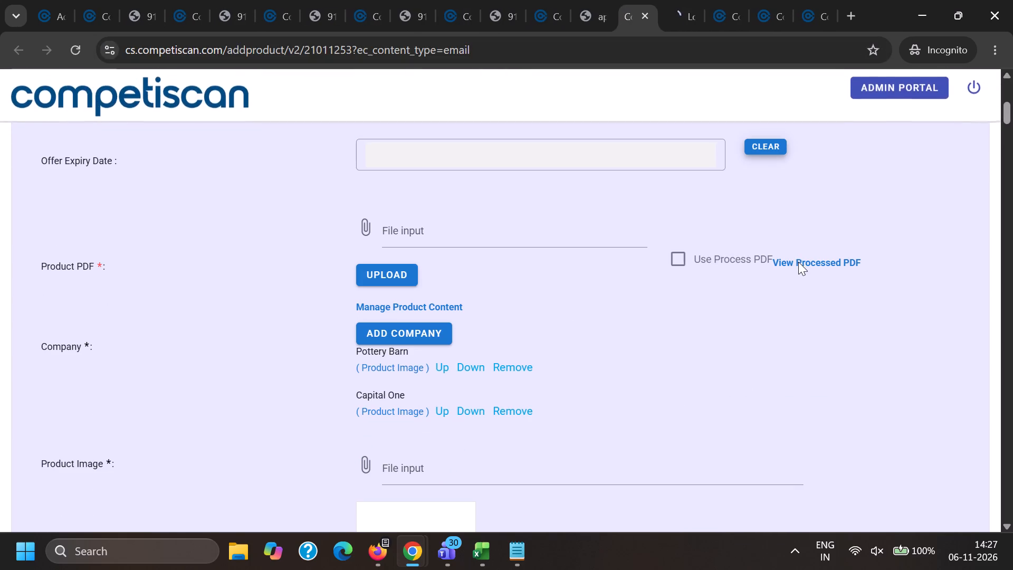
{"action": "key", "text": "ctrl+Tab"}
{"action": "key", "text": "ctrl+Tab"}
{"action": "scroll", "coordinate": [797, 262], "scroll_direction": "down", "scroll_amount": 5}
{"action": "left_click", "coordinate": [792, 267], "text": "ctrl"}
Open the processed PDFs of products 21011981 and 21012045 from their product pages.
{"action": "key", "text": "ctrl+Tab"}
{"action": "key", "text": "ctrl+Tab"}
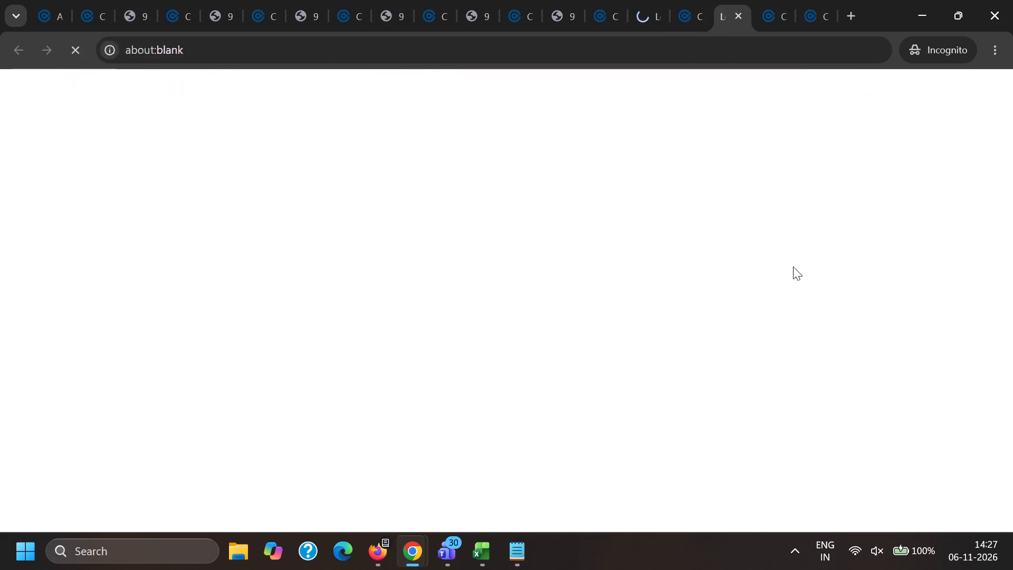
{"action": "scroll", "coordinate": [793, 267], "scroll_direction": "down", "scroll_amount": 5}
{"action": "left_click", "coordinate": [800, 260], "text": "ctrl"}
{"action": "key", "text": "ctrl+Tab"}
{"action": "key", "text": "ctrl+Tab"}
{"action": "scroll", "coordinate": [795, 263], "scroll_direction": "down", "scroll_amount": 4}
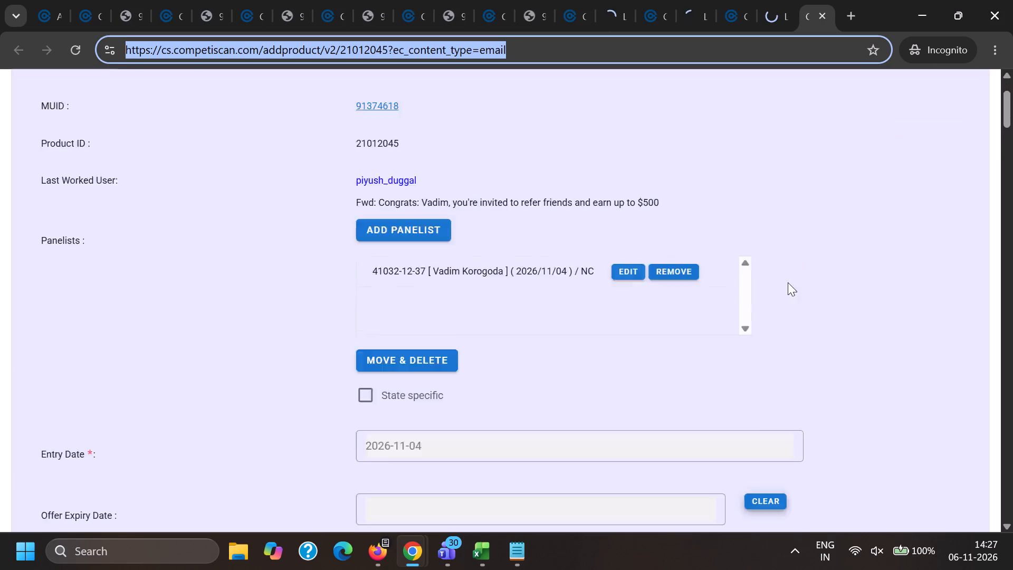
{"action": "left_click", "coordinate": [802, 339], "text": "ctrl"}
Enable Use Process PDF for product 21010547 and set its product status to Approved.
{"action": "left_click", "coordinate": [133, 0]}
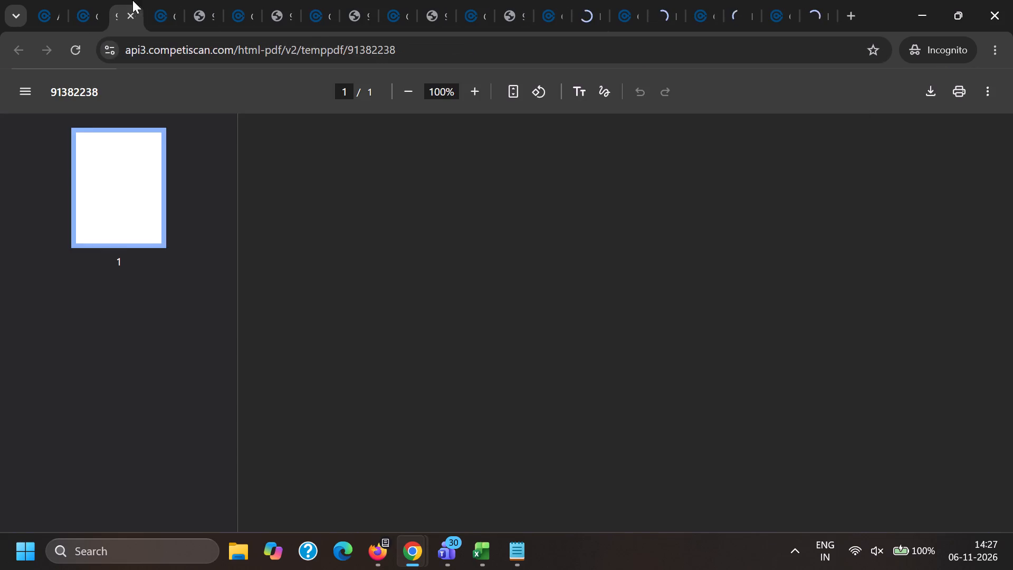
{"action": "left_click", "coordinate": [97, 0]}
{"action": "left_click", "coordinate": [673, 272]}
{"action": "left_click", "coordinate": [629, 301]}
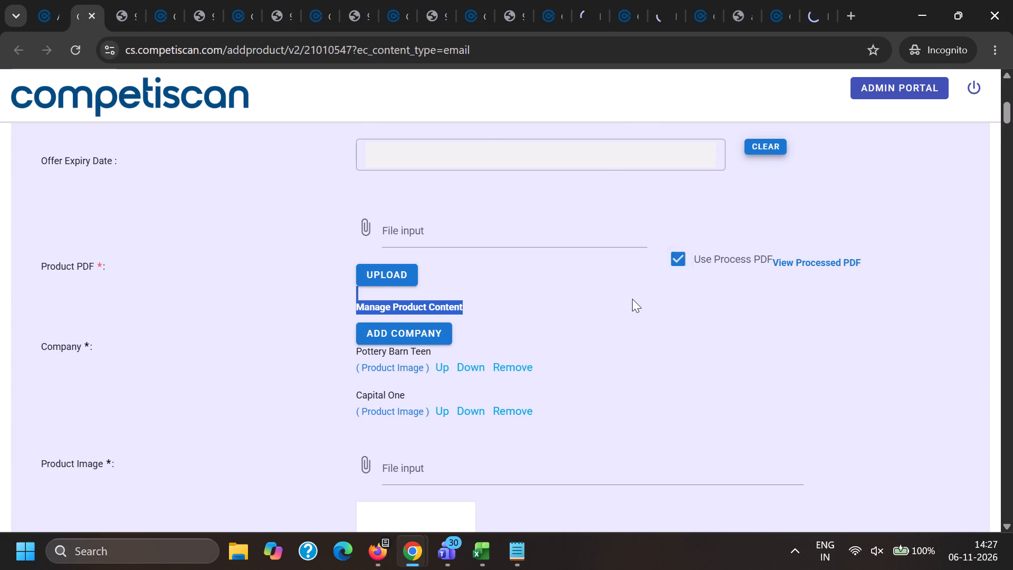
{"action": "key", "text": "End"}
{"action": "scroll", "coordinate": [515, 379], "scroll_direction": "down", "scroll_amount": 5}
{"action": "left_click", "coordinate": [400, 513]}
Enable Use Process PDF for product 21010898 and set its product status to Approved.
{"action": "left_click", "coordinate": [199, 0]}
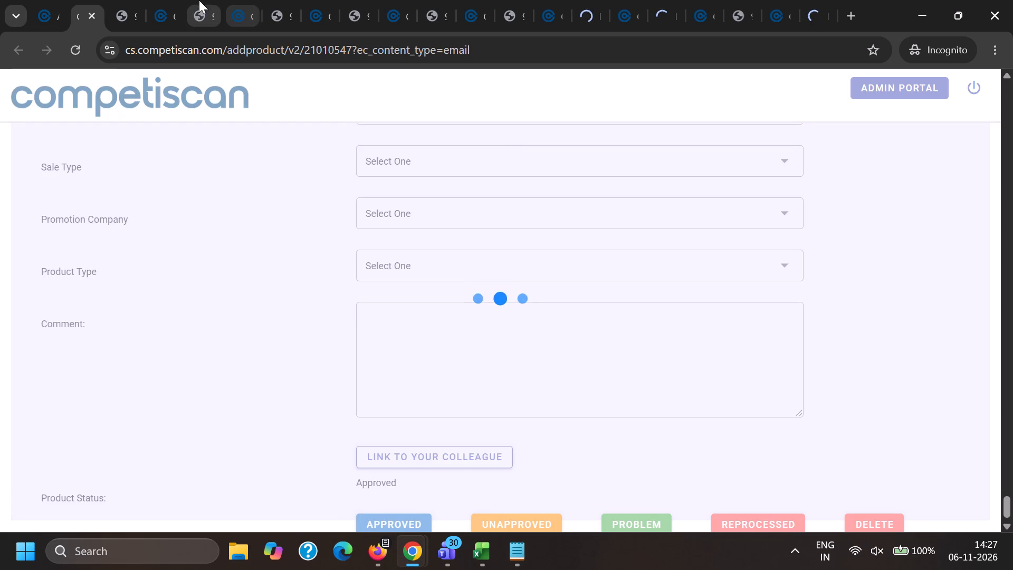
{"action": "left_click", "coordinate": [152, 0]}
{"action": "left_click", "coordinate": [678, 256]}
{"action": "key", "text": "End"}
{"action": "scroll", "coordinate": [396, 438], "scroll_direction": "down", "scroll_amount": 5}
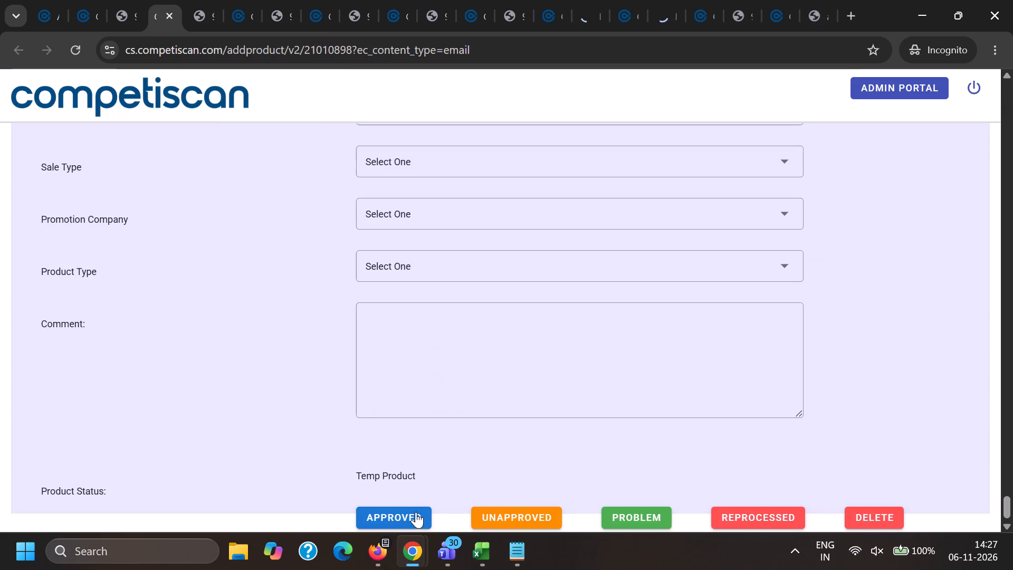
{"action": "left_click", "coordinate": [417, 517]}
Enable Use Process PDF for product 21010958 and set its product status to Approved.
{"action": "left_click", "coordinate": [267, 0]}
{"action": "left_click", "coordinate": [236, 0]}
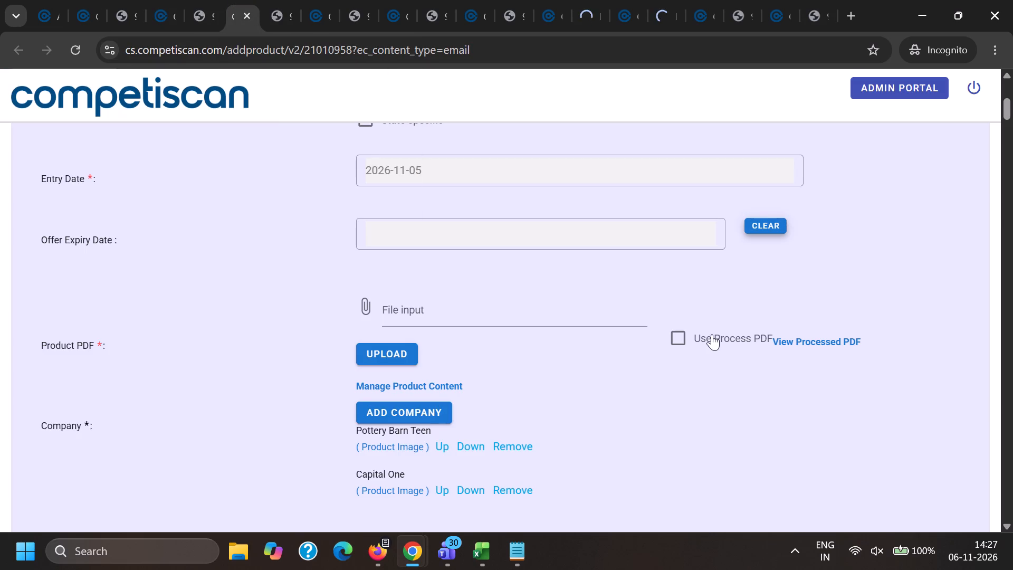
{"action": "left_click", "coordinate": [689, 343]}
{"action": "key", "text": "End"}
{"action": "scroll", "coordinate": [515, 470], "scroll_direction": "down", "scroll_amount": 5}
{"action": "left_click", "coordinate": [425, 519]}
Enable Use Process PDF for product 21011007 and set its product status to Approved.
{"action": "left_click", "coordinate": [358, 0]}
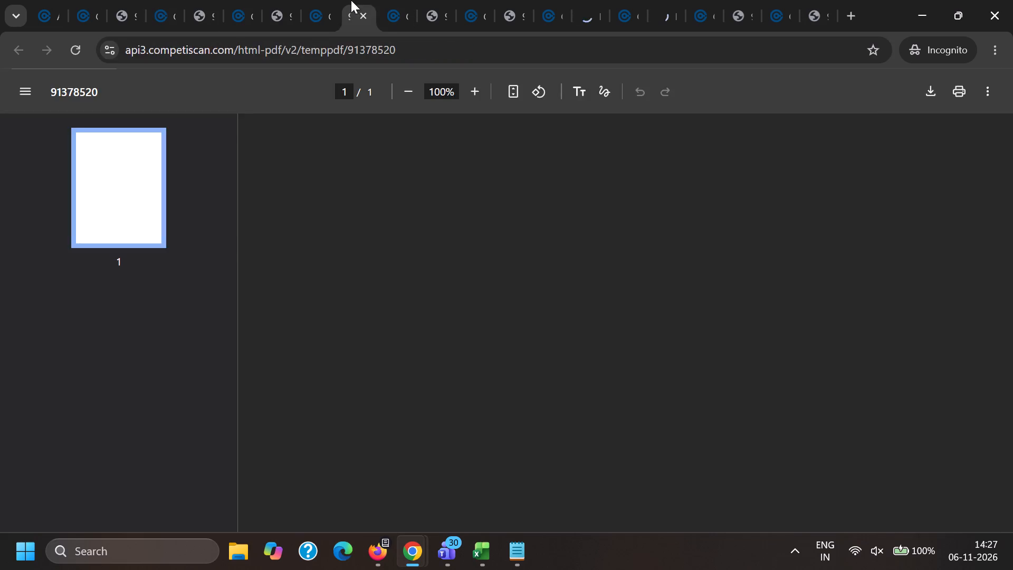
{"action": "left_click", "coordinate": [319, 0]}
{"action": "left_click", "coordinate": [690, 173]}
{"action": "key", "text": "End"}
{"action": "scroll", "coordinate": [434, 435], "scroll_direction": "down", "scroll_amount": 4}
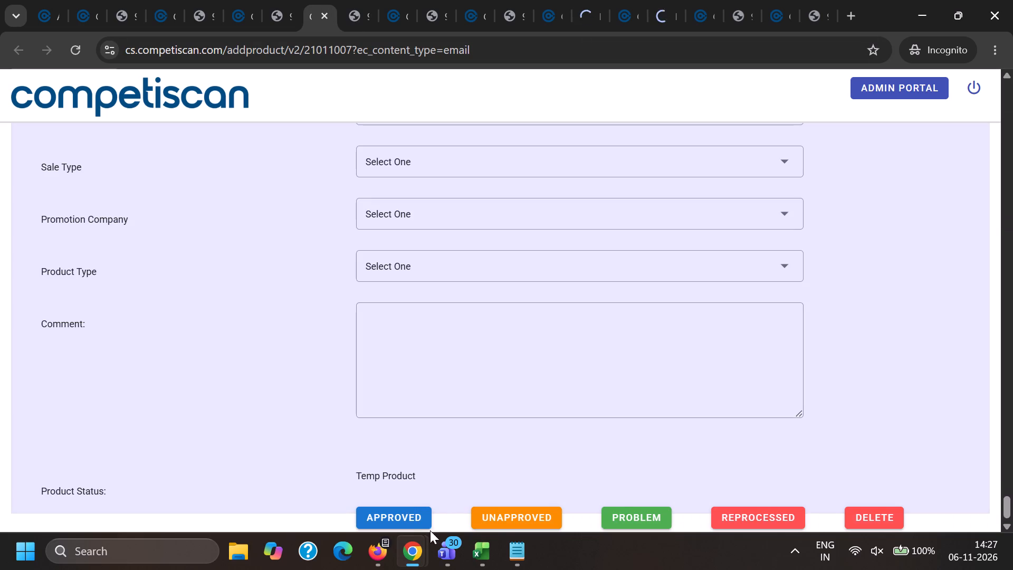
{"action": "left_click", "coordinate": [415, 516]}
Enable Use Process PDF for product 21011076 and set its product status to Approved.
{"action": "left_click", "coordinate": [439, 0]}
{"action": "left_click", "coordinate": [394, 0]}
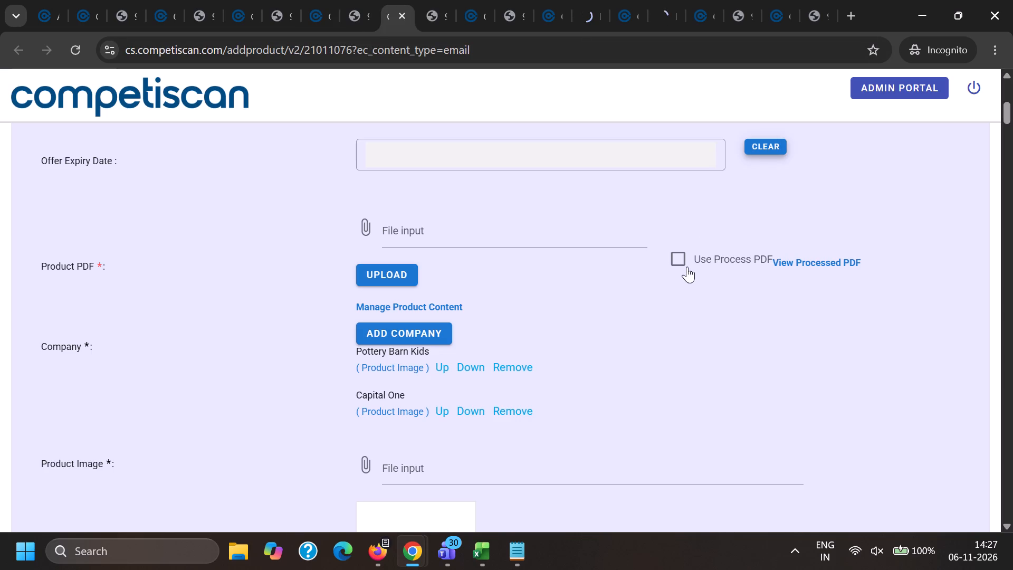
{"action": "left_click", "coordinate": [680, 268]}
{"action": "key", "text": "End"}
{"action": "scroll", "coordinate": [422, 399], "scroll_direction": "down", "scroll_amount": 5}
{"action": "left_click", "coordinate": [434, 519]}
{"action": "left_click", "coordinate": [423, 516]}
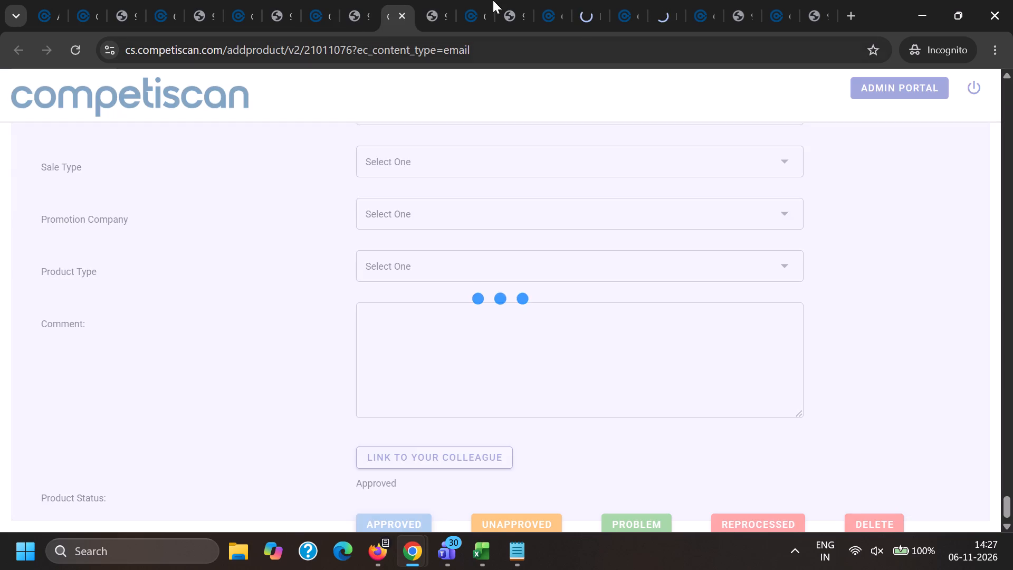
Enable Use Process PDF for product 21011154 and set its product status to Approved.
{"action": "left_click", "coordinate": [507, 0]}
{"action": "left_click", "coordinate": [473, 0]}
{"action": "left_click", "coordinate": [671, 249]}
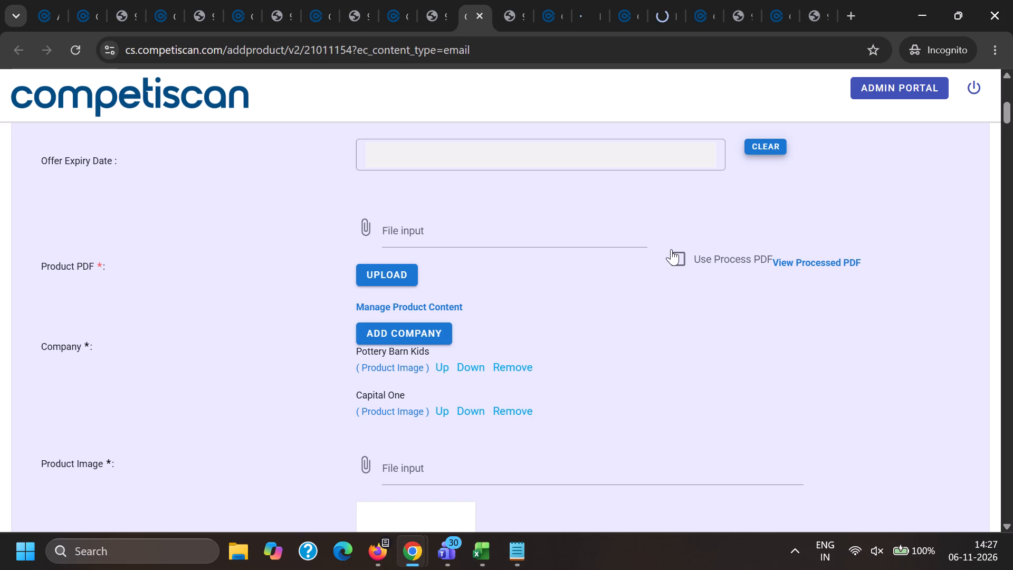
{"action": "left_click", "coordinate": [678, 261]}
{"action": "key", "text": "End"}
{"action": "left_click_drag", "start_coordinate": [1006, 505], "coordinate": [997, 438]}
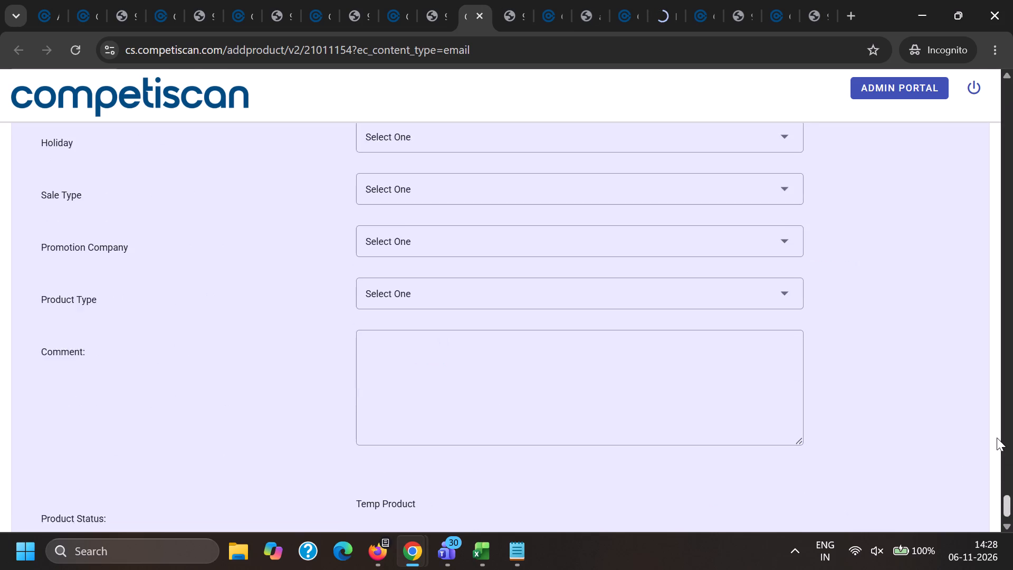
{"action": "left_click_drag", "start_coordinate": [997, 438], "coordinate": [1007, 2]}
{"action": "scroll", "coordinate": [599, 258], "scroll_direction": "down", "scroll_amount": 4}
{"action": "left_click", "coordinate": [687, 328]}
{"action": "key", "text": "End"}
{"action": "scroll", "coordinate": [551, 444], "scroll_direction": "down", "scroll_amount": 4}
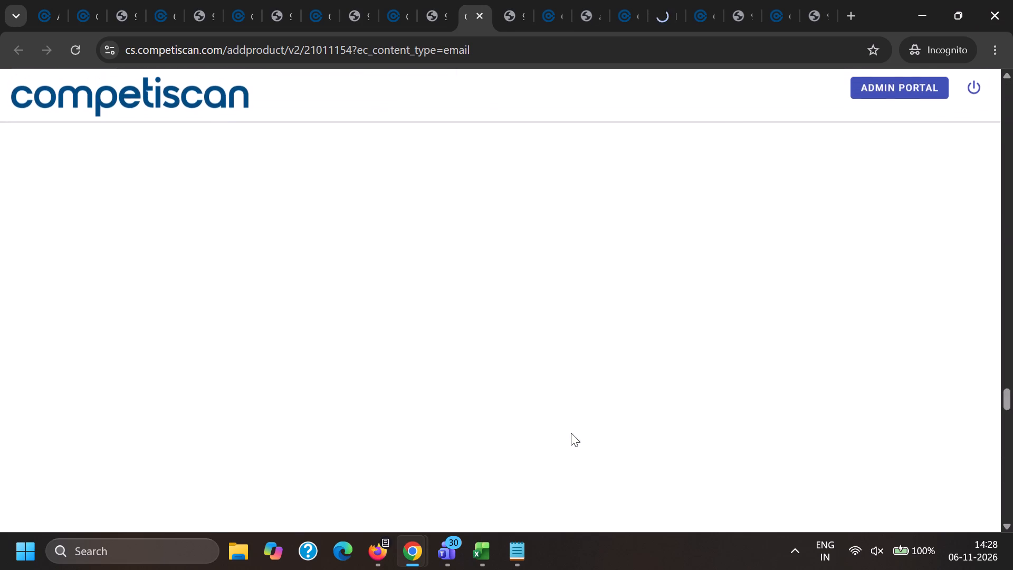
{"action": "left_click", "coordinate": [425, 522]}
Enable Use Process PDF for product 21011253 and set its product status to Approved.
{"action": "left_click", "coordinate": [592, 0]}
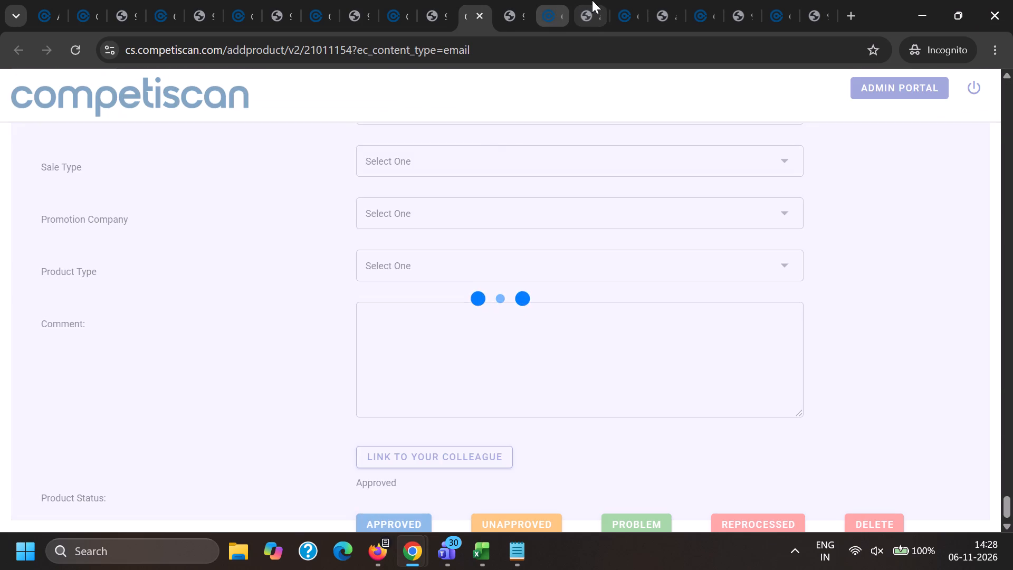
{"action": "left_click", "coordinate": [549, 0]}
{"action": "left_click", "coordinate": [673, 252]}
{"action": "key", "text": "End"}
{"action": "scroll", "coordinate": [435, 389], "scroll_direction": "down", "scroll_amount": 4}
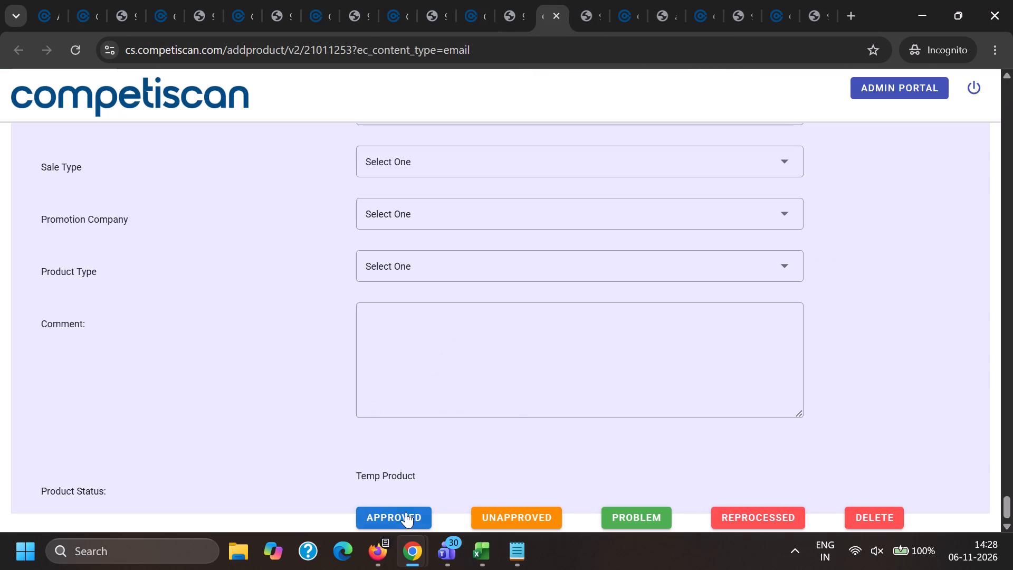
{"action": "left_click", "coordinate": [403, 508]}
Enable Use Process PDF for product 21011328 and set its product status to Approved.
{"action": "left_click", "coordinate": [654, 1]}
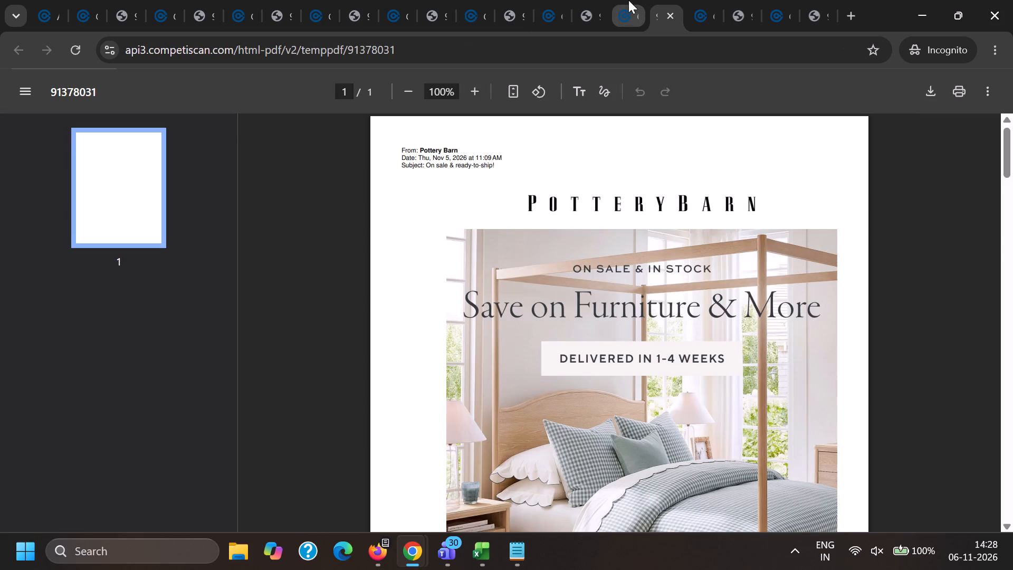
{"action": "left_click", "coordinate": [628, 0]}
{"action": "left_click", "coordinate": [691, 260]}
{"action": "key", "text": "End"}
{"action": "scroll", "coordinate": [567, 377], "scroll_direction": "down", "scroll_amount": 5}
{"action": "left_click", "coordinate": [418, 516]}
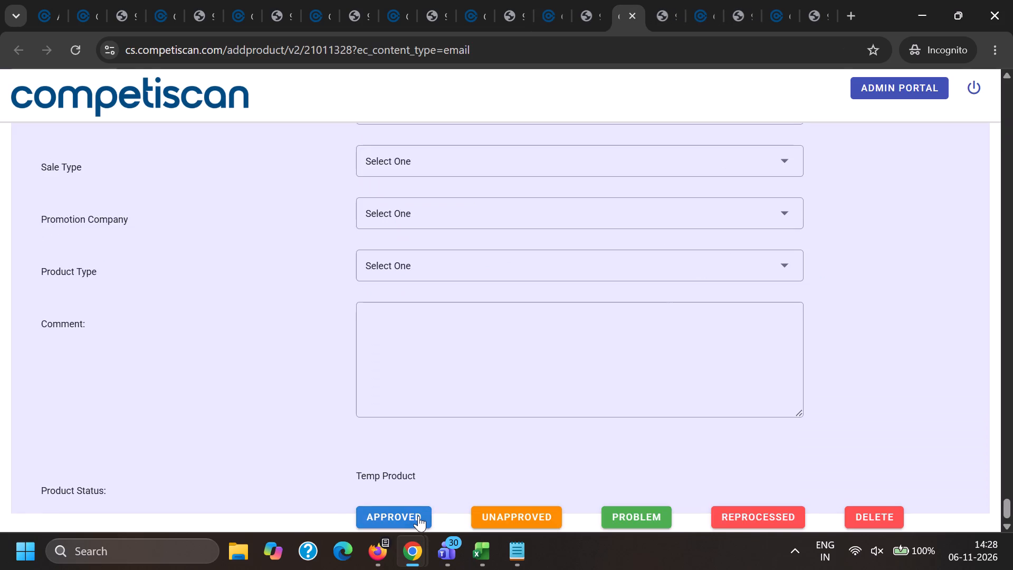
Enable Use Process PDF for product 21011981 and set its product status to Approved.
{"action": "left_click", "coordinate": [727, 0]}
{"action": "left_click", "coordinate": [710, 0]}
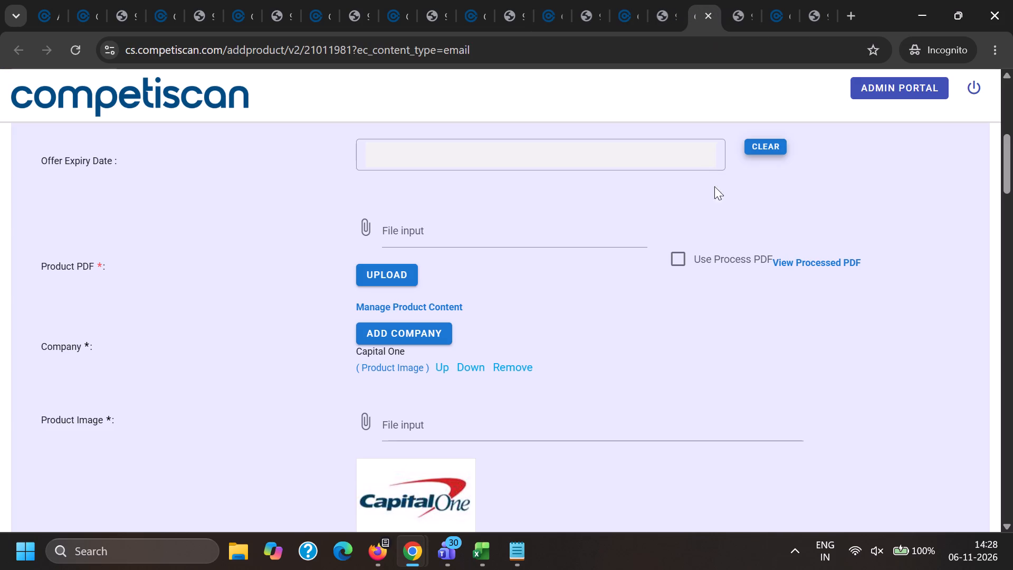
{"action": "left_click", "coordinate": [682, 259]}
{"action": "key", "text": "End"}
{"action": "scroll", "coordinate": [453, 395], "scroll_direction": "down", "scroll_amount": 5}
{"action": "left_click", "coordinate": [424, 515]}
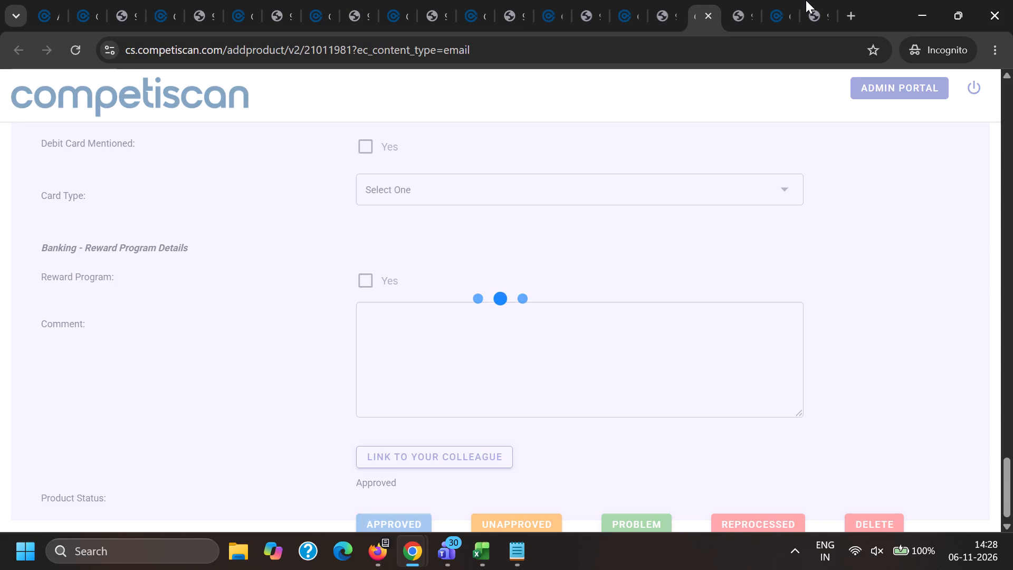
Enable Use Process PDF for product 21012045 and set its product status to Approved.
{"action": "left_click", "coordinate": [806, 0]}
{"action": "left_click", "coordinate": [778, 0]}
{"action": "left_click", "coordinate": [680, 338]}
{"action": "key", "text": "End"}
{"action": "scroll", "coordinate": [402, 424], "scroll_direction": "down", "scroll_amount": 5}
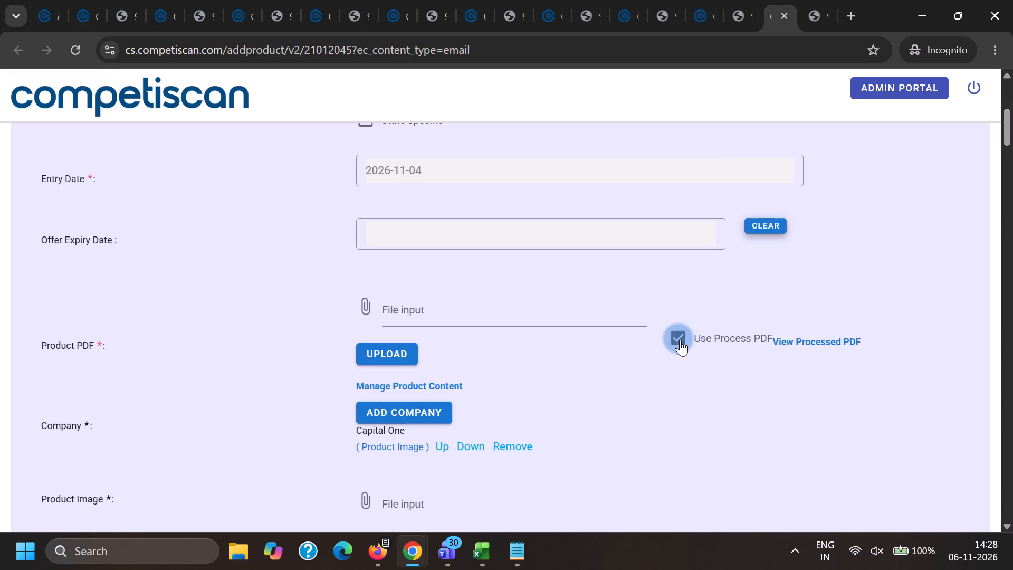
{"action": "left_click", "coordinate": [424, 523]}
Close the pages of products 21010547 and 21010898 together with their processed PDFs.
{"action": "left_click", "coordinate": [94, 0]}
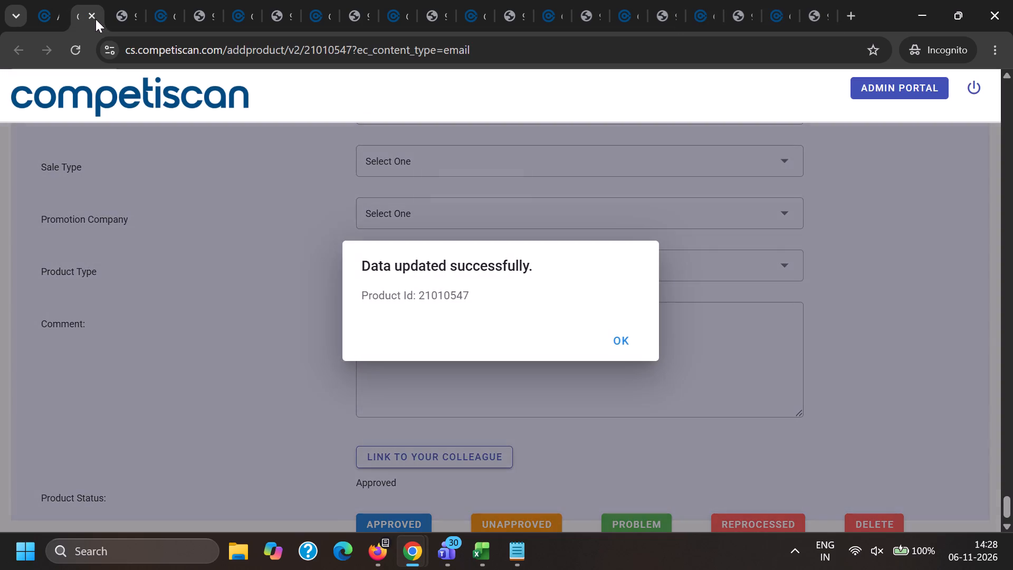
{"action": "double_click", "coordinate": [94, 18]}
{"action": "double_click", "coordinate": [94, 17]}
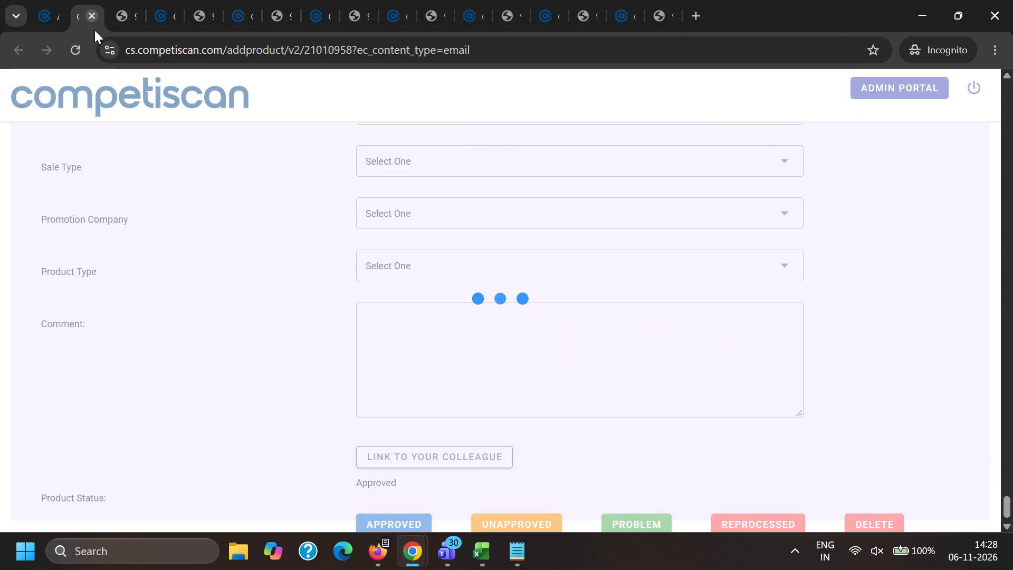
Check the save progress of the remaining products and close 21010958, 21011007 and 21011076 with their processed PDFs.
{"action": "left_click", "coordinate": [173, 0]}
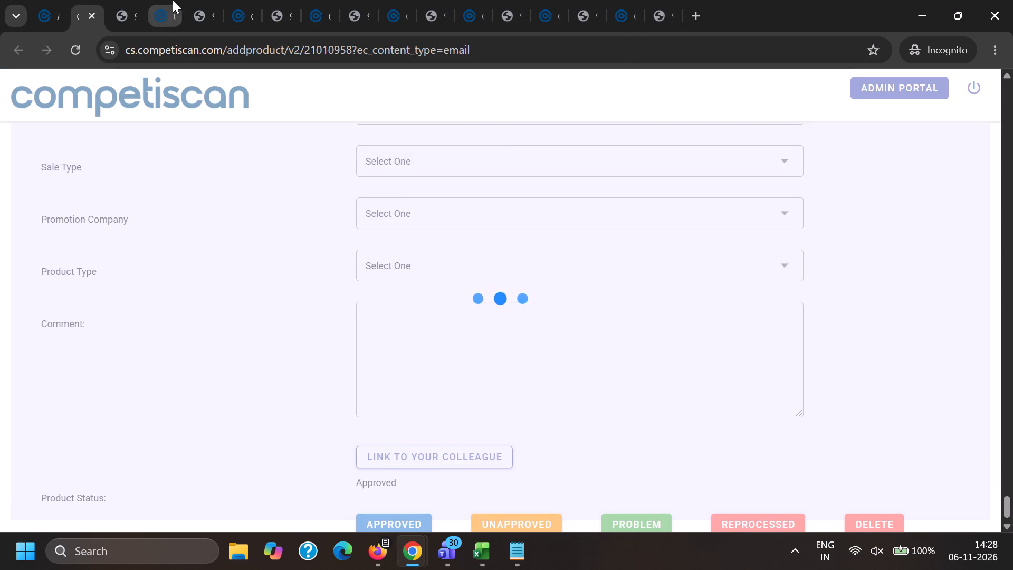
{"action": "left_click", "coordinate": [247, 0]}
{"action": "left_click", "coordinate": [321, 0]}
{"action": "left_click", "coordinate": [406, 0]}
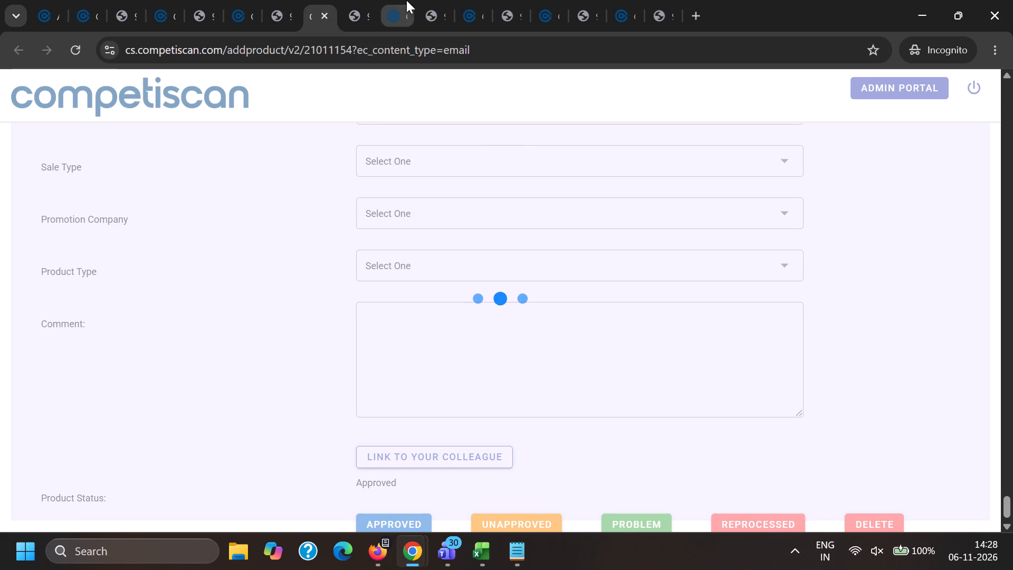
{"action": "left_click", "coordinate": [483, 0]}
{"action": "left_click", "coordinate": [539, 0]}
{"action": "left_click", "coordinate": [610, 2]}
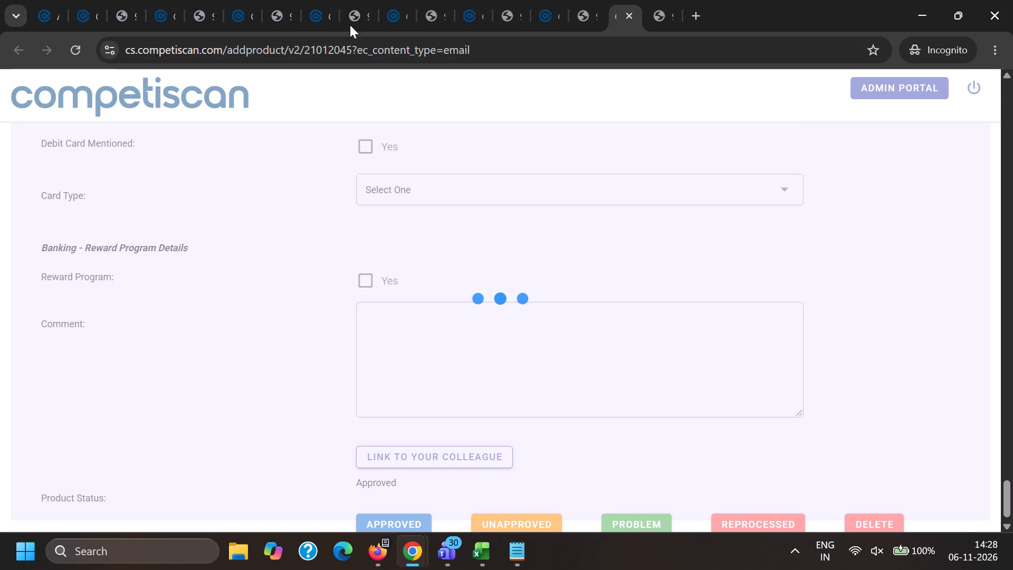
{"action": "left_click", "coordinate": [89, 0]}
{"action": "double_click", "coordinate": [95, 18]}
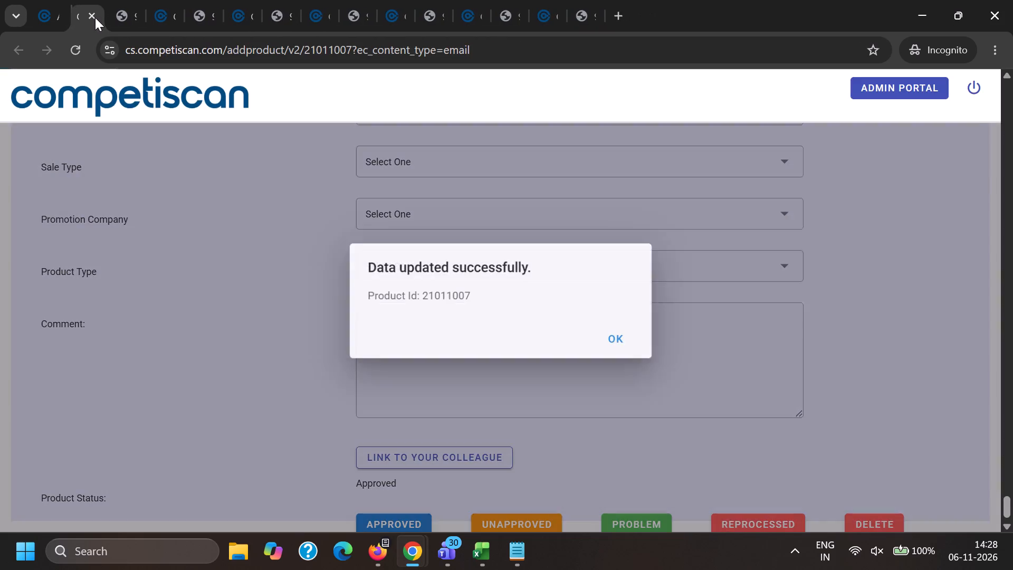
{"action": "double_click", "coordinate": [95, 17]}
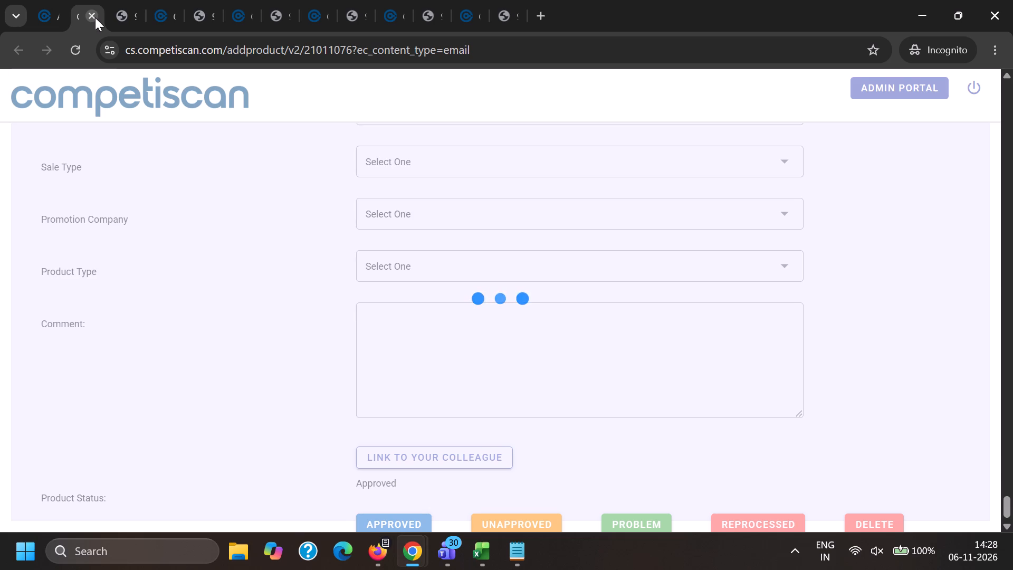
{"action": "left_click", "coordinate": [95, 17]}
{"action": "left_click", "coordinate": [95, 17]}
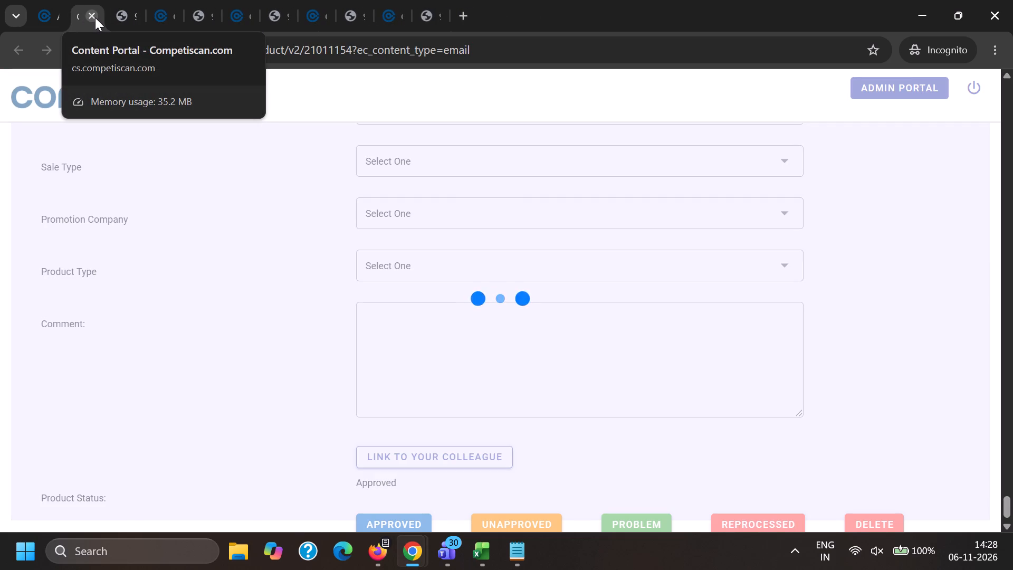
Close products 21011154, 21011253, 21011328, 21011981 and 21012045 with their processed PDFs, leaving only the admin product list open.
{"action": "double_click", "coordinate": [95, 17]}
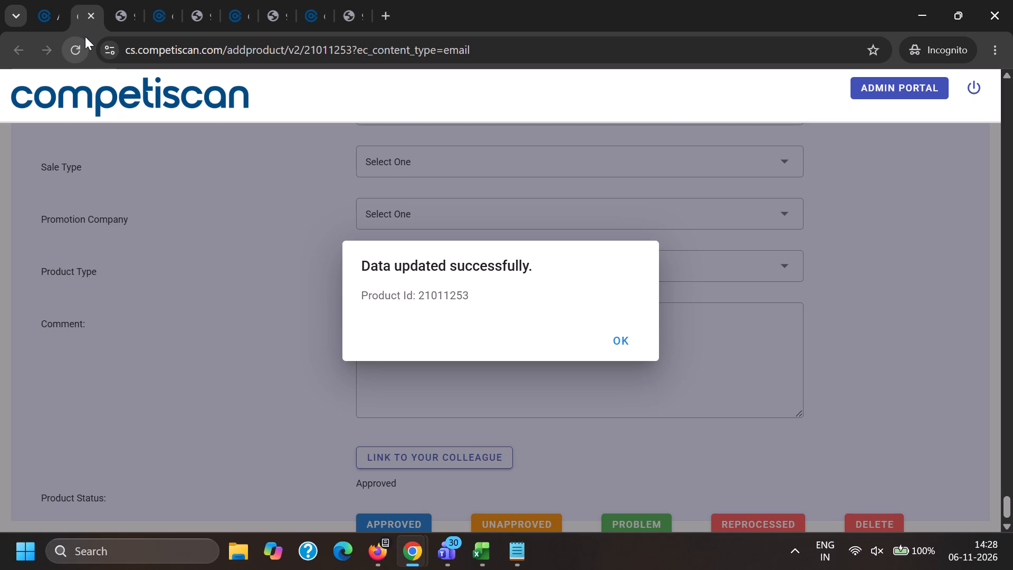
{"action": "double_click", "coordinate": [93, 12]}
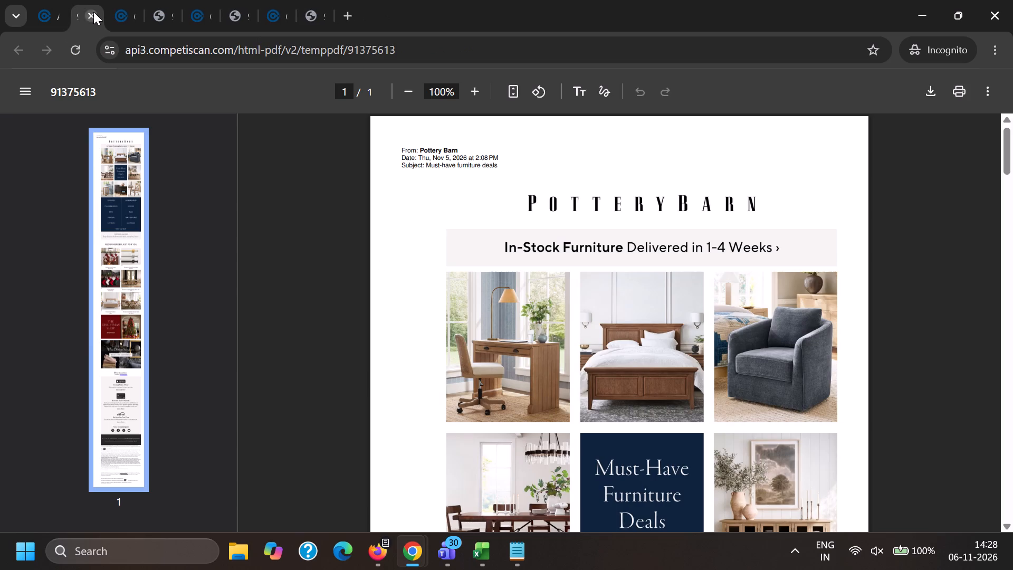
{"action": "left_click", "coordinate": [93, 12]}
{"action": "left_click", "coordinate": [93, 12]}
{"action": "left_click", "coordinate": [93, 12]}
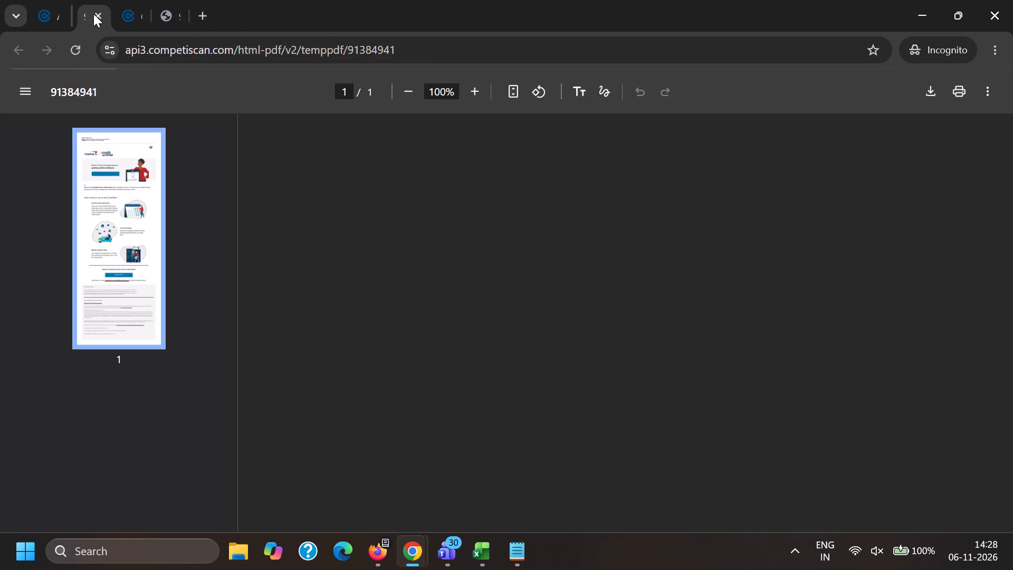
{"action": "left_click", "coordinate": [93, 14]}
{"action": "left_click", "coordinate": [93, 14]}
{"action": "left_click", "coordinate": [93, 14]}
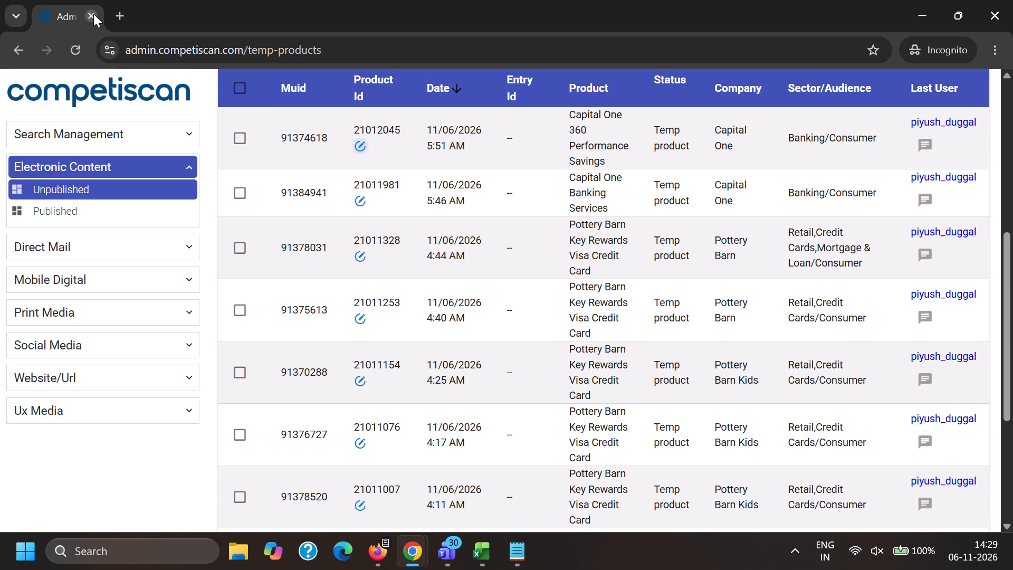
From page 1 of the unpublished products, open products 21012059, 21012126, 21012156, 21012312 and 21012444 for editing.
{"action": "scroll", "coordinate": [340, 243], "scroll_direction": "down", "scroll_amount": 7}
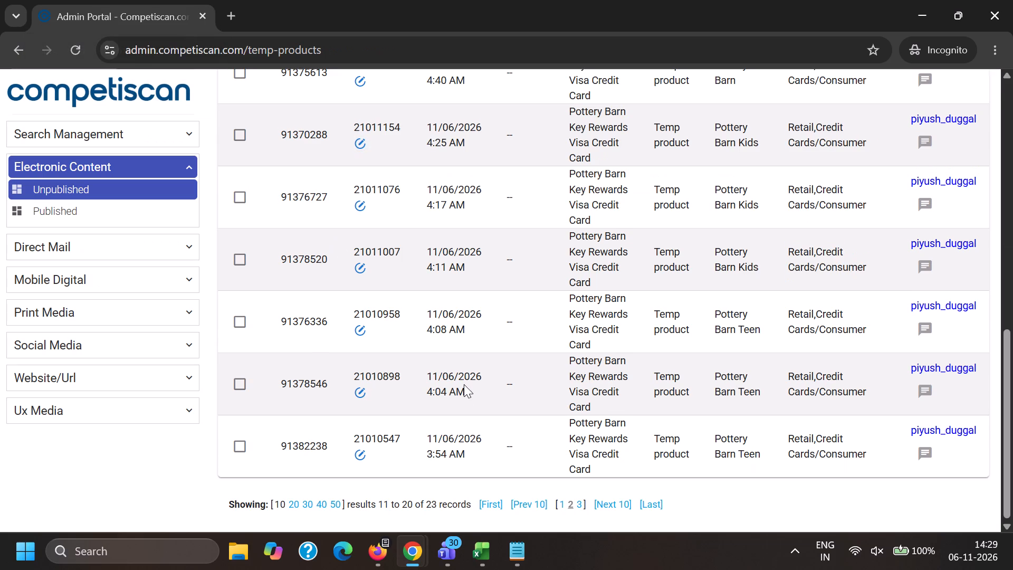
{"action": "scroll", "coordinate": [464, 384], "scroll_direction": "down", "scroll_amount": 5}
{"action": "left_click", "coordinate": [563, 501]}
{"action": "scroll", "coordinate": [387, 375], "scroll_direction": "down", "scroll_amount": 12}
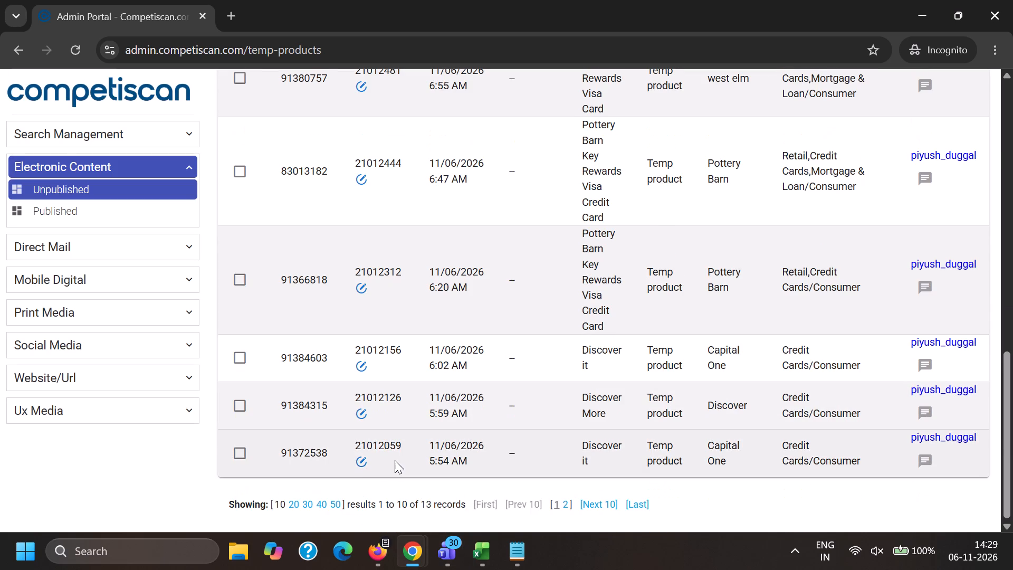
{"action": "left_click", "coordinate": [358, 462], "text": "ctrl"}
{"action": "left_click", "coordinate": [357, 415], "text": "ctrl"}
{"action": "left_click", "coordinate": [360, 367], "text": "ctrl"}
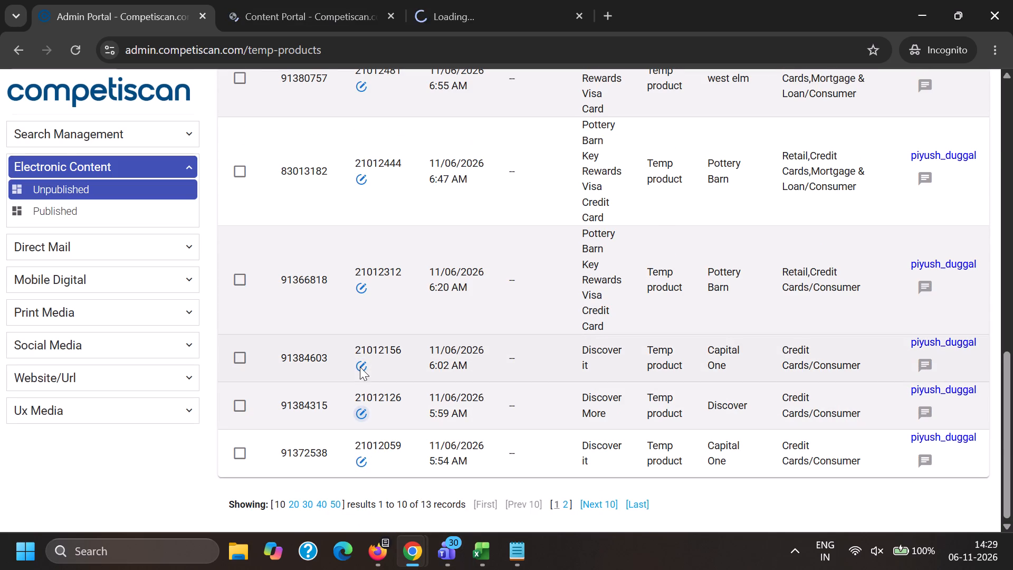
{"action": "left_click", "coordinate": [363, 292], "text": "ctrl"}
{"action": "left_click", "coordinate": [363, 179], "text": "ctrl"}
Open the west elm products 21012481, 21012527, 21012546, 21012571 and 21012594 for editing.
{"action": "scroll", "coordinate": [337, 318], "scroll_direction": "up", "scroll_amount": 4}
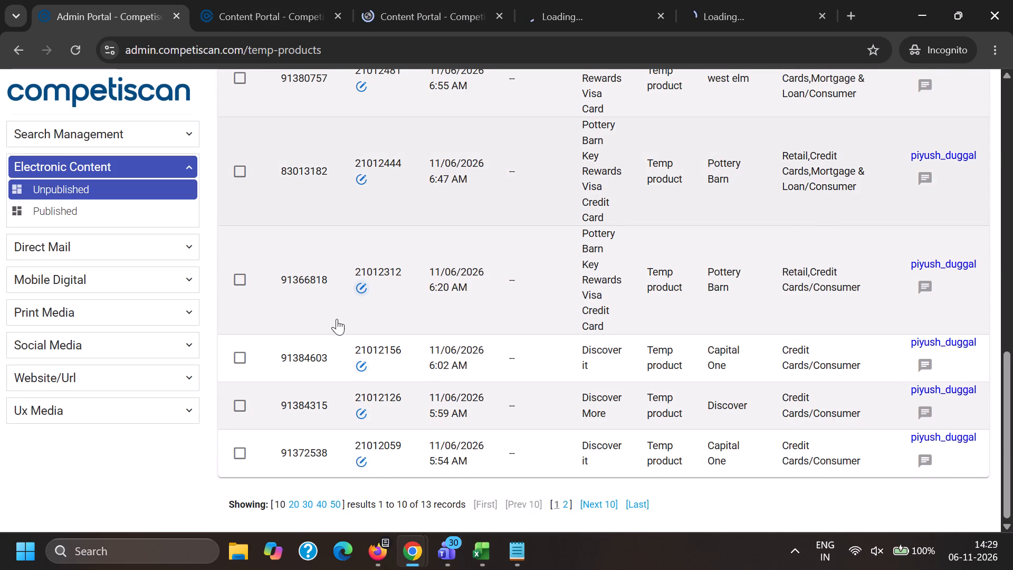
{"action": "left_click", "coordinate": [358, 403], "text": "ctrl"}
{"action": "left_click", "coordinate": [363, 326], "text": "ctrl"}
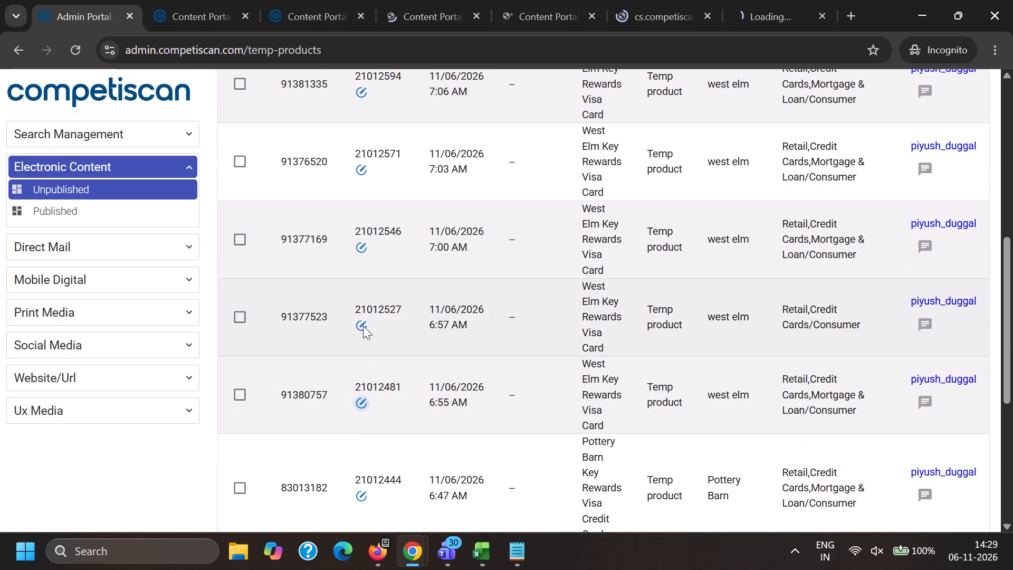
{"action": "left_click", "coordinate": [360, 245], "text": "ctrl"}
{"action": "left_click", "coordinate": [359, 173], "text": "ctrl"}
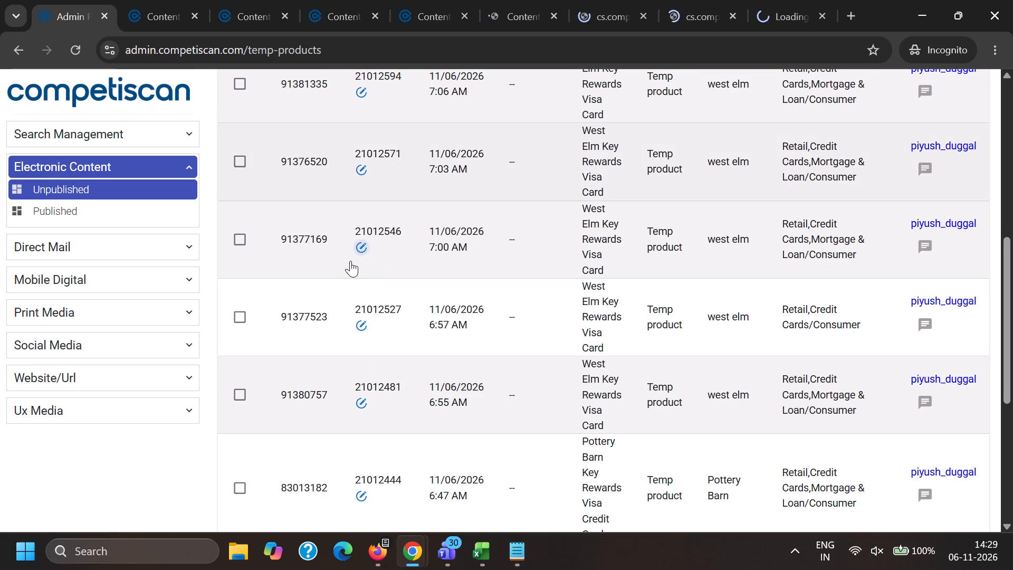
{"action": "scroll", "coordinate": [347, 273], "scroll_direction": "up", "scroll_amount": 3}
{"action": "left_click", "coordinate": [364, 333], "text": "ctrl"}
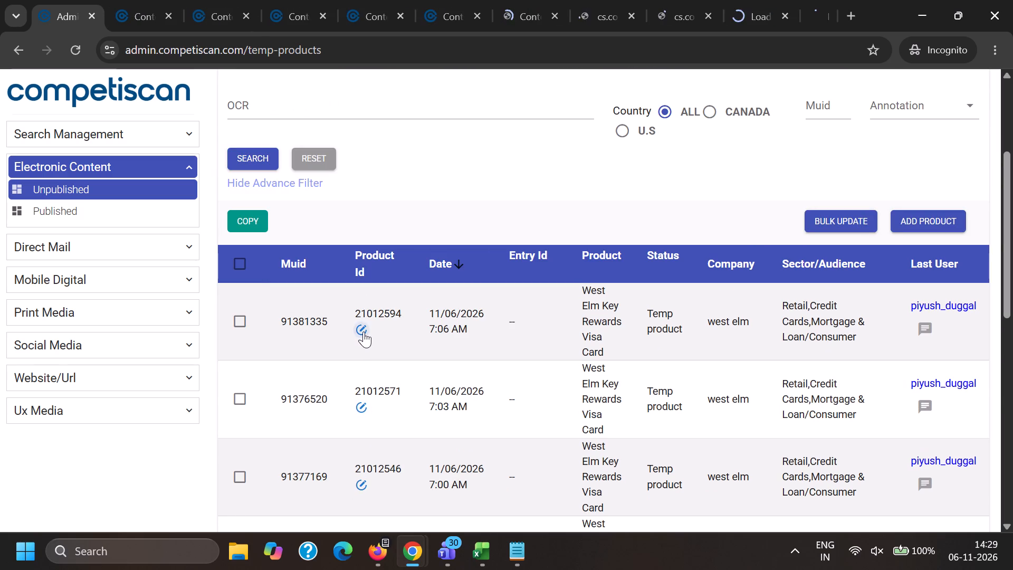
Log the links of products 21012059 and 21012126 in cells D7494 and D7495 of the may 26 sheet.
{"action": "left_click_drag", "start_coordinate": [144, 0], "coordinate": [146, 5]}
{"action": "triple_click", "coordinate": [175, 44]}
{"action": "key", "text": "ctrl+c"}
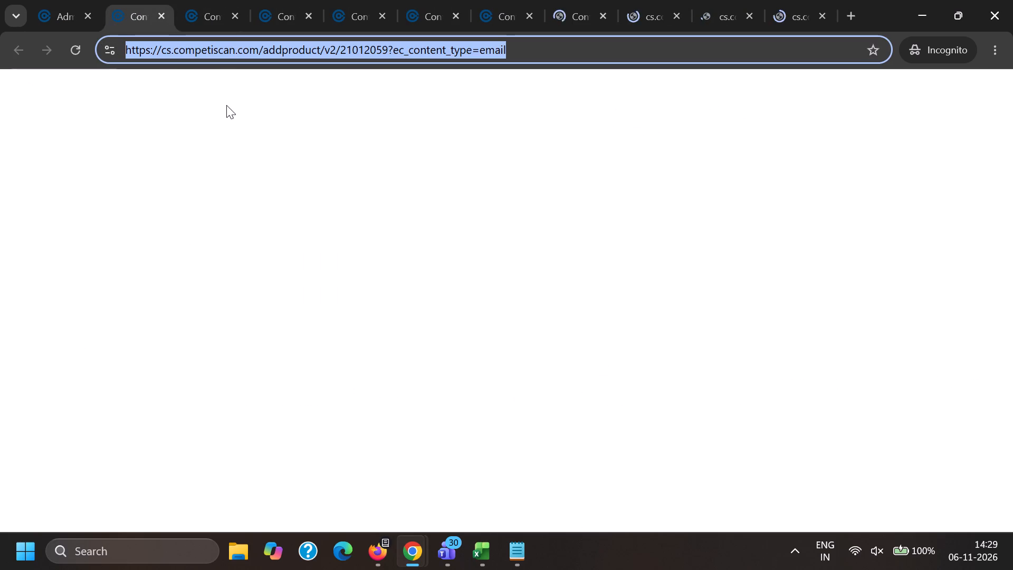
{"action": "key", "text": "alt+Tab"}
{"action": "key", "text": "ctrl+v"}
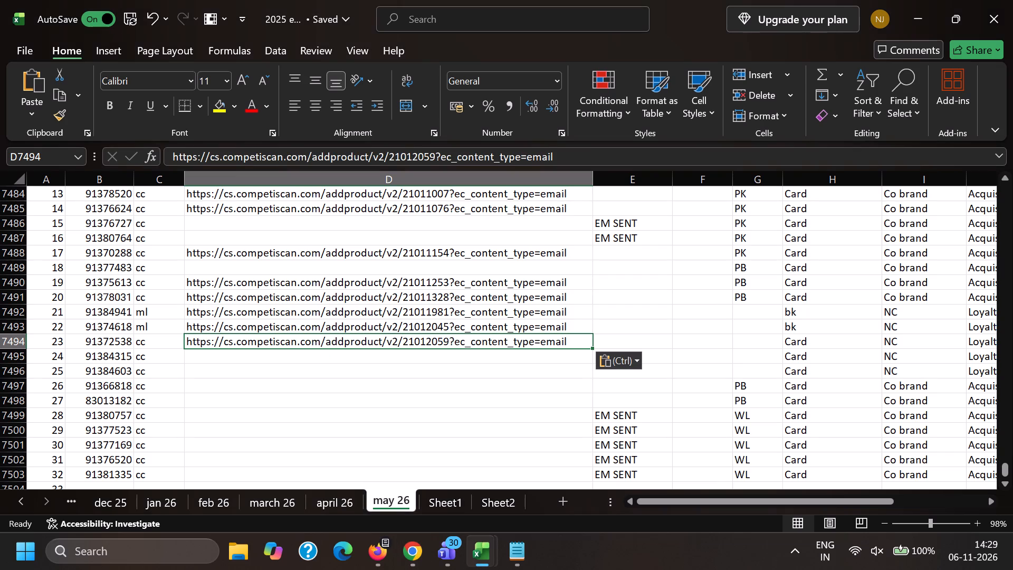
{"action": "left_click", "coordinate": [296, 360]}
{"action": "key", "text": "alt+Tab"}
{"action": "left_click", "coordinate": [195, 0]}
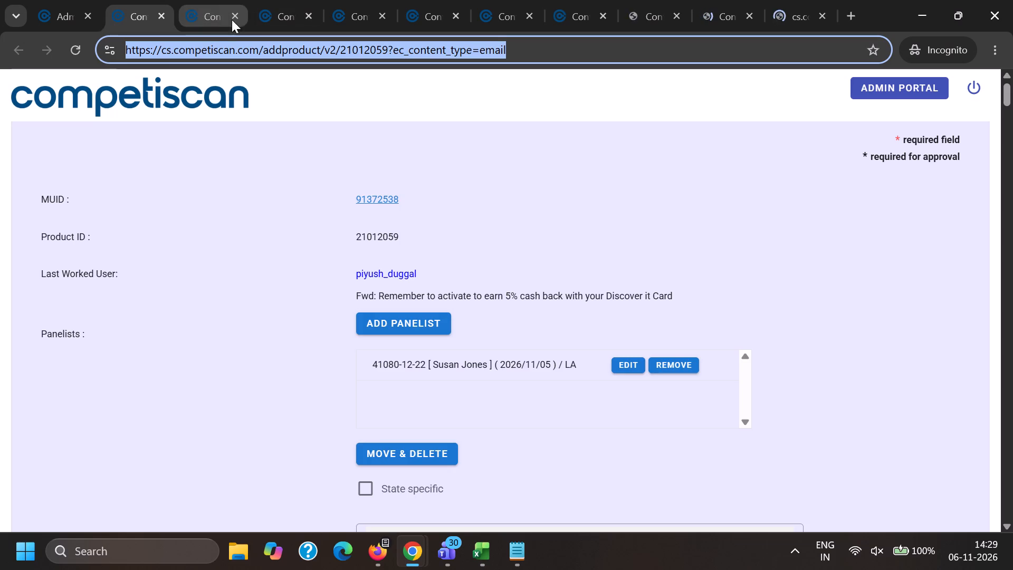
{"action": "triple_click", "coordinate": [241, 40]}
{"action": "key", "text": "ctrl+c"}
{"action": "key", "text": "alt+Tab"}
{"action": "key", "text": "ctrl+v"}
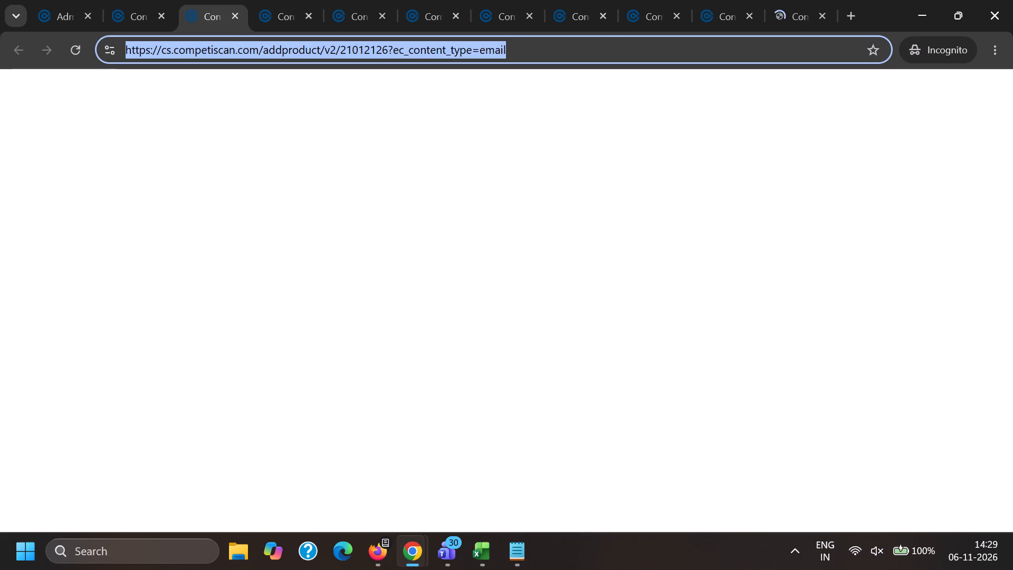
Log the links of products 21012156 and 21012312 in cells D7496 and D7497 of the may 26 sheet.
{"action": "left_click", "coordinate": [288, 378]}
{"action": "key", "text": "alt+Tab"}
{"action": "left_click", "coordinate": [291, 0]}
{"action": "triple_click", "coordinate": [291, 64]}
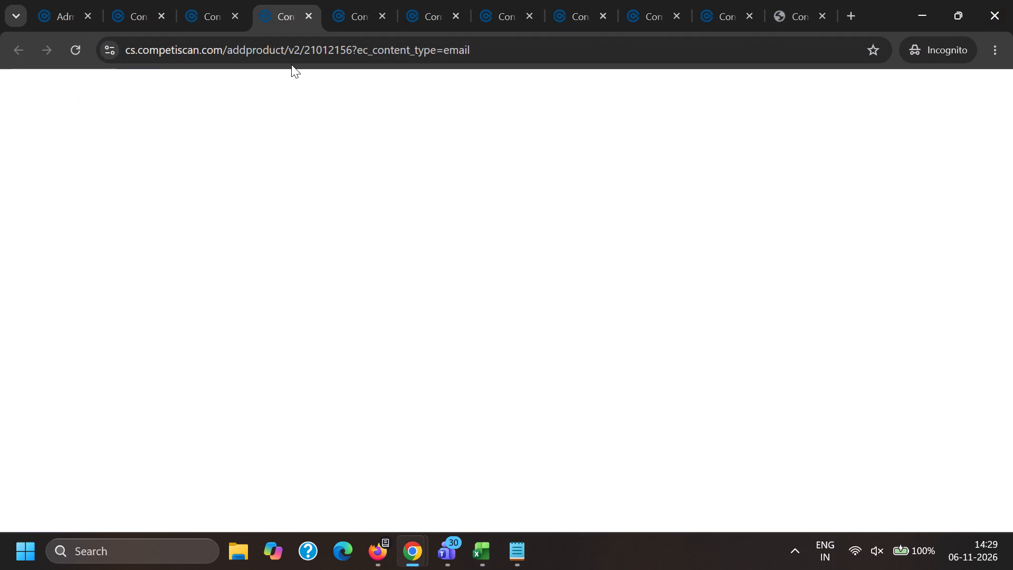
{"action": "triple_click", "coordinate": [279, 53]}
{"action": "key", "text": "ctrl+c"}
{"action": "key", "text": "alt+Tab"}
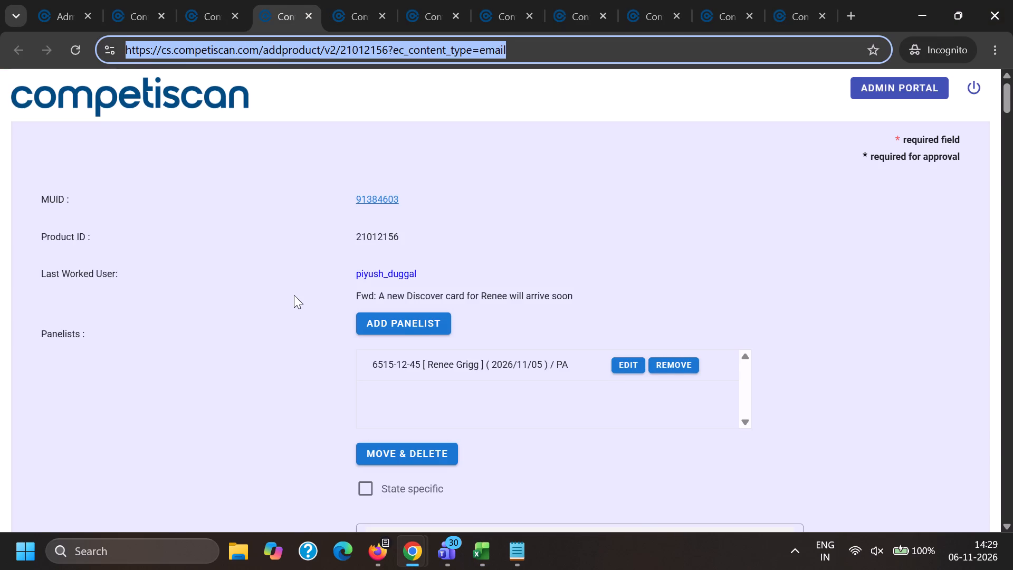
{"action": "key", "text": "ctrl+v"}
{"action": "scroll", "coordinate": [223, 327], "scroll_direction": "down", "scroll_amount": 1}
{"action": "left_click", "coordinate": [223, 339]}
{"action": "key", "text": "alt+Tab"}
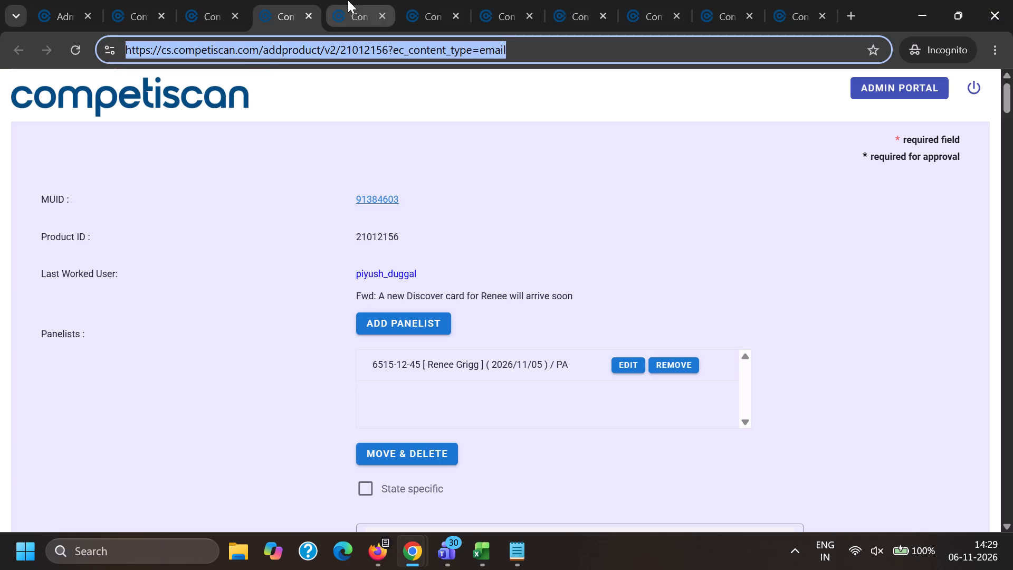
{"action": "left_click", "coordinate": [348, 0]}
{"action": "triple_click", "coordinate": [364, 62]}
{"action": "key", "text": "ctrl+c"}
{"action": "key", "text": "alt+Tab"}
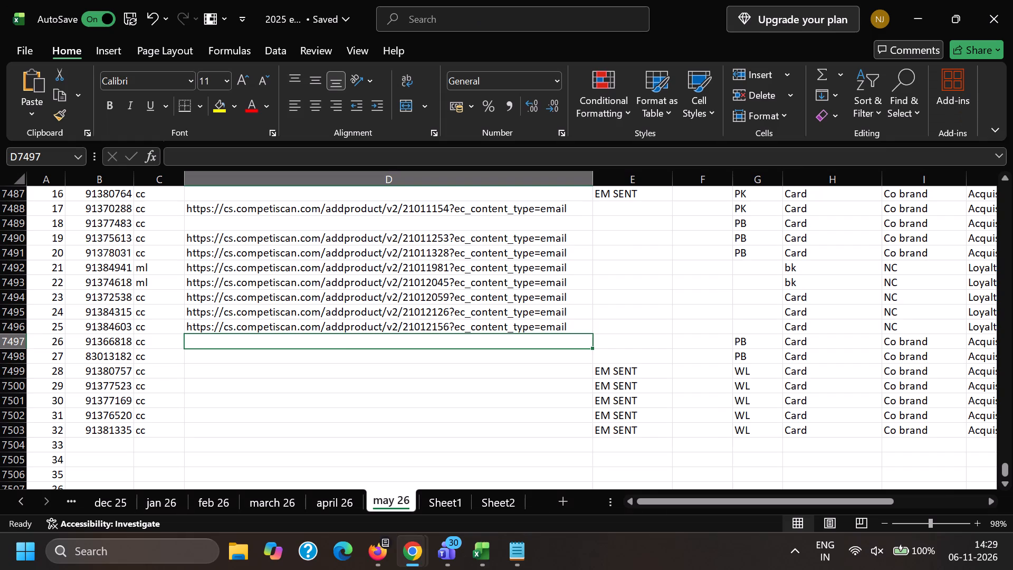
{"action": "key", "text": "ctrl+v"}
Log the links of products 21012444 and 21012481 in cells D7498 and D7499 of the may 26 sheet.
{"action": "left_click", "coordinate": [317, 357]}
{"action": "key", "text": "alt+Tab"}
{"action": "left_click", "coordinate": [430, 0]}
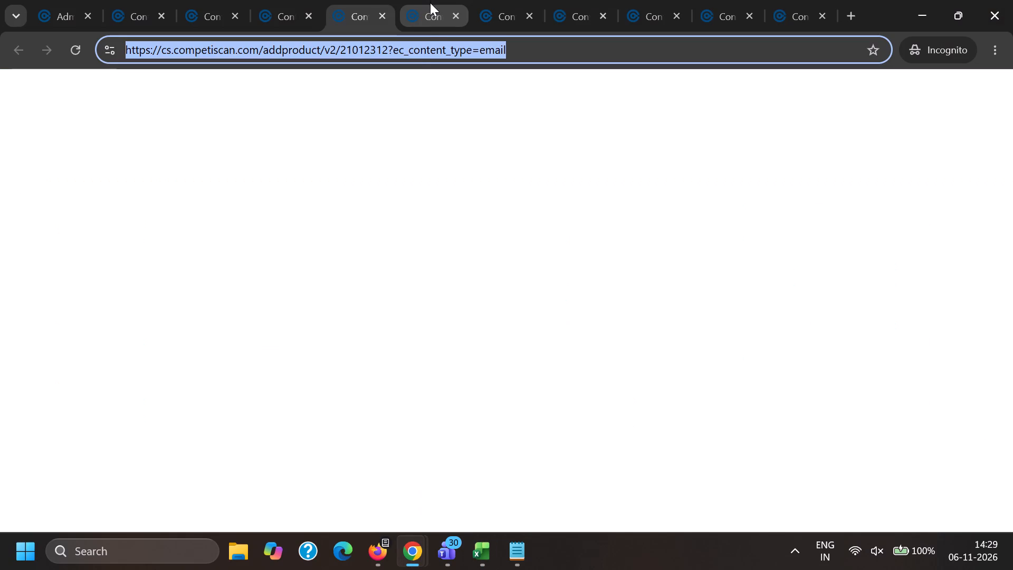
{"action": "triple_click", "coordinate": [417, 50]}
{"action": "key", "text": "ctrl+c"}
{"action": "key", "text": "alt+Tab"}
{"action": "key", "text": "ctrl+v"}
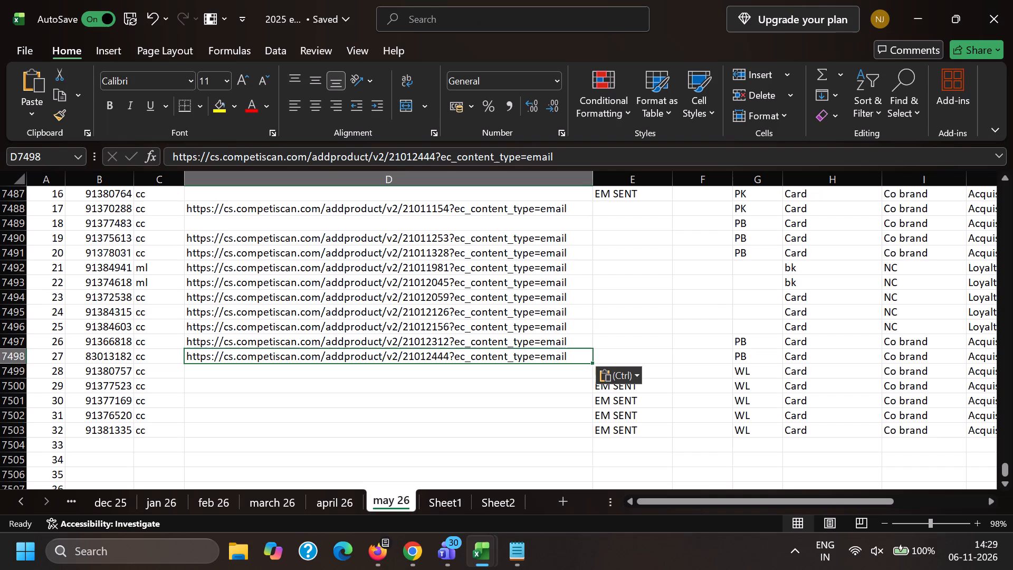
{"action": "left_click", "coordinate": [324, 367]}
{"action": "key", "text": "alt+Tab"}
{"action": "left_click", "coordinate": [495, 0]}
{"action": "triple_click", "coordinate": [503, 44]}
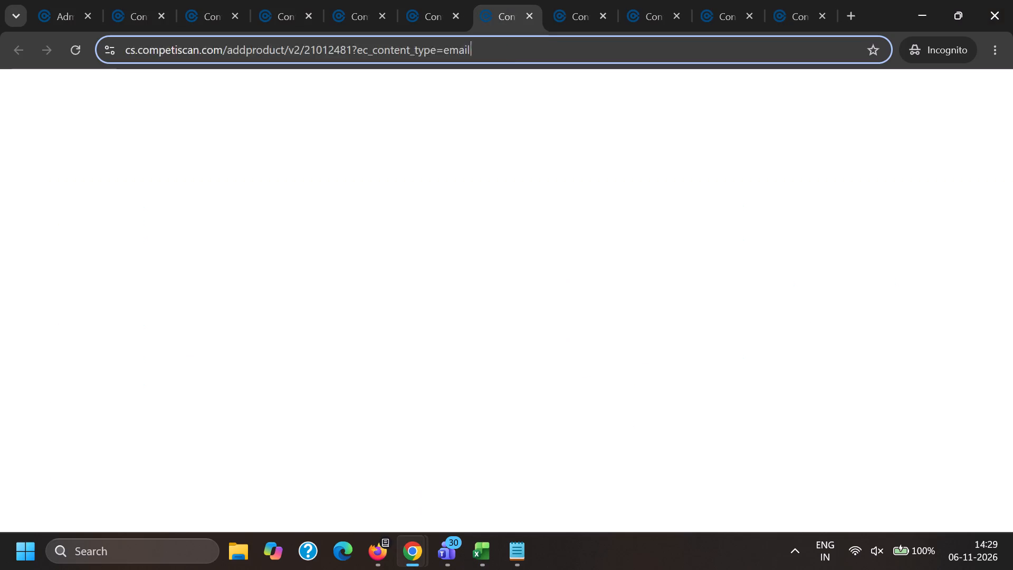
{"action": "key", "text": "ctrl+c"}
{"action": "key", "text": "alt+Tab"}
{"action": "key", "text": "ctrl+v"}
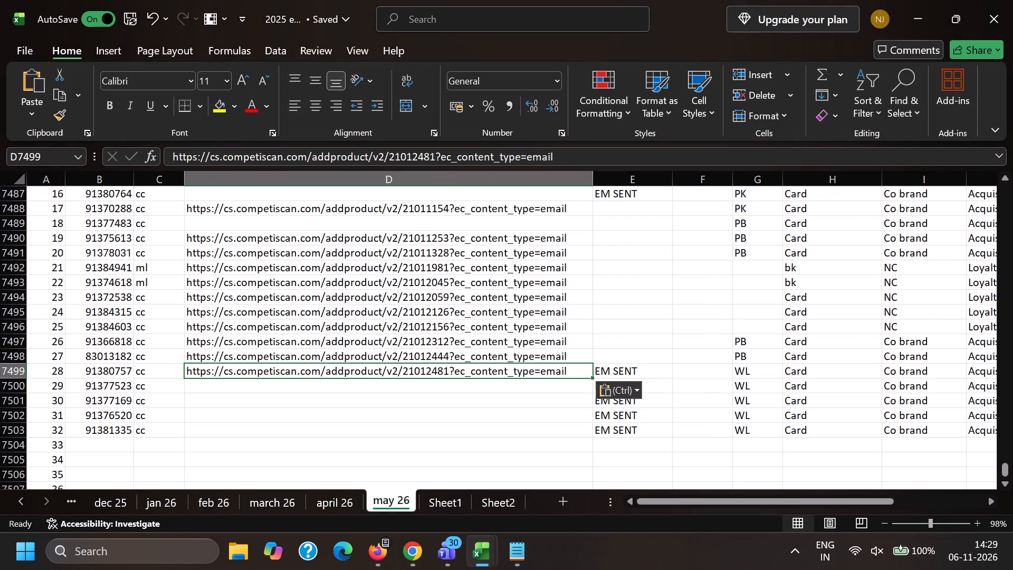
Close product 21012481 and log the links of products 21012527 and 21012546 in cells D7500 and D7501.
{"action": "left_click", "coordinate": [241, 393]}
{"action": "key", "text": "alt+Tab"}
{"action": "left_click", "coordinate": [531, 18]}
{"action": "triple_click", "coordinate": [523, 50]}
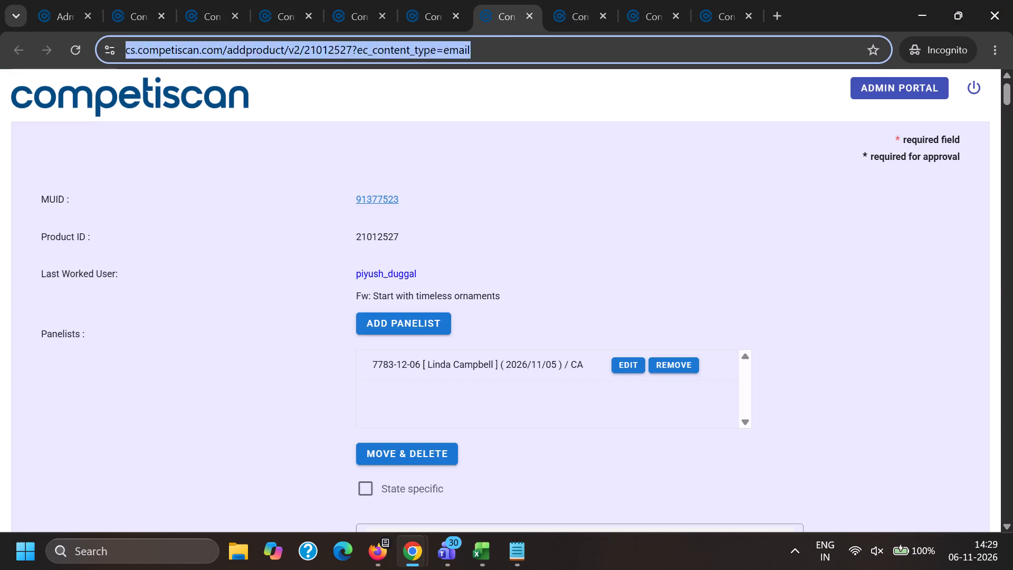
{"action": "key", "text": "ctrl+c"}
{"action": "key", "text": "alt+Tab"}
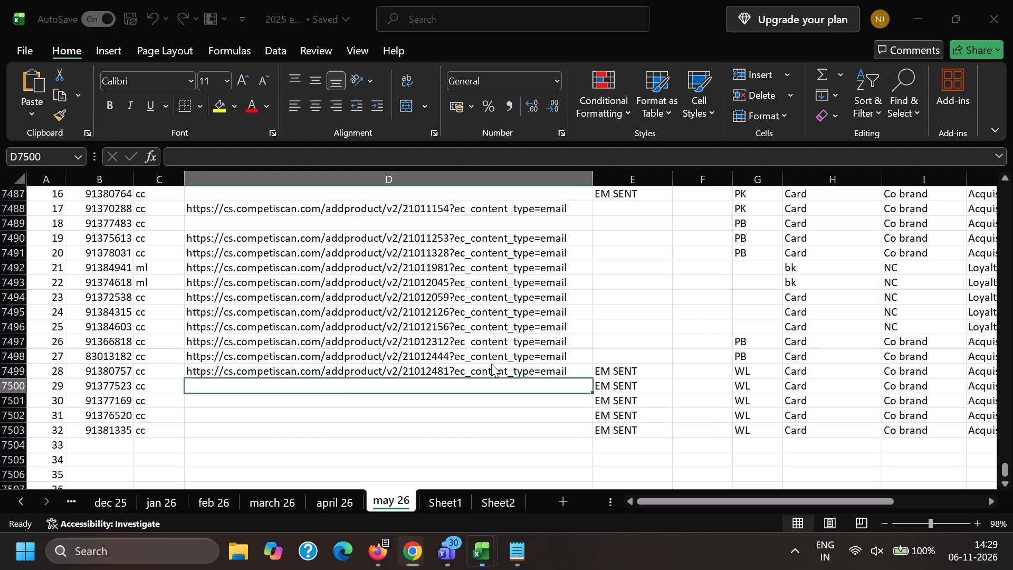
{"action": "key", "text": "ctrl+v"}
{"action": "left_click", "coordinate": [261, 403]}
{"action": "key", "text": "alt+Tab"}
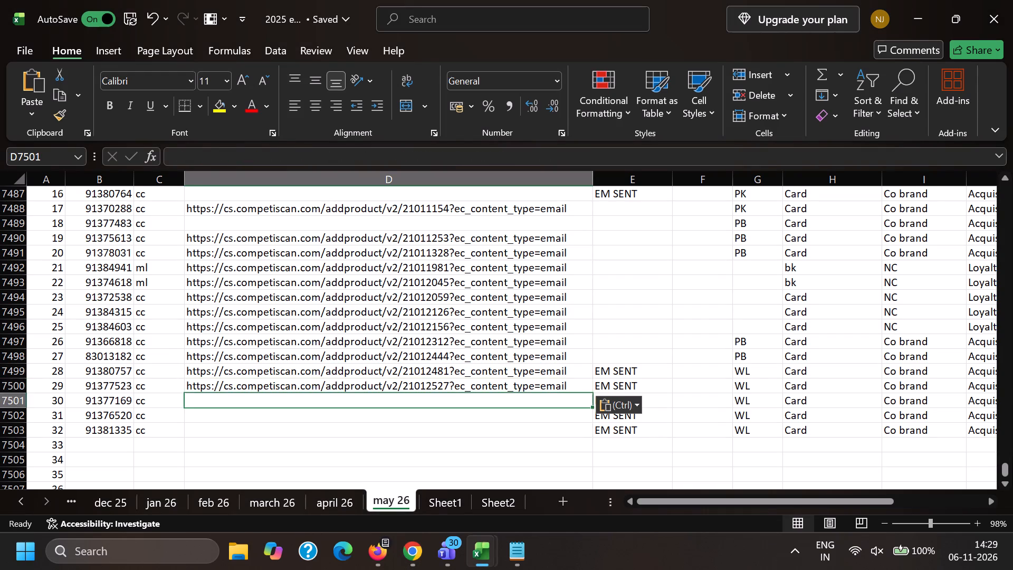
{"action": "left_click", "coordinate": [631, 0]}
{"action": "left_click", "coordinate": [614, 63]}
{"action": "triple_click", "coordinate": [598, 52]}
{"action": "key", "text": "ctrl+c"}
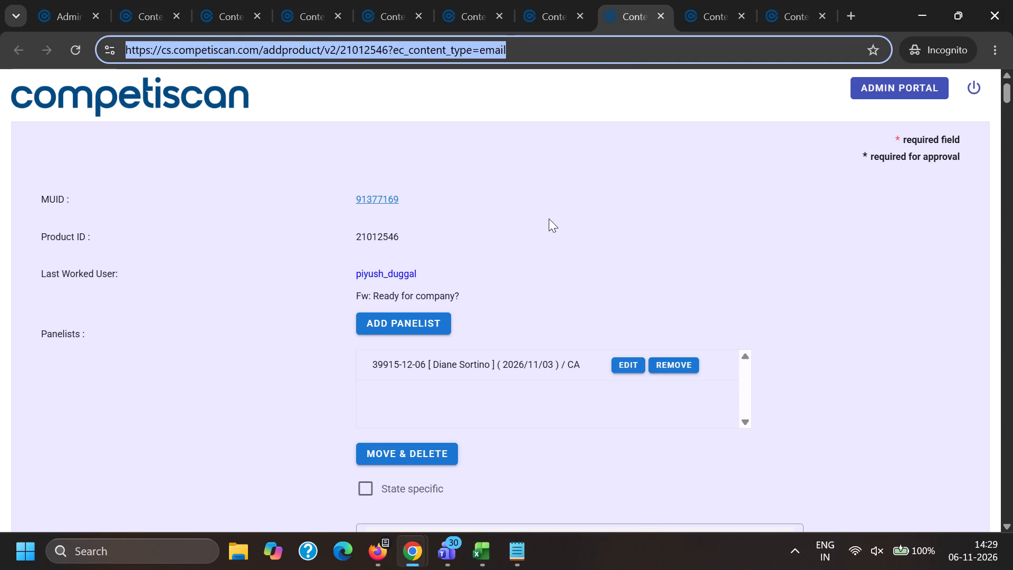
{"action": "key", "text": "alt+Tab"}
{"action": "key", "text": "ctrl+v"}
Log the links of products 21012571 and 21012594 in cells D7502 and D7503 of the may 26 sheet.
{"action": "left_click", "coordinate": [271, 417]}
{"action": "key", "text": "alt+Tab"}
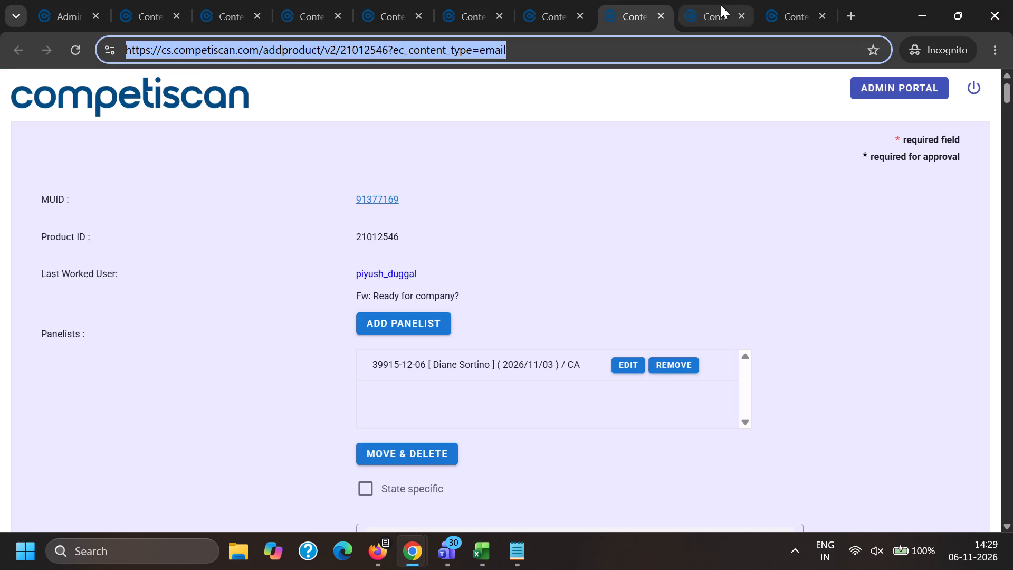
{"action": "left_click", "coordinate": [724, 0]}
{"action": "triple_click", "coordinate": [682, 58]}
{"action": "key", "text": "ctrl+c"}
{"action": "key", "text": "alt+Tab"}
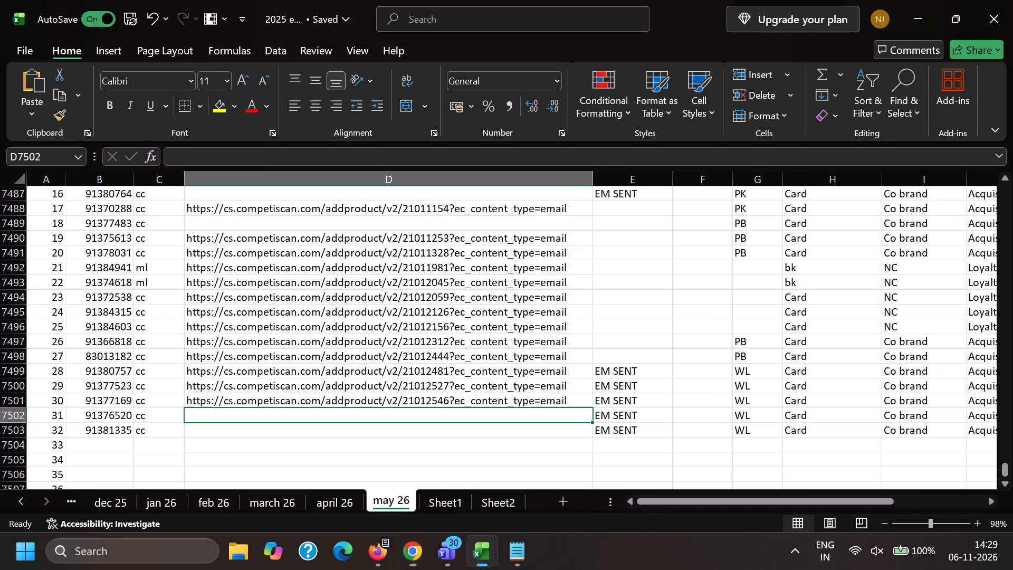
{"action": "key", "text": "ctrl+v"}
{"action": "scroll", "coordinate": [374, 286], "scroll_direction": "down", "scroll_amount": 3}
{"action": "left_click", "coordinate": [291, 302]}
{"action": "key", "text": "alt+Tab"}
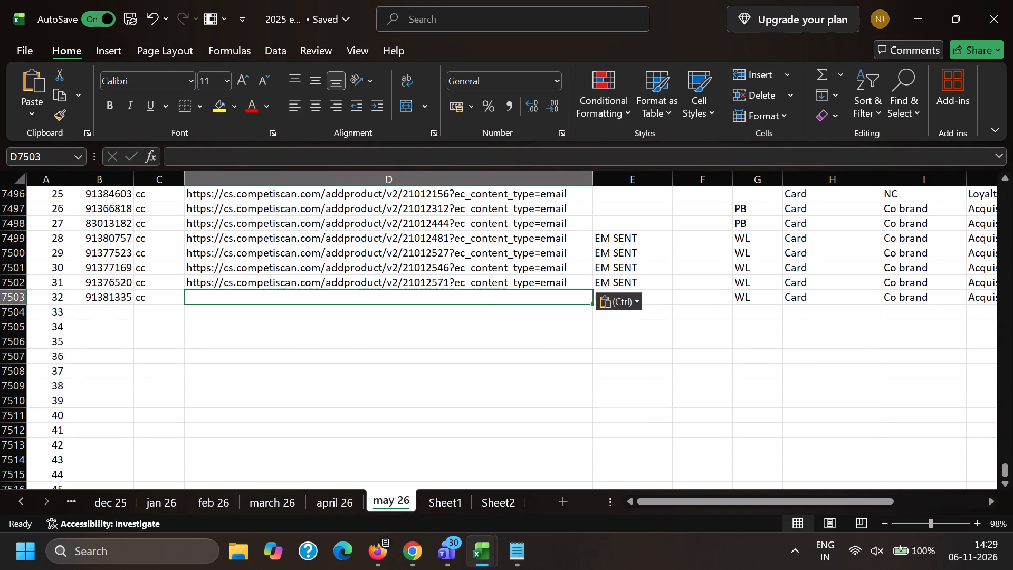
{"action": "left_click", "coordinate": [790, 0]}
{"action": "triple_click", "coordinate": [747, 50]}
{"action": "key", "text": "ctrl+c"}
{"action": "key", "text": "alt+Tab"}
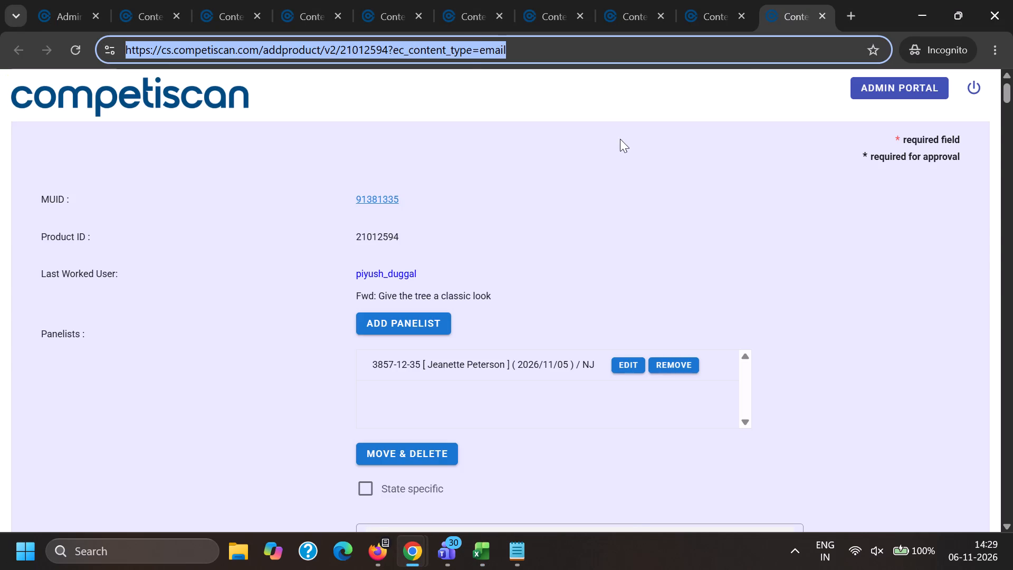
{"action": "key", "text": "ctrl+v"}
{"action": "left_click", "coordinate": [477, 386]}
Close the west elm products 21012527, 21012546, 21012571 and 21012594.
{"action": "key", "text": "alt+Tab"}
{"action": "left_click", "coordinate": [648, 0]}
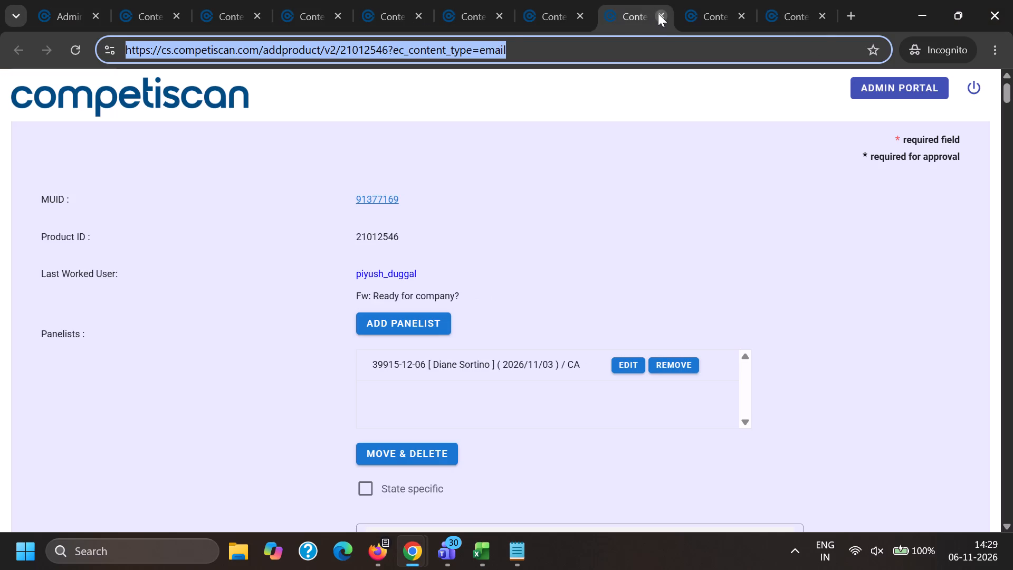
{"action": "triple_click", "coordinate": [658, 13]}
{"action": "scroll", "coordinate": [637, 229], "scroll_direction": "down", "scroll_amount": 5}
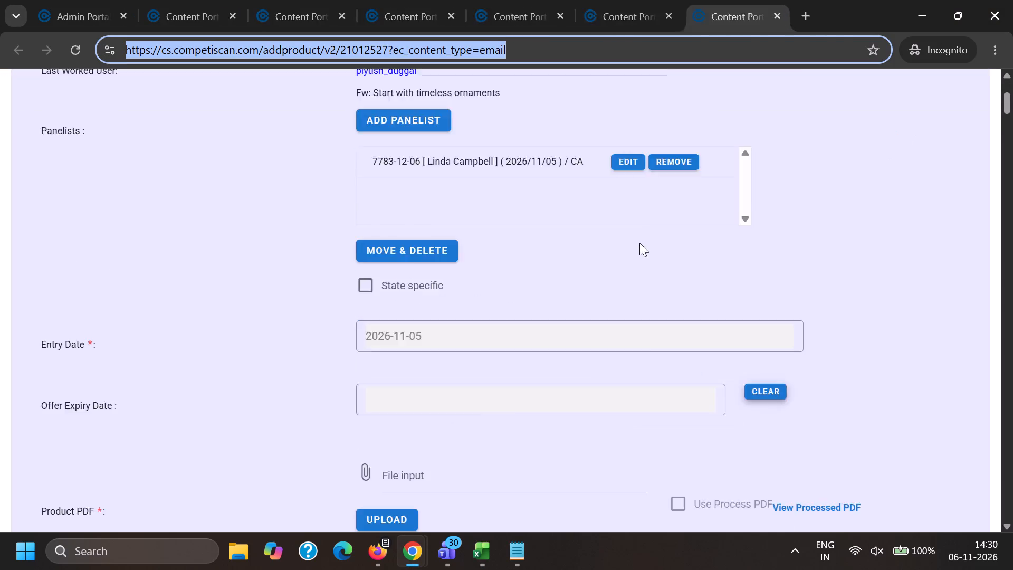
{"action": "left_click", "coordinate": [818, 13]}
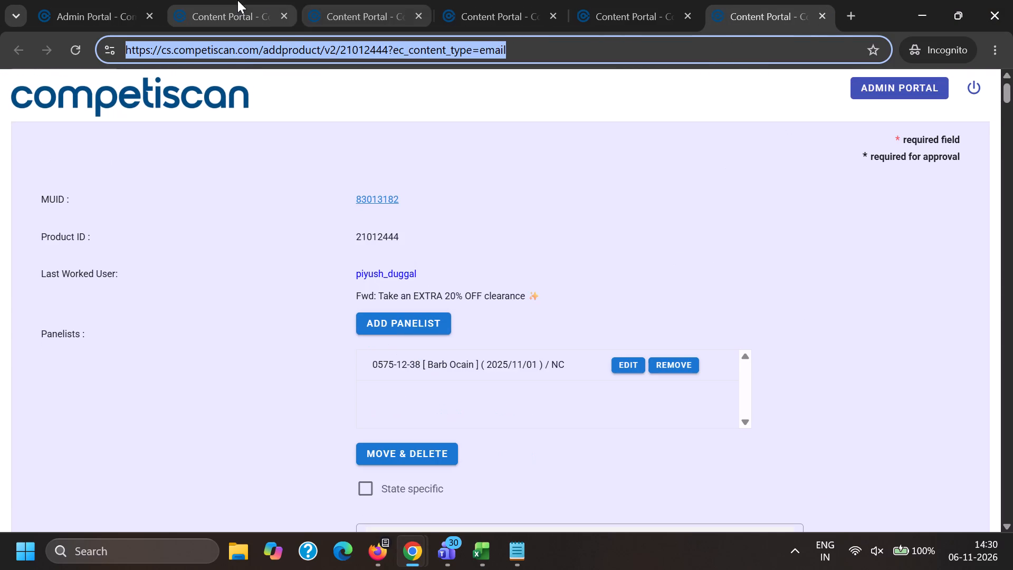
Open the processed PDFs of products 21012059, 21012126 and 21012156.
{"action": "left_click", "coordinate": [237, 0]}
{"action": "scroll", "coordinate": [715, 403], "scroll_direction": "down", "scroll_amount": 4}
{"action": "left_click", "coordinate": [814, 343], "text": "ctrl"}
{"action": "key", "text": "ctrl+Tab"}
{"action": "key", "text": "ctrl+Tab"}
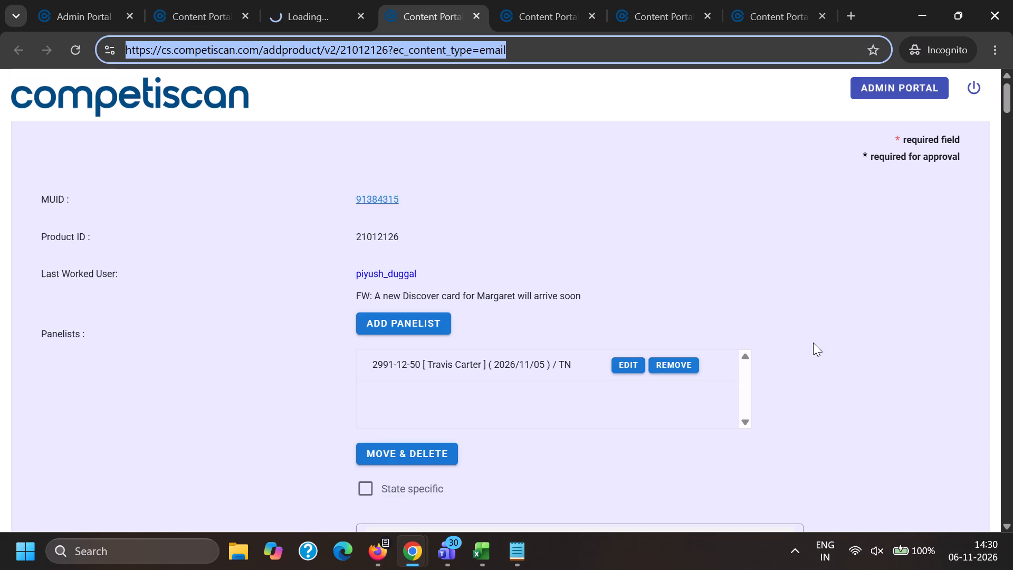
{"action": "scroll", "coordinate": [811, 339], "scroll_direction": "down", "scroll_amount": 5}
{"action": "left_click", "coordinate": [798, 263], "text": "ctrl"}
{"action": "key", "text": "ctrl+Tab"}
{"action": "key", "text": "ctrl+Tab"}
{"action": "scroll", "coordinate": [781, 272], "scroll_direction": "down", "scroll_amount": 5}
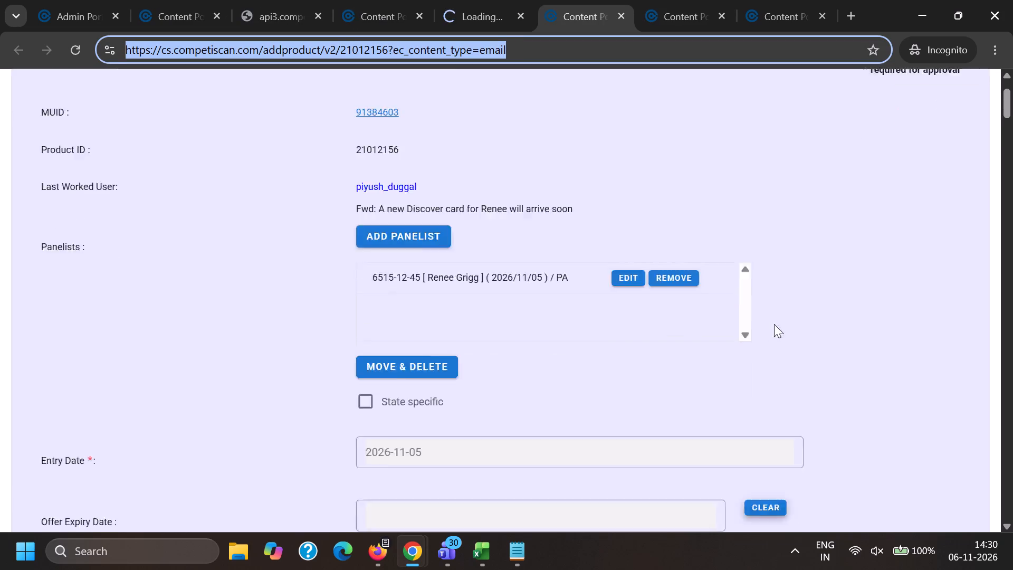
{"action": "left_click", "coordinate": [792, 264], "text": "ctrl"}
Open the processed PDFs of the Pottery Barn products 21012312 and 21012444.
{"action": "key", "text": "ctrl+Tab"}
{"action": "key", "text": "ctrl+Tab"}
{"action": "scroll", "coordinate": [786, 269], "scroll_direction": "down", "scroll_amount": 5}
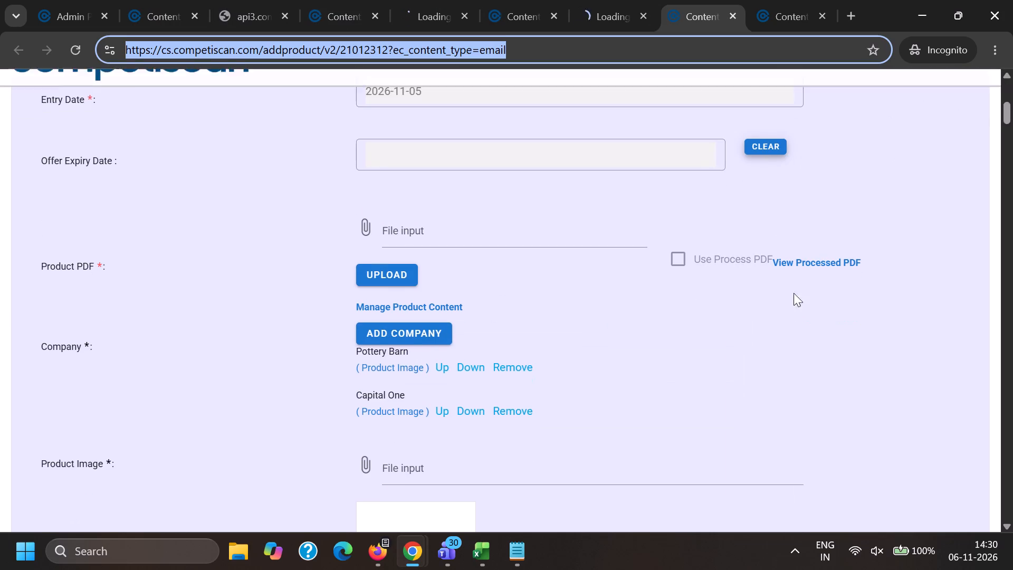
{"action": "left_click", "coordinate": [785, 266], "text": "ctrl"}
{"action": "key", "text": "ctrl+Tab"}
{"action": "key", "text": "ctrl+Tab"}
{"action": "scroll", "coordinate": [773, 274], "scroll_direction": "down", "scroll_amount": 5}
{"action": "left_click", "coordinate": [795, 263], "text": "ctrl"}
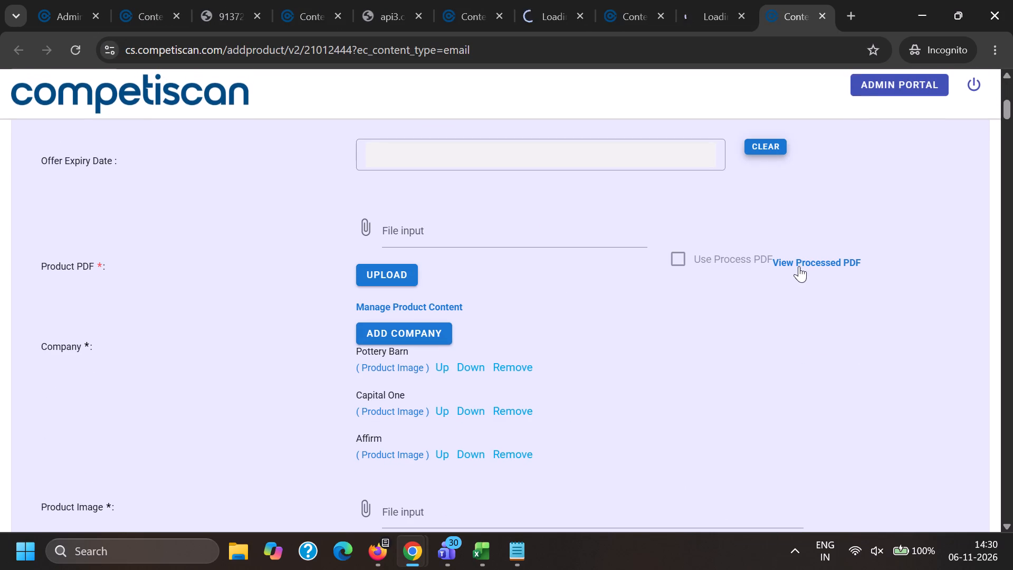
Check the processed PDF for product 21012059, set the product to use it, and mark the product approved.
{"action": "left_click", "coordinate": [189, 0]}
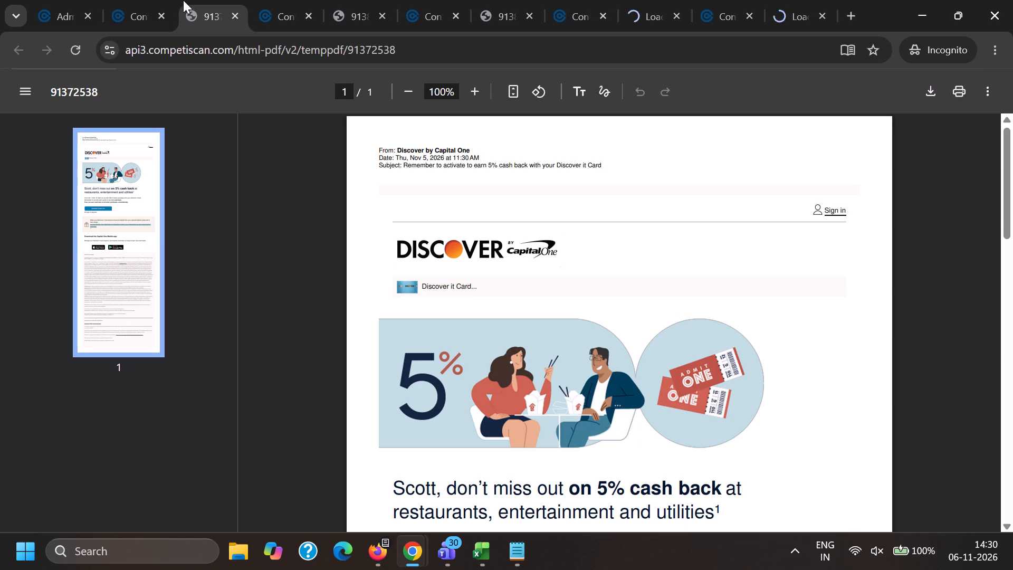
{"action": "left_click", "coordinate": [160, 0]}
{"action": "left_click", "coordinate": [684, 335]}
{"action": "left_click", "coordinate": [574, 431]}
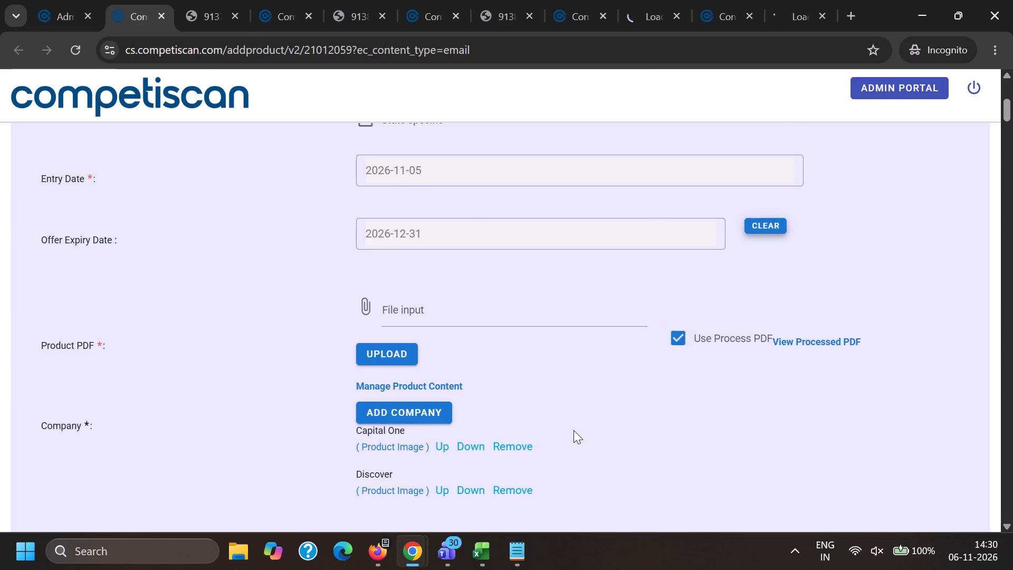
{"action": "key", "text": "End"}
{"action": "scroll", "coordinate": [424, 508], "scroll_direction": "down", "scroll_amount": 4}
{"action": "left_click", "coordinate": [393, 509]}
Check the processed PDF for product 21012126, set the product to use it, and mark the product approved.
{"action": "left_click", "coordinate": [353, 0]}
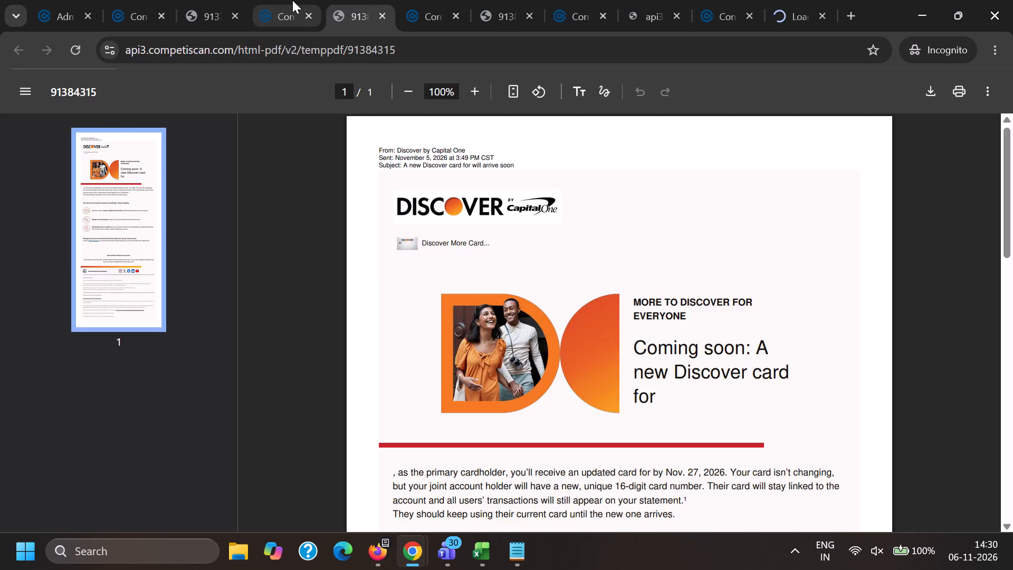
{"action": "left_click", "coordinate": [292, 0]}
{"action": "left_click", "coordinate": [676, 256]}
{"action": "key", "text": "End"}
{"action": "scroll", "coordinate": [508, 415], "scroll_direction": "down", "scroll_amount": 5}
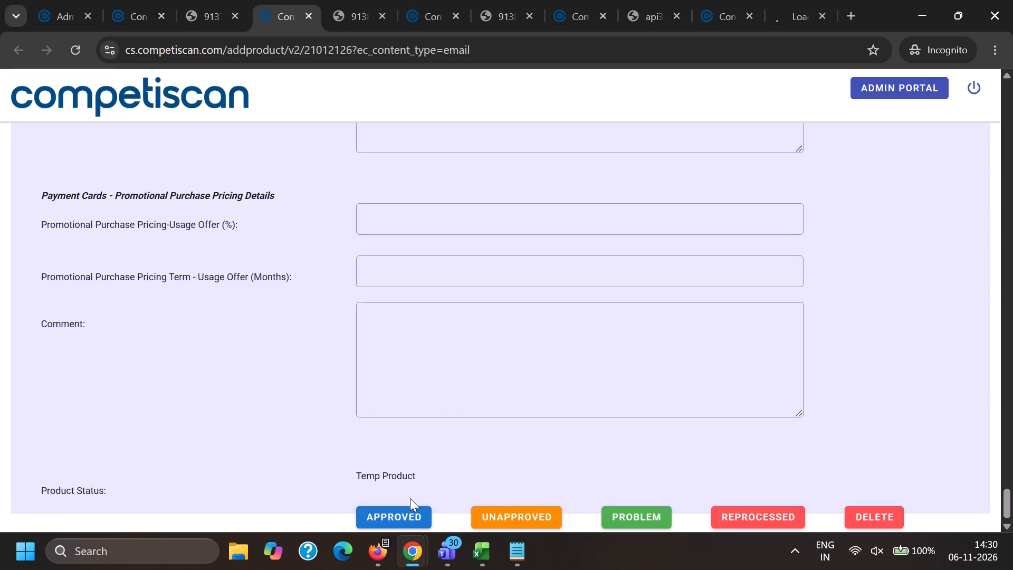
{"action": "left_click", "coordinate": [411, 512]}
Check the processed PDF for product 21012156, set the product to use it, and mark the product approved.
{"action": "left_click", "coordinate": [497, 0]}
{"action": "left_click", "coordinate": [438, 0]}
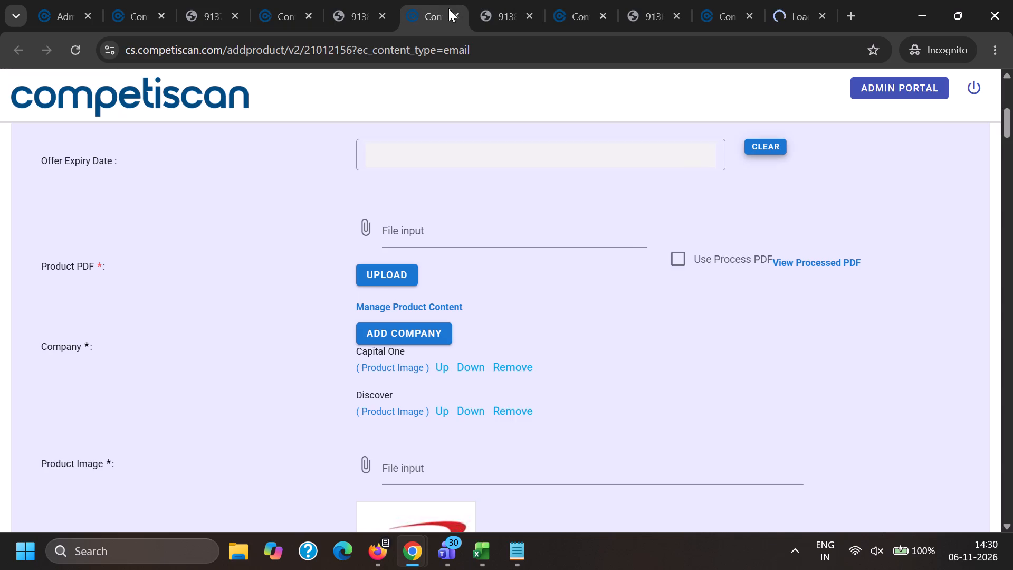
{"action": "left_click", "coordinate": [694, 263]}
{"action": "key", "text": "End"}
{"action": "scroll", "coordinate": [461, 477], "scroll_direction": "down", "scroll_amount": 5}
{"action": "left_click", "coordinate": [419, 520]}
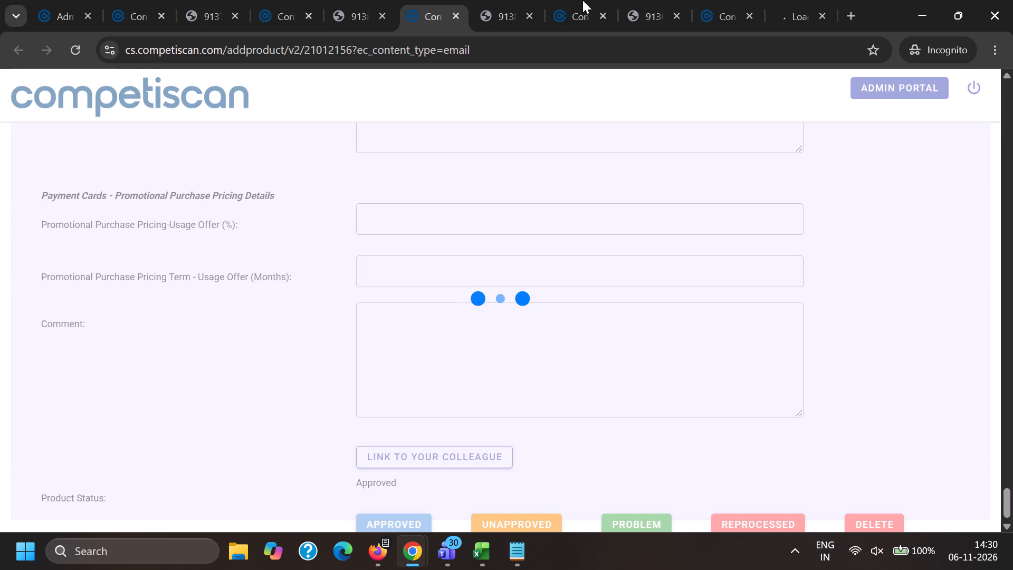
Check the processed PDF for product 21012312 and set the product to use it.
{"action": "left_click", "coordinate": [588, 0]}
{"action": "left_click", "coordinate": [628, 0]}
{"action": "left_click", "coordinate": [562, 0]}
{"action": "left_click", "coordinate": [676, 246]}
Add Affirm as a company on product 21012312.
{"action": "key", "text": "End"}
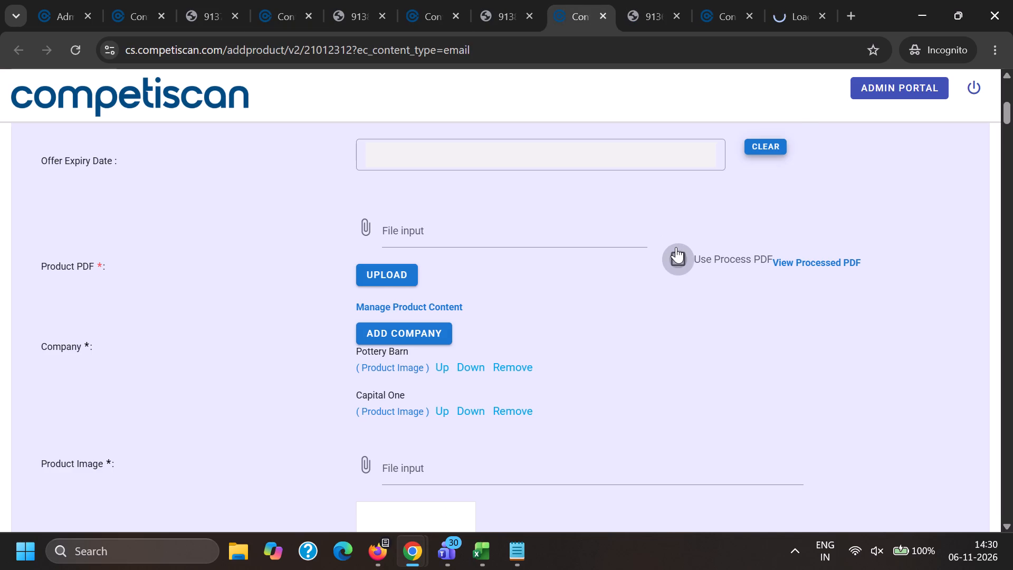
{"action": "scroll", "coordinate": [496, 413], "scroll_direction": "down", "scroll_amount": 2}
{"action": "scroll", "coordinate": [496, 378], "scroll_direction": "up", "scroll_amount": 5}
{"action": "left_click_drag", "start_coordinate": [1012, 489], "coordinate": [996, 119]}
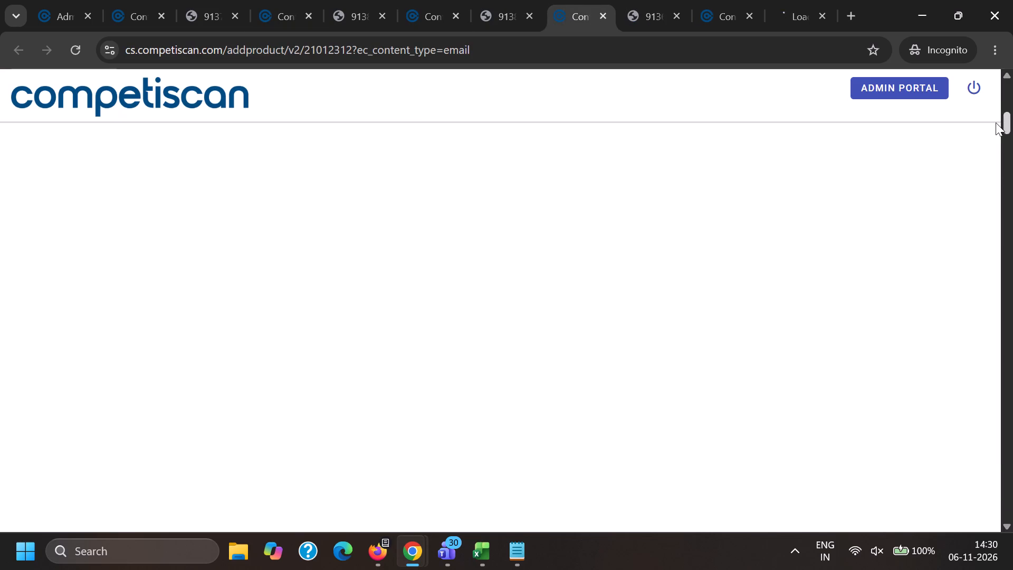
{"action": "scroll", "coordinate": [527, 275], "scroll_direction": "down", "scroll_amount": 5}
{"action": "scroll", "coordinate": [408, 339], "scroll_direction": "up", "scroll_amount": 5}
{"action": "left_click", "coordinate": [413, 222]}
{"action": "type", "text": "af"}
{"action": "type", "text": "fi"}
{"action": "type", "text": "rm"}
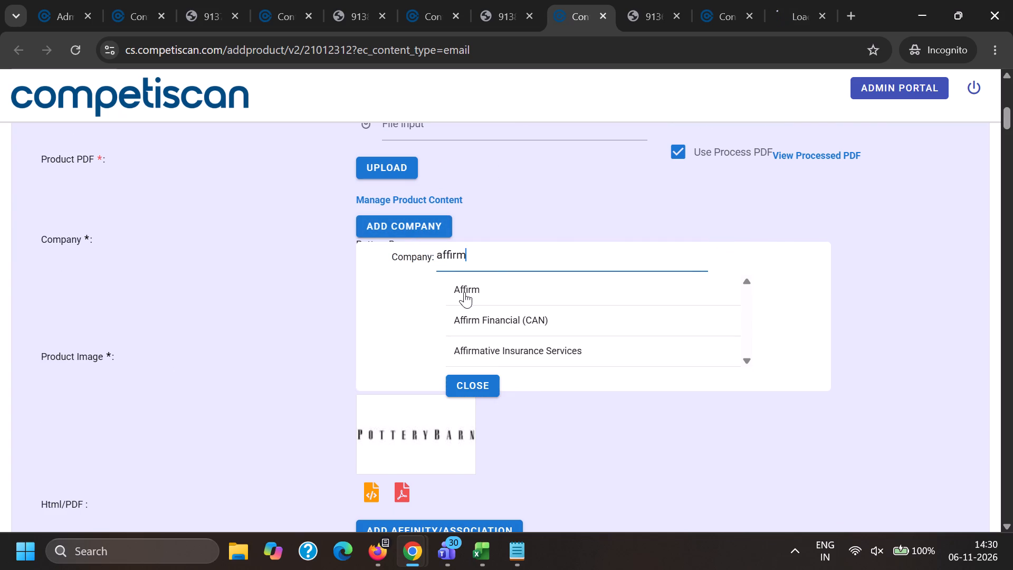
{"action": "left_click", "coordinate": [467, 300]}
Add the sector Mortgage & Loan / Unsecured / Point of Sale Financing/BNPL to product 21012312.
{"action": "scroll", "coordinate": [466, 224], "scroll_direction": "down", "scroll_amount": 6}
{"action": "left_click", "coordinate": [435, 361]}
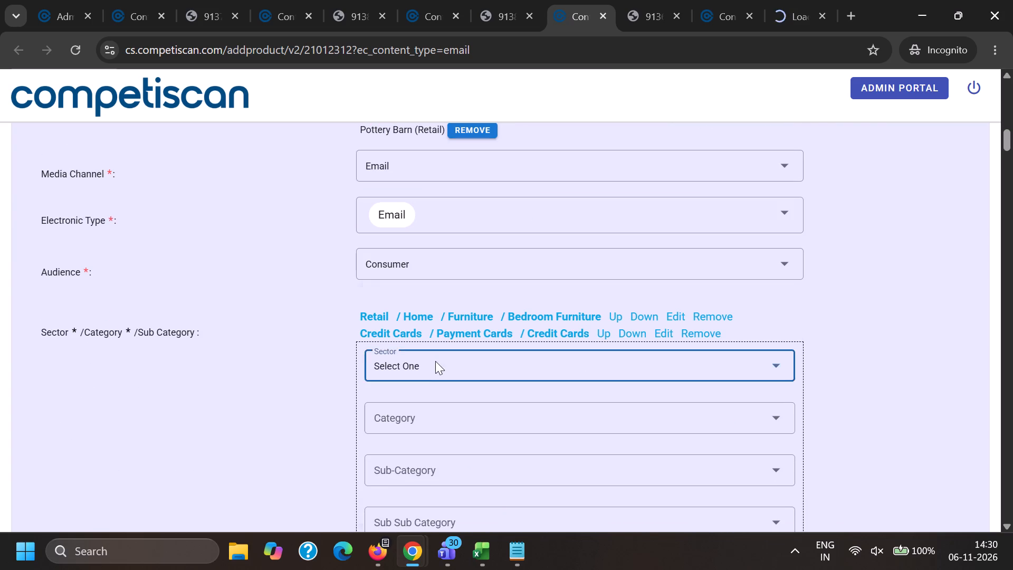
{"action": "scroll", "coordinate": [432, 385], "scroll_direction": "down", "scroll_amount": 3}
{"action": "left_click", "coordinate": [444, 359]}
{"action": "left_click", "coordinate": [352, 375]}
{"action": "left_click", "coordinate": [394, 407]}
{"action": "scroll", "coordinate": [423, 274], "scroll_direction": "down", "scroll_amount": 1}
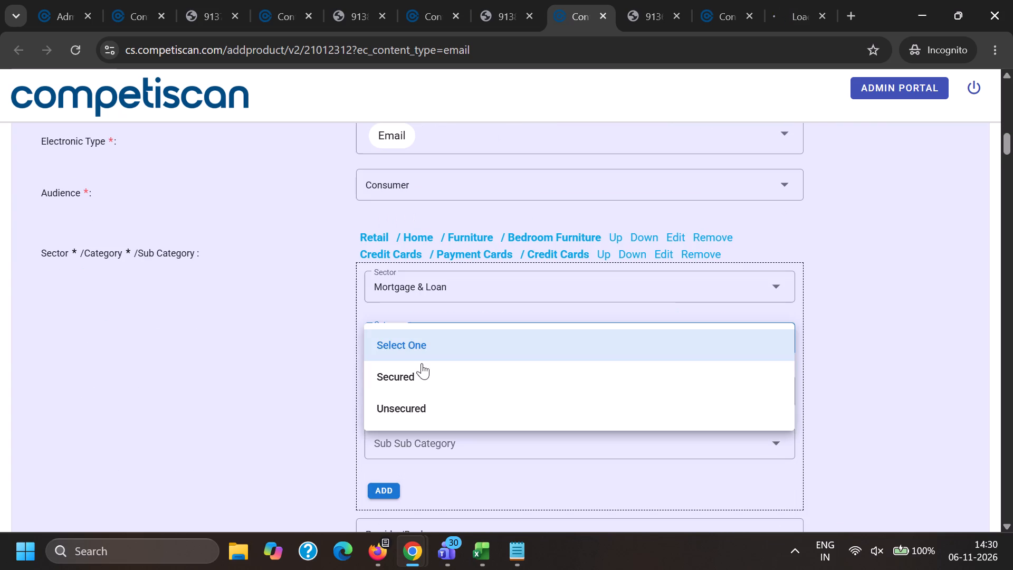
{"action": "left_click", "coordinate": [426, 403]}
{"action": "left_click", "coordinate": [420, 398]}
{"action": "scroll", "coordinate": [422, 277], "scroll_direction": "down", "scroll_amount": 1}
{"action": "scroll", "coordinate": [415, 356], "scroll_direction": "down", "scroll_amount": 6}
{"action": "left_click", "coordinate": [443, 525]}
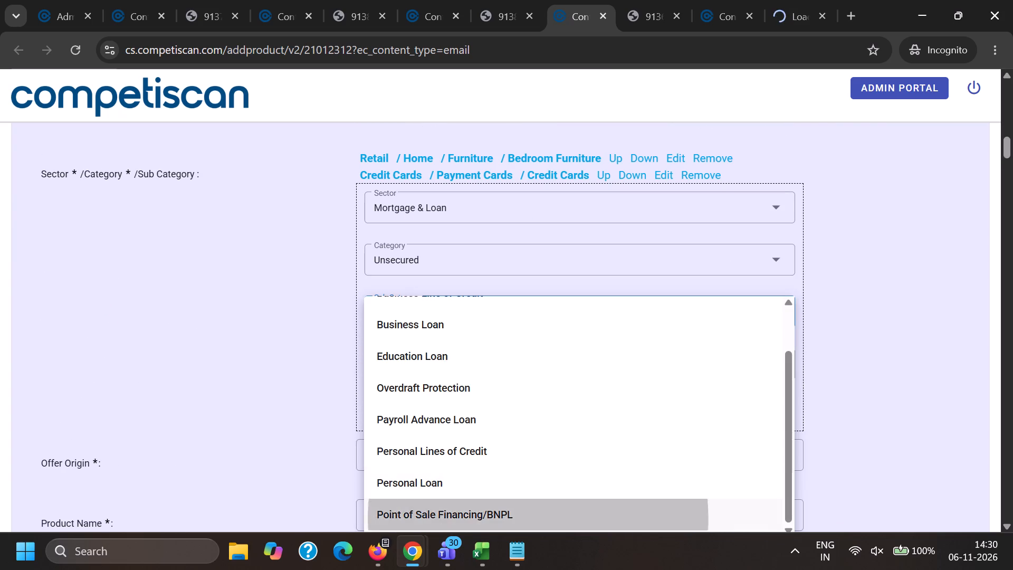
{"action": "left_click", "coordinate": [343, 494]}
{"action": "left_click", "coordinate": [376, 411]}
Review the headline, incentives and remaining detail fields of product 21012312.
{"action": "scroll", "coordinate": [415, 300], "scroll_direction": "down", "scroll_amount": 4}
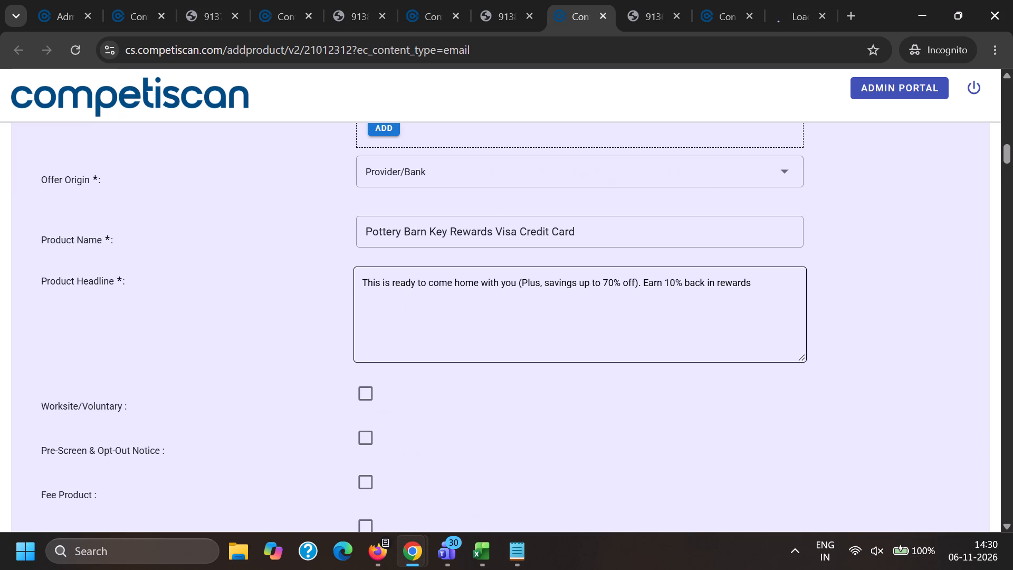
{"action": "left_click_drag", "start_coordinate": [762, 292], "coordinate": [85, 277]}
{"action": "scroll", "coordinate": [404, 250], "scroll_direction": "down", "scroll_amount": 10}
{"action": "left_click", "coordinate": [309, 335]}
{"action": "scroll", "coordinate": [307, 337], "scroll_direction": "down", "scroll_amount": 3}
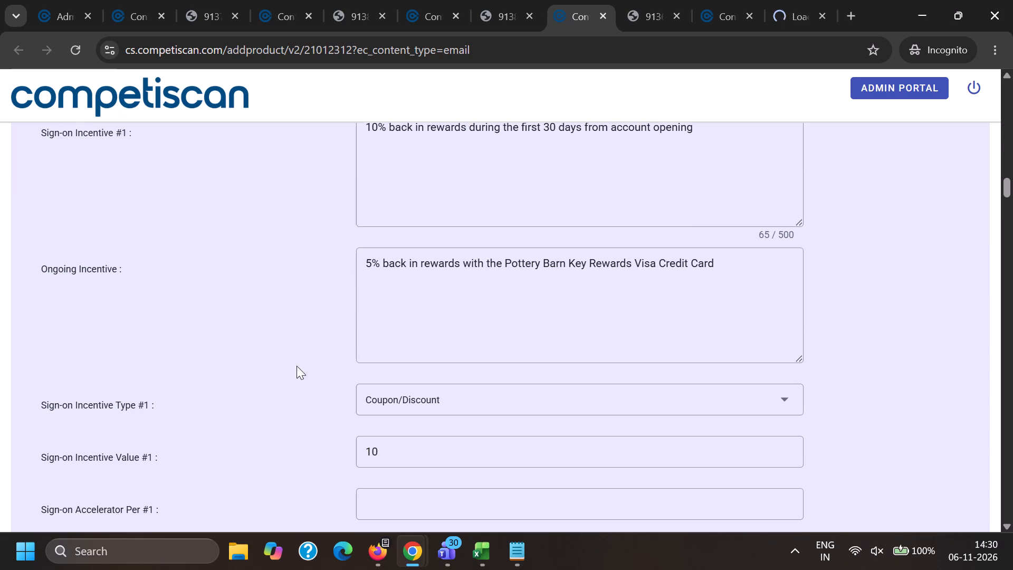
{"action": "scroll", "coordinate": [297, 366], "scroll_direction": "down", "scroll_amount": 12}
{"action": "left_click", "coordinate": [286, 368]}
{"action": "key", "text": "End"}
{"action": "scroll", "coordinate": [289, 372], "scroll_direction": "down", "scroll_amount": 9}
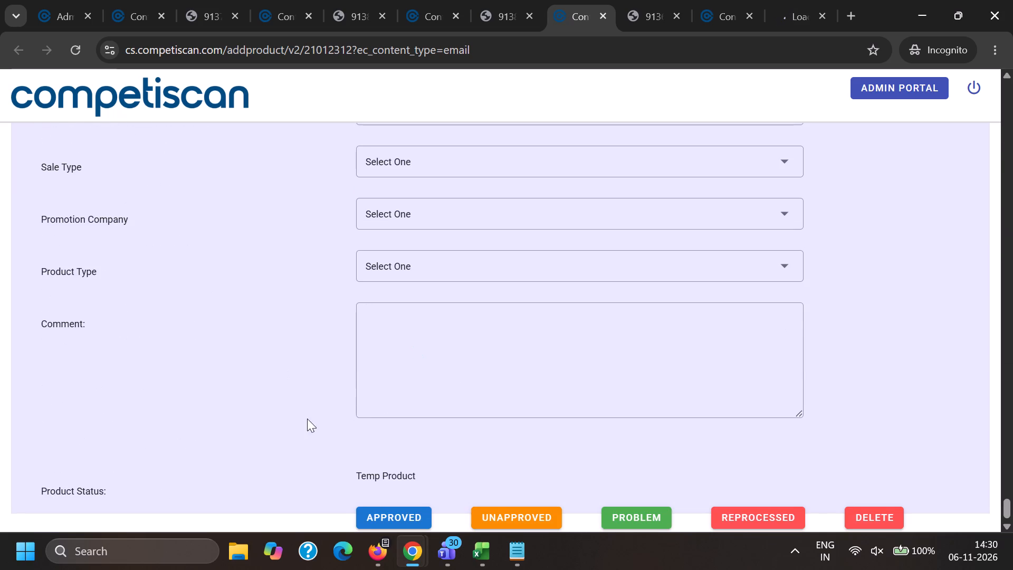
{"action": "scroll", "coordinate": [307, 419], "scroll_direction": "down", "scroll_amount": 2}
Choose the Mortgage & Loan application type, and set Upper APR to 36% and Lower APR to 0%.
{"action": "left_click_drag", "start_coordinate": [1007, 512], "coordinate": [991, 250]}
{"action": "scroll", "coordinate": [695, 243], "scroll_direction": "down", "scroll_amount": 6}
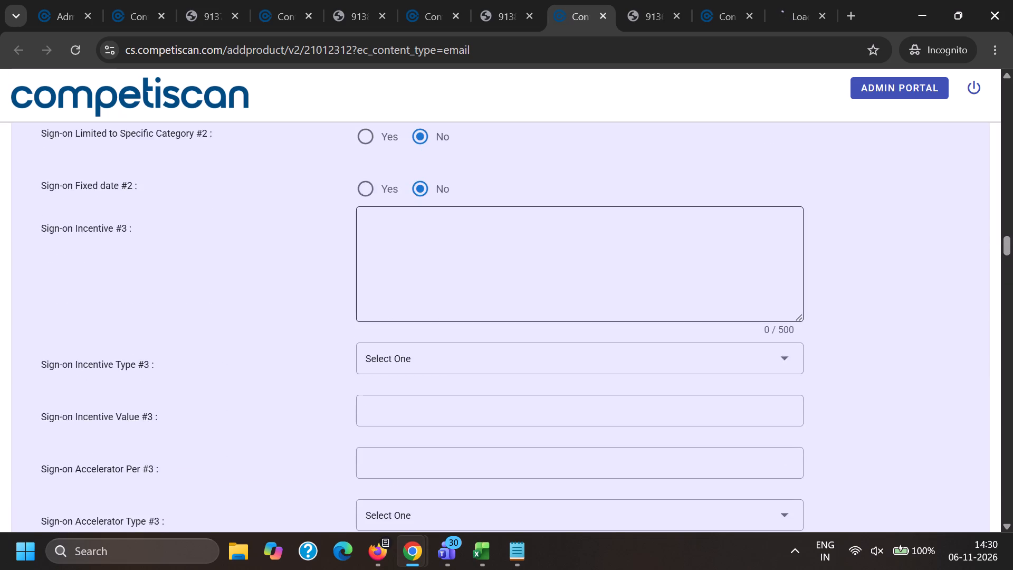
{"action": "scroll", "coordinate": [641, 294], "scroll_direction": "up", "scroll_amount": 20}
{"action": "scroll", "coordinate": [641, 294], "scroll_direction": "up", "scroll_amount": 3}
{"action": "scroll", "coordinate": [618, 292], "scroll_direction": "down", "scroll_amount": 10}
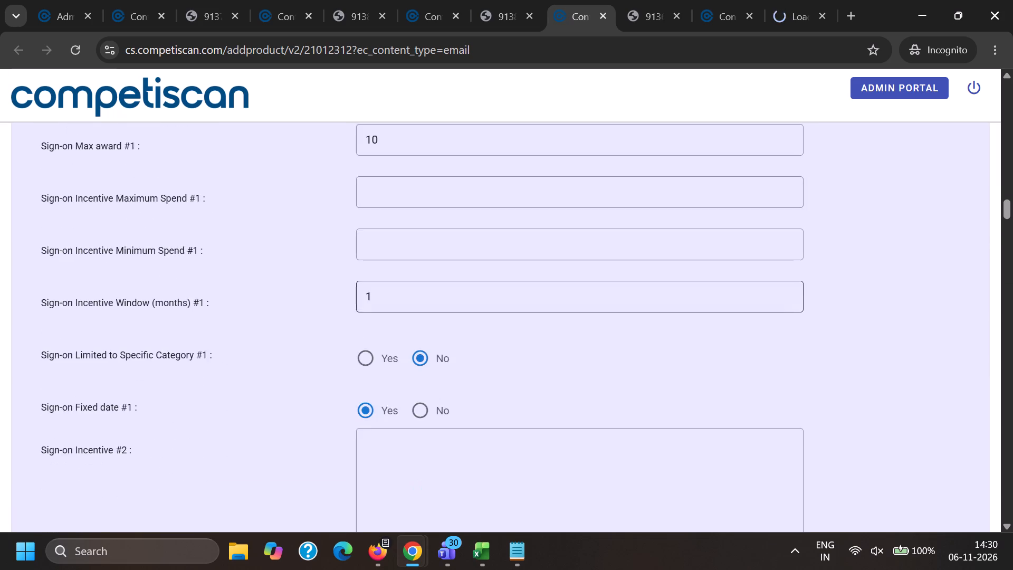
{"action": "scroll", "coordinate": [610, 305], "scroll_direction": "down", "scroll_amount": 13}
{"action": "scroll", "coordinate": [520, 349], "scroll_direction": "up", "scroll_amount": 1}
{"action": "scroll", "coordinate": [520, 350], "scroll_direction": "down", "scroll_amount": 11}
{"action": "scroll", "coordinate": [454, 341], "scroll_direction": "up", "scroll_amount": 1}
{"action": "scroll", "coordinate": [454, 341], "scroll_direction": "down", "scroll_amount": 3}
{"action": "scroll", "coordinate": [437, 316], "scroll_direction": "up", "scroll_amount": 5}
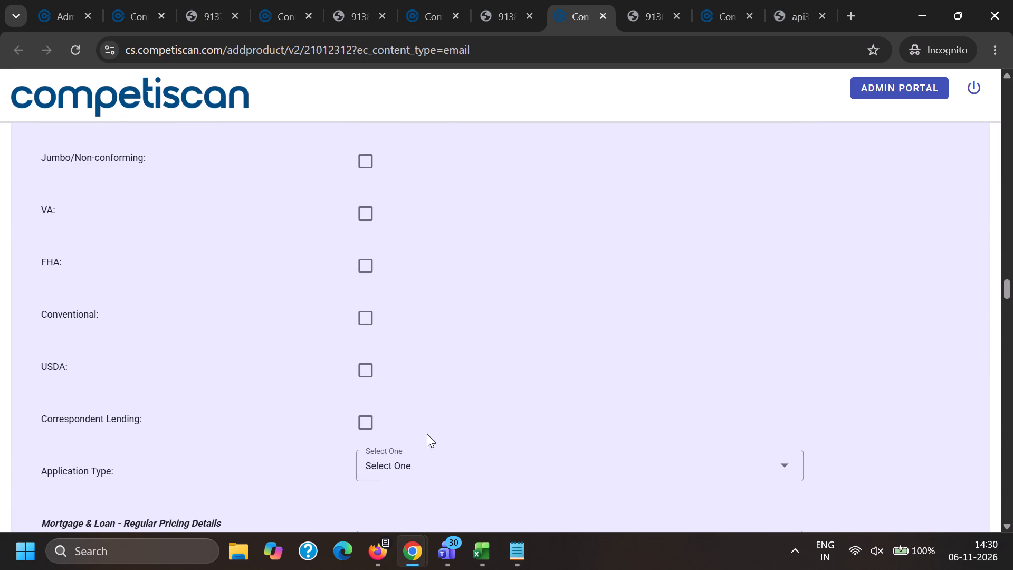
{"action": "left_click", "coordinate": [447, 469]}
{"action": "scroll", "coordinate": [464, 261], "scroll_direction": "down", "scroll_amount": 2}
{"action": "left_click", "coordinate": [470, 244]}
{"action": "left_click", "coordinate": [314, 248]}
{"action": "scroll", "coordinate": [327, 247], "scroll_direction": "down", "scroll_amount": 4}
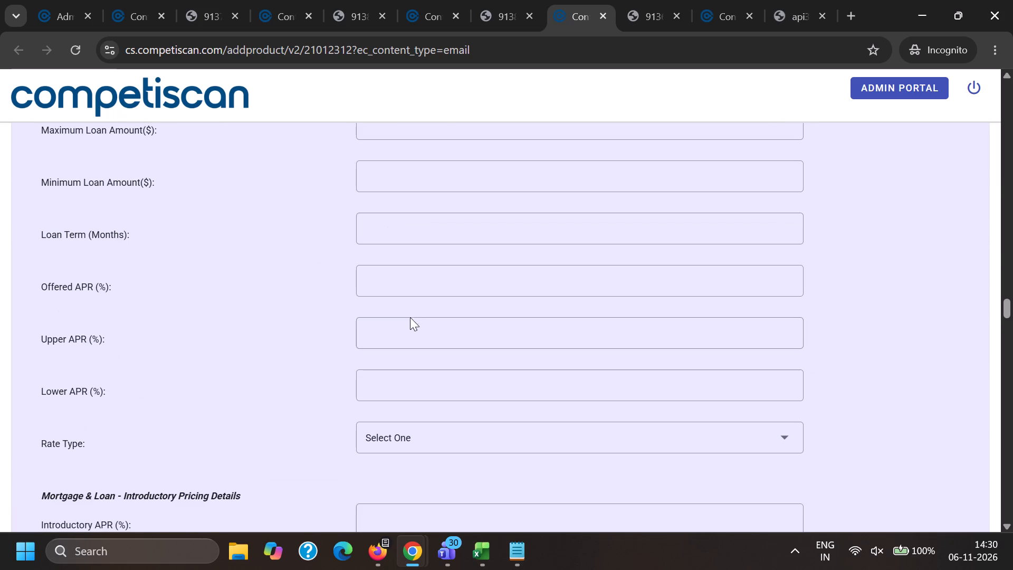
{"action": "left_click", "coordinate": [405, 328]}
{"action": "type", "text": "36"}
{"action": "key", "text": "Tab"}
{"action": "key", "text": "0"}
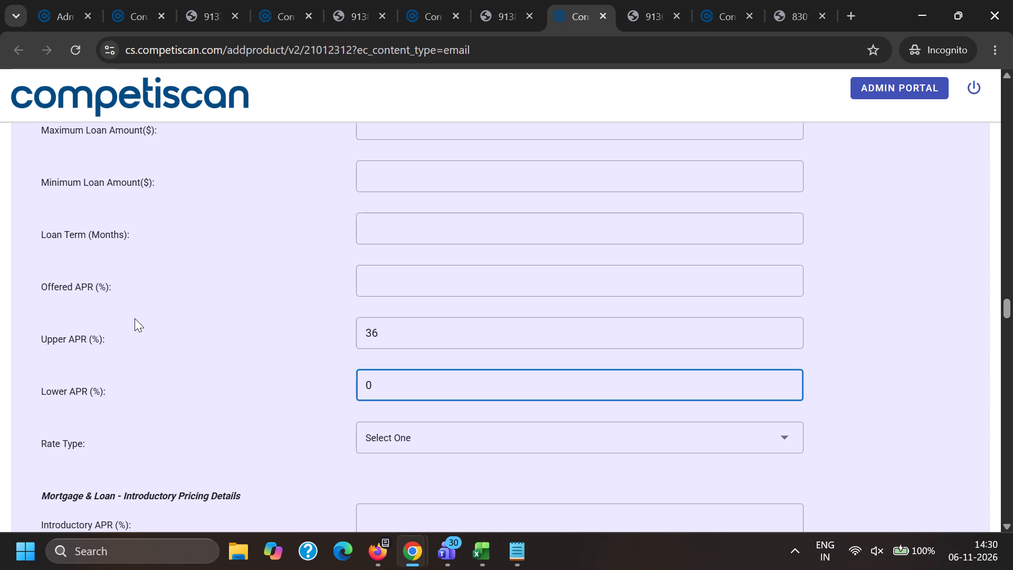
Mark product 21012312 as approved.
{"action": "left_click", "coordinate": [135, 318]}
{"action": "key", "text": "End"}
{"action": "scroll", "coordinate": [165, 347], "scroll_direction": "down", "scroll_amount": 5}
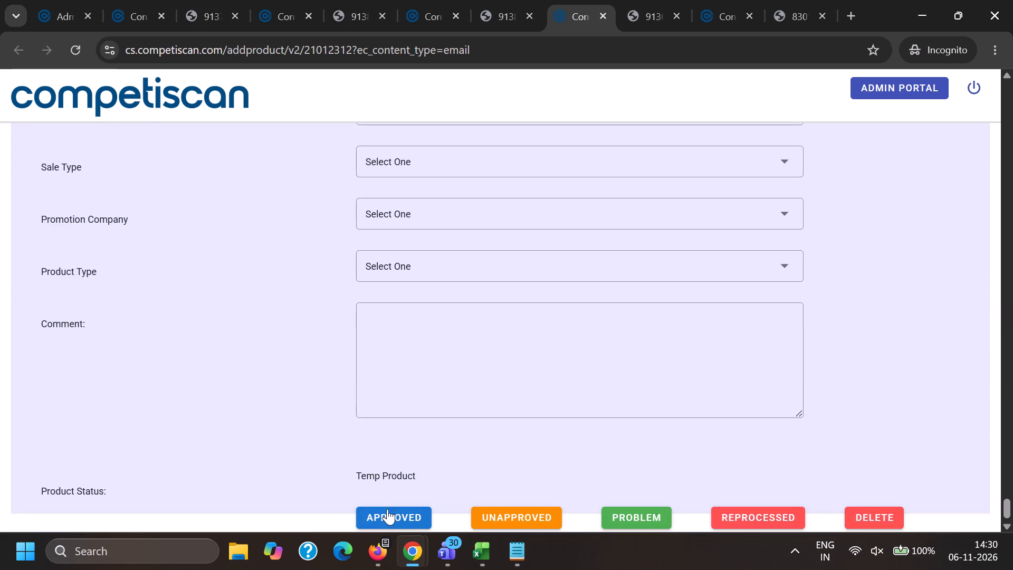
{"action": "left_click", "coordinate": [391, 514]}
Check the processed PDF for product 21012444, set the product to use it, and mark the product approved.
{"action": "left_click", "coordinate": [731, 0]}
{"action": "left_click", "coordinate": [788, 0]}
{"action": "left_click", "coordinate": [742, 0]}
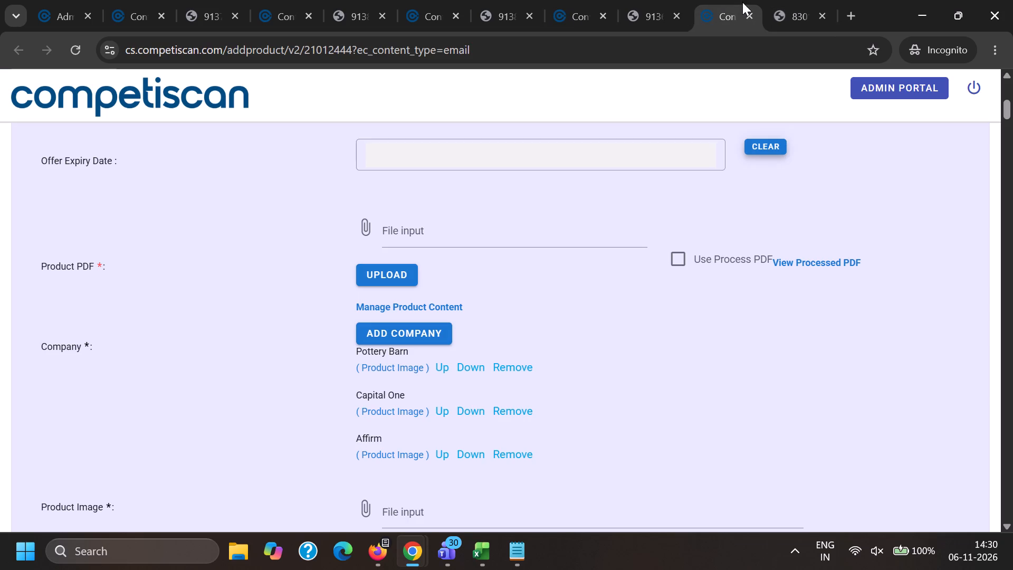
{"action": "left_click", "coordinate": [675, 254]}
{"action": "scroll", "coordinate": [603, 311], "scroll_direction": "down", "scroll_amount": 9}
{"action": "left_click", "coordinate": [282, 353]}
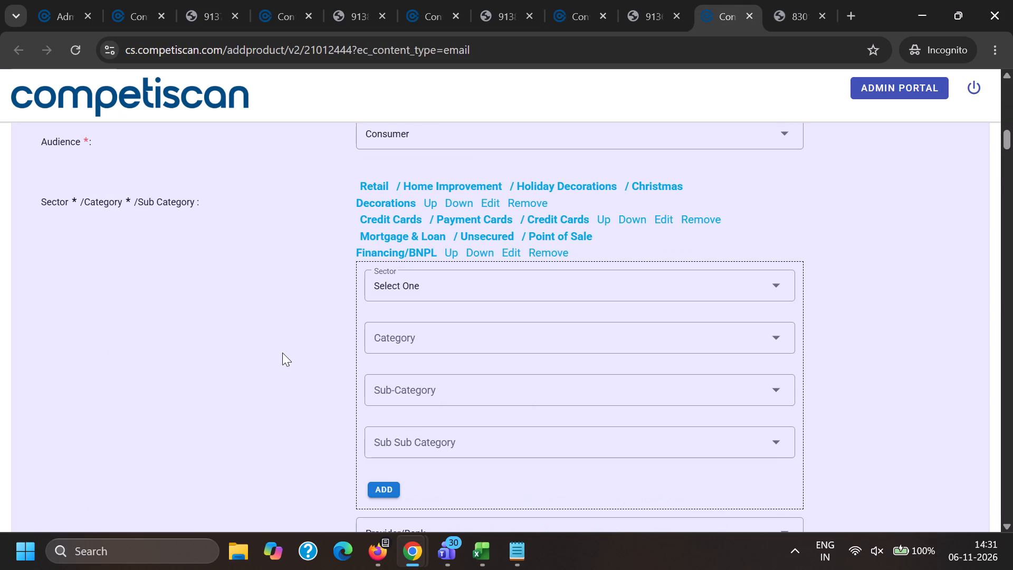
{"action": "key", "text": "End"}
{"action": "scroll", "coordinate": [284, 353], "scroll_direction": "down", "scroll_amount": 5}
{"action": "left_click", "coordinate": [401, 524]}
Close the pages of the approved products 21012059, 21012126 and 21012156 along with their processed PDFs.
{"action": "left_click", "coordinate": [140, 0]}
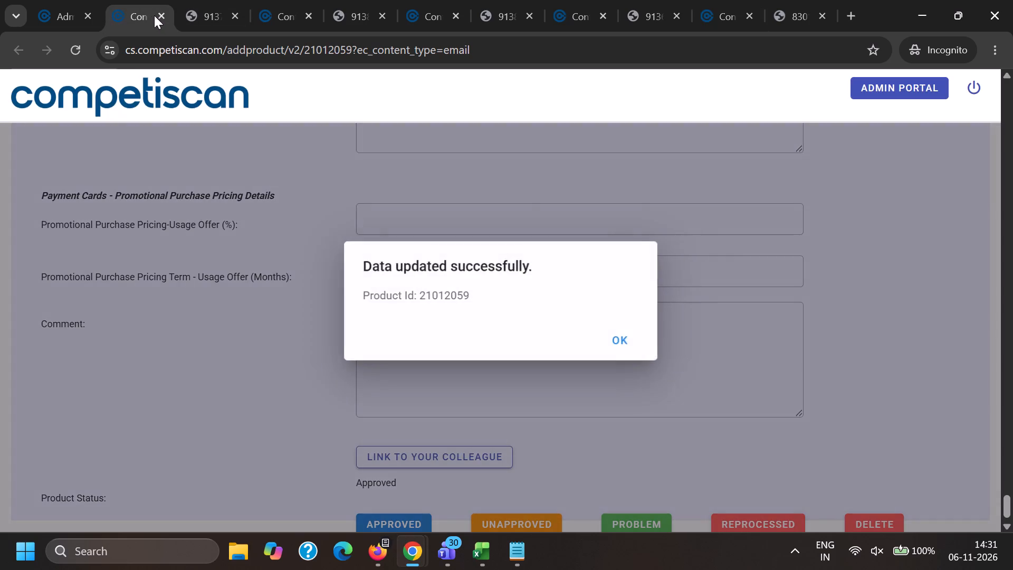
{"action": "double_click", "coordinate": [159, 13]}
{"action": "left_click", "coordinate": [159, 13]}
{"action": "left_click", "coordinate": [159, 13]}
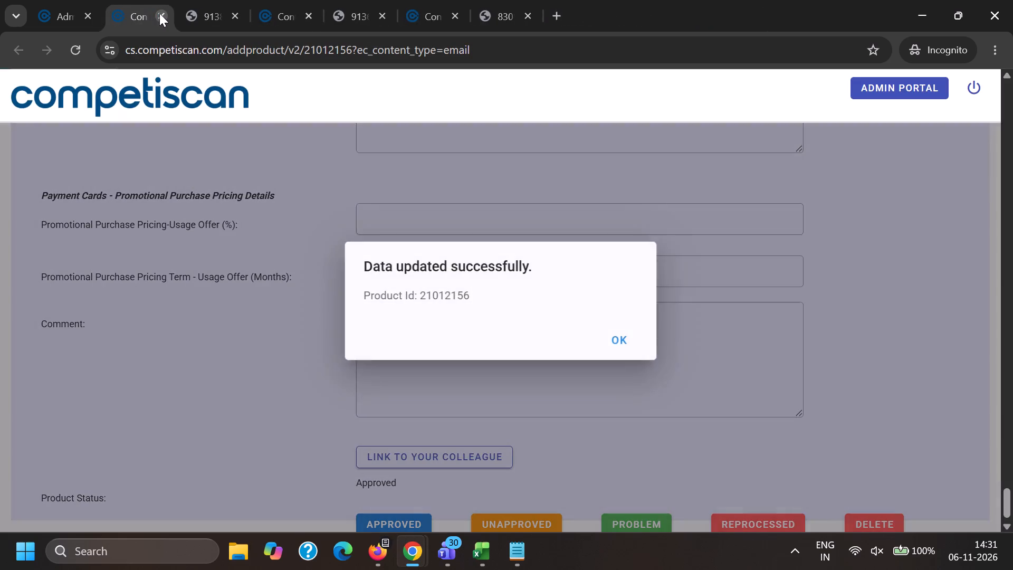
{"action": "double_click", "coordinate": [159, 13]}
Check whether products 21012312 and 21012444 have finished saving, and rerun the unpublished electronic products search.
{"action": "left_click", "coordinate": [264, 0]}
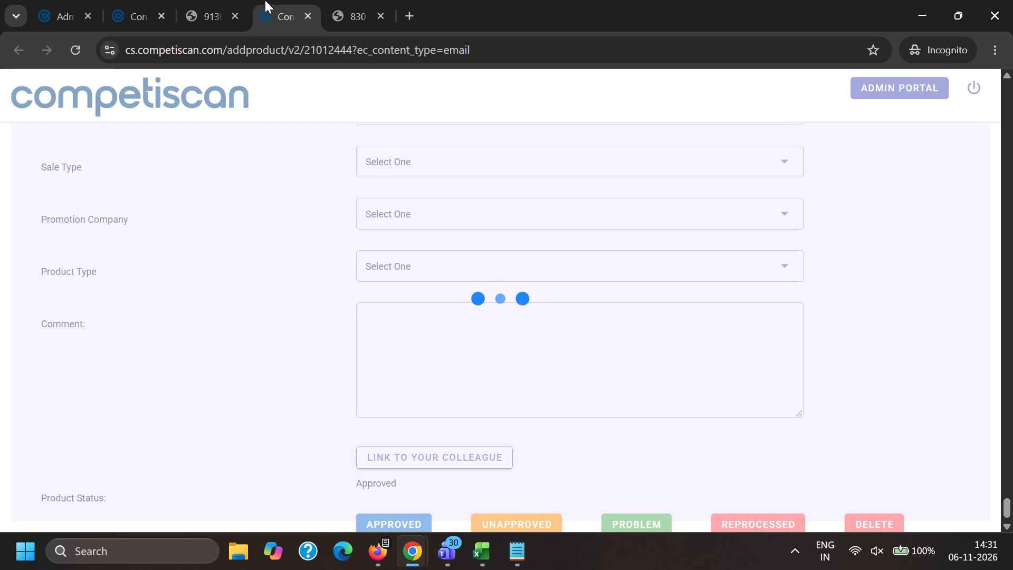
{"action": "left_click", "coordinate": [155, 0]}
{"action": "left_click", "coordinate": [72, 0]}
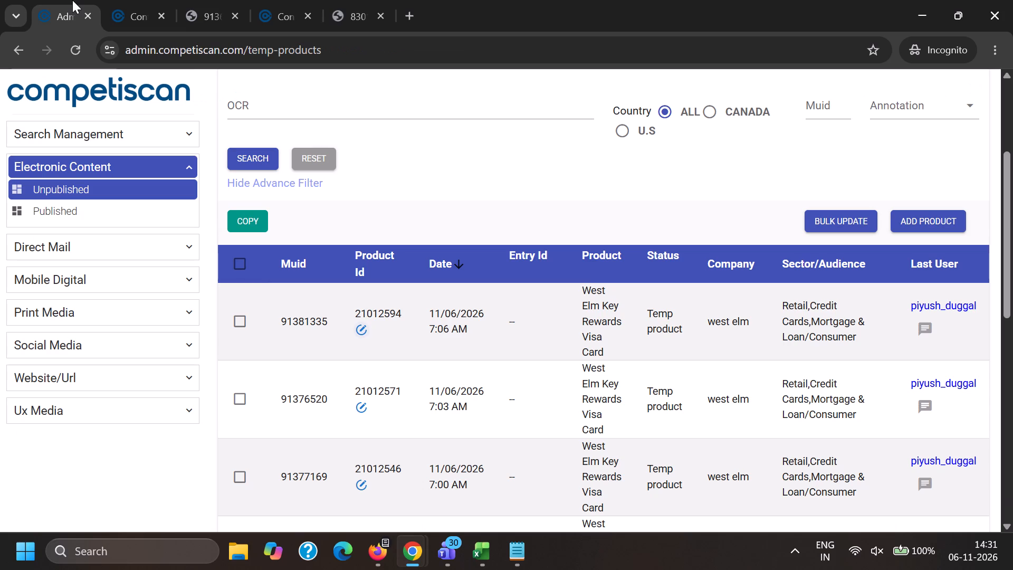
{"action": "left_click", "coordinate": [257, 164]}
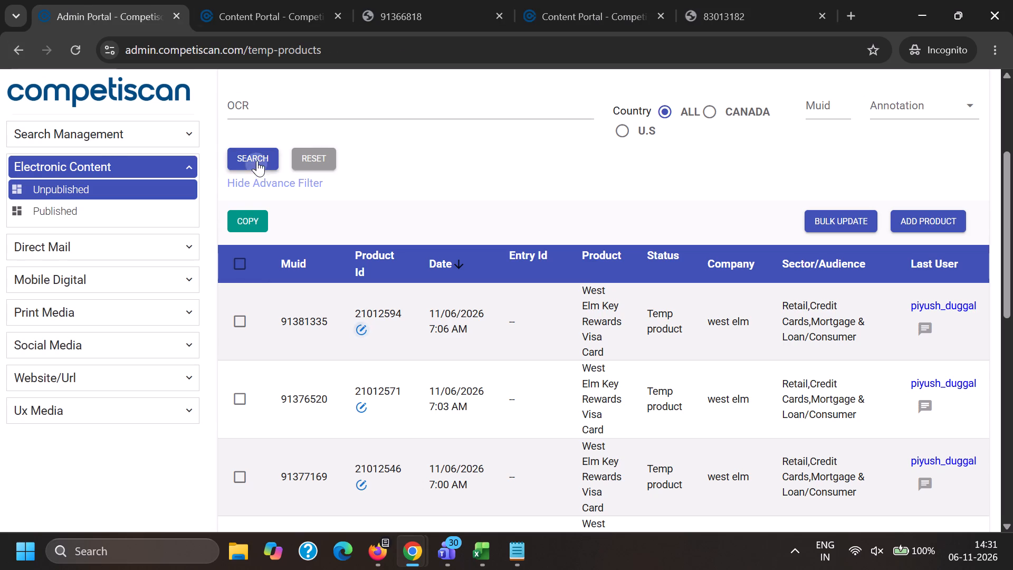
{"action": "left_click", "coordinate": [278, 0]}
{"action": "left_click", "coordinate": [528, 0]}
{"action": "left_click", "coordinate": [303, 0]}
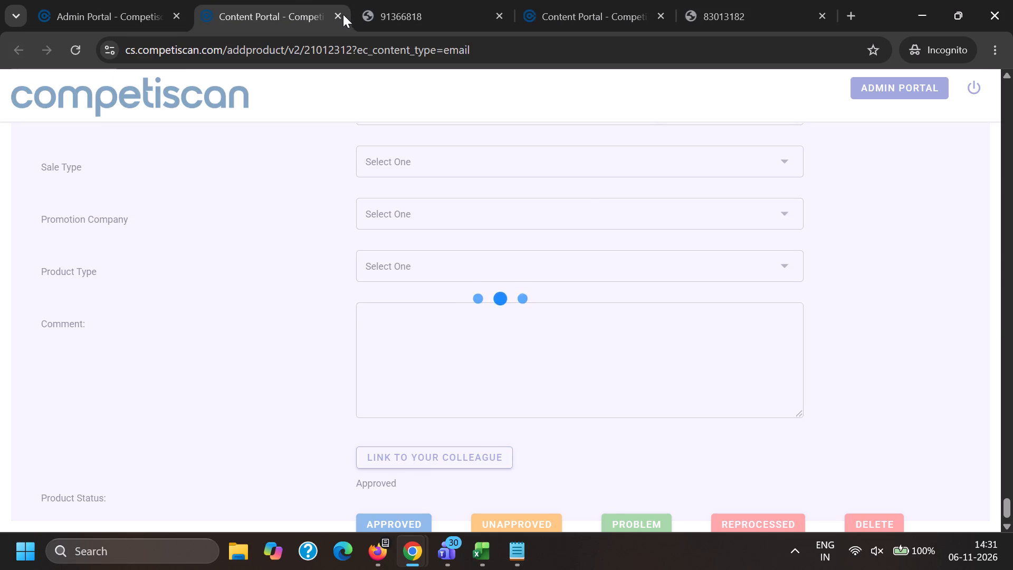
{"action": "left_click", "coordinate": [150, 0]}
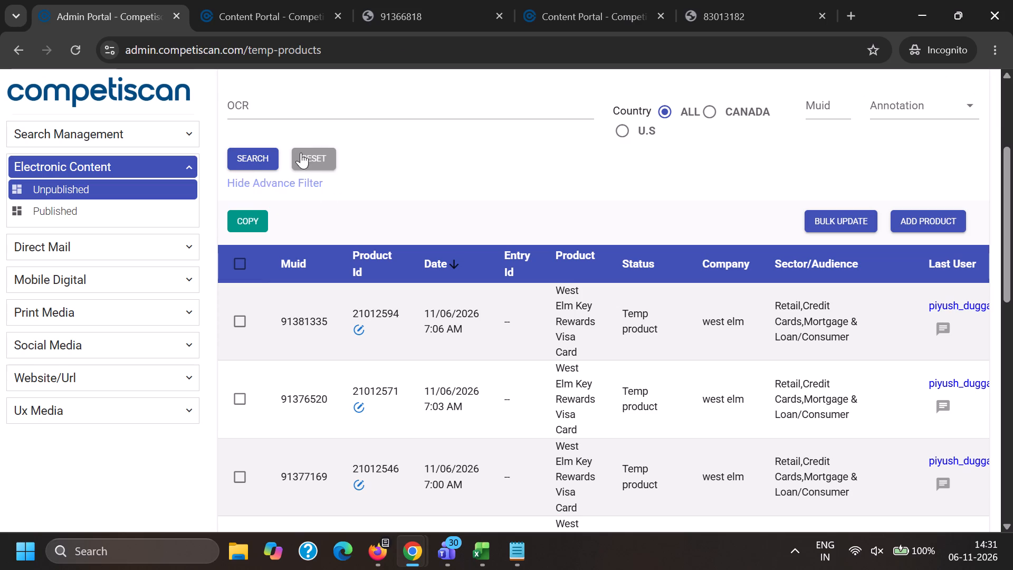
{"action": "left_click", "coordinate": [255, 157]}
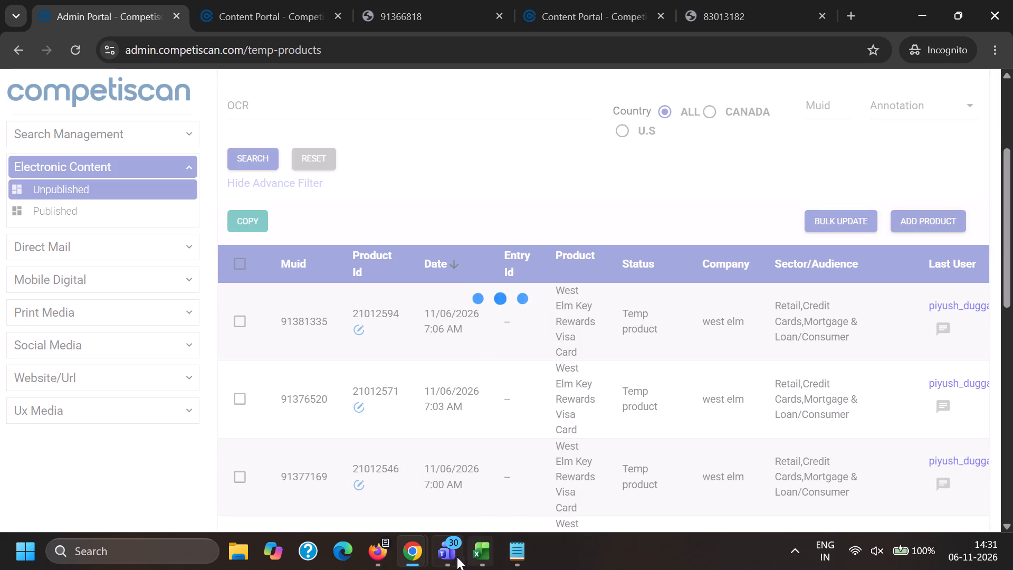
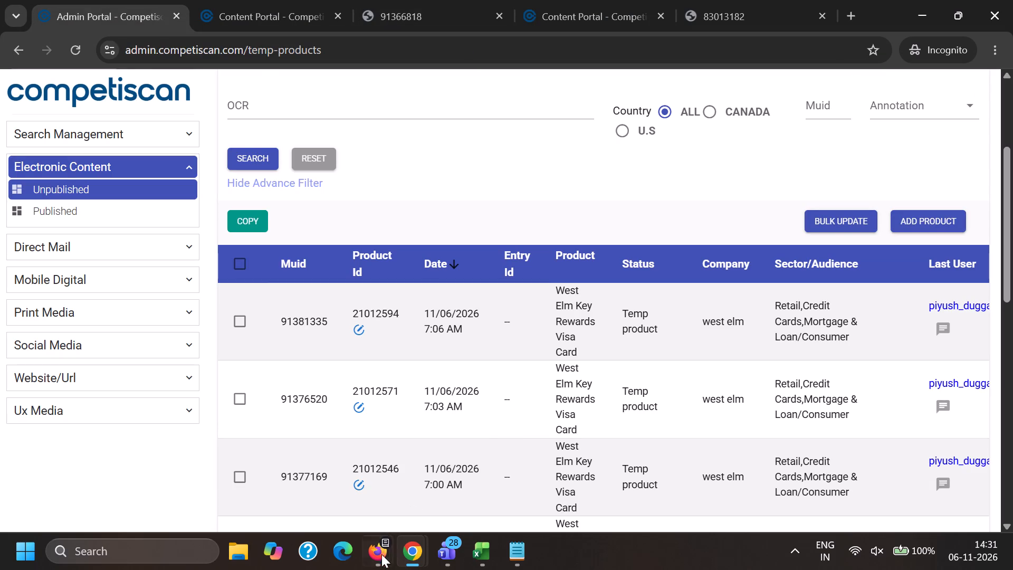
Switch to Firefox, refresh the Focus lists in the open Content Portal searches and look through the "Capital one" emails.
{"action": "left_click", "coordinate": [378, 560]}
{"action": "left_click", "coordinate": [237, 482]}
{"action": "left_click", "coordinate": [145, 0]}
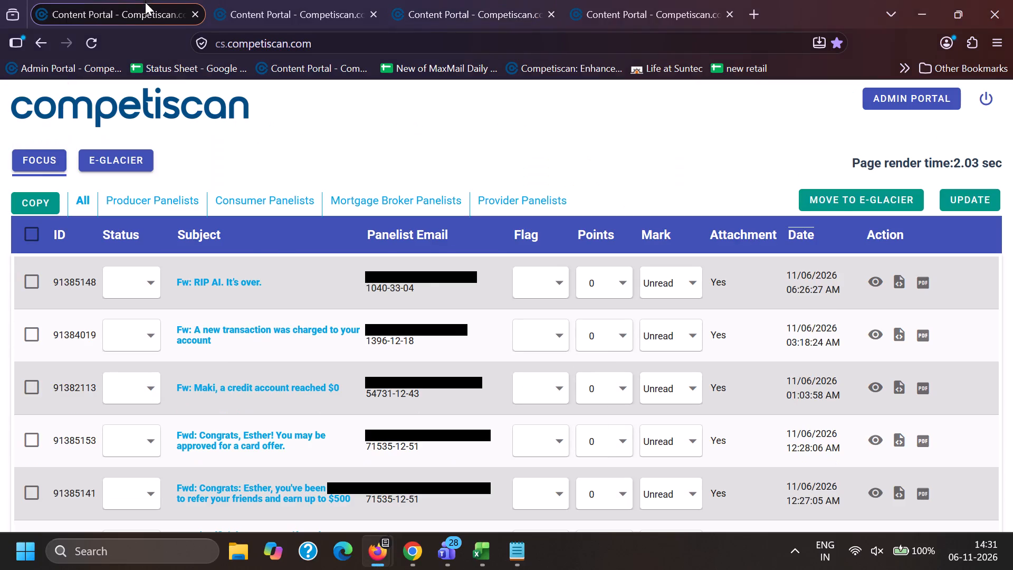
{"action": "left_click", "coordinate": [52, 169]}
{"action": "left_click", "coordinate": [297, 0]}
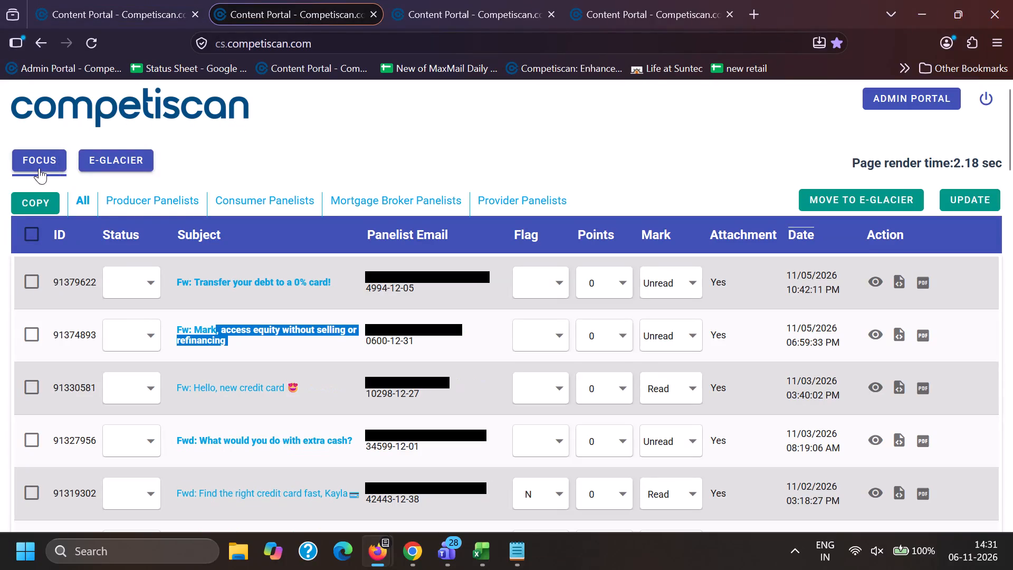
{"action": "left_click", "coordinate": [39, 167]}
{"action": "left_click", "coordinate": [389, 0]}
{"action": "left_click", "coordinate": [279, 0]}
{"action": "left_click", "coordinate": [152, 0]}
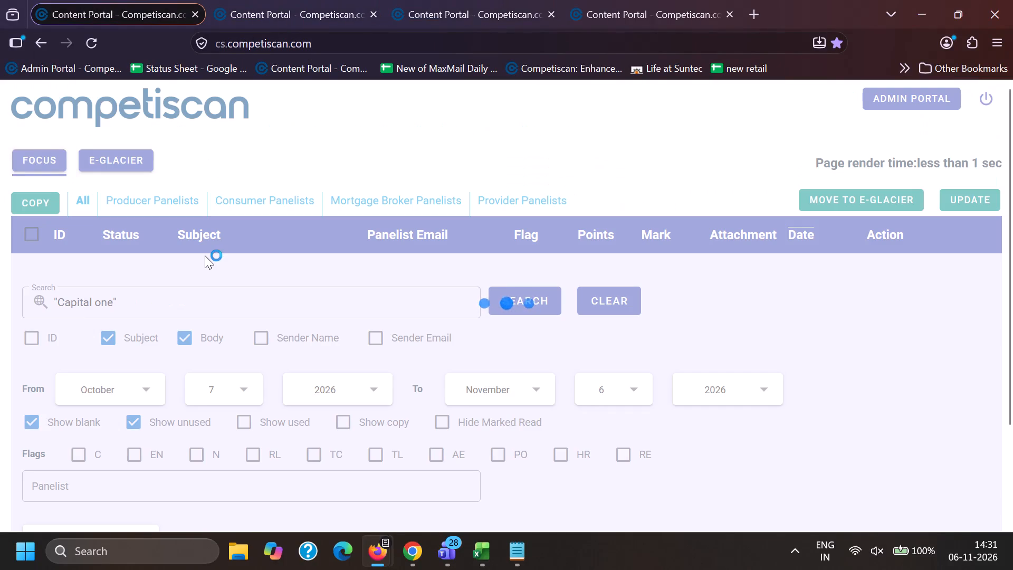
{"action": "left_click", "coordinate": [687, 0]}
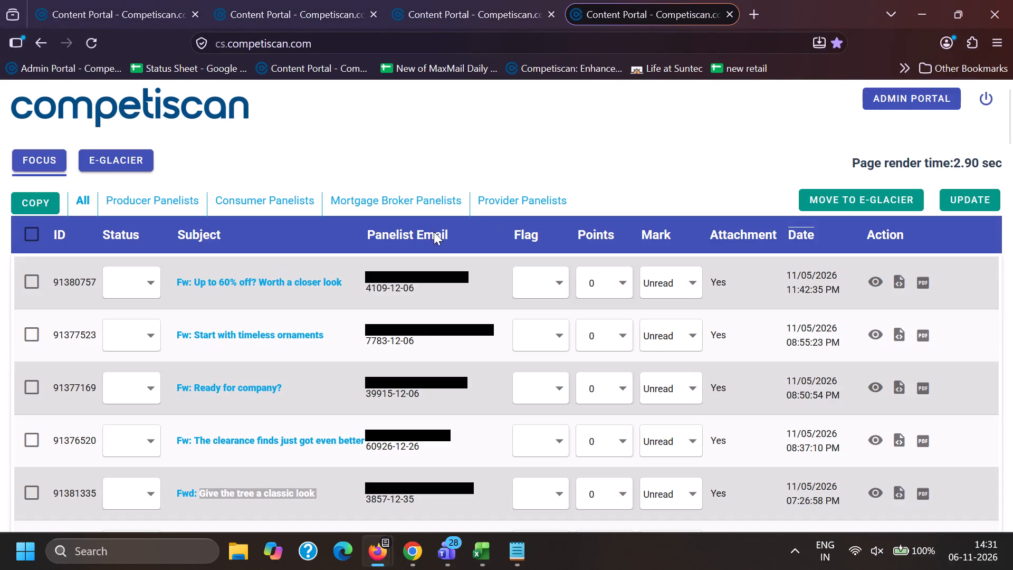
{"action": "left_click", "coordinate": [192, 1]}
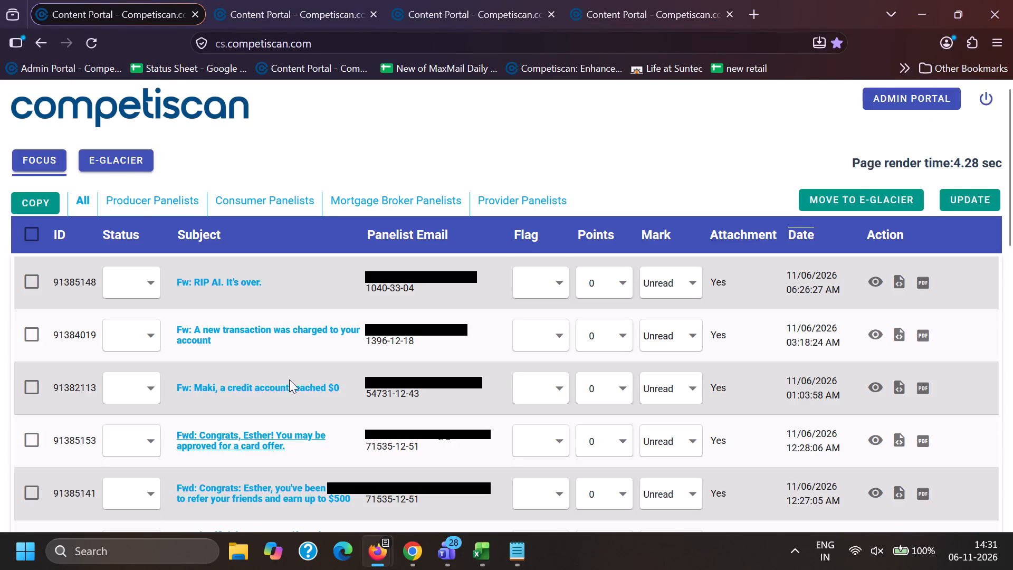
{"action": "scroll", "coordinate": [222, 354], "scroll_direction": "down", "scroll_amount": 3}
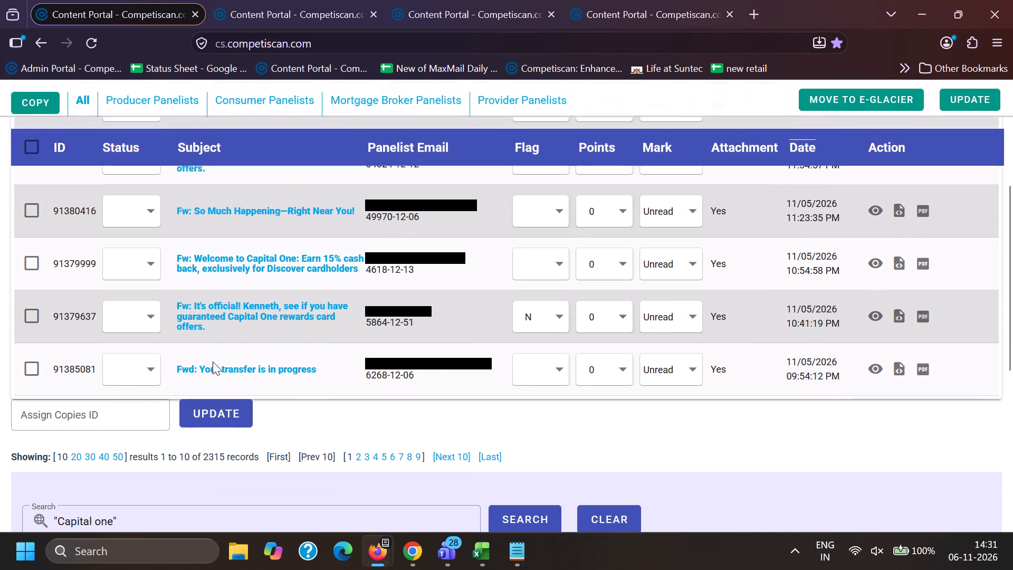
Refresh the Focus list that starts with email 91380757 and check the remaining Content Portal lists.
{"action": "left_click", "coordinate": [705, 0]}
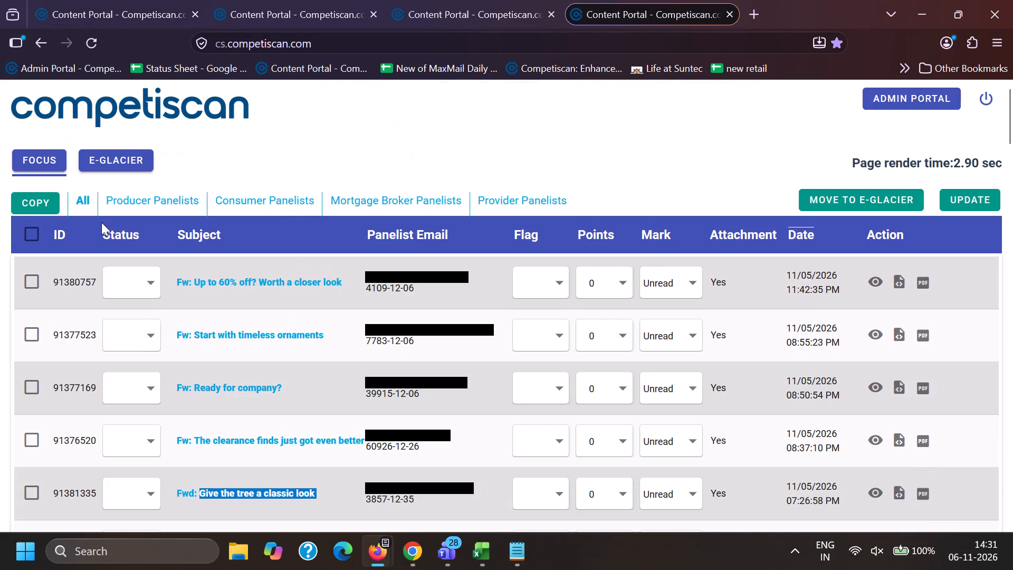
{"action": "left_click", "coordinate": [54, 168]}
{"action": "left_click", "coordinate": [331, 0]}
{"action": "left_click", "coordinate": [455, 0]}
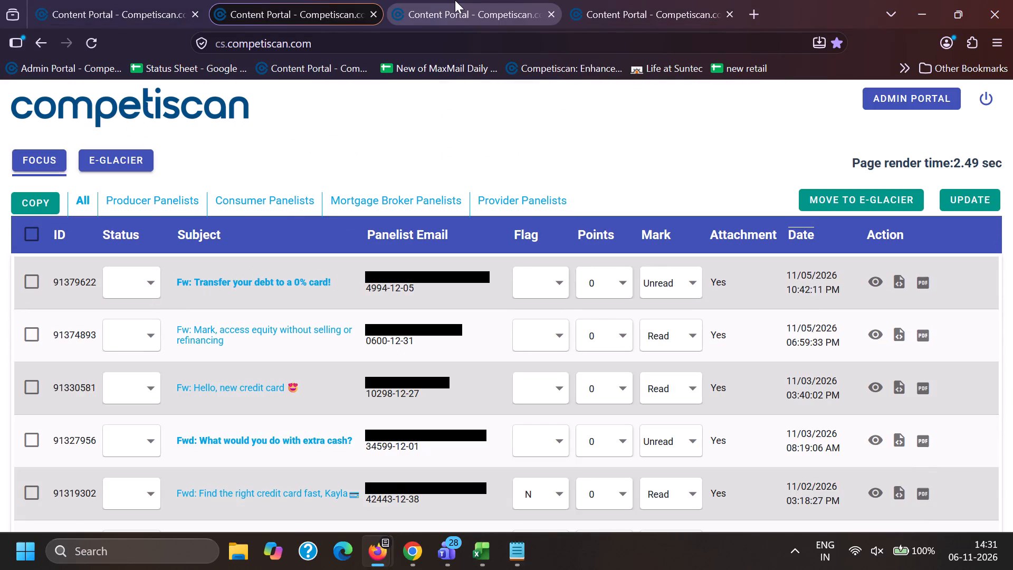
{"action": "left_click", "coordinate": [596, 0]}
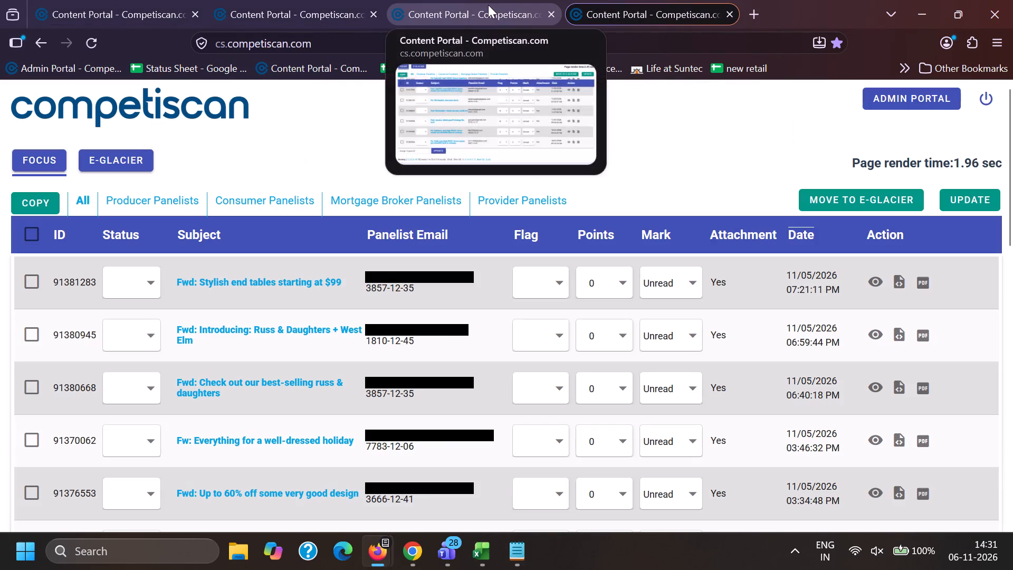
Find the highlighted "new one" entries in the strings workbook and copy the first Chase sender address from B213.
{"action": "left_click", "coordinate": [488, 5]}
{"action": "left_click", "coordinate": [475, 562]}
{"action": "left_click", "coordinate": [521, 487]}
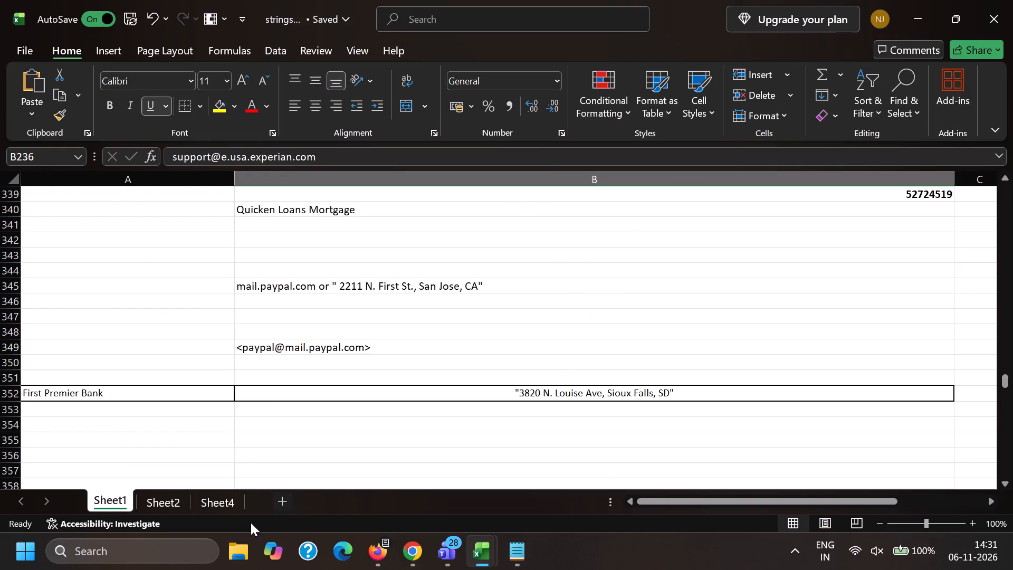
{"action": "scroll", "coordinate": [358, 368], "scroll_direction": "up", "scroll_amount": 11}
{"action": "scroll", "coordinate": [358, 364], "scroll_direction": "up", "scroll_amount": 11}
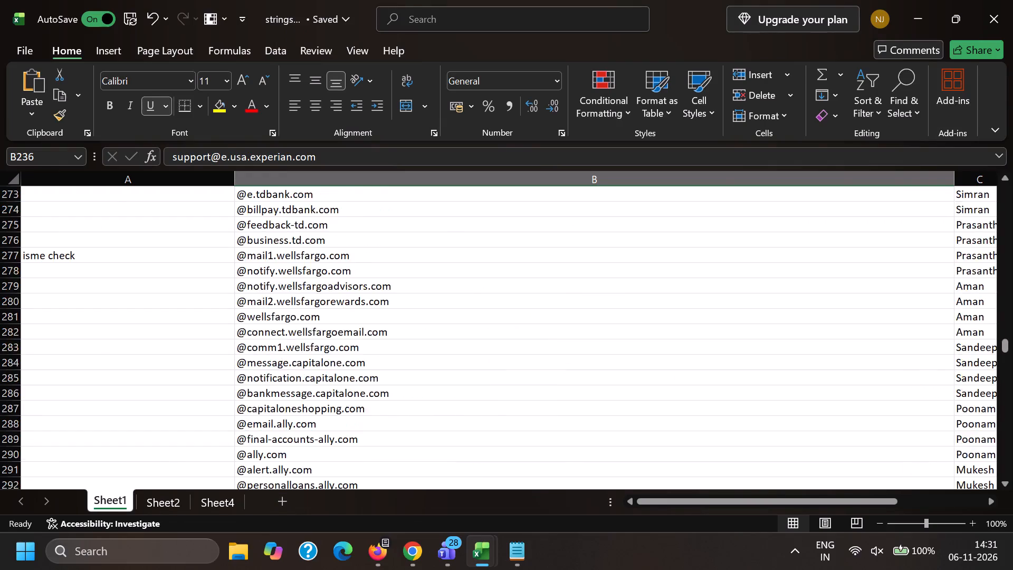
{"action": "scroll", "coordinate": [358, 358], "scroll_direction": "up", "scroll_amount": 11}
{"action": "scroll", "coordinate": [358, 358], "scroll_direction": "up", "scroll_amount": 11}
{"action": "scroll", "coordinate": [358, 358], "scroll_direction": "down", "scroll_amount": 6}
{"action": "scroll", "coordinate": [379, 347], "scroll_direction": "up", "scroll_amount": 6}
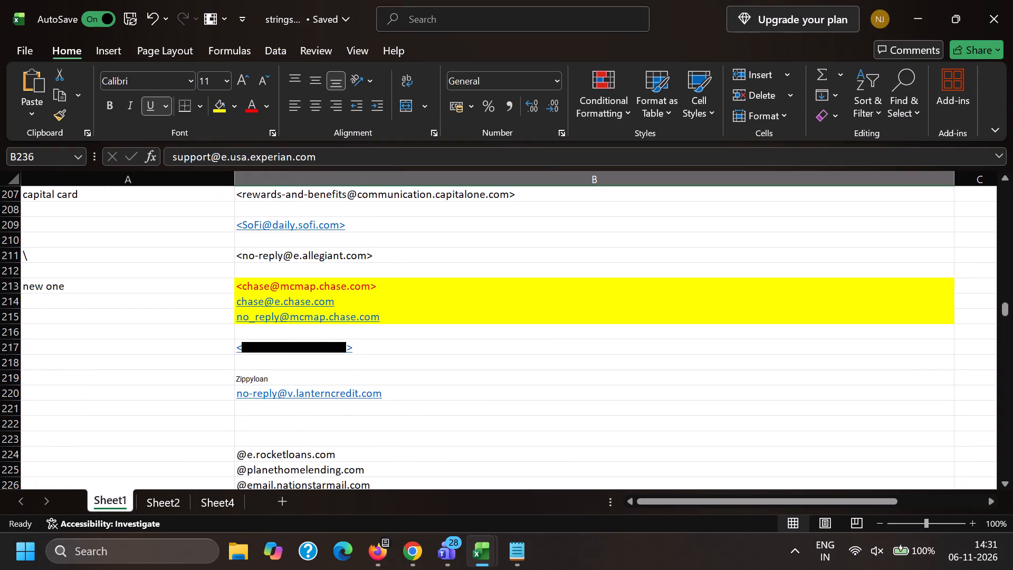
{"action": "left_click", "coordinate": [397, 288]}
{"action": "key", "text": "ctrl+c"}
Replace the Experian search term in the Content Portal with the copied Chase address in double quotation marks and run the search.
{"action": "key", "text": "alt+Tab"}
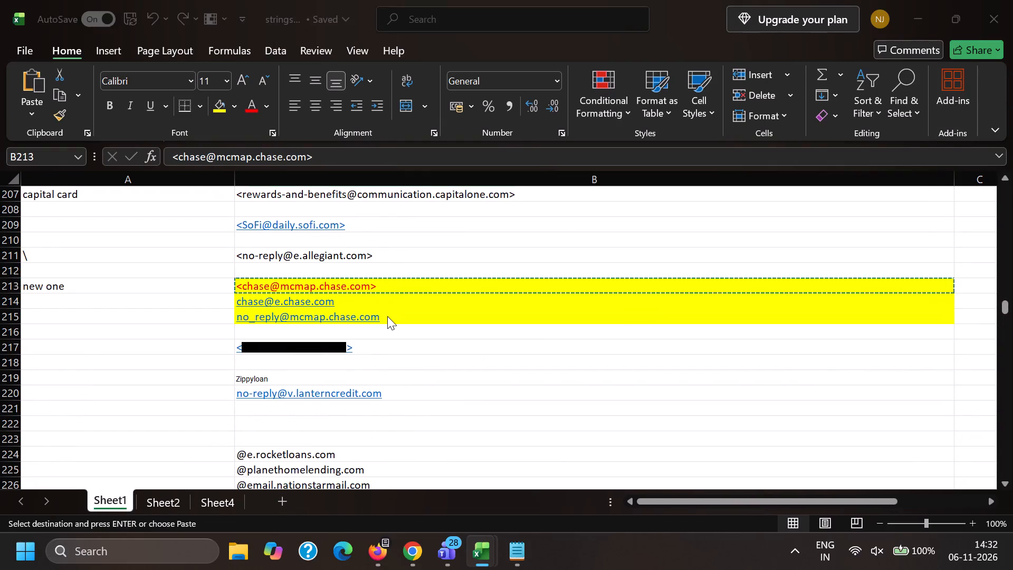
{"action": "scroll", "coordinate": [297, 312], "scroll_direction": "down", "scroll_amount": 6}
{"action": "scroll", "coordinate": [237, 411], "scroll_direction": "up", "scroll_amount": 2}
{"action": "left_click_drag", "start_coordinate": [250, 351], "coordinate": [39, 337]}
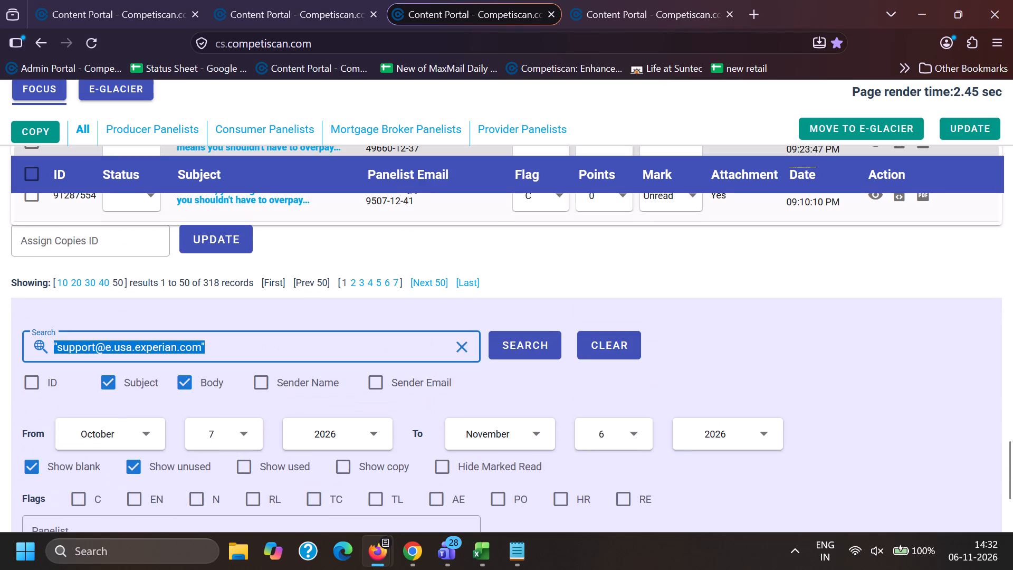
{"action": "key", "text": "BackSpace"}
{"action": "key", "text": "shift+quotedbl"}
{"action": "key", "text": "ctrl+v"}
{"action": "key", "text": "shift+quotedbl"}
{"action": "key", "text": "Return"}
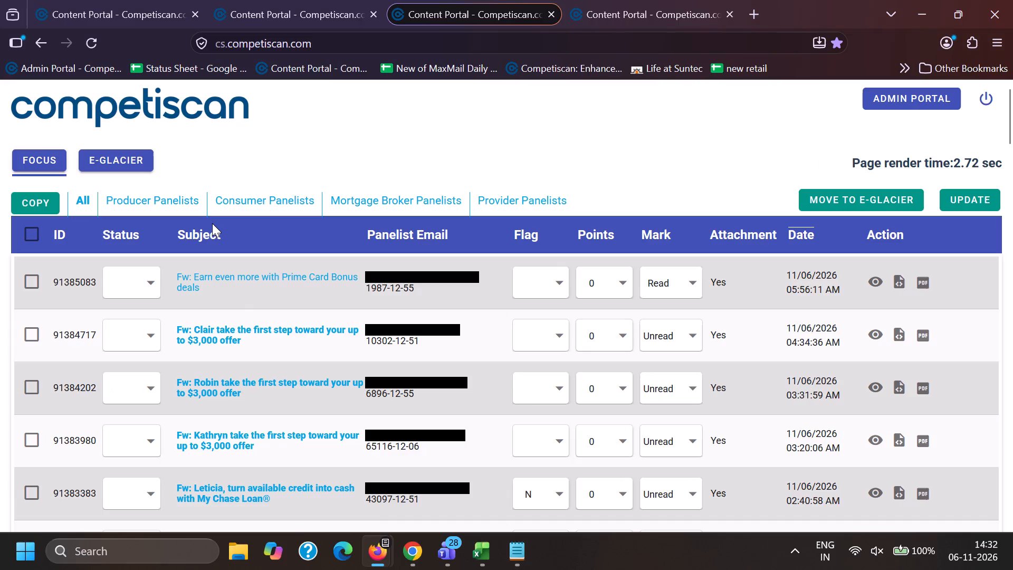
Switch to the Admin Portal window in Chrome and close all its other open pages, keeping only the Admin Portal.
{"action": "left_click", "coordinate": [408, 559]}
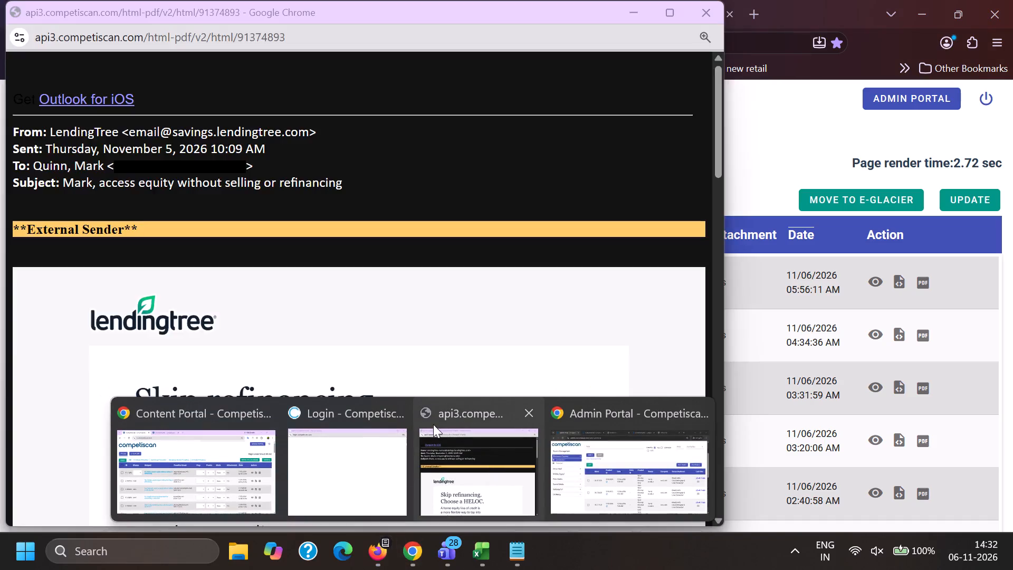
{"action": "left_click", "coordinate": [405, 412]}
{"action": "left_click", "coordinate": [465, 410]}
{"action": "left_click", "coordinate": [492, 461]}
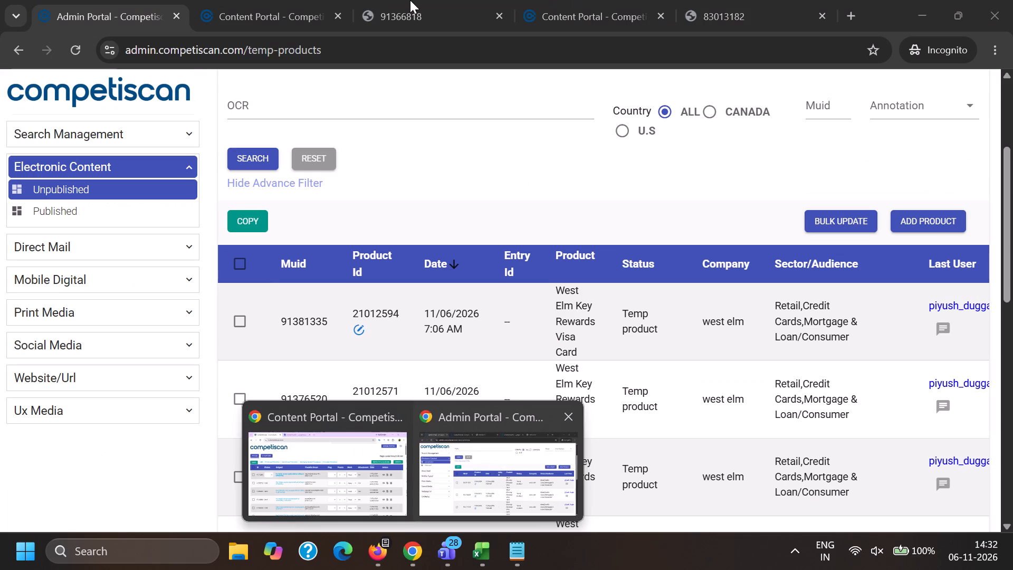
{"action": "left_click", "coordinate": [317, 0]}
{"action": "double_click", "coordinate": [342, 16]}
{"action": "double_click", "coordinate": [342, 16]}
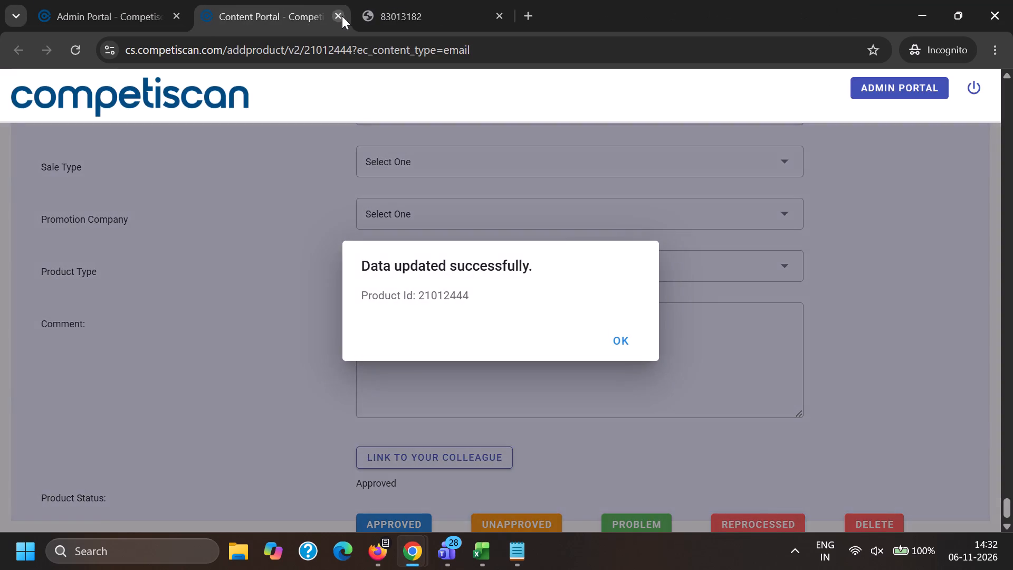
Bring up the 05-Nov-26 section in the 2025 excel workbook and open the Published Electronic Content list in the Admin Portal.
{"action": "left_click", "coordinate": [485, 567]}
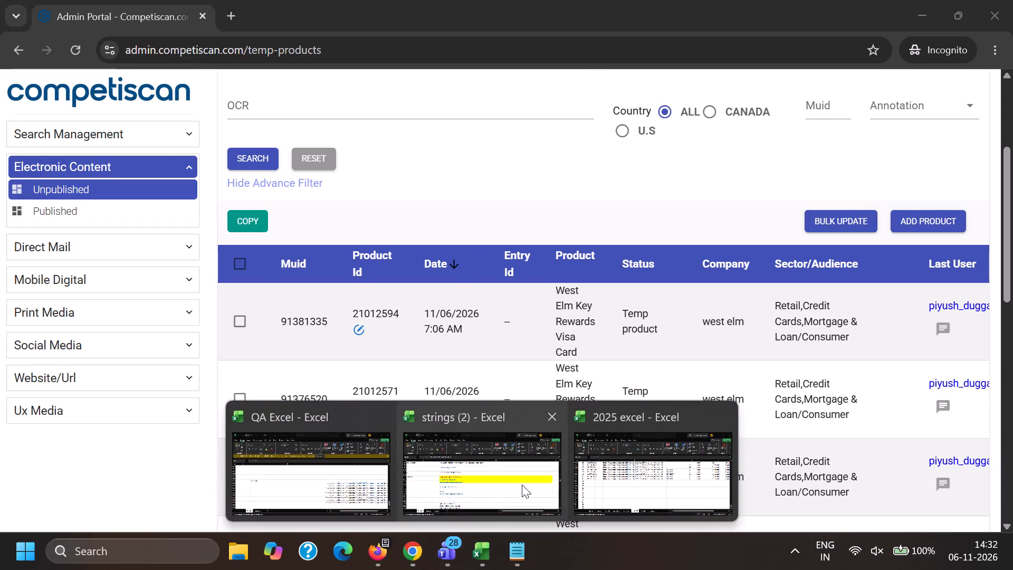
{"action": "left_click", "coordinate": [606, 480]}
{"action": "scroll", "coordinate": [307, 361], "scroll_direction": "up", "scroll_amount": 20}
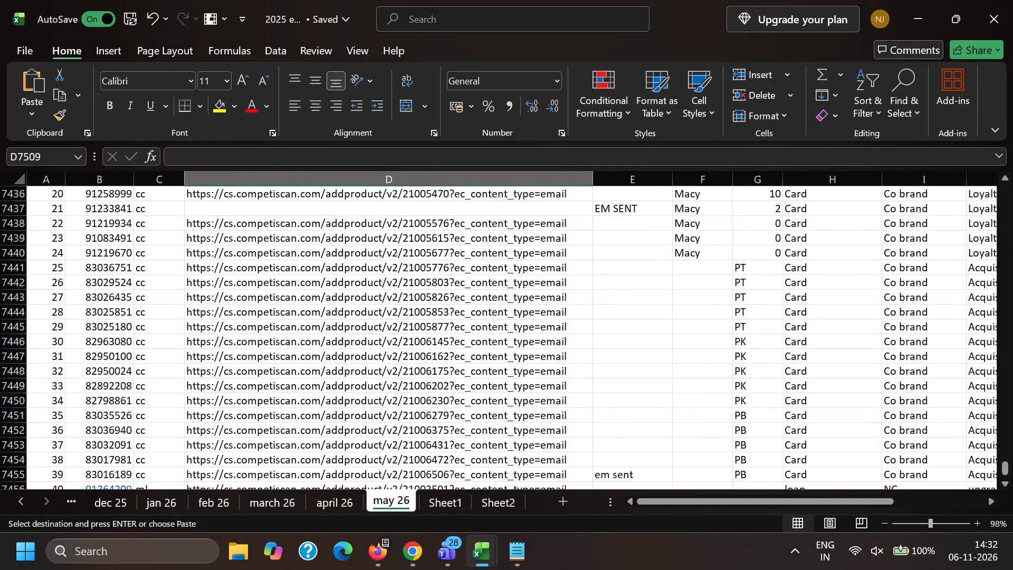
{"action": "scroll", "coordinate": [377, 371], "scroll_direction": "up", "scroll_amount": 10}
{"action": "left_click", "coordinate": [414, 557]}
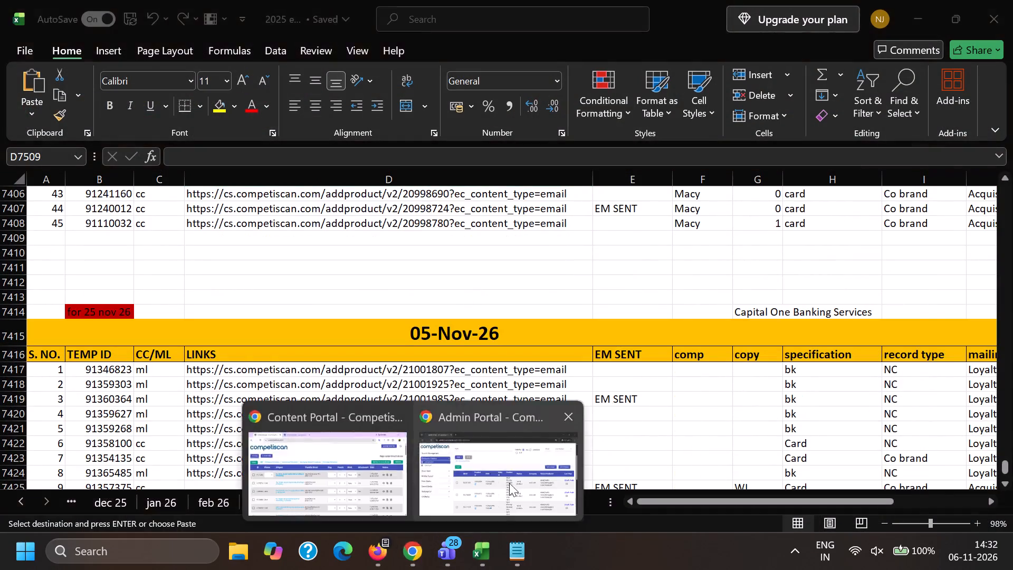
{"action": "left_click", "coordinate": [509, 481]}
{"action": "left_click", "coordinate": [129, 210]}
Copy temp ID 91357375 from the 05-Nov-26 section and search the published products for it by Muid.
{"action": "key", "text": "alt+Tab"}
{"action": "scroll", "coordinate": [172, 292], "scroll_direction": "down", "scroll_amount": 4}
{"action": "left_click", "coordinate": [108, 297]}
{"action": "key", "text": "ctrl+c"}
{"action": "key", "text": "alt+Tab"}
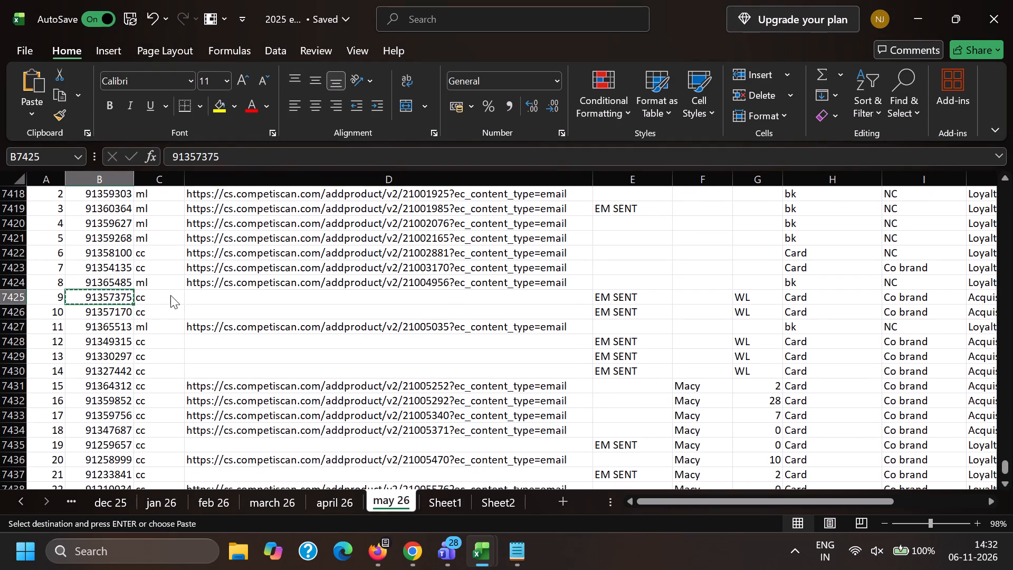
{"action": "left_click", "coordinate": [267, 175]}
{"action": "left_click_drag", "start_coordinate": [799, 294], "coordinate": [813, 298]}
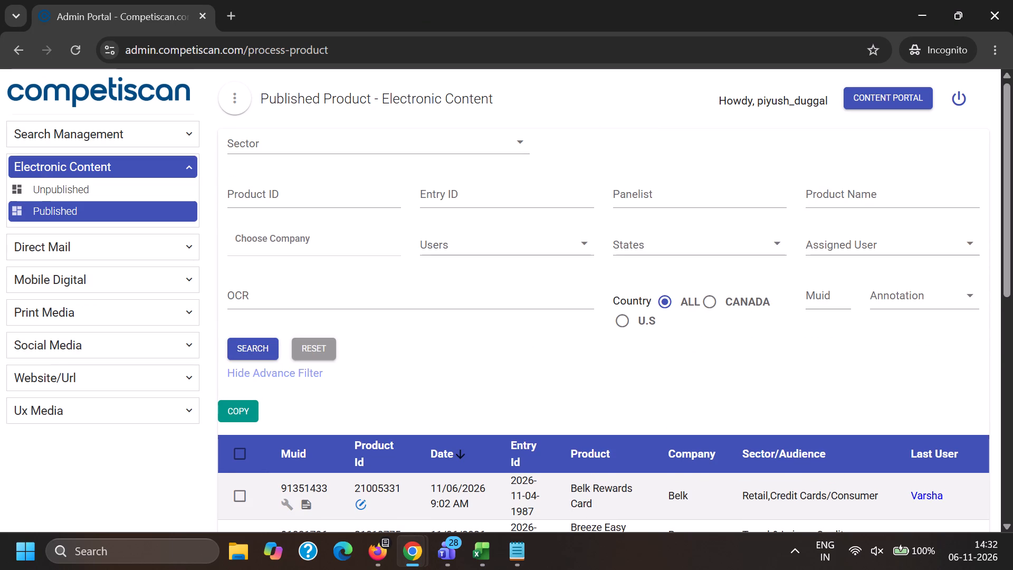
{"action": "double_click", "coordinate": [820, 296]}
{"action": "key", "text": "ctrl+v"}
{"action": "key", "text": "Return"}
Open product 21004981 for editing and paste its page link into the LINKS cell of temp ID 91357375 in the workbook.
{"action": "scroll", "coordinate": [495, 282], "scroll_direction": "down", "scroll_amount": 10}
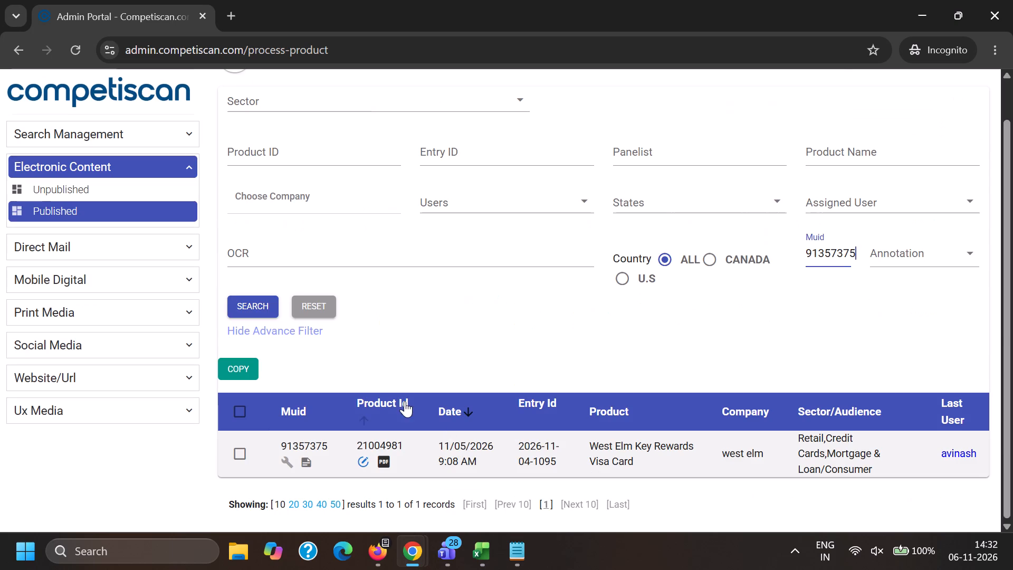
{"action": "left_click", "coordinate": [365, 463], "text": "ctrl"}
{"action": "left_click", "coordinate": [353, 0]}
{"action": "triple_click", "coordinate": [361, 54]}
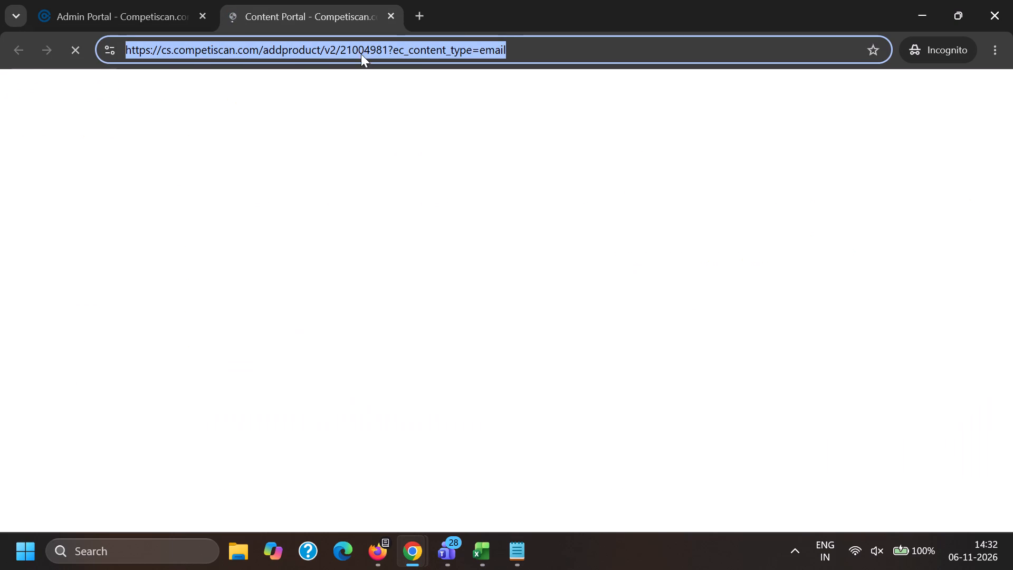
{"action": "key", "text": "ctrl+c"}
{"action": "key", "text": "alt+Tab"}
{"action": "key", "text": "Tab"}
{"action": "key", "text": "Tab"}
{"action": "key", "text": "ctrl+v"}
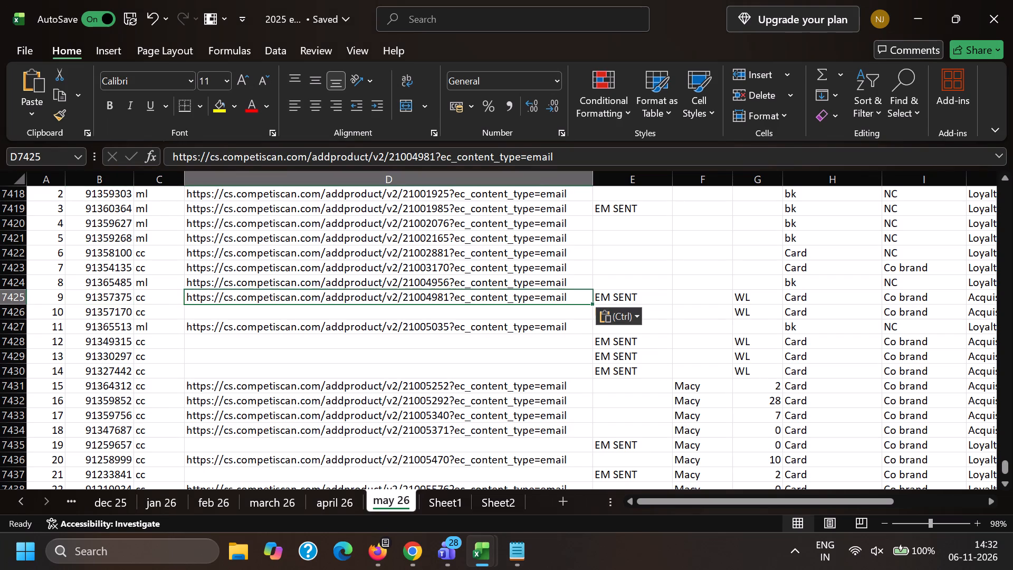
Copy temp ID 91357170 from the workbook and search the published products for it by Muid.
{"action": "left_click", "coordinate": [71, 313]}
{"action": "key", "text": "ctrl+c"}
{"action": "key", "text": "alt+Tab"}
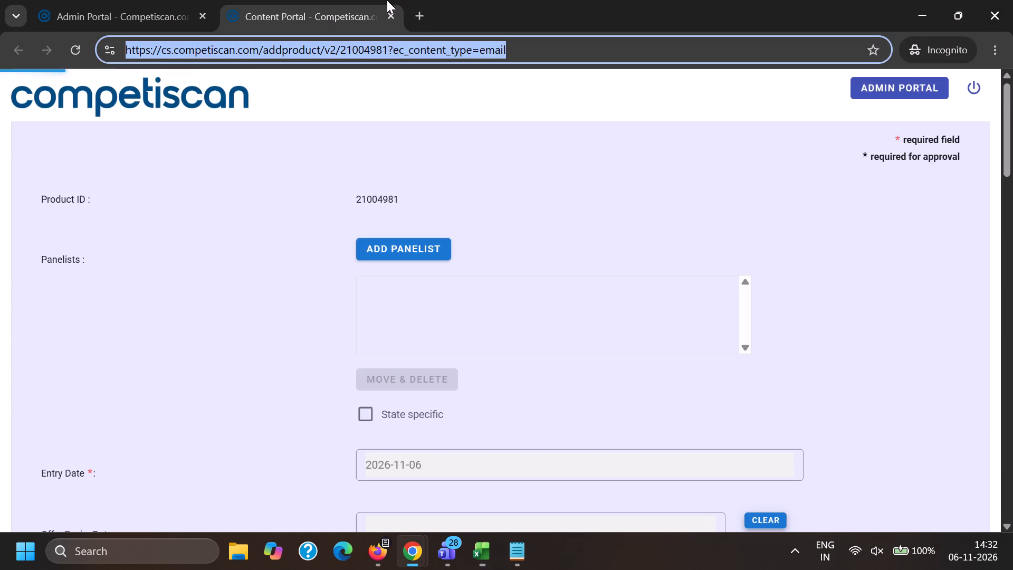
{"action": "left_click", "coordinate": [176, 0]}
{"action": "left_click", "coordinate": [817, 248]}
{"action": "key", "text": "ctrl+v"}
{"action": "key", "text": "Return"}
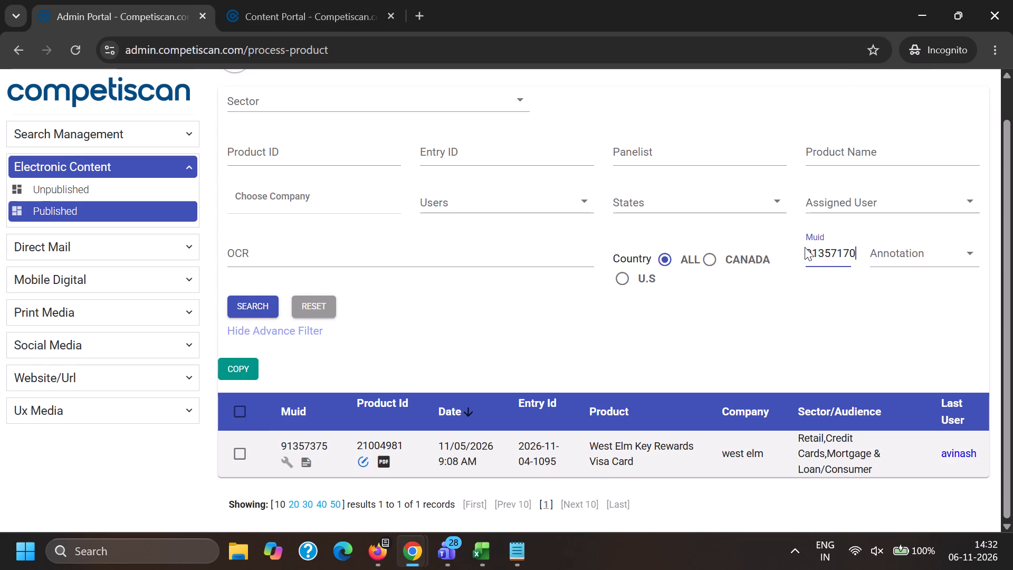
Open the edit page of the product with Muid 91357170 and paste its link into that temp ID's LINKS cell.
{"action": "scroll", "coordinate": [386, 317], "scroll_direction": "down", "scroll_amount": 5}
{"action": "left_click", "coordinate": [363, 465], "text": "ctrl"}
{"action": "left_click", "coordinate": [498, 0]}
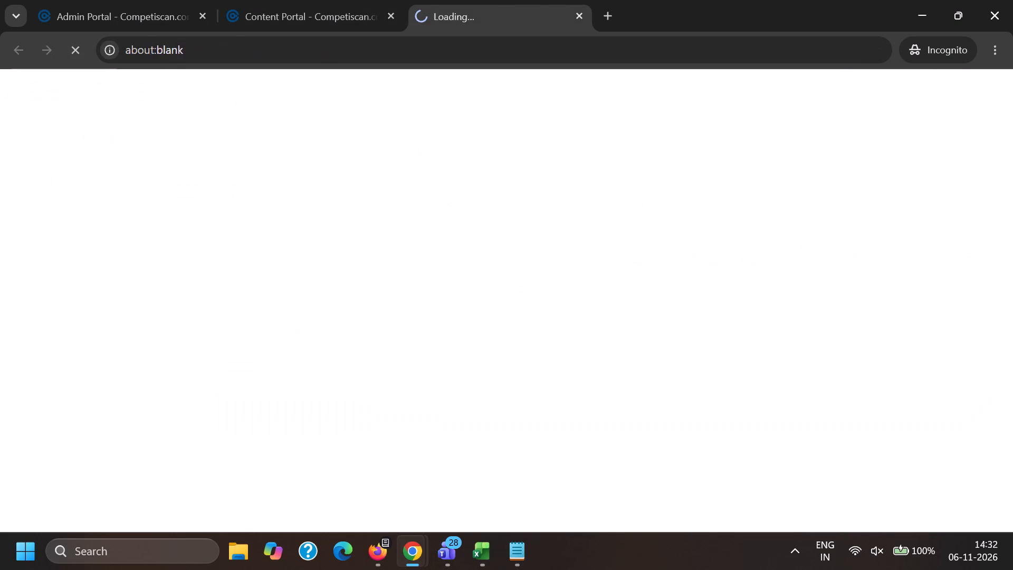
{"action": "triple_click", "coordinate": [485, 59]}
{"action": "key", "text": "ctrl+c"}
{"action": "key", "text": "alt+Tab"}
{"action": "key", "text": "Tab"}
{"action": "key", "text": "Tab"}
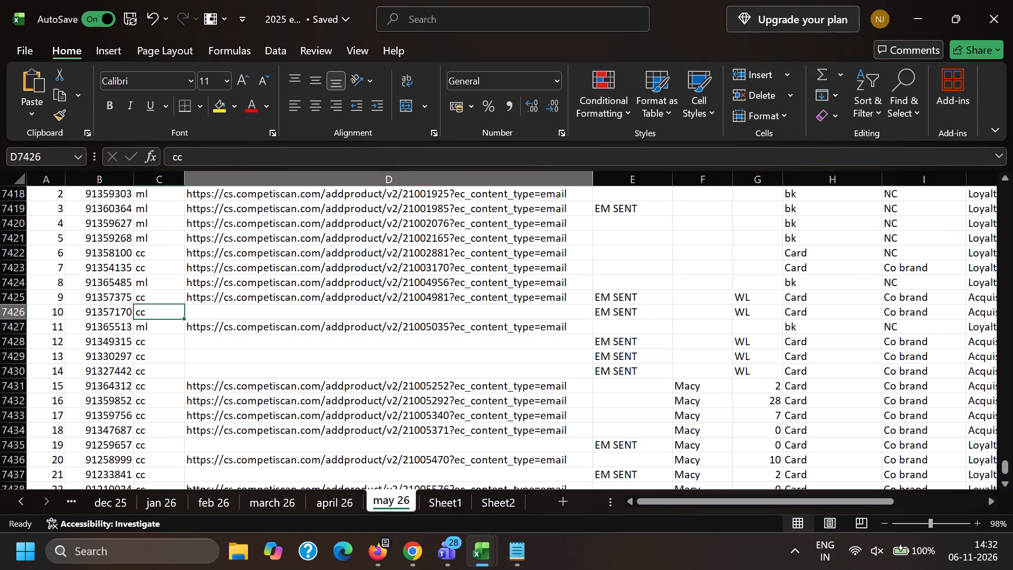
{"action": "key", "text": "ctrl+v"}
Copy temp ID 91349315 from the workbook, search the published products for that Muid and close the two open product pages.
{"action": "left_click", "coordinate": [98, 338]}
{"action": "key", "text": "ctrl+c"}
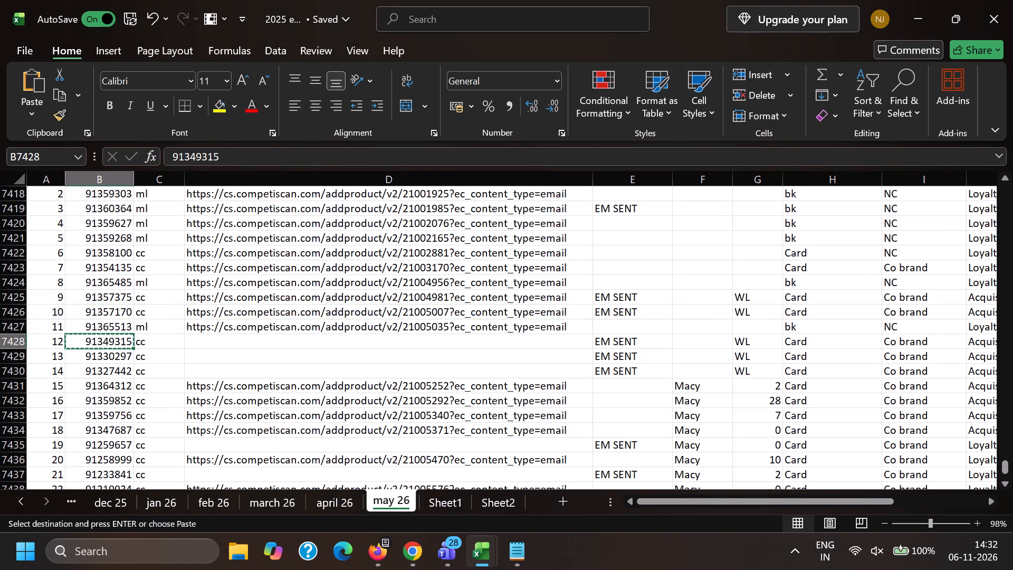
{"action": "key", "text": "alt+Tab"}
{"action": "left_click", "coordinate": [130, 0]}
{"action": "left_click", "coordinate": [818, 252]}
{"action": "key", "text": "ctrl+v"}
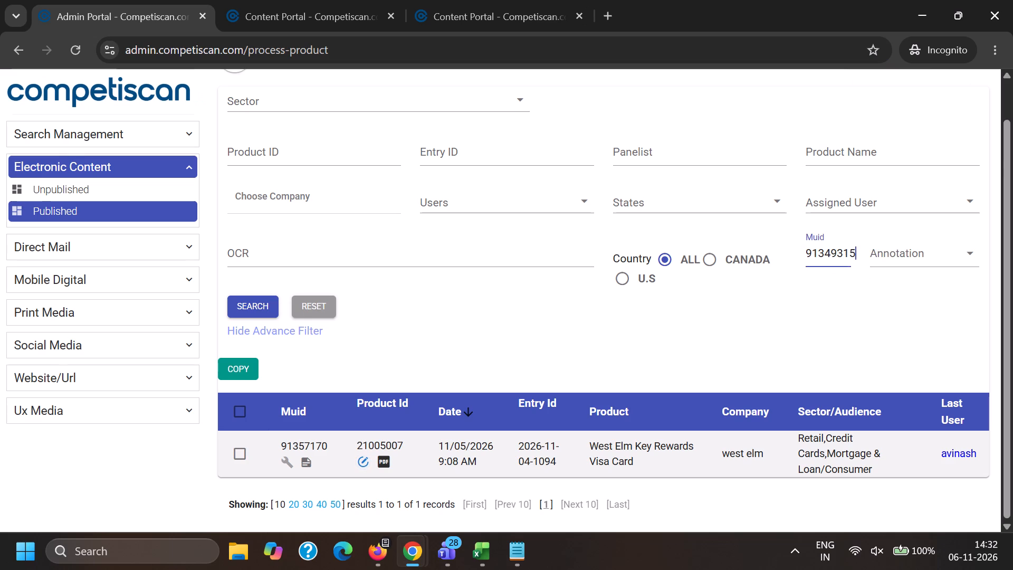
{"action": "key", "text": "Return"}
{"action": "double_click", "coordinate": [392, 15]}
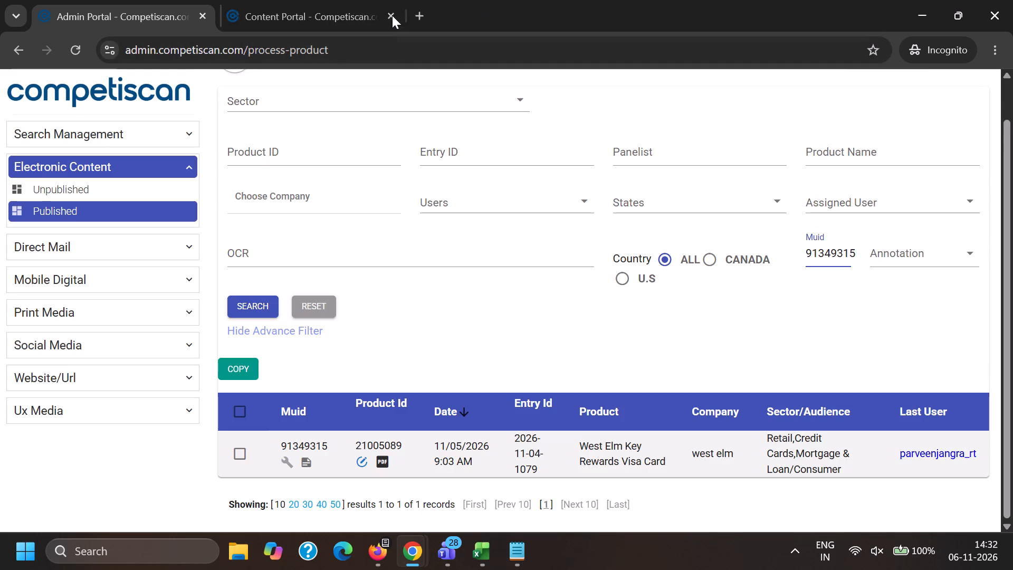
Open product 21005089 for editing and paste its page link into the LINKS cell of temp ID 91349315 in the workbook.
{"action": "left_click", "coordinate": [360, 462], "text": "ctrl"}
{"action": "left_click", "coordinate": [348, 0]}
{"action": "triple_click", "coordinate": [351, 61]}
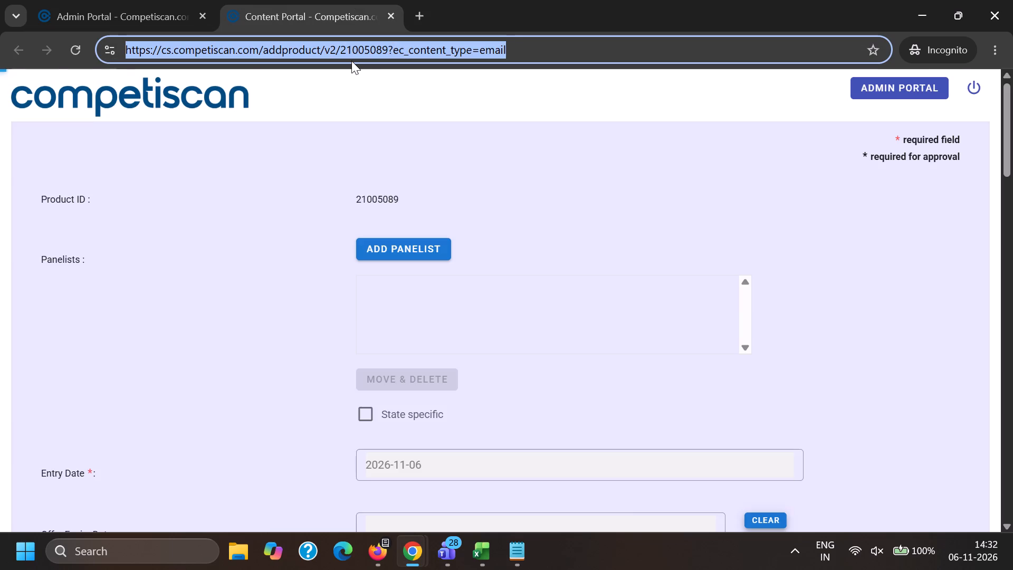
{"action": "key", "text": "ctrl+c"}
{"action": "key", "text": "alt+Tab"}
{"action": "key", "text": "Tab"}
{"action": "key", "text": "Tab"}
{"action": "key", "text": "ctrl+v"}
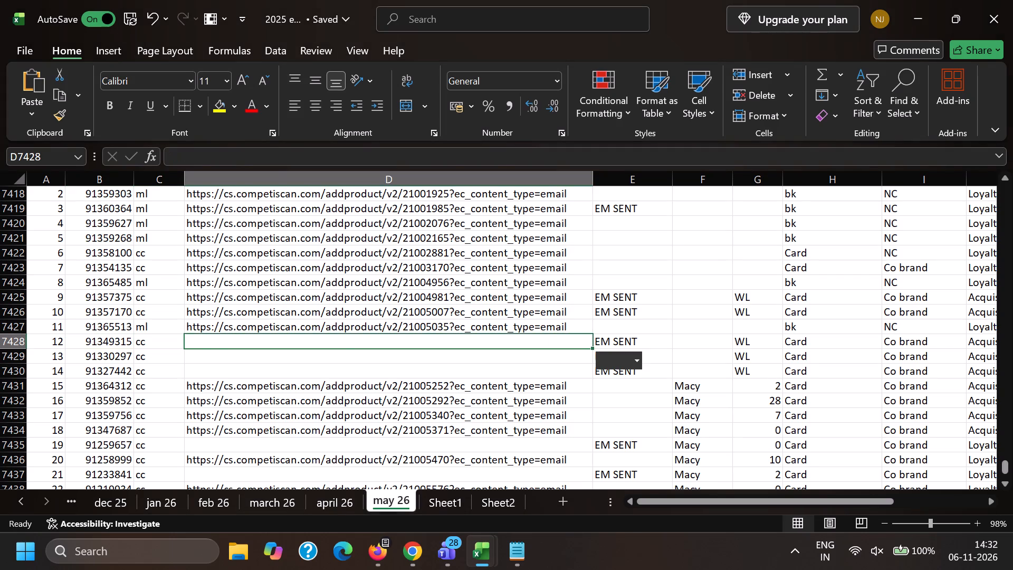
Copy temp ID 91330297 from the workbook, search the published products for that Muid and close the open product page.
{"action": "left_click", "coordinate": [96, 358]}
{"action": "key", "text": "ctrl+c"}
{"action": "key", "text": "alt+Tab"}
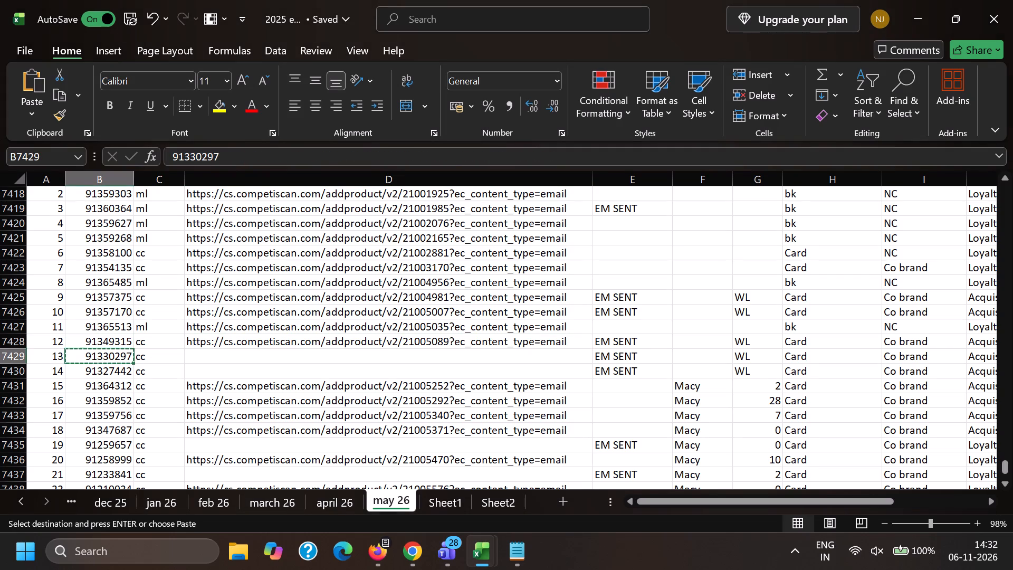
{"action": "left_click", "coordinate": [131, 0]}
{"action": "left_click", "coordinate": [816, 252]}
{"action": "key", "text": "ctrl+v"}
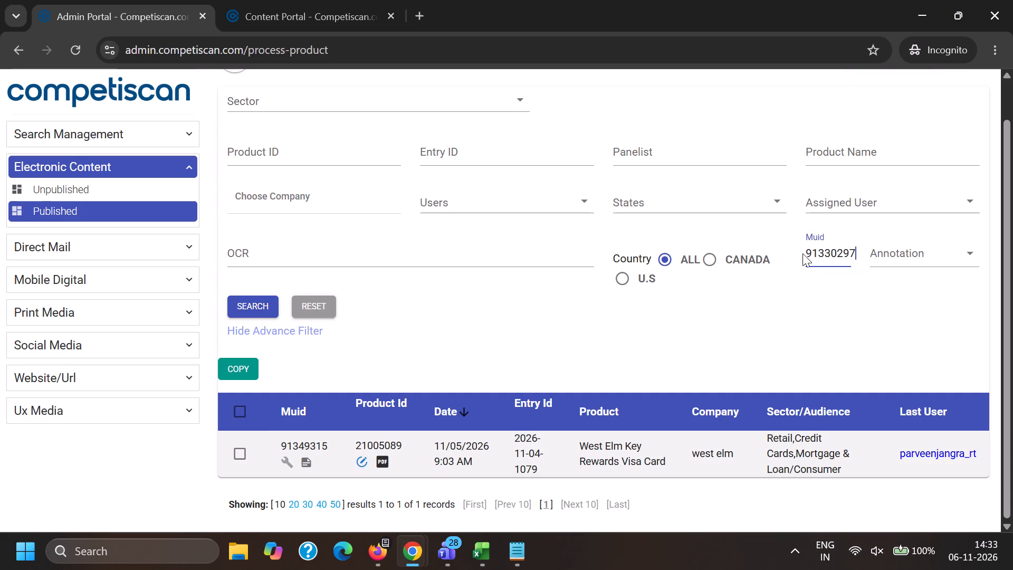
{"action": "key", "text": "Return"}
{"action": "left_click", "coordinate": [389, 15]}
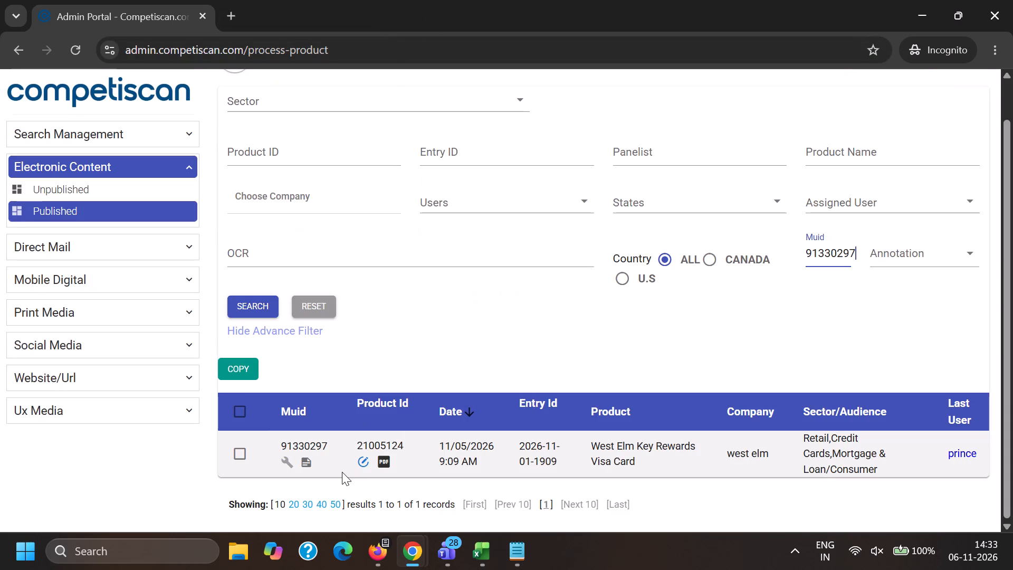
Open product 21005124 for editing and paste its page link into the LINKS cell of temp ID 91330297 in the workbook.
{"action": "left_click", "coordinate": [364, 459], "text": "ctrl"}
{"action": "left_click", "coordinate": [379, 0]}
{"action": "triple_click", "coordinate": [370, 57]}
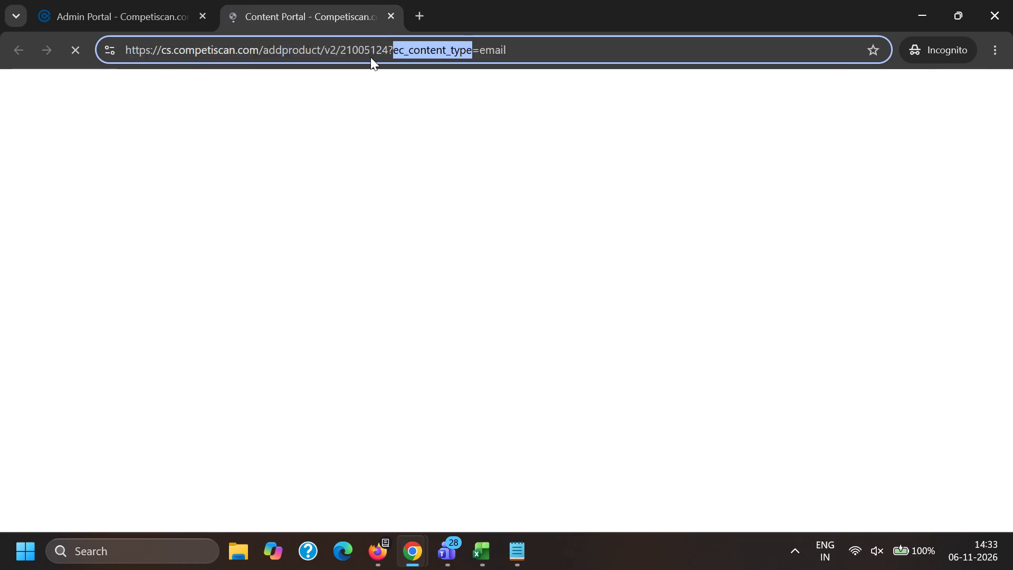
{"action": "key", "text": "ctrl+c"}
{"action": "key", "text": "alt+Tab"}
{"action": "key", "text": "Tab"}
{"action": "key", "text": "Tab"}
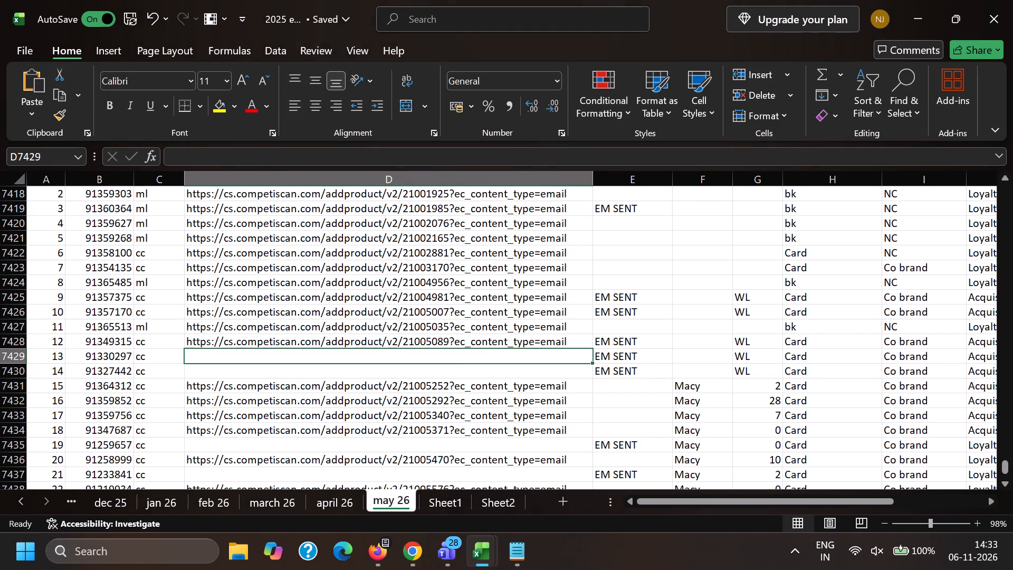
{"action": "key", "text": "ctrl+v"}
Copy temp ID 91327442 from the workbook and search the published products for it by Muid.
{"action": "left_click", "coordinate": [114, 372]}
{"action": "key", "text": "ctrl+c"}
{"action": "key", "text": "alt+Tab"}
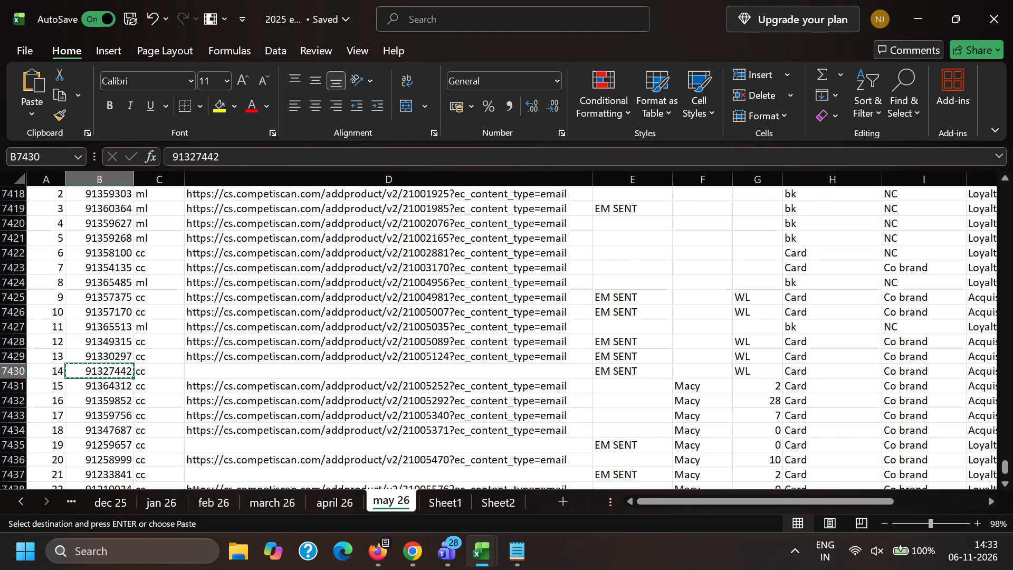
{"action": "left_click", "coordinate": [193, 0]}
{"action": "left_click", "coordinate": [834, 253]}
{"action": "key", "text": "ctrl+v"}
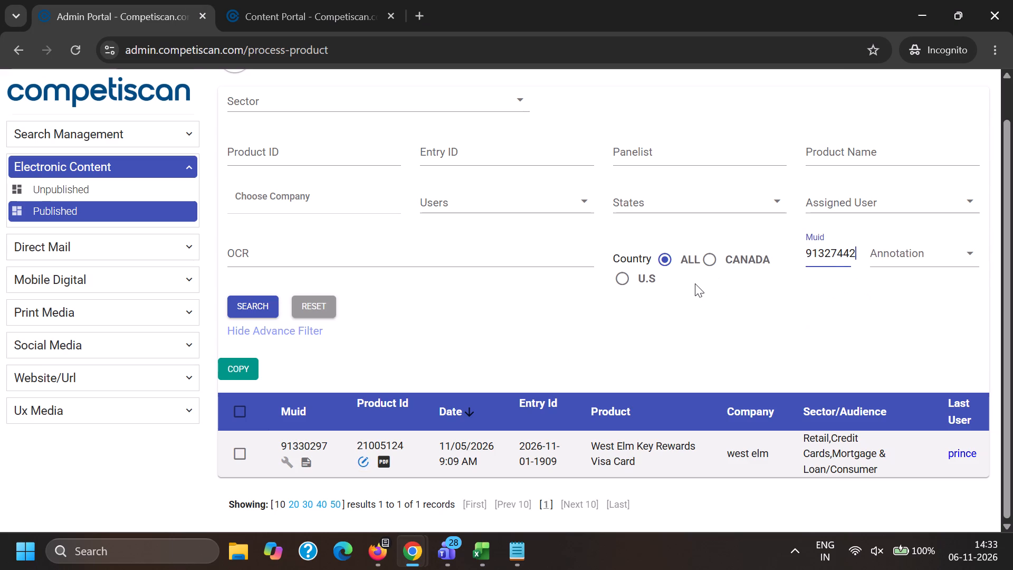
{"action": "key", "text": "Return"}
{"action": "scroll", "coordinate": [138, 393], "scroll_direction": "down", "scroll_amount": 4}
Open product 21005156 for editing and paste its page link into the LINKS cell of temp ID 91327442 in the workbook.
{"action": "left_click", "coordinate": [366, 463], "text": "ctrl"}
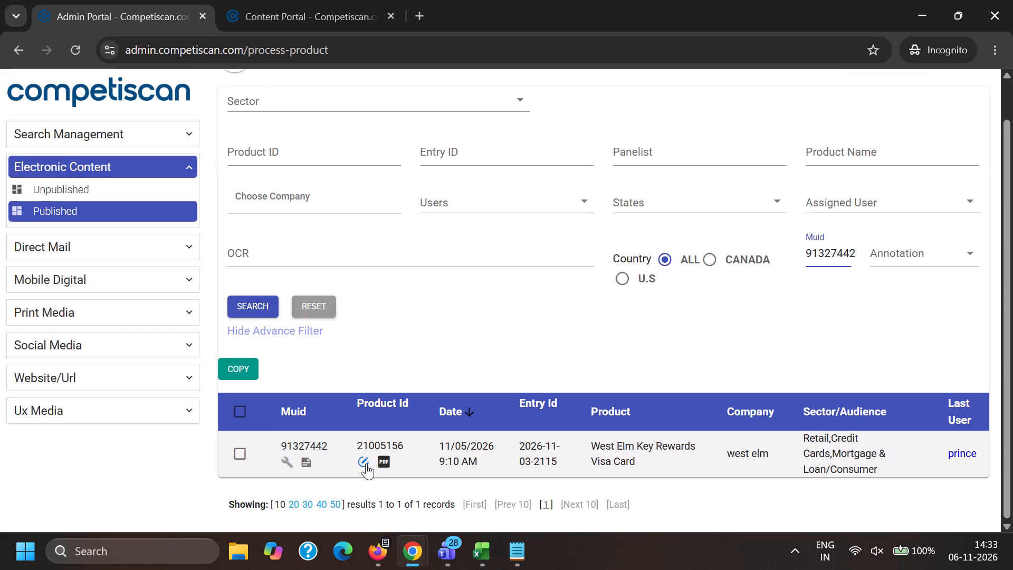
{"action": "left_click", "coordinate": [520, 0]}
{"action": "triple_click", "coordinate": [508, 52]}
{"action": "key", "text": "ctrl+c"}
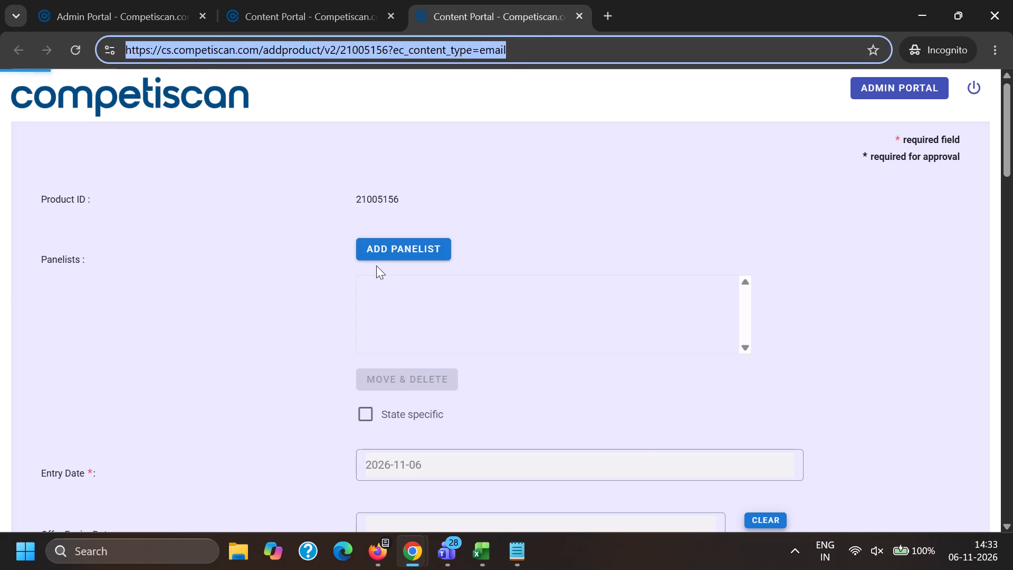
{"action": "key", "text": "alt+Tab"}
{"action": "key", "text": "Tab"}
{"action": "key", "text": "Tab"}
{"action": "key", "text": "ctrl+v"}
Copy temp ID 91259657 from the workbook and search the published products for it by Muid.
{"action": "scroll", "coordinate": [303, 303], "scroll_direction": "down", "scroll_amount": 3}
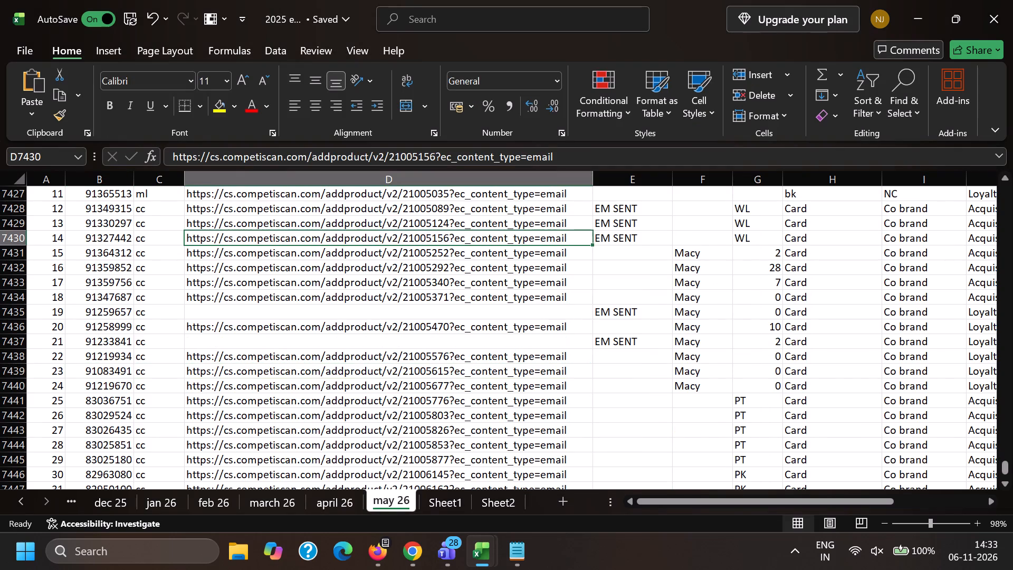
{"action": "left_click", "coordinate": [100, 318]}
{"action": "key", "text": "ctrl+c"}
{"action": "key", "text": "alt+Tab"}
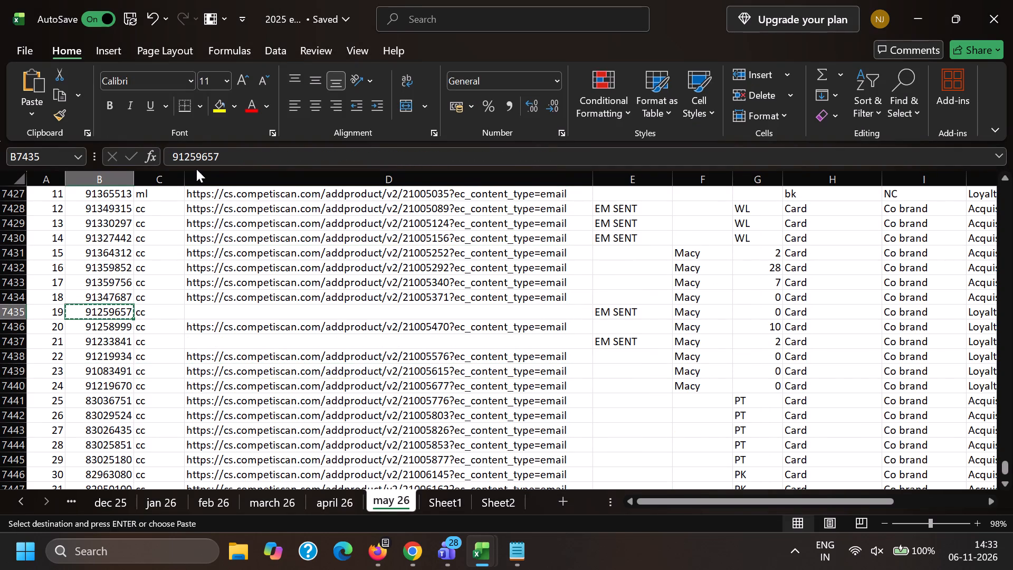
{"action": "left_click", "coordinate": [156, 8]}
{"action": "left_click", "coordinate": [819, 258]}
{"action": "key", "text": "ctrl+v"}
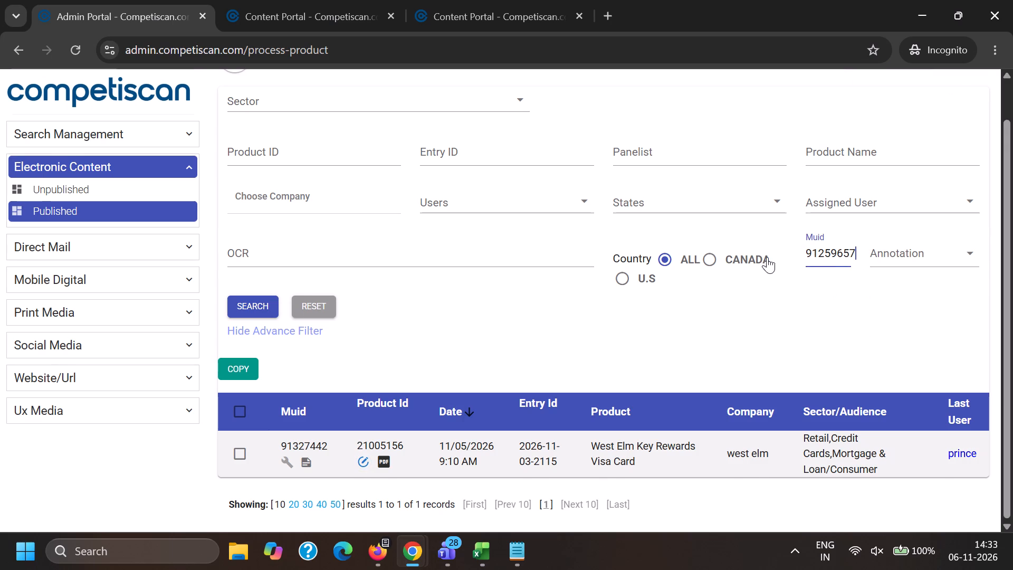
{"action": "key", "text": "Return"}
{"action": "scroll", "coordinate": [407, 241], "scroll_direction": "down", "scroll_amount": 9}
Open product 21005419 for editing and paste its page link into the LINKS cell of temp ID 91259657 in the workbook.
{"action": "left_click", "coordinate": [369, 470], "text": "ctrl"}
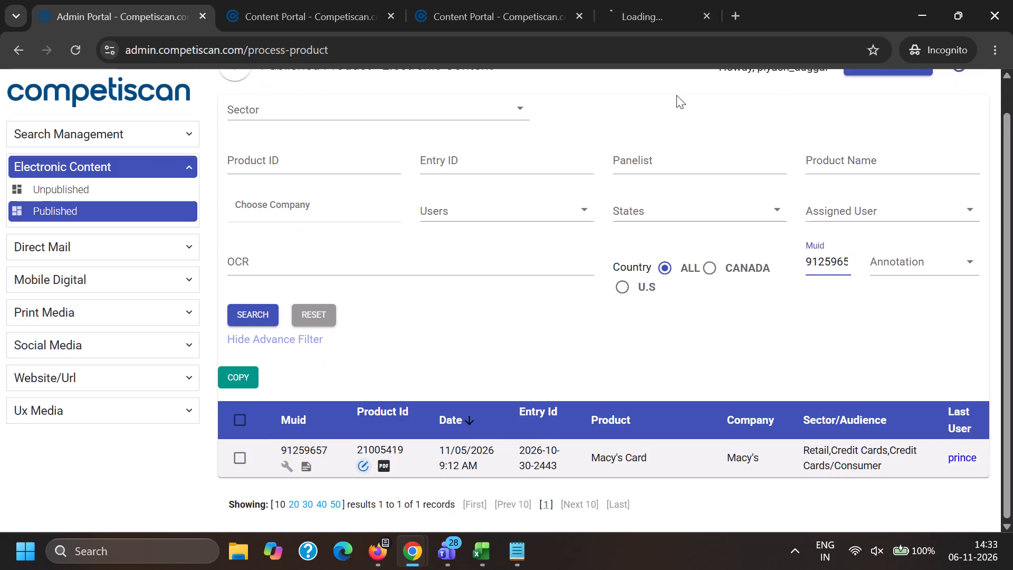
{"action": "left_click", "coordinate": [700, 0]}
{"action": "triple_click", "coordinate": [674, 51]}
{"action": "key", "text": "ctrl+c"}
{"action": "key", "text": "alt+Tab"}
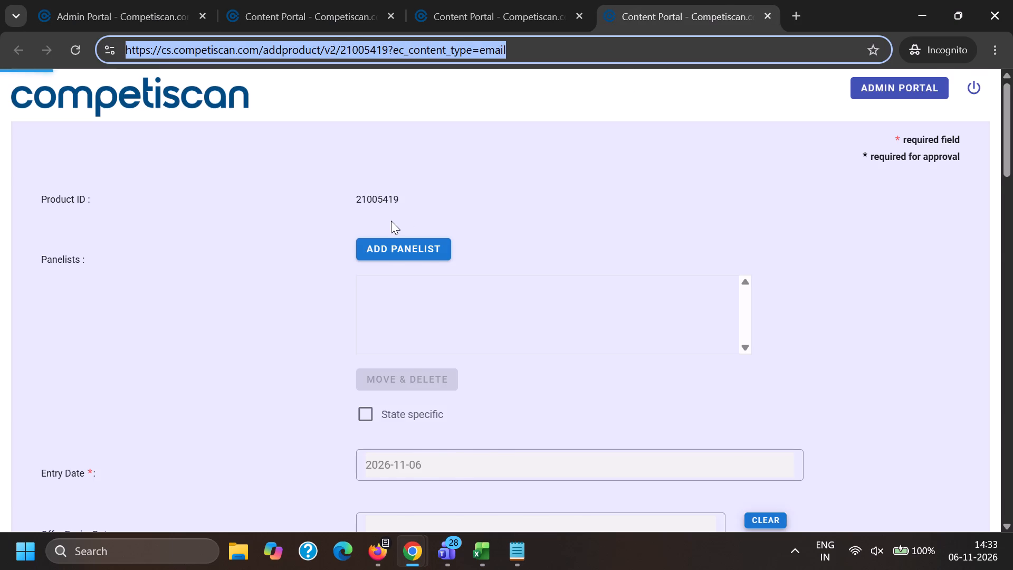
{"action": "key", "text": "Tab"}
{"action": "key", "text": "Tab"}
{"action": "key", "text": "ctrl+v"}
Copy temp ID 91233841 from the workbook and search the published products for it by Muid.
{"action": "left_click", "coordinate": [120, 345]}
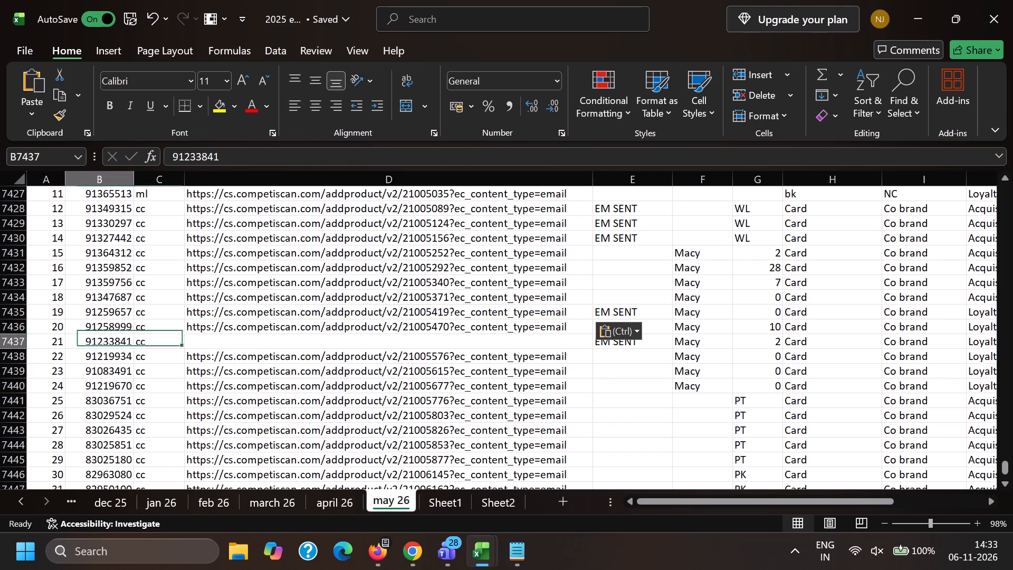
{"action": "key", "text": "ctrl+c"}
{"action": "key", "text": "alt+Tab"}
{"action": "left_click", "coordinate": [167, 2]}
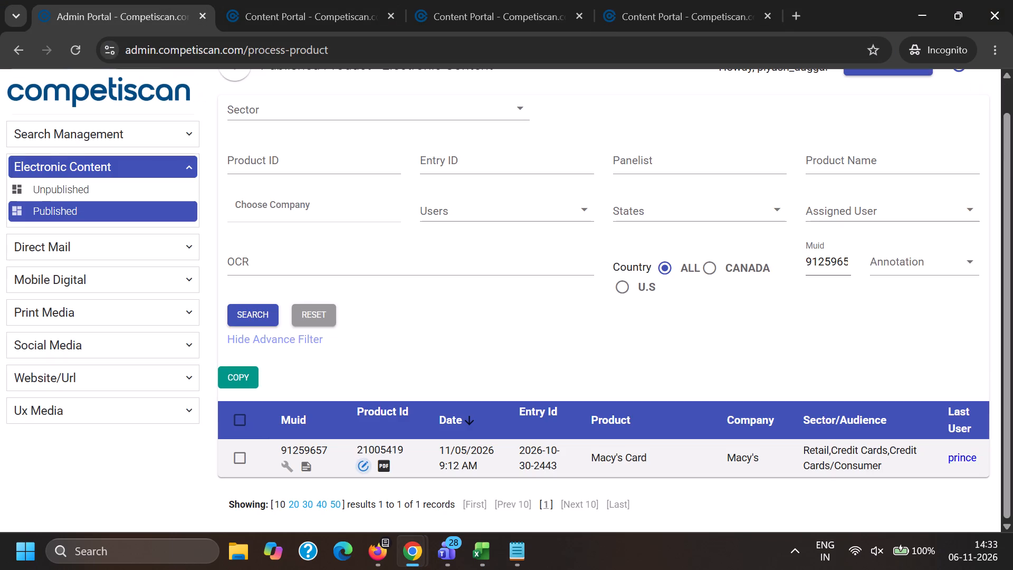
{"action": "left_click", "coordinate": [824, 267]}
{"action": "key", "text": "ctrl+v"}
{"action": "key", "text": "Return"}
{"action": "scroll", "coordinate": [351, 350], "scroll_direction": "down", "scroll_amount": 5}
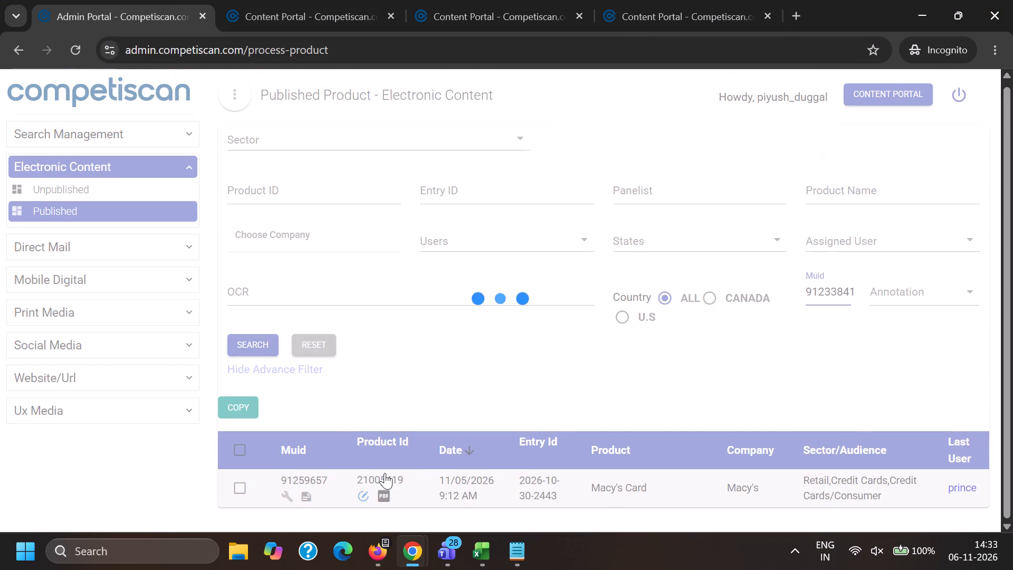
Open product 21005533 for editing and paste its page link into the LINKS cell of temp ID 91233841 in the workbook.
{"action": "left_click", "coordinate": [369, 468], "text": "ctrl"}
{"action": "left_click", "coordinate": [771, 0]}
{"action": "left_click", "coordinate": [722, 65]}
{"action": "triple_click", "coordinate": [682, 49]}
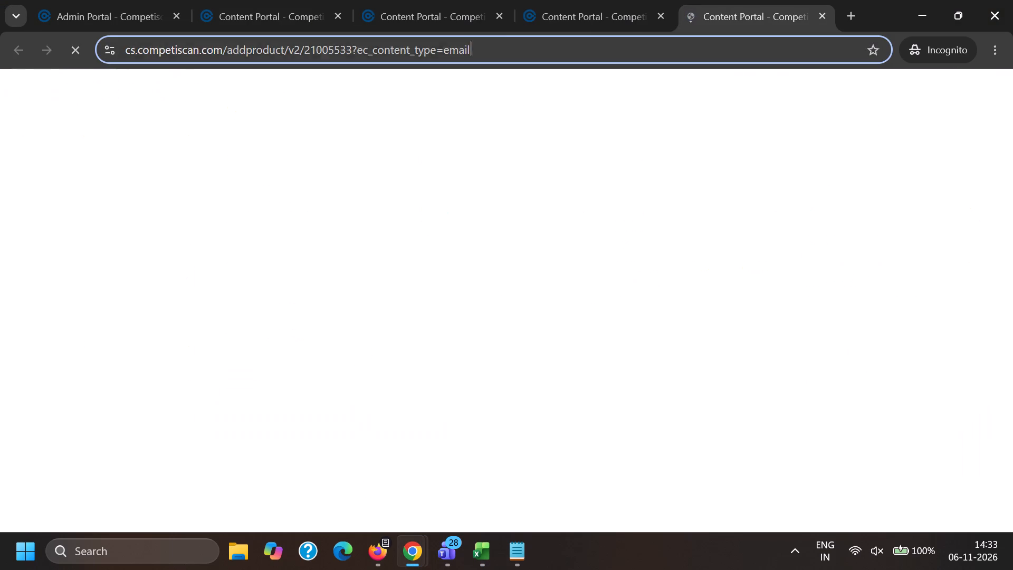
{"action": "key", "text": "ctrl+c"}
{"action": "key", "text": "alt+Tab"}
{"action": "key", "text": "Tab"}
{"action": "key", "text": "Tab"}
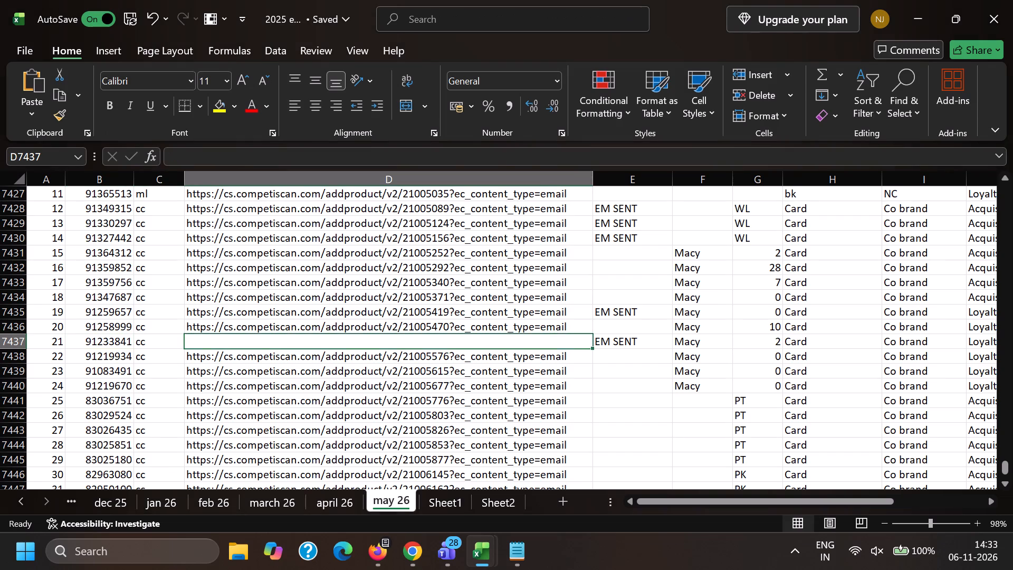
{"action": "key", "text": "ctrl+v"}
Check the remaining 05-Nov-26 rows and the 06-Nov-26 section of the workbook for empty LINKS cells.
{"action": "left_click", "coordinate": [500, 254]}
{"action": "scroll", "coordinate": [498, 258], "scroll_direction": "down", "scroll_amount": 3}
{"action": "scroll", "coordinate": [490, 278], "scroll_direction": "up", "scroll_amount": 1}
{"action": "scroll", "coordinate": [490, 280], "scroll_direction": "down", "scroll_amount": 7}
{"action": "scroll", "coordinate": [482, 320], "scroll_direction": "up", "scroll_amount": 8}
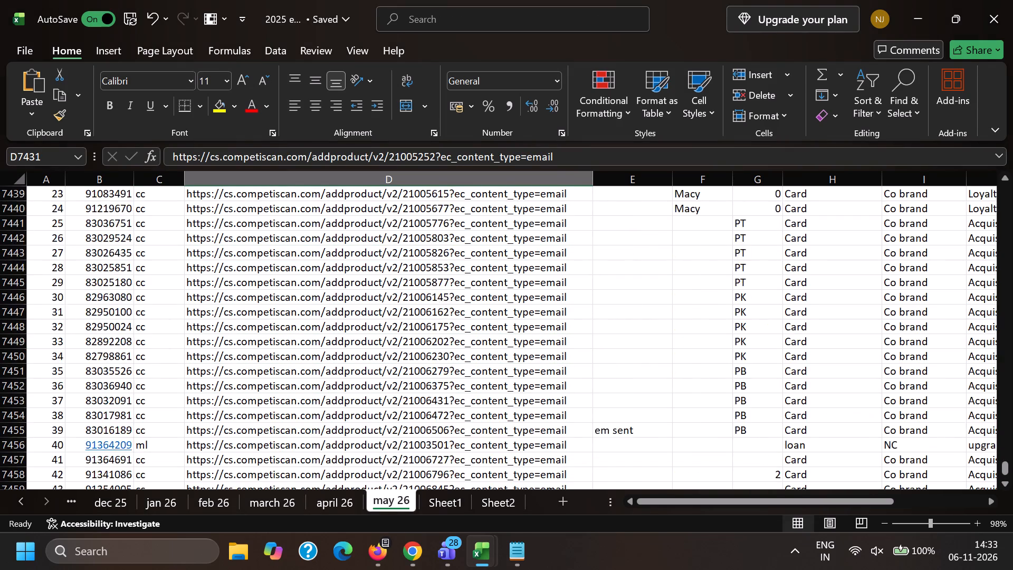
{"action": "scroll", "coordinate": [449, 332], "scroll_direction": "up", "scroll_amount": 8}
{"action": "scroll", "coordinate": [448, 326], "scroll_direction": "down", "scroll_amount": 9}
{"action": "scroll", "coordinate": [447, 331], "scroll_direction": "up", "scroll_amount": 1}
{"action": "scroll", "coordinate": [445, 331], "scroll_direction": "down", "scroll_amount": 9}
{"action": "scroll", "coordinate": [234, 457], "scroll_direction": "down", "scroll_amount": 4}
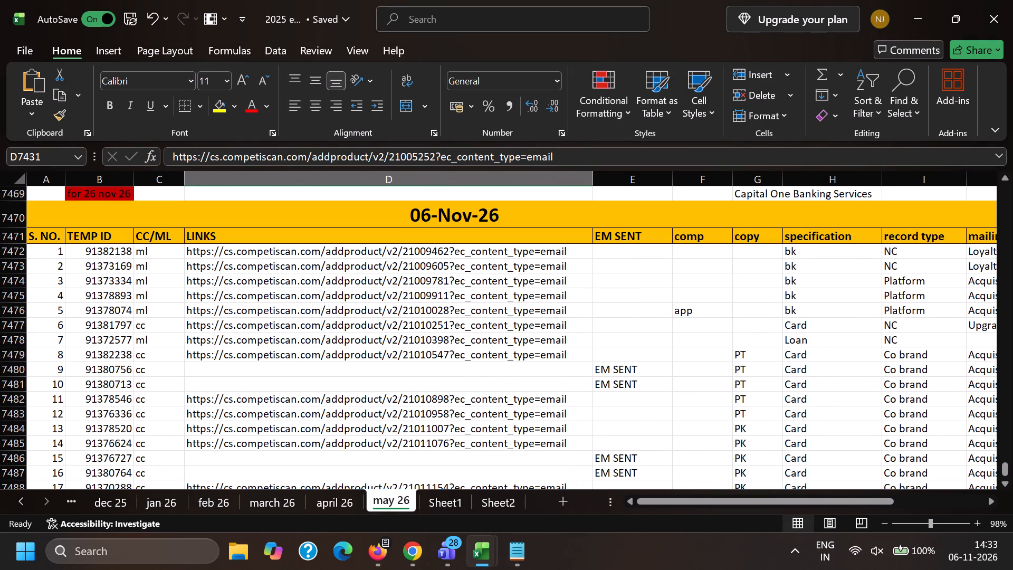
Copy temp ID 91380756 from the 06-Nov-26 section and search the published products for it by Muid.
{"action": "left_click", "coordinate": [80, 370]}
{"action": "key", "text": "ctrl+c"}
{"action": "key", "text": "alt+Tab"}
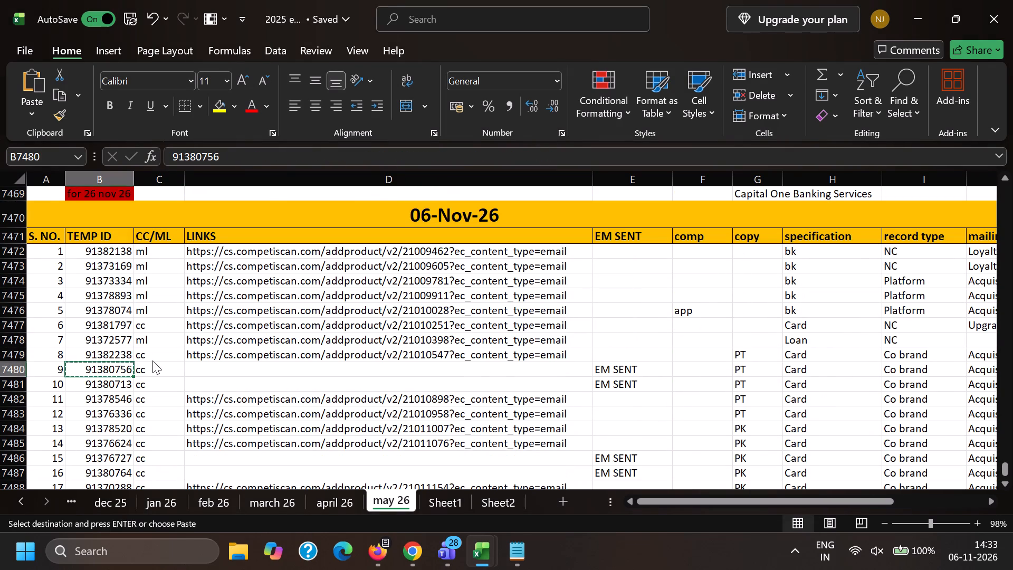
{"action": "left_click", "coordinate": [76, 0]}
{"action": "left_click", "coordinate": [833, 264]}
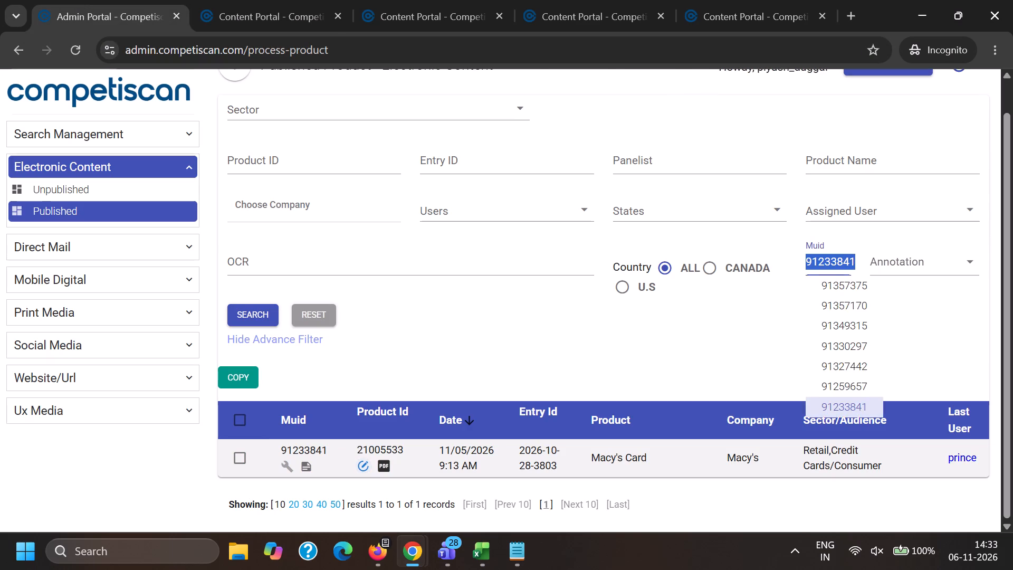
{"action": "key", "text": "ctrl+v"}
{"action": "key", "text": "Return"}
{"action": "scroll", "coordinate": [390, 258], "scroll_direction": "down", "scroll_amount": 5}
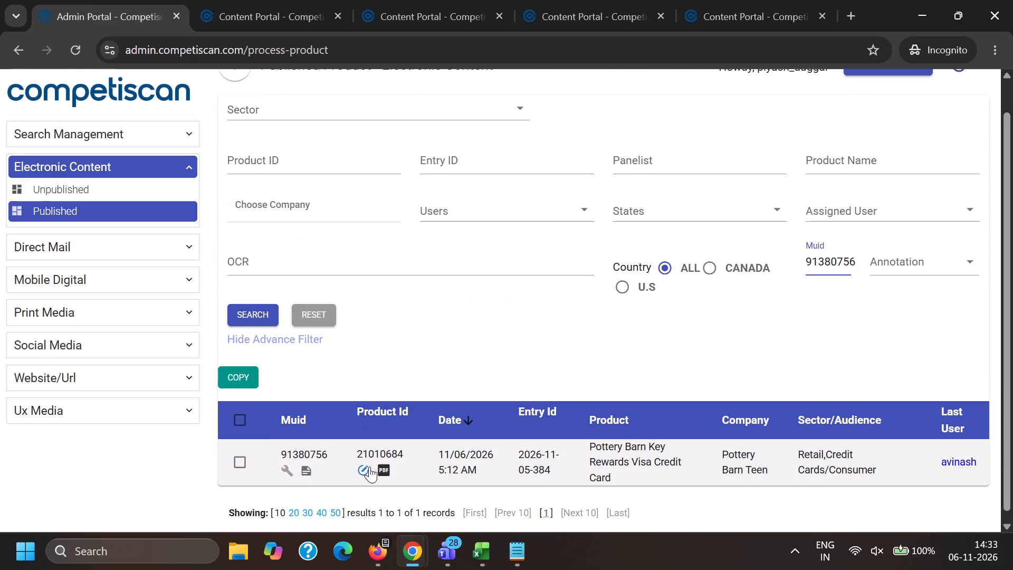
Open product 21010684 for editing and paste its page link into the LINKS cell of temp ID 91380756 in the workbook.
{"action": "left_click", "coordinate": [369, 472], "text": "ctrl"}
{"action": "left_click", "coordinate": [744, 0]}
{"action": "triple_click", "coordinate": [732, 55]}
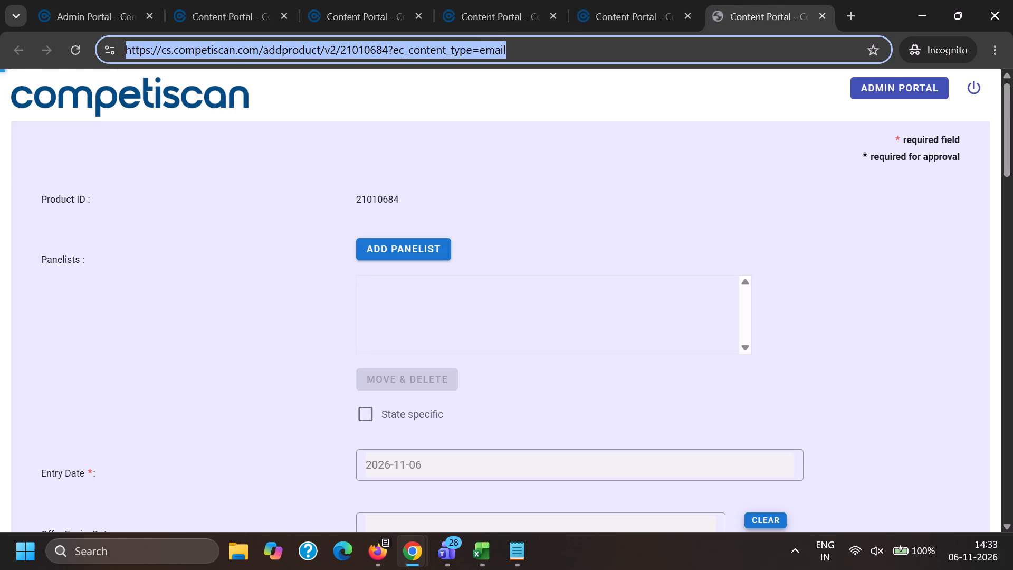
{"action": "key", "text": "ctrl+c"}
{"action": "key", "text": "alt+Tab"}
{"action": "key", "text": "Tab"}
{"action": "key", "text": "Tab"}
{"action": "key", "text": "ctrl+v"}
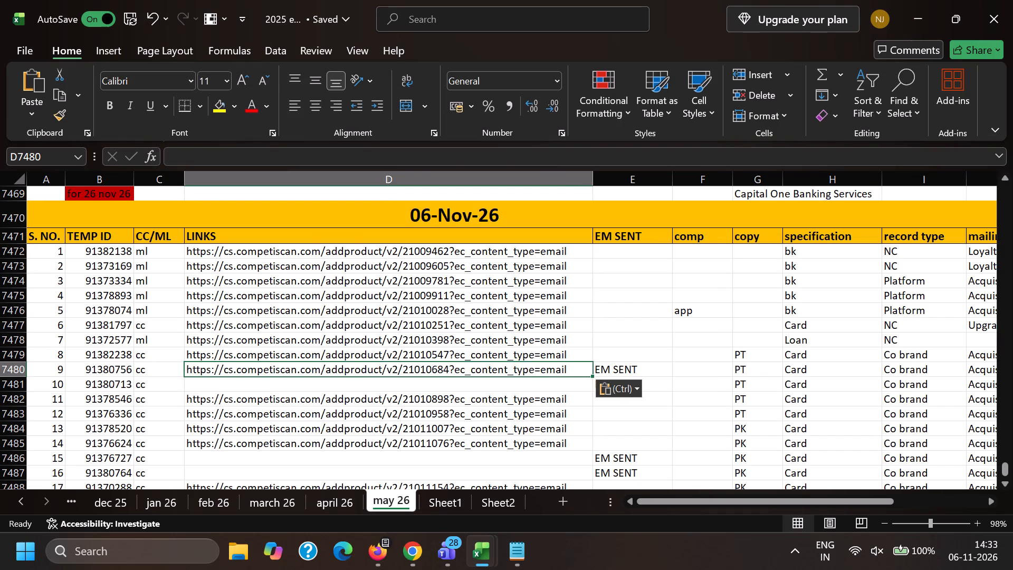
Copy temp ID 91380713 from the workbook, search the published products for that Muid and close the five open product pages.
{"action": "left_click", "coordinate": [118, 384]}
{"action": "key", "text": "ctrl+c"}
{"action": "key", "text": "alt+Tab"}
{"action": "left_click", "coordinate": [125, 0]}
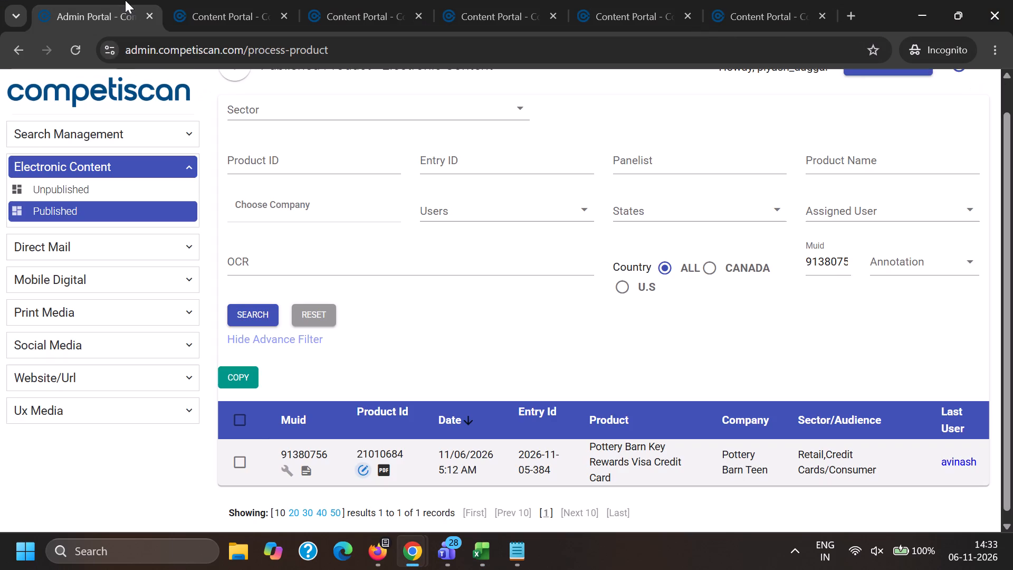
{"action": "left_click", "coordinate": [815, 257]}
{"action": "key", "text": "ctrl+v"}
{"action": "key", "text": "Return"}
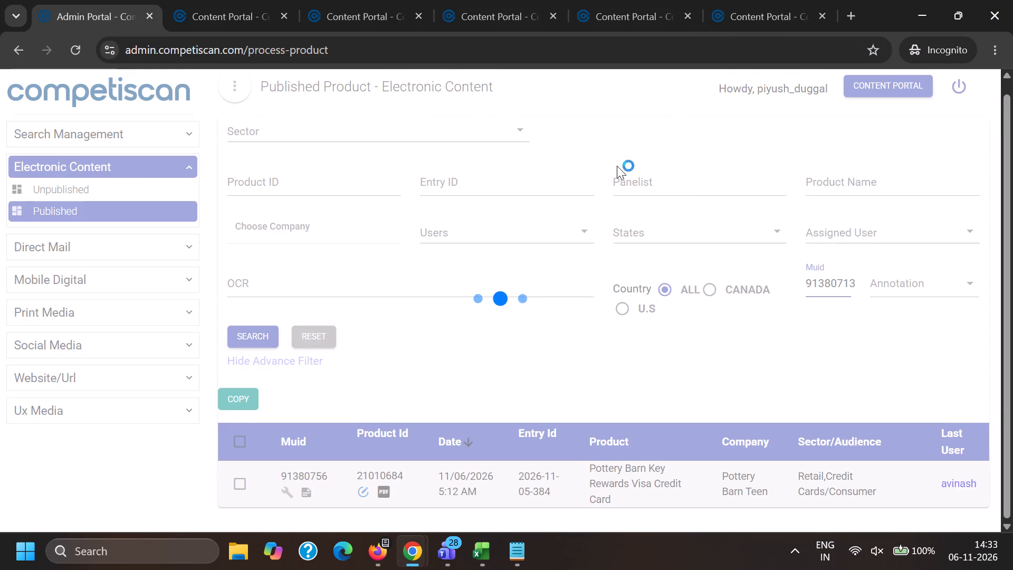
{"action": "triple_click", "coordinate": [283, 14]}
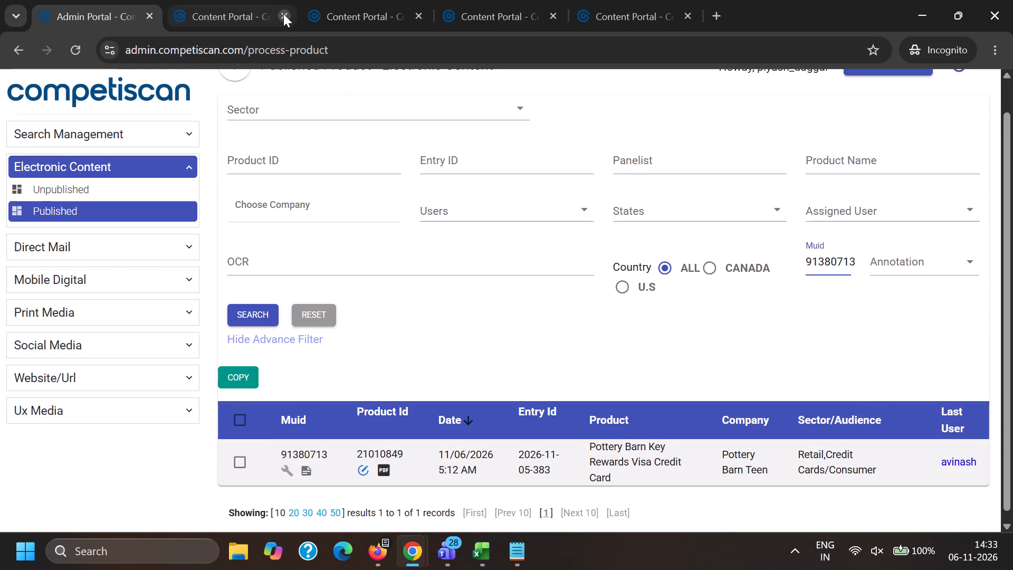
{"action": "double_click", "coordinate": [283, 15]}
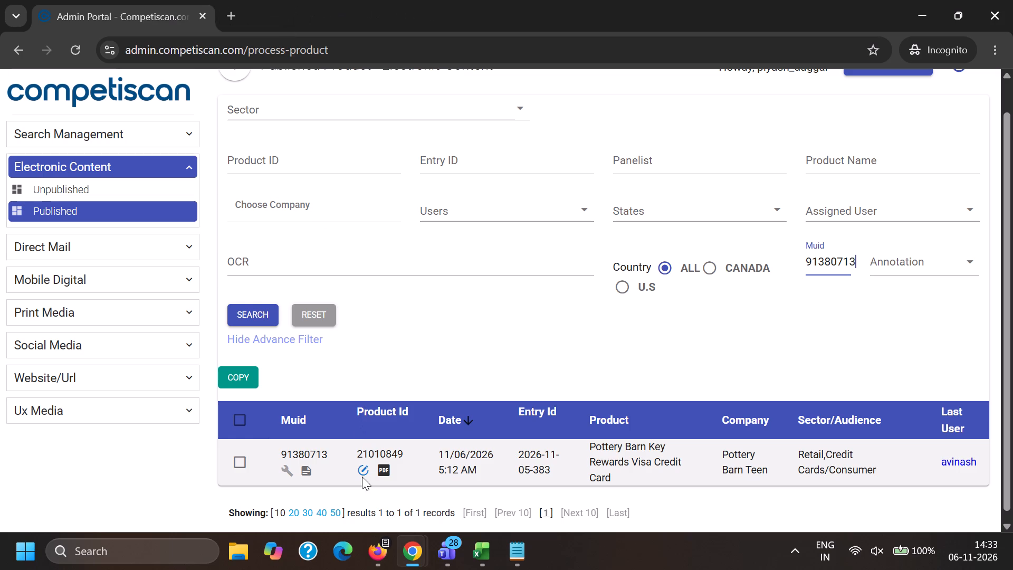
Open product 21010849 for editing and paste its page link into the LINKS cell of temp ID 91380713 in the workbook.
{"action": "left_click", "coordinate": [362, 476], "text": "ctrl"}
{"action": "left_click", "coordinate": [347, 0]}
{"action": "triple_click", "coordinate": [358, 50]}
{"action": "key", "text": "ctrl+c"}
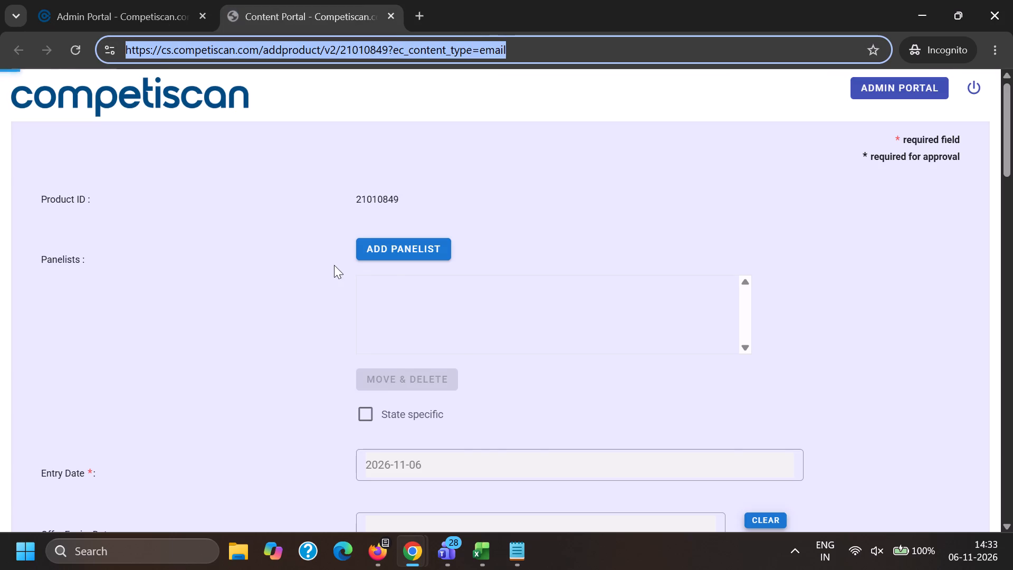
{"action": "key", "text": "alt+Tab"}
{"action": "key", "text": "Tab"}
{"action": "key", "text": "Tab"}
{"action": "key", "text": "ctrl+v"}
Copy temp ID 91376727 from the workbook and search the published products for it by Muid.
{"action": "scroll", "coordinate": [325, 296], "scroll_direction": "down", "scroll_amount": 4}
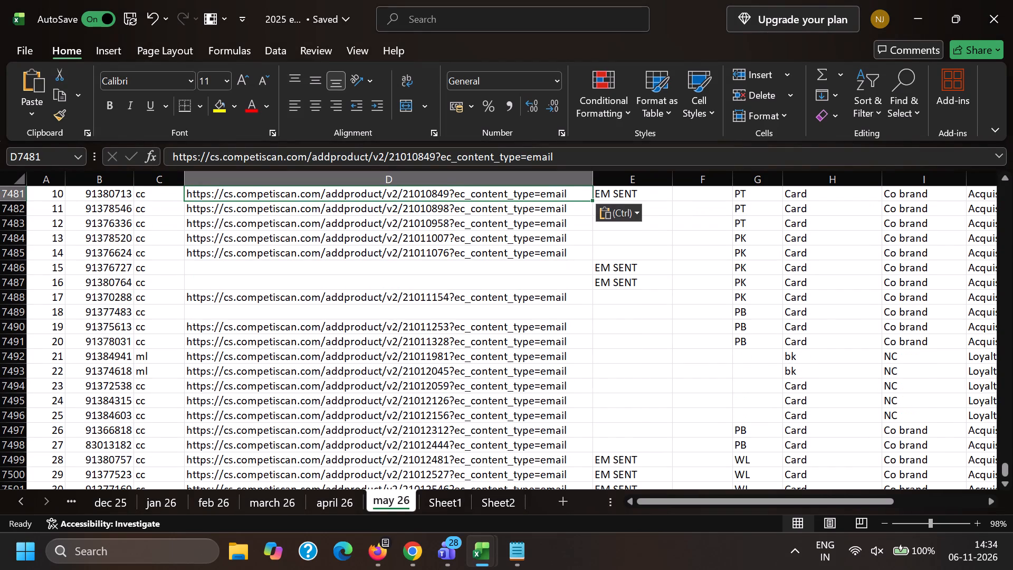
{"action": "left_click", "coordinate": [109, 267]}
{"action": "key", "text": "ctrl+c"}
{"action": "key", "text": "alt+Tab"}
{"action": "left_click", "coordinate": [150, 0]}
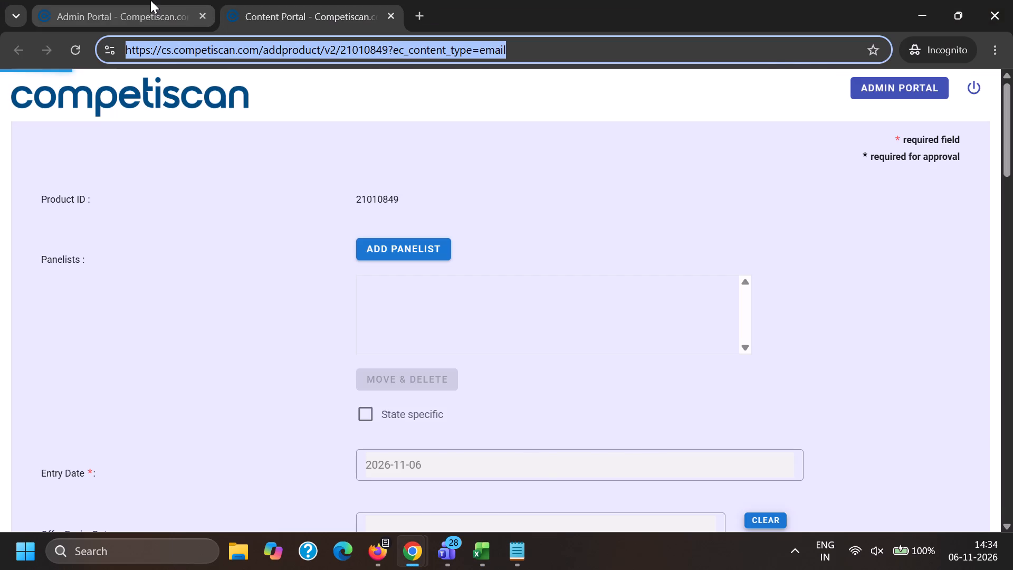
{"action": "left_click", "coordinate": [819, 267]}
{"action": "key", "text": "ctrl+v"}
{"action": "key", "text": "Return"}
{"action": "scroll", "coordinate": [441, 303], "scroll_direction": "down", "scroll_amount": 5}
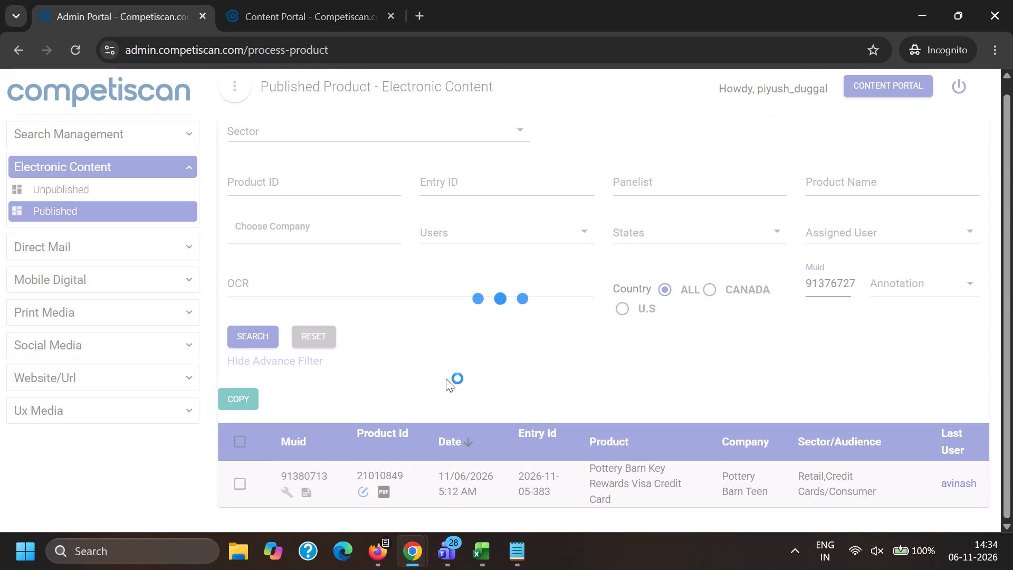
Open product 21011076 for editing and paste its page link into the LINKS cell of temp ID 91376727 in the workbook.
{"action": "left_click", "coordinate": [362, 467], "text": "ctrl"}
{"action": "left_click", "coordinate": [469, 0]}
{"action": "triple_click", "coordinate": [470, 48]}
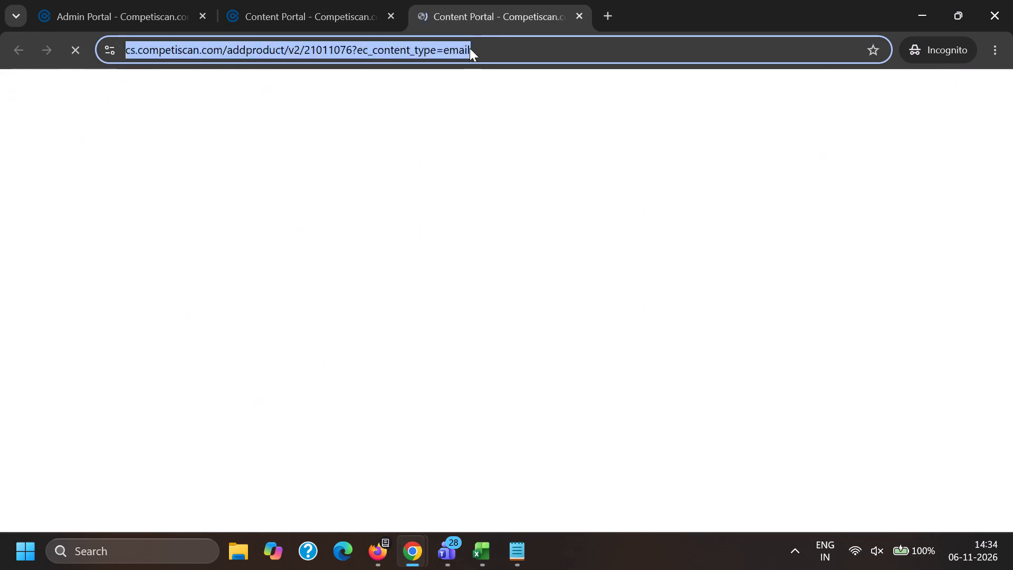
{"action": "key", "text": "ctrl+a"}
{"action": "key", "text": "ctrl+c"}
{"action": "key", "text": "alt+Tab"}
{"action": "key", "text": "Tab"}
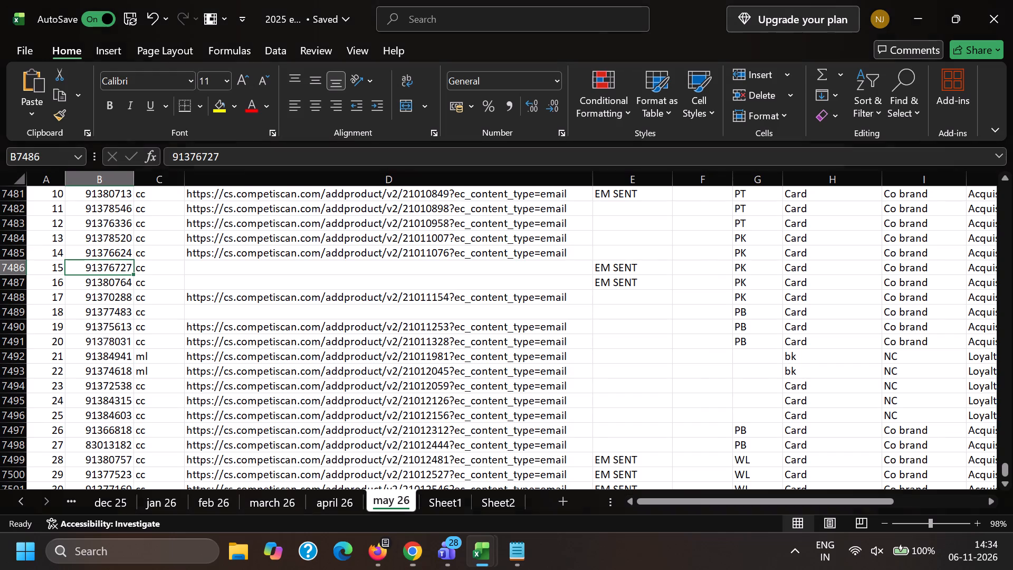
{"action": "key", "text": "Tab"}
{"action": "key", "text": "ctrl+v"}
Copy temp ID 91380764 from the workbook, search the published products for that Muid and close the two open product pages.
{"action": "left_click", "coordinate": [117, 281]}
{"action": "key", "text": "ctrl+c"}
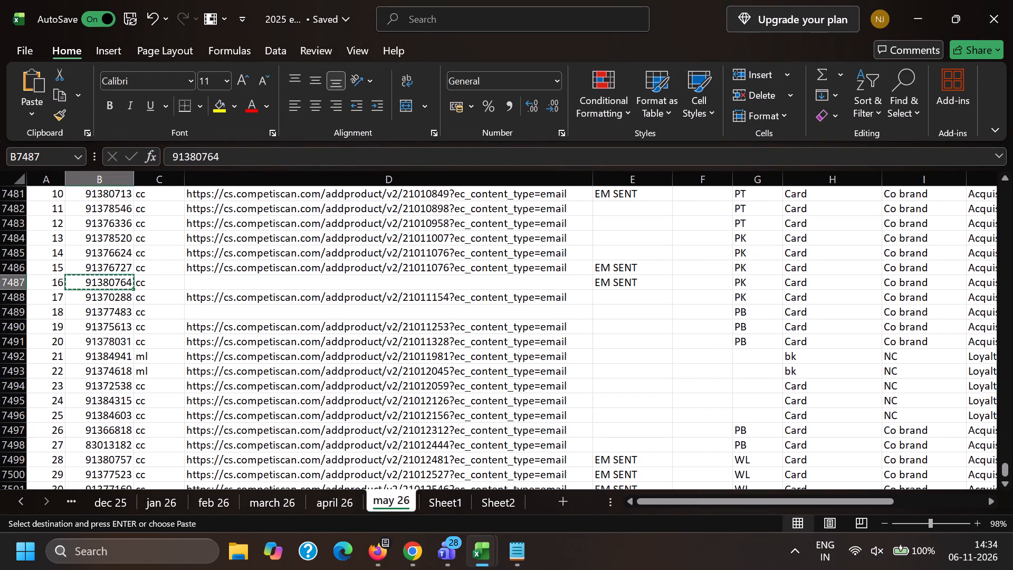
{"action": "key", "text": "alt+Tab"}
{"action": "left_click", "coordinate": [658, 183]}
{"action": "key", "text": "alt+Tab"}
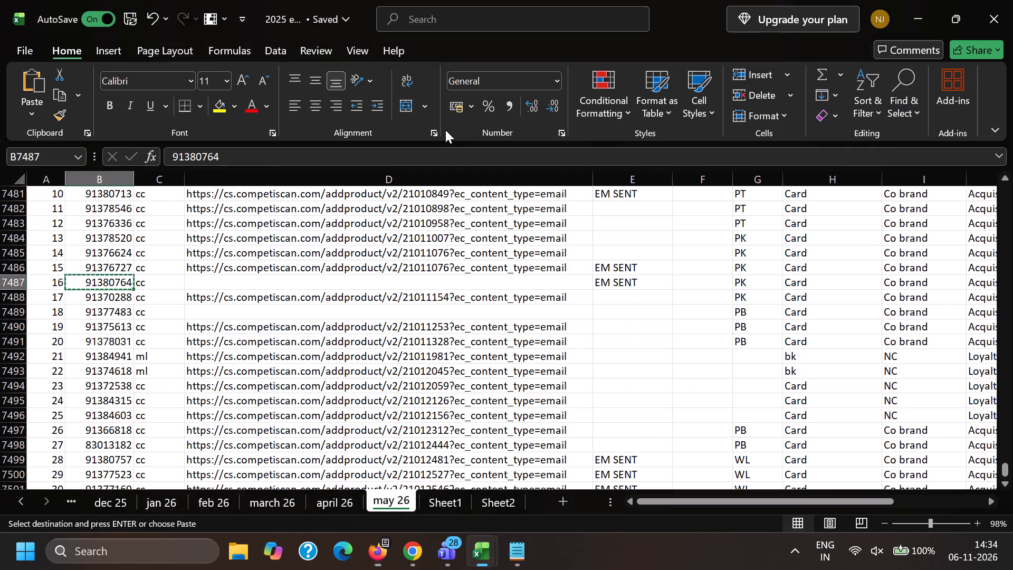
{"action": "key", "text": "alt+Tab"}
{"action": "key", "text": "alt+Tab"}
{"action": "left_click", "coordinate": [279, 12]}
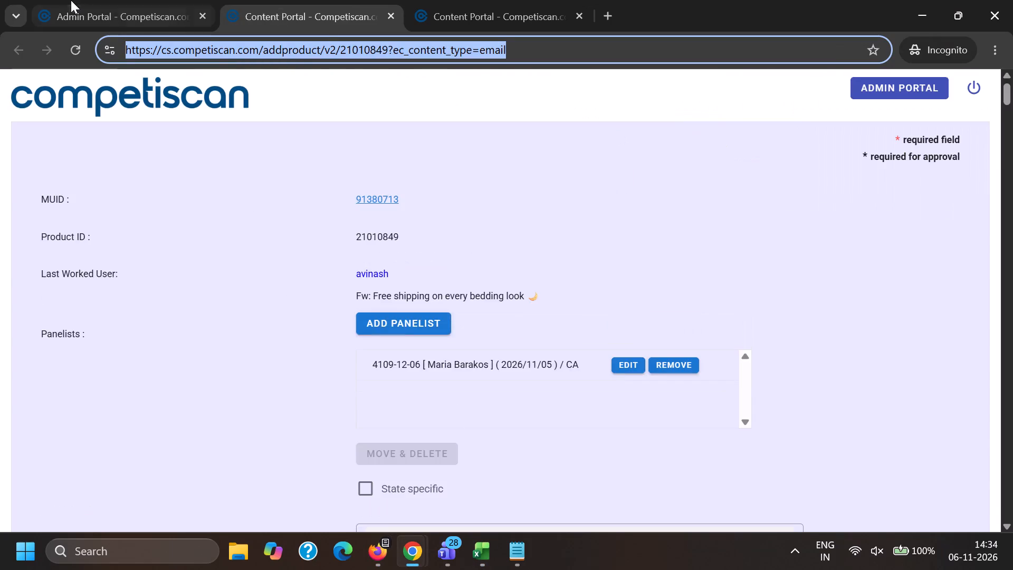
{"action": "left_click", "coordinate": [65, 0]}
{"action": "left_click", "coordinate": [828, 269]}
{"action": "key", "text": "ctrl+v"}
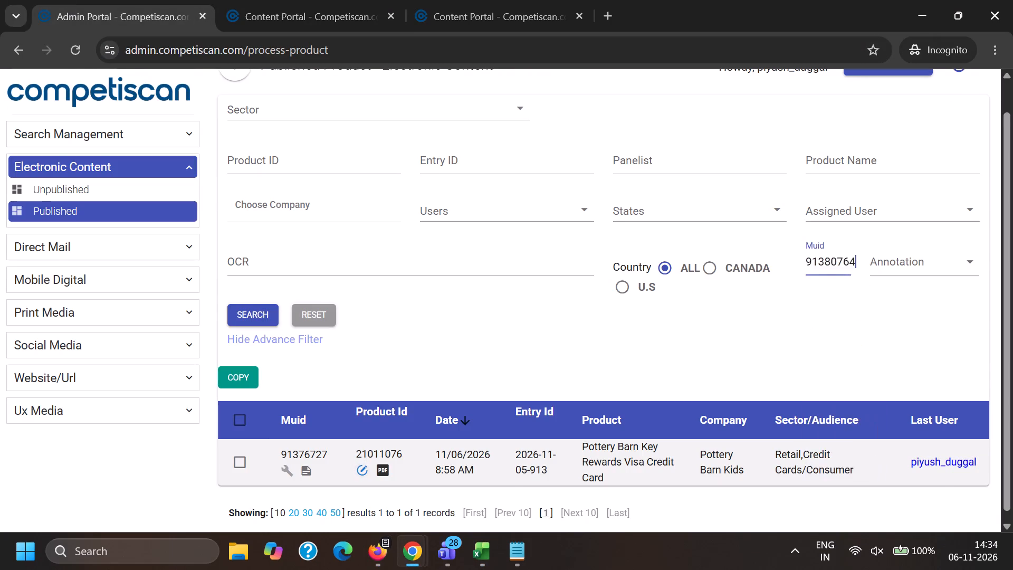
{"action": "key", "text": "Return"}
{"action": "double_click", "coordinate": [396, 18]}
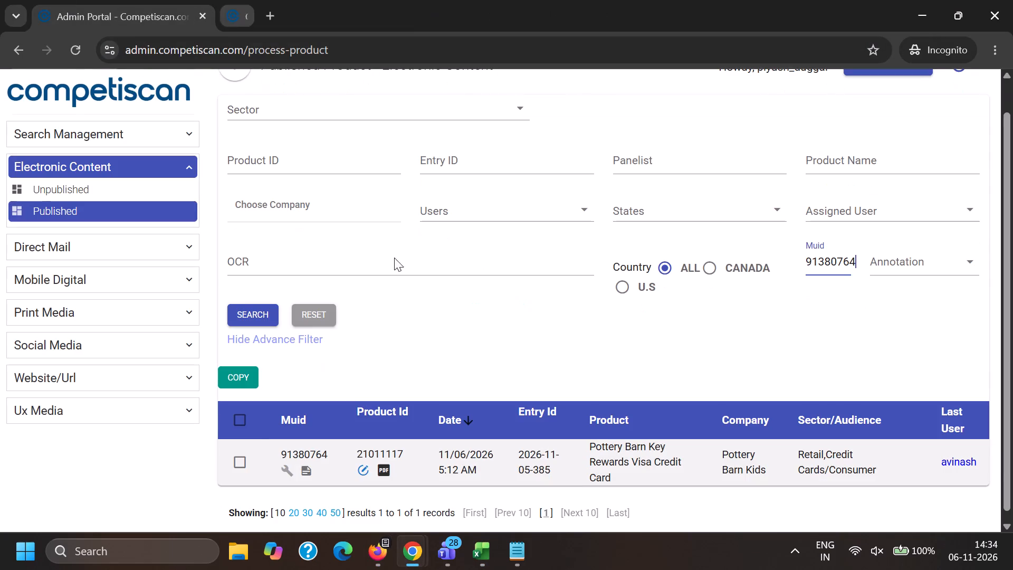
Open product 21011117 for editing and paste its page link into the LINKS cell of temp ID 91380764 in the workbook.
{"action": "left_click", "coordinate": [367, 468], "text": "ctrl"}
{"action": "left_click", "coordinate": [386, 0]}
{"action": "triple_click", "coordinate": [387, 54]}
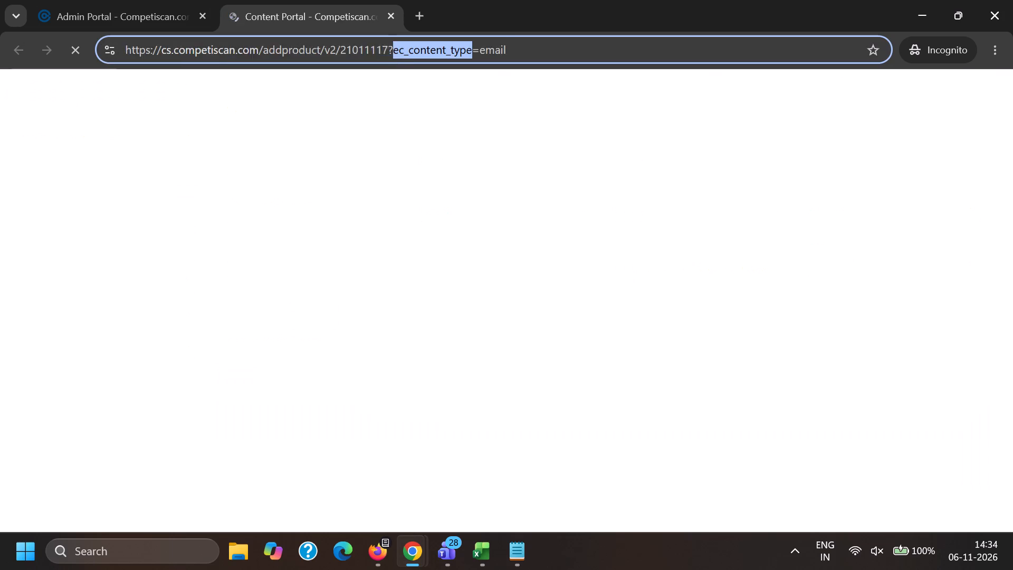
{"action": "key", "text": "ctrl+c"}
{"action": "key", "text": "alt+Tab"}
{"action": "key", "text": "Tab"}
{"action": "key", "text": "Tab"}
{"action": "key", "text": "ctrl+v"}
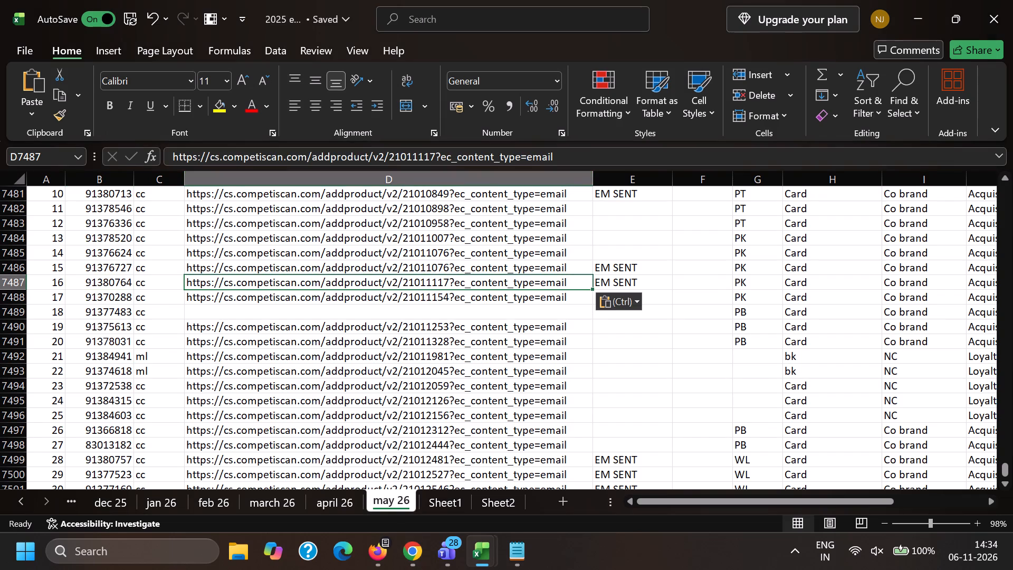
Copy temp ID 91377483 from the workbook, search the published products for that Muid and close the open product page.
{"action": "left_click", "coordinate": [100, 313]}
{"action": "key", "text": "ctrl+c"}
{"action": "key", "text": "alt+Tab"}
{"action": "left_click_drag", "start_coordinate": [93, 0], "coordinate": [97, 7]}
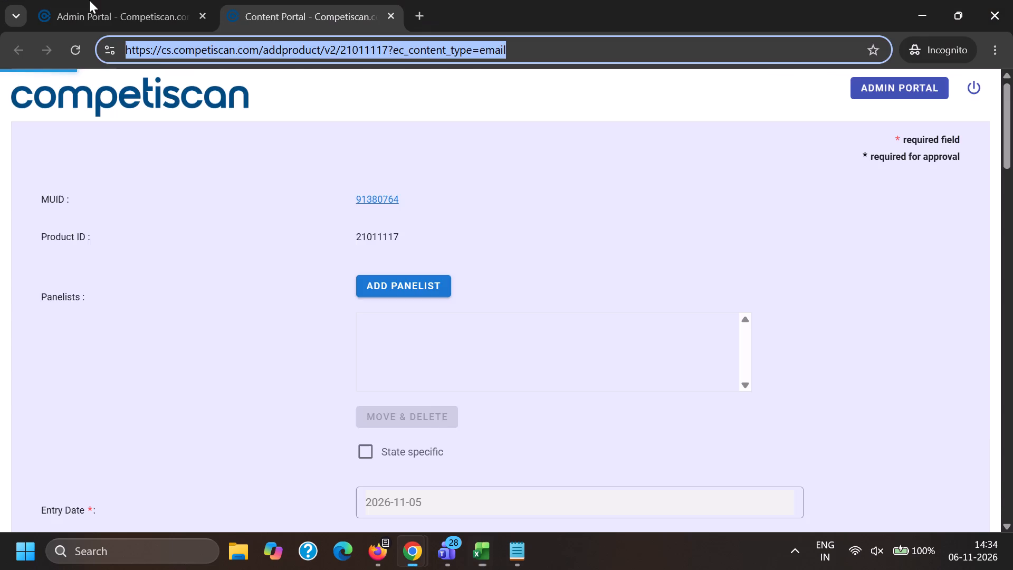
{"action": "left_click", "coordinate": [826, 261]}
{"action": "key", "text": "ctrl+v"}
{"action": "key", "text": "Return"}
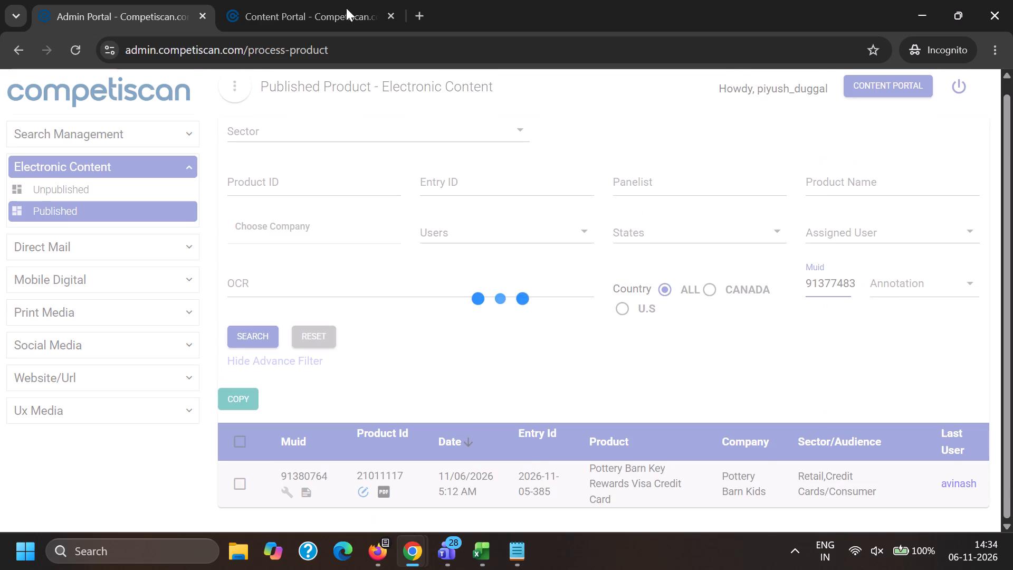
{"action": "left_click", "coordinate": [393, 21]}
Open product 21011187 for editing and paste its page link into the LINKS cell of temp ID 91377483 in the workbook.
{"action": "left_click", "coordinate": [362, 470], "text": "ctrl"}
{"action": "left_click", "coordinate": [361, 0]}
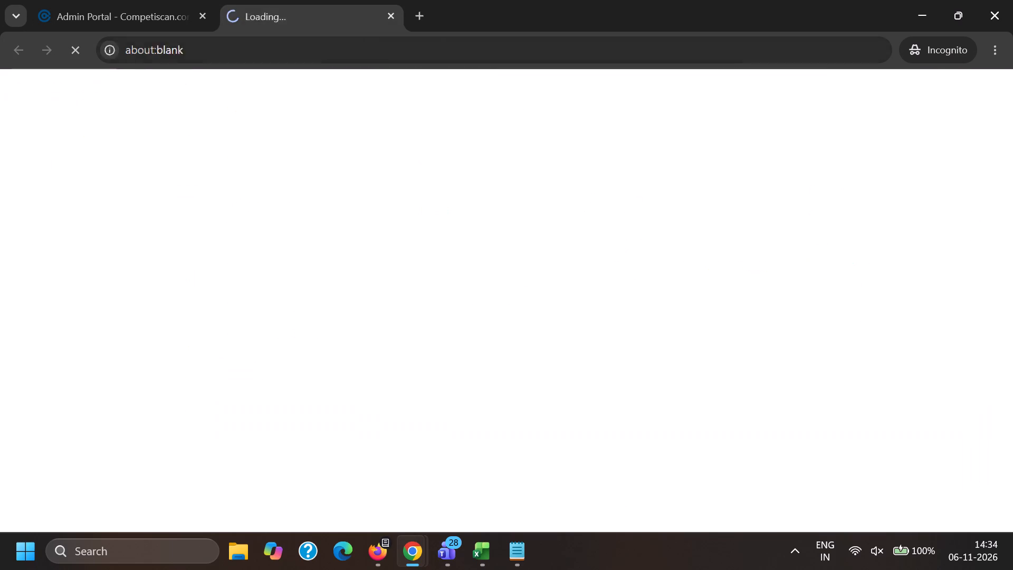
{"action": "triple_click", "coordinate": [369, 54]}
{"action": "key", "text": "ctrl+c"}
{"action": "key", "text": "alt+Tab"}
{"action": "key", "text": "Tab"}
{"action": "key", "text": "Tab"}
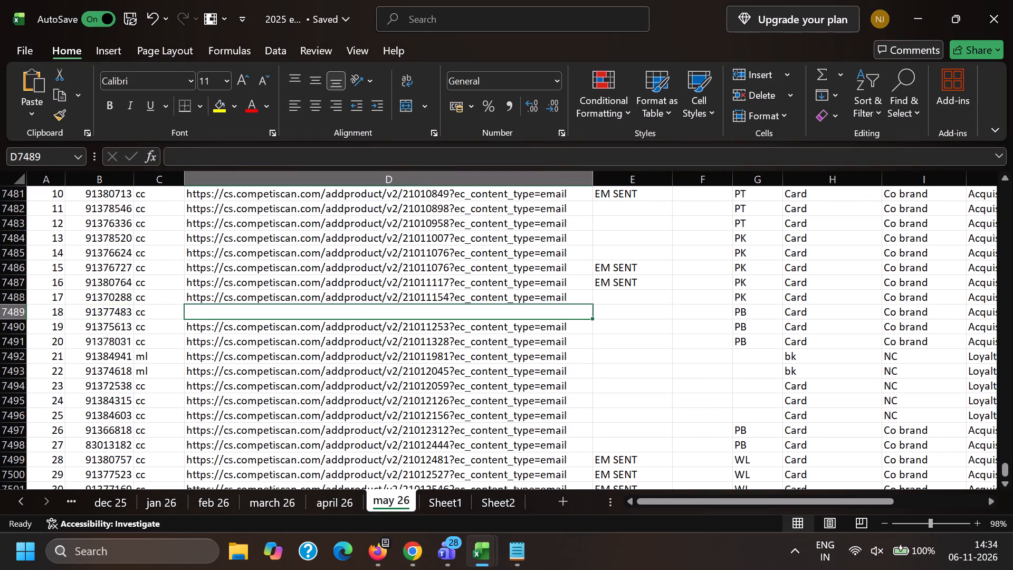
{"action": "key", "text": "ctrl+v"}
Review the LINKS column of the 06-Nov-26 section for missing product links, then return to the browser.
{"action": "left_click", "coordinate": [238, 346]}
{"action": "scroll", "coordinate": [238, 344], "scroll_direction": "down", "scroll_amount": 9}
{"action": "scroll", "coordinate": [210, 364], "scroll_direction": "up", "scroll_amount": 3}
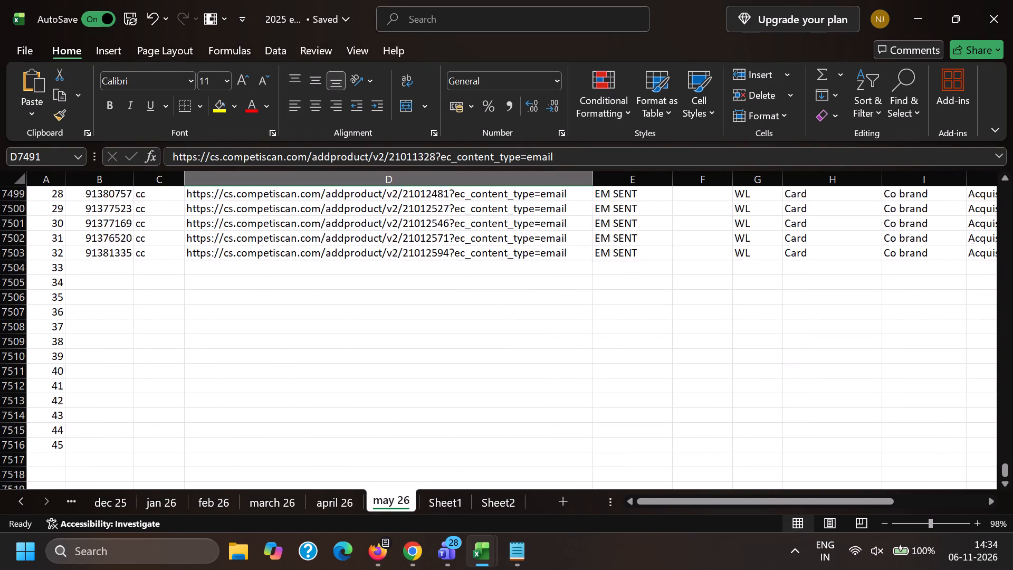
{"action": "scroll", "coordinate": [198, 365], "scroll_direction": "up", "scroll_amount": 15}
{"action": "scroll", "coordinate": [217, 359], "scroll_direction": "down", "scroll_amount": 4}
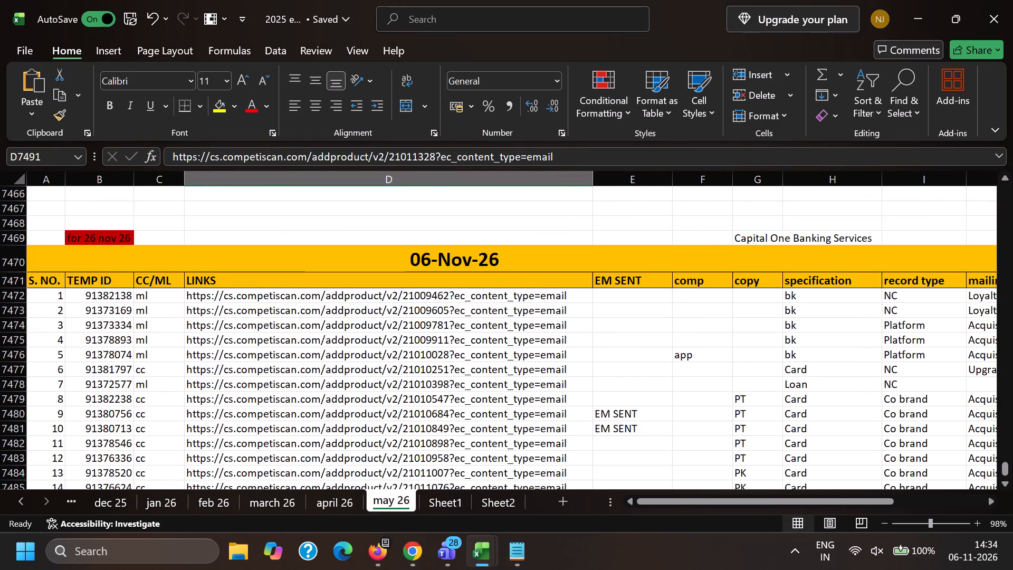
{"action": "scroll", "coordinate": [245, 358], "scroll_direction": "down", "scroll_amount": 11}
{"action": "scroll", "coordinate": [278, 388], "scroll_direction": "up", "scroll_amount": 5}
{"action": "left_click", "coordinate": [289, 393]}
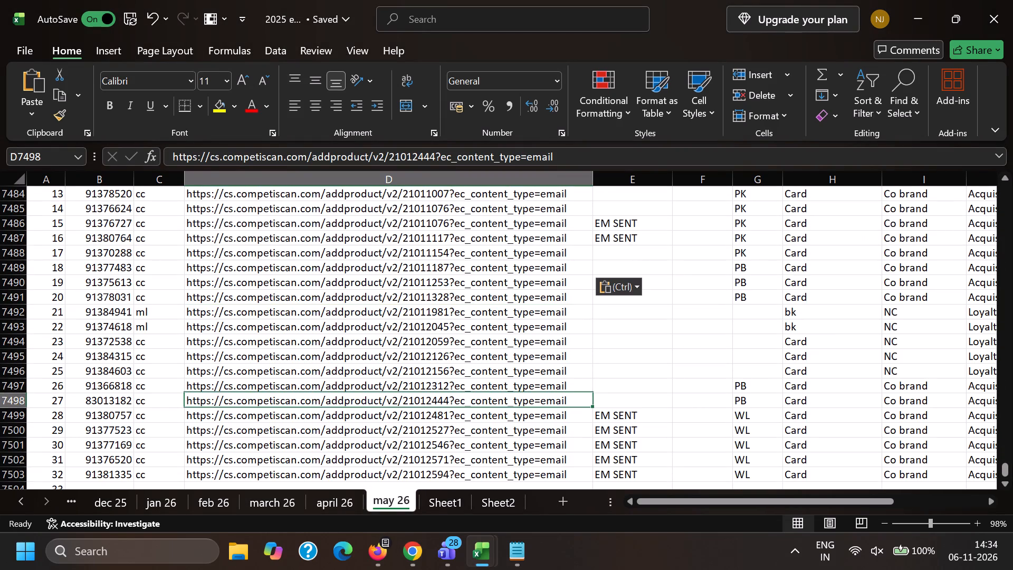
{"action": "key", "text": "alt+Tab"}
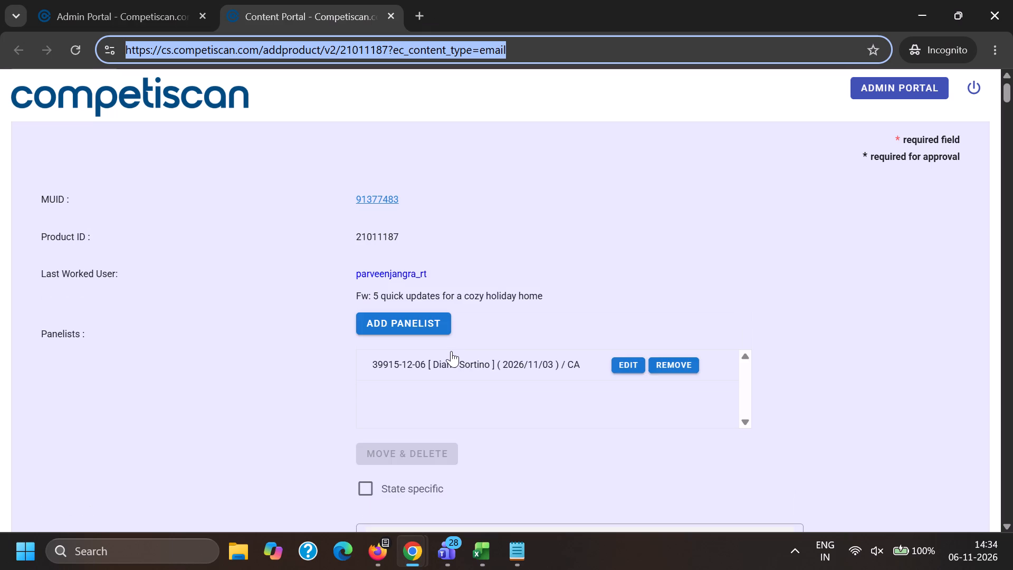
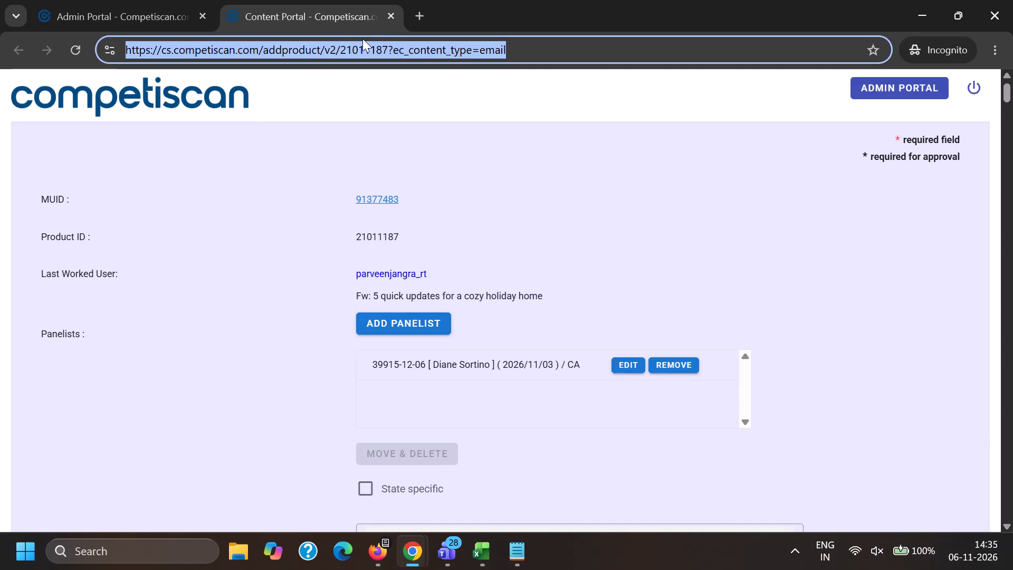
Close the product 21011187 page, switch to Firefox and refresh the Focus email lists in the first two Content Portal pages.
{"action": "left_click", "coordinate": [393, 11]}
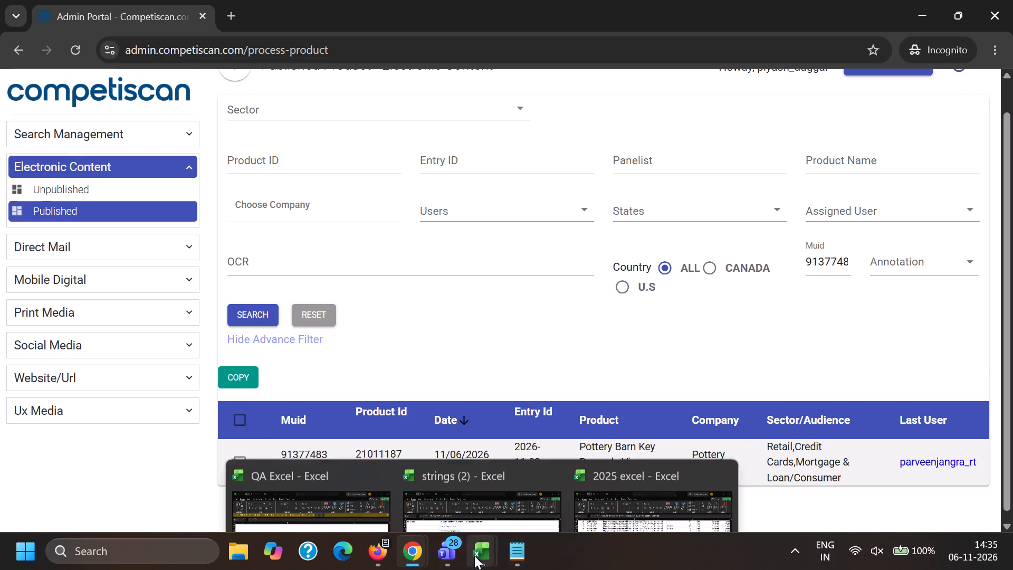
{"action": "left_click", "coordinate": [368, 557]}
{"action": "left_click", "coordinate": [230, 478]}
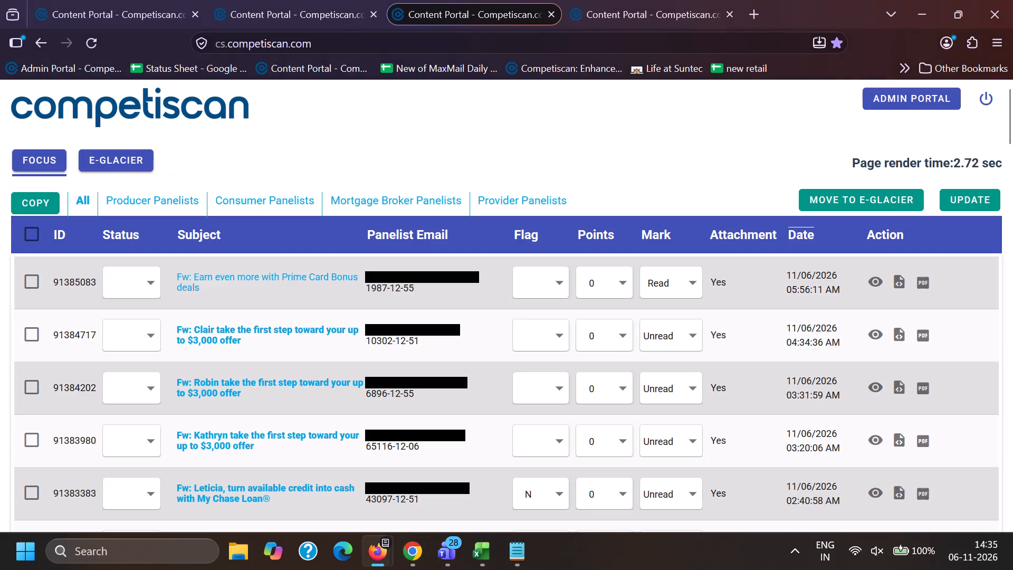
{"action": "left_click", "coordinate": [126, 0]}
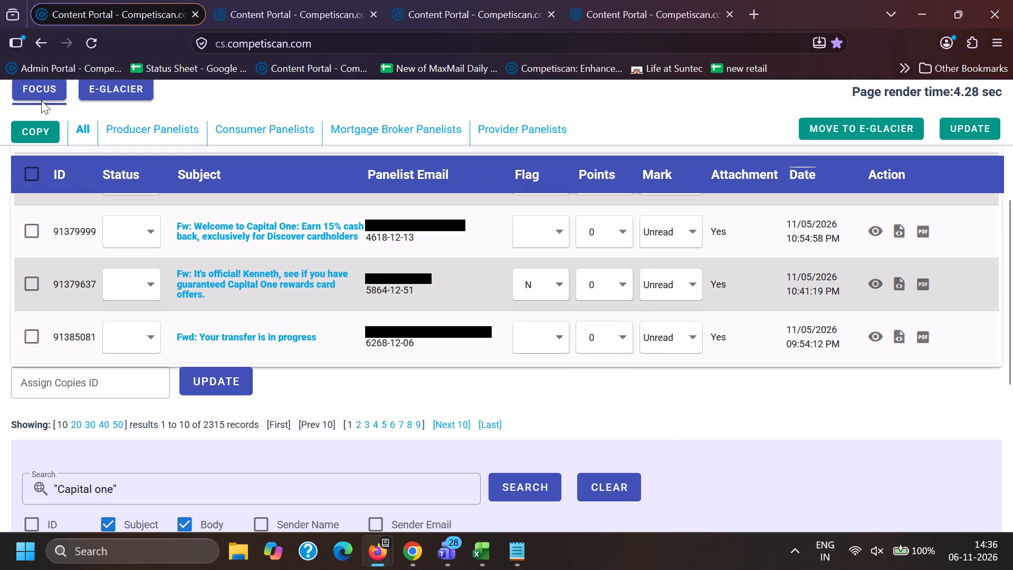
{"action": "left_click", "coordinate": [45, 95]}
{"action": "left_click", "coordinate": [312, 0]}
{"action": "left_click", "coordinate": [45, 164]}
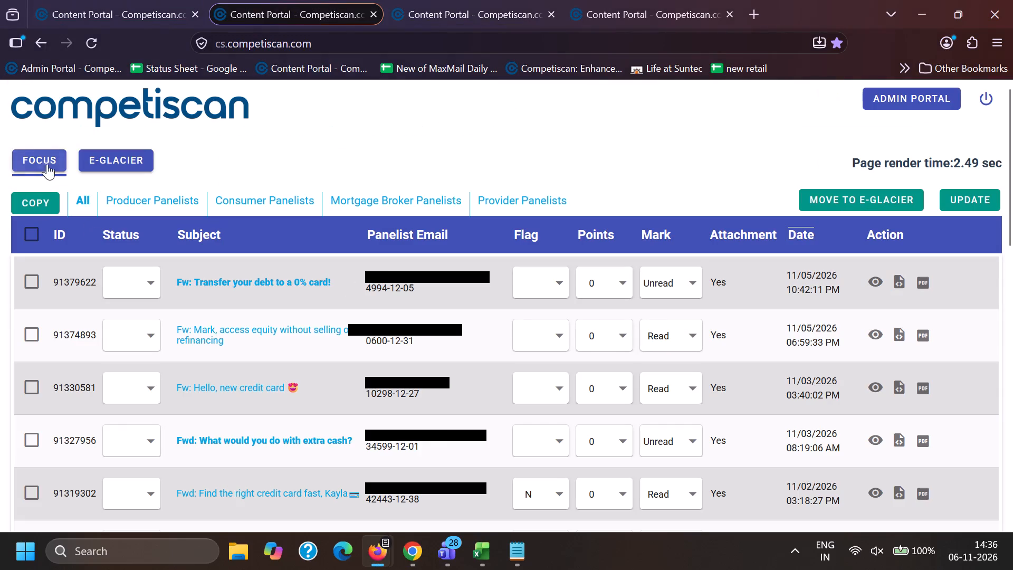
{"action": "left_click", "coordinate": [485, 0]}
Search the Focus emails for "Credit karma" in place of the West Elm sender term.
{"action": "left_click", "coordinate": [666, 0]}
{"action": "scroll", "coordinate": [203, 353], "scroll_direction": "down", "scroll_amount": 5}
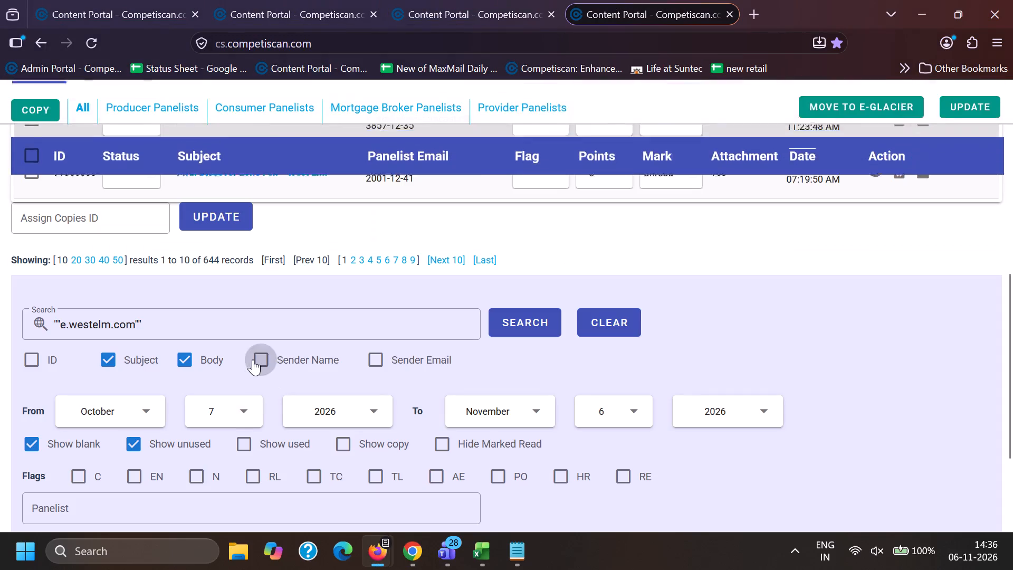
{"action": "left_click_drag", "start_coordinate": [223, 319], "coordinate": [1, 331]}
{"action": "key", "text": "BackSpace"}
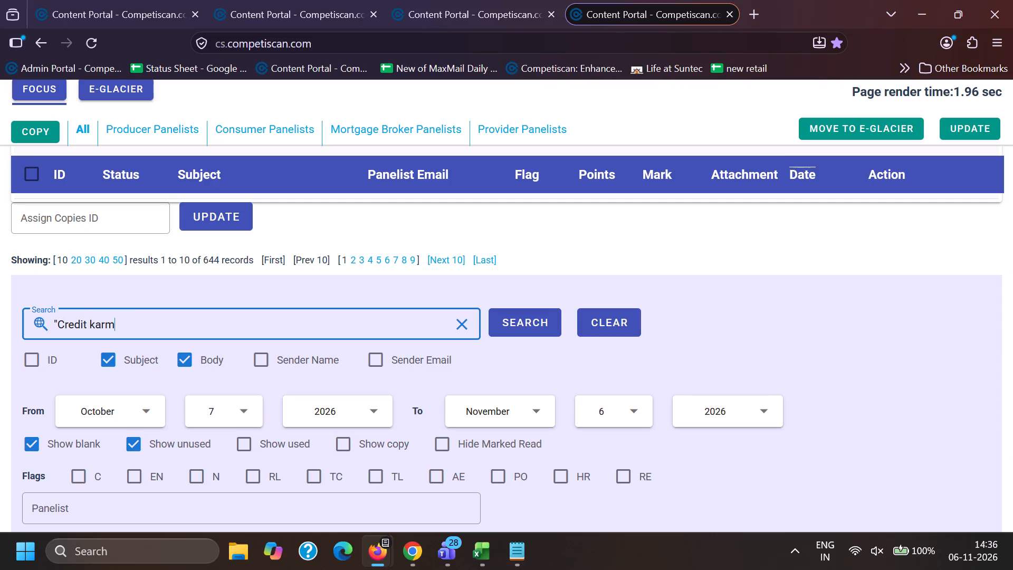
{"action": "key", "text": "Return"}
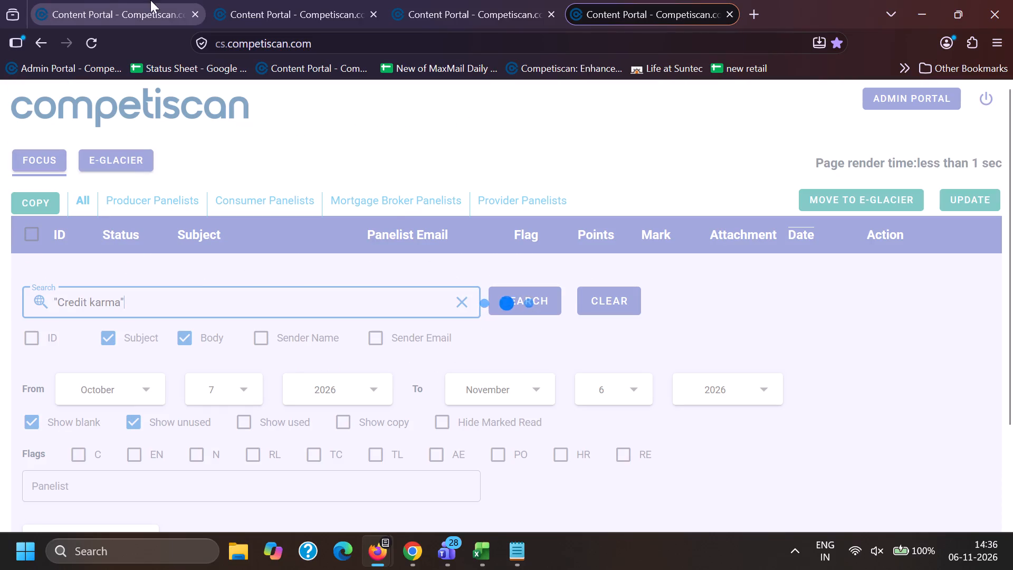
Review the refreshed Capital One and other email lists, then load the "Credit karma" emails in E-Glacier.
{"action": "left_click", "coordinate": [115, 0]}
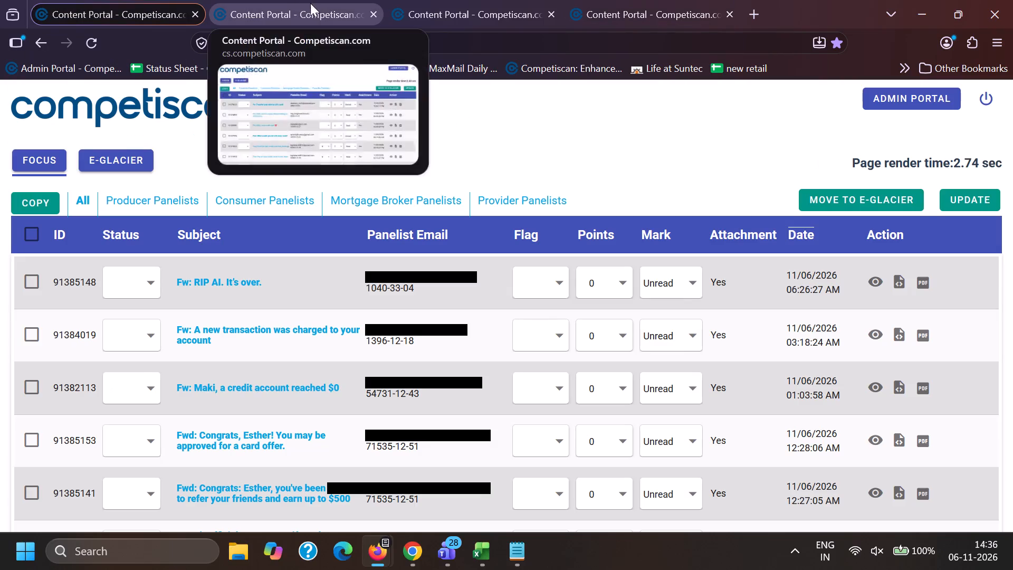
{"action": "scroll", "coordinate": [274, 293], "scroll_direction": "down", "scroll_amount": 3}
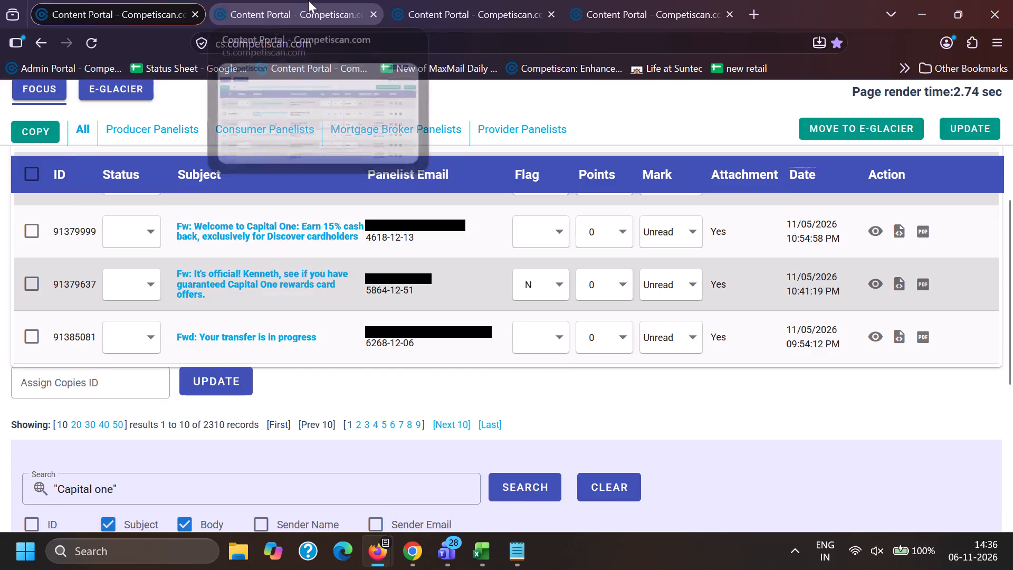
{"action": "left_click", "coordinate": [308, 0]}
{"action": "left_click", "coordinate": [548, 0]}
{"action": "left_click", "coordinate": [680, 0]}
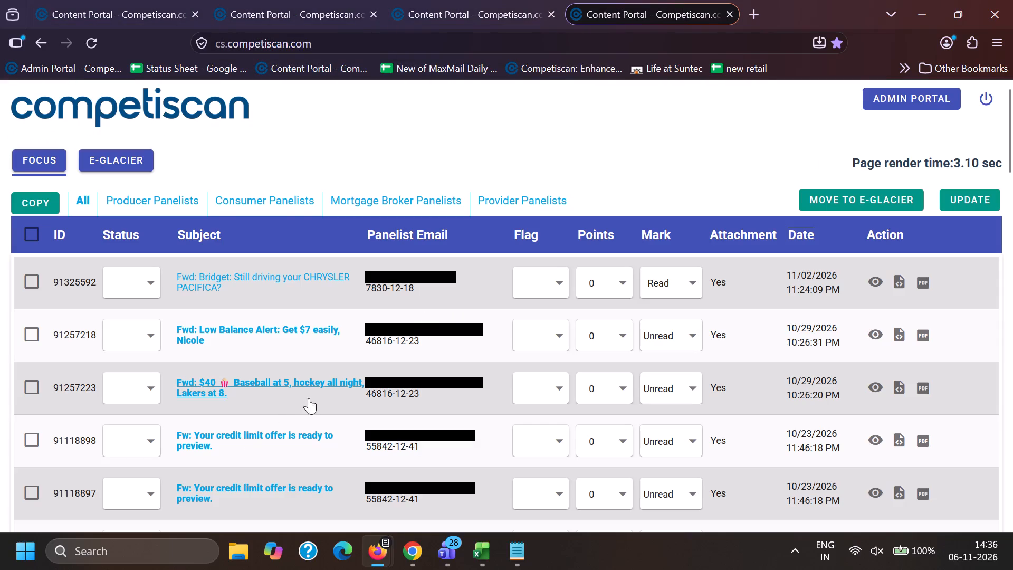
{"action": "left_click", "coordinate": [144, 156]}
Switch to the 2025 excel workbook and go to the start of the 05-Nov-26 section.
{"action": "left_click", "coordinate": [480, 555]}
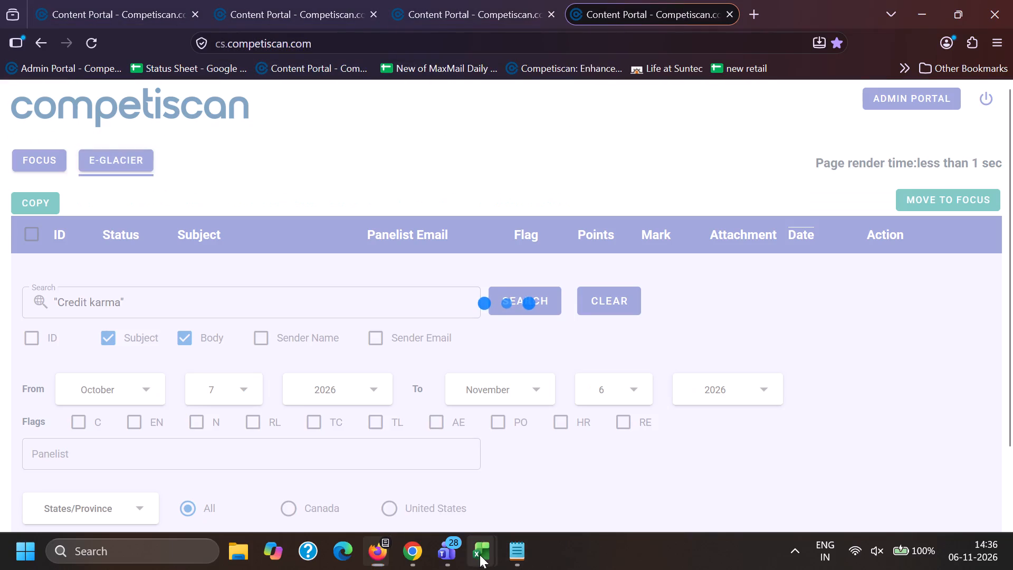
{"action": "left_click", "coordinate": [639, 484]}
{"action": "scroll", "coordinate": [345, 341], "scroll_direction": "down", "scroll_amount": 1}
{"action": "scroll", "coordinate": [345, 341], "scroll_direction": "up", "scroll_amount": 20}
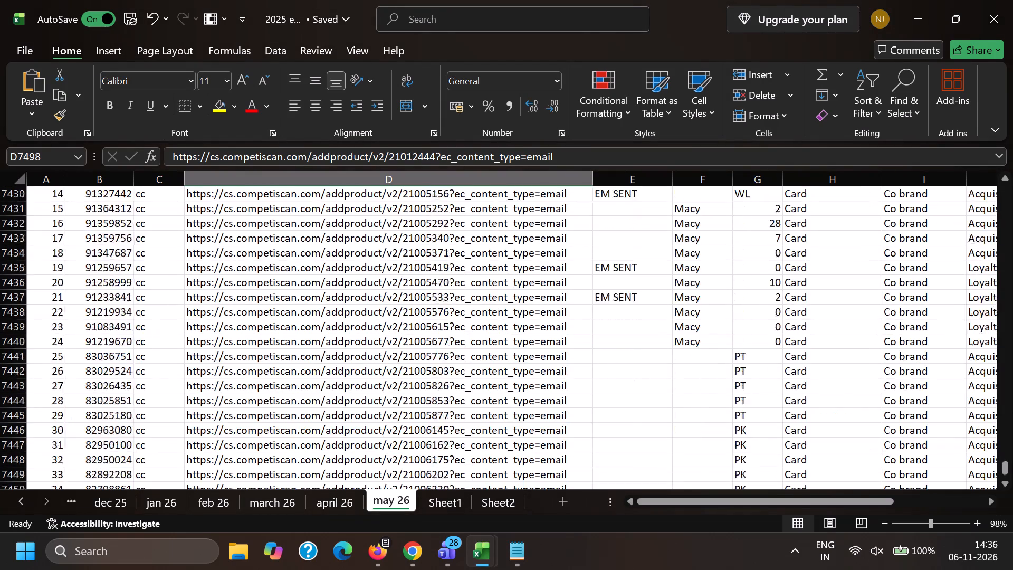
{"action": "scroll", "coordinate": [344, 340], "scroll_direction": "up", "scroll_amount": 5}
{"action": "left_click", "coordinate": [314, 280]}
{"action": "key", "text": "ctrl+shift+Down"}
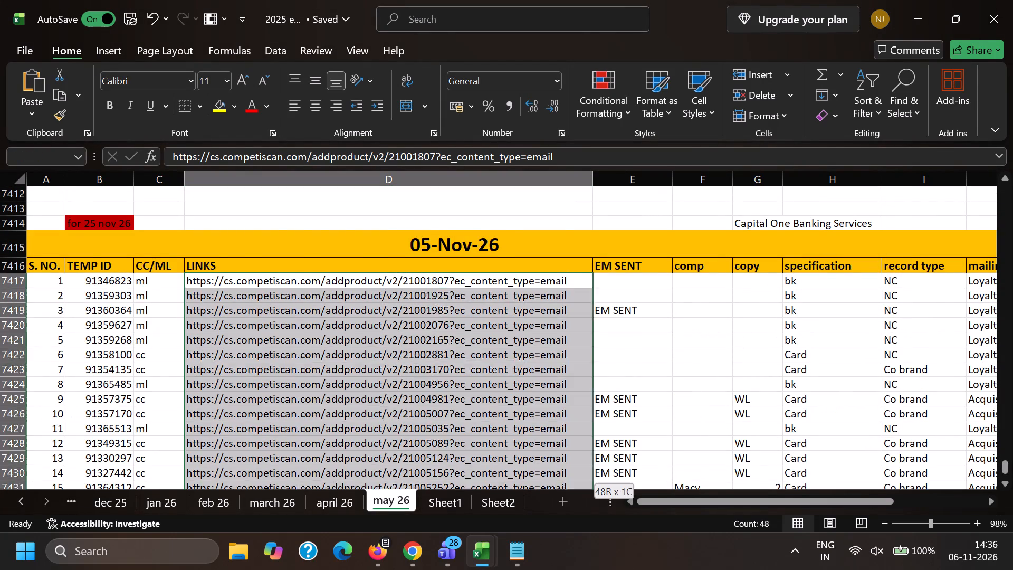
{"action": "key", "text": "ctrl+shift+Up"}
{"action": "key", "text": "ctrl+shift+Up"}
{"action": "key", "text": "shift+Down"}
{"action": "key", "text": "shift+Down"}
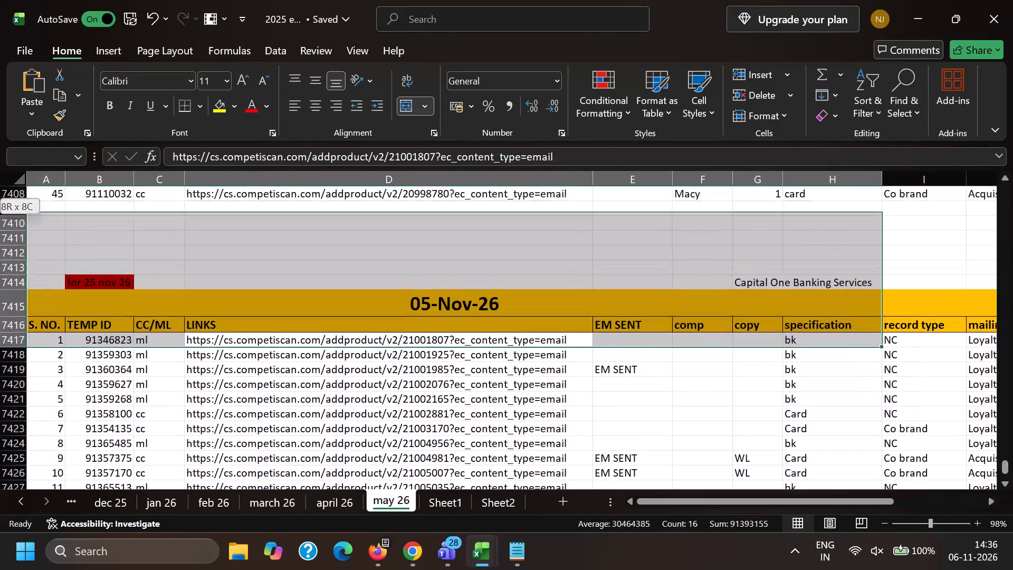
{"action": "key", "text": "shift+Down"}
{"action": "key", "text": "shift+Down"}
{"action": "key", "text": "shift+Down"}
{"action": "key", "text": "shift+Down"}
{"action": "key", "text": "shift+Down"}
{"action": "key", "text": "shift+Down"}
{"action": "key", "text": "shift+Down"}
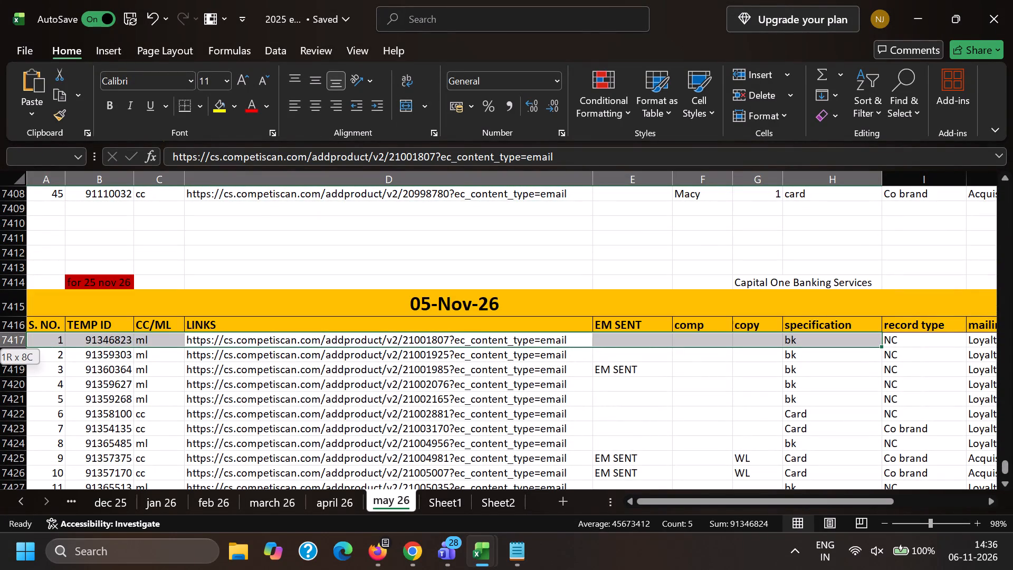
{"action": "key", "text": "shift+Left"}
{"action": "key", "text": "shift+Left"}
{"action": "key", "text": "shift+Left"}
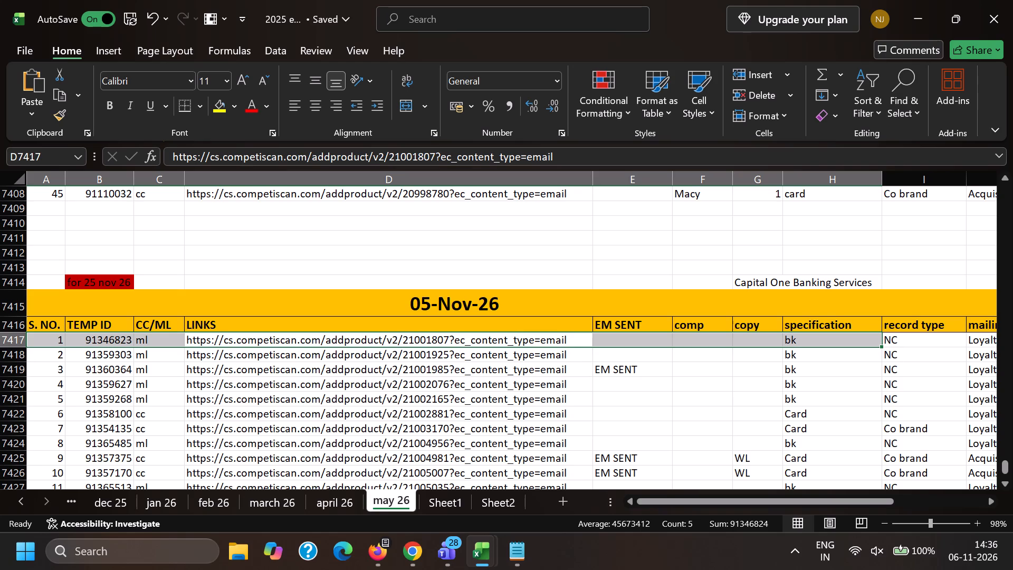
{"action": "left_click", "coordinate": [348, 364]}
Copy the first 20 product links of the 05-Nov-26 section, from temp ID 91346823 to temp ID 91258999.
{"action": "left_click", "coordinate": [328, 341]}
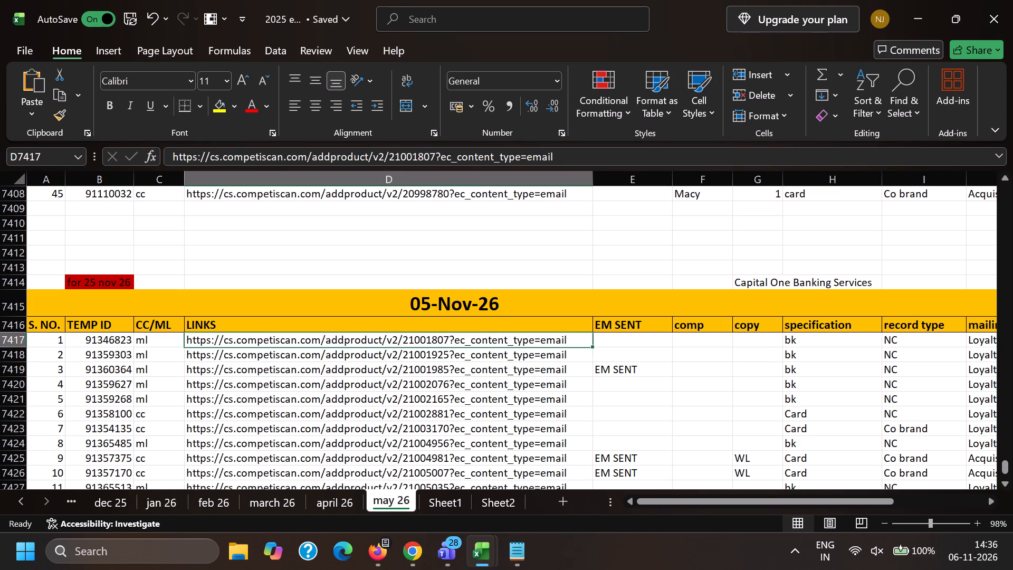
{"action": "key", "text": "shift+Down"}
{"action": "key", "text": "shift+Down"}
{"action": "key", "text": "shift+Down"}
{"action": "key", "text": "shift+Down"}
{"action": "key", "text": "shift+Down"}
{"action": "key", "text": "shift+Down"}
{"action": "key", "text": "shift+Down"}
{"action": "key", "text": "shift+Down"}
{"action": "key", "text": "shift+Down"}
{"action": "key", "text": "shift+Down"}
{"action": "key", "text": "shift+Down"}
{"action": "key", "text": "shift+Down"}
{"action": "key", "text": "shift+Down"}
{"action": "key", "text": "shift+Down"}
{"action": "key", "text": "shift+Down"}
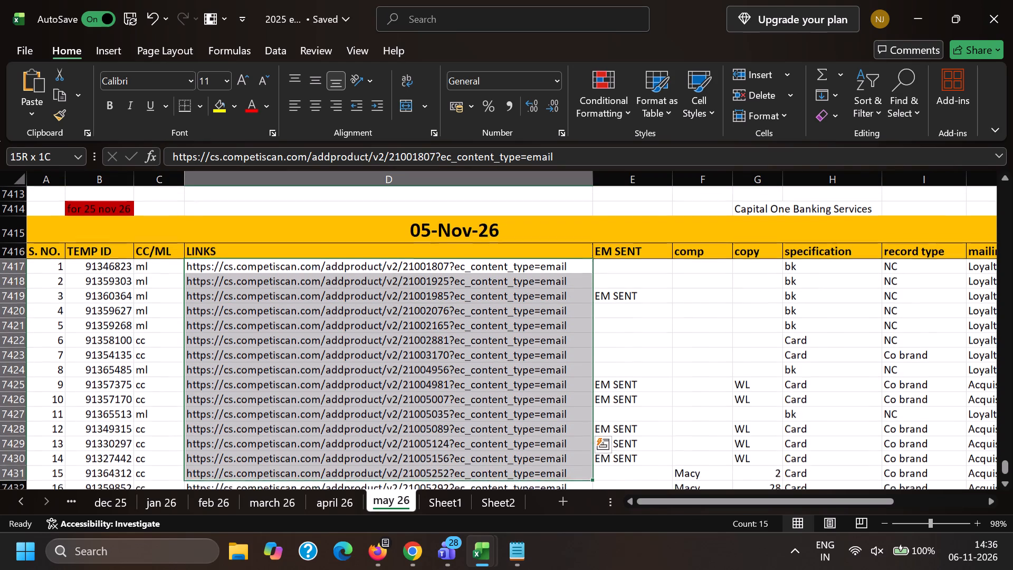
{"action": "key", "text": "shift+Down"}
{"action": "key", "text": "shift+Down"}
{"action": "key", "text": "shift+Down"}
{"action": "key", "text": "shift+Down"}
{"action": "key", "text": "shift+Down"}
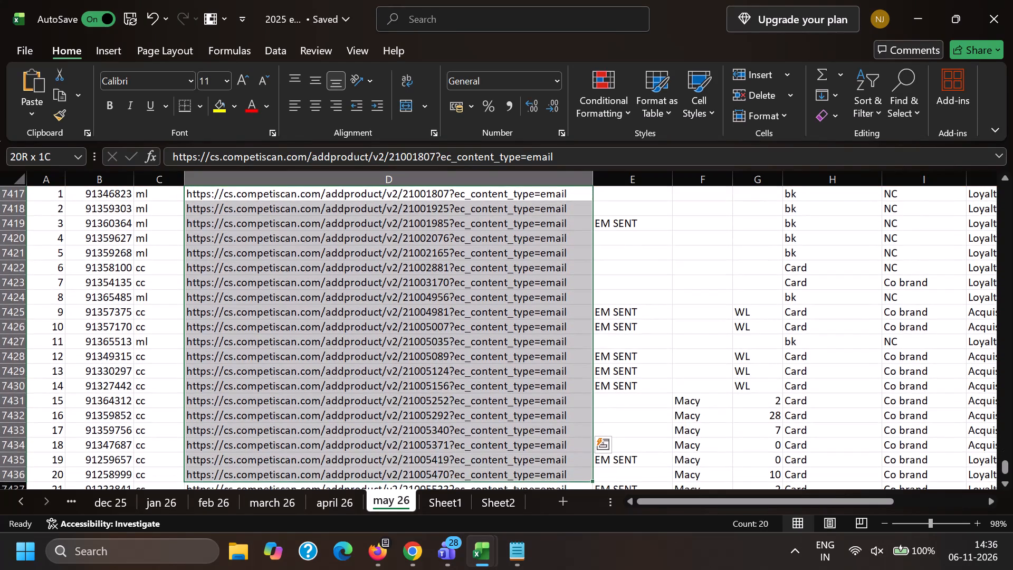
{"action": "key", "text": "ctrl+c"}
Switch to Chrome and open the 20 copied product links together in a new window with the URL-opening extension.
{"action": "left_click", "coordinate": [406, 568]}
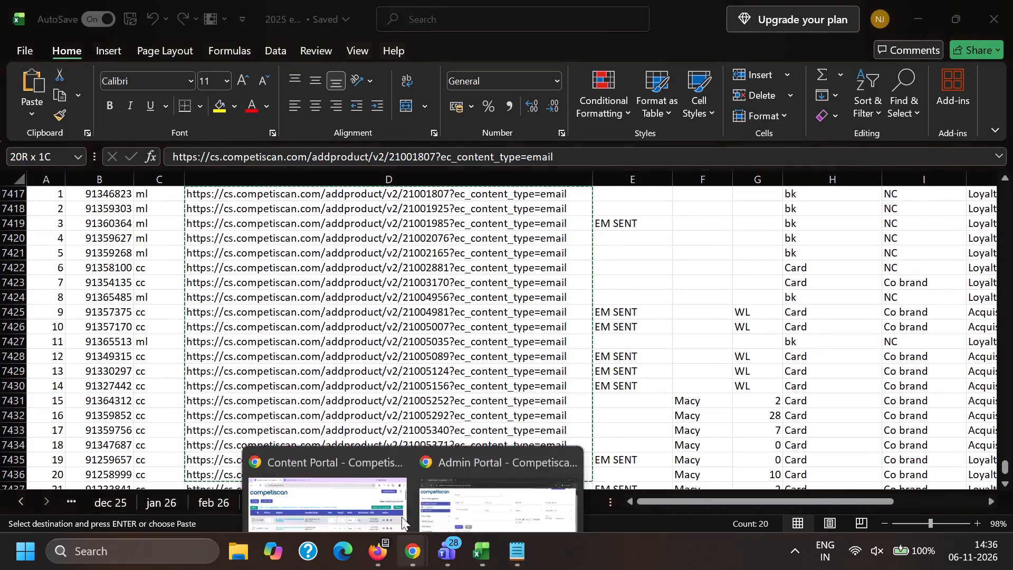
{"action": "left_click", "coordinate": [370, 490]}
{"action": "left_click", "coordinate": [1000, 52]}
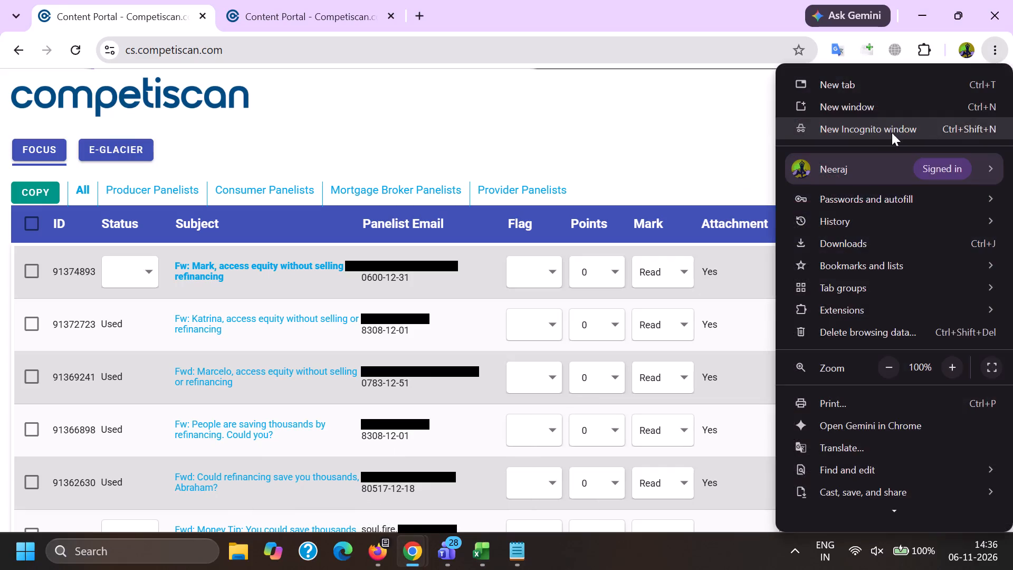
{"action": "left_click", "coordinate": [853, 113]}
{"action": "left_click", "coordinate": [868, 47]}
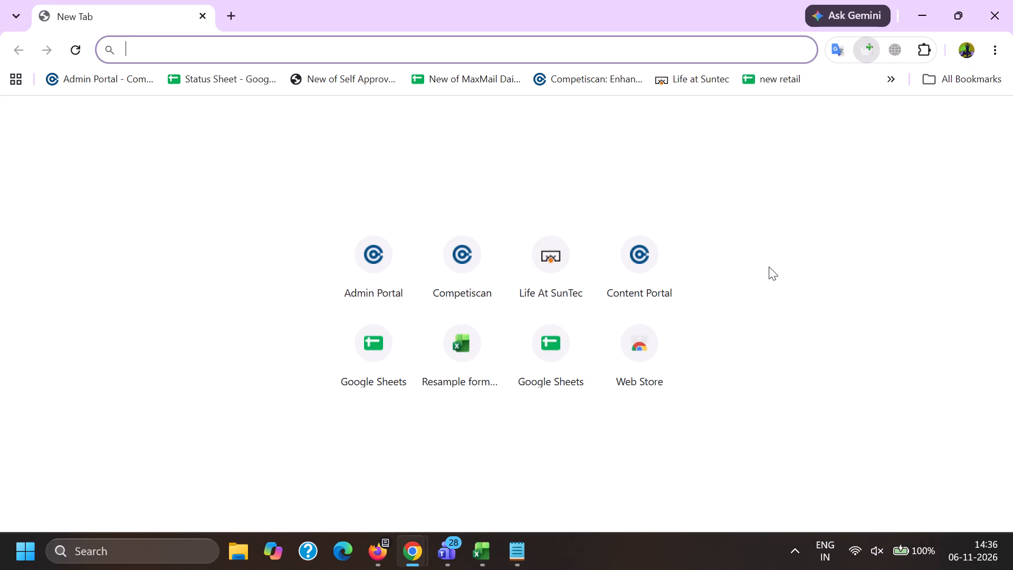
{"action": "key", "text": "ctrl+v"}
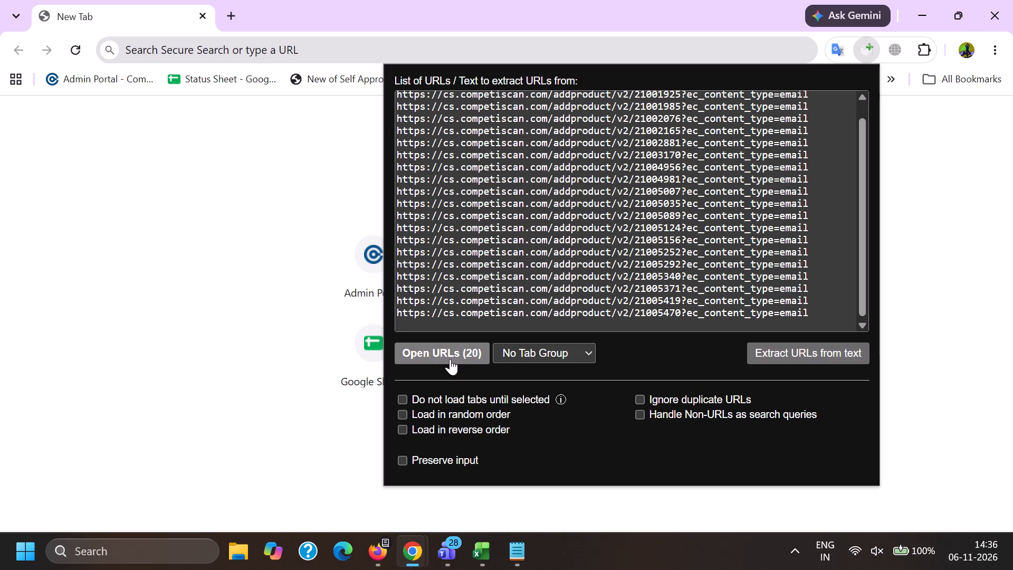
{"action": "left_click", "coordinate": [450, 359]}
{"action": "left_click", "coordinate": [244, 357]}
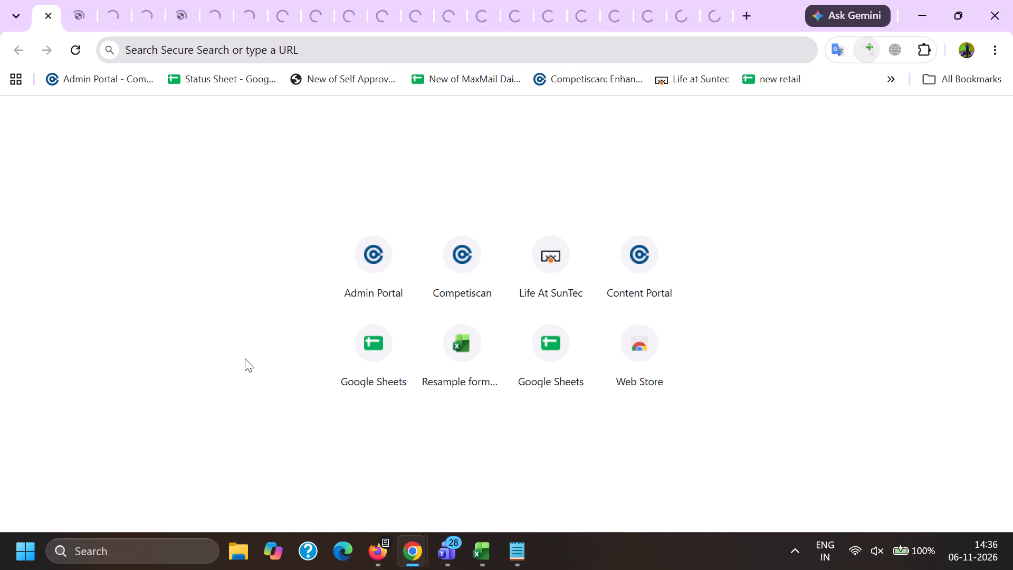
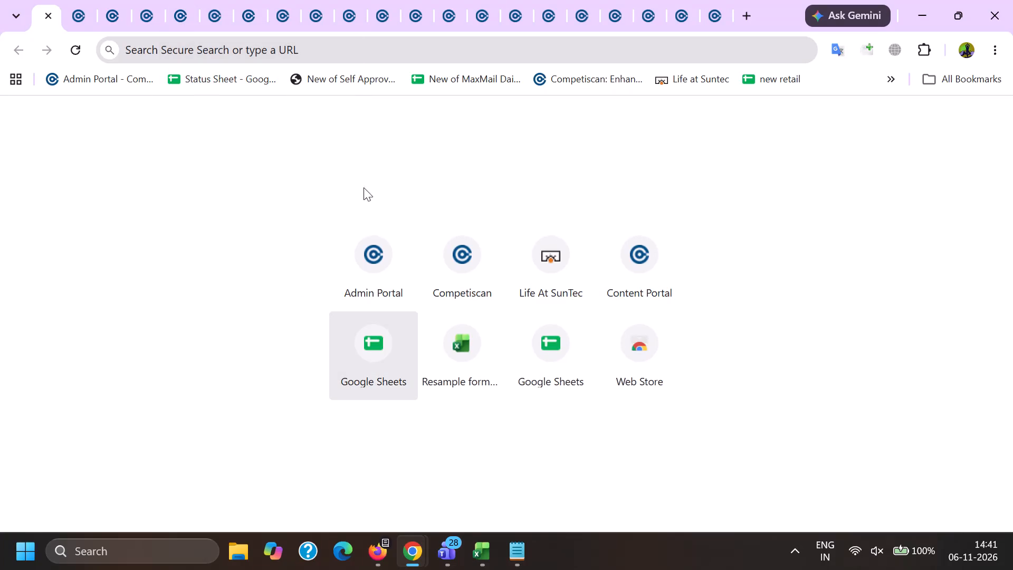
Open the current product PDFs of product pages 21001807, 21001925 and 21001985.
{"action": "left_click", "coordinate": [83, 0]}
{"action": "scroll", "coordinate": [396, 176], "scroll_direction": "down", "scroll_amount": 6}
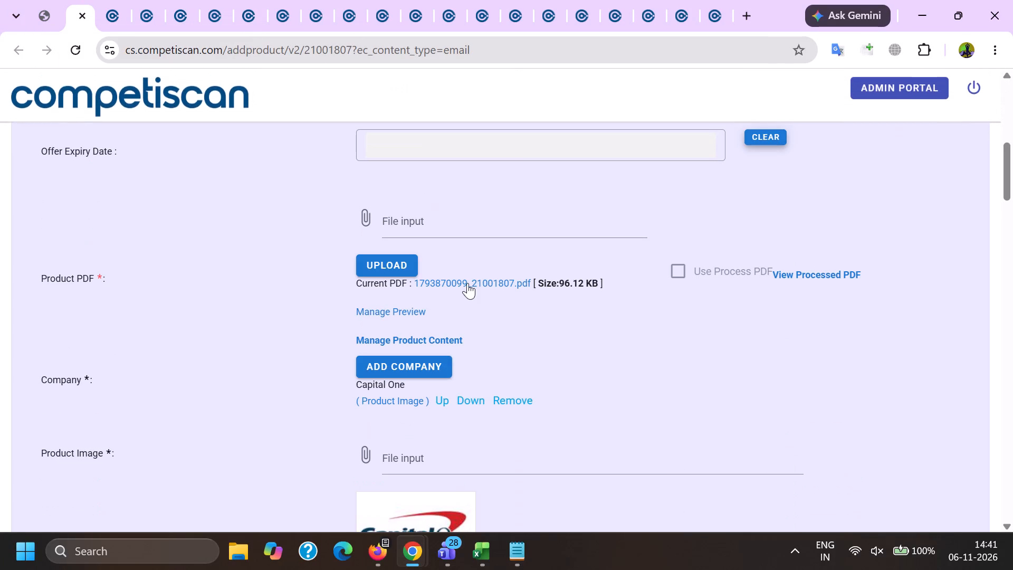
{"action": "left_click", "coordinate": [467, 283], "text": "ctrl"}
{"action": "key", "text": "ctrl+Tab"}
{"action": "key", "text": "ctrl+Tab"}
{"action": "scroll", "coordinate": [467, 280], "scroll_direction": "down", "scroll_amount": 5}
{"action": "left_click", "coordinate": [490, 369], "text": "ctrl"}
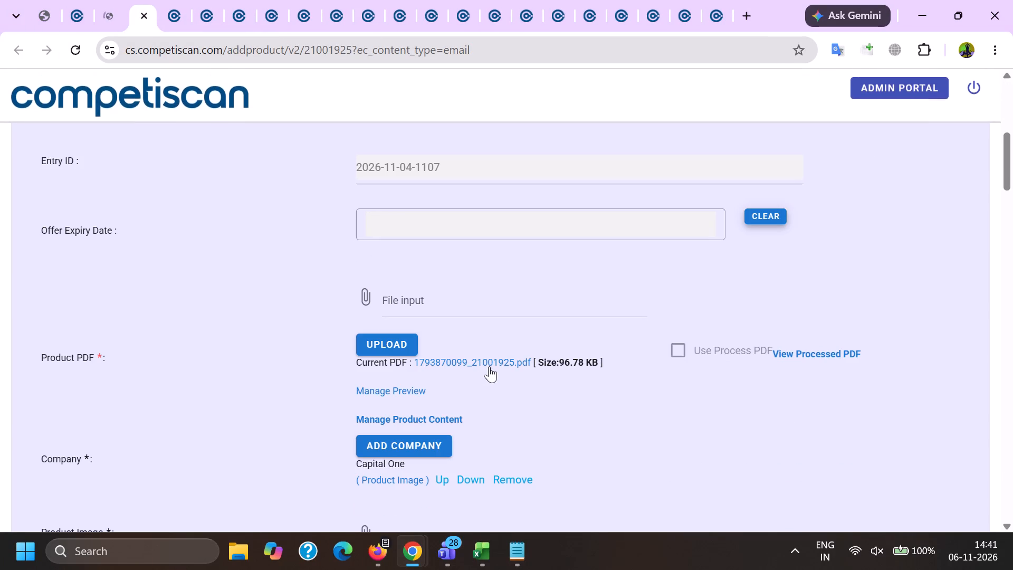
{"action": "left_click", "coordinate": [484, 364], "text": "ctrl"}
{"action": "key", "text": "ctrl+Tab"}
{"action": "key", "text": "ctrl+Tab"}
{"action": "scroll", "coordinate": [471, 334], "scroll_direction": "down", "scroll_amount": 4}
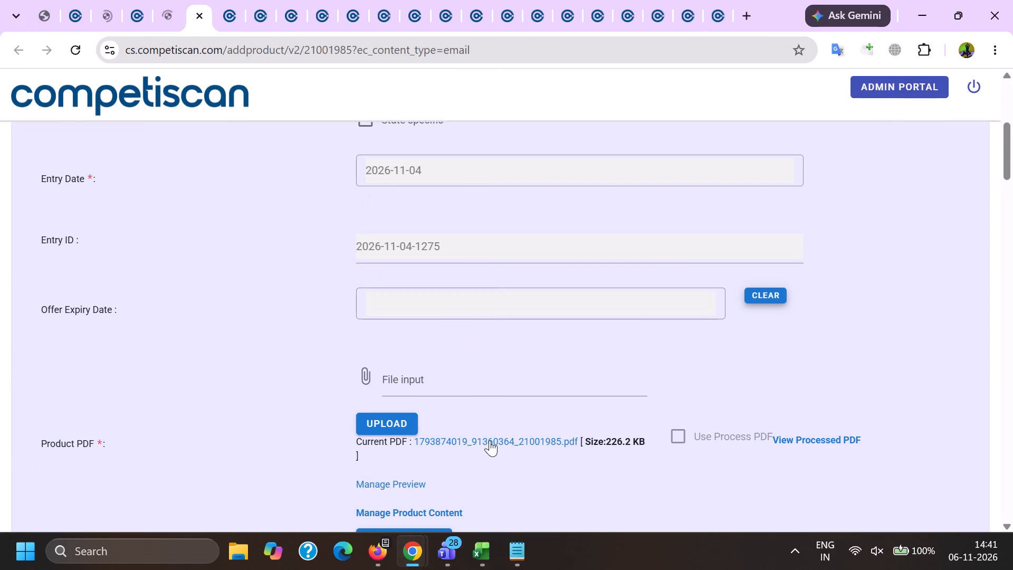
{"action": "left_click", "coordinate": [490, 440], "text": "ctrl"}
Open the current product PDFs of product 21002076 and the two product pages after it.
{"action": "key", "text": "ctrl+Tab"}
{"action": "key", "text": "ctrl+Tab"}
{"action": "scroll", "coordinate": [475, 365], "scroll_direction": "down", "scroll_amount": 6}
{"action": "left_click", "coordinate": [489, 284], "text": "ctrl"}
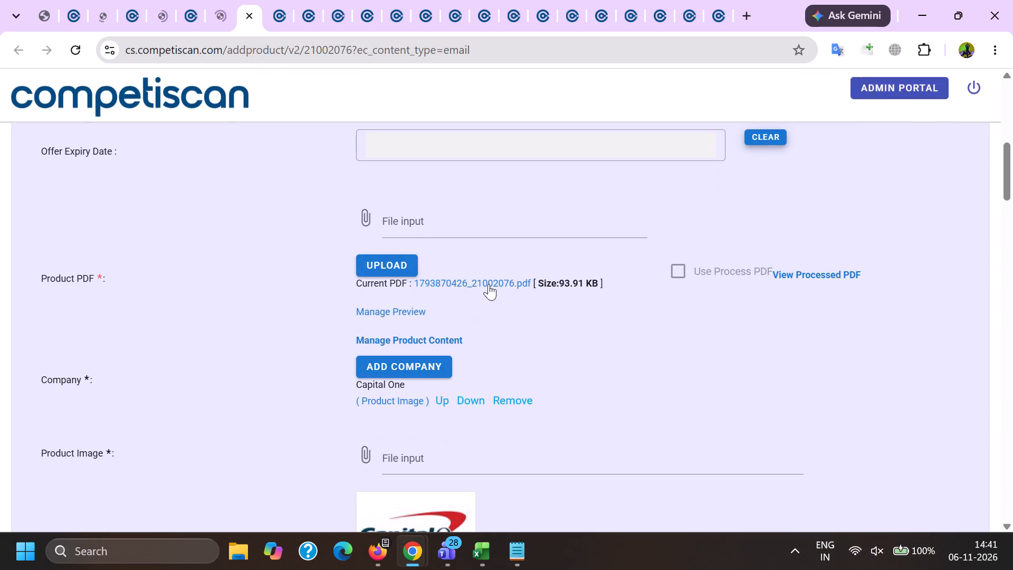
{"action": "key", "text": "ctrl+Tab"}
{"action": "key", "text": "ctrl+Tab"}
{"action": "scroll", "coordinate": [489, 281], "scroll_direction": "down", "scroll_amount": 5}
{"action": "left_click", "coordinate": [500, 361], "text": "ctrl"}
{"action": "key", "text": "ctrl+Tab"}
{"action": "key", "text": "ctrl+Tab"}
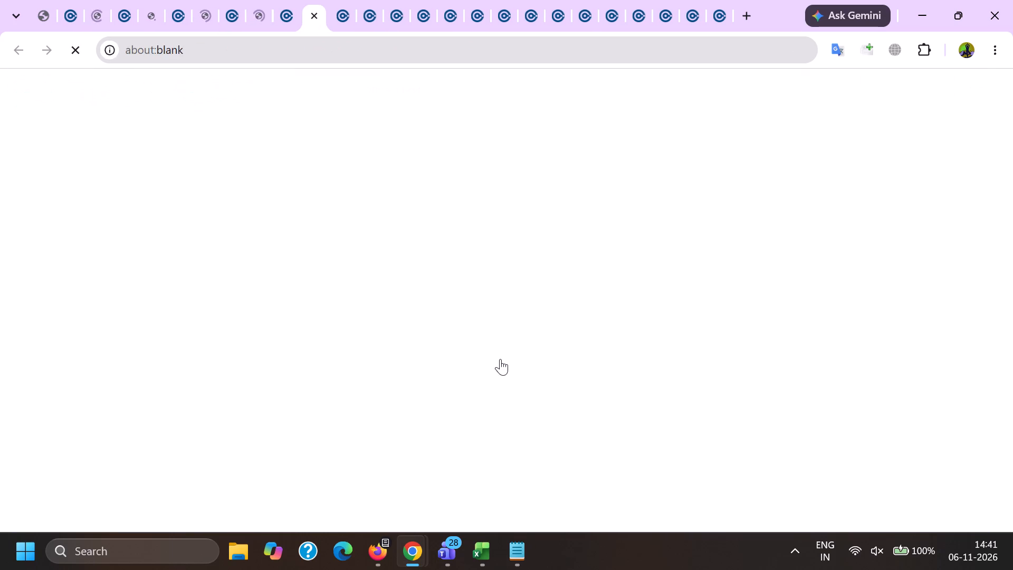
{"action": "scroll", "coordinate": [489, 262], "scroll_direction": "down", "scroll_amount": 5}
{"action": "left_click", "coordinate": [505, 359], "text": "ctrl"}
Open the current product PDFs of products 21003170 and 21004956 and of the page following them.
{"action": "key", "text": "ctrl+Tab"}
{"action": "key", "text": "ctrl+Tab"}
{"action": "scroll", "coordinate": [502, 308], "scroll_direction": "down", "scroll_amount": 5}
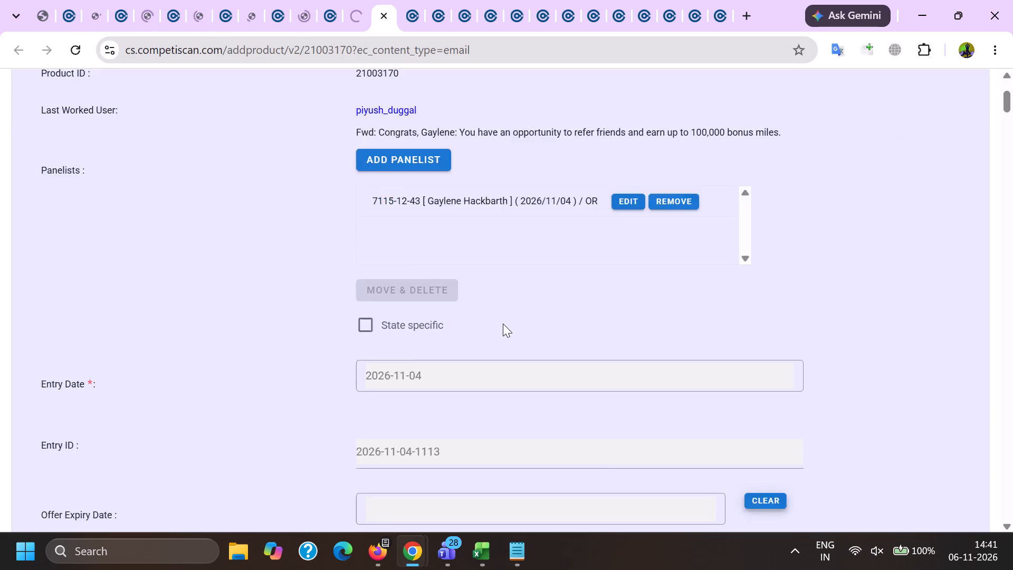
{"action": "left_click", "coordinate": [502, 363], "text": "ctrl"}
{"action": "key", "text": "ctrl+Tab"}
{"action": "key", "text": "ctrl+Tab"}
{"action": "scroll", "coordinate": [498, 287], "scroll_direction": "down", "scroll_amount": 6}
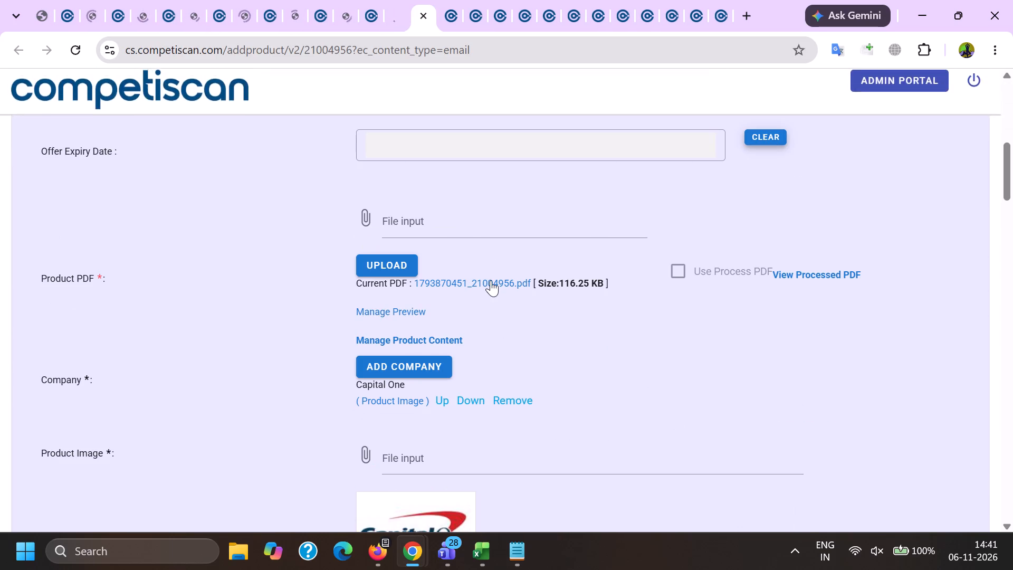
{"action": "left_click", "coordinate": [491, 280], "text": "ctrl"}
{"action": "key", "text": "ctrl+Tab"}
{"action": "key", "text": "ctrl+Tab"}
{"action": "scroll", "coordinate": [482, 254], "scroll_direction": "down", "scroll_amount": 6}
{"action": "left_click", "coordinate": [496, 282], "text": "ctrl"}
Open the current product PDFs of product pages 21005007, 21005035 and 21005089.
{"action": "key", "text": "ctrl+Tab"}
{"action": "key", "text": "ctrl+Tab"}
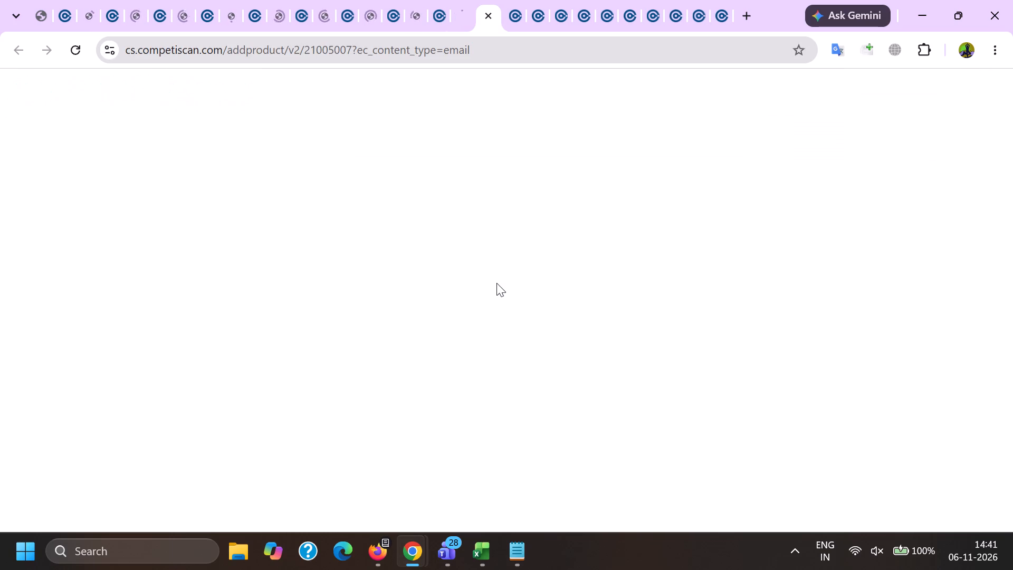
{"action": "scroll", "coordinate": [496, 282], "scroll_direction": "down", "scroll_amount": 5}
{"action": "left_click", "coordinate": [500, 363], "text": "ctrl"}
{"action": "key", "text": "ctrl+Tab"}
{"action": "key", "text": "ctrl+Tab"}
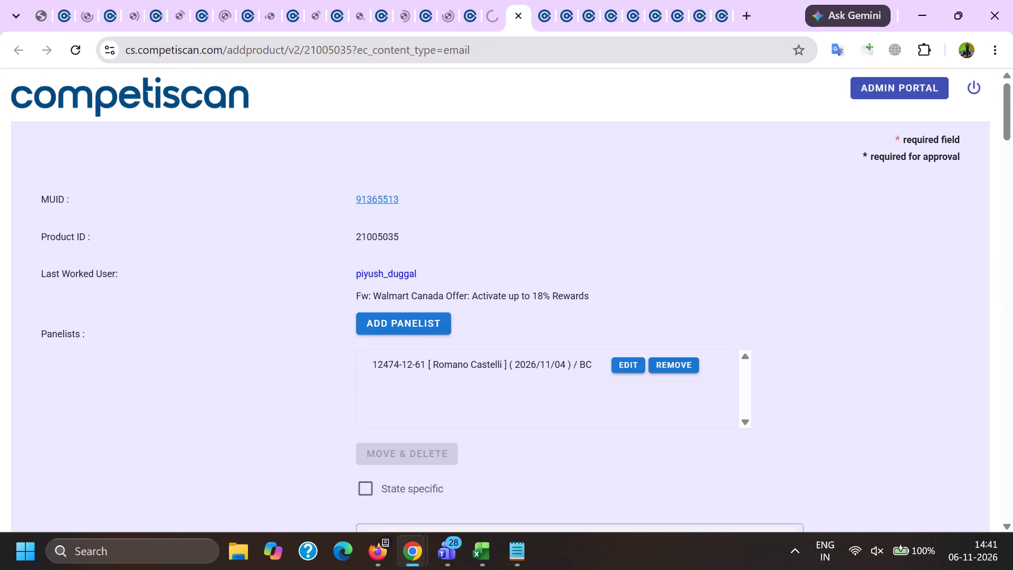
{"action": "scroll", "coordinate": [499, 293], "scroll_direction": "down", "scroll_amount": 5}
{"action": "left_click", "coordinate": [501, 366], "text": "ctrl"}
{"action": "key", "text": "ctrl+Tab"}
{"action": "key", "text": "ctrl+Tab"}
{"action": "scroll", "coordinate": [505, 306], "scroll_direction": "down", "scroll_amount": 5}
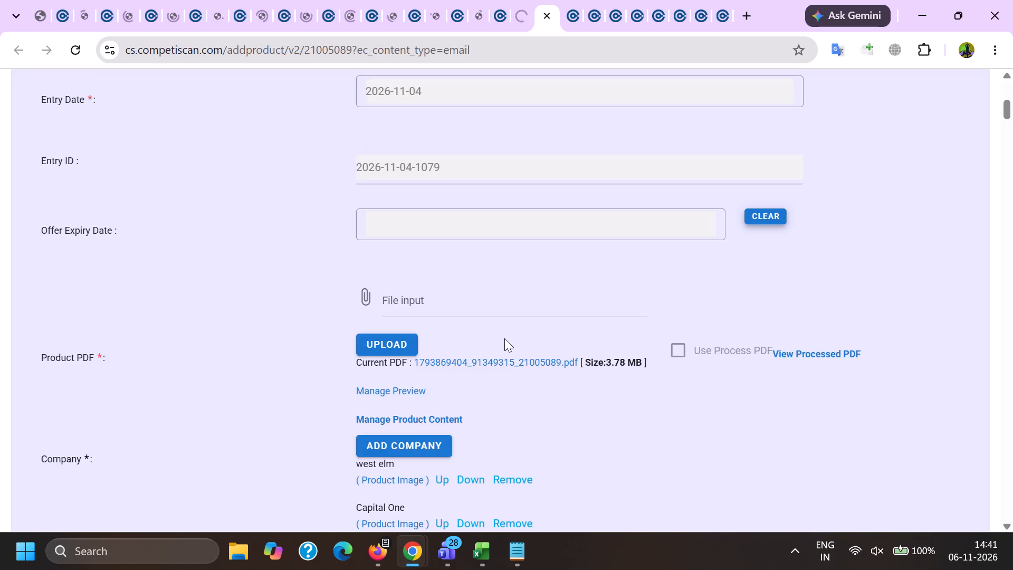
{"action": "left_click", "coordinate": [507, 353], "text": "ctrl"}
{"action": "left_click", "coordinate": [507, 357], "text": "ctrl"}
Open the current product PDFs of product pages 21005124, 21005156 and 21005252.
{"action": "key", "text": "ctrl+Tab"}
{"action": "key", "text": "ctrl+Tab"}
{"action": "scroll", "coordinate": [505, 286], "scroll_direction": "down", "scroll_amount": 6}
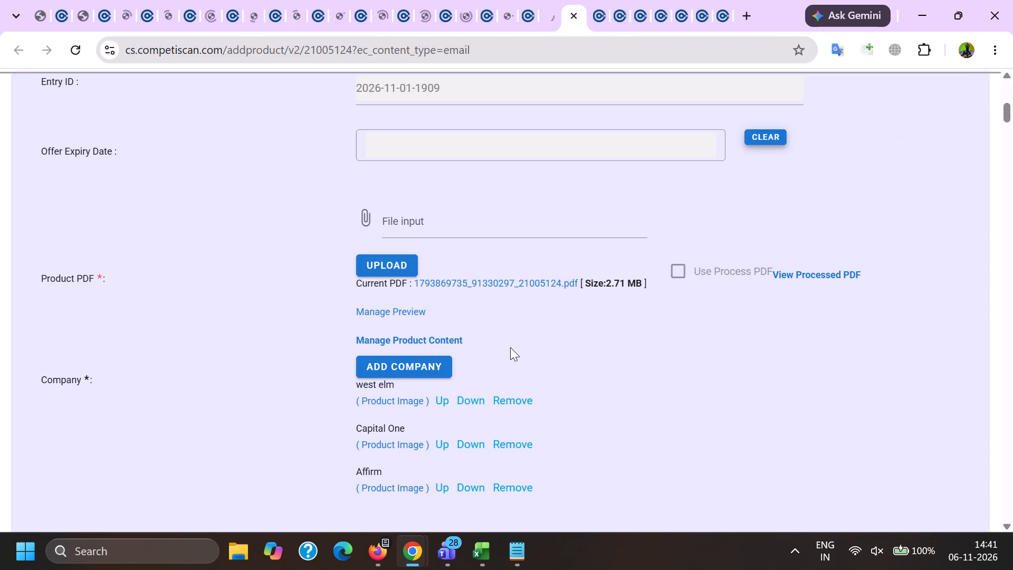
{"action": "left_click", "coordinate": [522, 286], "text": "ctrl"}
{"action": "key", "text": "ctrl+Tab"}
{"action": "key", "text": "ctrl+Tab"}
{"action": "scroll", "coordinate": [521, 278], "scroll_direction": "down", "scroll_amount": 5}
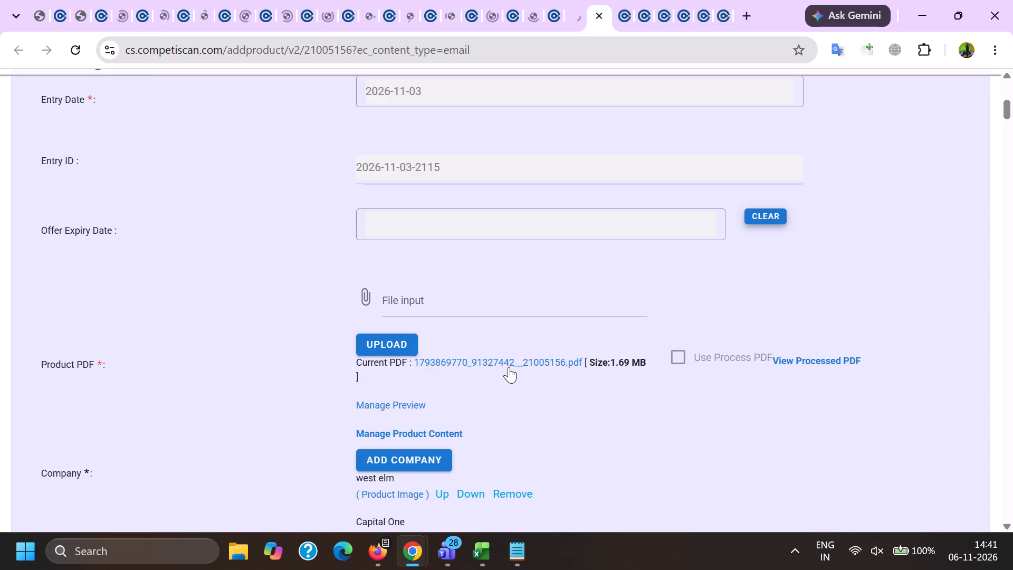
{"action": "left_click", "coordinate": [509, 367], "text": "ctrl"}
{"action": "key", "text": "ctrl+Tab"}
{"action": "key", "text": "ctrl+Tab"}
{"action": "scroll", "coordinate": [507, 294], "scroll_direction": "down", "scroll_amount": 6}
{"action": "scroll", "coordinate": [493, 345], "scroll_direction": "down", "scroll_amount": 5}
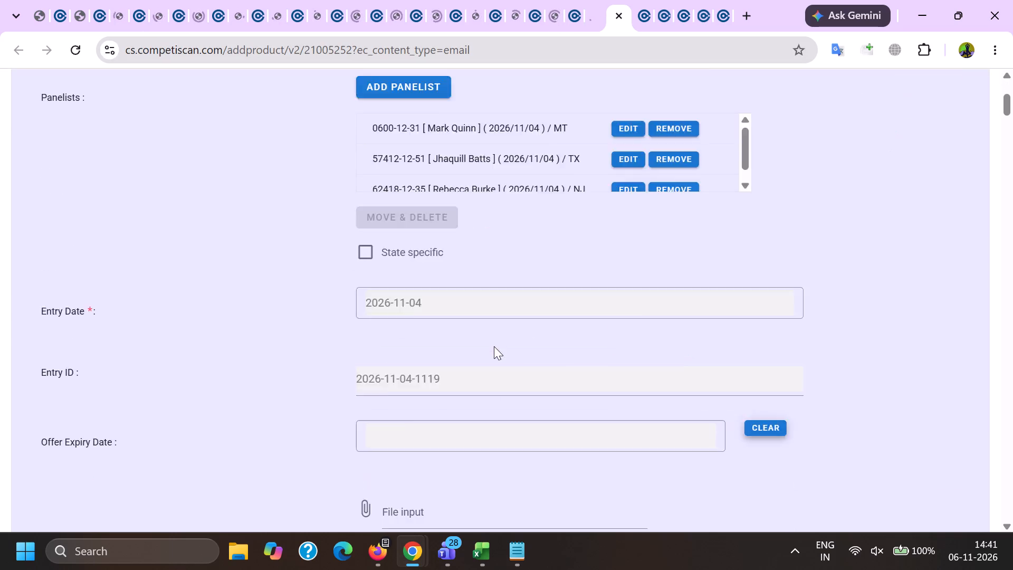
{"action": "left_click", "coordinate": [501, 362], "text": "ctrl"}
Open the current product PDFs of products 21005292 and 21005340 and of the page following them.
{"action": "key", "text": "ctrl+Tab"}
{"action": "key", "text": "ctrl+Tab"}
{"action": "scroll", "coordinate": [501, 336], "scroll_direction": "down", "scroll_amount": 5}
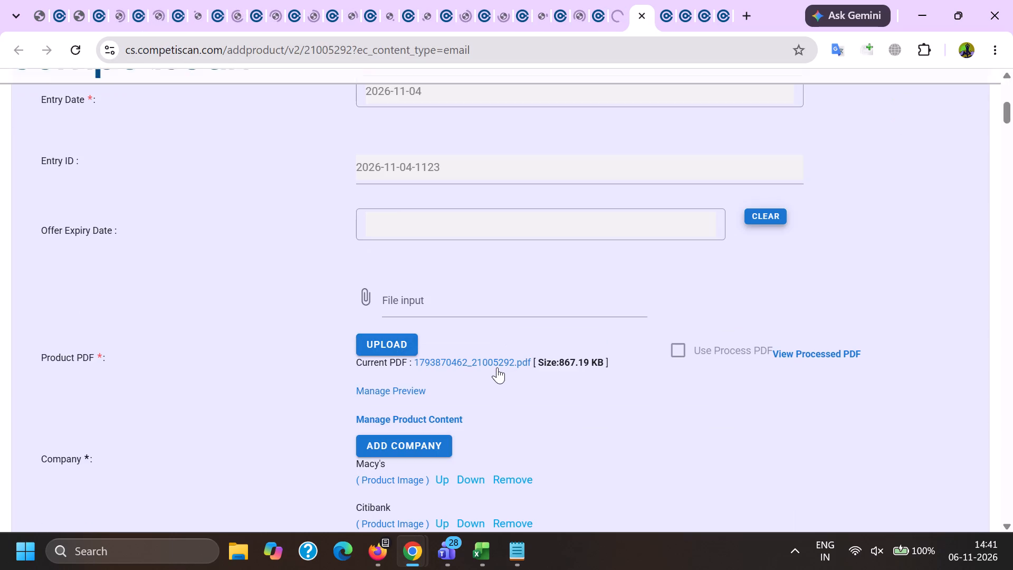
{"action": "left_click", "coordinate": [496, 365], "text": "ctrl"}
{"action": "key", "text": "ctrl+Tab"}
{"action": "key", "text": "ctrl+Tab"}
{"action": "scroll", "coordinate": [499, 325], "scroll_direction": "down", "scroll_amount": 6}
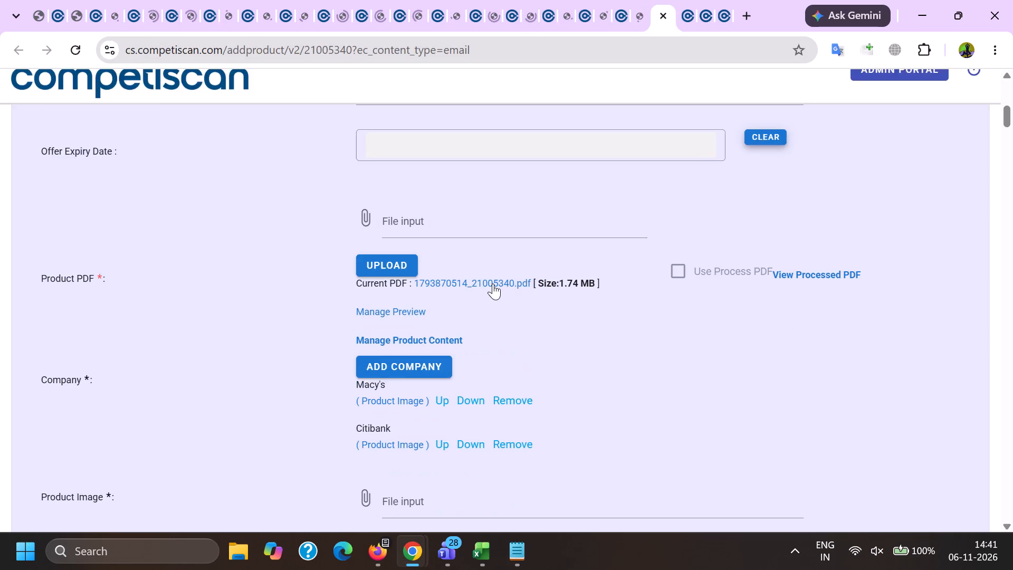
{"action": "left_click", "coordinate": [493, 283], "text": "ctrl"}
{"action": "key", "text": "ctrl+Tab"}
{"action": "key", "text": "ctrl+Tab"}
{"action": "scroll", "coordinate": [493, 281], "scroll_direction": "down", "scroll_amount": 5}
{"action": "left_click", "coordinate": [489, 366], "text": "ctrl"}
Open the current product PDFs of the last two product pages in the batch, ending with 21005470.
{"action": "key", "text": "ctrl+Tab"}
{"action": "key", "text": "ctrl+Tab"}
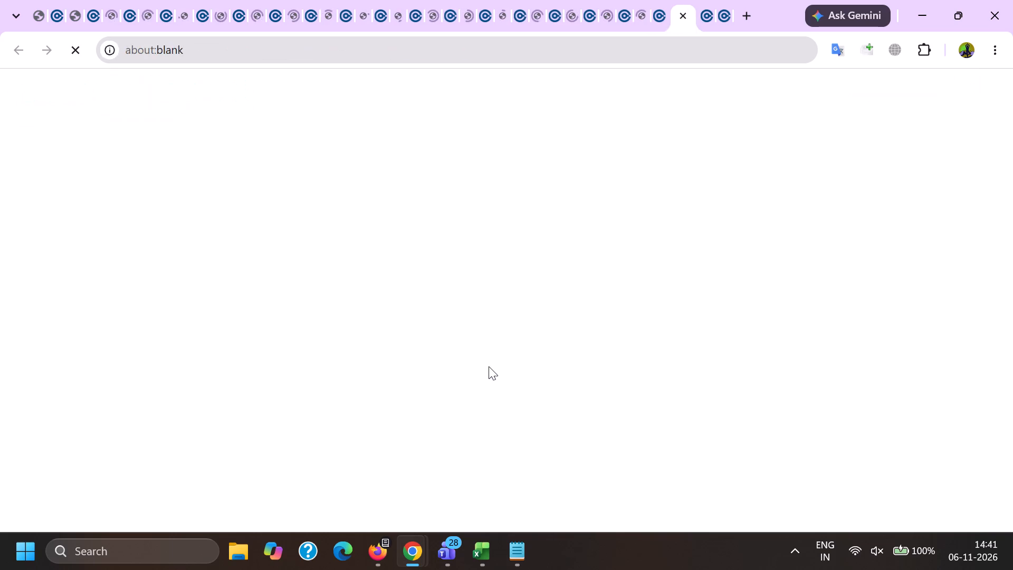
{"action": "scroll", "coordinate": [481, 301], "scroll_direction": "down", "scroll_amount": 6}
{"action": "left_click", "coordinate": [475, 285], "text": "ctrl"}
{"action": "key", "text": "ctrl+Tab"}
{"action": "key", "text": "ctrl+Tab"}
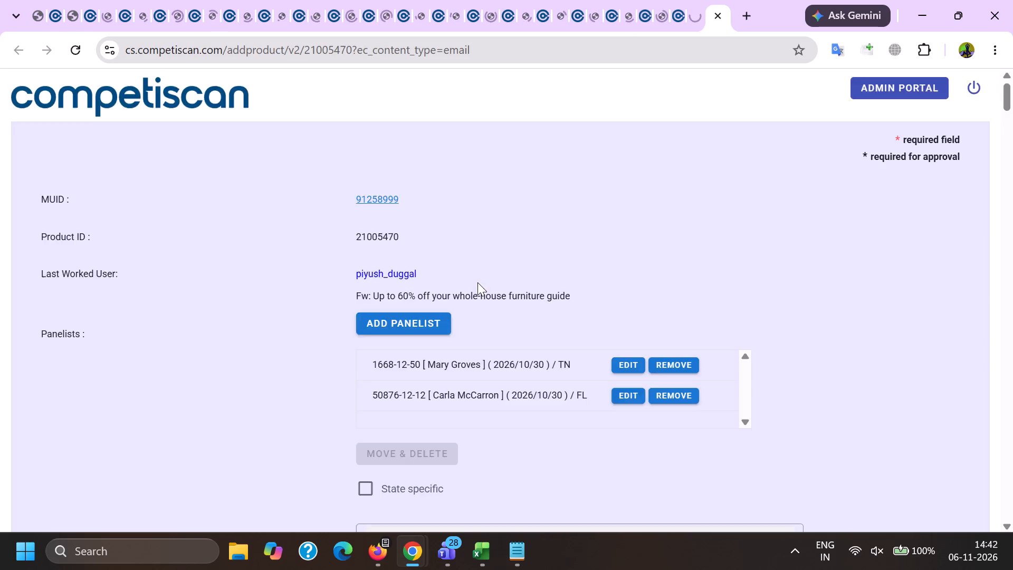
{"action": "scroll", "coordinate": [477, 282], "scroll_direction": "down", "scroll_amount": 6}
{"action": "left_click", "coordinate": [481, 288], "text": "ctrl"}
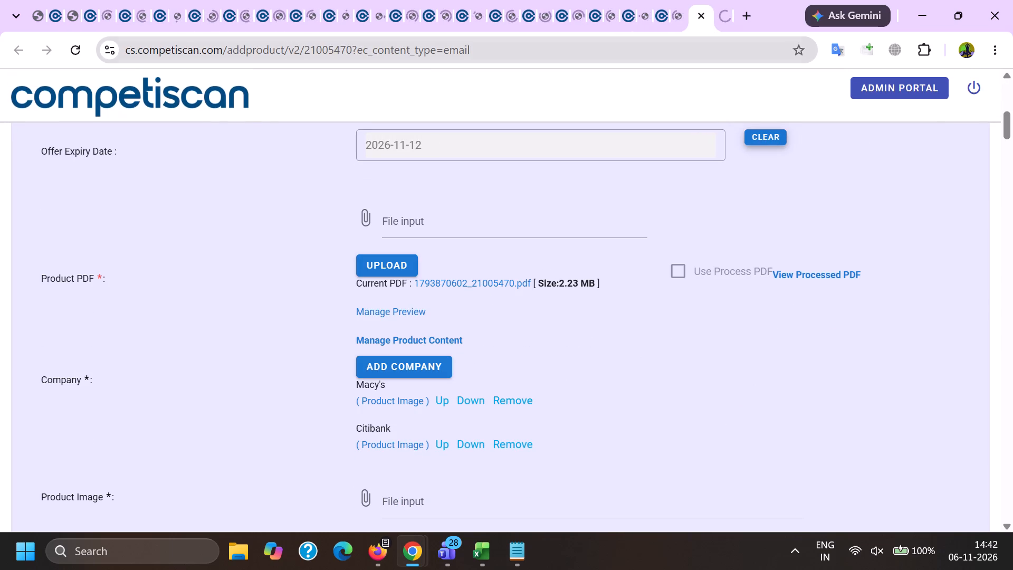
Check product 21001807's PDF against its headline and other entry fields, and close both pages.
{"action": "left_click", "coordinate": [67, 0]}
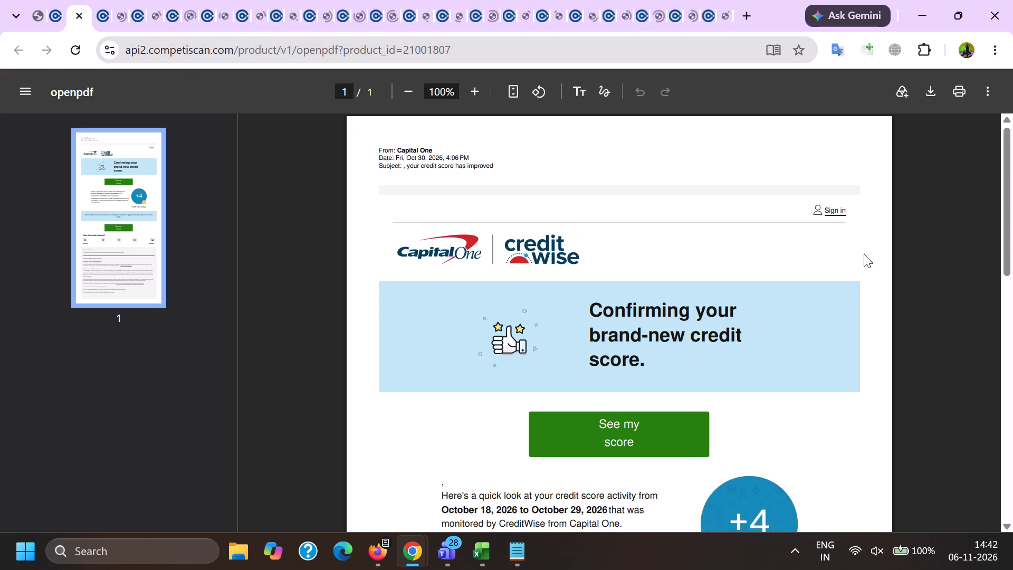
{"action": "left_click_drag", "start_coordinate": [1012, 199], "coordinate": [991, 569]}
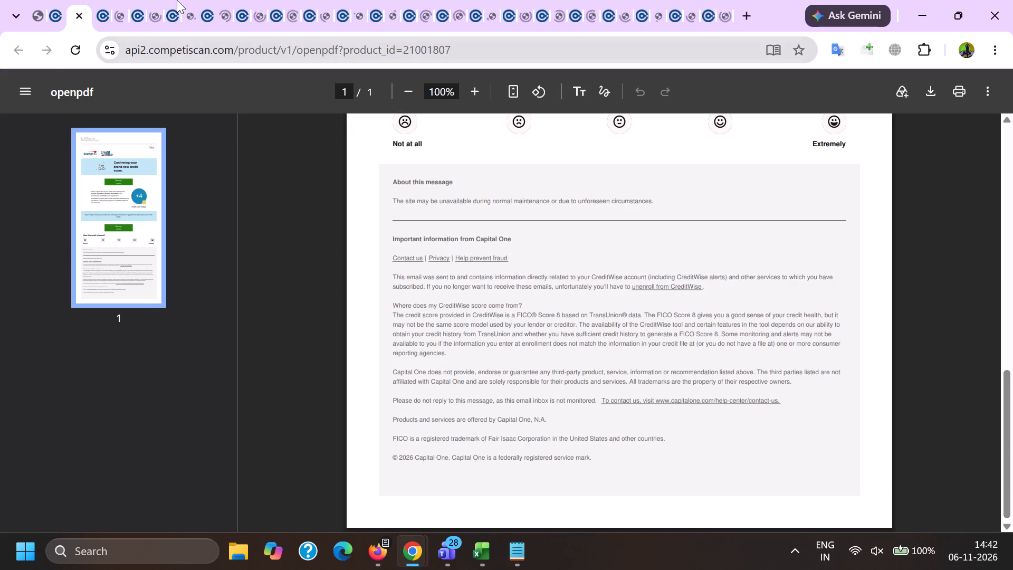
{"action": "left_click", "coordinate": [54, 0]}
{"action": "scroll", "coordinate": [474, 325], "scroll_direction": "down", "scroll_amount": 13}
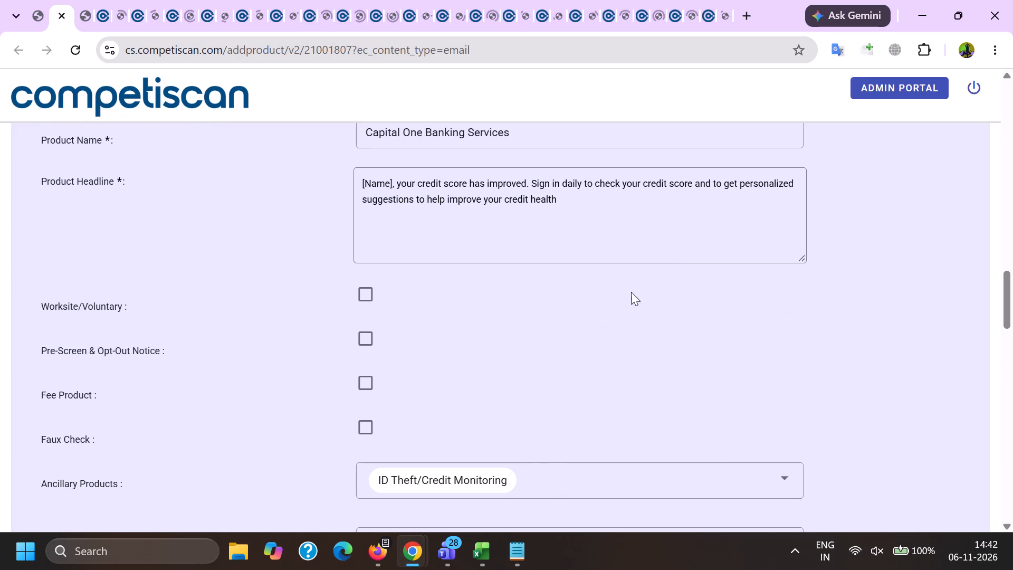
{"action": "left_click_drag", "start_coordinate": [667, 260], "coordinate": [227, 129]}
{"action": "scroll", "coordinate": [318, 226], "scroll_direction": "down", "scroll_amount": 9}
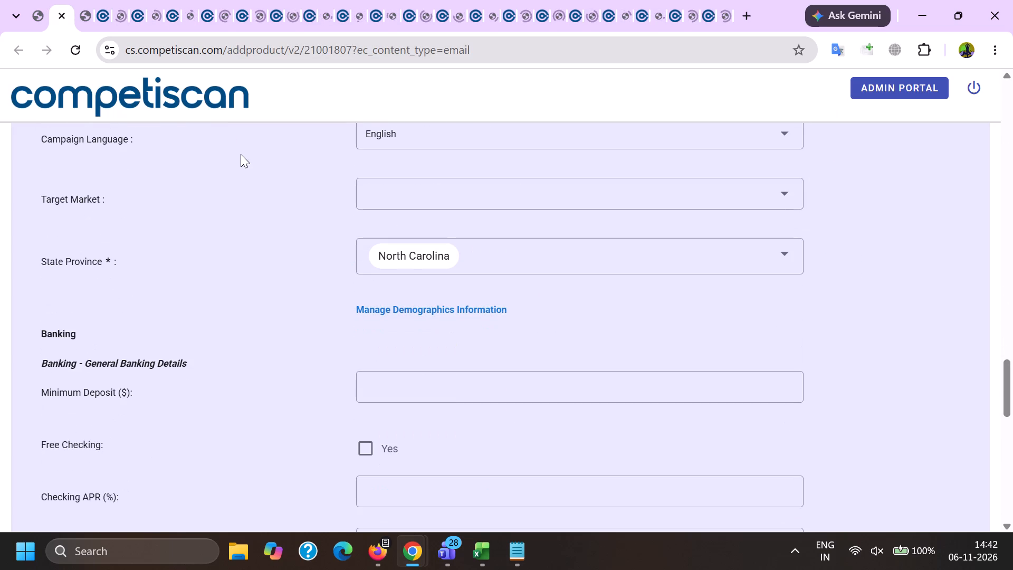
{"action": "left_click", "coordinate": [62, 17]}
{"action": "left_click", "coordinate": [62, 17]}
Check product 21001925's PDF against its entry fields, and close both pages.
{"action": "left_click", "coordinate": [90, 0]}
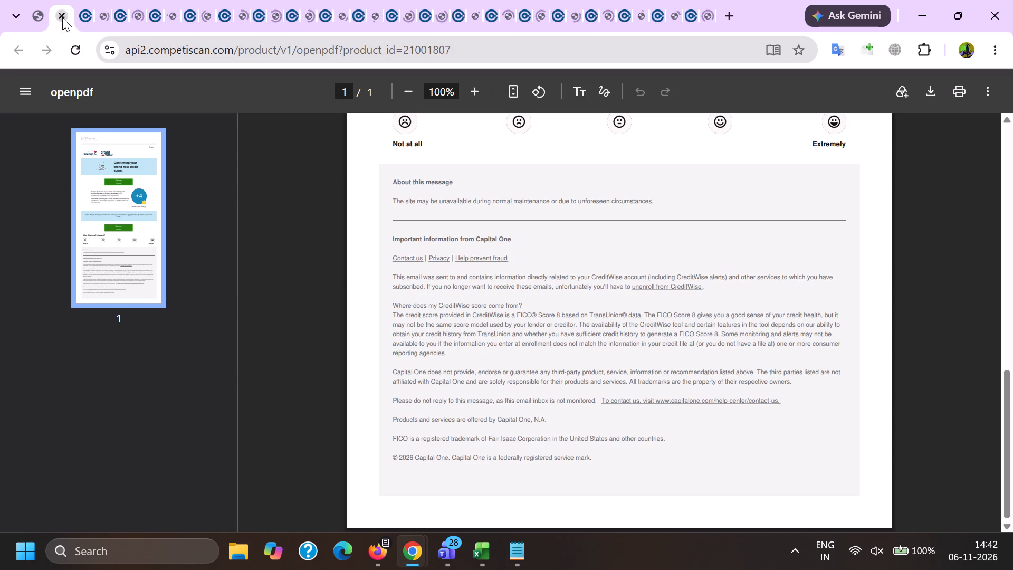
{"action": "left_click_drag", "start_coordinate": [1012, 190], "coordinate": [1007, 569]}
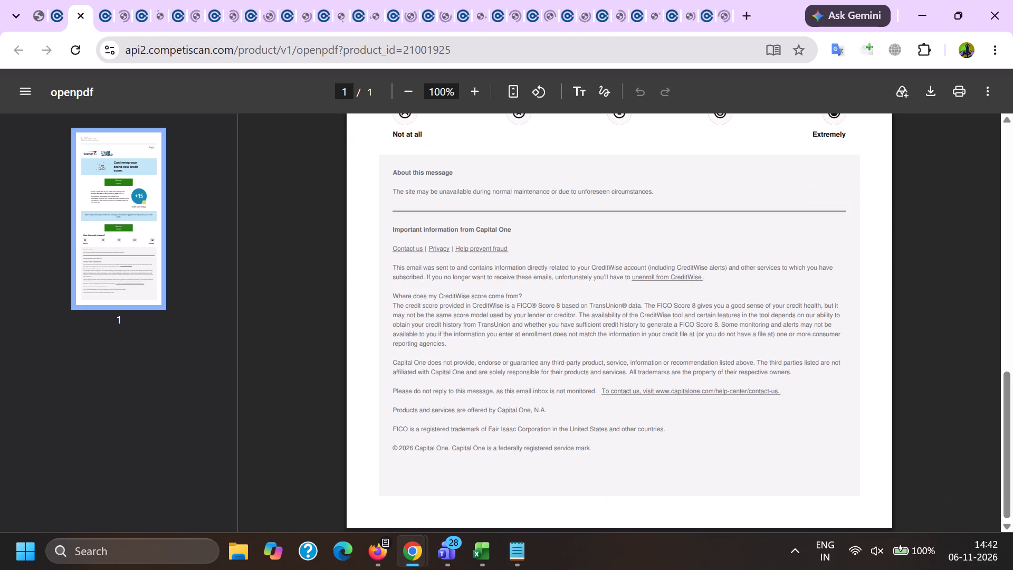
{"action": "scroll", "coordinate": [438, 288], "scroll_direction": "up", "scroll_amount": 15}
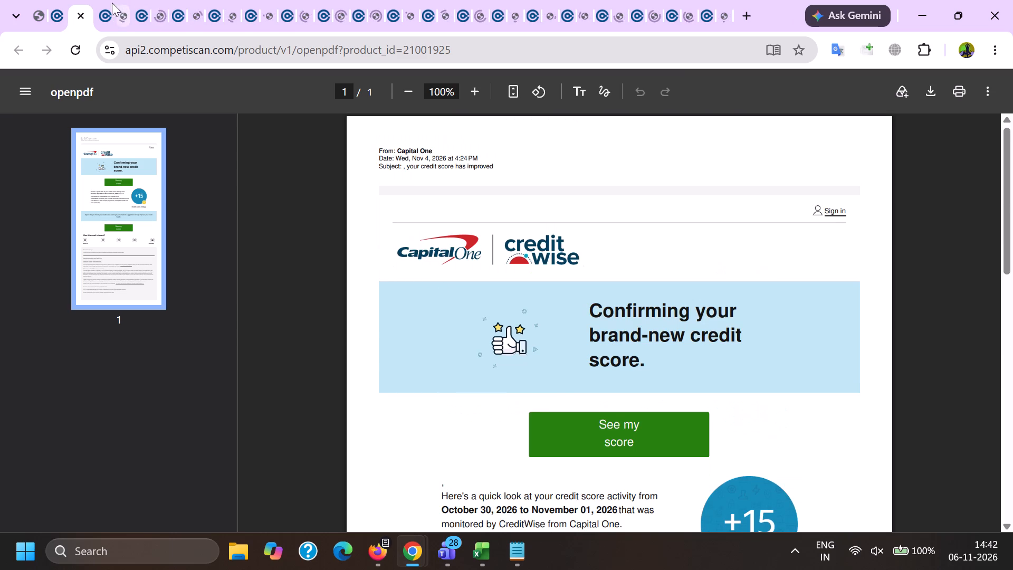
{"action": "left_click", "coordinate": [53, 0]}
{"action": "scroll", "coordinate": [312, 232], "scroll_direction": "down", "scroll_amount": 8}
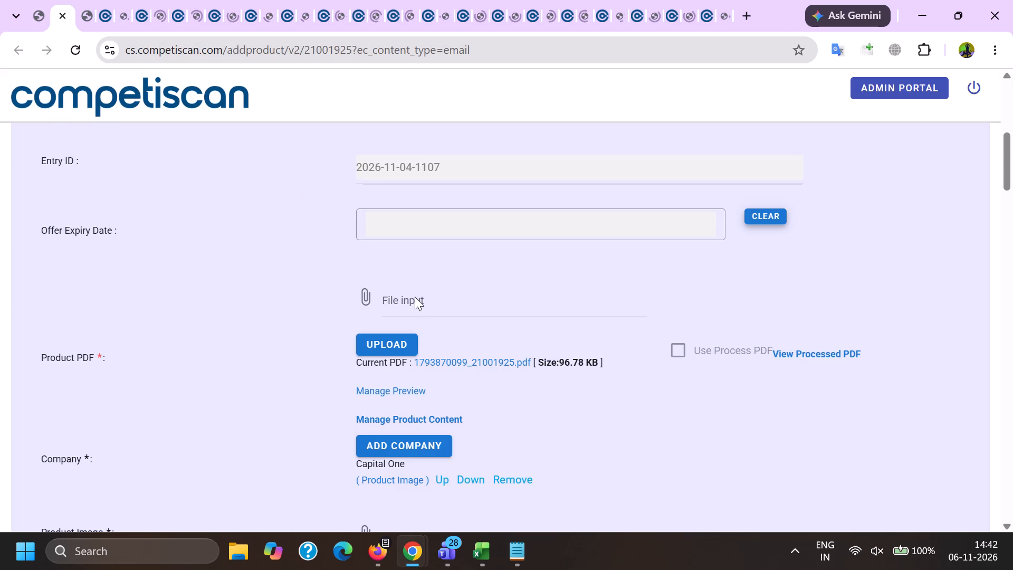
{"action": "scroll", "coordinate": [415, 297], "scroll_direction": "down", "scroll_amount": 4}
{"action": "left_click_drag", "start_coordinate": [688, 372], "coordinate": [328, 274]}
{"action": "scroll", "coordinate": [328, 272], "scroll_direction": "down", "scroll_amount": 12}
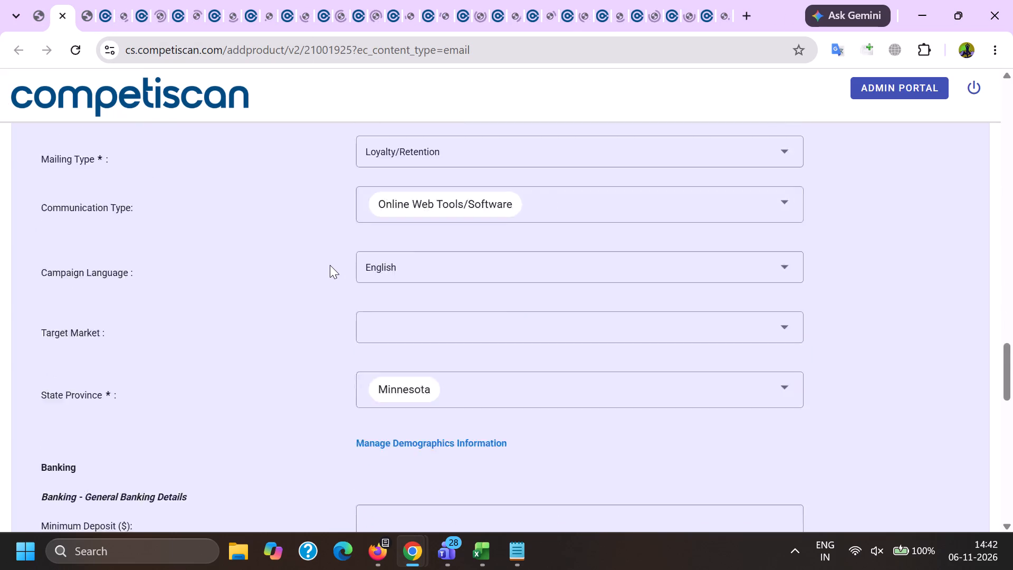
{"action": "scroll", "coordinate": [311, 245], "scroll_direction": "up", "scroll_amount": 6}
{"action": "left_click", "coordinate": [64, 11]}
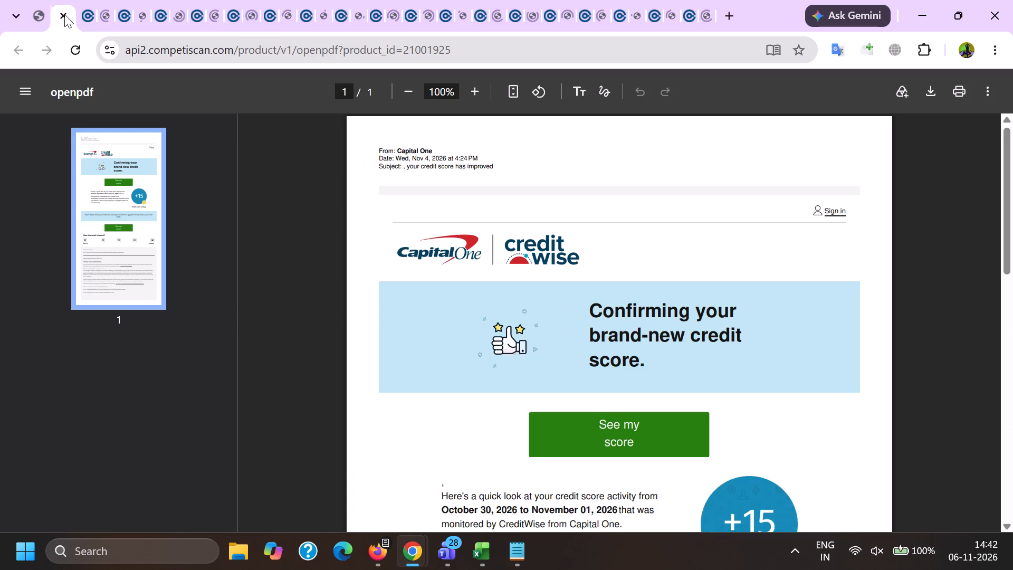
{"action": "left_click", "coordinate": [64, 14]}
Check product 21001985's PDF against its entry fields, and close both pages.
{"action": "left_click", "coordinate": [87, 0]}
{"action": "left_click_drag", "start_coordinate": [1012, 170], "coordinate": [1012, 208]}
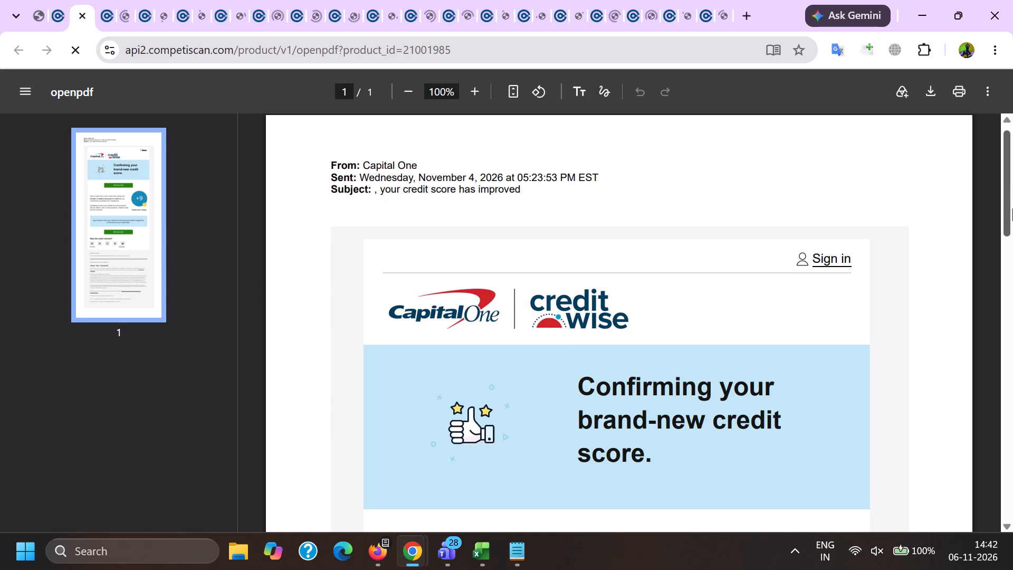
{"action": "left_click_drag", "start_coordinate": [1012, 208], "coordinate": [1012, 512]}
{"action": "scroll", "coordinate": [546, 403], "scroll_direction": "up", "scroll_amount": 4}
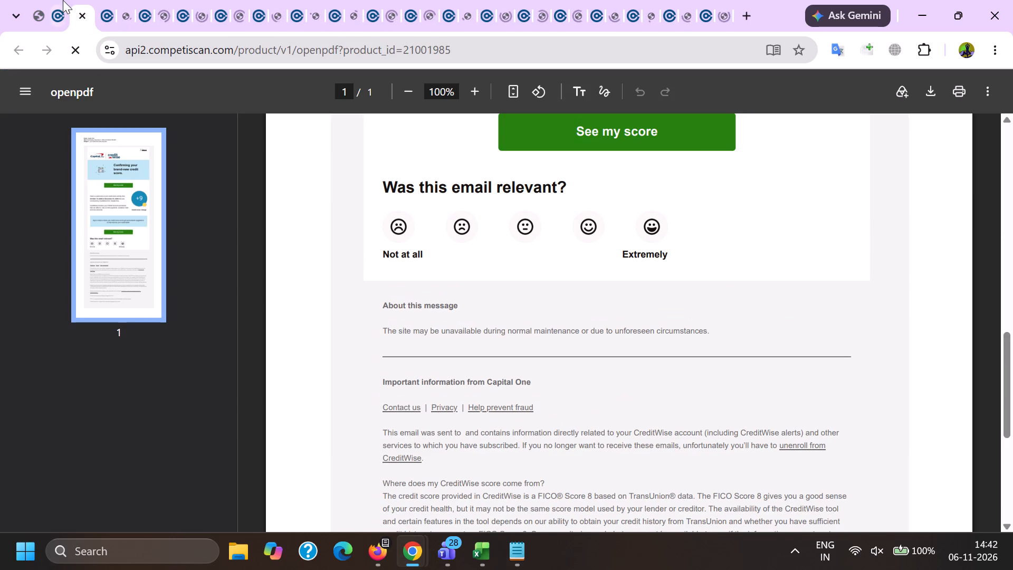
{"action": "left_click", "coordinate": [63, 0]}
{"action": "scroll", "coordinate": [339, 270], "scroll_direction": "down", "scroll_amount": 11}
{"action": "scroll", "coordinate": [512, 313], "scroll_direction": "down", "scroll_amount": 3}
{"action": "left_click_drag", "start_coordinate": [625, 326], "coordinate": [148, 193]}
{"action": "scroll", "coordinate": [199, 216], "scroll_direction": "down", "scroll_amount": 14}
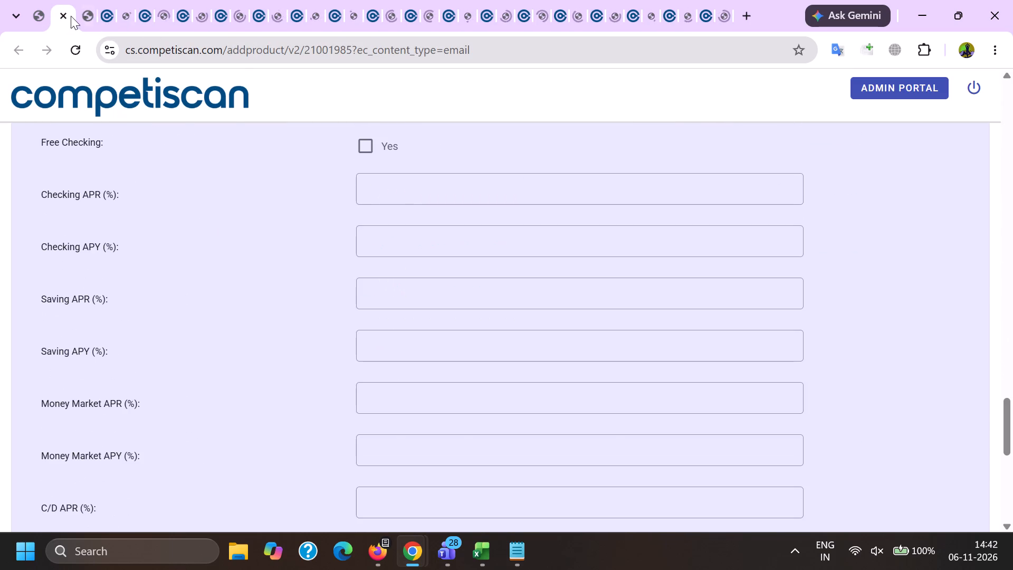
{"action": "left_click", "coordinate": [68, 18]}
{"action": "left_click", "coordinate": [68, 17]}
Read through product 21002076's PDF and return to its product page.
{"action": "left_click", "coordinate": [84, 3]}
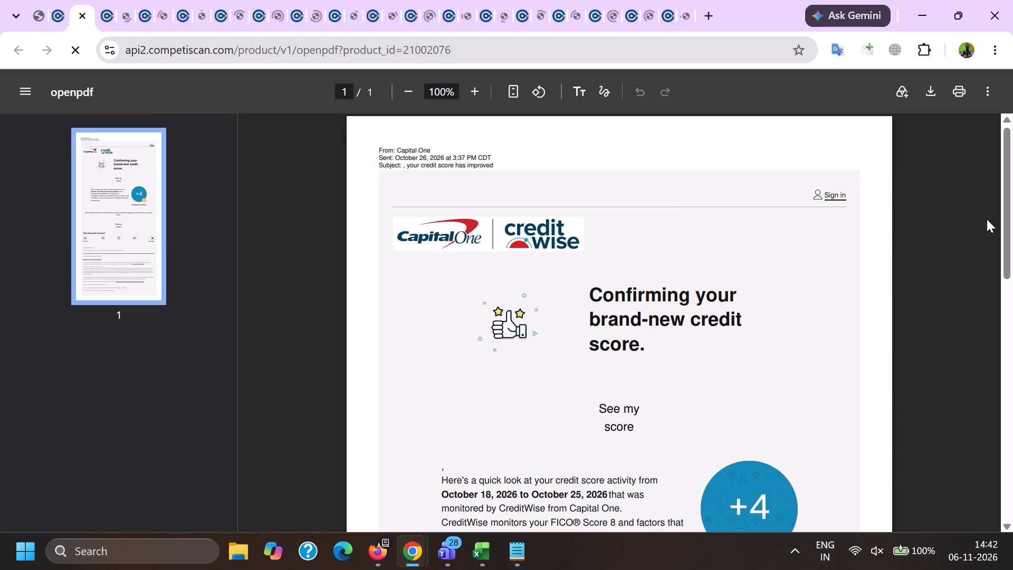
{"action": "left_click_drag", "start_coordinate": [1012, 188], "coordinate": [979, 486]}
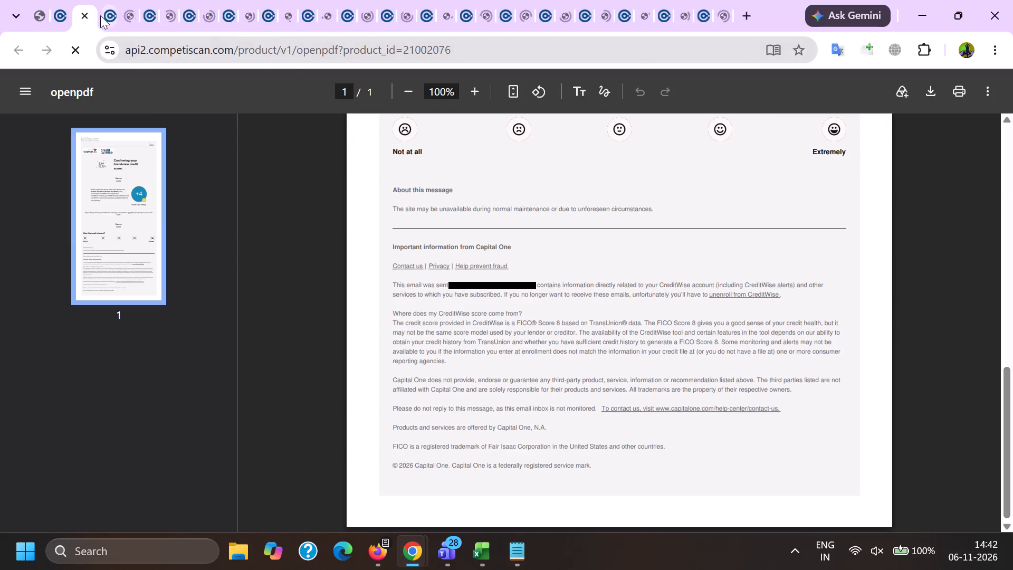
{"action": "left_click", "coordinate": [68, 0]}
Open product 21002076's source email in the email editor by using its MUID 91359627.
{"action": "scroll", "coordinate": [259, 277], "scroll_direction": "up", "scroll_amount": 8}
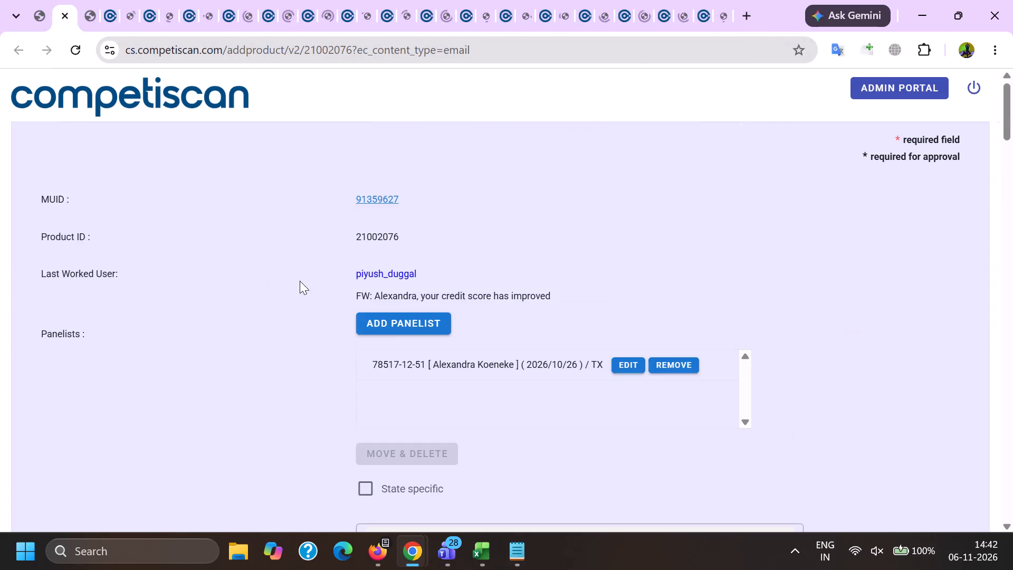
{"action": "scroll", "coordinate": [300, 281], "scroll_direction": "up", "scroll_amount": 3}
{"action": "left_click_drag", "start_coordinate": [339, 198], "coordinate": [456, 201]}
{"action": "key", "text": "ctrl+c"}
{"action": "left_click", "coordinate": [405, 550]}
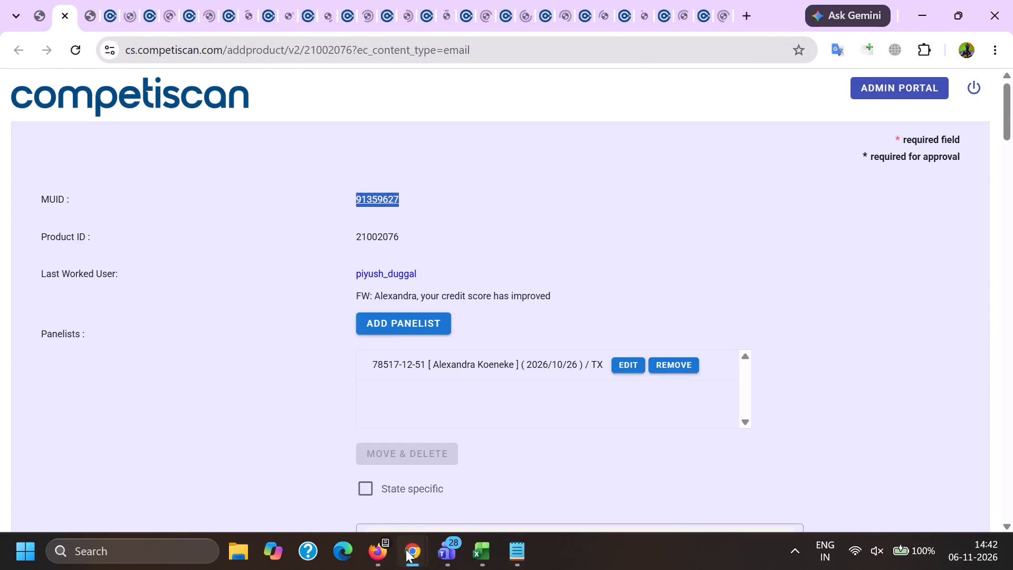
{"action": "left_click", "coordinate": [240, 465]}
{"action": "left_click", "coordinate": [300, 0]}
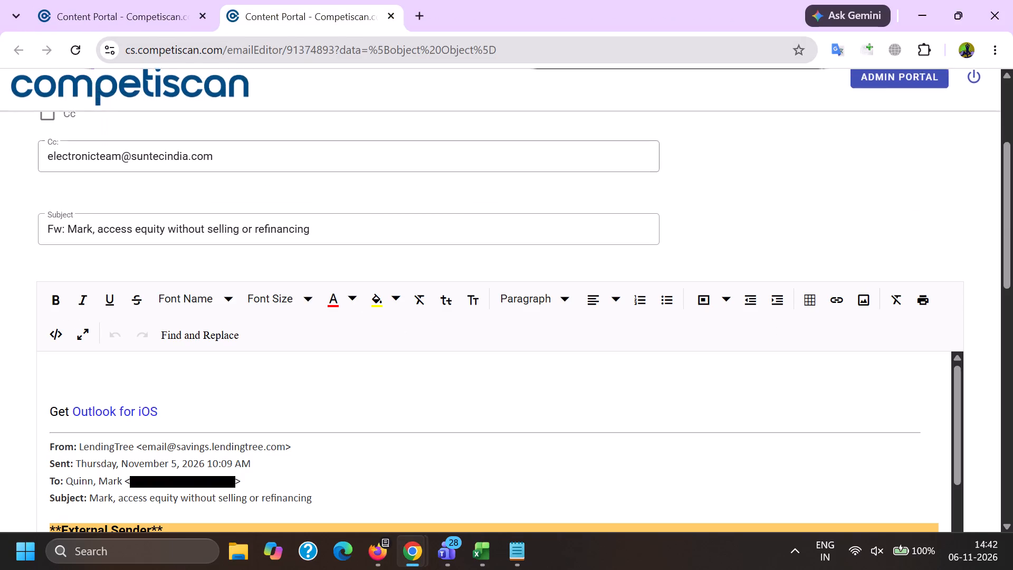
{"action": "double_click", "coordinate": [304, 52]}
{"action": "key", "text": "ctrl+v"}
{"action": "key", "text": "Return"}
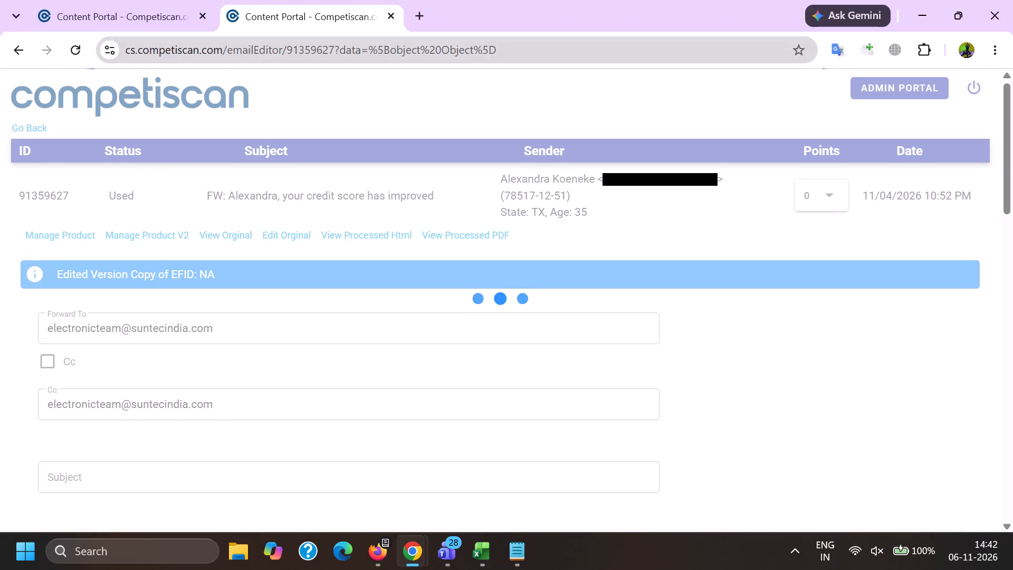
Delete the recipient's email address from the "This email was sent" line of the Capital One email and save the product info.
{"action": "scroll", "coordinate": [344, 171], "scroll_direction": "down", "scroll_amount": 6}
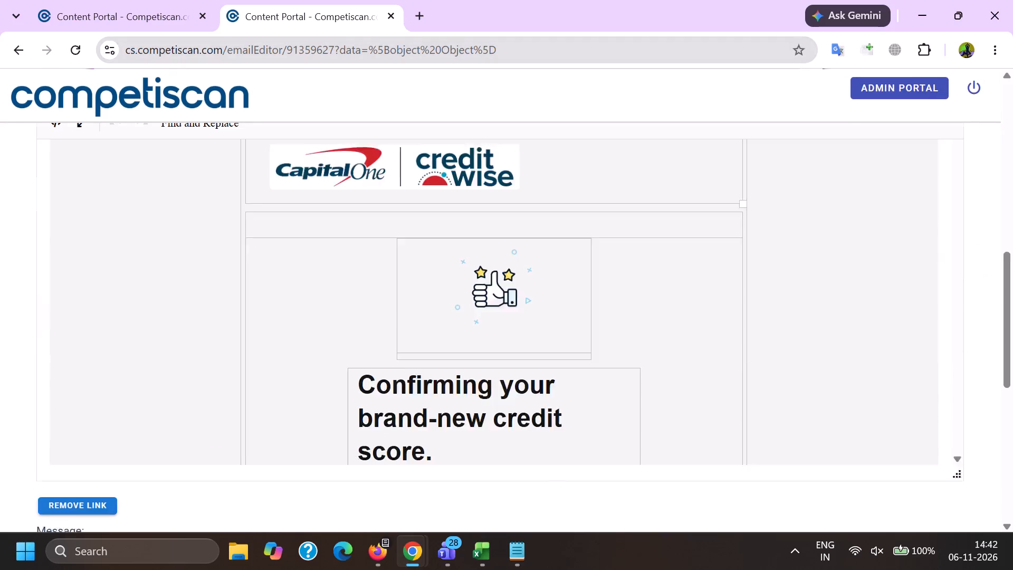
{"action": "scroll", "coordinate": [434, 228], "scroll_direction": "down", "scroll_amount": 17}
{"action": "scroll", "coordinate": [390, 283], "scroll_direction": "up", "scroll_amount": 2}
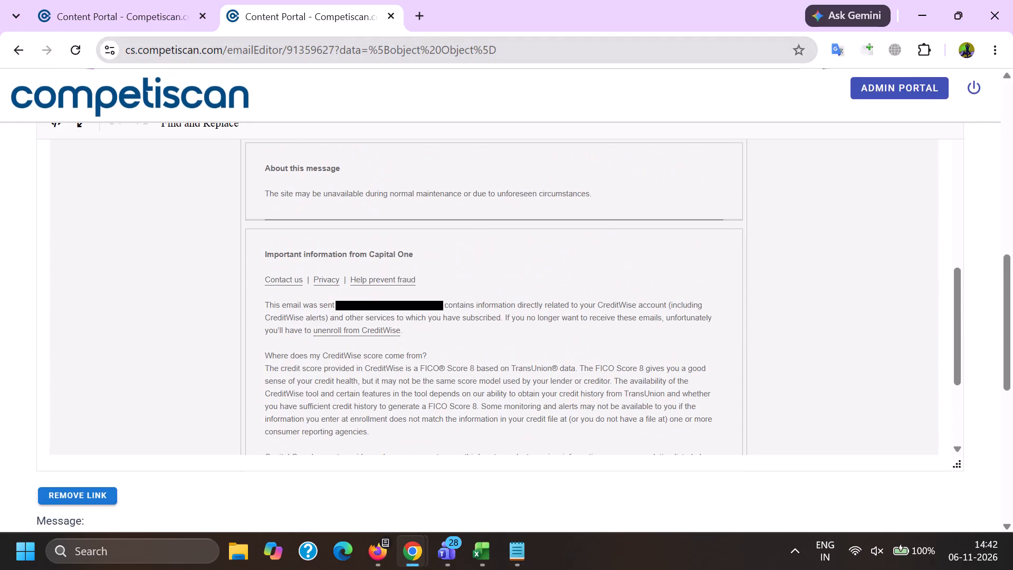
{"action": "left_click_drag", "start_coordinate": [342, 300], "coordinate": [422, 308]}
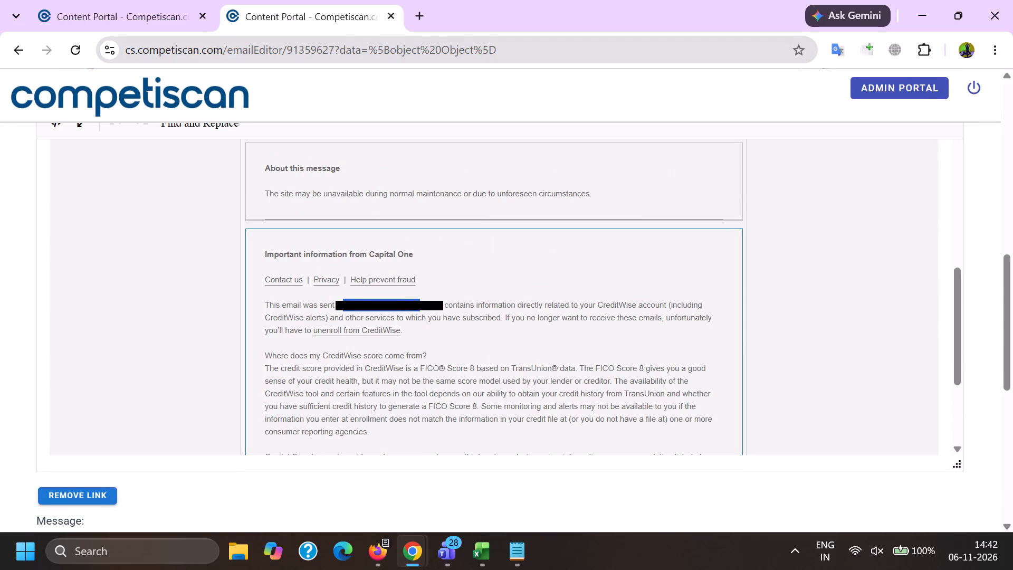
{"action": "left_click_drag", "start_coordinate": [422, 308], "coordinate": [427, 309]}
{"action": "key", "text": "BackSpace"}
{"action": "scroll", "coordinate": [0, 219], "scroll_direction": "down", "scroll_amount": 5}
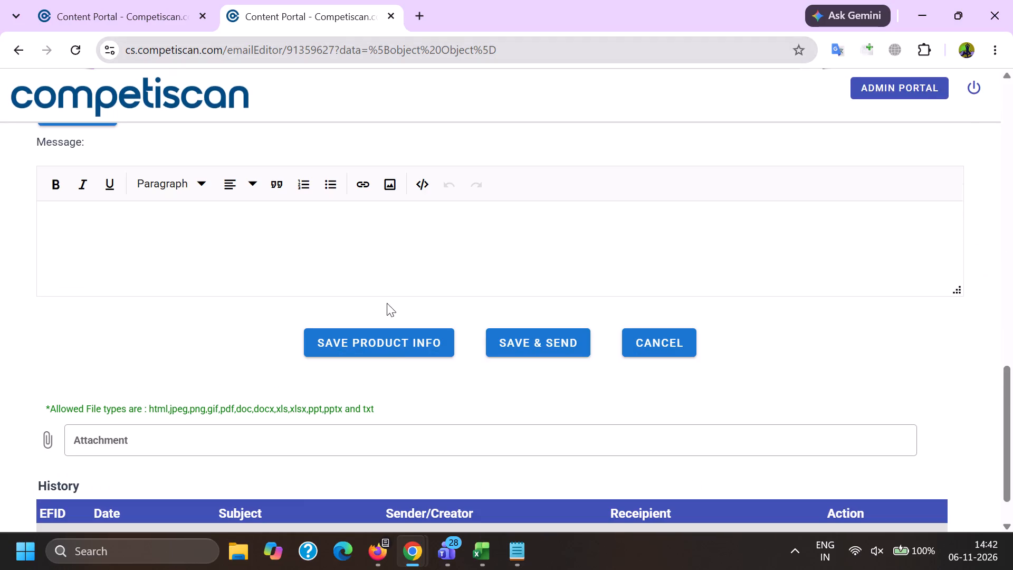
{"action": "left_click", "coordinate": [391, 322]}
{"action": "left_click", "coordinate": [505, 324]}
{"action": "key", "text": "Tab"}
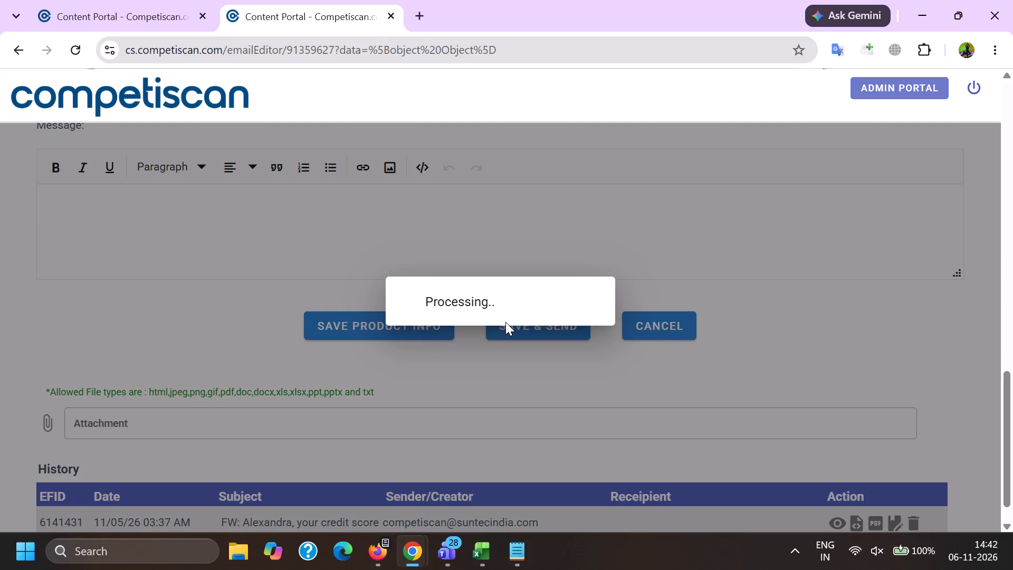
Return to product 21002076's entry and open its processed PDF.
{"action": "key", "text": "alt+Tab"}
{"action": "scroll", "coordinate": [537, 259], "scroll_direction": "down", "scroll_amount": 5}
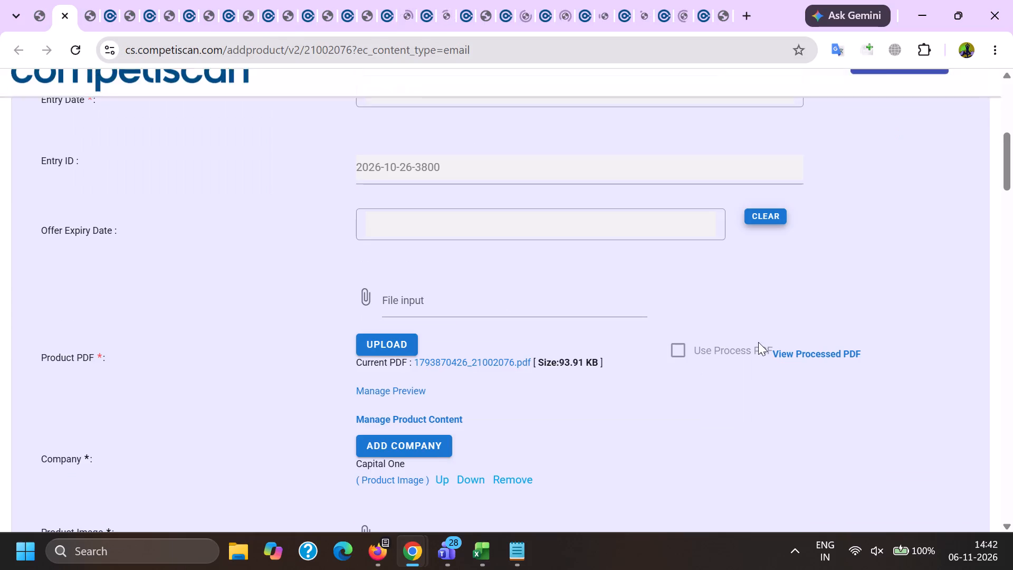
{"action": "left_click", "coordinate": [790, 351], "text": "ctrl"}
Check product 21002165's PDF against its headline and other entry fields, and close both pages.
{"action": "left_click", "coordinate": [107, 9]}
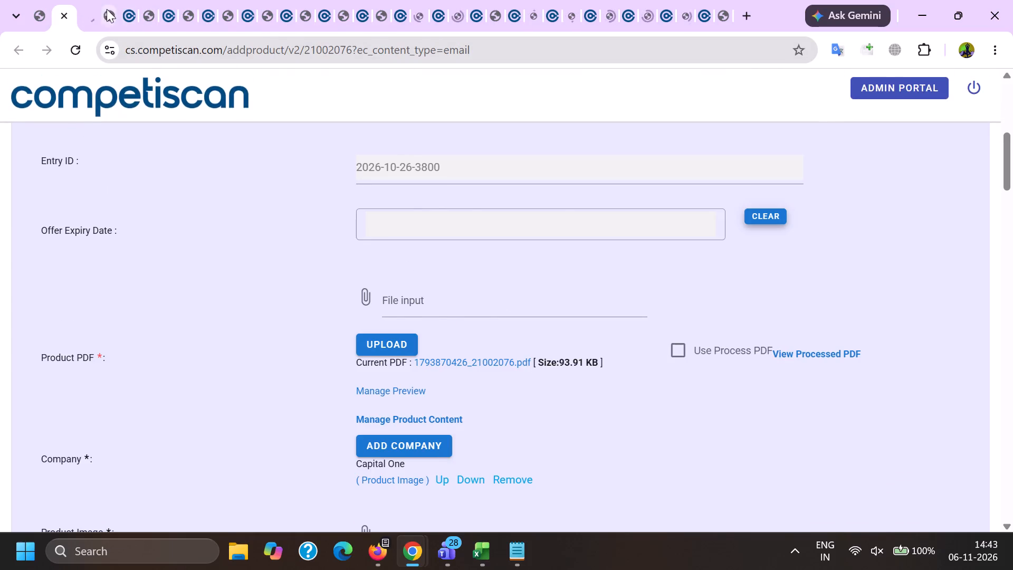
{"action": "left_click", "coordinate": [107, 14]}
{"action": "left_click", "coordinate": [124, 0]}
{"action": "scroll", "coordinate": [429, 282], "scroll_direction": "down", "scroll_amount": 6}
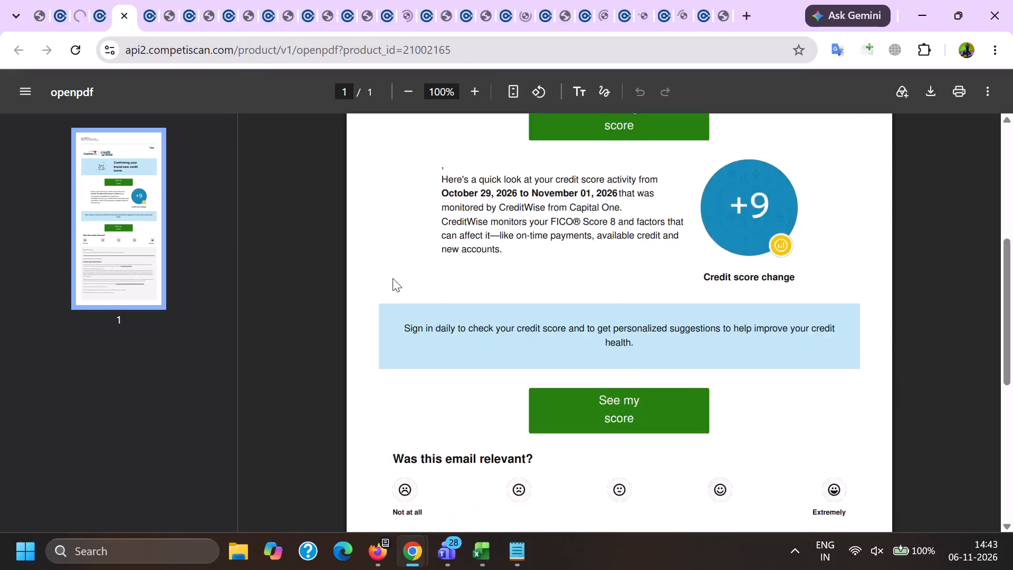
{"action": "scroll", "coordinate": [393, 278], "scroll_direction": "down", "scroll_amount": 10}
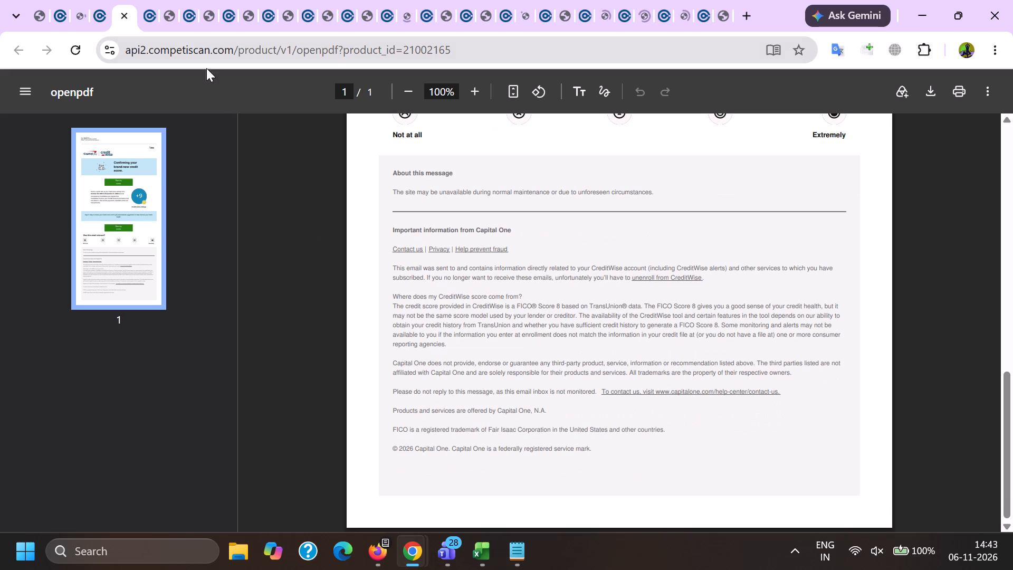
{"action": "left_click", "coordinate": [99, 0]}
{"action": "scroll", "coordinate": [403, 245], "scroll_direction": "down", "scroll_amount": 13}
{"action": "left_click_drag", "start_coordinate": [647, 303], "coordinate": [145, 202]}
{"action": "scroll", "coordinate": [279, 258], "scroll_direction": "down", "scroll_amount": 7}
{"action": "scroll", "coordinate": [287, 268], "scroll_direction": "up", "scroll_amount": 8}
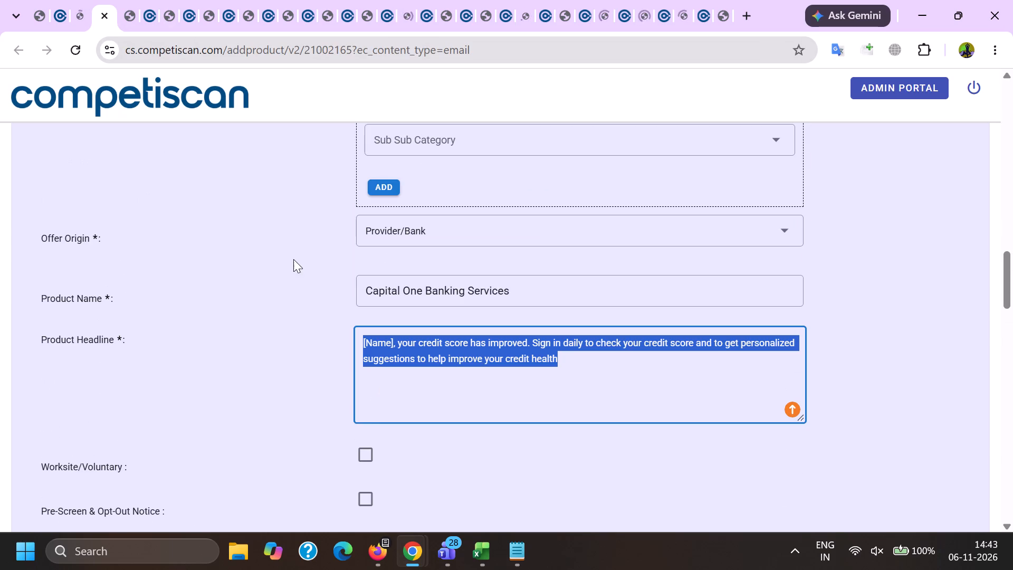
{"action": "left_click", "coordinate": [110, 19]}
{"action": "left_click", "coordinate": [110, 18]}
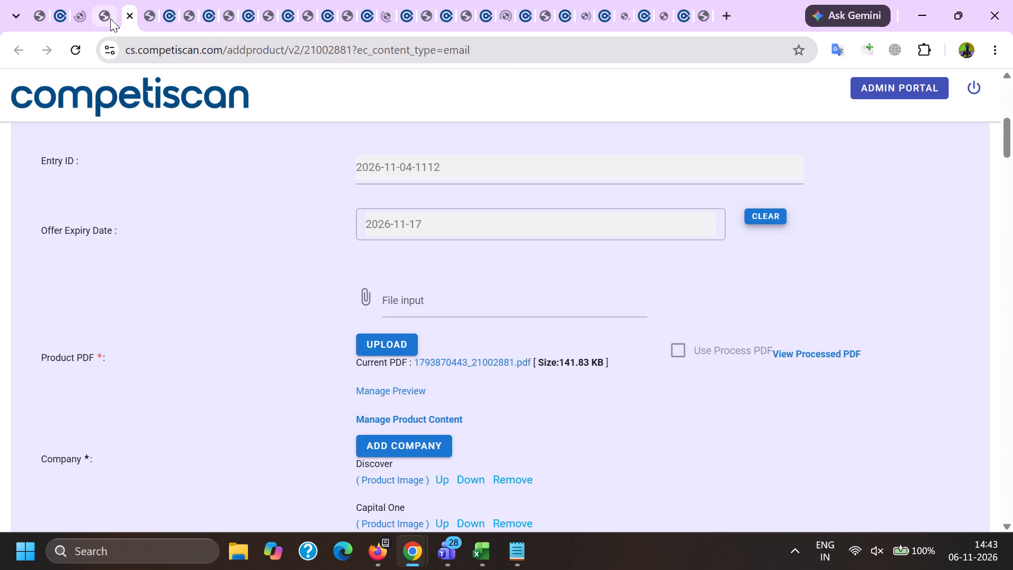
Review product 21002076's processed PDF, select it for use in the entry, and mark the product Approved.
{"action": "left_click", "coordinate": [72, 0]}
{"action": "scroll", "coordinate": [600, 312], "scroll_direction": "down", "scroll_amount": 10}
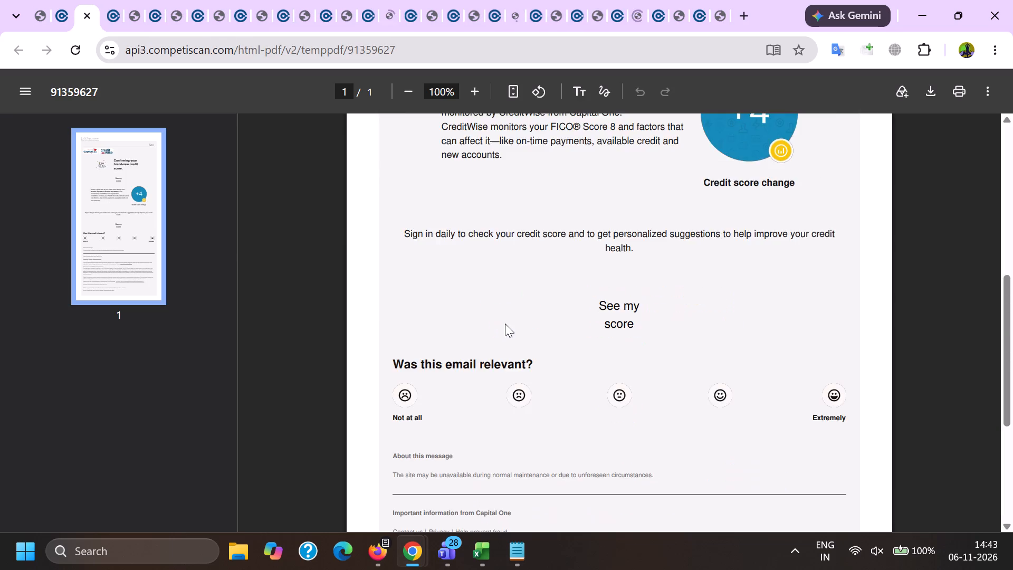
{"action": "left_click", "coordinate": [65, 0]}
{"action": "scroll", "coordinate": [428, 270], "scroll_direction": "down", "scroll_amount": 10}
{"action": "scroll", "coordinate": [438, 317], "scroll_direction": "up", "scroll_amount": 12}
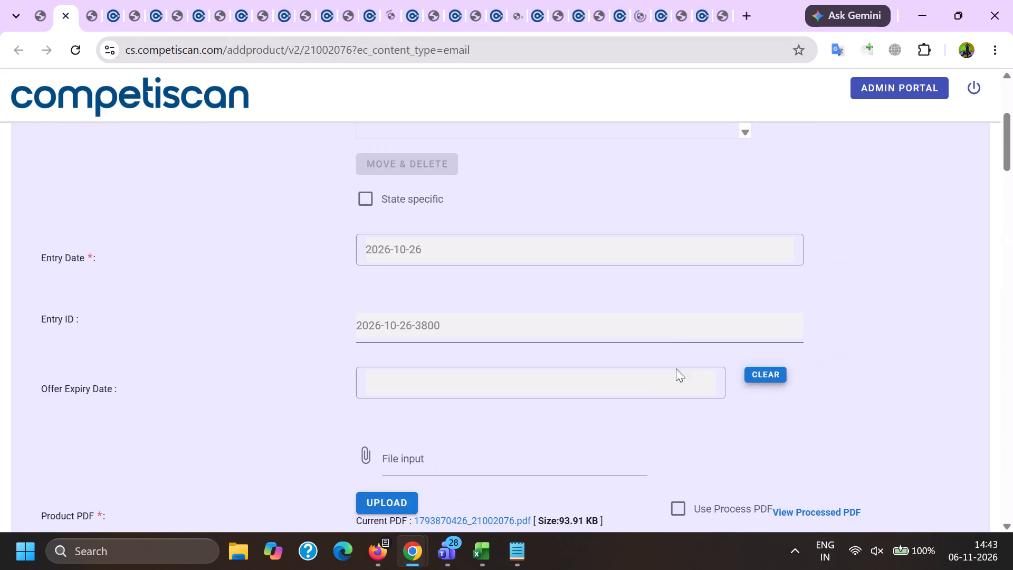
{"action": "scroll", "coordinate": [674, 377], "scroll_direction": "down", "scroll_amount": 3}
{"action": "left_click", "coordinate": [683, 268]}
{"action": "left_click", "coordinate": [674, 334]}
{"action": "key", "text": "End"}
{"action": "scroll", "coordinate": [498, 357], "scroll_direction": "down", "scroll_amount": 7}
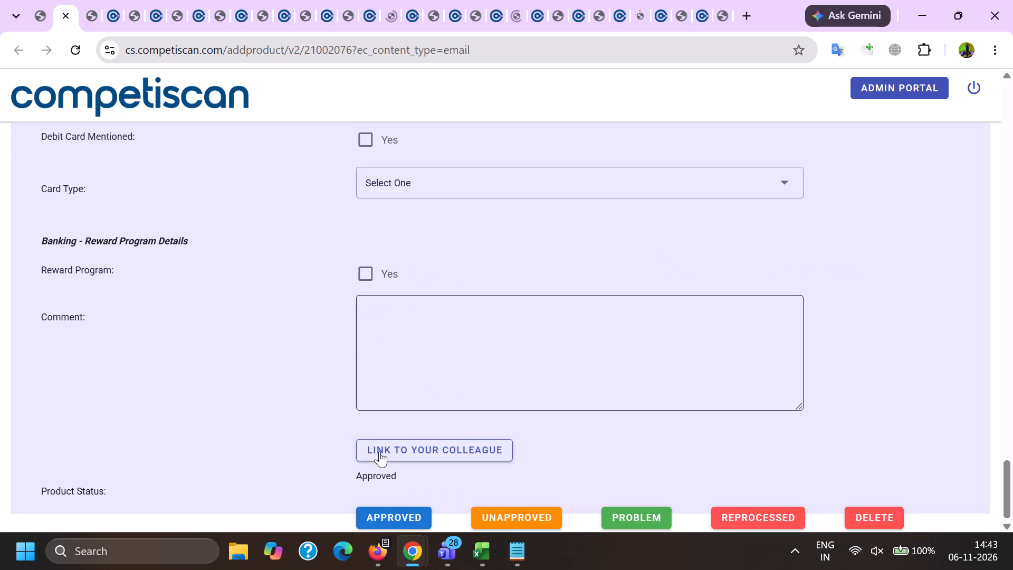
{"action": "left_click", "coordinate": [397, 519]}
Check product 21002881's PDF against its headline, offer expiry date and card pricing fields, and close both pages.
{"action": "left_click", "coordinate": [139, 1]}
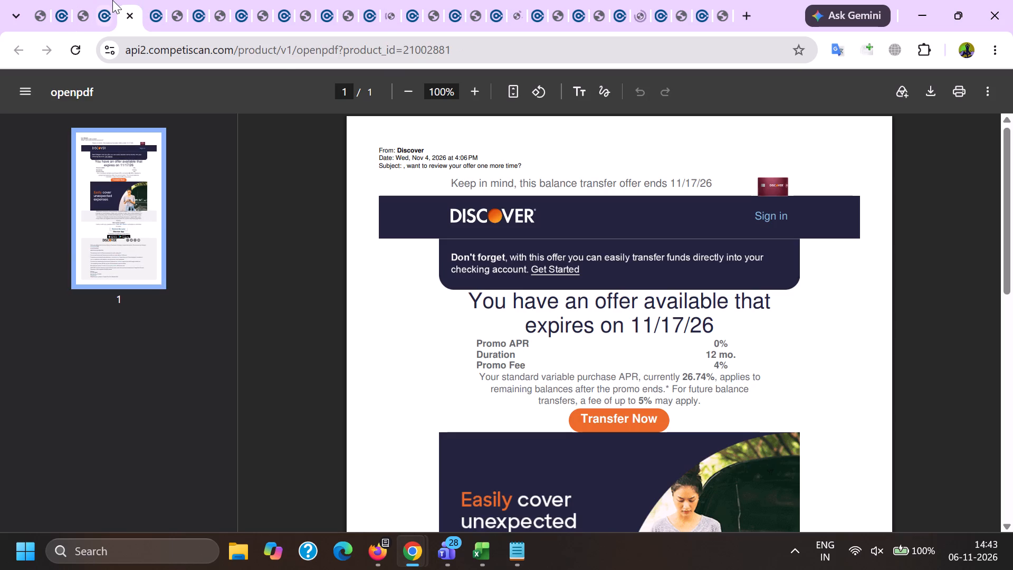
{"action": "scroll", "coordinate": [429, 267], "scroll_direction": "down", "scroll_amount": 8}
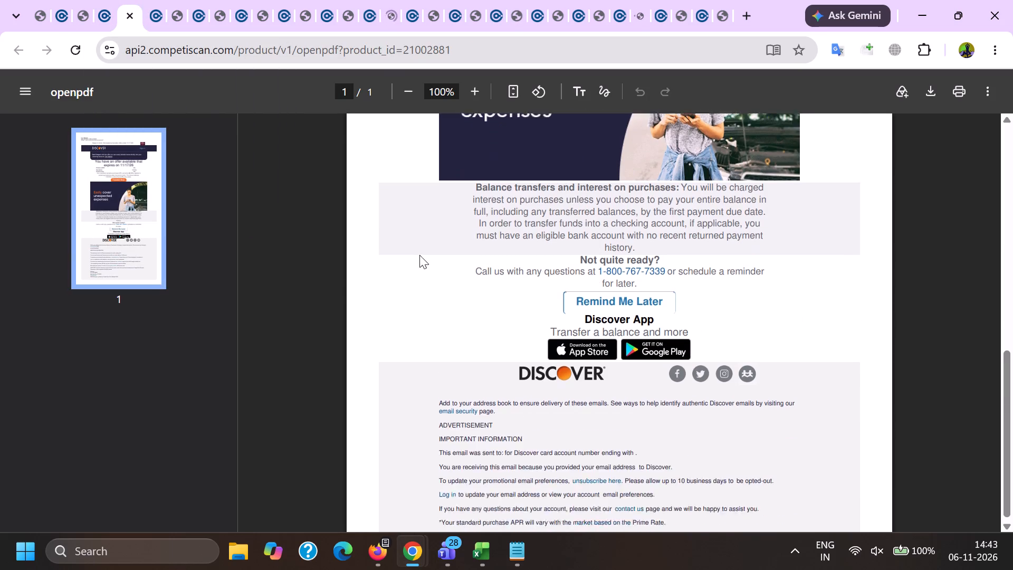
{"action": "left_click", "coordinate": [102, 0]}
{"action": "scroll", "coordinate": [501, 317], "scroll_direction": "down", "scroll_amount": 4}
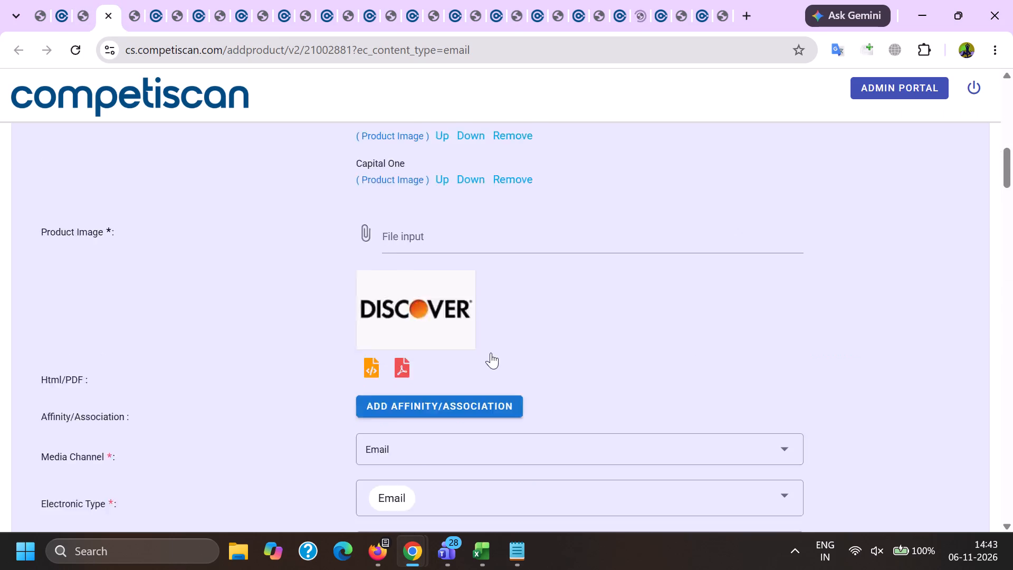
{"action": "scroll", "coordinate": [491, 353], "scroll_direction": "down", "scroll_amount": 9}
{"action": "left_click_drag", "start_coordinate": [641, 396], "coordinate": [23, 297]}
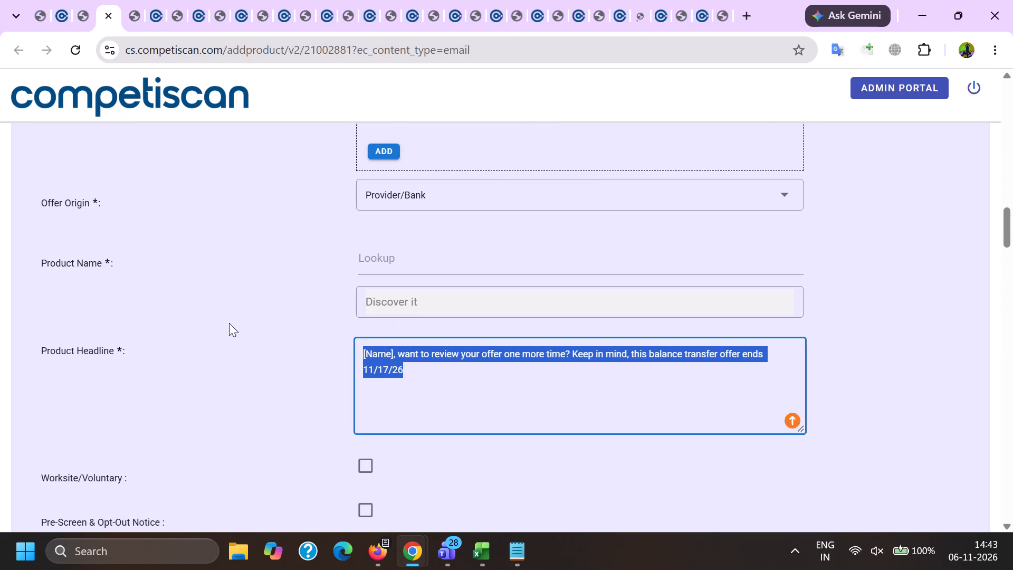
{"action": "scroll", "coordinate": [229, 323], "scroll_direction": "down", "scroll_amount": 5}
{"action": "scroll", "coordinate": [233, 318], "scroll_direction": "up", "scroll_amount": 19}
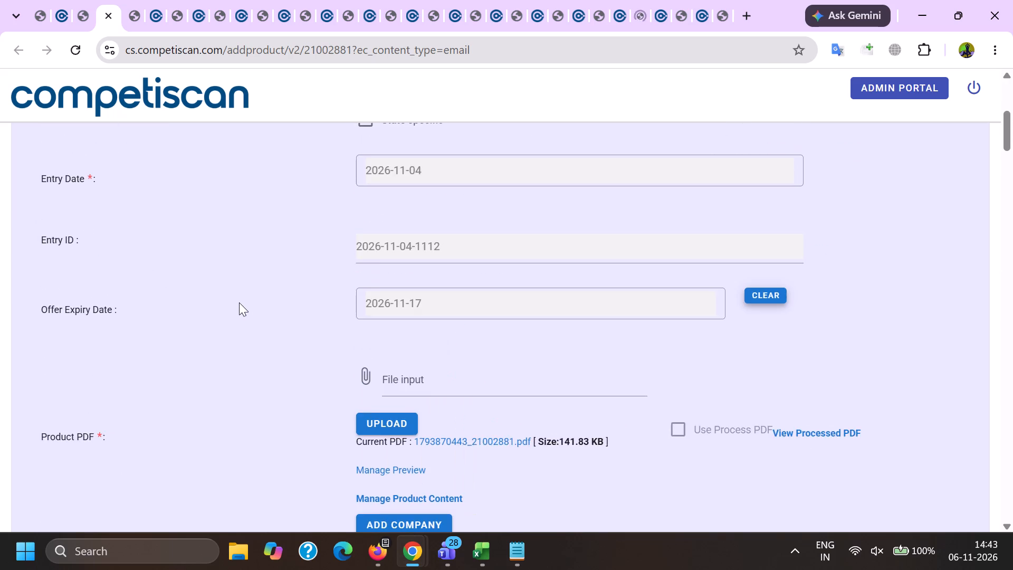
{"action": "scroll", "coordinate": [239, 302], "scroll_direction": "down", "scroll_amount": 20}
{"action": "scroll", "coordinate": [239, 302], "scroll_direction": "down", "scroll_amount": 15}
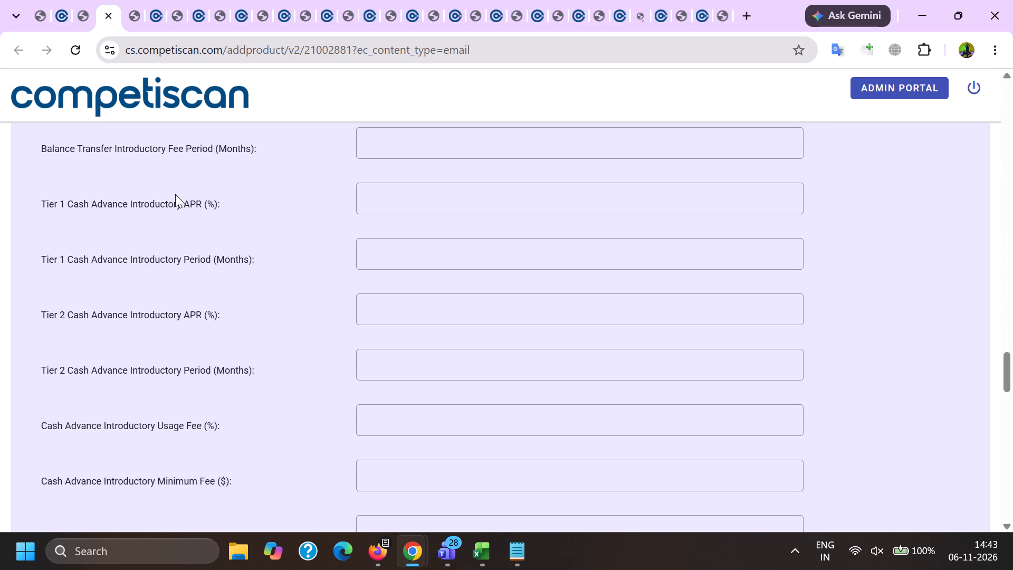
{"action": "scroll", "coordinate": [112, 18], "scroll_direction": "down", "scroll_amount": 11}
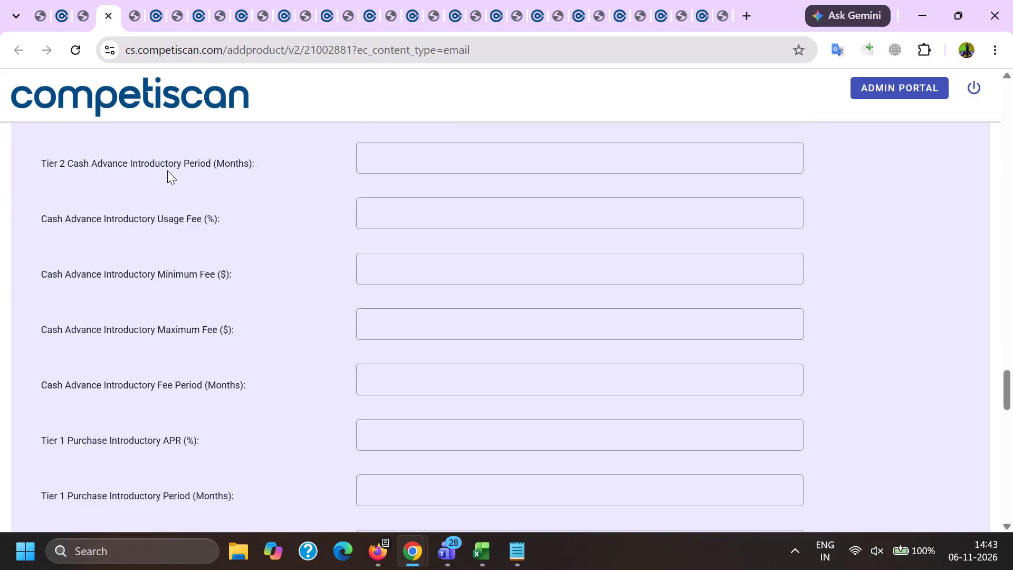
{"action": "scroll", "coordinate": [167, 170], "scroll_direction": "down", "scroll_amount": 17}
{"action": "double_click", "coordinate": [107, 20]}
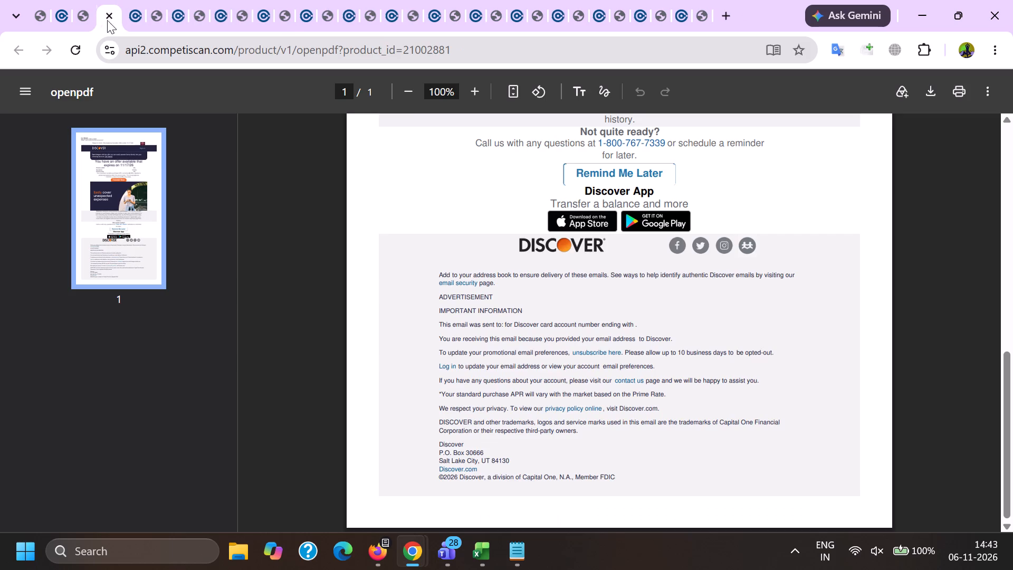
Check product 21003170's PDF against its headline, incentive and reward fields, and close both pages.
{"action": "left_click", "coordinate": [140, 0]}
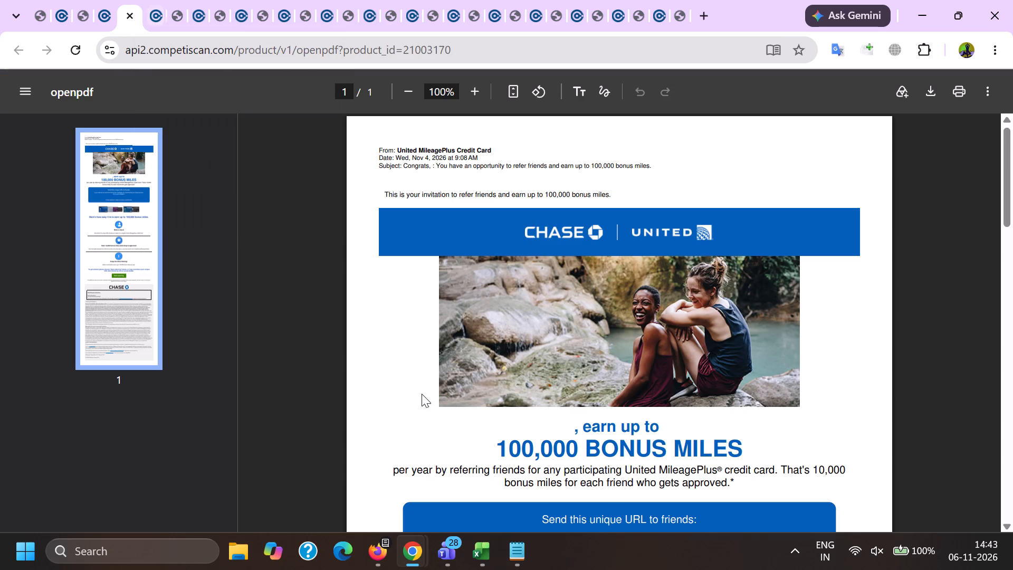
{"action": "left_click_drag", "start_coordinate": [1012, 183], "coordinate": [1005, 260]}
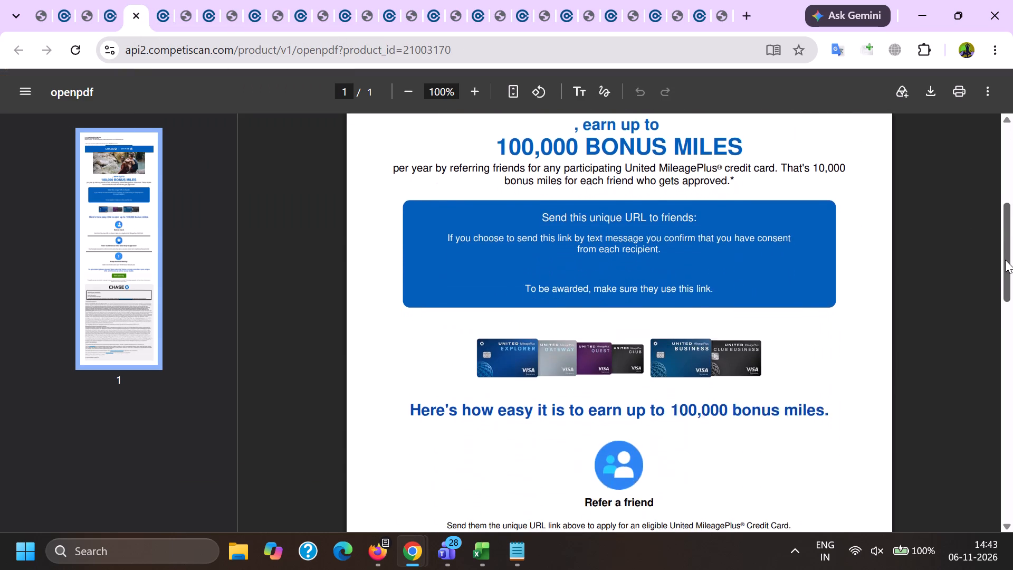
{"action": "left_click_drag", "start_coordinate": [1005, 260], "coordinate": [997, 394]}
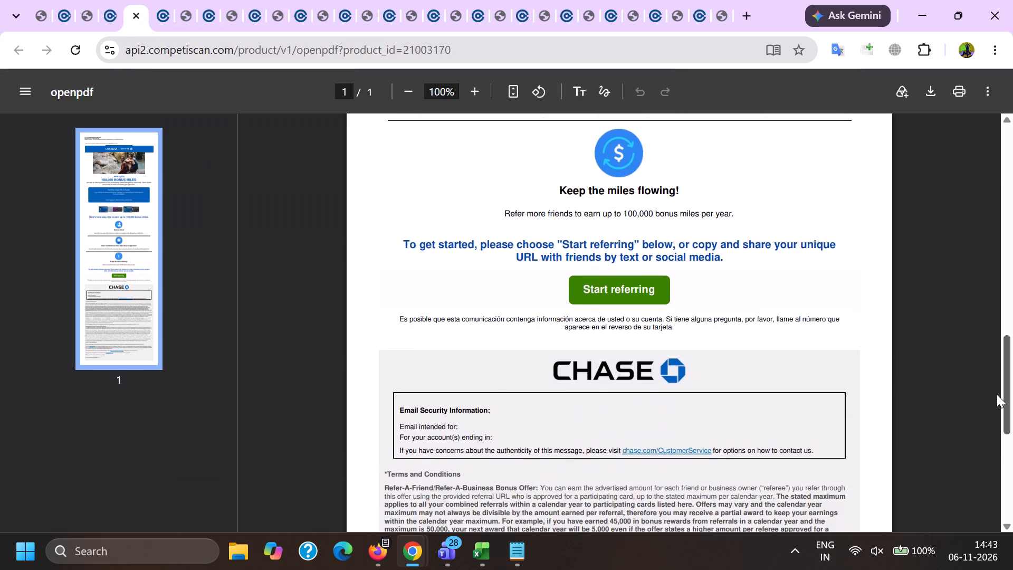
{"action": "left_click_drag", "start_coordinate": [997, 394], "coordinate": [1008, 537]}
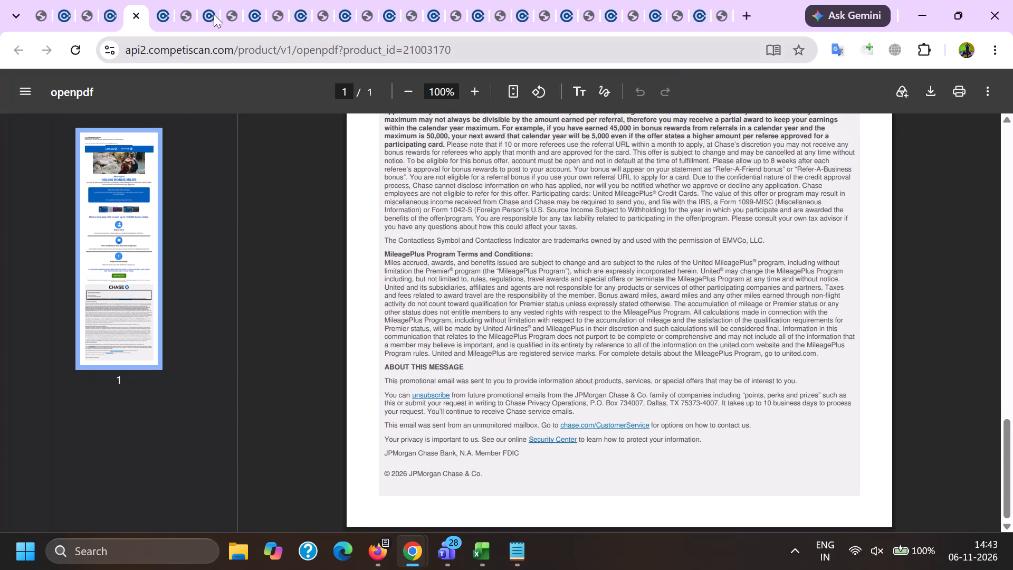
{"action": "left_click", "coordinate": [109, 0]}
{"action": "scroll", "coordinate": [418, 300], "scroll_direction": "down", "scroll_amount": 9}
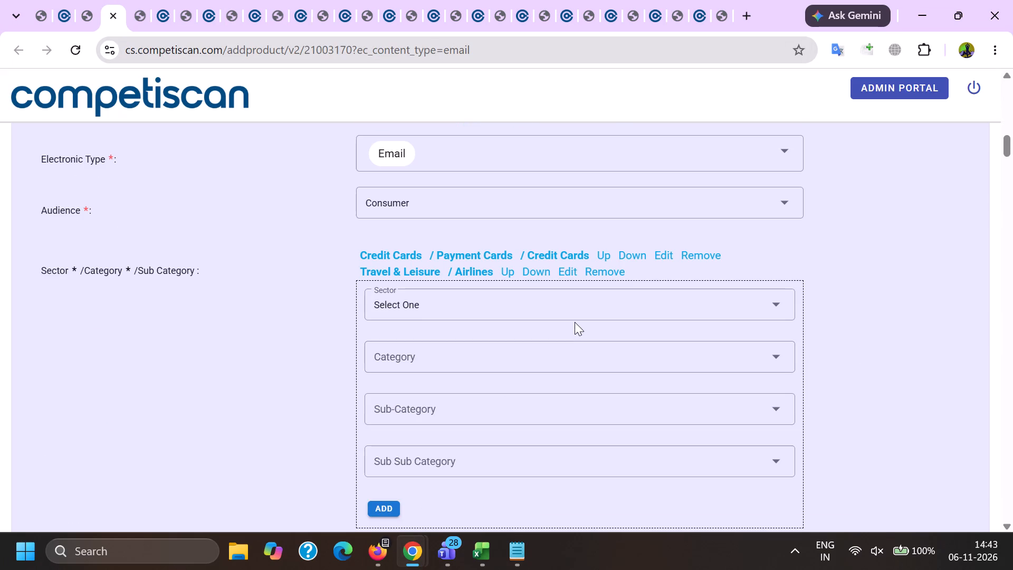
{"action": "scroll", "coordinate": [575, 322], "scroll_direction": "down", "scroll_amount": 4}
{"action": "left_click_drag", "start_coordinate": [666, 441], "coordinate": [265, 338]}
{"action": "scroll", "coordinate": [270, 337], "scroll_direction": "down", "scroll_amount": 13}
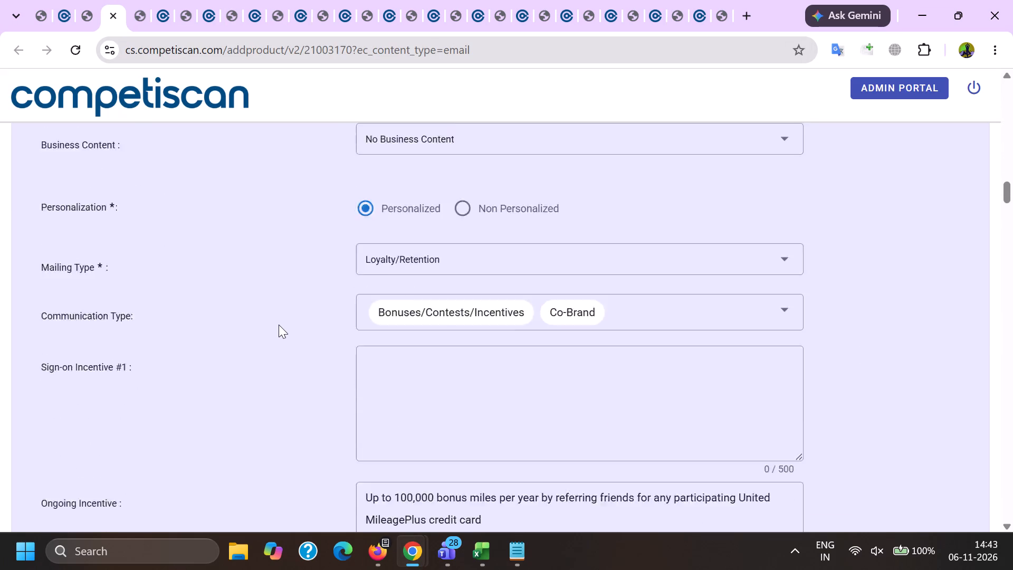
{"action": "scroll", "coordinate": [279, 325], "scroll_direction": "down", "scroll_amount": 20}
{"action": "scroll", "coordinate": [279, 325], "scroll_direction": "down", "scroll_amount": 13}
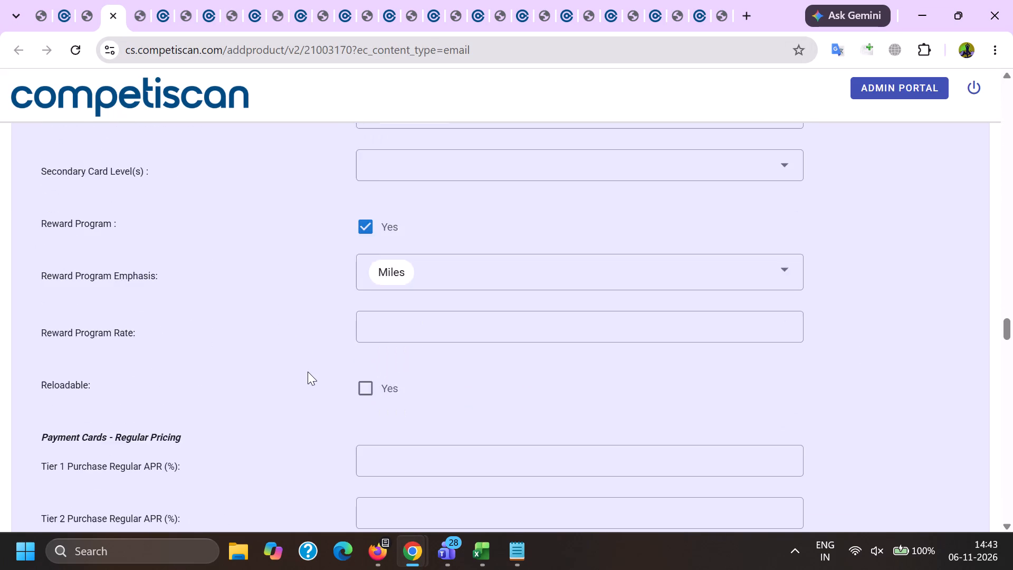
{"action": "left_click", "coordinate": [307, 372]}
{"action": "left_click", "coordinate": [112, 24]}
{"action": "double_click", "coordinate": [112, 18]}
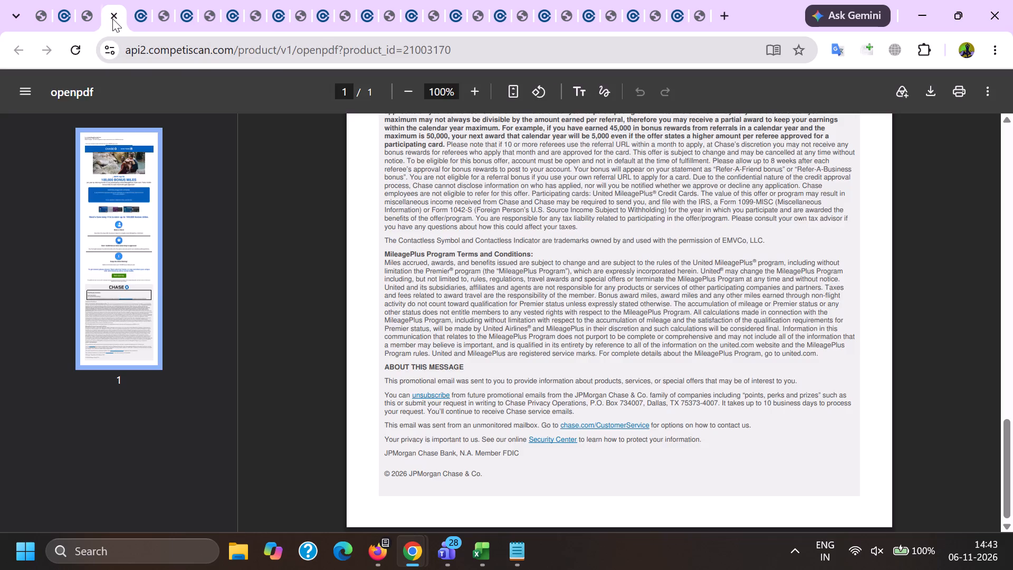
Check product 21004956's headline and other entry fields, and close its pages.
{"action": "left_click", "coordinate": [145, 0]}
{"action": "left_click", "coordinate": [106, 0]}
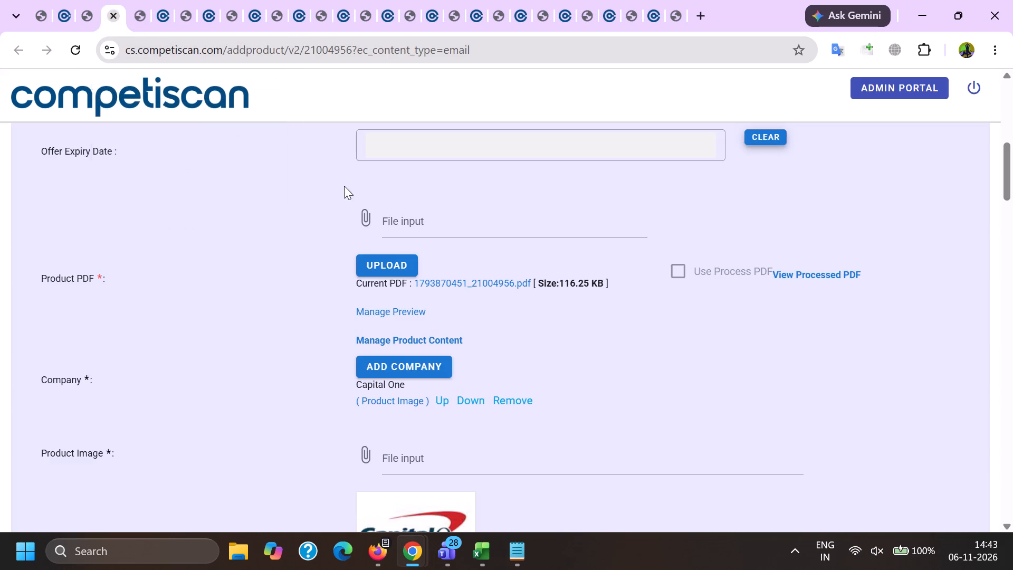
{"action": "scroll", "coordinate": [393, 251], "scroll_direction": "down", "scroll_amount": 12}
{"action": "left_click_drag", "start_coordinate": [764, 282], "coordinate": [93, 247]}
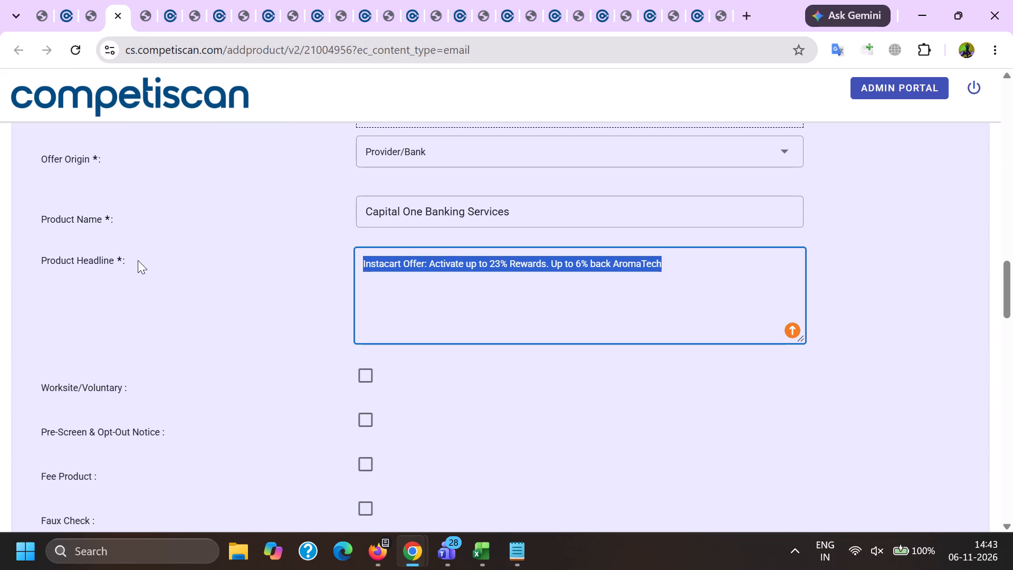
{"action": "scroll", "coordinate": [144, 261], "scroll_direction": "down", "scroll_amount": 10}
{"action": "double_click", "coordinate": [122, 15]}
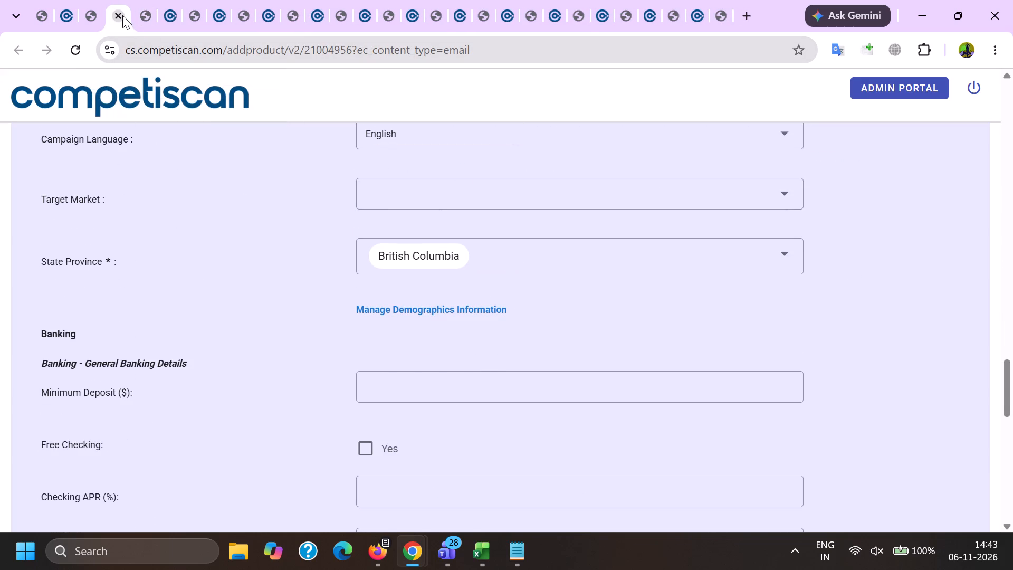
Compare product 21004981's West Elm PDF with the category, communication type and loan fields of its entry.
{"action": "left_click", "coordinate": [139, 0]}
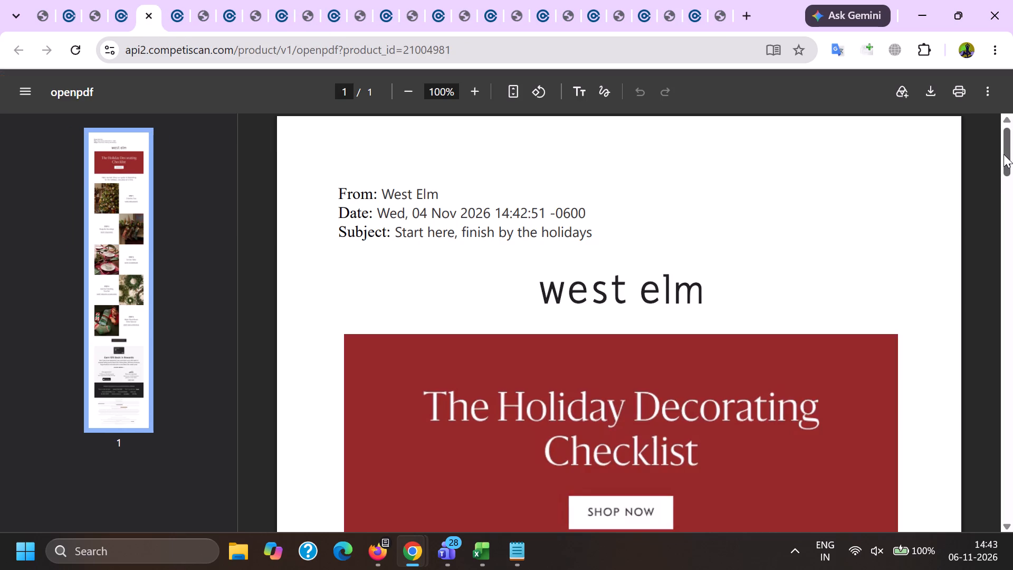
{"action": "left_click", "coordinate": [119, 0]}
{"action": "scroll", "coordinate": [389, 310], "scroll_direction": "down", "scroll_amount": 10}
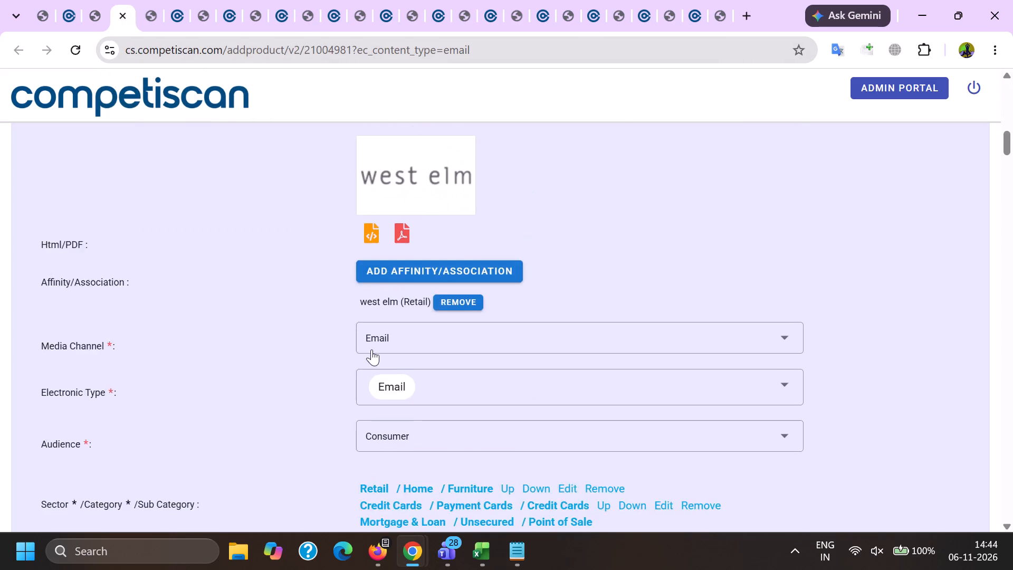
{"action": "scroll", "coordinate": [371, 349], "scroll_direction": "down", "scroll_amount": 14}
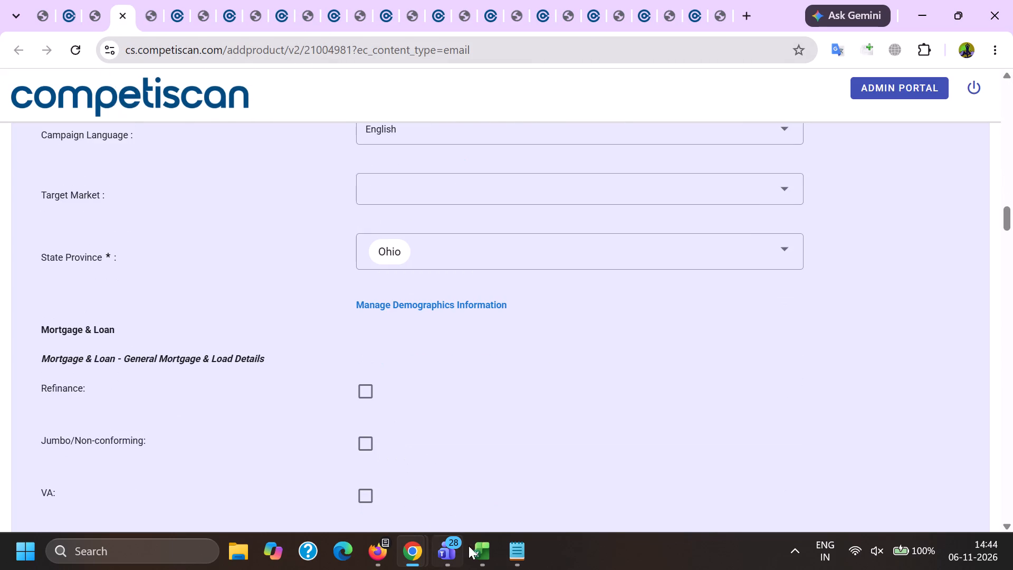
Copy product 20997883's link from the Excel tracking sheet and open it in the incognito window as a reference entry.
{"action": "left_click", "coordinate": [479, 559]}
{"action": "left_click", "coordinate": [638, 488]}
{"action": "scroll", "coordinate": [425, 395], "scroll_direction": "up", "scroll_amount": 14}
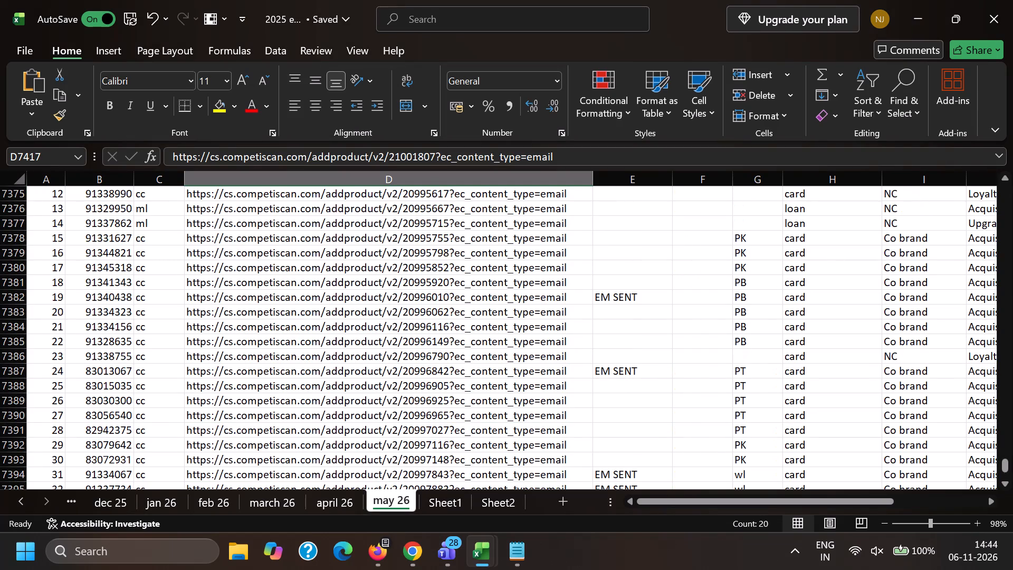
{"action": "scroll", "coordinate": [529, 441], "scroll_direction": "down", "scroll_amount": 2}
{"action": "left_click", "coordinate": [512, 404]}
{"action": "key", "text": "ctrl+c"}
{"action": "key", "text": "alt+Tab"}
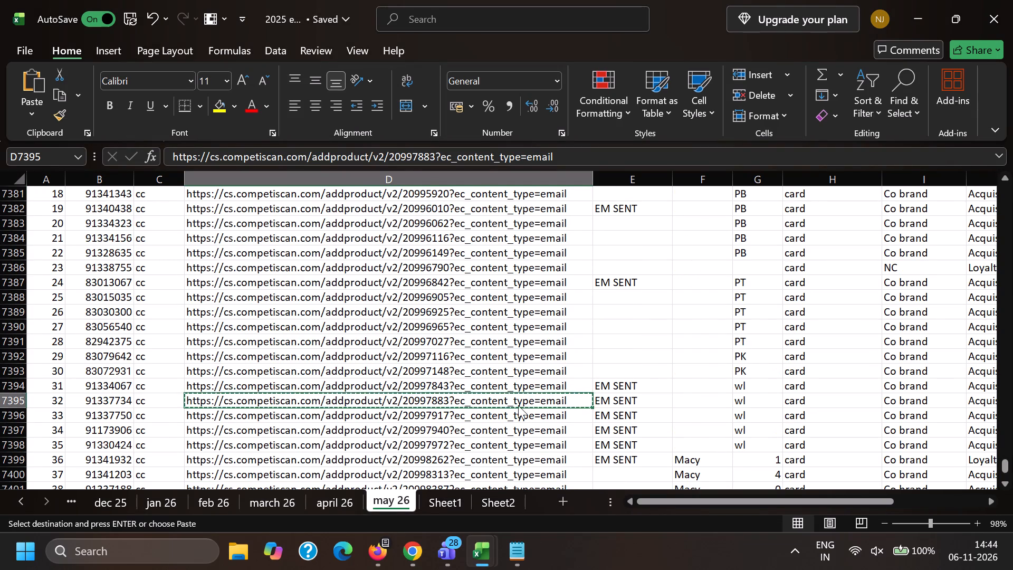
{"action": "left_click", "coordinate": [744, 11]}
{"action": "key", "text": "ctrl+v"}
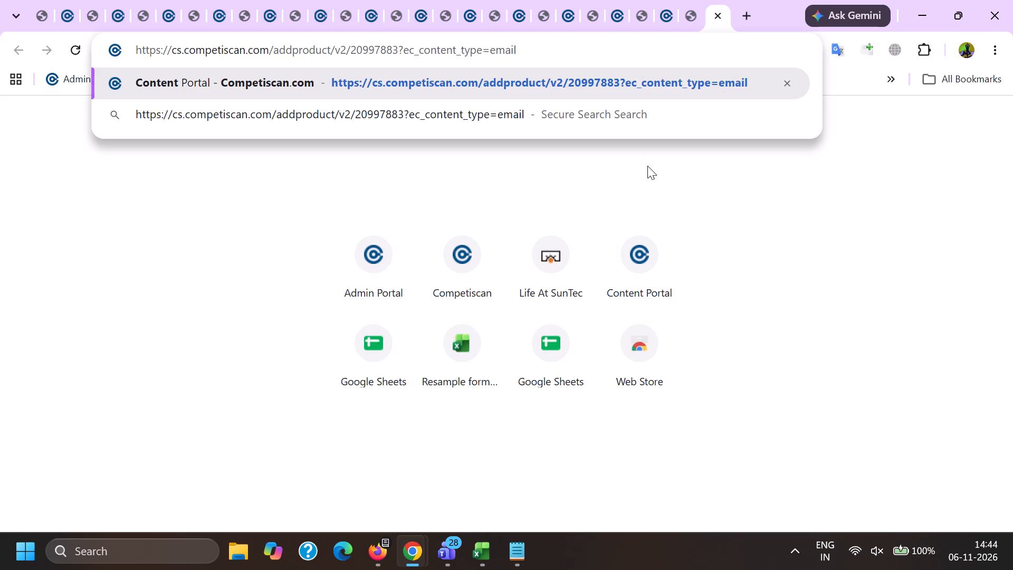
{"action": "key", "text": "ctrl+z"}
{"action": "left_click", "coordinate": [422, 563]}
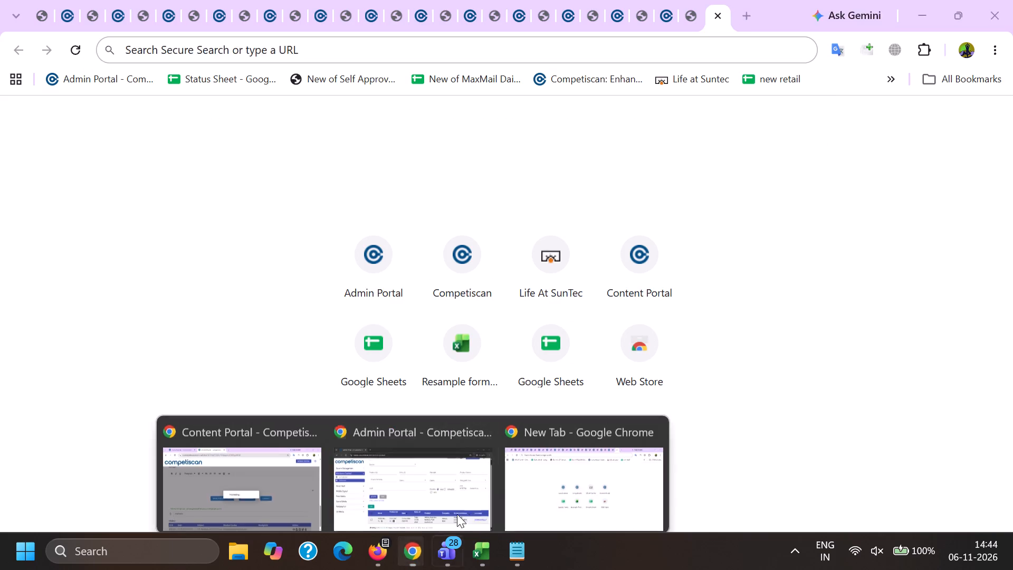
{"action": "left_click", "coordinate": [453, 468]}
{"action": "left_click", "coordinate": [239, 13]}
{"action": "key", "text": "ctrl+v"}
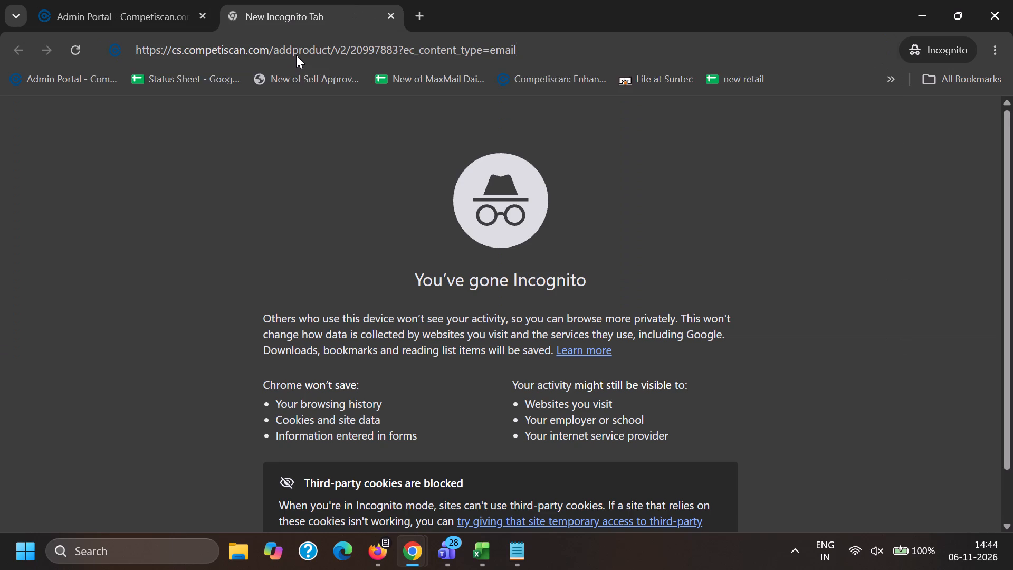
{"action": "key", "text": "Return"}
{"action": "key", "text": "alt+Tab"}
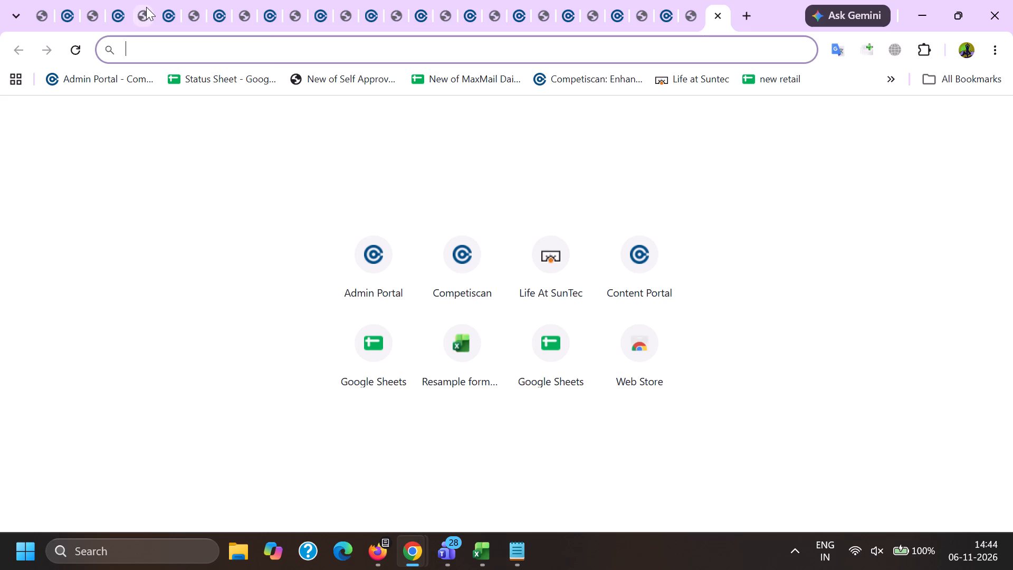
Close the processed PDF page 91359627 that is still open.
{"action": "left_click", "coordinate": [70, 0]}
{"action": "left_click", "coordinate": [91, 2]}
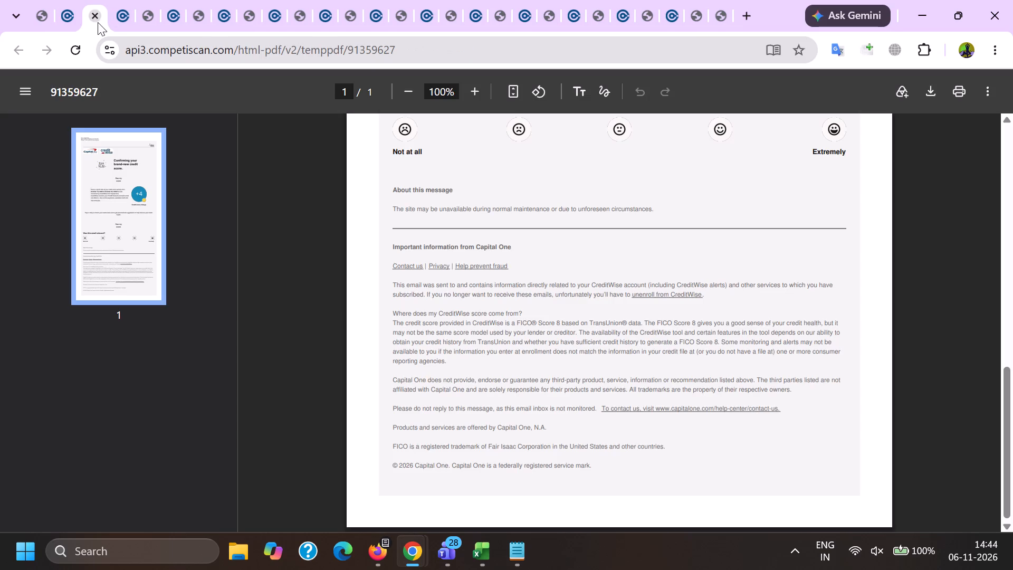
{"action": "left_click", "coordinate": [98, 17]}
Read the closing terms of product 21004981's PDF and search it for leftover recipient name text.
{"action": "left_click", "coordinate": [111, 0]}
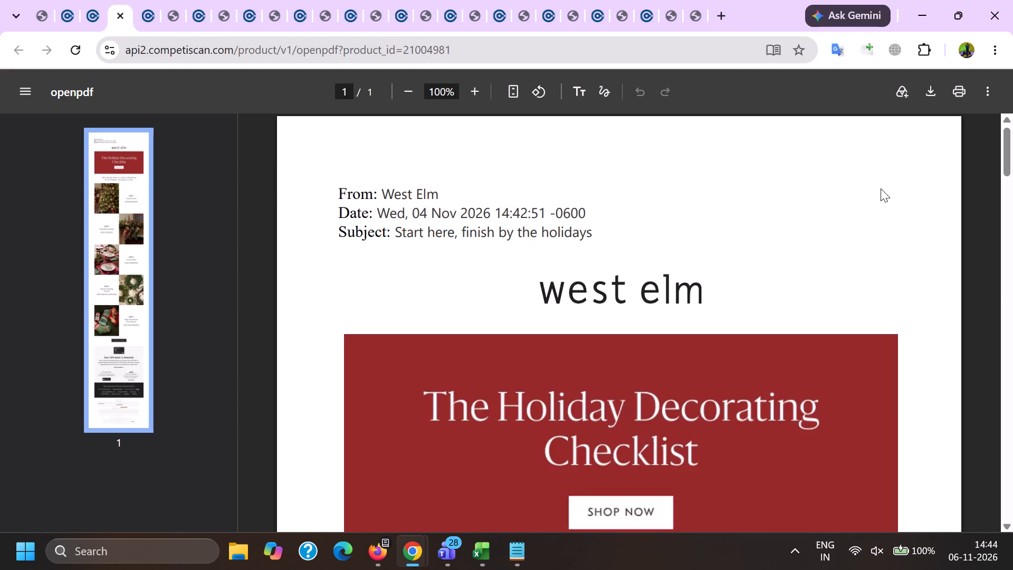
{"action": "left_click_drag", "start_coordinate": [1012, 145], "coordinate": [1004, 569]}
{"action": "key", "text": "ctrl+f"}
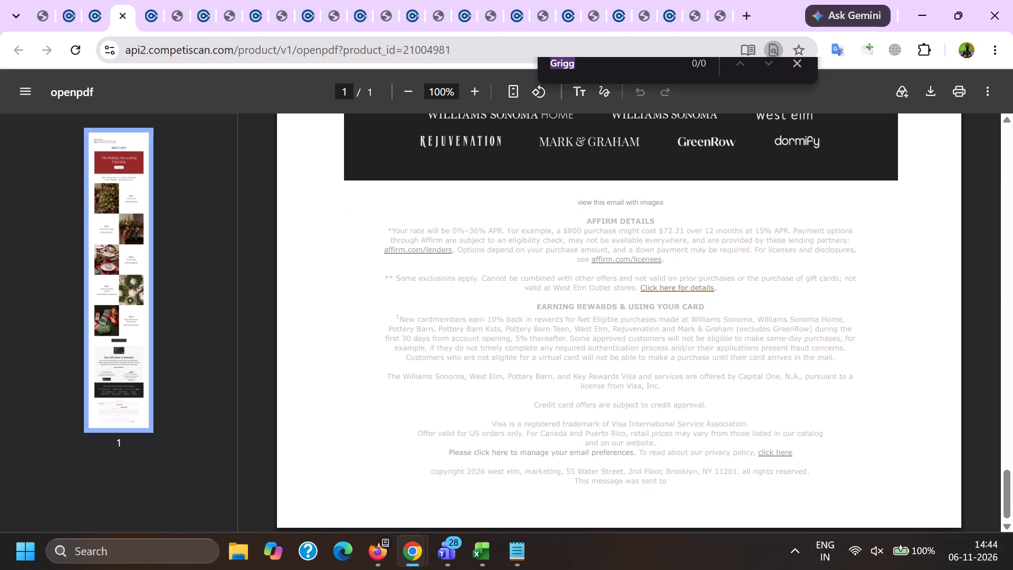
{"action": "key", "text": "c"}
{"action": "key", "text": "r"}
{"action": "key", "text": "o"}
{"action": "key", "text": "s"}
{"action": "key", "text": "s"}
{"action": "key", "text": "Return"}
{"action": "key", "text": "Return"}
{"action": "key", "text": "Return"}
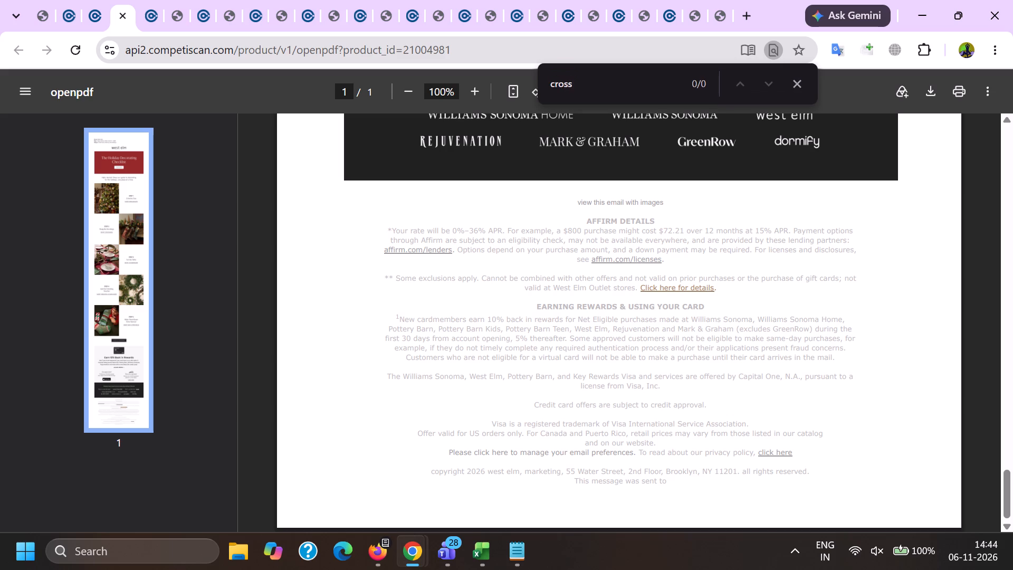
Check product 21004981's company, affinity, communication type and headline fields against its PDF.
{"action": "left_click", "coordinate": [94, 0]}
{"action": "scroll", "coordinate": [234, 237], "scroll_direction": "down", "scroll_amount": 4}
{"action": "scroll", "coordinate": [235, 253], "scroll_direction": "up", "scroll_amount": 1}
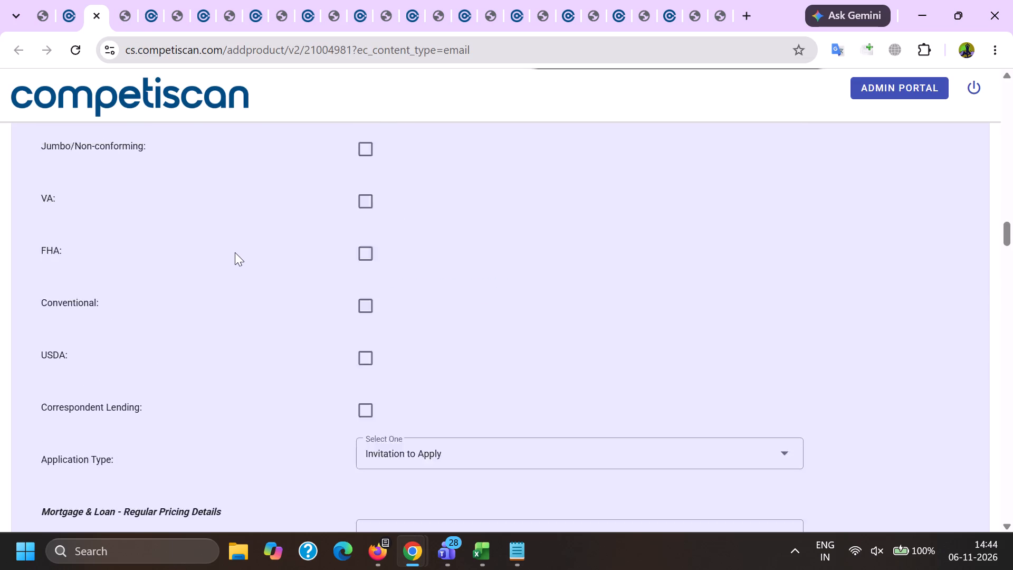
{"action": "scroll", "coordinate": [236, 247], "scroll_direction": "down", "scroll_amount": 5}
{"action": "scroll", "coordinate": [314, 268], "scroll_direction": "up", "scroll_amount": 20}
{"action": "scroll", "coordinate": [314, 268], "scroll_direction": "up", "scroll_amount": 8}
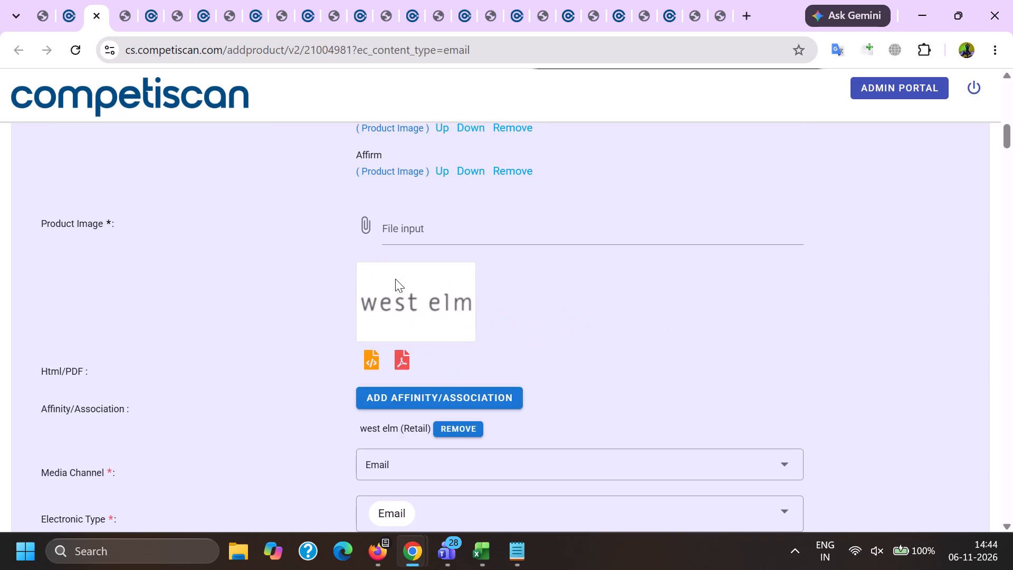
{"action": "scroll", "coordinate": [395, 277], "scroll_direction": "up", "scroll_amount": 3}
{"action": "scroll", "coordinate": [395, 275], "scroll_direction": "down", "scroll_amount": 10}
{"action": "scroll", "coordinate": [407, 298], "scroll_direction": "down", "scroll_amount": 12}
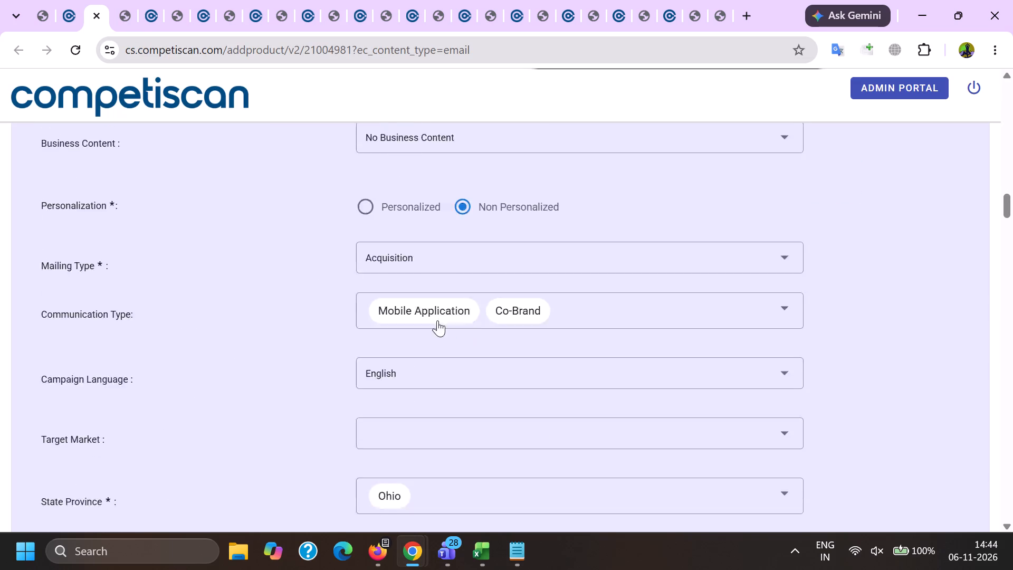
{"action": "scroll", "coordinate": [467, 290], "scroll_direction": "up", "scroll_amount": 10}
{"action": "left_click_drag", "start_coordinate": [739, 355], "coordinate": [377, 293]}
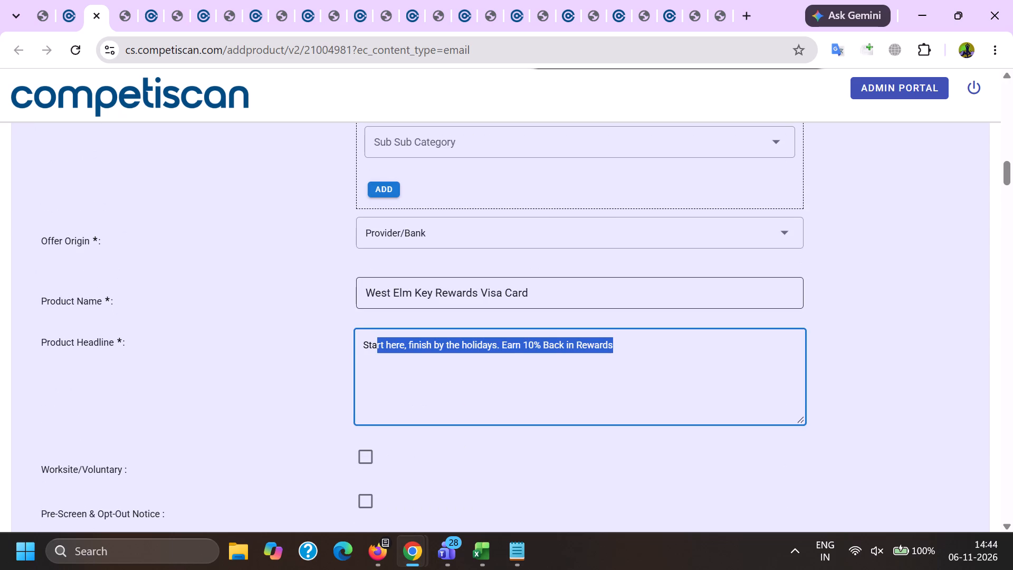
Add Bonuses/Contests/Incentives to product 21004981's Communication Type.
{"action": "scroll", "coordinate": [491, 267], "scroll_direction": "down", "scroll_amount": 9}
{"action": "left_click", "coordinate": [646, 221]}
{"action": "left_click", "coordinate": [520, 346]}
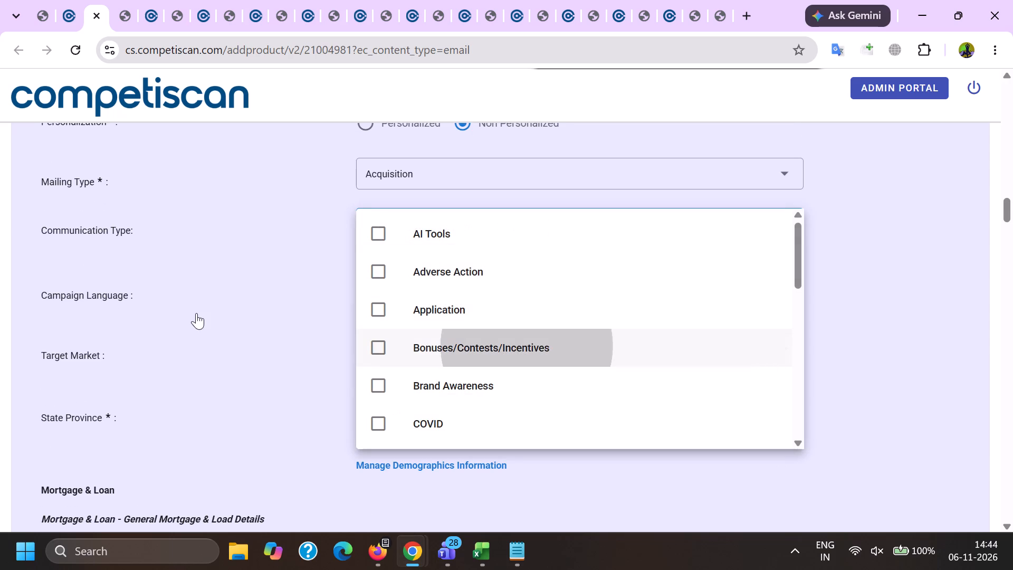
{"action": "left_click", "coordinate": [195, 311]}
Copy "10% back in reward during the first 30 days from account opening" from entry 20997883 into product 21004981's Sign-on Incentive #1.
{"action": "scroll", "coordinate": [269, 235], "scroll_direction": "down", "scroll_amount": 3}
{"action": "left_click", "coordinate": [408, 243]}
{"action": "key", "text": "alt+Tab"}
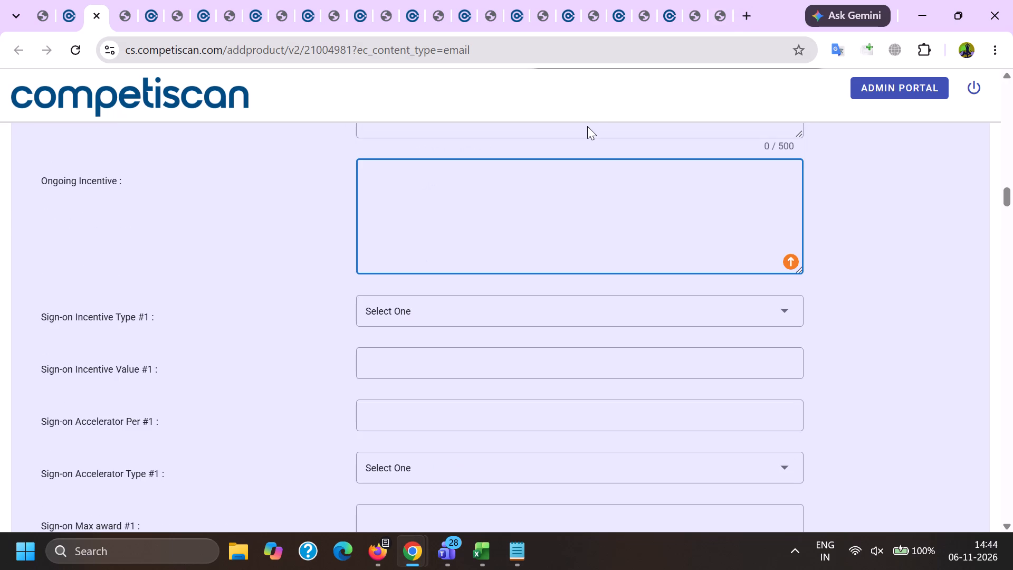
{"action": "scroll", "coordinate": [582, 183], "scroll_direction": "down", "scroll_amount": 18}
{"action": "scroll", "coordinate": [636, 337], "scroll_direction": "down", "scroll_amount": 9}
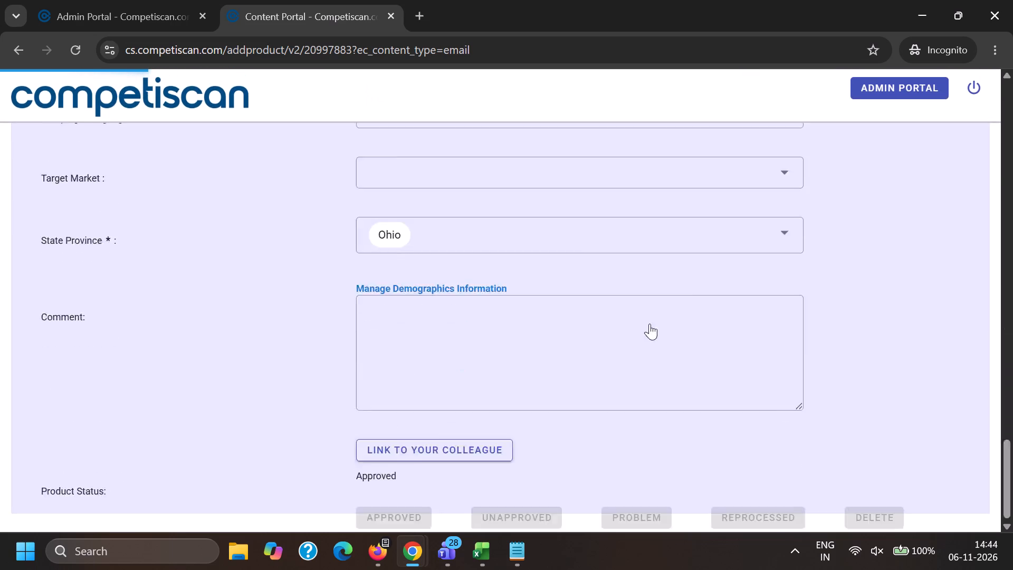
{"action": "scroll", "coordinate": [679, 296], "scroll_direction": "down", "scroll_amount": 4}
{"action": "scroll", "coordinate": [659, 334], "scroll_direction": "up", "scroll_amount": 3}
{"action": "left_click_drag", "start_coordinate": [703, 328], "coordinate": [317, 283]}
{"action": "key", "text": "ctrl+c"}
{"action": "key", "text": "alt+Tab"}
{"action": "left_click", "coordinate": [416, 226]}
{"action": "scroll", "coordinate": [406, 319], "scroll_direction": "up", "scroll_amount": 3}
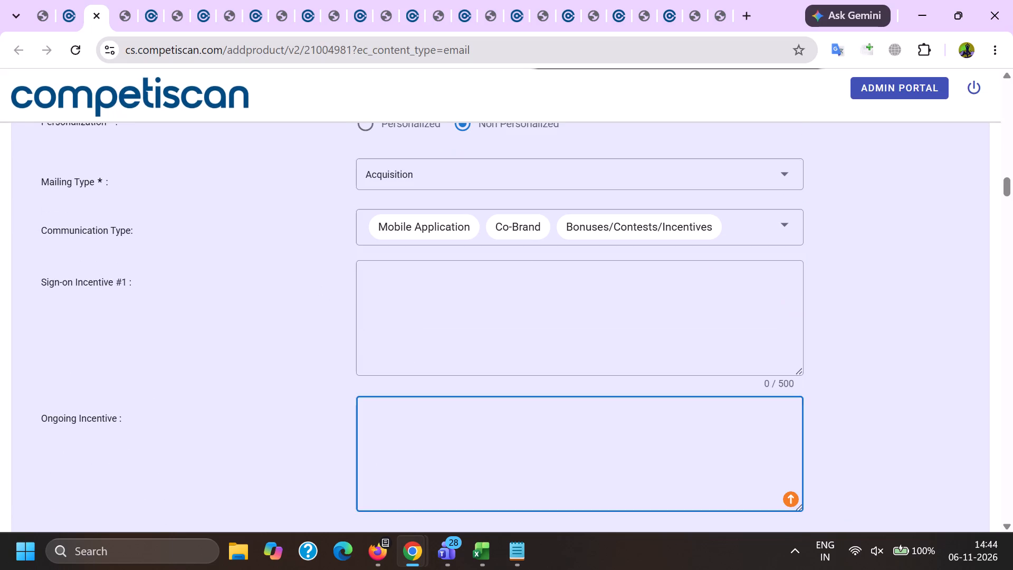
{"action": "left_click", "coordinate": [404, 268]}
{"action": "key", "text": "ctrl+v"}
Copy "5% back in rewards with the West Elm Key Rewards Visa Card" from entry 20997883 into product 21004981's Ongoing Incentive.
{"action": "left_click", "coordinate": [435, 417]}
{"action": "key", "text": "alt+Tab"}
{"action": "left_click_drag", "start_coordinate": [733, 450], "coordinate": [411, 435]}
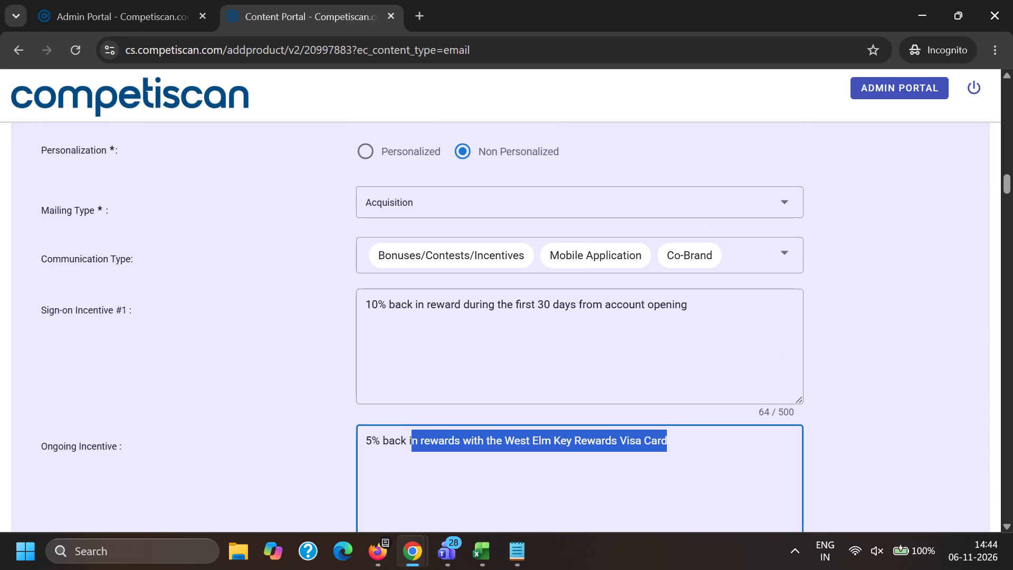
{"action": "left_click_drag", "start_coordinate": [411, 435], "coordinate": [316, 442]}
{"action": "key", "text": "ctrl+c"}
{"action": "key", "text": "alt+Tab"}
{"action": "key", "text": "ctrl+v"}
Set Sign-on Incentive Type #1 to Coupon/Discount, with an incentive value of 10.00 and a max award of 10.00.
{"action": "scroll", "coordinate": [384, 226], "scroll_direction": "down", "scroll_amount": 3}
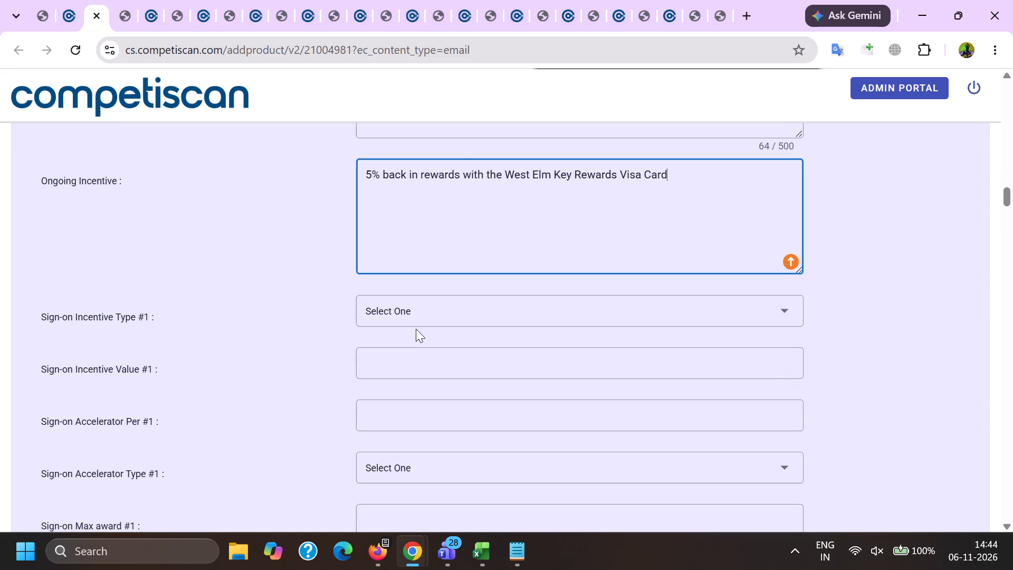
{"action": "left_click", "coordinate": [399, 306]}
{"action": "scroll", "coordinate": [400, 302], "scroll_direction": "down", "scroll_amount": 6}
{"action": "left_click", "coordinate": [425, 397]}
{"action": "left_click", "coordinate": [256, 380]}
{"action": "left_click", "coordinate": [378, 362]}
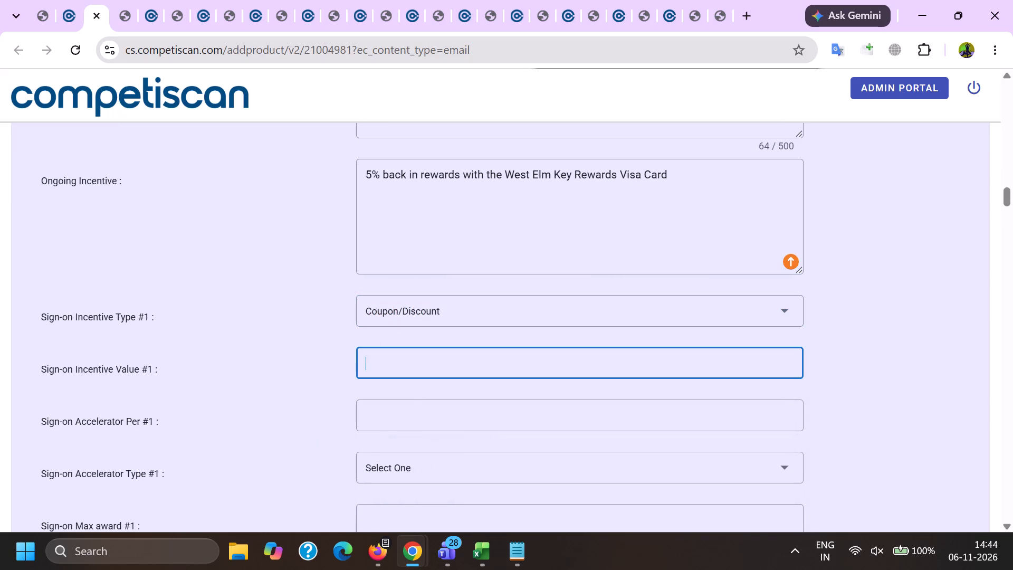
{"action": "type", "text": "10."}
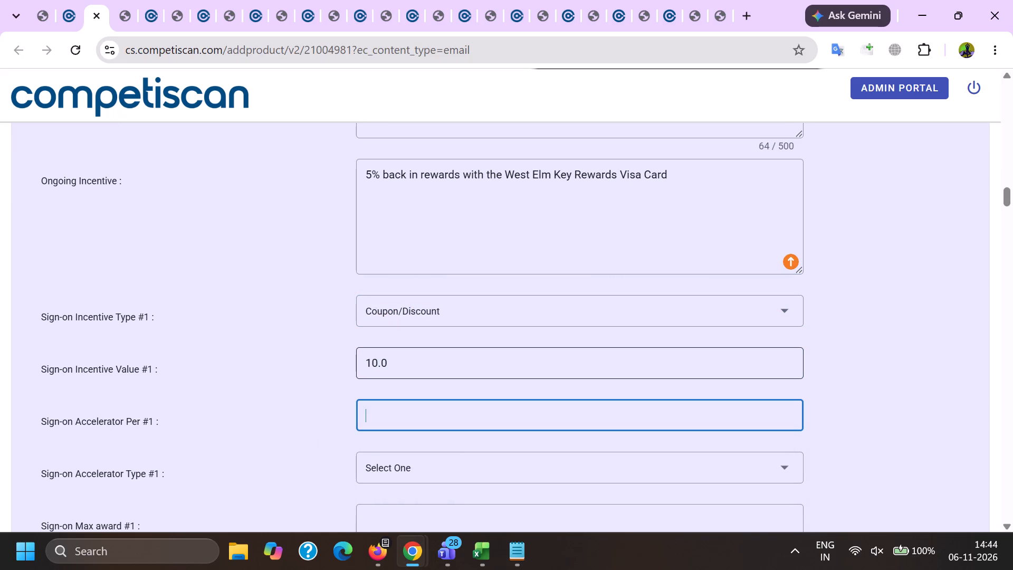
{"action": "key", "text": "Tab"}
{"action": "key", "text": "Tab"}
{"action": "key", "text": "1"}
{"action": "type", "text": "0."}
{"action": "key", "text": "0"}
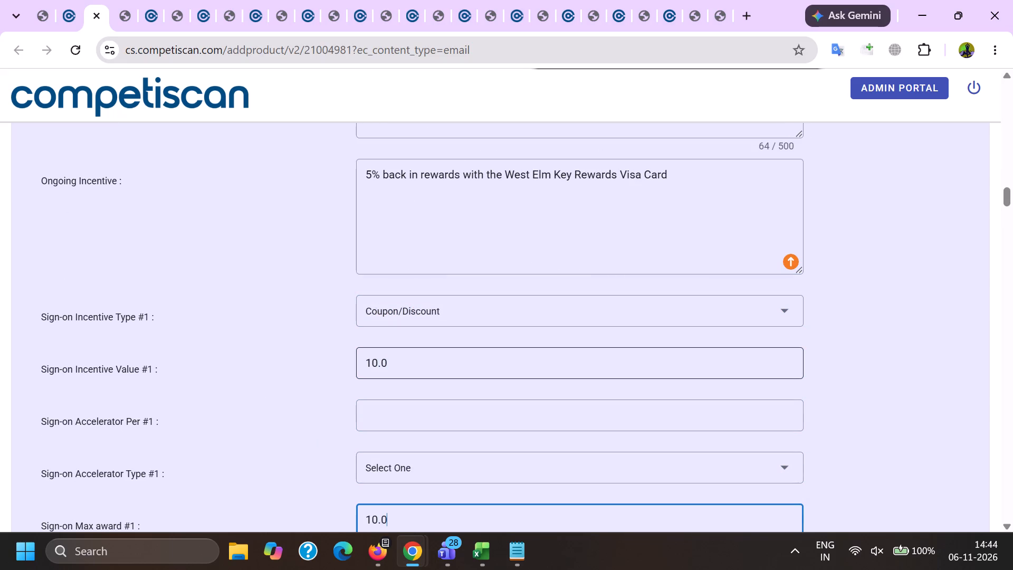
{"action": "key", "text": "0"}
{"action": "left_click", "coordinate": [392, 353]}
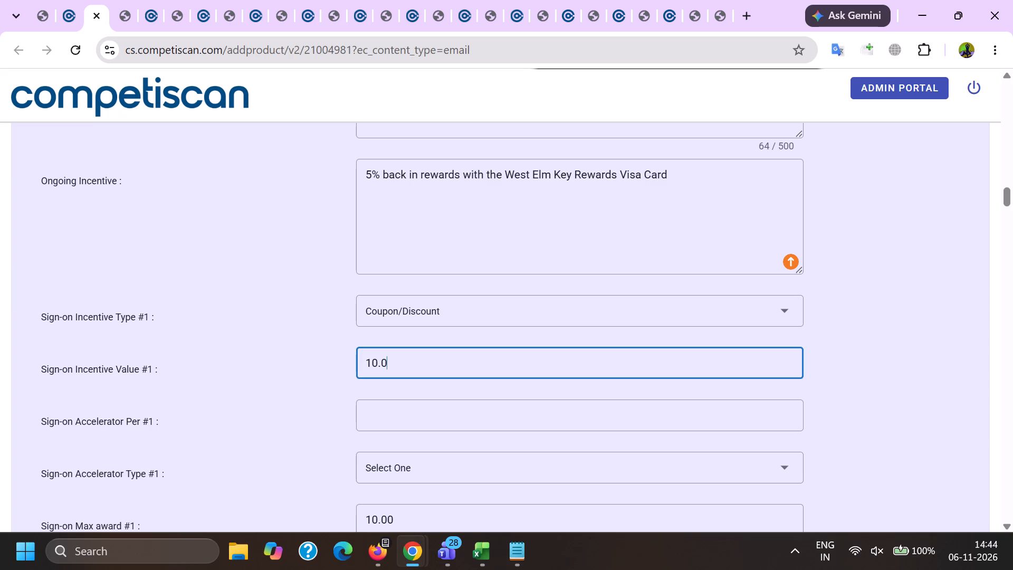
{"action": "key", "text": "0"}
Set product 21004981's Sign-on Incentive Window #1 to 1 month.
{"action": "scroll", "coordinate": [373, 340], "scroll_direction": "down", "scroll_amount": 4}
{"action": "left_click", "coordinate": [380, 353]}
{"action": "key", "text": "1"}
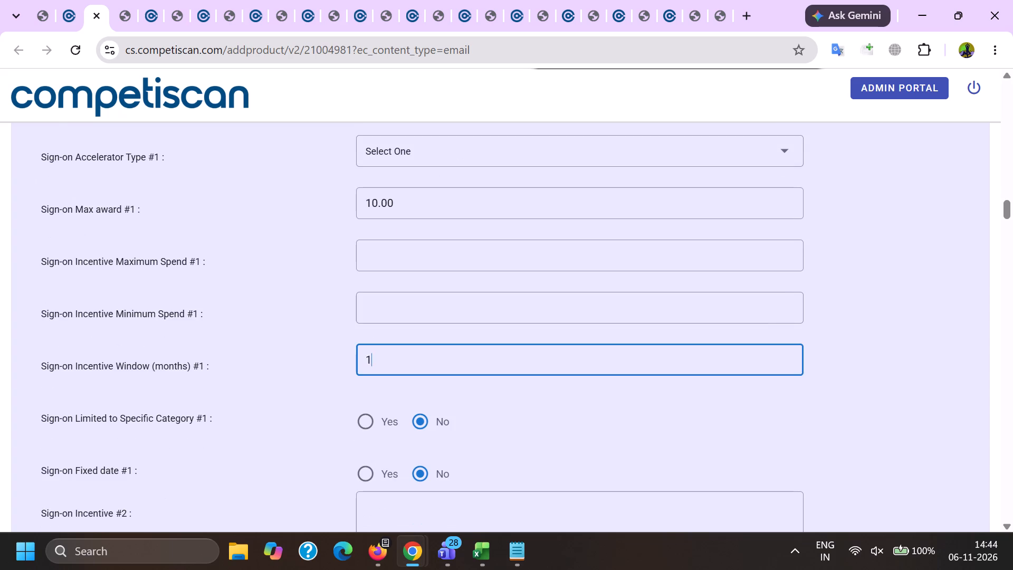
{"action": "scroll", "coordinate": [377, 345], "scroll_direction": "down", "scroll_amount": 3}
{"action": "left_click", "coordinate": [361, 235]}
Set the Mortgage & Loan Upper APR to 36 and Lower APR to 0 in product 21004981's regular pricing details.
{"action": "scroll", "coordinate": [362, 235], "scroll_direction": "down", "scroll_amount": 18}
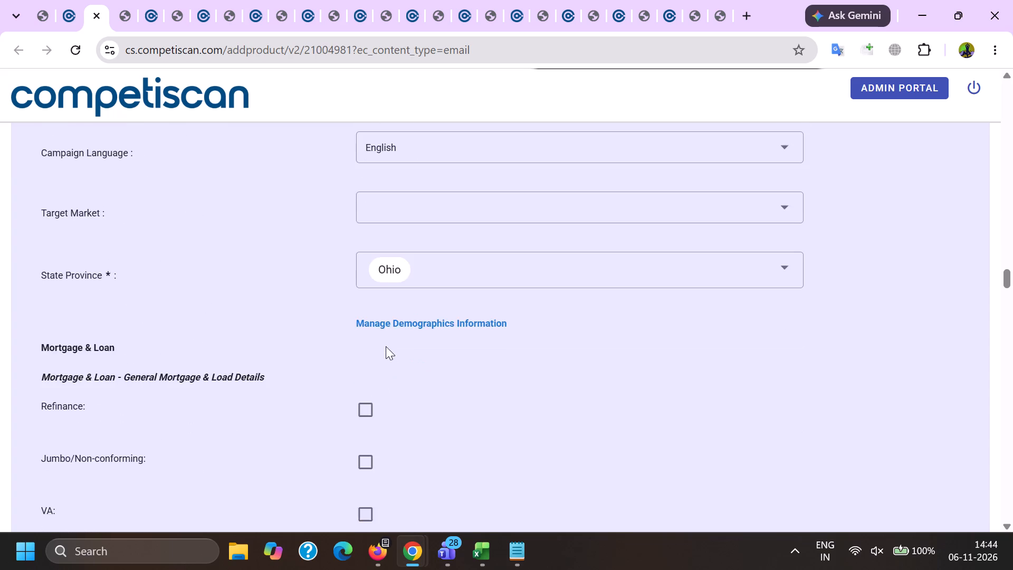
{"action": "scroll", "coordinate": [385, 341], "scroll_direction": "down", "scroll_amount": 11}
{"action": "left_click", "coordinate": [384, 236]}
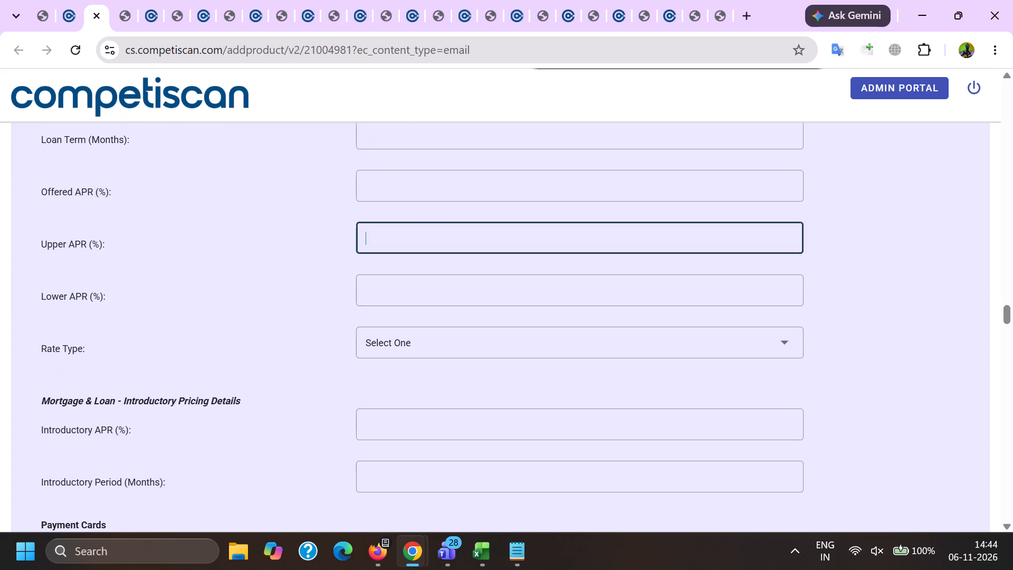
{"action": "key", "text": "3"}
{"action": "key", "text": "6"}
{"action": "key", "text": "Tab"}
{"action": "key", "text": "0"}
Look over the payment card offer details and mark product 21004981 Approved.
{"action": "scroll", "coordinate": [384, 237], "scroll_direction": "down", "scroll_amount": 5}
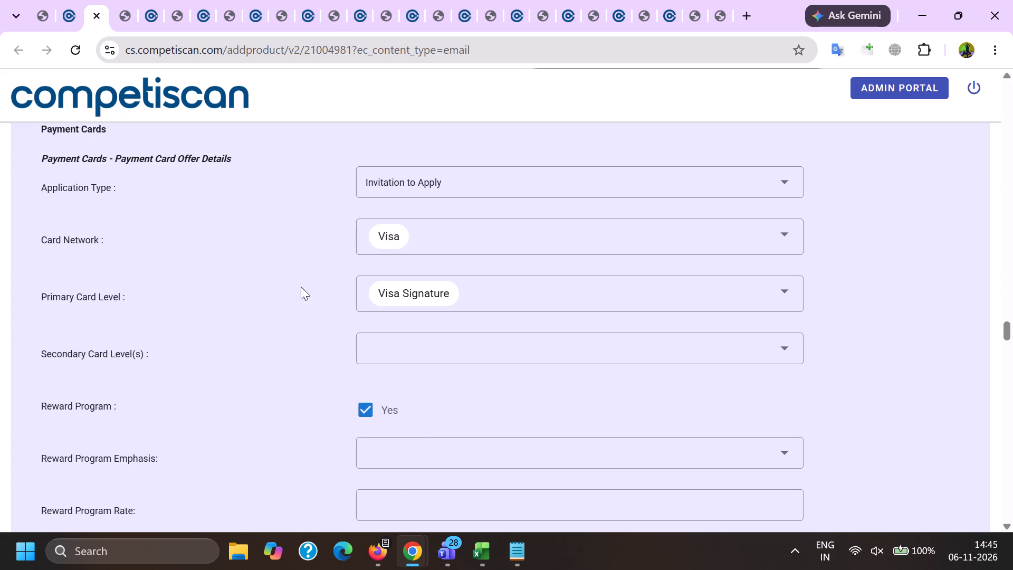
{"action": "left_click", "coordinate": [301, 287]}
{"action": "key", "text": "End"}
{"action": "scroll", "coordinate": [302, 285], "scroll_direction": "down", "scroll_amount": 12}
{"action": "left_click", "coordinate": [392, 508]}
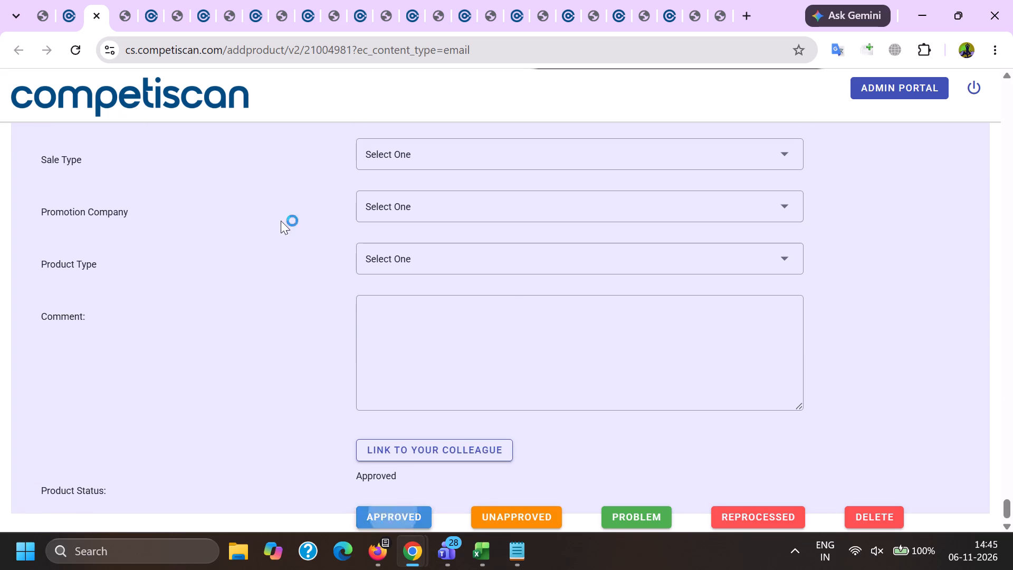
Close product 21004981's PDF and search product 21005007's PDF for "@".
{"action": "left_click", "coordinate": [180, 0]}
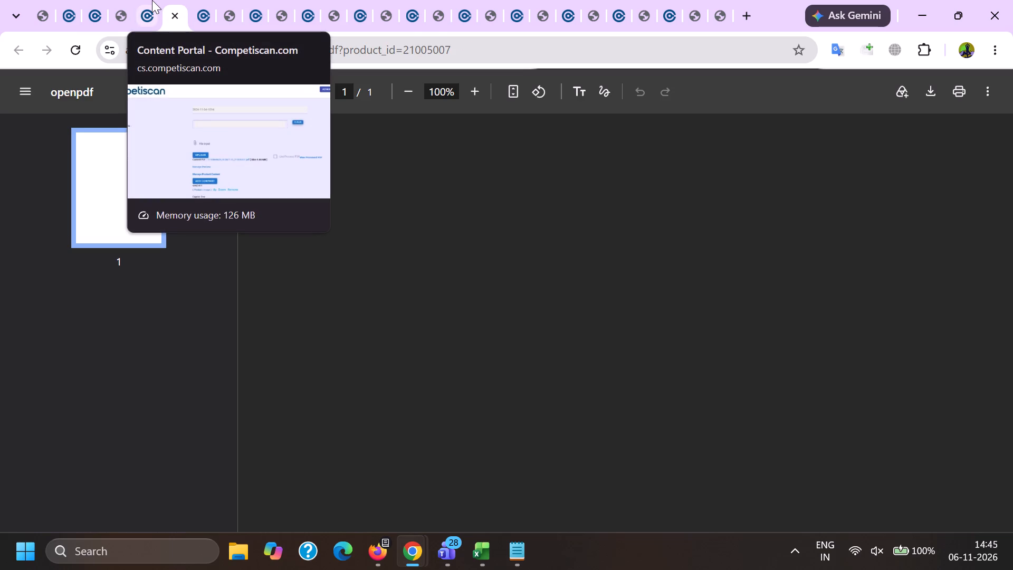
{"action": "left_click", "coordinate": [120, 0]}
{"action": "left_click", "coordinate": [121, 6]}
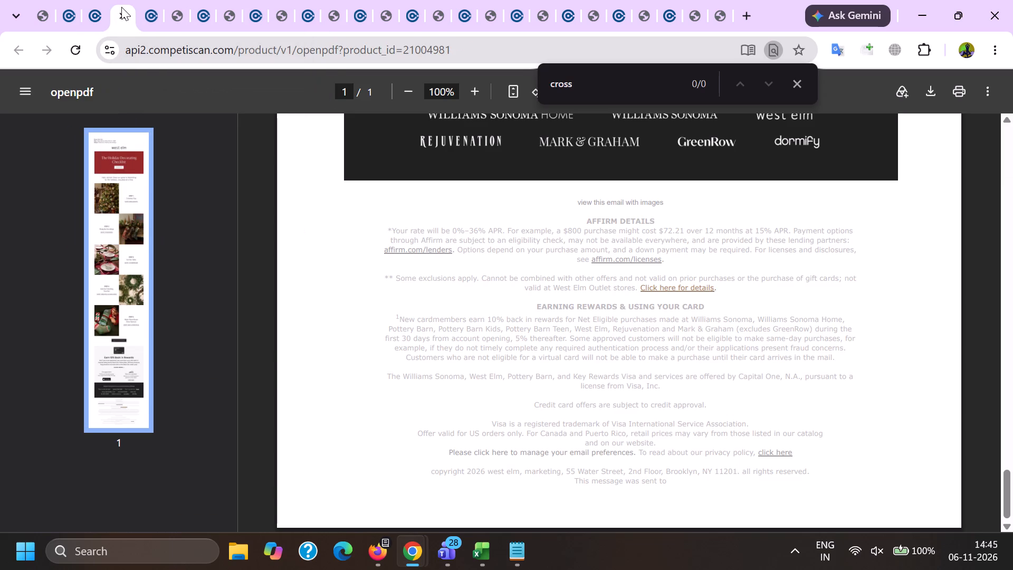
{"action": "left_click", "coordinate": [122, 11]}
{"action": "left_click", "coordinate": [153, 0]}
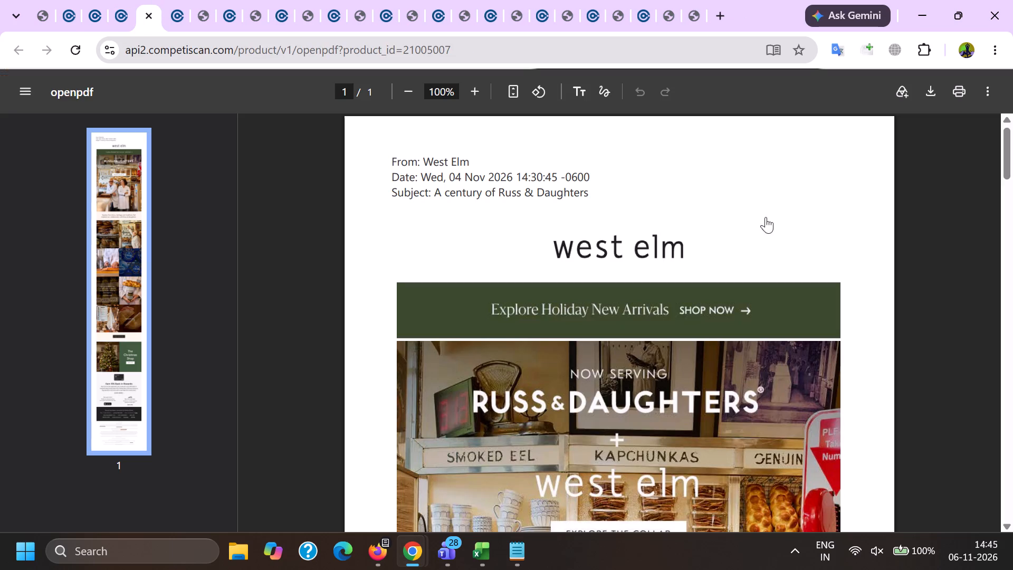
{"action": "key", "text": "ctrl+f"}
{"action": "key", "text": "shift+at"}
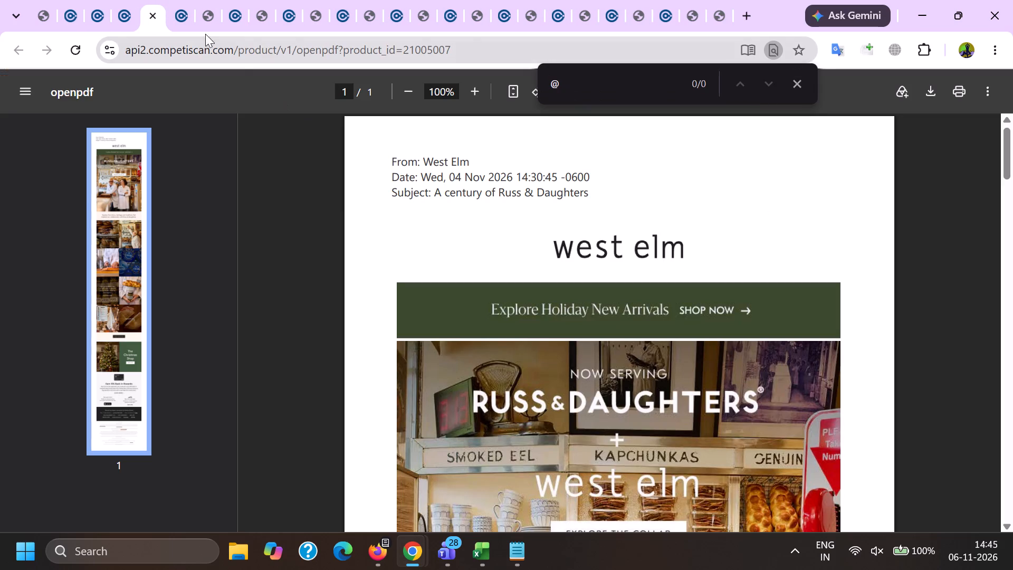
Add Affirm as a company on product 21005007.
{"action": "left_click", "coordinate": [121, 0]}
{"action": "scroll", "coordinate": [483, 262], "scroll_direction": "down", "scroll_amount": 7}
{"action": "scroll", "coordinate": [378, 340], "scroll_direction": "up", "scroll_amount": 4}
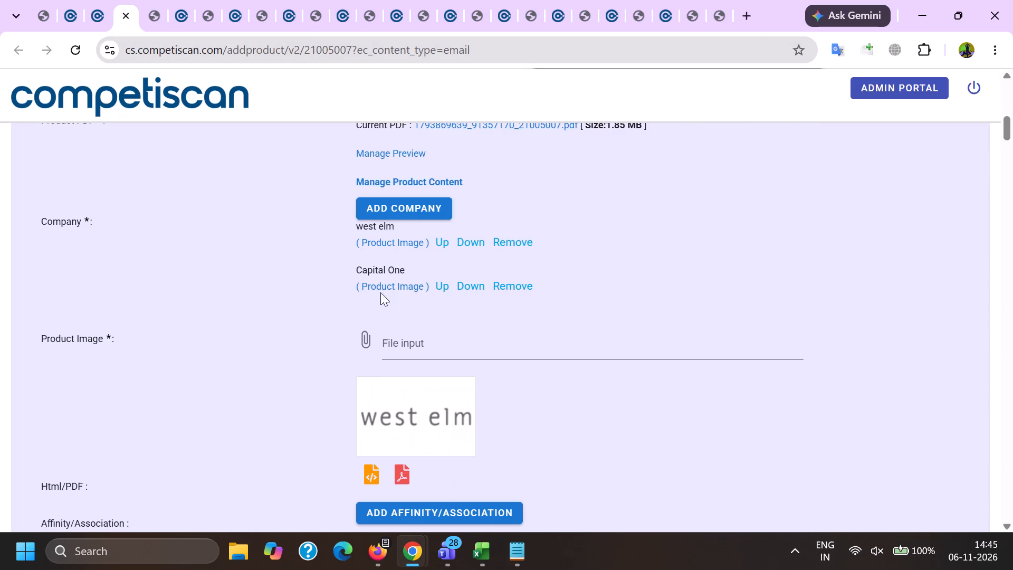
{"action": "left_click", "coordinate": [395, 212]}
{"action": "key", "text": "a"}
{"action": "key", "text": "f"}
{"action": "key", "text": "f"}
{"action": "key", "text": "i"}
{"action": "key", "text": "r"}
{"action": "key", "text": "m"}
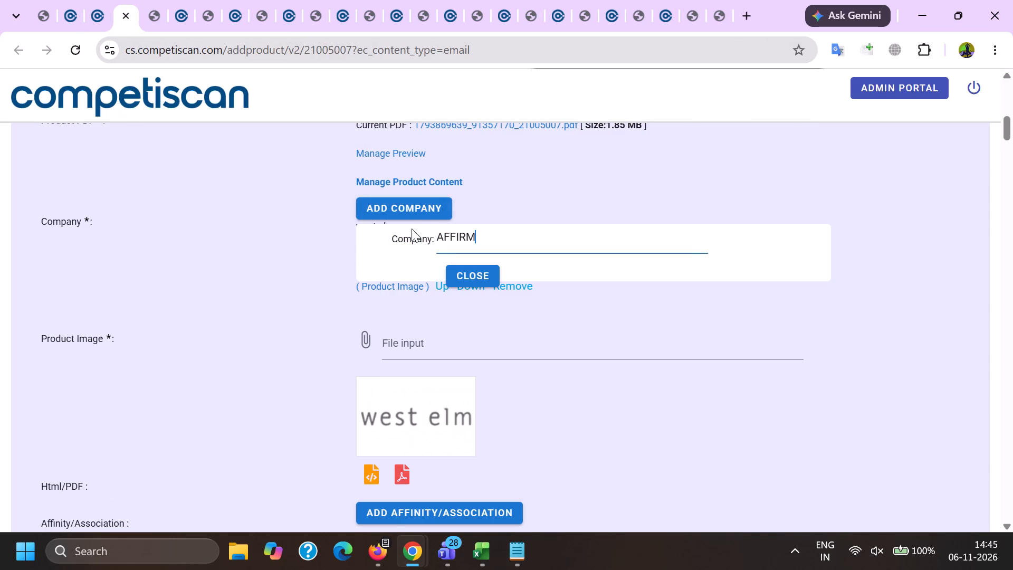
{"action": "scroll", "coordinate": [416, 215], "scroll_direction": "down", "scroll_amount": 5}
{"action": "scroll", "coordinate": [472, 317], "scroll_direction": "up", "scroll_amount": 4}
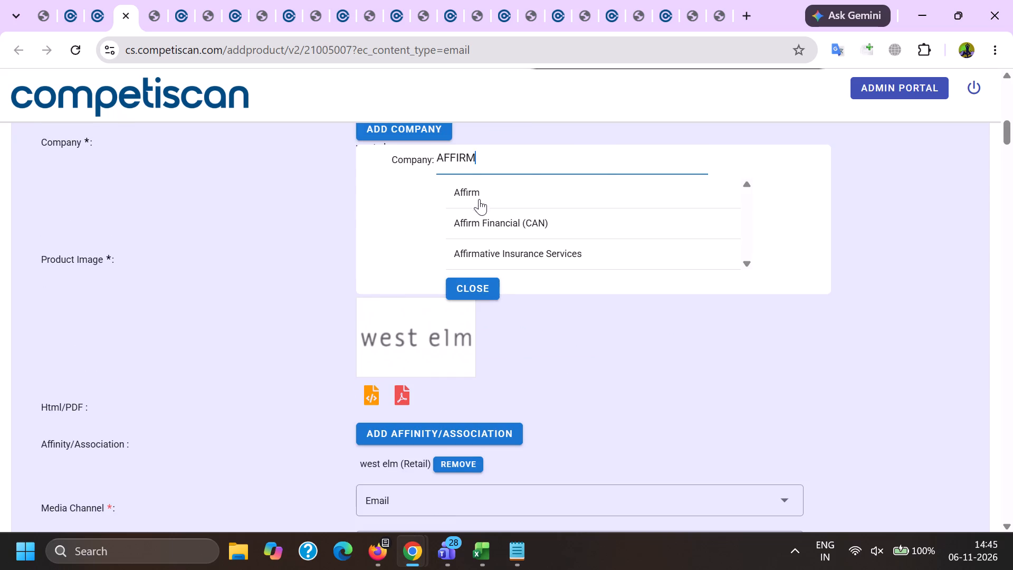
{"action": "left_click", "coordinate": [478, 197]}
Check product 21005007's headline and add Bonuses/Contests/Incentives to its Communication Type.
{"action": "scroll", "coordinate": [476, 188], "scroll_direction": "down", "scroll_amount": 9}
{"action": "scroll", "coordinate": [473, 253], "scroll_direction": "down", "scroll_amount": 2}
{"action": "left_click_drag", "start_coordinate": [695, 288], "coordinate": [194, 222]}
{"action": "scroll", "coordinate": [371, 250], "scroll_direction": "down", "scroll_amount": 5}
{"action": "scroll", "coordinate": [405, 277], "scroll_direction": "down", "scroll_amount": 3}
{"action": "left_click", "coordinate": [578, 236]}
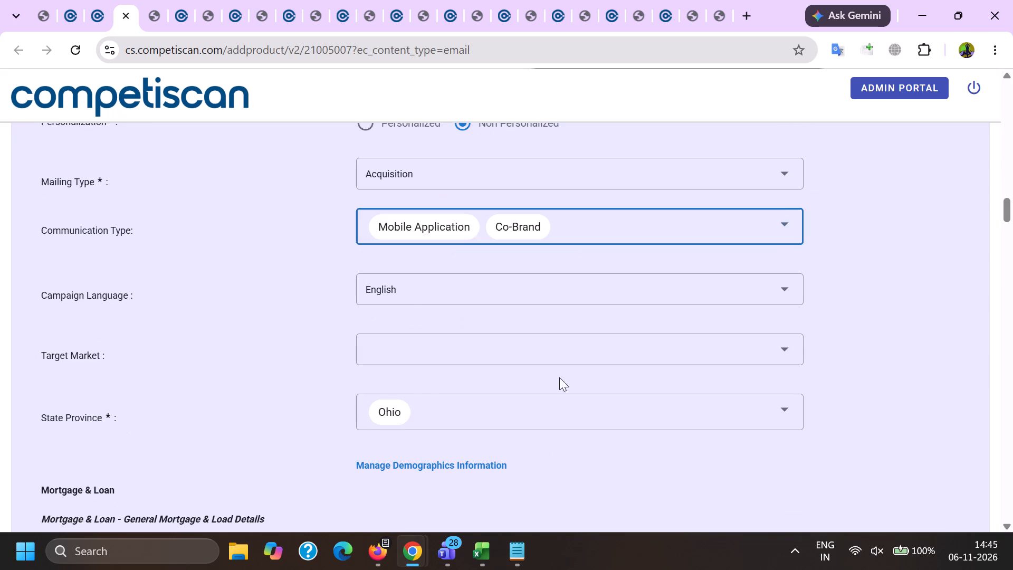
{"action": "left_click", "coordinate": [471, 337]}
{"action": "left_click", "coordinate": [259, 329]}
Enter "5% back in rewards with the West Elm Key Rewards Visa Card" as product 21005007's Ongoing Incentive.
{"action": "scroll", "coordinate": [308, 247], "scroll_direction": "down", "scroll_amount": 2}
{"action": "scroll", "coordinate": [433, 344], "scroll_direction": "up", "scroll_amount": 2}
{"action": "left_click", "coordinate": [415, 476]}
{"action": "key", "text": "ctrl+v"}
Copy "10% back in reward during the first 30 days from account opening" into product 21005007's Sign-on Incentive #1.
{"action": "left_click", "coordinate": [415, 322]}
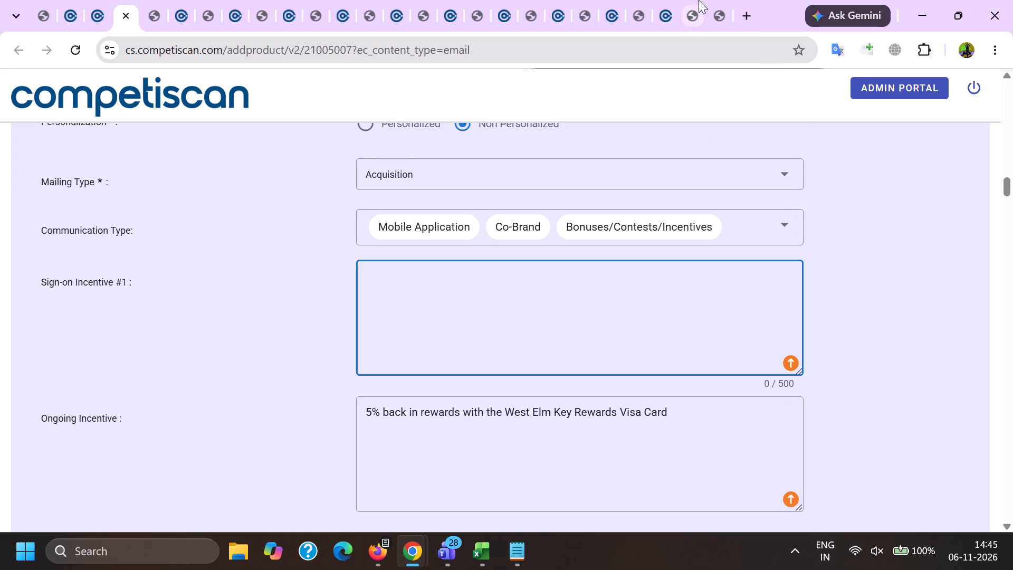
{"action": "left_click", "coordinate": [703, 0]}
{"action": "left_click", "coordinate": [716, 0]}
{"action": "left_click", "coordinate": [721, 17]}
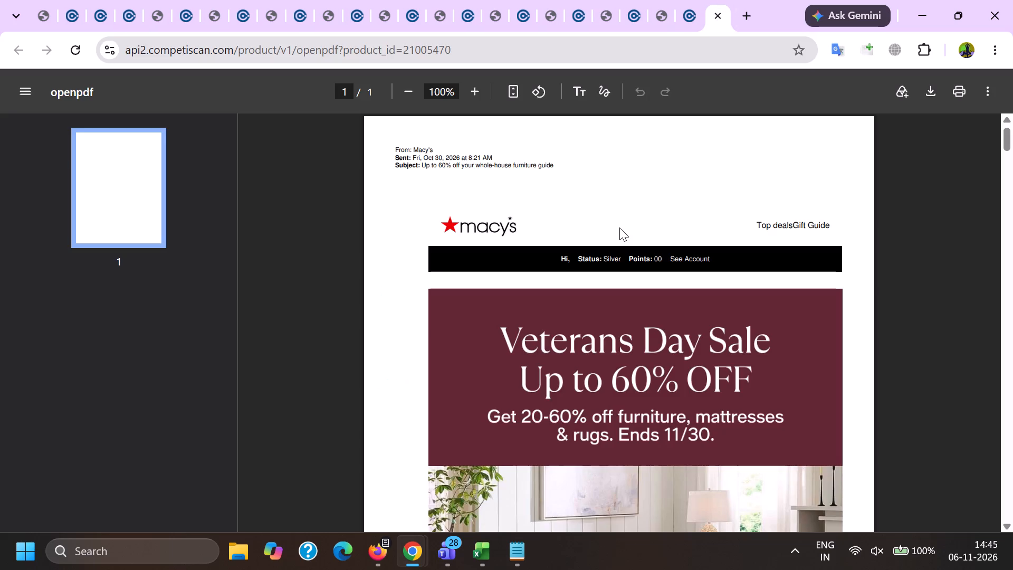
{"action": "key", "text": "alt+Tab"}
{"action": "left_click_drag", "start_coordinate": [748, 354], "coordinate": [58, 229]}
{"action": "key", "text": "ctrl+c"}
{"action": "key", "text": "alt+Tab"}
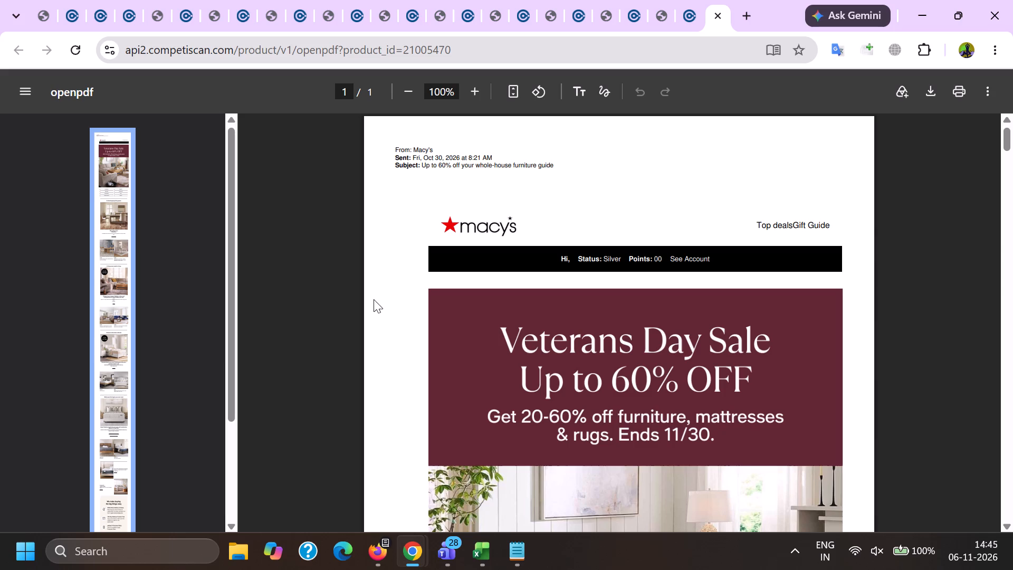
{"action": "key", "text": "alt+Tab"}
{"action": "key", "text": "alt+Tab"}
{"action": "key", "text": "alt+Tab"}
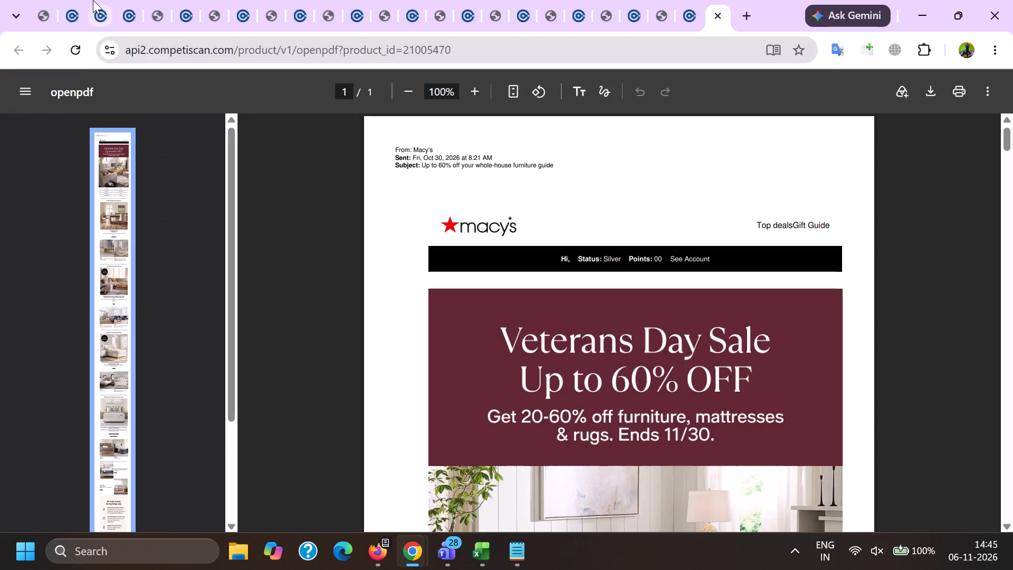
{"action": "left_click", "coordinate": [93, 0]}
{"action": "left_click", "coordinate": [129, 0]}
{"action": "left_click", "coordinate": [460, 309]}
{"action": "key", "text": "ctrl+v"}
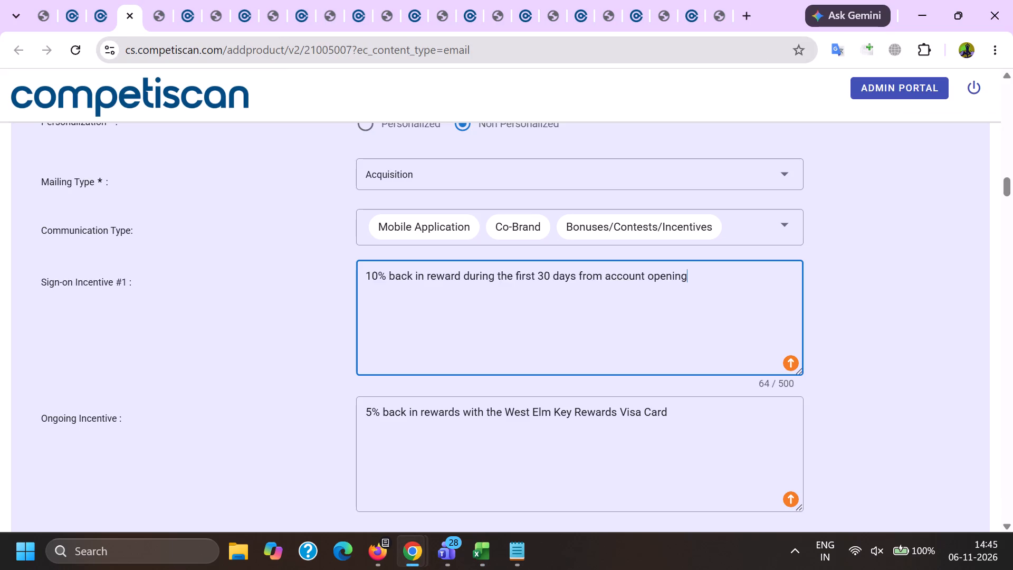
Set product 21005007's Sign-on Incentive Type #1 to Coupon/Discount, with an incentive value of 10.00 and a max award of 10.00.
{"action": "scroll", "coordinate": [417, 214], "scroll_direction": "down", "scroll_amount": 3}
{"action": "left_click", "coordinate": [393, 320]}
{"action": "scroll", "coordinate": [392, 319], "scroll_direction": "down", "scroll_amount": 4}
{"action": "left_click", "coordinate": [399, 415]}
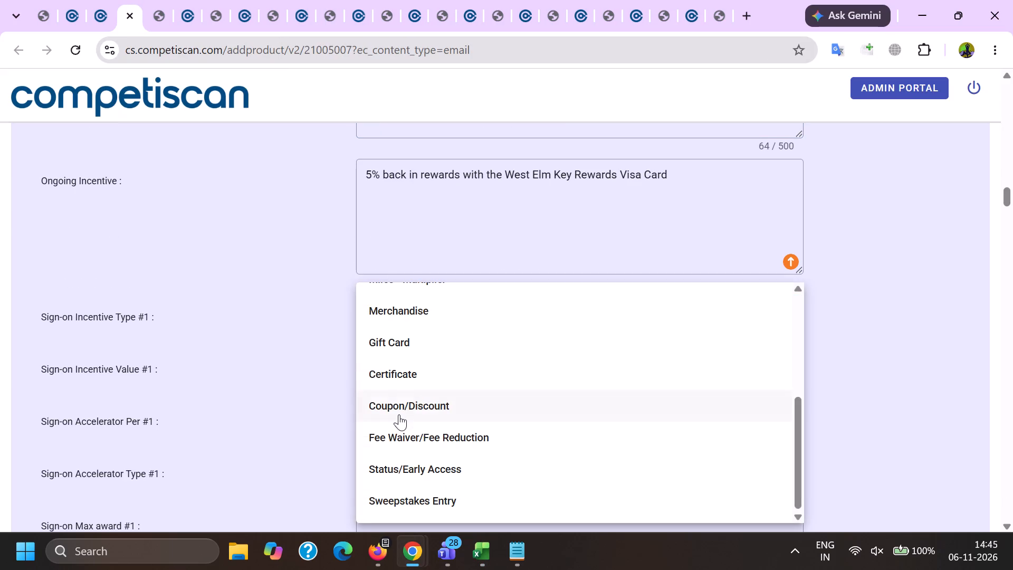
{"action": "left_click", "coordinate": [316, 387]}
{"action": "left_click", "coordinate": [394, 363]}
{"action": "key", "text": "1"}
{"action": "key", "text": "0"}
{"action": "key", "text": "period"}
{"action": "key", "text": "0"}
{"action": "key", "text": "0"}
{"action": "key", "text": "Tab"}
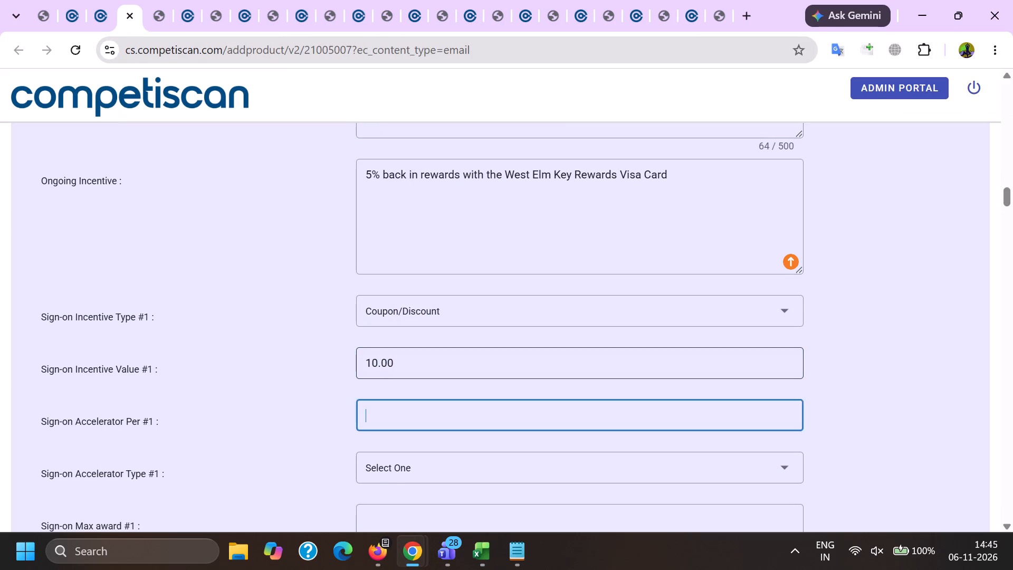
{"action": "key", "text": "Tab"}
{"action": "key", "text": "Tab"}
{"action": "type", "text": "10."}
{"action": "key", "text": "0"}
{"action": "key", "text": "0"}
Set product 21005007's Sign-on Incentive Window #1 to 1 month.
{"action": "key", "text": "Tab"}
{"action": "key", "text": "Tab"}
{"action": "key", "text": "Tab"}
{"action": "key", "text": "1"}
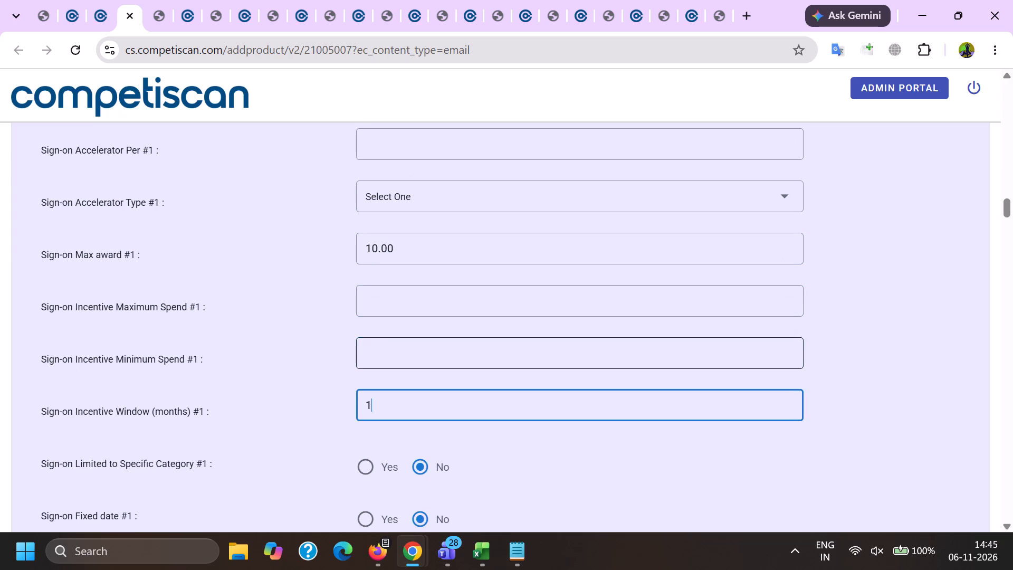
Go through the remaining offer details and mark product 21005007 Approved.
{"action": "scroll", "coordinate": [345, 350], "scroll_direction": "down", "scroll_amount": 2}
{"action": "left_click", "coordinate": [365, 368]}
{"action": "scroll", "coordinate": [362, 344], "scroll_direction": "down", "scroll_amount": 19}
{"action": "scroll", "coordinate": [361, 339], "scroll_direction": "down", "scroll_amount": 4}
{"action": "scroll", "coordinate": [389, 406], "scroll_direction": "down", "scroll_amount": 2}
{"action": "scroll", "coordinate": [414, 324], "scroll_direction": "down", "scroll_amount": 11}
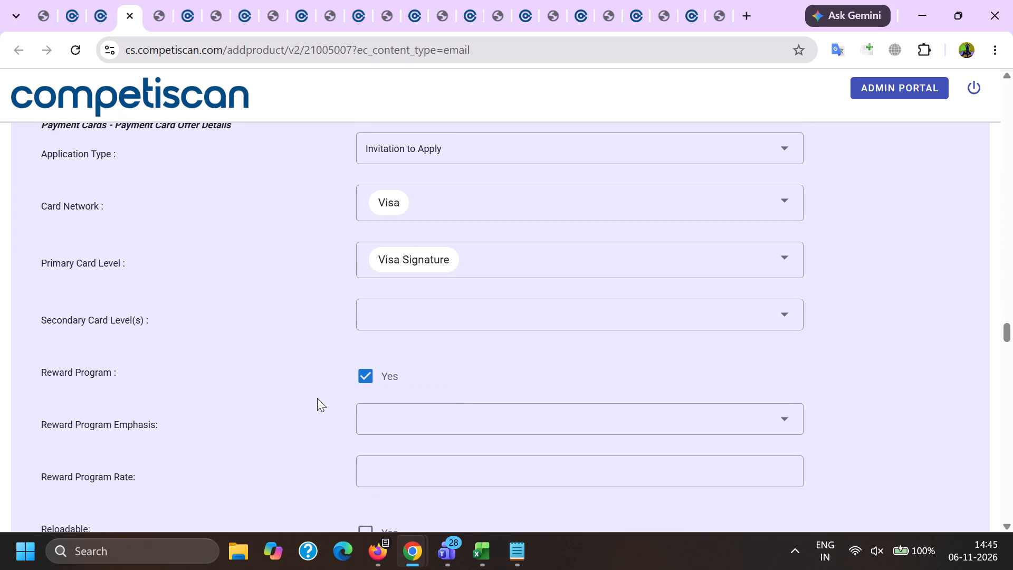
{"action": "left_click", "coordinate": [317, 397]}
{"action": "key", "text": "End"}
{"action": "scroll", "coordinate": [345, 402], "scroll_direction": "up", "scroll_amount": 3}
{"action": "scroll", "coordinate": [344, 397], "scroll_direction": "down", "scroll_amount": 12}
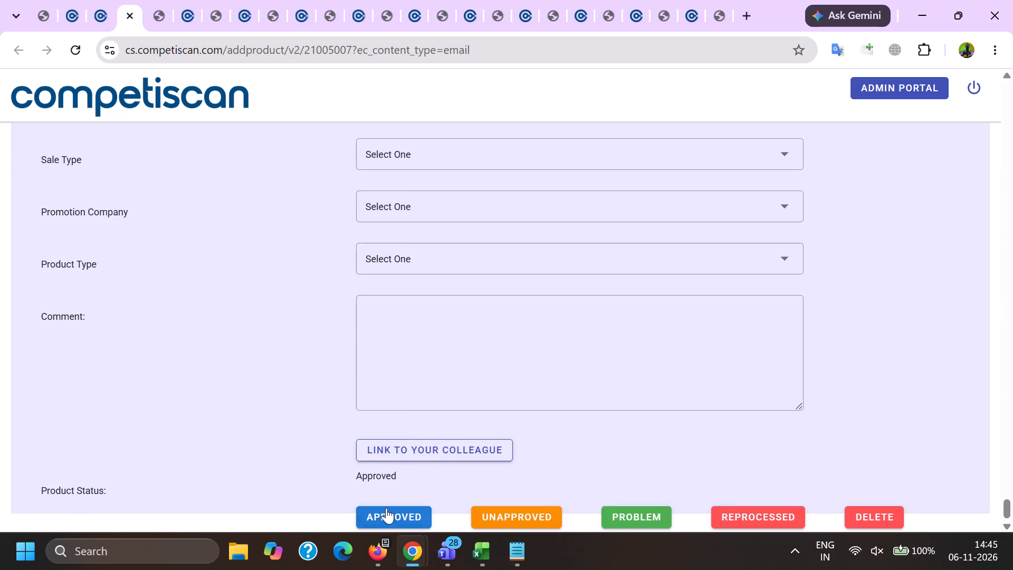
{"action": "left_click", "coordinate": [386, 510]}
Review product 21005035's headline, mailing type and communication type, and close its form and PDF.
{"action": "left_click", "coordinate": [212, 0]}
{"action": "left_click", "coordinate": [187, 0]}
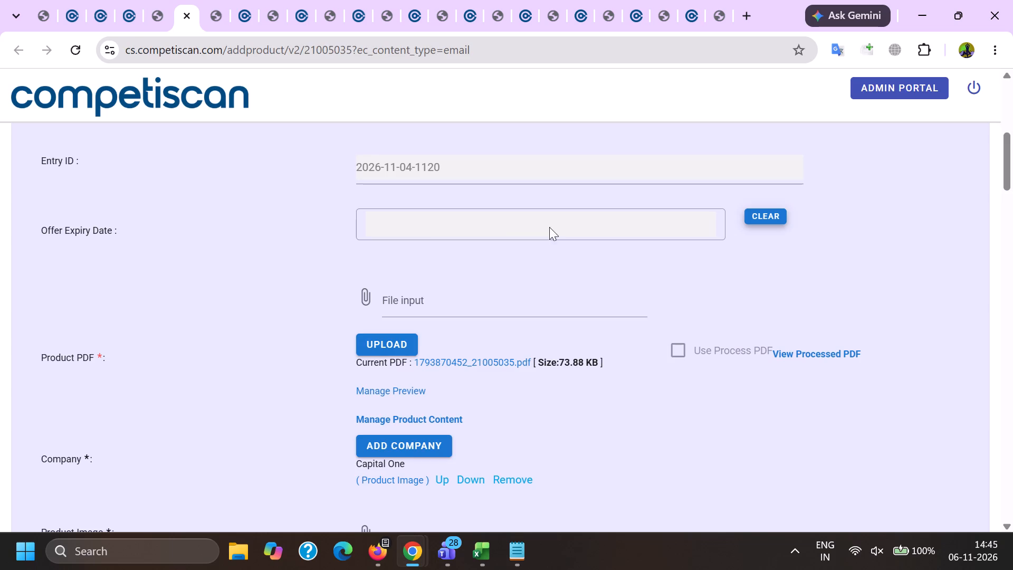
{"action": "scroll", "coordinate": [617, 298], "scroll_direction": "down", "scroll_amount": 13}
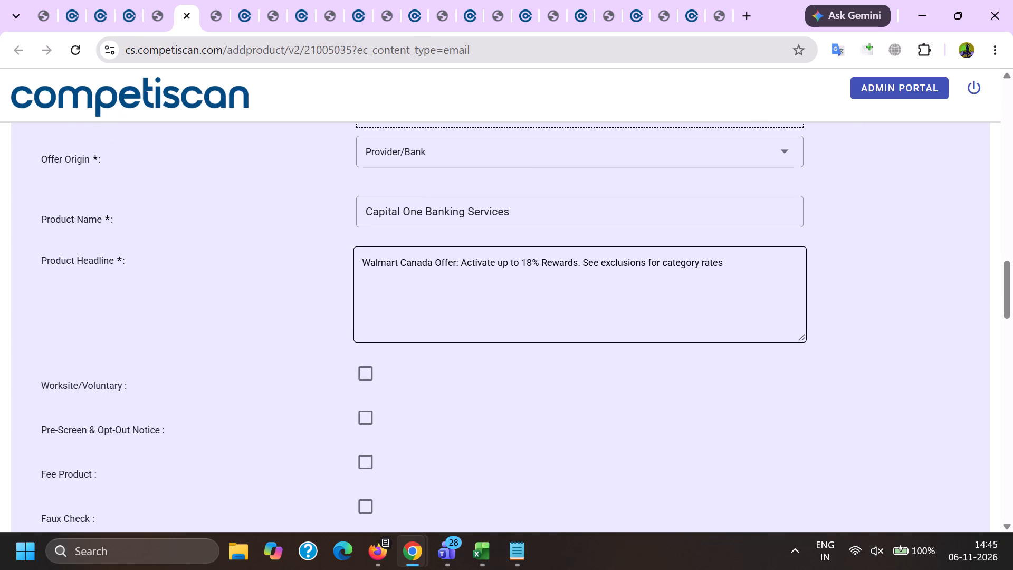
{"action": "left_click_drag", "start_coordinate": [749, 291], "coordinate": [186, 224]}
{"action": "scroll", "coordinate": [221, 256], "scroll_direction": "down", "scroll_amount": 5}
{"action": "scroll", "coordinate": [285, 281], "scroll_direction": "down", "scroll_amount": 1}
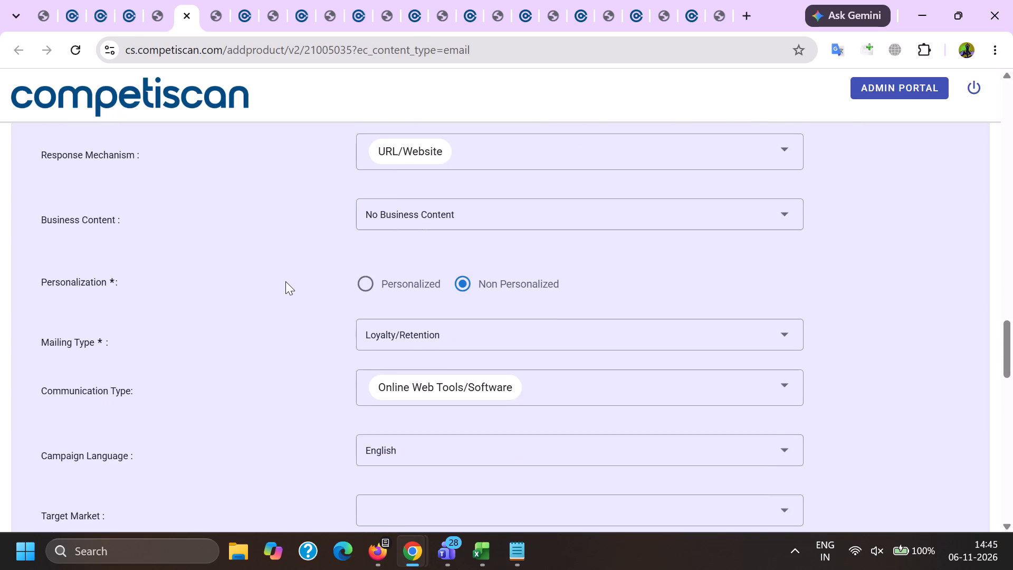
{"action": "scroll", "coordinate": [285, 278], "scroll_direction": "down", "scroll_amount": 4}
{"action": "scroll", "coordinate": [297, 282], "scroll_direction": "up", "scroll_amount": 10}
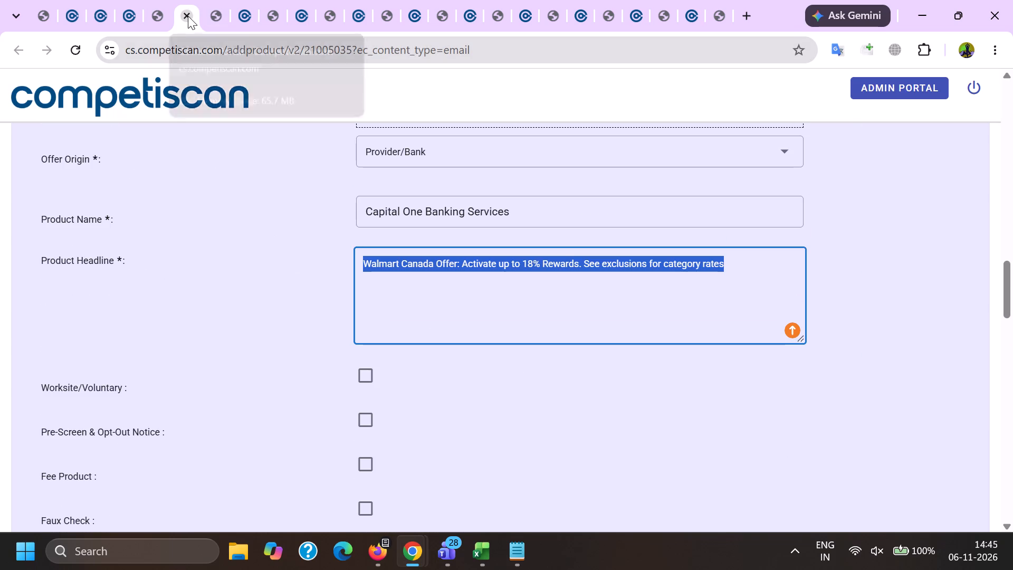
{"action": "double_click", "coordinate": [188, 16]}
Check product 21005089's PDF footer and its form's sectors, headline, incentives and APR details, and close both pages.
{"action": "left_click", "coordinate": [222, 0]}
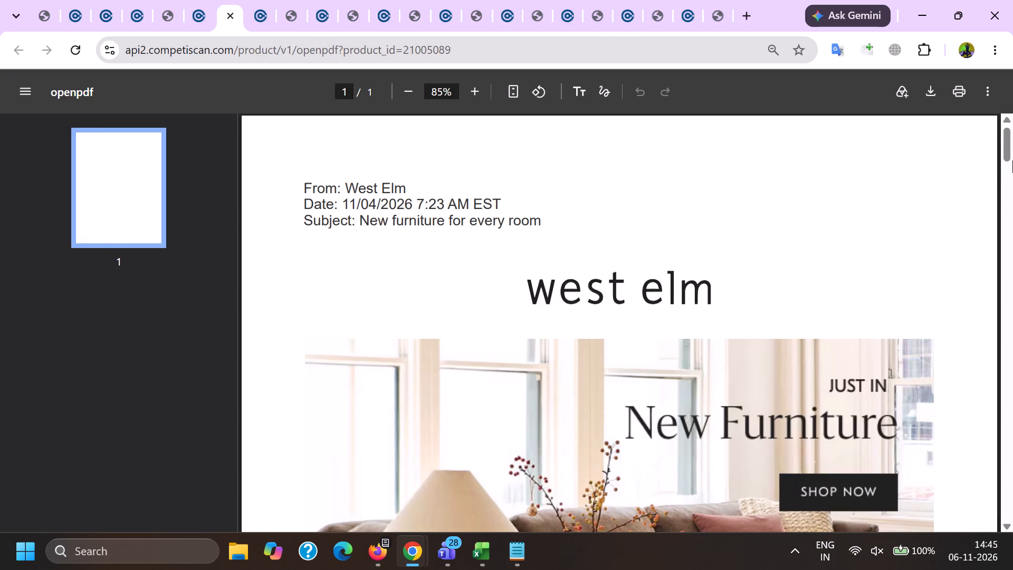
{"action": "left_click_drag", "start_coordinate": [1012, 159], "coordinate": [1008, 561]}
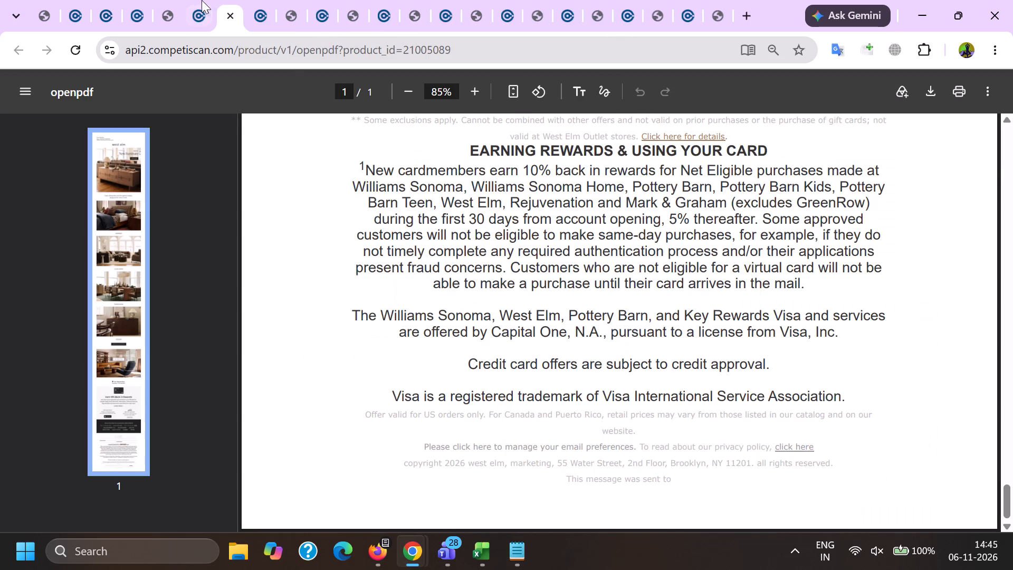
{"action": "left_click", "coordinate": [197, 0]}
{"action": "scroll", "coordinate": [524, 241], "scroll_direction": "down", "scroll_amount": 5}
{"action": "scroll", "coordinate": [504, 294], "scroll_direction": "down", "scroll_amount": 6}
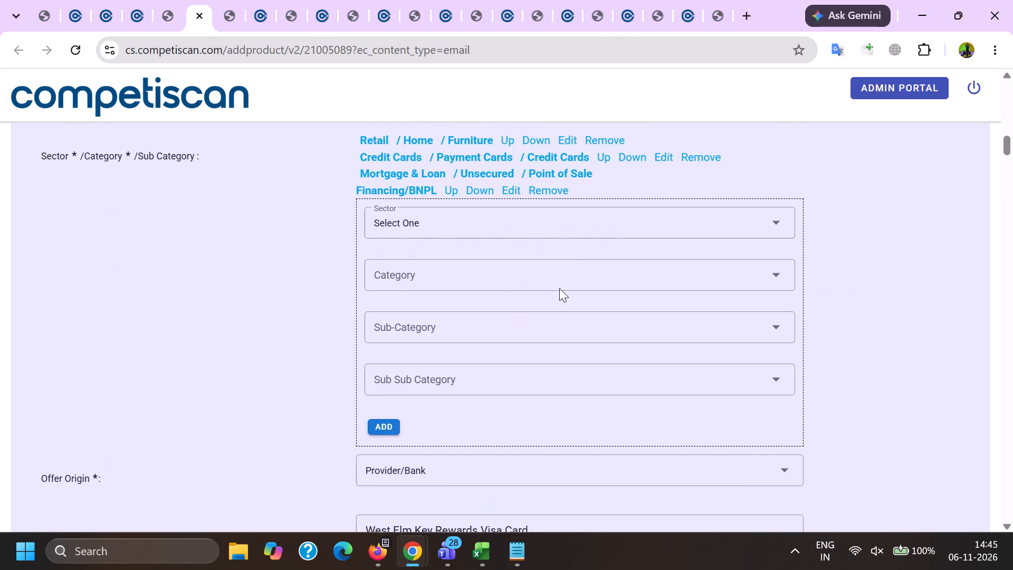
{"action": "scroll", "coordinate": [567, 226], "scroll_direction": "down", "scroll_amount": 3}
{"action": "left_click_drag", "start_coordinate": [626, 360], "coordinate": [79, 284]}
{"action": "scroll", "coordinate": [488, 259], "scroll_direction": "down", "scroll_amount": 11}
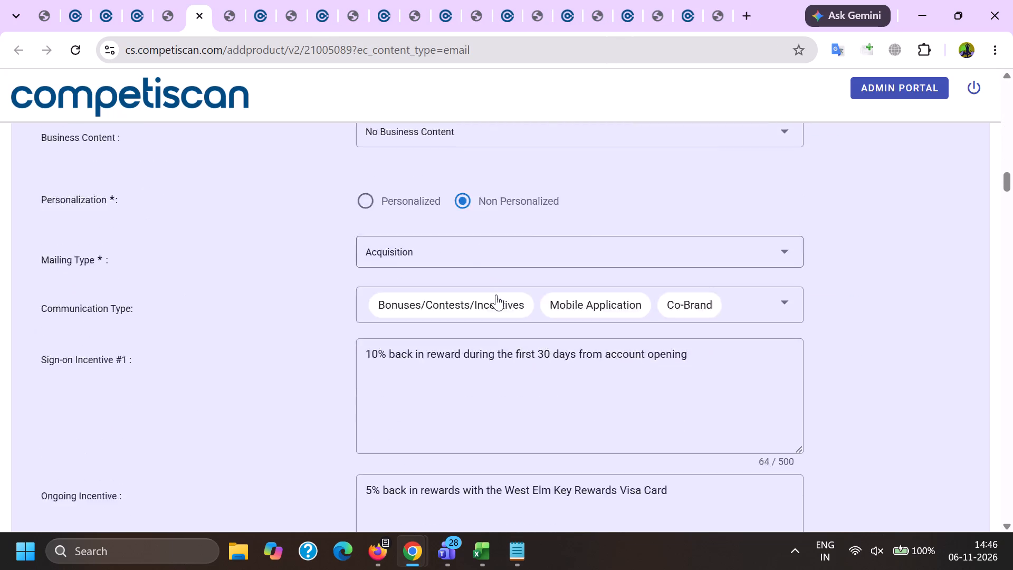
{"action": "scroll", "coordinate": [496, 294], "scroll_direction": "down", "scroll_amount": 19}
{"action": "scroll", "coordinate": [463, 309], "scroll_direction": "up", "scroll_amount": 1}
{"action": "scroll", "coordinate": [463, 311], "scroll_direction": "down", "scroll_amount": 11}
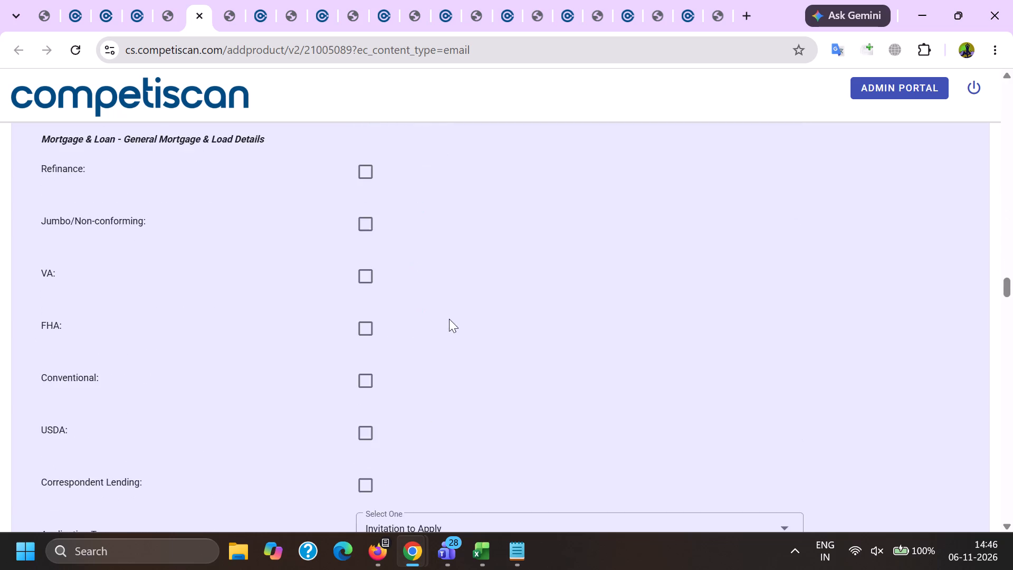
{"action": "scroll", "coordinate": [449, 318], "scroll_direction": "up", "scroll_amount": 20}
{"action": "scroll", "coordinate": [449, 318], "scroll_direction": "up", "scroll_amount": 11}
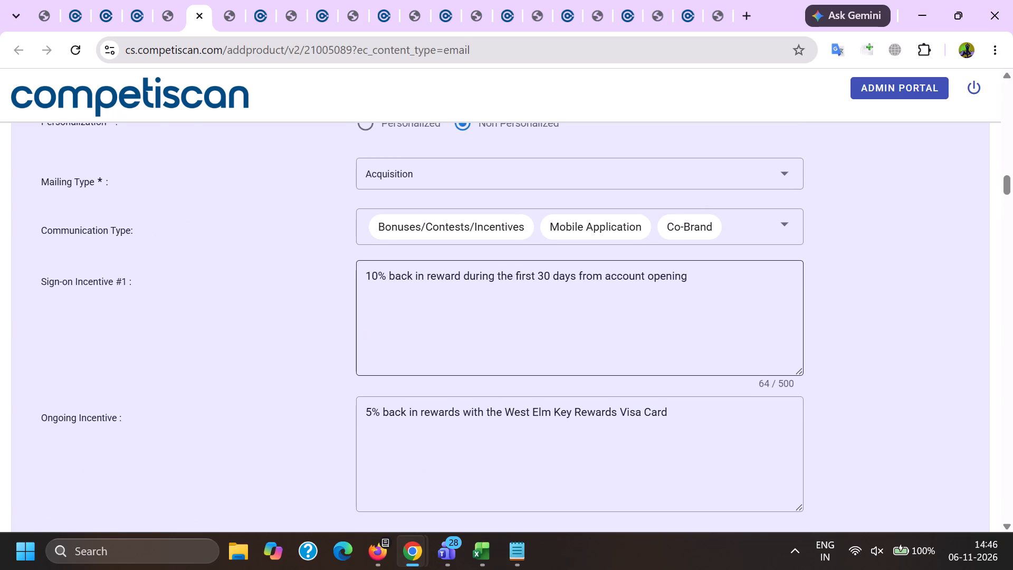
{"action": "scroll", "coordinate": [436, 317], "scroll_direction": "down", "scroll_amount": 20}
{"action": "scroll", "coordinate": [436, 317], "scroll_direction": "down", "scroll_amount": 20}
{"action": "scroll", "coordinate": [436, 317], "scroll_direction": "down", "scroll_amount": 3}
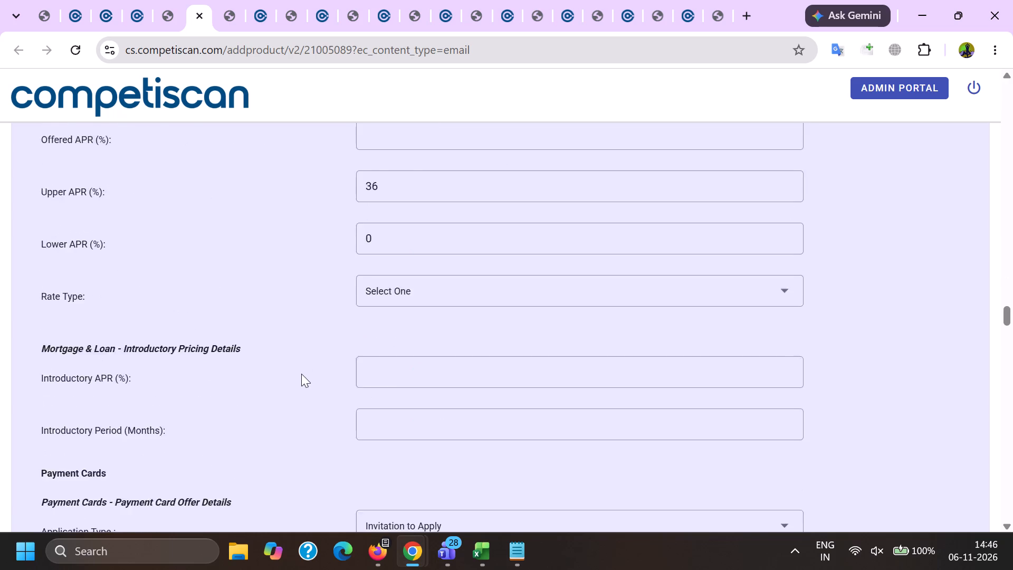
{"action": "left_click", "coordinate": [301, 370]}
{"action": "key", "text": "End"}
{"action": "scroll", "coordinate": [300, 368], "scroll_direction": "up", "scroll_amount": 5}
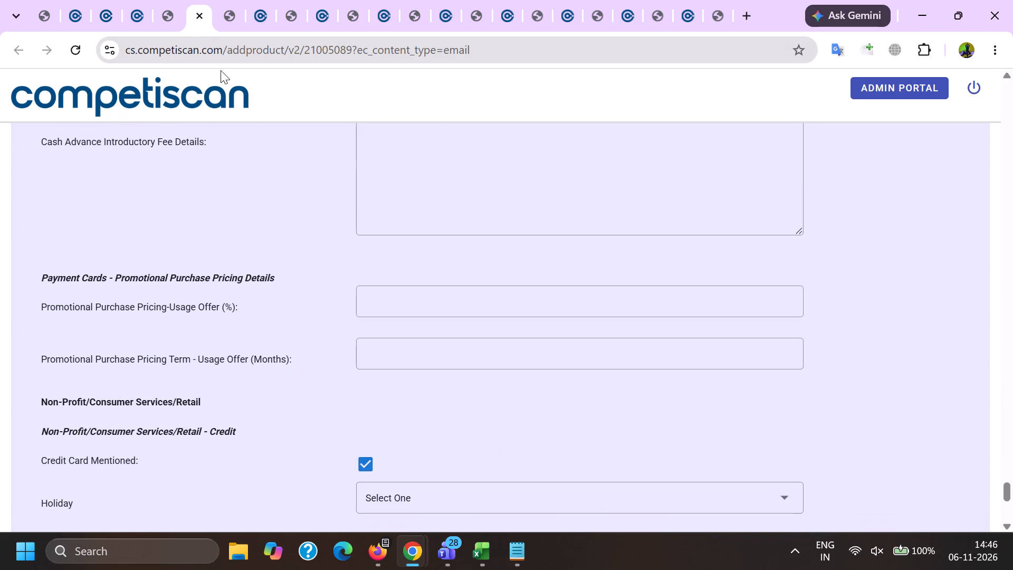
{"action": "double_click", "coordinate": [200, 19]}
Review product 21005124's PDF footer and its form's sectors and headline.
{"action": "left_click", "coordinate": [220, 0]}
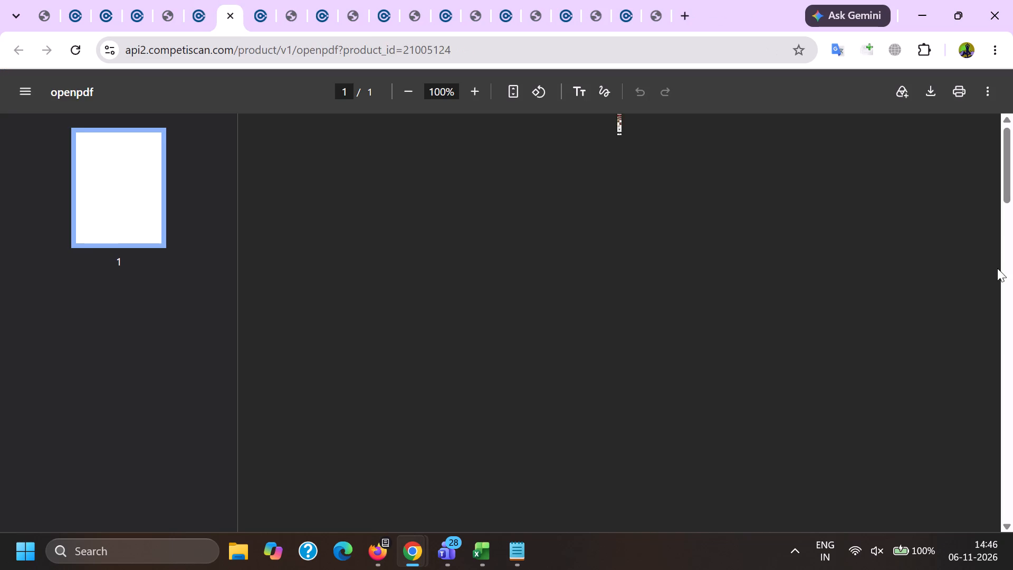
{"action": "left_click_drag", "start_coordinate": [1009, 170], "coordinate": [1008, 569]}
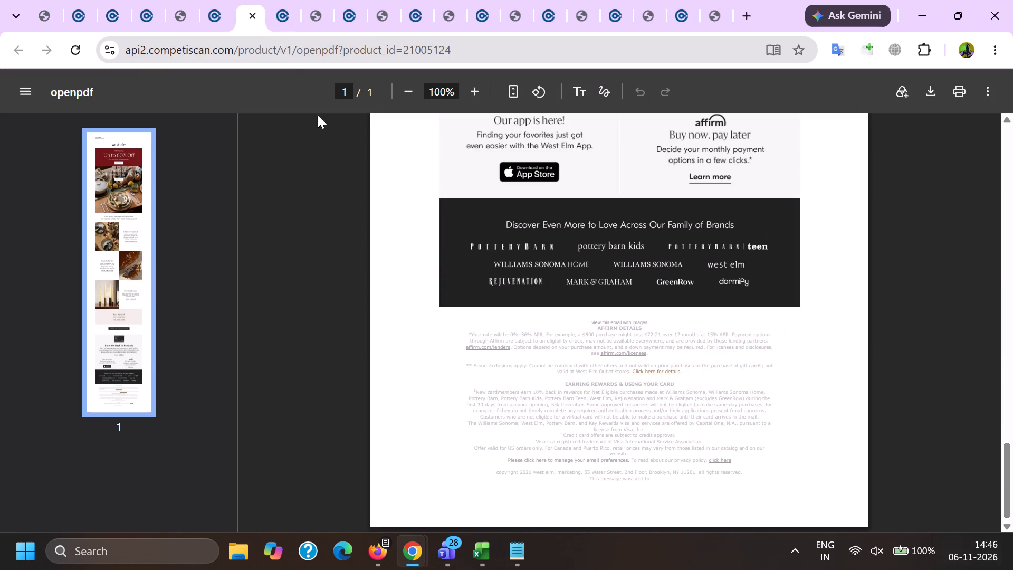
{"action": "left_click", "coordinate": [216, 0]}
{"action": "scroll", "coordinate": [467, 260], "scroll_direction": "down", "scroll_amount": 10}
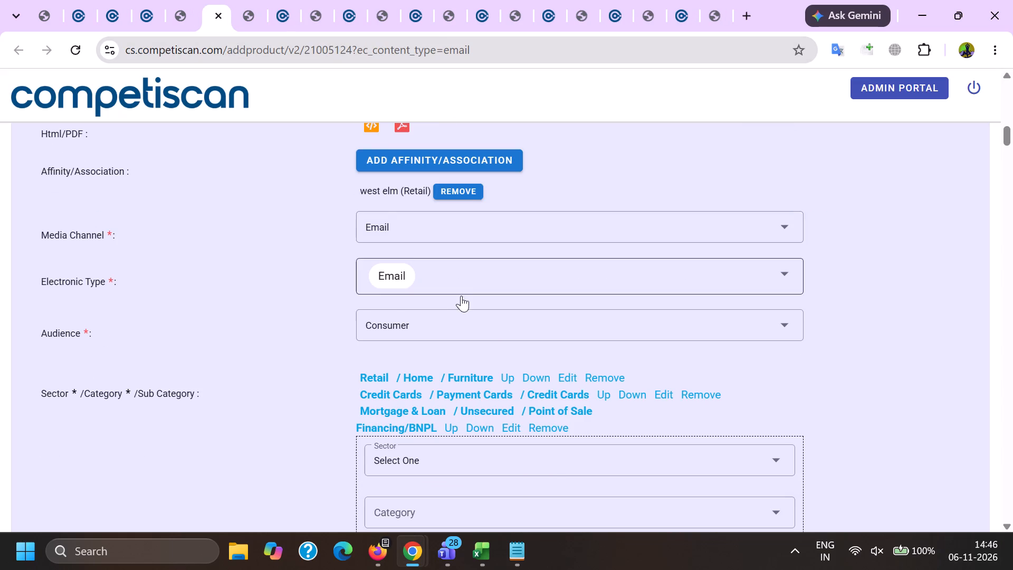
{"action": "scroll", "coordinate": [461, 296], "scroll_direction": "down", "scroll_amount": 2}
{"action": "left_click_drag", "start_coordinate": [782, 426], "coordinate": [3, 408]}
Fill product 21005124's Sign-on Incentive #1 with "10% back in reward during the first 30 days from account opening".
{"action": "scroll", "coordinate": [423, 404], "scroll_direction": "down", "scroll_amount": 7}
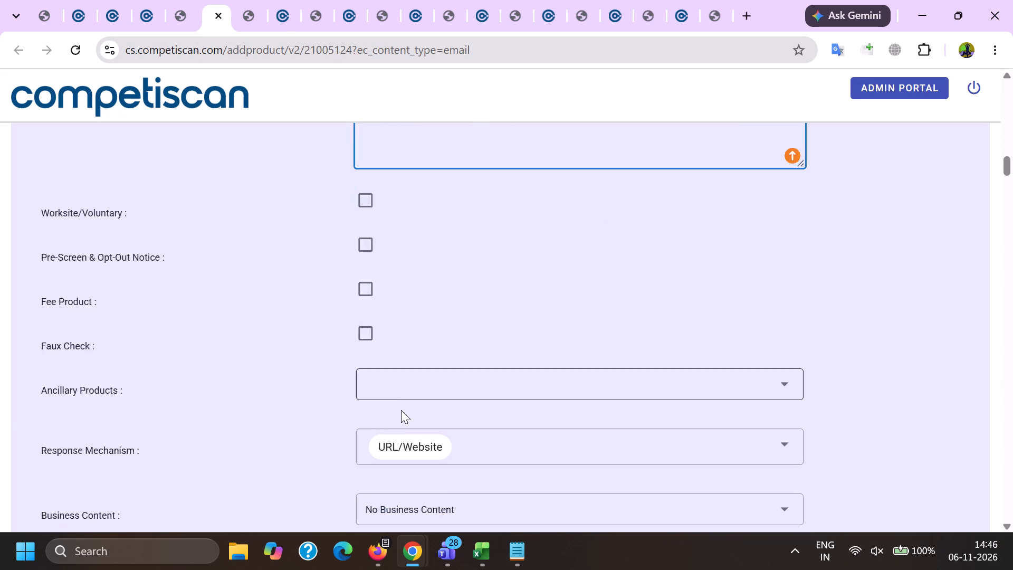
{"action": "scroll", "coordinate": [401, 410], "scroll_direction": "down", "scroll_amount": 6}
{"action": "scroll", "coordinate": [399, 415], "scroll_direction": "up", "scroll_amount": 4}
{"action": "left_click", "coordinate": [408, 398]}
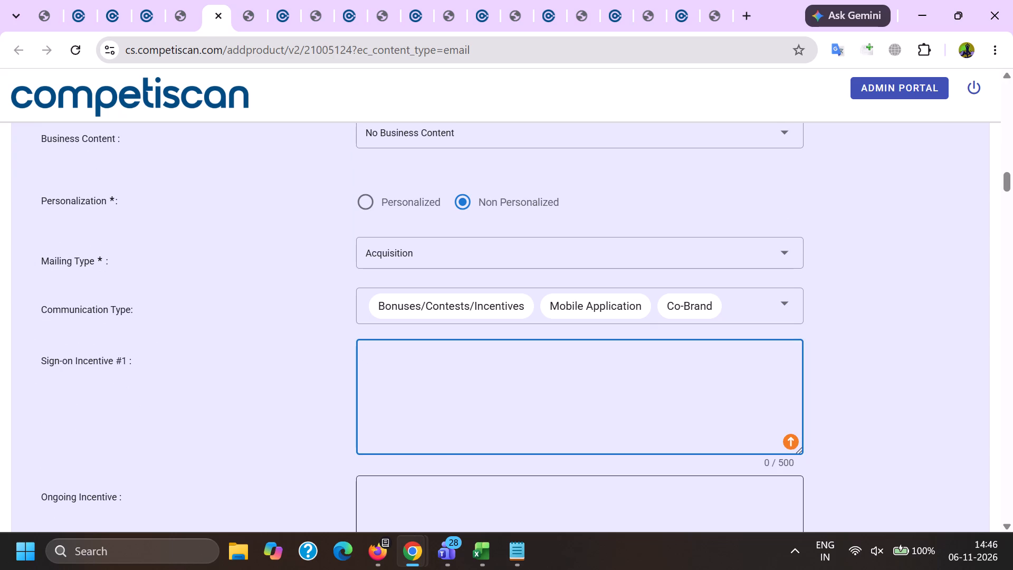
{"action": "key", "text": "ctrl+v"}
Copy "5% back in rewards with the West Elm Key Rewards Visa Card" from product 20997883 into product 21005124's Ongoing Incentive.
{"action": "left_click", "coordinate": [418, 506]}
{"action": "key", "text": "alt+Tab"}
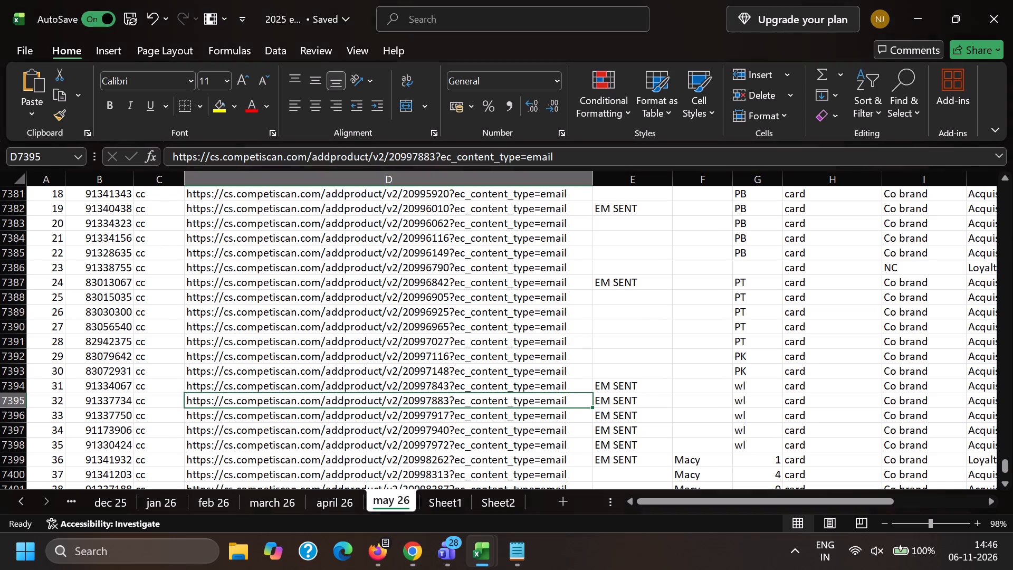
{"action": "key", "text": "alt+Tab"}
{"action": "key", "text": "alt+Tab"}
{"action": "left_click_drag", "start_coordinate": [714, 445], "coordinate": [76, 361]}
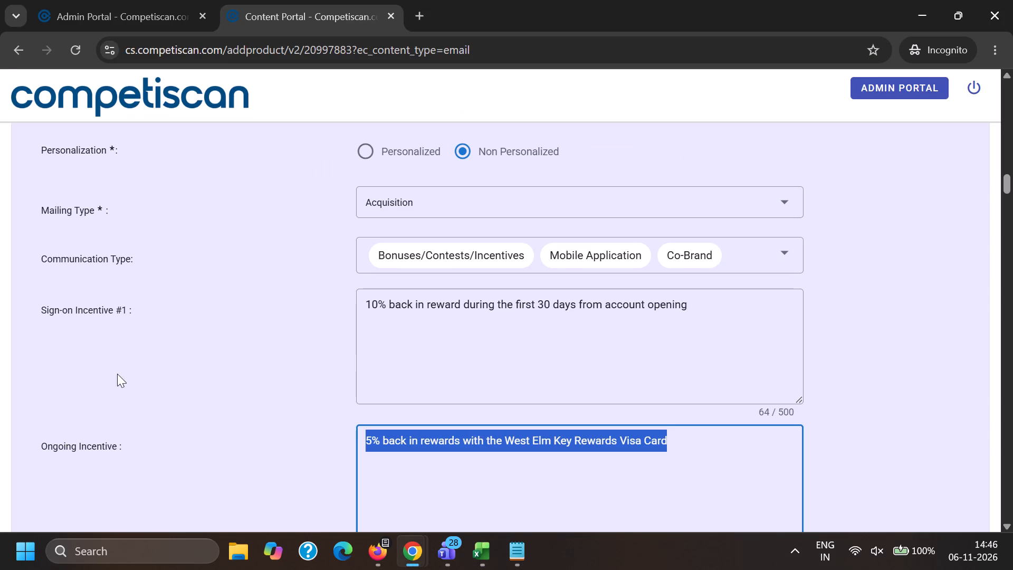
{"action": "key", "text": "ctrl+c"}
{"action": "key", "text": "alt+Tab"}
{"action": "key", "text": "alt+Tab"}
{"action": "key", "text": "ctrl+v"}
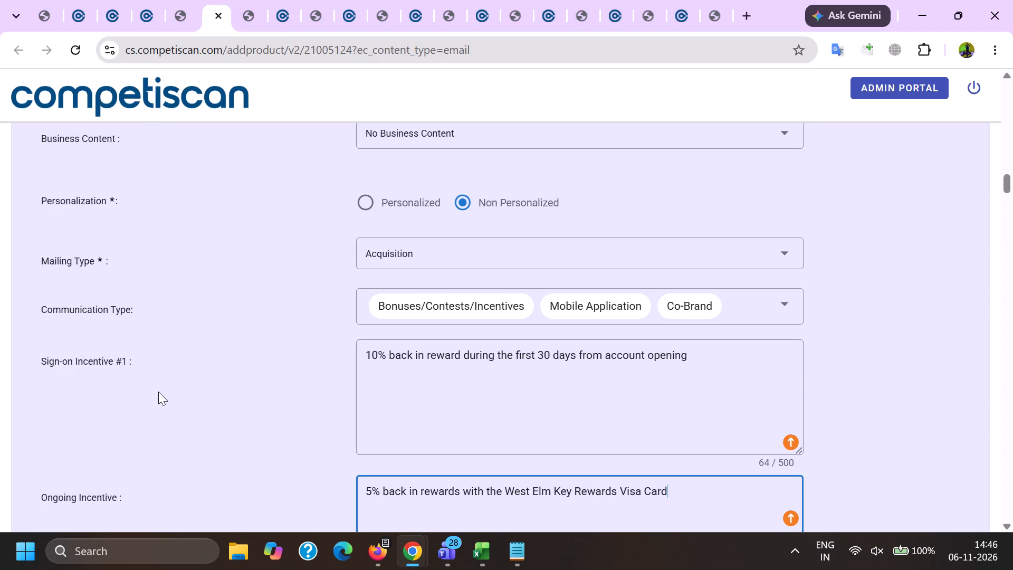
Set Sign-on Incentive Type #1 to Coupon/Discount and Sign-on Incentive Value #1 to 10.00 for product 21005124.
{"action": "scroll", "coordinate": [402, 350], "scroll_direction": "up", "scroll_amount": 20}
{"action": "scroll", "coordinate": [402, 350], "scroll_direction": "up", "scroll_amount": 1}
{"action": "scroll", "coordinate": [396, 335], "scroll_direction": "down", "scroll_amount": 18}
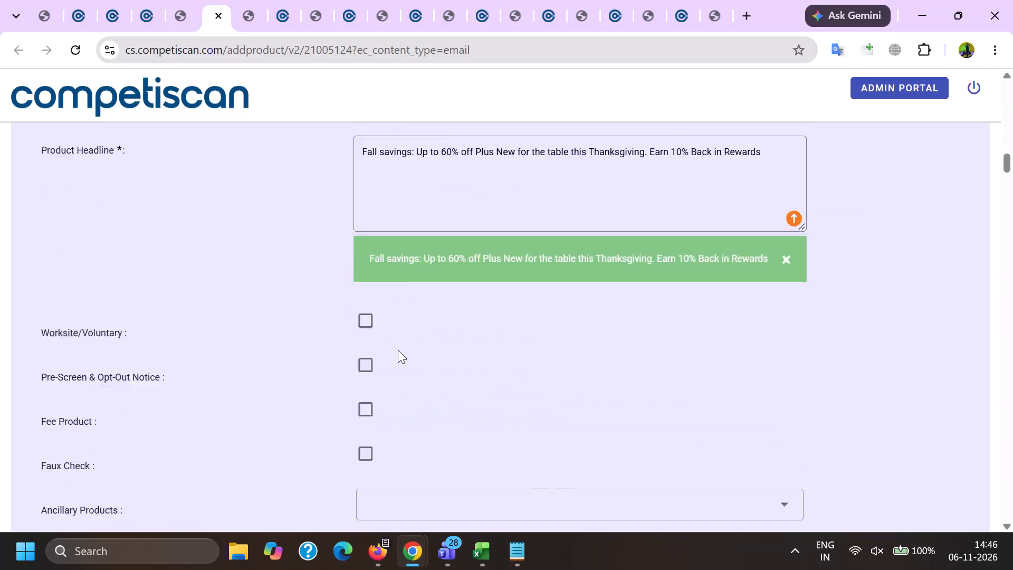
{"action": "scroll", "coordinate": [398, 350], "scroll_direction": "down", "scroll_amount": 7}
{"action": "left_click", "coordinate": [389, 311]}
{"action": "scroll", "coordinate": [388, 311], "scroll_direction": "down", "scroll_amount": 6}
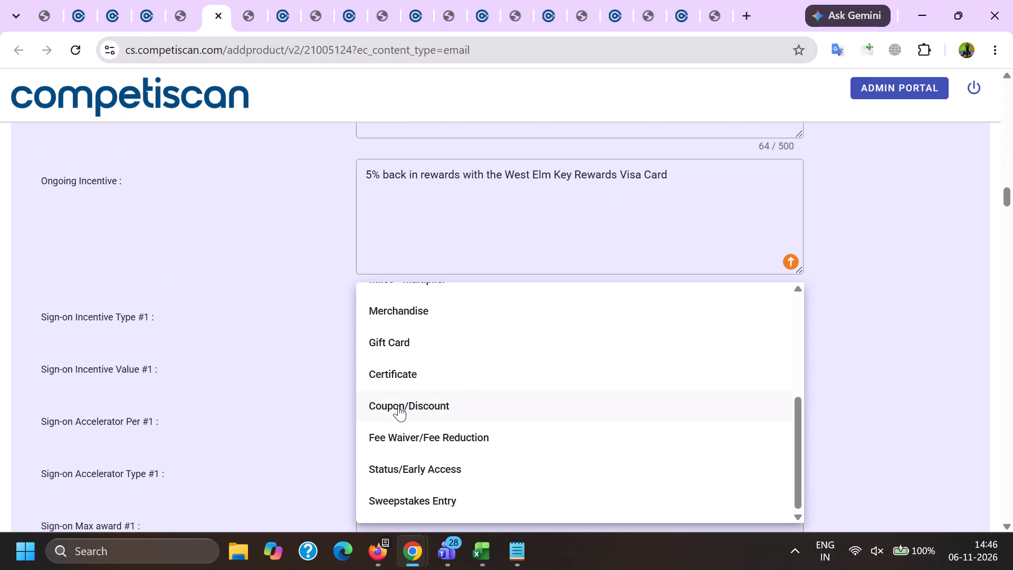
{"action": "left_click", "coordinate": [398, 406]}
{"action": "left_click", "coordinate": [335, 398]}
{"action": "left_click", "coordinate": [434, 345]}
{"action": "left_click", "coordinate": [435, 354]}
{"action": "key", "text": "1"}
{"action": "type", "text": "0.0"}
{"action": "key", "text": "0"}
Set Sign-on Max award #1 to 10.00 and Sign-on Incentive Window #1 to 1 month.
{"action": "key", "text": "Tab"}
{"action": "key", "text": "Tab"}
{"action": "key", "text": "Tab"}
{"action": "type", "text": "10"}
{"action": "type", "text": ".00"}
{"action": "key", "text": "Tab"}
{"action": "key", "text": "Tab"}
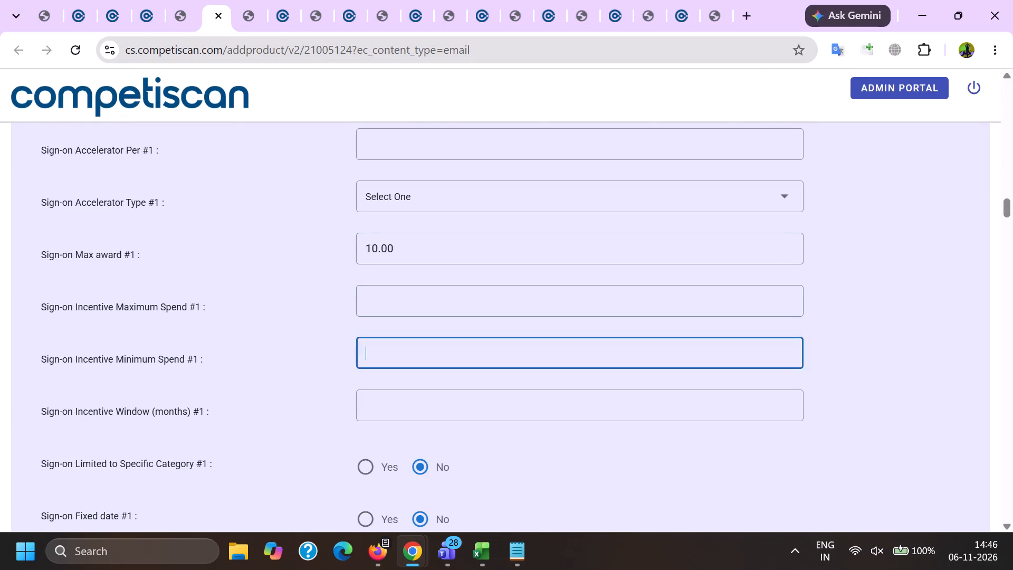
{"action": "key", "text": "Tab"}
{"action": "key", "text": "1"}
Go through the remaining offer details and mark product 21005124 Approved.
{"action": "scroll", "coordinate": [375, 309], "scroll_direction": "down", "scroll_amount": 2}
{"action": "left_click", "coordinate": [361, 348]}
{"action": "scroll", "coordinate": [360, 340], "scroll_direction": "down", "scroll_amount": 20}
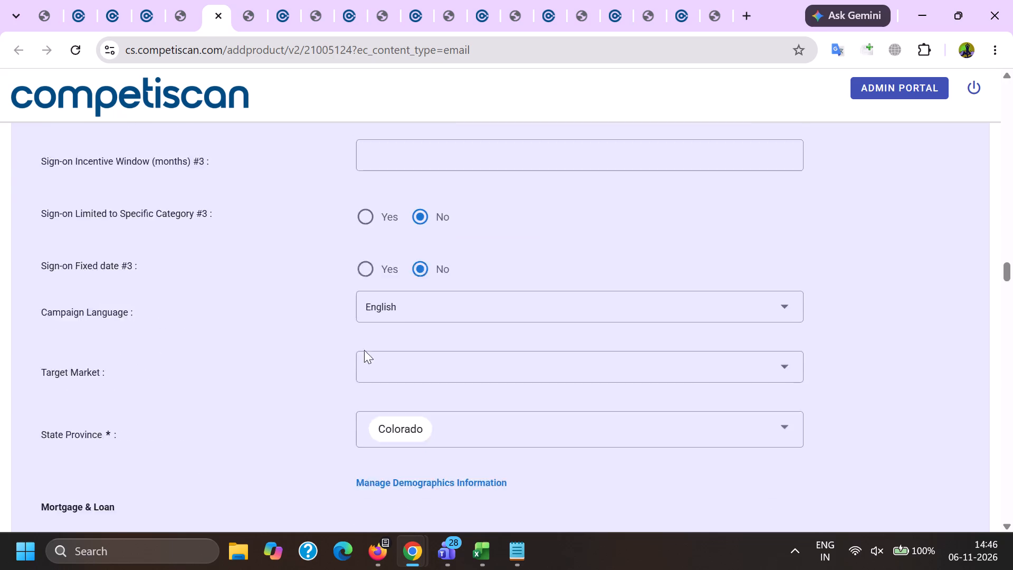
{"action": "scroll", "coordinate": [364, 350], "scroll_direction": "down", "scroll_amount": 17}
{"action": "left_click", "coordinate": [319, 412]}
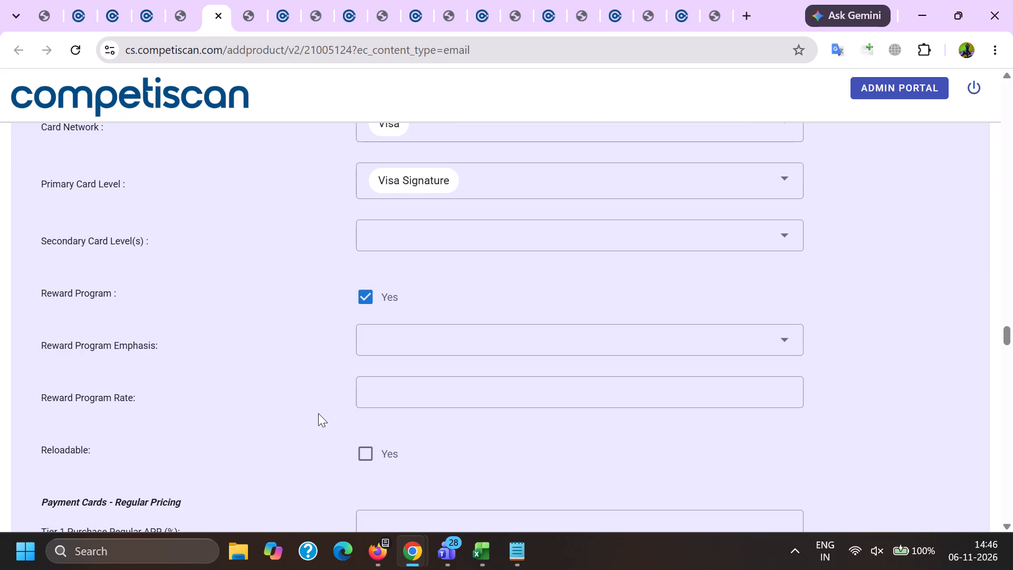
{"action": "key", "text": "End"}
{"action": "scroll", "coordinate": [318, 417], "scroll_direction": "down", "scroll_amount": 6}
{"action": "left_click", "coordinate": [372, 522]}
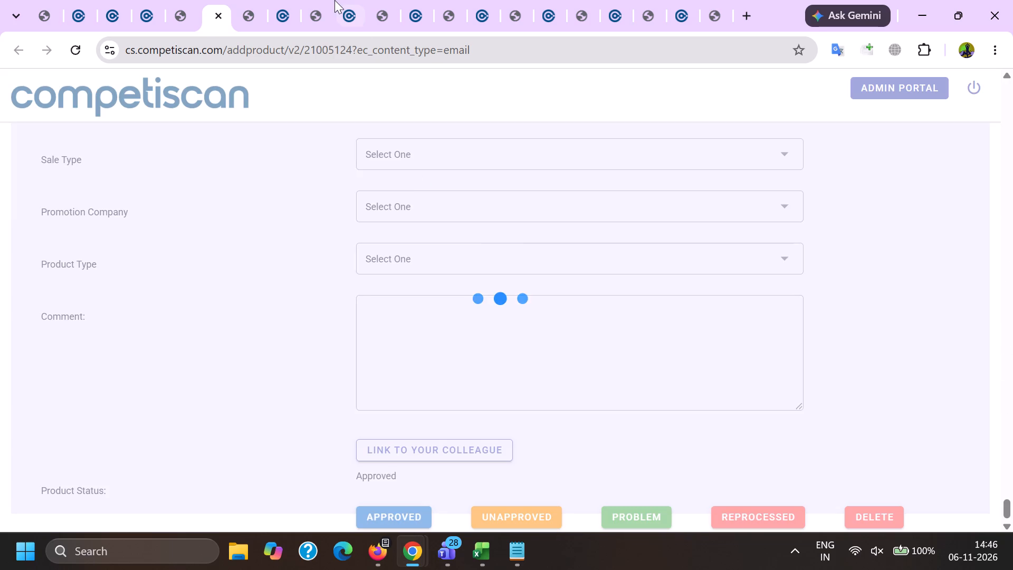
Check product 21005156's PDF and its form's headline, sign-on incentive fields and remaining details, and close both pages.
{"action": "left_click", "coordinate": [329, 0]}
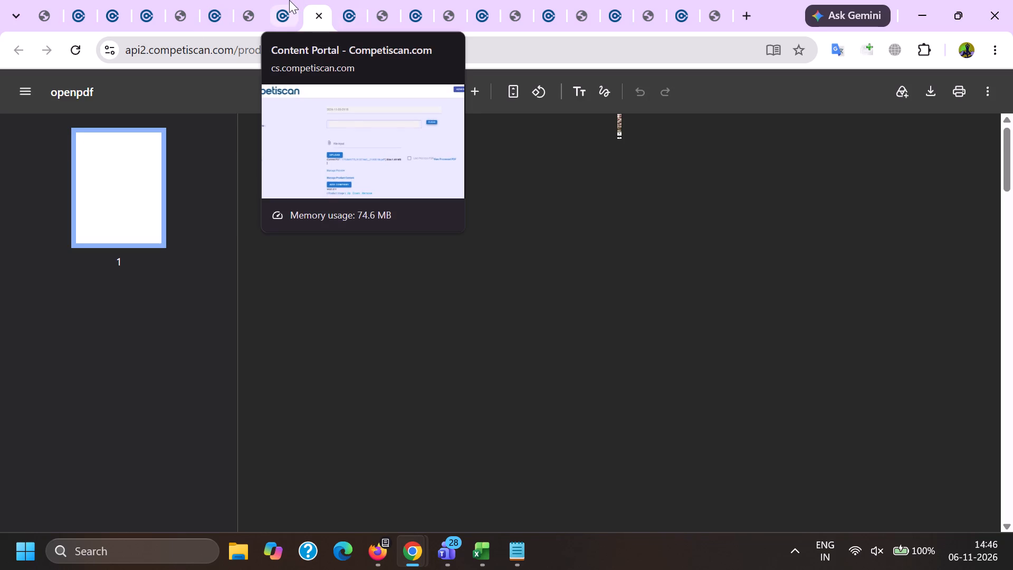
{"action": "left_click", "coordinate": [289, 0]}
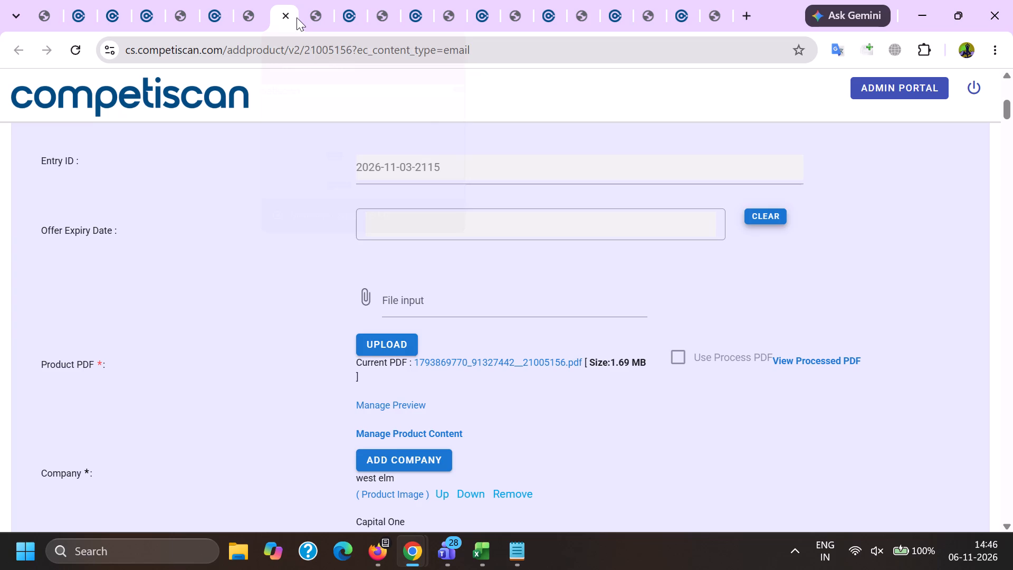
{"action": "scroll", "coordinate": [604, 278], "scroll_direction": "down", "scroll_amount": 15}
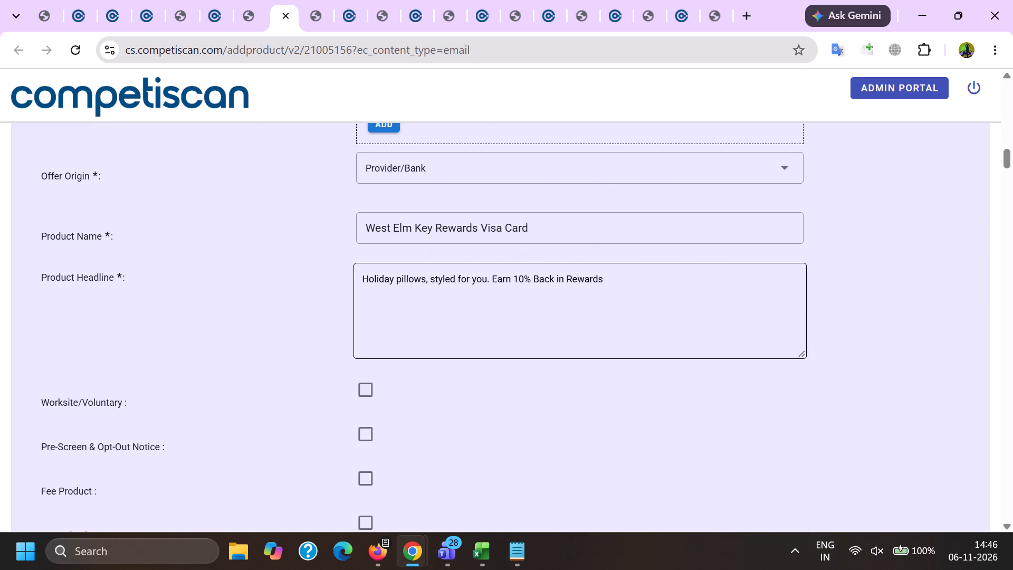
{"action": "left_click_drag", "start_coordinate": [663, 288], "coordinate": [117, 237]}
{"action": "scroll", "coordinate": [273, 243], "scroll_direction": "down", "scroll_amount": 9}
{"action": "scroll", "coordinate": [330, 261], "scroll_direction": "down", "scroll_amount": 4}
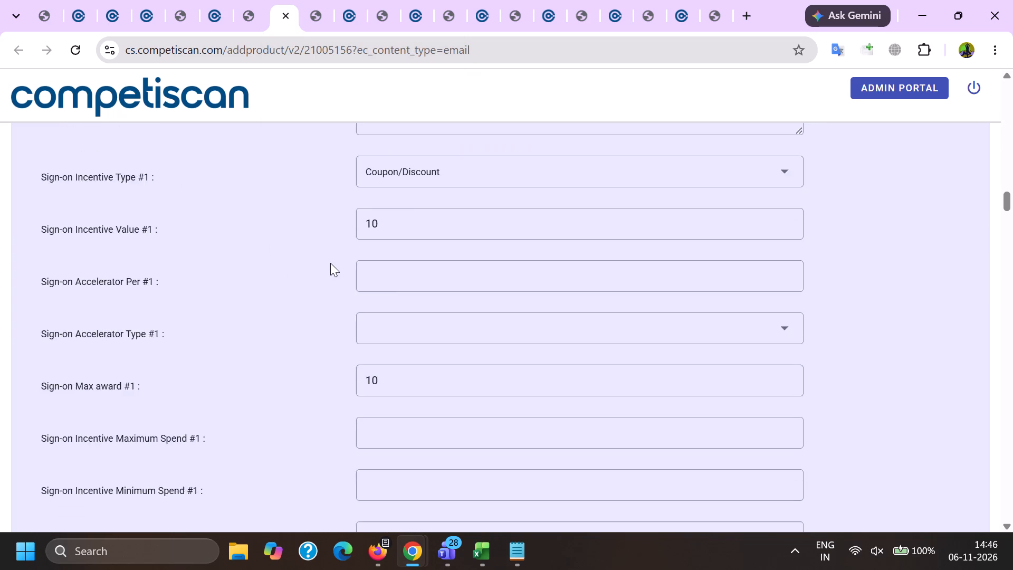
{"action": "scroll", "coordinate": [330, 261], "scroll_direction": "up", "scroll_amount": 3}
{"action": "scroll", "coordinate": [330, 256], "scroll_direction": "down", "scroll_amount": 14}
{"action": "scroll", "coordinate": [331, 267], "scroll_direction": "up", "scroll_amount": 1}
{"action": "scroll", "coordinate": [330, 270], "scroll_direction": "down", "scroll_amount": 16}
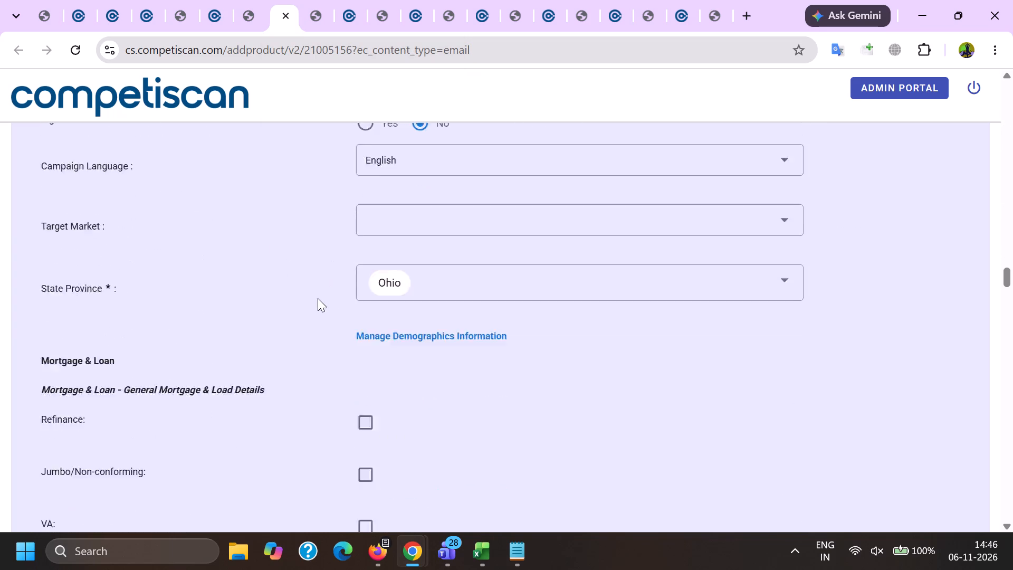
{"action": "scroll", "coordinate": [318, 298], "scroll_direction": "down", "scroll_amount": 15}
{"action": "left_click", "coordinate": [313, 304]}
{"action": "key", "text": "End"}
{"action": "scroll", "coordinate": [312, 305], "scroll_direction": "up", "scroll_amount": 5}
{"action": "double_click", "coordinate": [288, 15]}
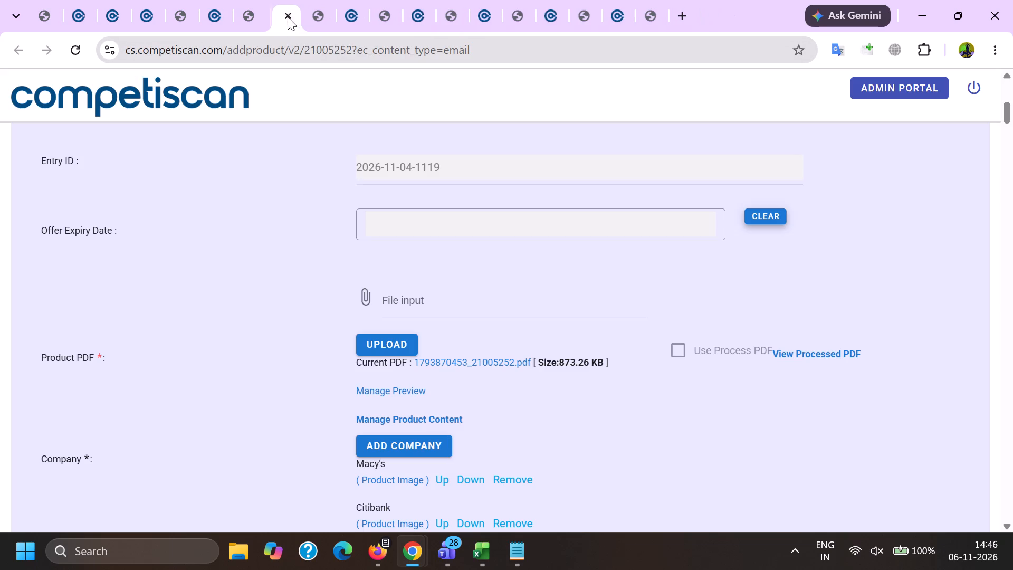
Check product 21005252's PDF and its form's headline, sign-on incentive and APR details, and close both pages.
{"action": "left_click", "coordinate": [218, 0]}
{"action": "left_click", "coordinate": [287, 0]}
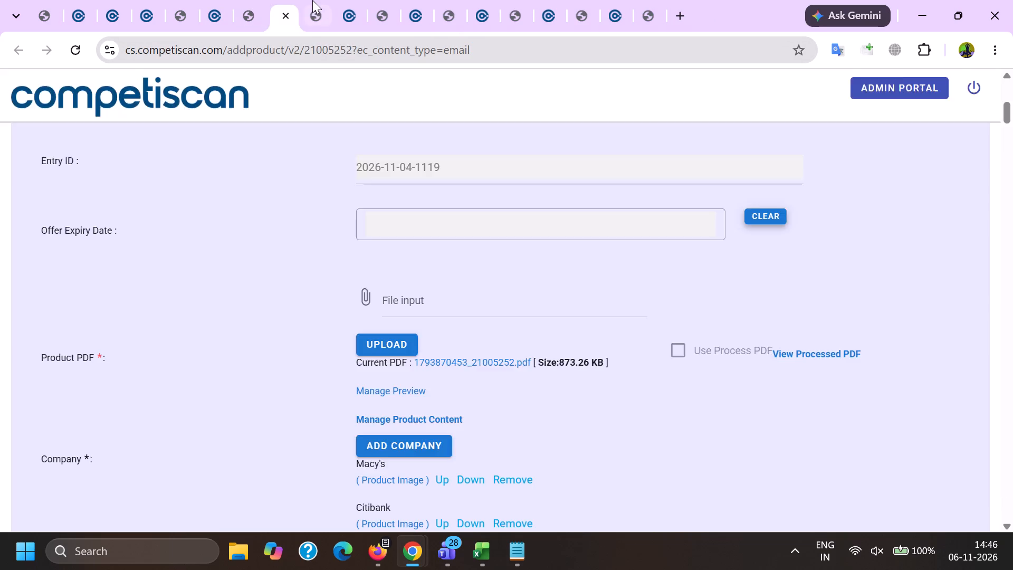
{"action": "left_click", "coordinate": [312, 0]}
{"action": "left_click", "coordinate": [291, 0]}
{"action": "scroll", "coordinate": [577, 312], "scroll_direction": "down", "scroll_amount": 6}
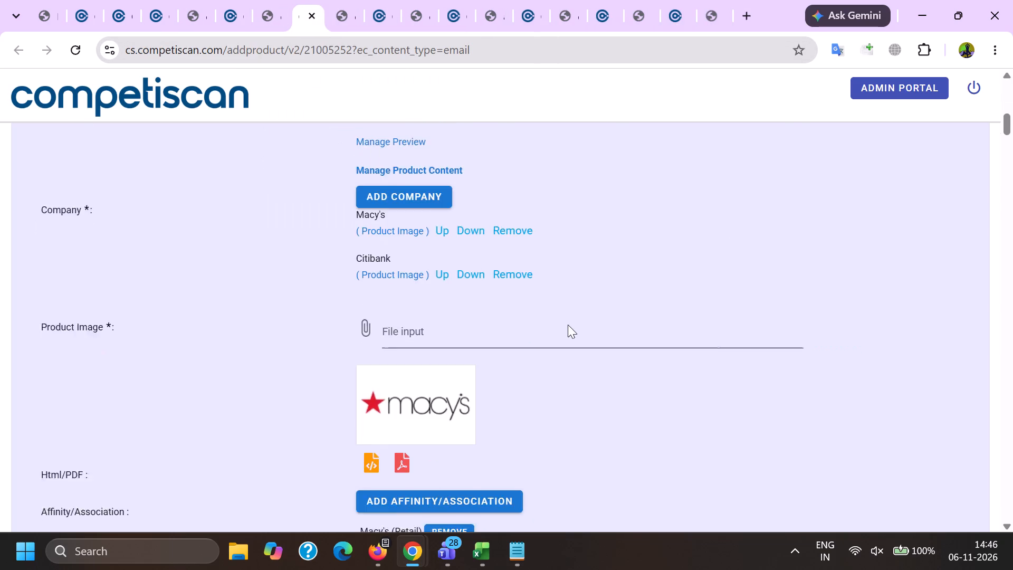
{"action": "scroll", "coordinate": [371, 275], "scroll_direction": "down", "scroll_amount": 4}
{"action": "scroll", "coordinate": [567, 265], "scroll_direction": "down", "scroll_amount": 5}
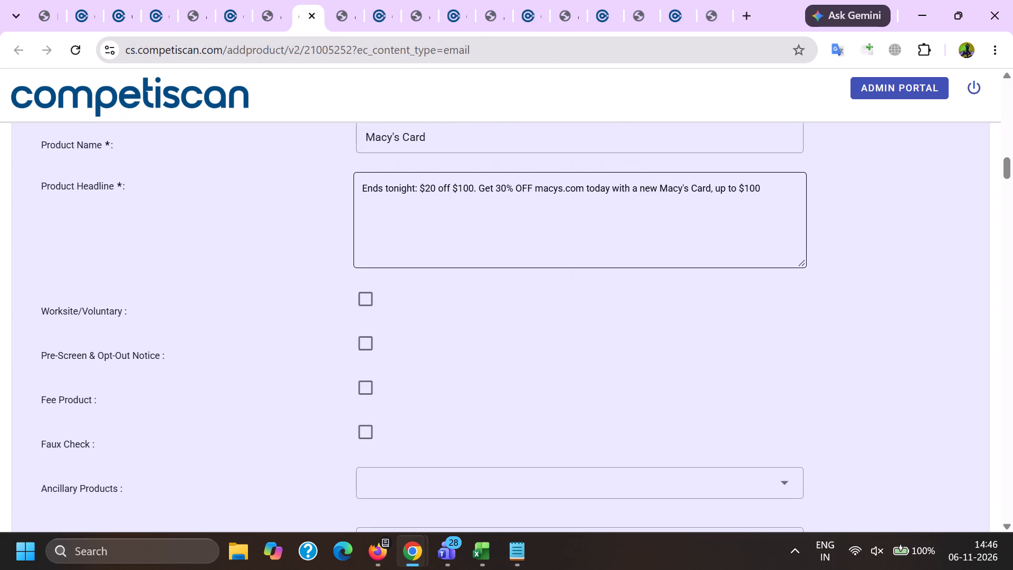
{"action": "left_click_drag", "start_coordinate": [758, 211], "coordinate": [346, 179]}
{"action": "scroll", "coordinate": [311, 354], "scroll_direction": "down", "scroll_amount": 17}
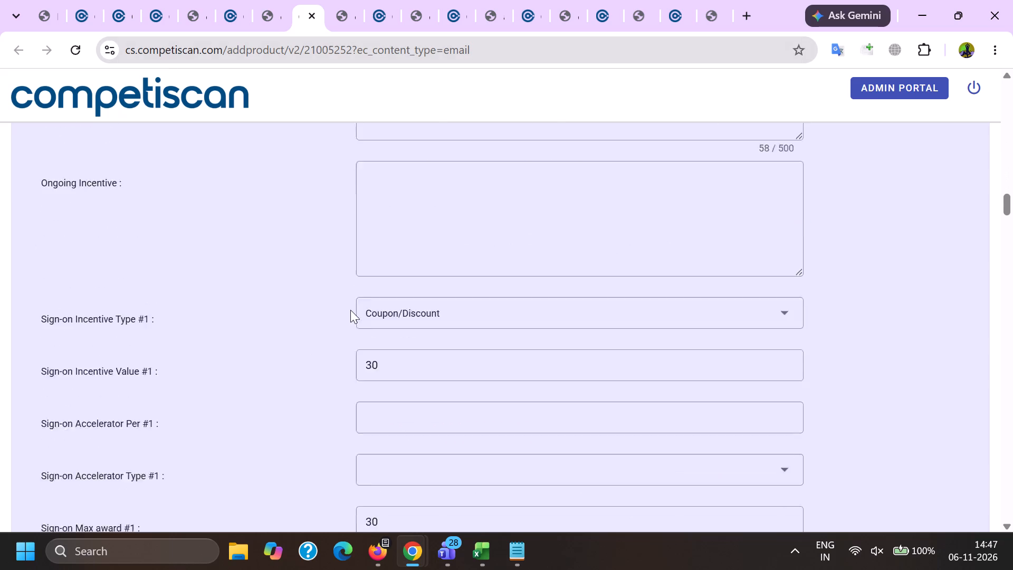
{"action": "scroll", "coordinate": [350, 310], "scroll_direction": "down", "scroll_amount": 20}
{"action": "scroll", "coordinate": [350, 310], "scroll_direction": "down", "scroll_amount": 5}
{"action": "left_click", "coordinate": [328, 329]}
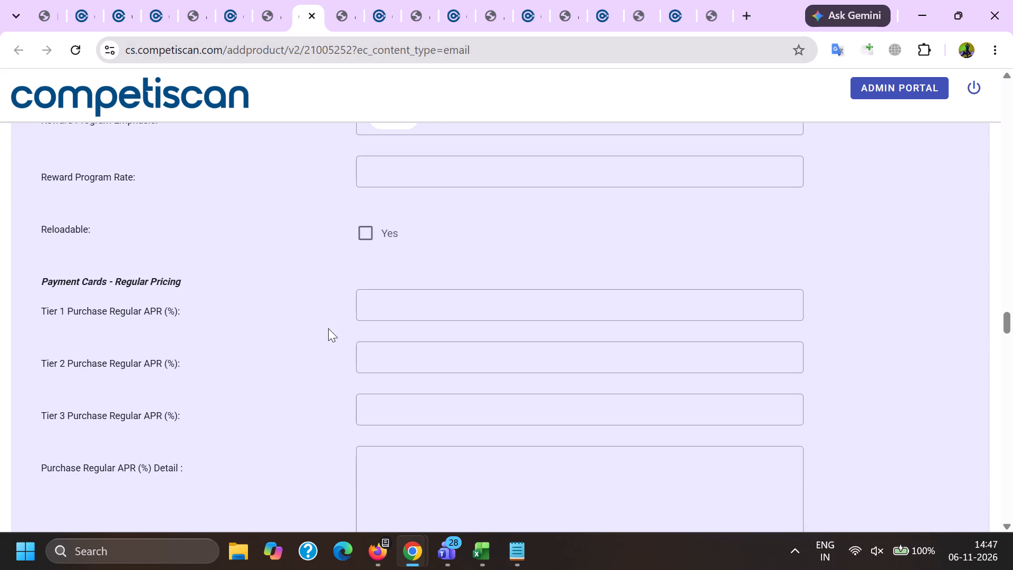
{"action": "key", "text": "End"}
{"action": "scroll", "coordinate": [328, 326], "scroll_direction": "up", "scroll_amount": 6}
{"action": "double_click", "coordinate": [318, 15]}
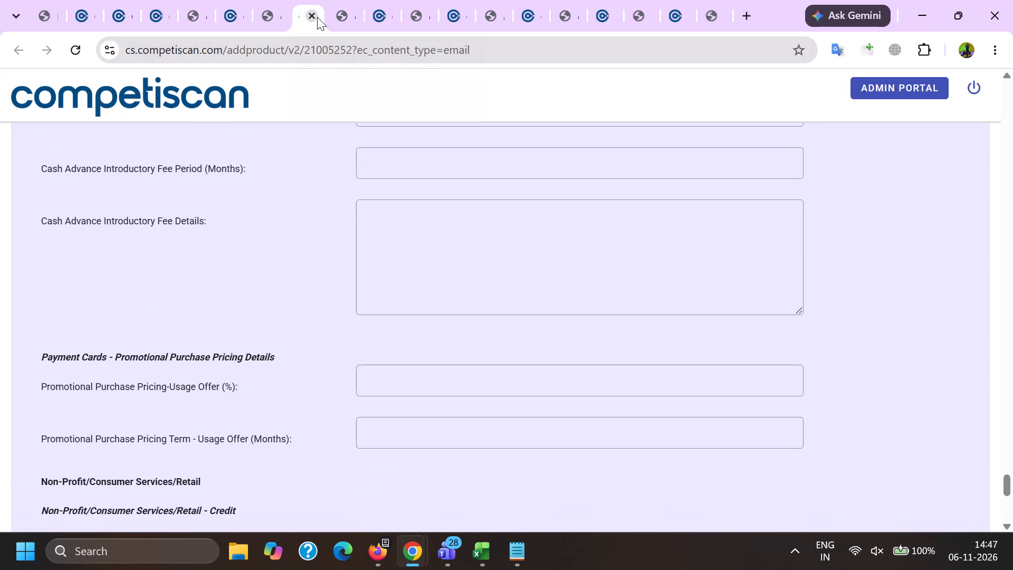
{"action": "left_click", "coordinate": [317, 17]}
Check product 21005292's PDF through its footer and its form's headline, incentives, APR and retail credit details.
{"action": "left_click", "coordinate": [344, 0]}
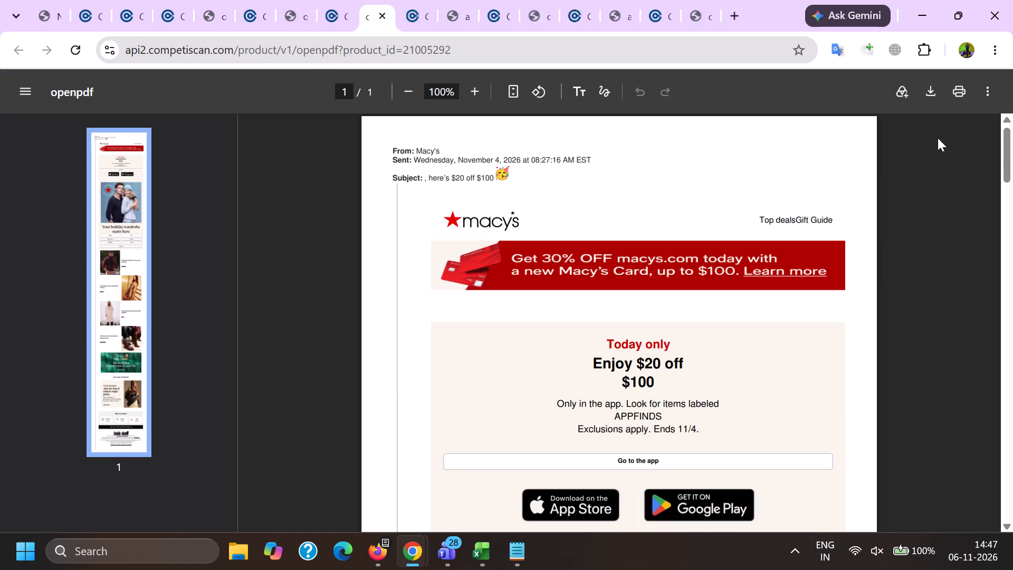
{"action": "left_click_drag", "start_coordinate": [1012, 161], "coordinate": [1004, 569]}
{"action": "left_click", "coordinate": [349, 0]}
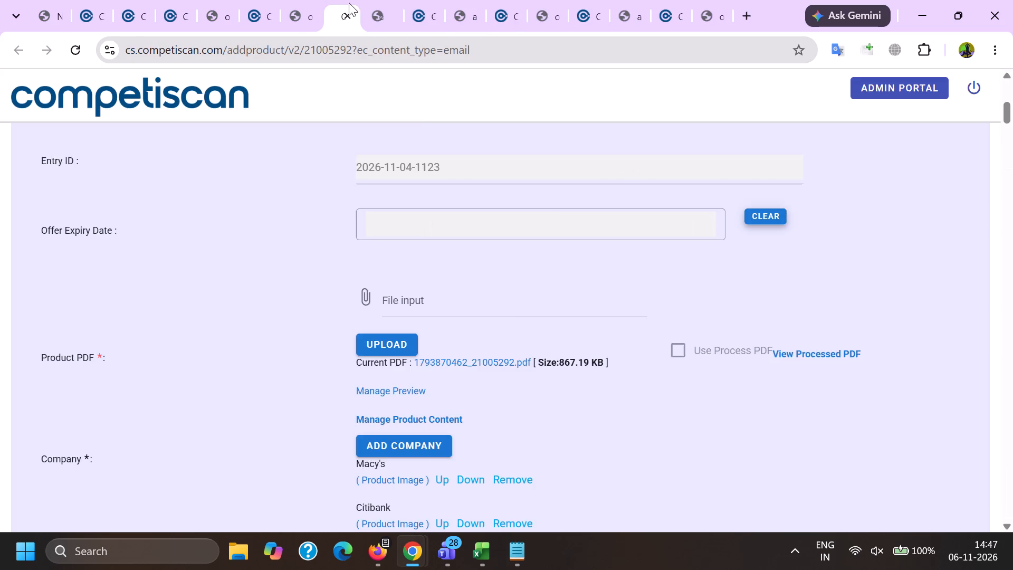
{"action": "scroll", "coordinate": [512, 289], "scroll_direction": "down", "scroll_amount": 14}
{"action": "left_click_drag", "start_coordinate": [802, 271], "coordinate": [275, 185]}
{"action": "scroll", "coordinate": [290, 207], "scroll_direction": "down", "scroll_amount": 10}
{"action": "scroll", "coordinate": [348, 258], "scroll_direction": "up", "scroll_amount": 4}
{"action": "scroll", "coordinate": [349, 257], "scroll_direction": "down", "scroll_amount": 9}
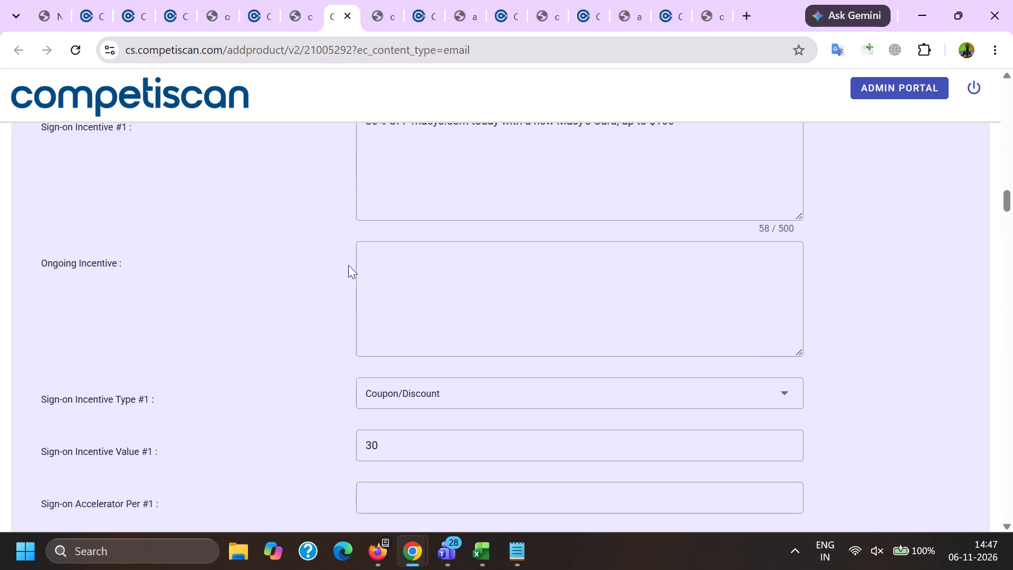
{"action": "scroll", "coordinate": [348, 265], "scroll_direction": "down", "scroll_amount": 20}
{"action": "scroll", "coordinate": [348, 265], "scroll_direction": "down", "scroll_amount": 8}
{"action": "left_click", "coordinate": [318, 337]}
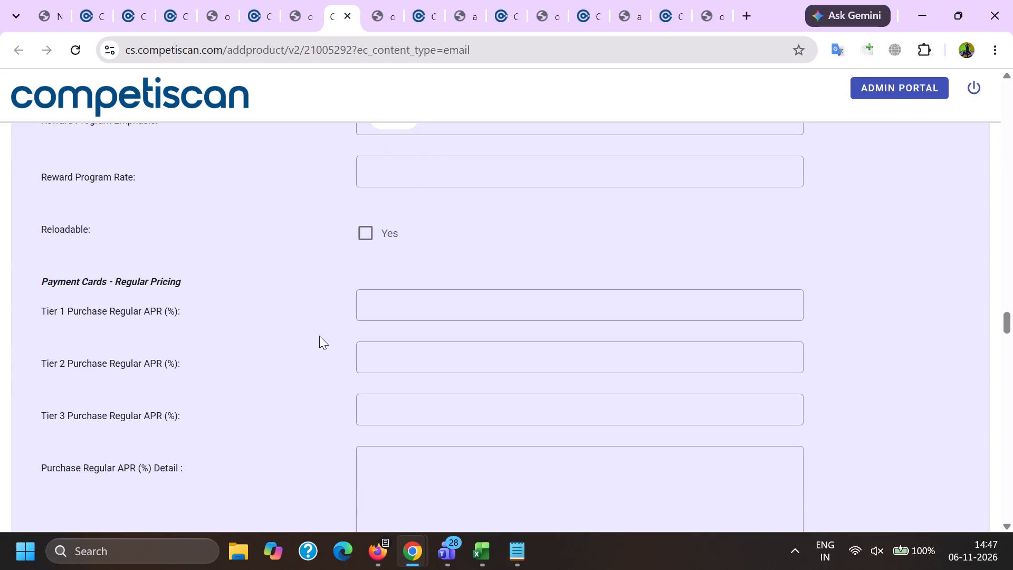
{"action": "key", "text": "End"}
{"action": "scroll", "coordinate": [323, 344], "scroll_direction": "up", "scroll_amount": 2}
Copy product 21005252's link from the may 26 sheet in Excel and open it in place of product 21005292's form.
{"action": "left_click", "coordinate": [479, 557]}
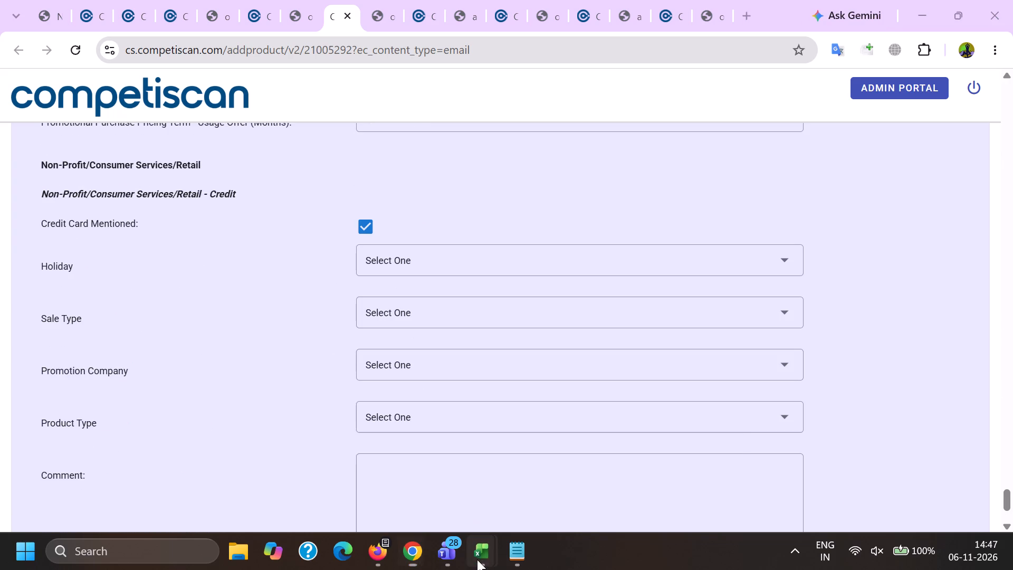
{"action": "left_click", "coordinate": [621, 491]}
{"action": "scroll", "coordinate": [434, 406], "scroll_direction": "up", "scroll_amount": 3}
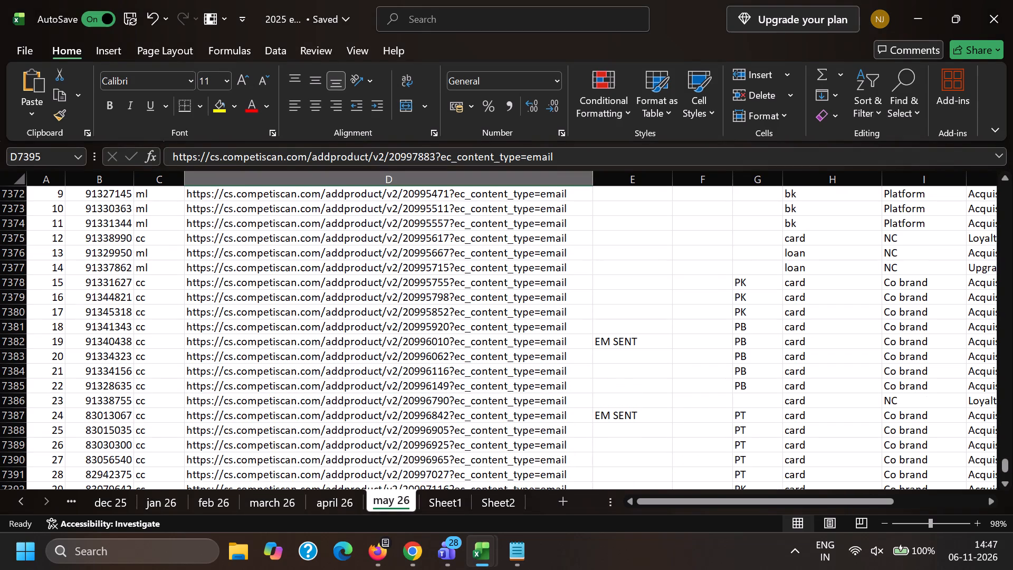
{"action": "scroll", "coordinate": [424, 399], "scroll_direction": "up", "scroll_amount": 9}
{"action": "scroll", "coordinate": [424, 395], "scroll_direction": "down", "scroll_amount": 20}
{"action": "scroll", "coordinate": [424, 395], "scroll_direction": "down", "scroll_amount": 10}
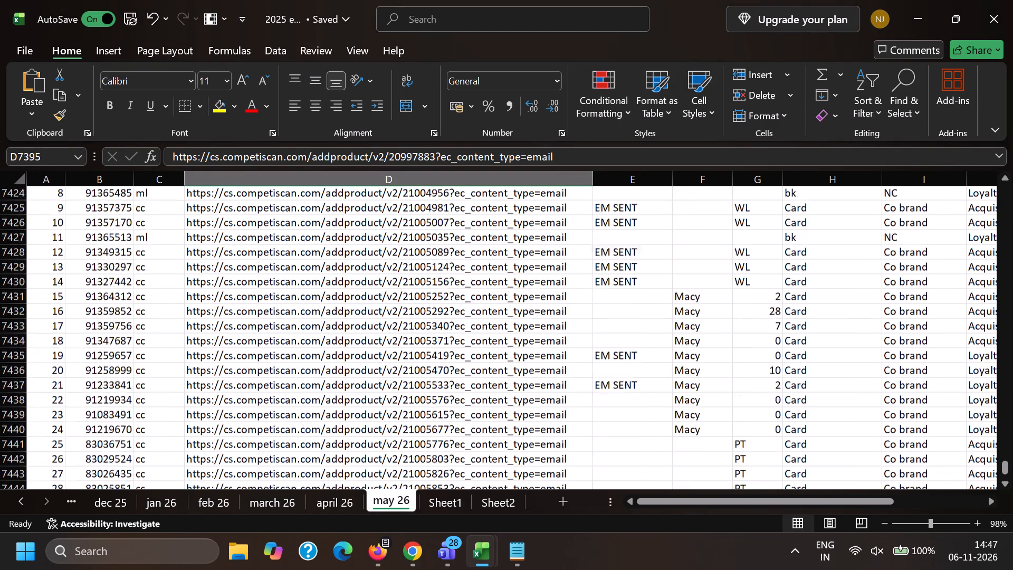
{"action": "scroll", "coordinate": [399, 356], "scroll_direction": "up", "scroll_amount": 5}
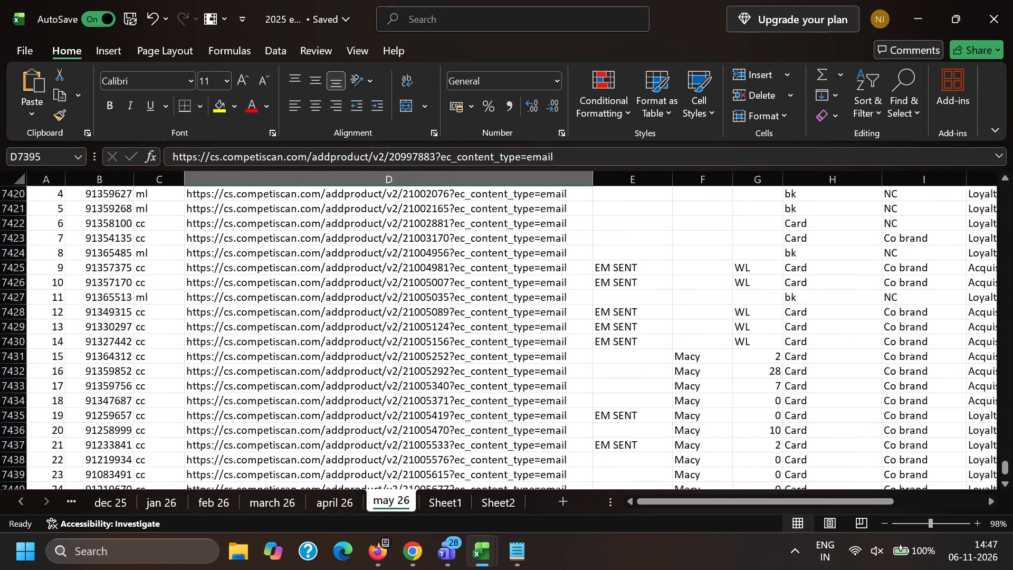
{"action": "left_click", "coordinate": [419, 359]}
{"action": "key", "text": "ctrl+c"}
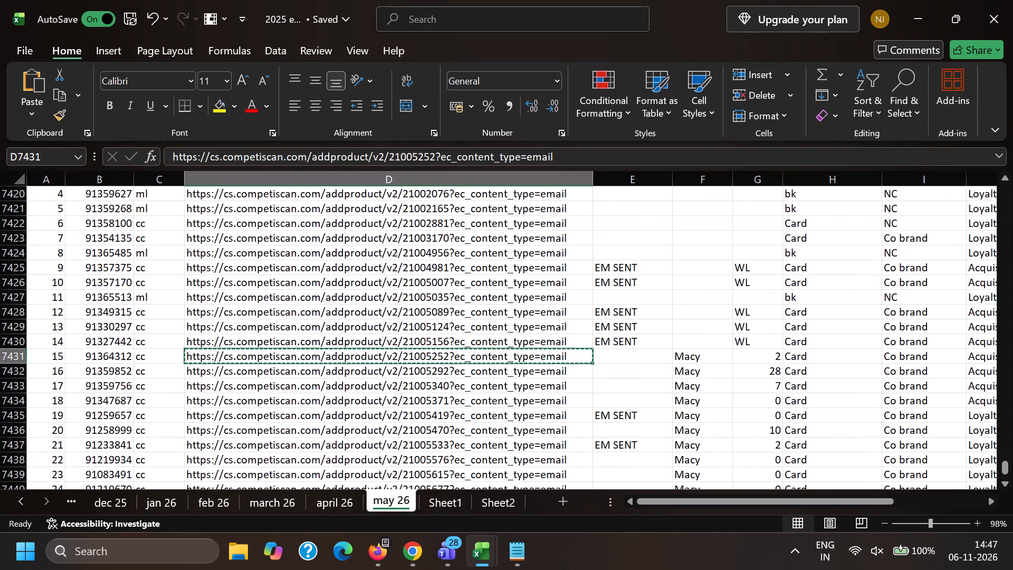
{"action": "key", "text": "alt+Tab"}
{"action": "triple_click", "coordinate": [411, 51]}
{"action": "key", "text": "ctrl+v"}
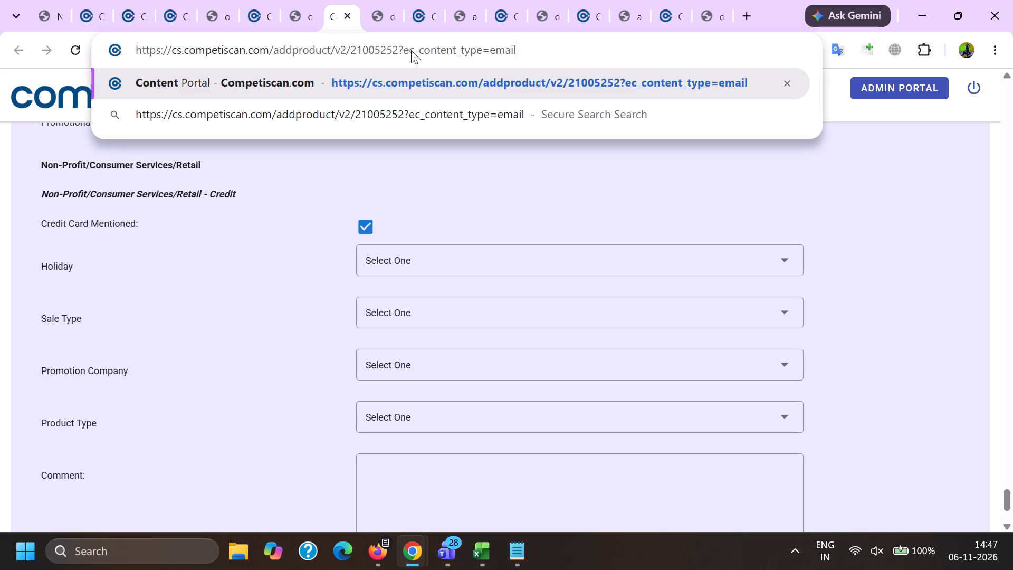
{"action": "key", "text": "Return"}
Check product 21005340's PDF and its form's headline, sign-on incentive fields and retail credit details, and close both pages.
{"action": "left_click", "coordinate": [416, 0]}
{"action": "left_click", "coordinate": [445, 0]}
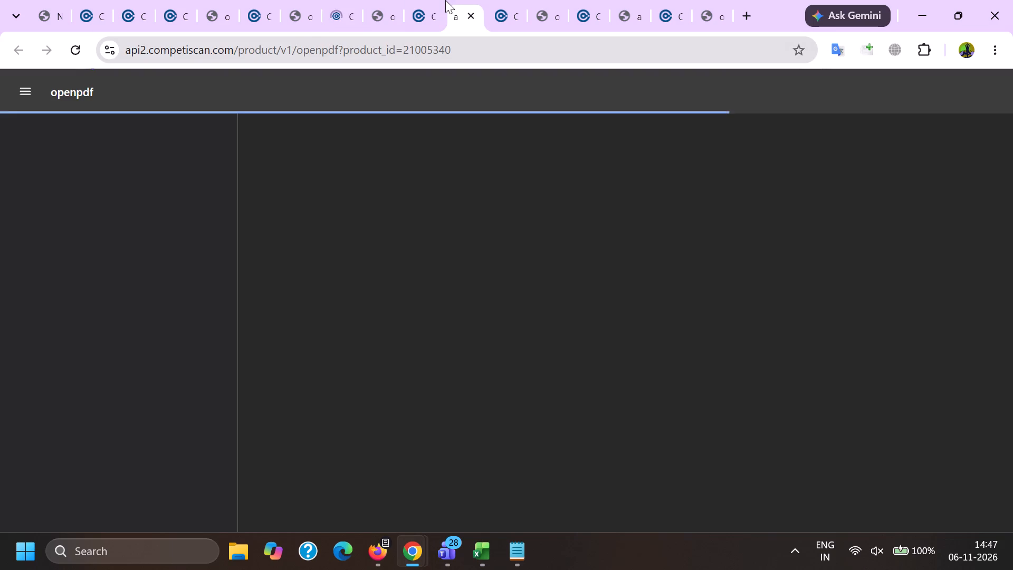
{"action": "left_click", "coordinate": [439, 0]}
{"action": "scroll", "coordinate": [494, 211], "scroll_direction": "down", "scroll_amount": 7}
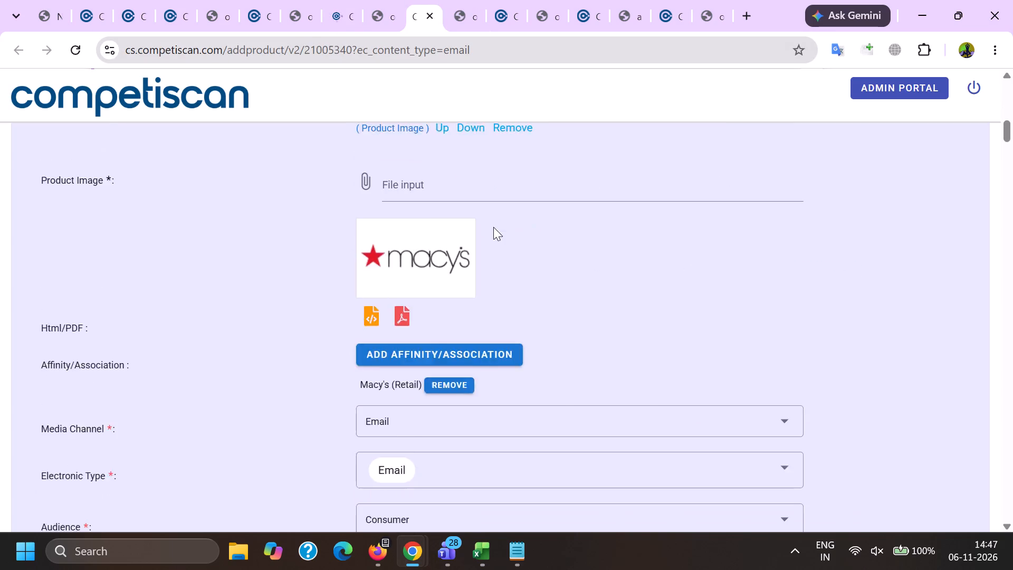
{"action": "scroll", "coordinate": [515, 220], "scroll_direction": "down", "scroll_amount": 4}
{"action": "left_click_drag", "start_coordinate": [676, 453], "coordinate": [196, 320]}
{"action": "scroll", "coordinate": [264, 307], "scroll_direction": "down", "scroll_amount": 2}
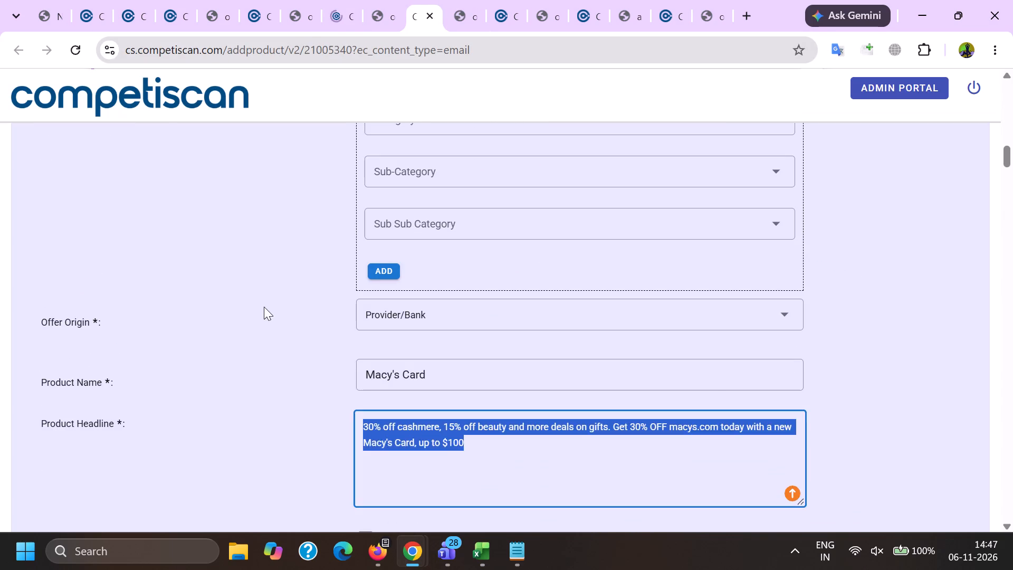
{"action": "scroll", "coordinate": [264, 307], "scroll_direction": "down", "scroll_amount": 20}
{"action": "scroll", "coordinate": [264, 307], "scroll_direction": "down", "scroll_amount": 15}
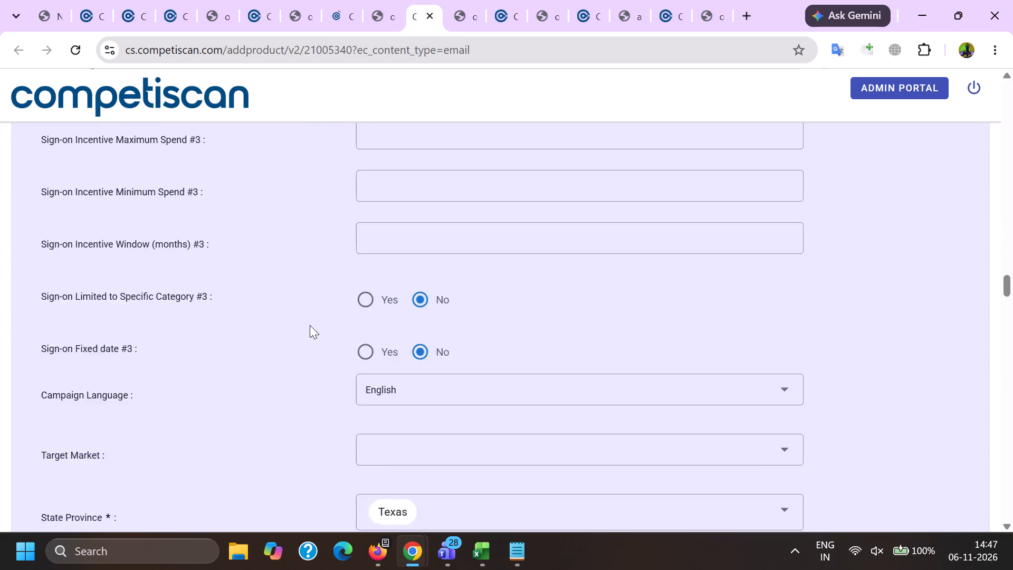
{"action": "scroll", "coordinate": [310, 325], "scroll_direction": "down", "scroll_amount": 6}
{"action": "left_click", "coordinate": [303, 341]}
{"action": "key", "text": "End"}
{"action": "scroll", "coordinate": [303, 338], "scroll_direction": "up", "scroll_amount": 5}
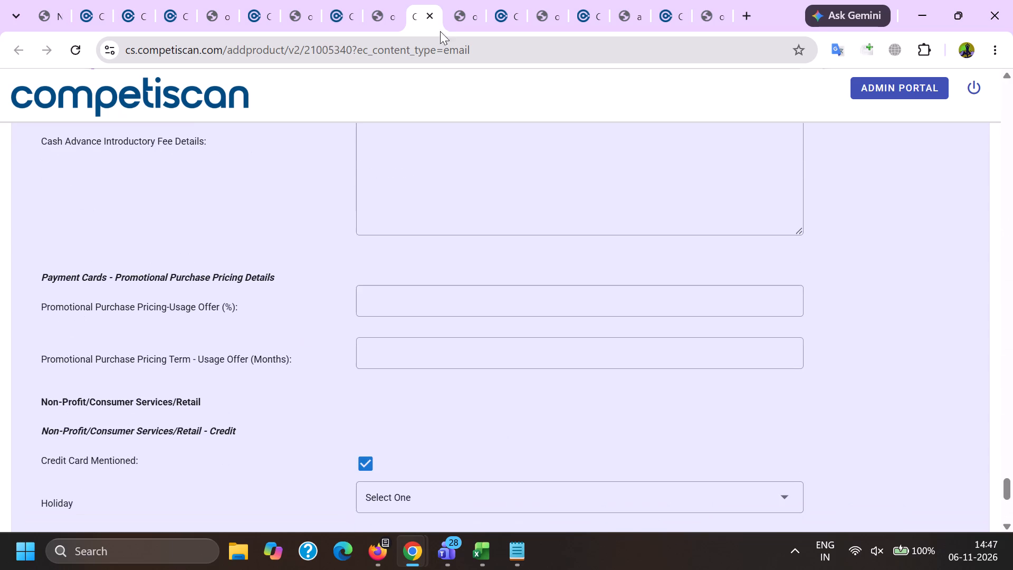
{"action": "double_click", "coordinate": [430, 15]}
Check product 21005371's PDF through its footer and its form's headline, sign-on incentive and remaining details, and close both pages.
{"action": "left_click", "coordinate": [452, 0]}
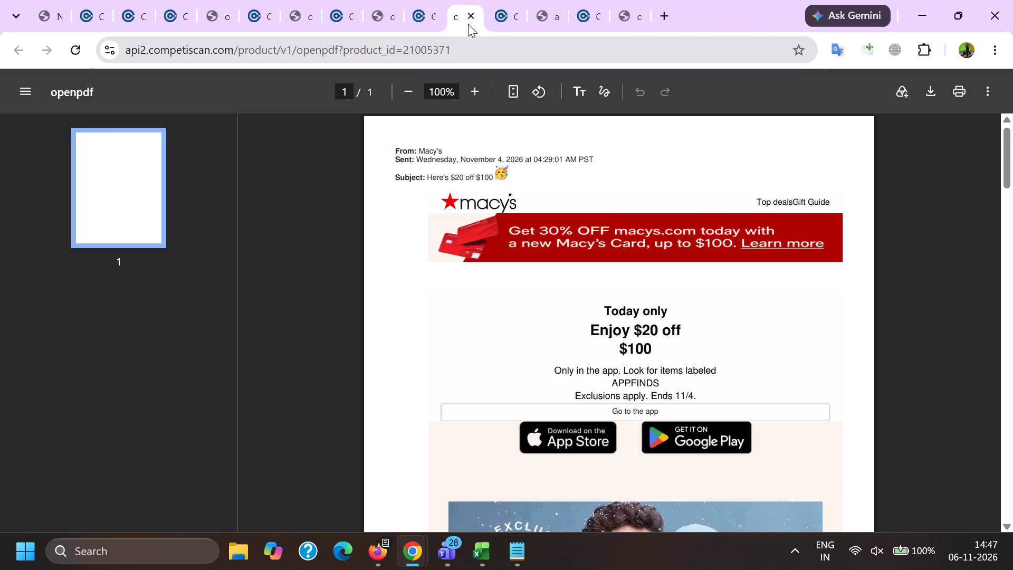
{"action": "left_click_drag", "start_coordinate": [1012, 166], "coordinate": [980, 526]}
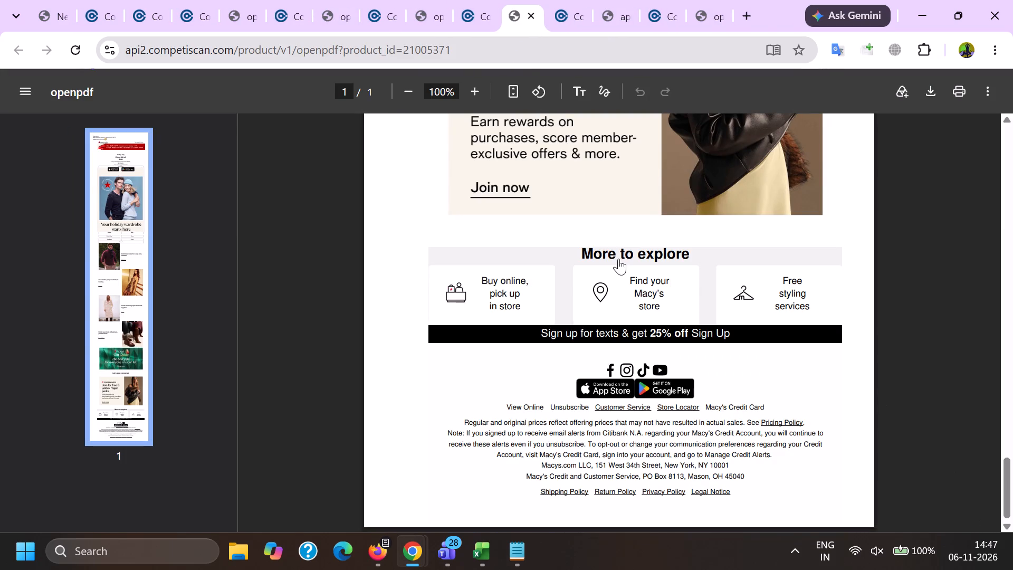
{"action": "left_click", "coordinate": [485, 0]}
{"action": "scroll", "coordinate": [528, 254], "scroll_direction": "down", "scroll_amount": 9}
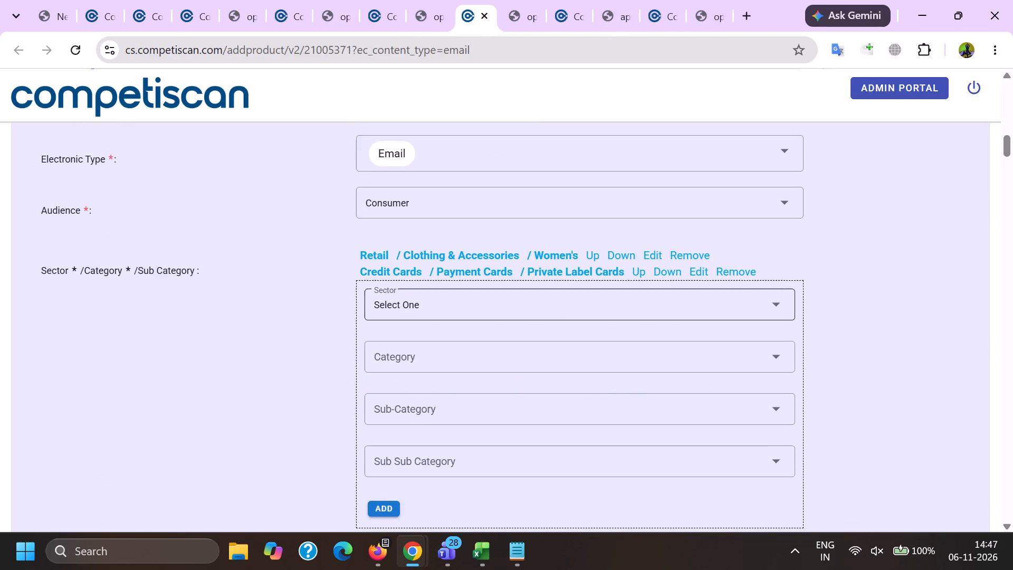
{"action": "scroll", "coordinate": [558, 294], "scroll_direction": "down", "scroll_amount": 3}
{"action": "left_click_drag", "start_coordinate": [761, 440], "coordinate": [106, 367]}
{"action": "scroll", "coordinate": [292, 308], "scroll_direction": "down", "scroll_amount": 8}
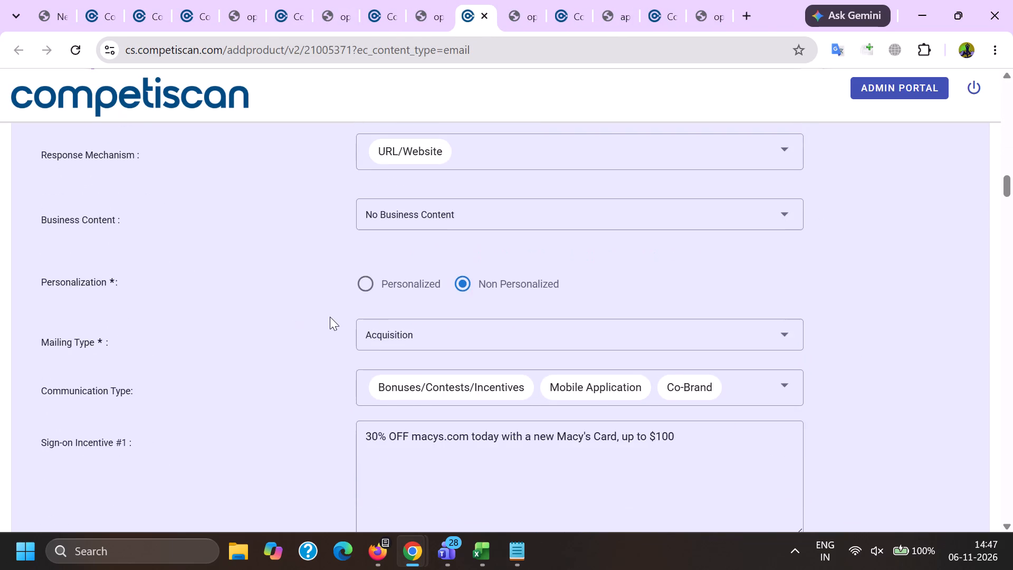
{"action": "scroll", "coordinate": [330, 317], "scroll_direction": "down", "scroll_amount": 2}
{"action": "scroll", "coordinate": [376, 316], "scroll_direction": "down", "scroll_amount": 20}
{"action": "scroll", "coordinate": [376, 316], "scroll_direction": "down", "scroll_amount": 7}
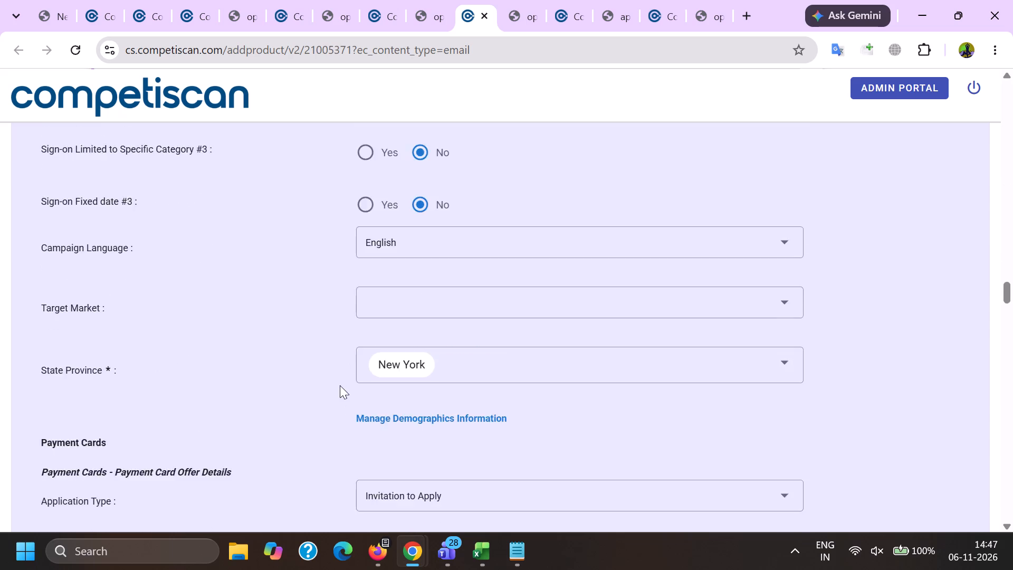
{"action": "scroll", "coordinate": [340, 385], "scroll_direction": "down", "scroll_amount": 7}
{"action": "scroll", "coordinate": [328, 393], "scroll_direction": "up", "scroll_amount": 3}
{"action": "left_click", "coordinate": [301, 400]}
{"action": "key", "text": "End"}
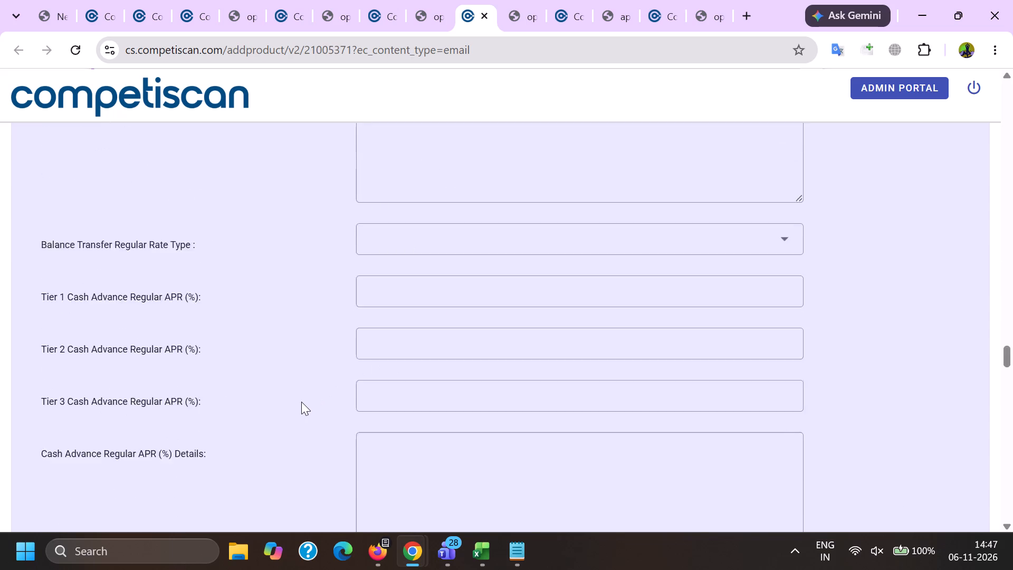
{"action": "scroll", "coordinate": [301, 401], "scroll_direction": "up", "scroll_amount": 6}
{"action": "left_click", "coordinate": [489, 13]}
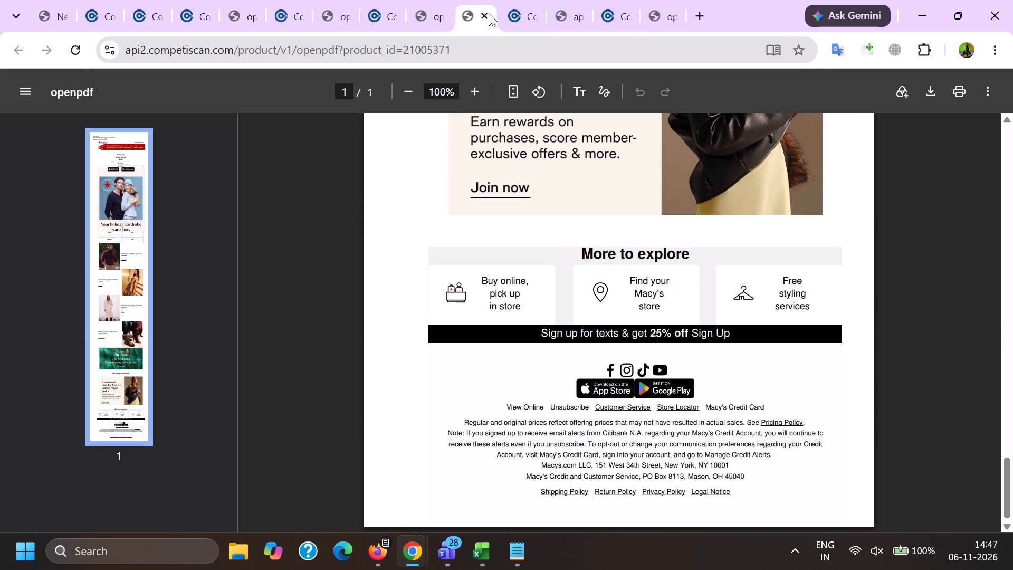
{"action": "left_click", "coordinate": [489, 14]}
Check product 21005419's PDF and its form's headline, reward program and retail credit details, and close both pages.
{"action": "left_click", "coordinate": [512, 0]}
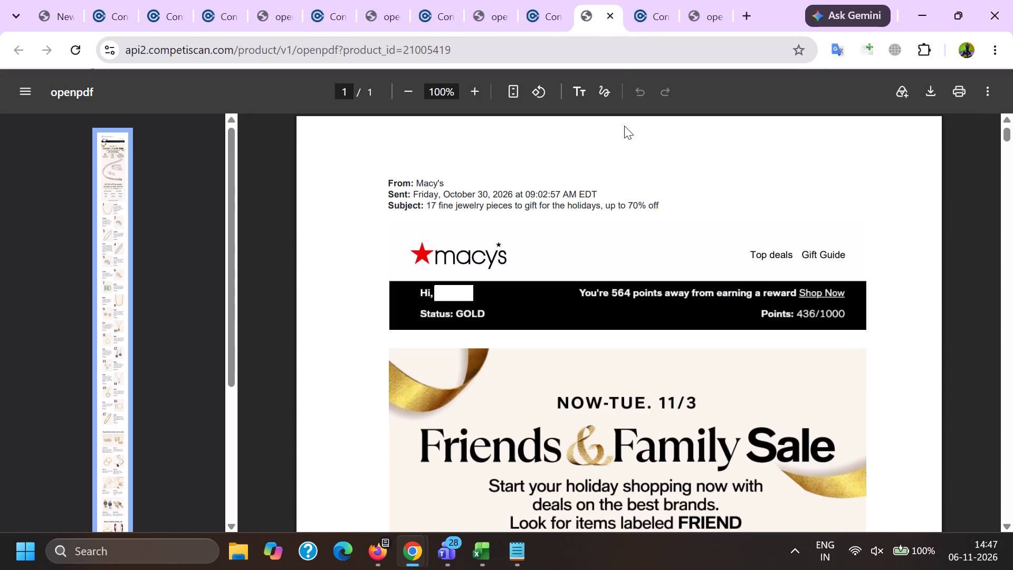
{"action": "left_click", "coordinate": [565, 0]}
{"action": "scroll", "coordinate": [634, 291], "scroll_direction": "down", "scroll_amount": 7}
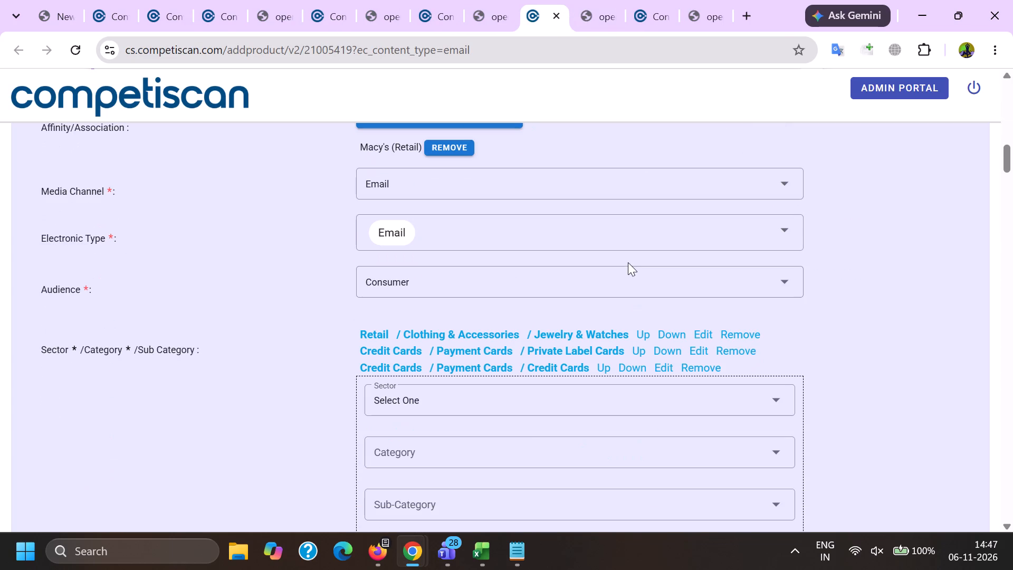
{"action": "scroll", "coordinate": [628, 261], "scroll_direction": "down", "scroll_amount": 4}
{"action": "left_click_drag", "start_coordinate": [620, 463], "coordinate": [224, 302]}
{"action": "scroll", "coordinate": [411, 272], "scroll_direction": "down", "scroll_amount": 5}
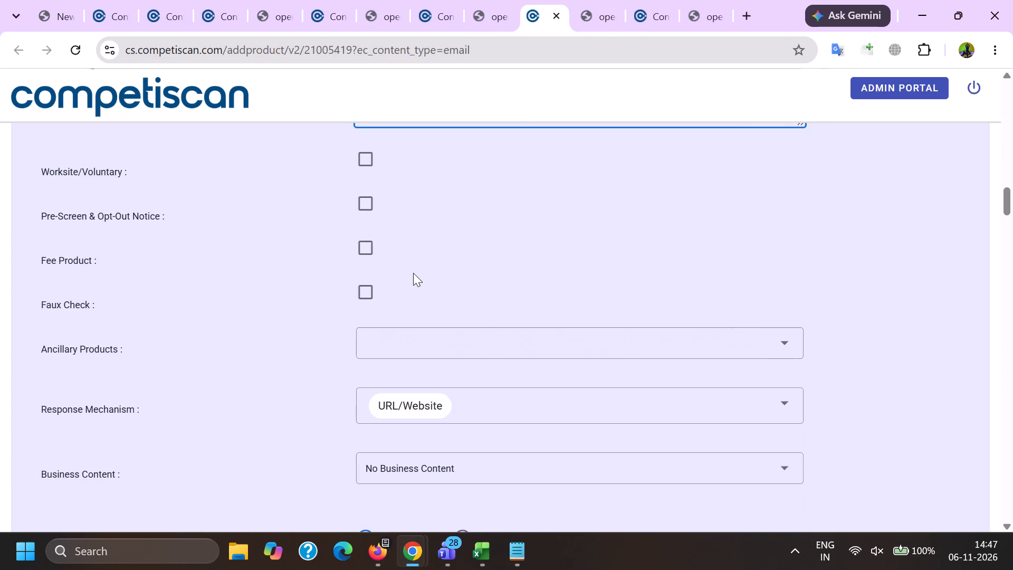
{"action": "scroll", "coordinate": [413, 273], "scroll_direction": "down", "scroll_amount": 13}
{"action": "left_click", "coordinate": [318, 297]}
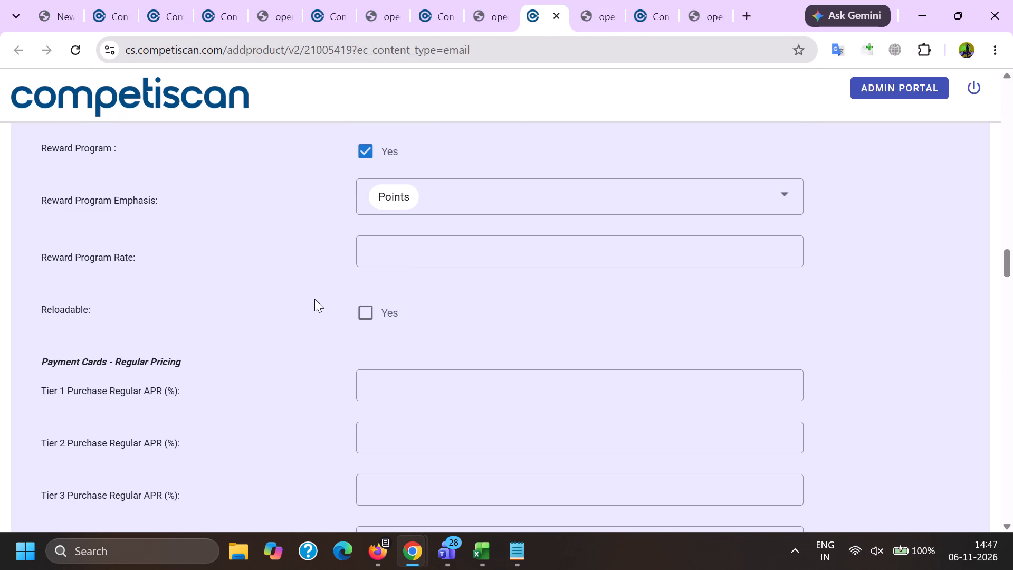
{"action": "key", "text": "End"}
{"action": "scroll", "coordinate": [314, 299], "scroll_direction": "up", "scroll_amount": 4}
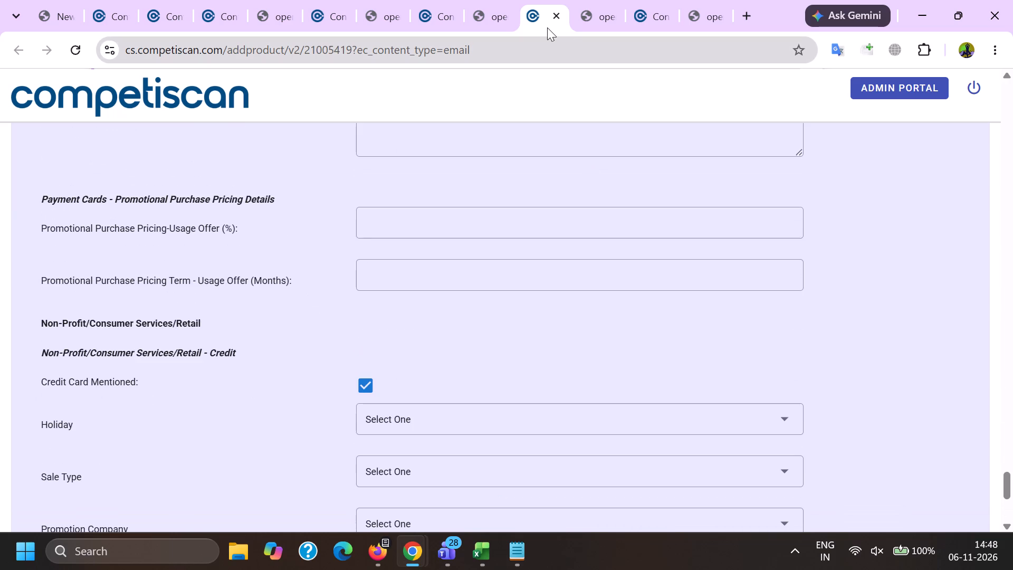
{"action": "left_click", "coordinate": [565, 15]}
{"action": "left_click", "coordinate": [553, 22]}
{"action": "left_click", "coordinate": [553, 22]}
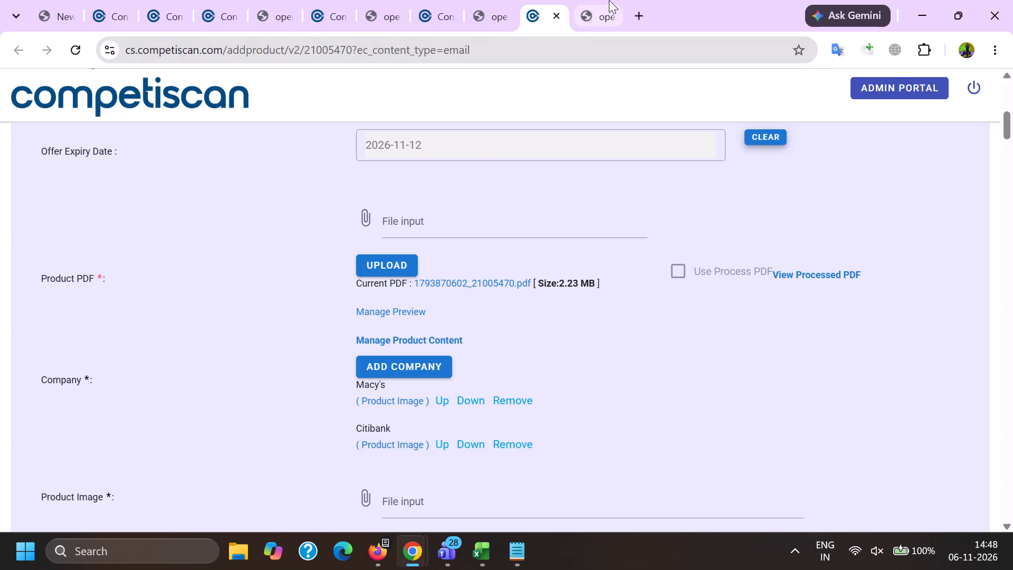
Check product 21005470's PDF and its form's headline, regular purchase APR and retail credit details, and close both pages.
{"action": "left_click", "coordinate": [609, 0]}
{"action": "left_click", "coordinate": [645, 8]}
{"action": "scroll", "coordinate": [627, 246], "scroll_direction": "down", "scroll_amount": 7}
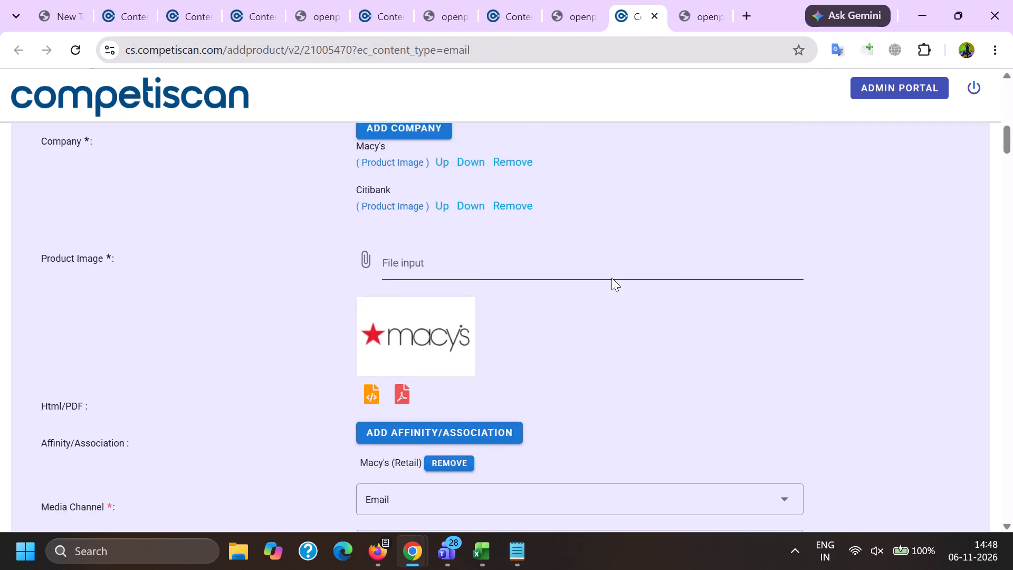
{"action": "scroll", "coordinate": [611, 271], "scroll_direction": "down", "scroll_amount": 5}
{"action": "left_click_drag", "start_coordinate": [758, 387], "coordinate": [250, 328]}
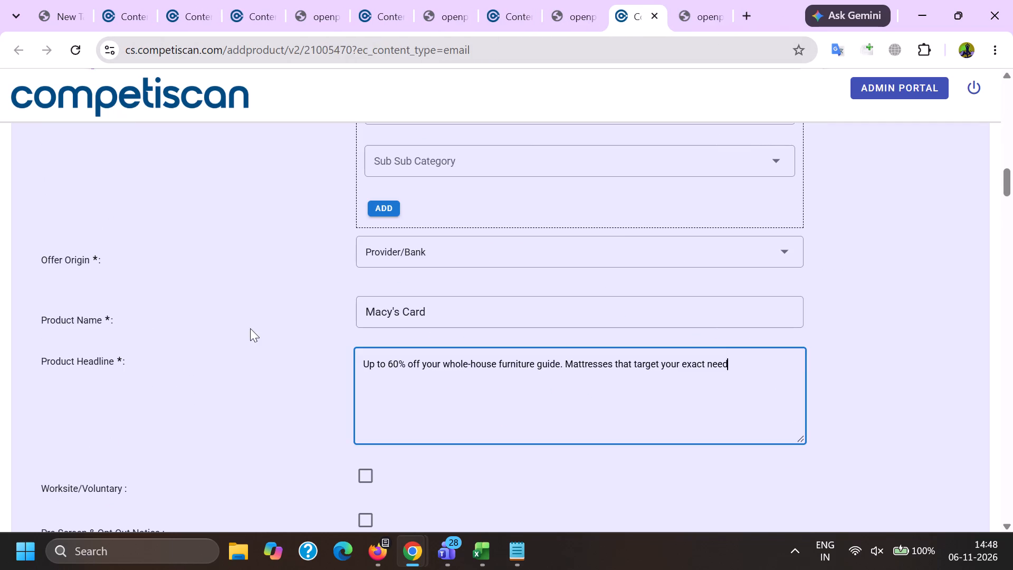
{"action": "left_click_drag", "start_coordinate": [250, 328], "coordinate": [251, 328]}
{"action": "scroll", "coordinate": [265, 322], "scroll_direction": "down", "scroll_amount": 18}
{"action": "left_click", "coordinate": [294, 322]}
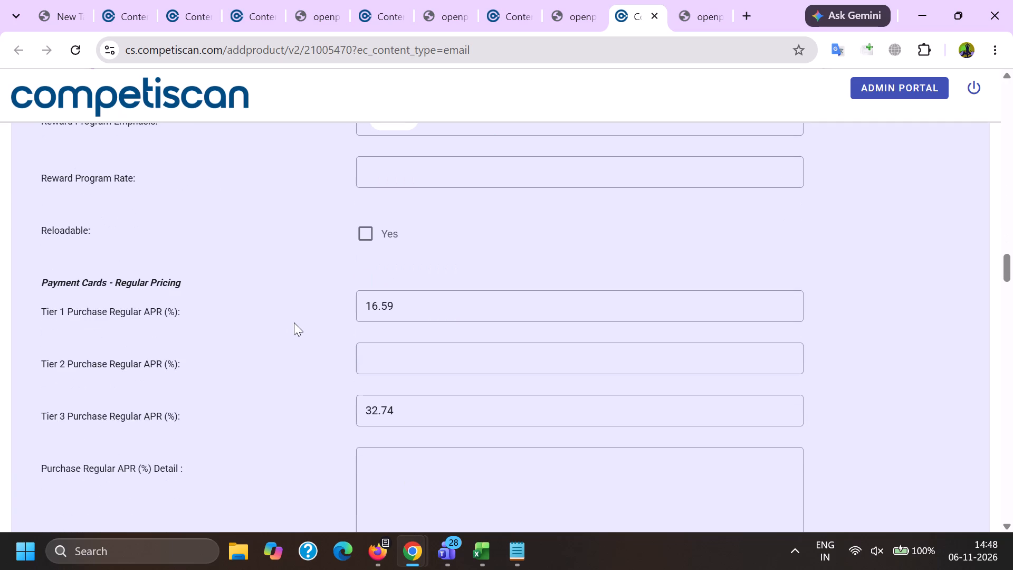
{"action": "key", "text": "End"}
{"action": "scroll", "coordinate": [294, 324], "scroll_direction": "up", "scroll_amount": 4}
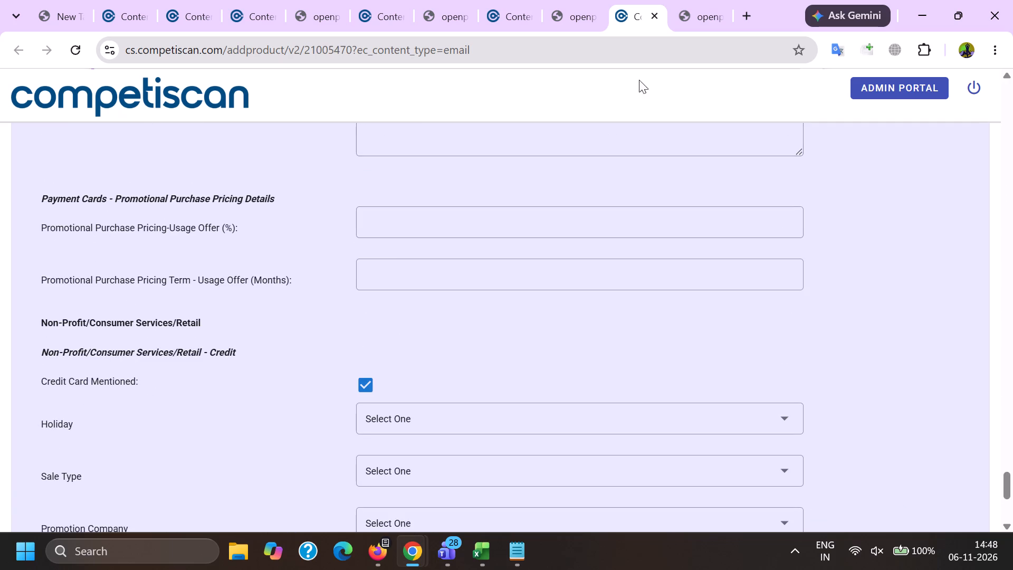
{"action": "double_click", "coordinate": [657, 17]}
Close the finished product pages, including 21004981, 21005007 and 21005124, keeping product 21005252's form and the last PDF open.
{"action": "left_click", "coordinate": [577, 0]}
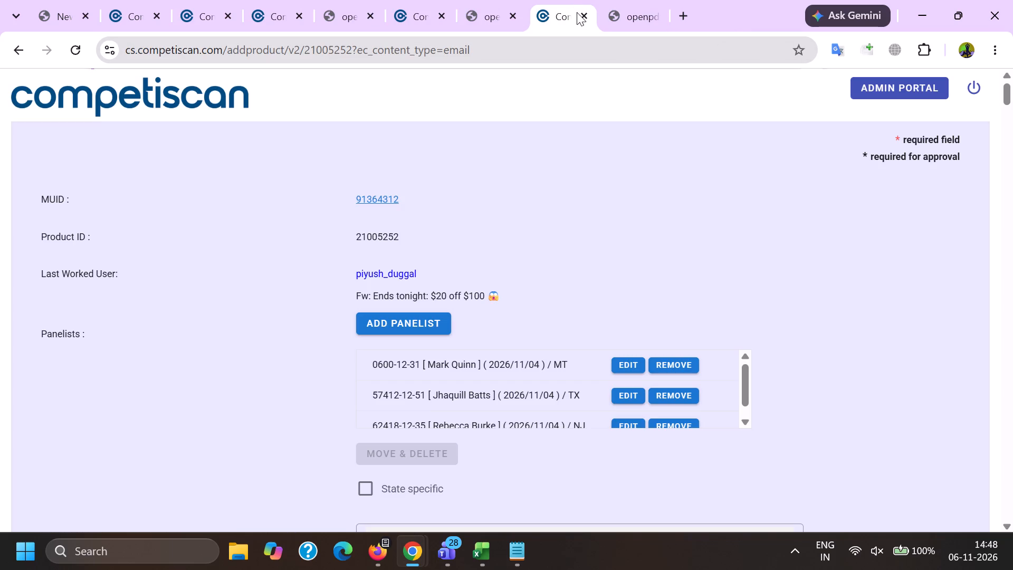
{"action": "left_click", "coordinate": [151, 0]}
{"action": "left_click", "coordinate": [155, 13]}
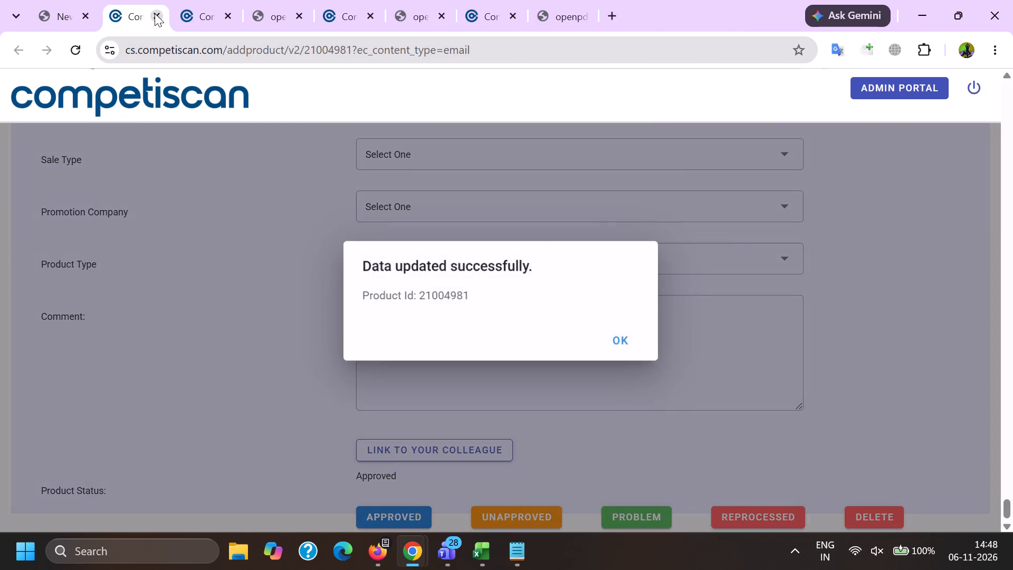
{"action": "left_click", "coordinate": [155, 13]}
{"action": "left_click", "coordinate": [155, 13]}
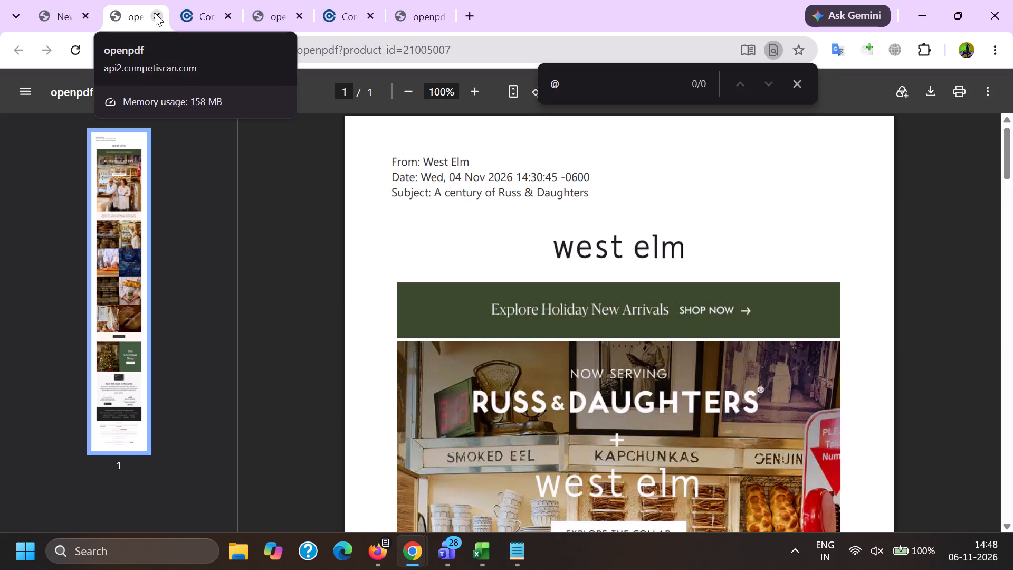
{"action": "left_click", "coordinate": [155, 13]}
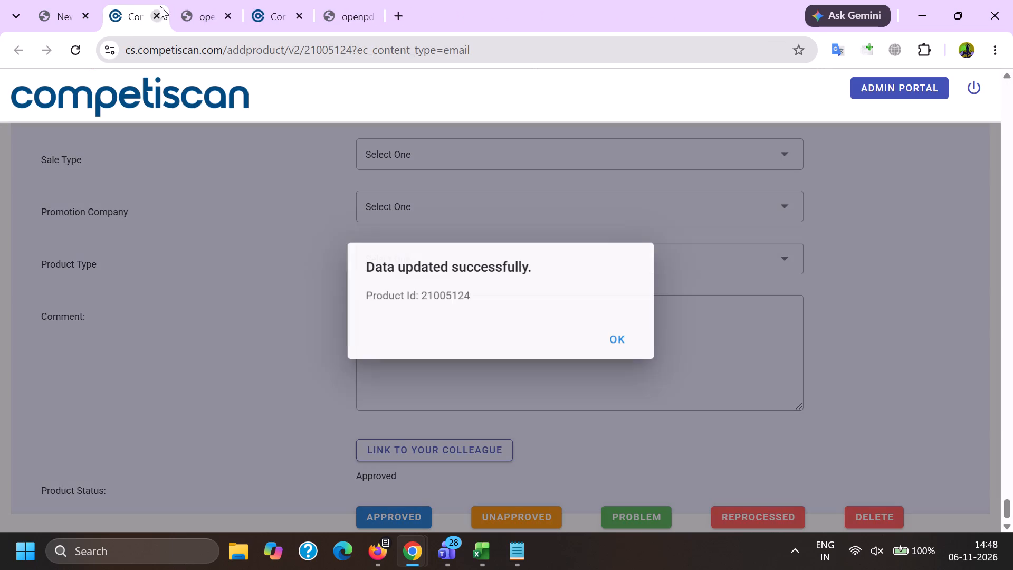
{"action": "double_click", "coordinate": [158, 17]}
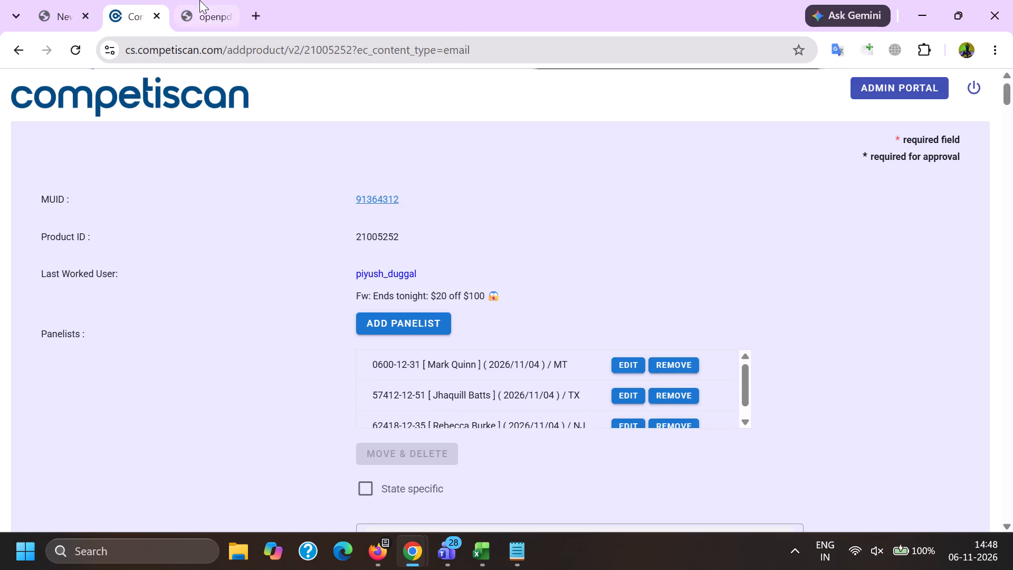
Recheck product 21005252's form for its headline, sign-on incentive, reward program and retail credit details, and close it with the remaining PDF.
{"action": "left_click", "coordinate": [199, 0]}
{"action": "left_click", "coordinate": [150, 0]}
{"action": "scroll", "coordinate": [317, 174], "scroll_direction": "down", "scroll_amount": 7}
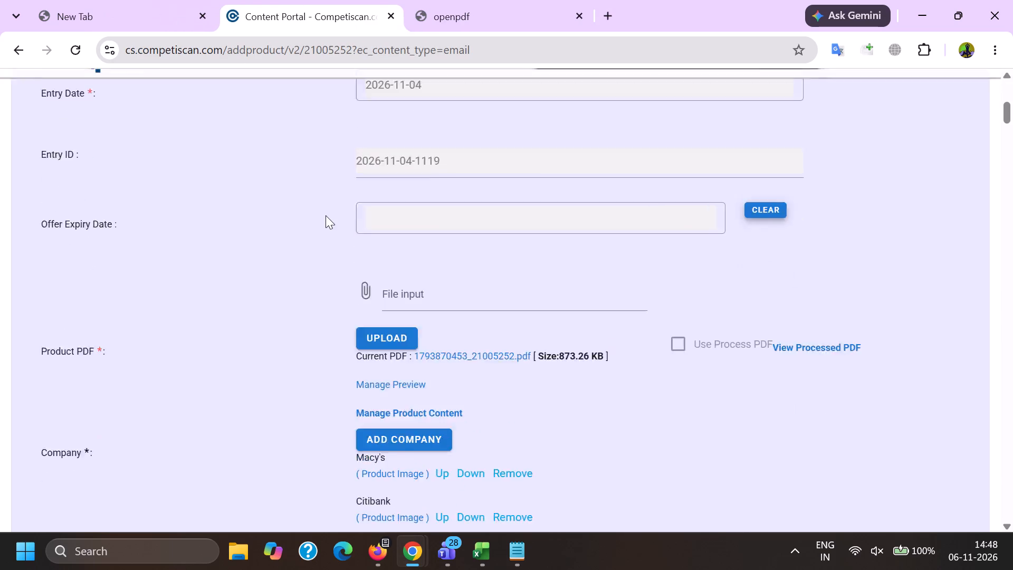
{"action": "scroll", "coordinate": [331, 206], "scroll_direction": "down", "scroll_amount": 5}
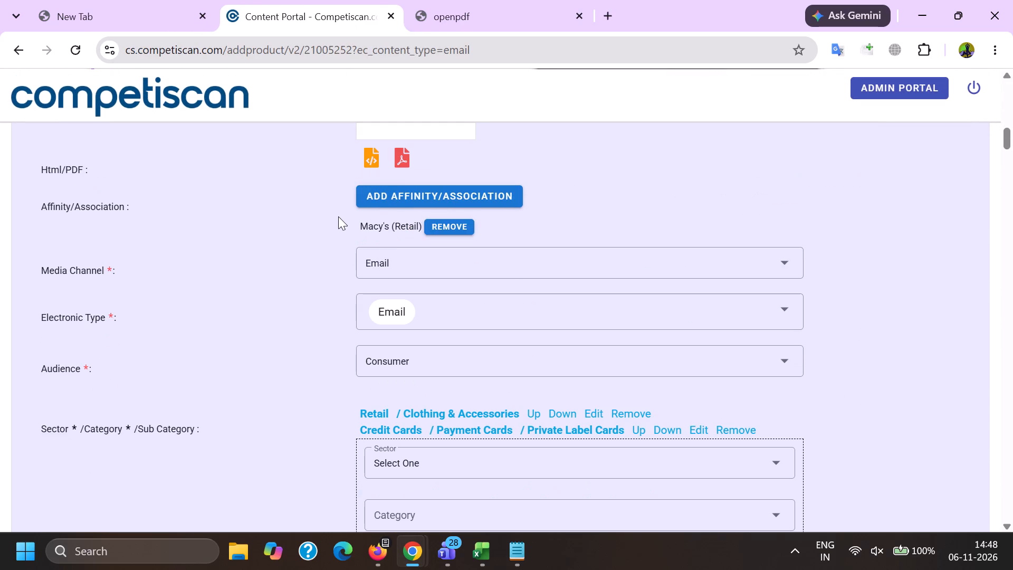
{"action": "scroll", "coordinate": [338, 216], "scroll_direction": "down", "scroll_amount": 7}
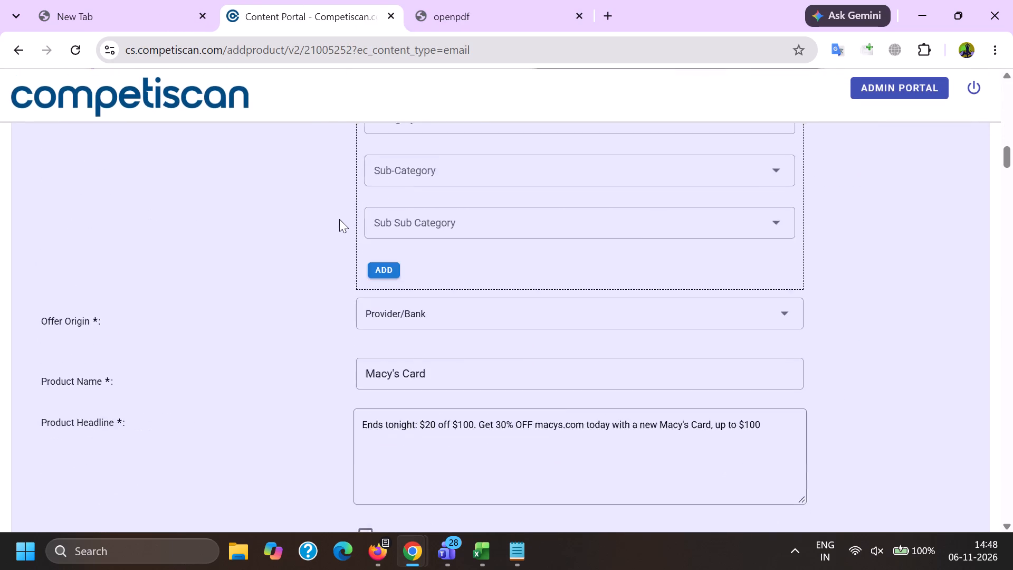
{"action": "scroll", "coordinate": [339, 219], "scroll_direction": "down", "scroll_amount": 1}
{"action": "left_click_drag", "start_coordinate": [800, 217], "coordinate": [0, 82]}
{"action": "scroll", "coordinate": [314, 172], "scroll_direction": "down", "scroll_amount": 10}
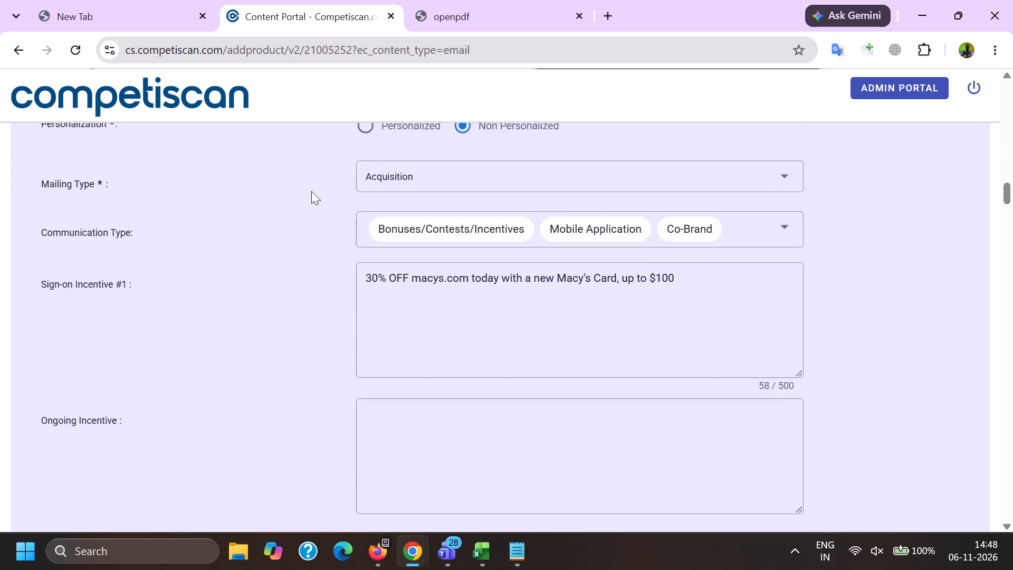
{"action": "scroll", "coordinate": [311, 191], "scroll_direction": "down", "scroll_amount": 20}
{"action": "scroll", "coordinate": [311, 191], "scroll_direction": "down", "scroll_amount": 9}
{"action": "scroll", "coordinate": [313, 297], "scroll_direction": "down", "scroll_amount": 3}
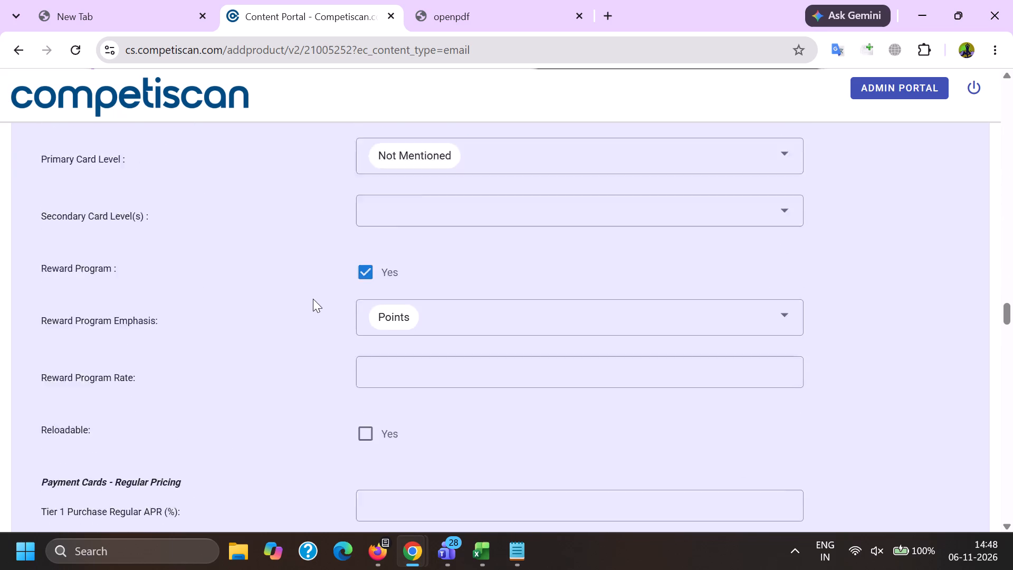
{"action": "scroll", "coordinate": [312, 297], "scroll_direction": "up", "scroll_amount": 5}
{"action": "left_click", "coordinate": [311, 296]}
{"action": "key", "text": "End"}
{"action": "scroll", "coordinate": [304, 292], "scroll_direction": "up", "scroll_amount": 6}
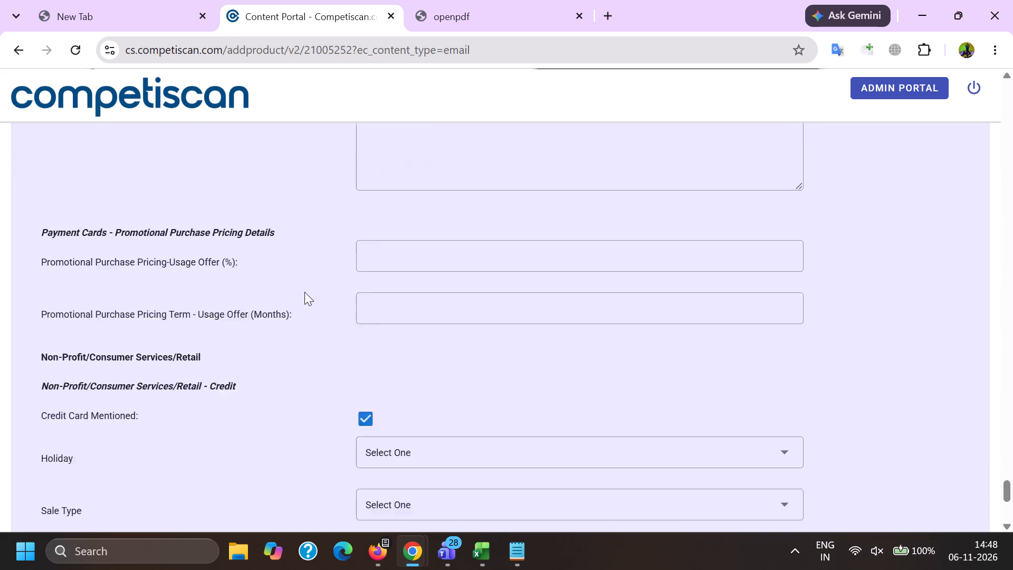
{"action": "double_click", "coordinate": [392, 13]}
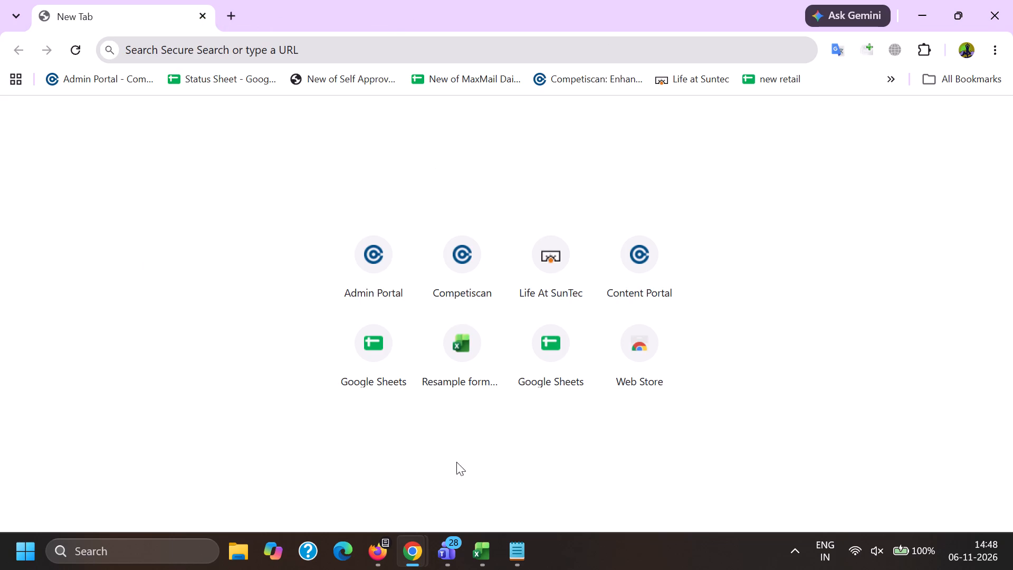
In the Excel workbook's may 26 sheet, copy the 20 product links in D7437:D7456, from product 21005533 through 21003501.
{"action": "left_click", "coordinate": [477, 550]}
{"action": "left_click", "coordinate": [602, 515]}
{"action": "scroll", "coordinate": [441, 374], "scroll_direction": "down", "scroll_amount": 3}
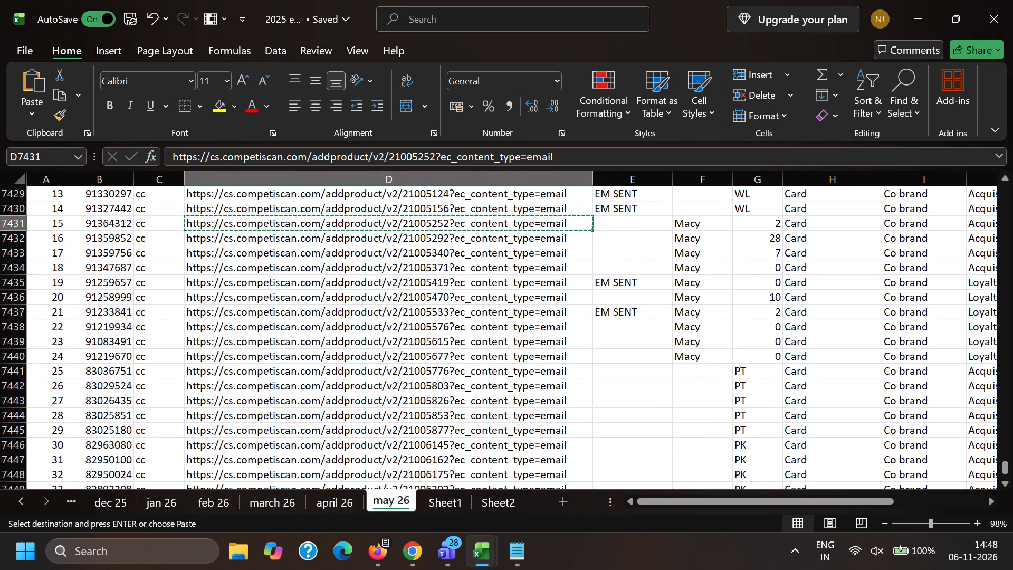
{"action": "left_click", "coordinate": [208, 320]}
{"action": "left_click", "coordinate": [244, 306]}
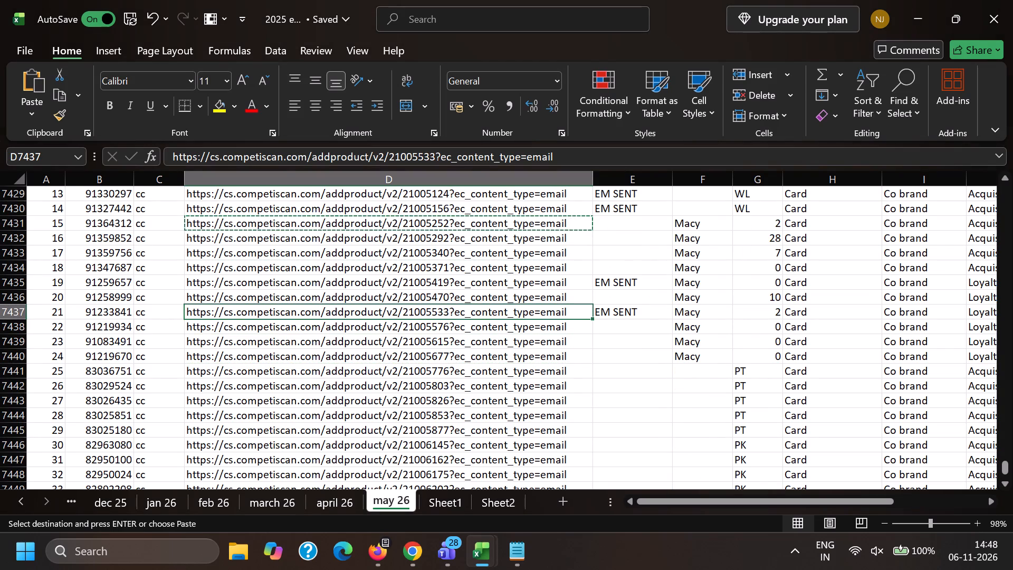
{"action": "key", "text": "shift+Down"}
{"action": "key", "text": "shift+Down"}
{"action": "key", "text": "shift+Down"}
{"action": "key", "text": "shift+Down"}
{"action": "key", "text": "shift+Down"}
{"action": "key", "text": "shift+Down"}
{"action": "key", "text": "shift+Down"}
{"action": "key", "text": "shift+Down"}
{"action": "key", "text": "shift+Down"}
{"action": "key", "text": "shift+Down"}
{"action": "key", "text": "shift+Down"}
{"action": "key", "text": "shift+Down"}
{"action": "key", "text": "shift+Down"}
{"action": "key", "text": "shift+Down"}
{"action": "key", "text": "shift+Down"}
{"action": "key", "text": "shift+Down"}
{"action": "key", "text": "shift+Down"}
{"action": "key", "text": "shift+Down"}
{"action": "key", "text": "shift+Down"}
{"action": "key", "text": "shift+Down"}
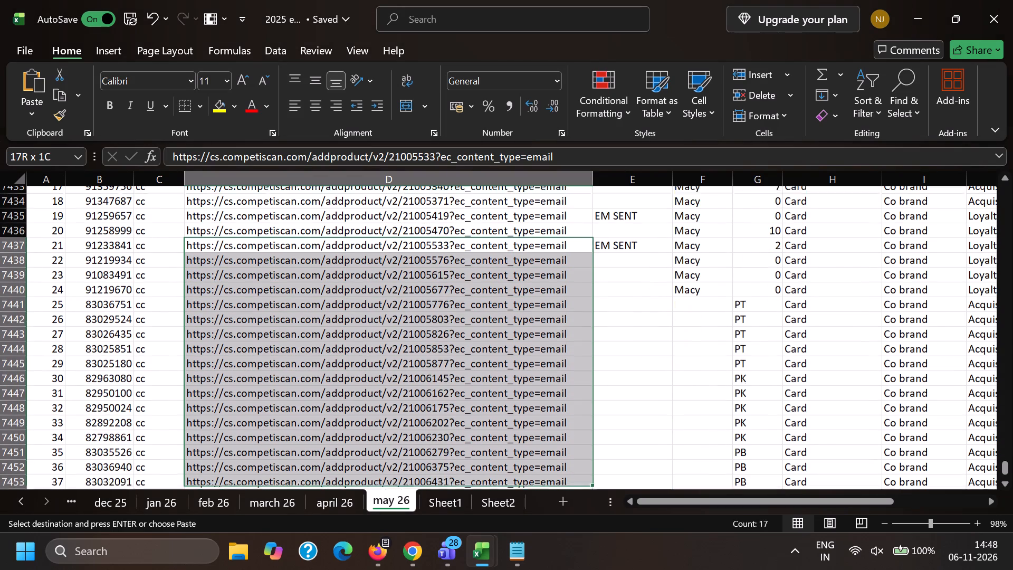
{"action": "key", "text": "shift+Down"}
{"action": "key", "text": "shift+Down"}
{"action": "key", "text": "shift+Down"}
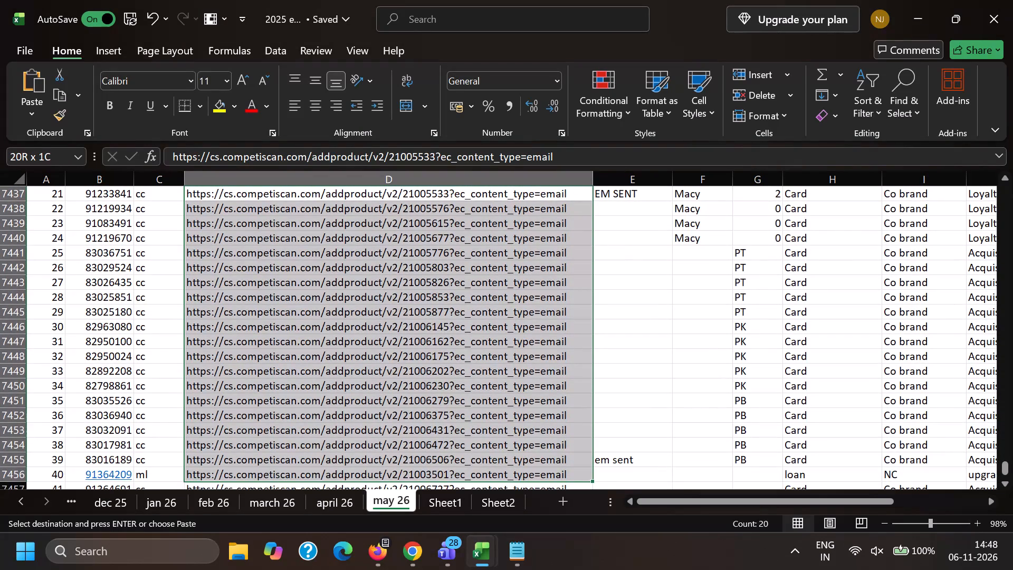
{"action": "key", "text": "ctrl+c"}
Switch to Chrome and open the 20 copied product links together in separate tabs with the URL-opening extension.
{"action": "key", "text": "alt+Tab"}
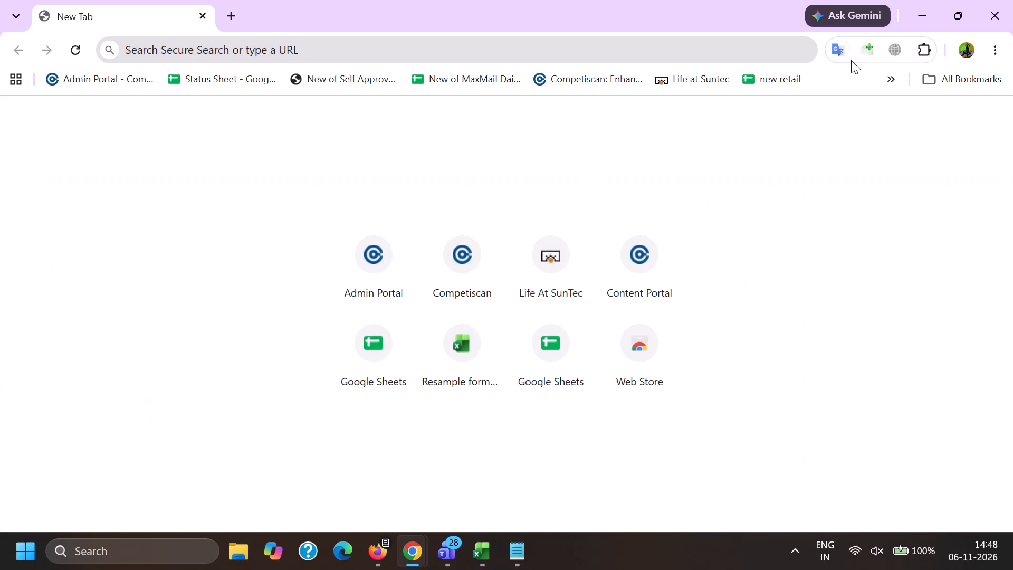
{"action": "left_click", "coordinate": [866, 50]}
{"action": "key", "text": "ctrl+v"}
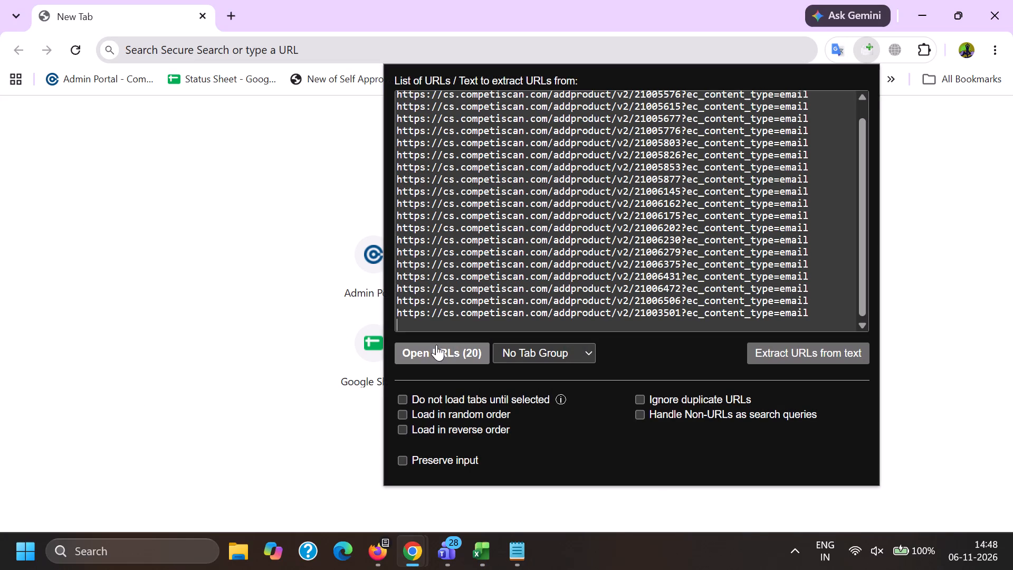
{"action": "left_click", "coordinate": [434, 348]}
{"action": "left_click", "coordinate": [237, 357]}
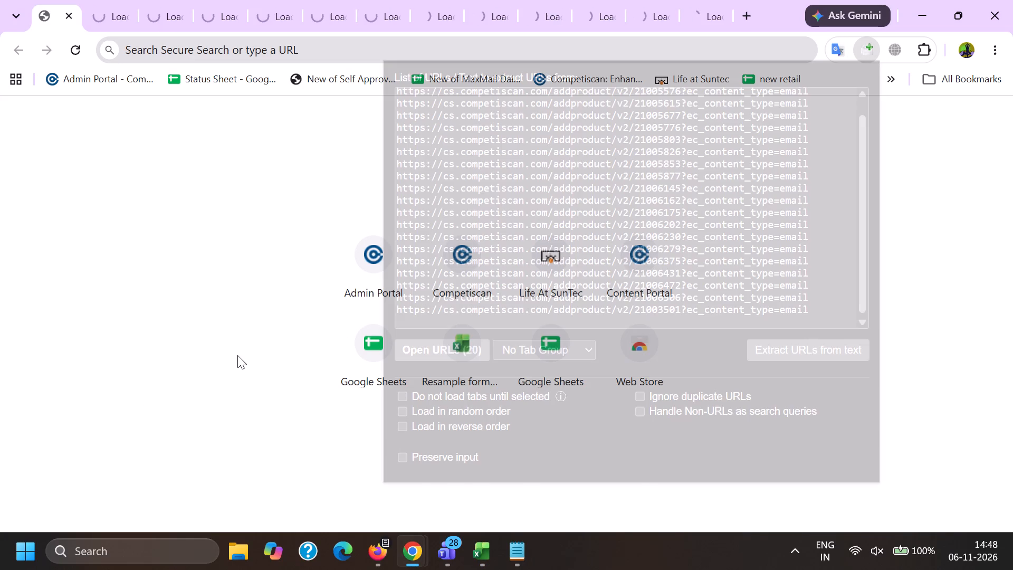
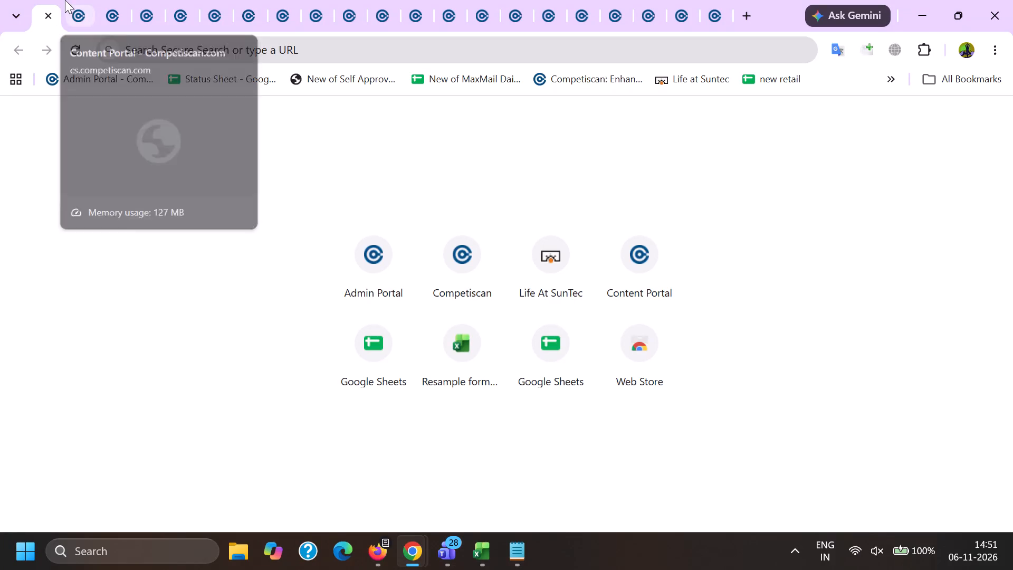
Open the current PDFs of Macy's products 21005533, 21005576 and 21005615 from their product forms.
{"action": "key", "text": "ctrl+Tab"}
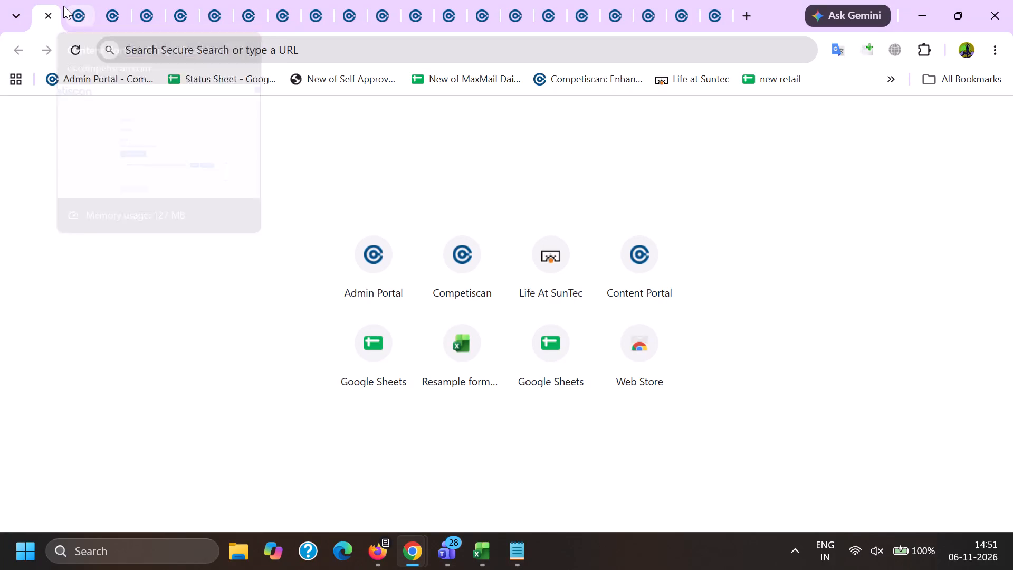
{"action": "scroll", "coordinate": [508, 184], "scroll_direction": "down", "scroll_amount": 9}
{"action": "scroll", "coordinate": [446, 346], "scroll_direction": "up", "scroll_amount": 4}
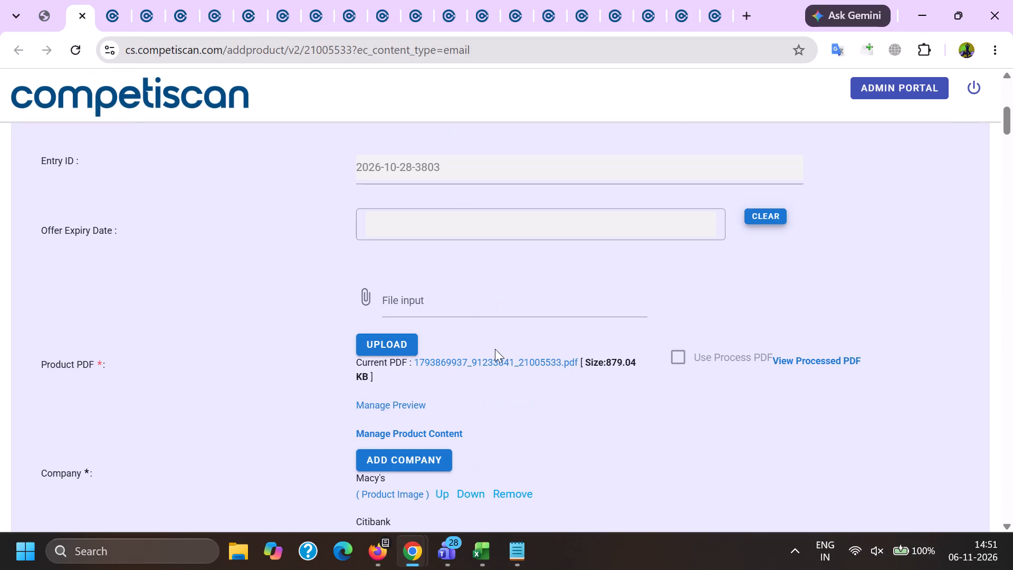
{"action": "left_click", "coordinate": [491, 359], "text": "ctrl"}
{"action": "key", "text": "ctrl+Tab"}
{"action": "key", "text": "ctrl+Tab"}
{"action": "scroll", "coordinate": [489, 354], "scroll_direction": "down", "scroll_amount": 5}
{"action": "left_click", "coordinate": [486, 358], "text": "ctrl"}
{"action": "key", "text": "ctrl+Tab"}
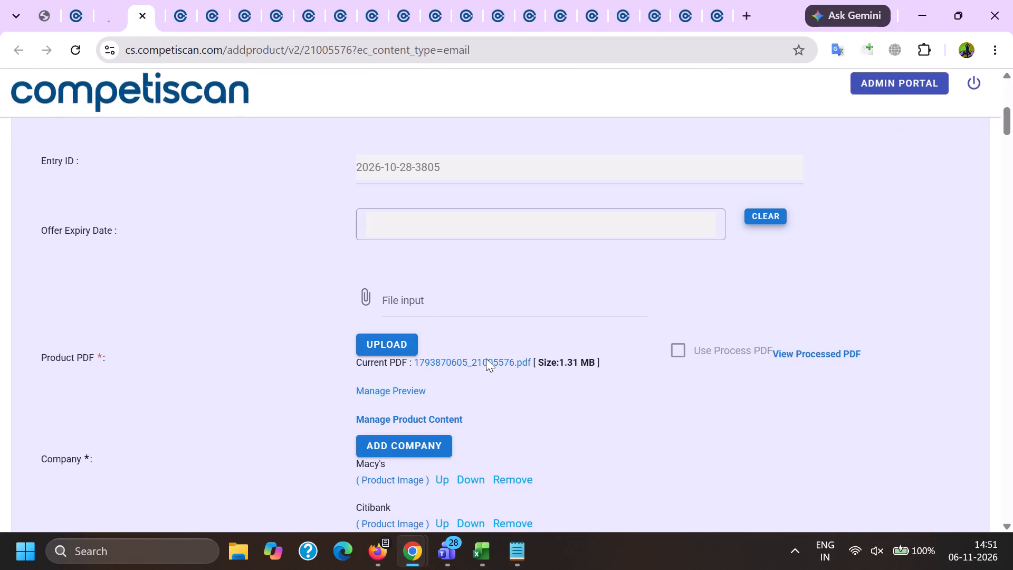
{"action": "key", "text": "ctrl+Tab"}
{"action": "scroll", "coordinate": [483, 355], "scroll_direction": "down", "scroll_amount": 6}
{"action": "left_click", "coordinate": [475, 287], "text": "ctrl"}
Open the current PDFs of products 21005677, 21005776 and 21005803 from their product forms.
{"action": "key", "text": "ctrl+Tab"}
{"action": "key", "text": "ctrl+Tab"}
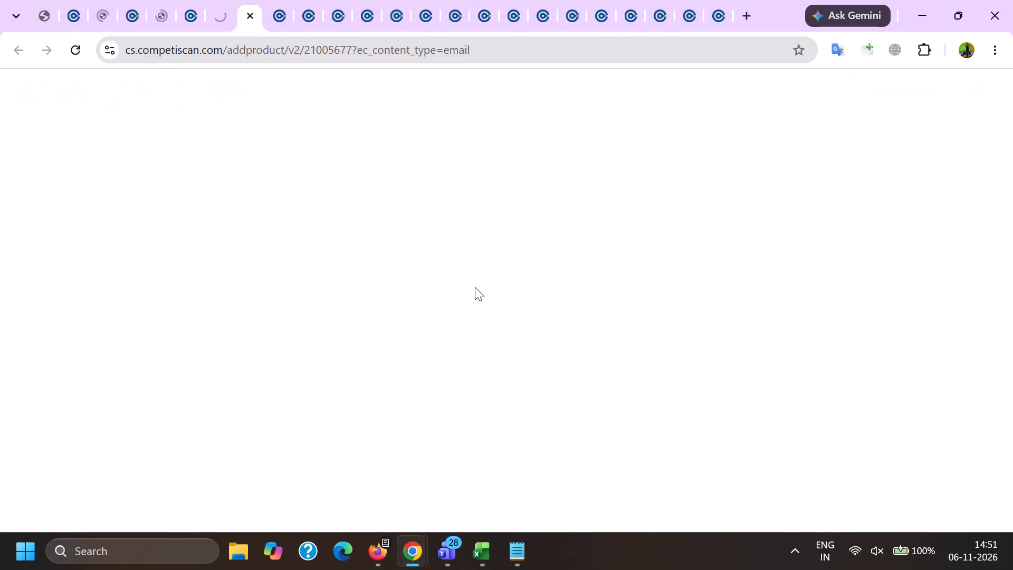
{"action": "scroll", "coordinate": [475, 288], "scroll_direction": "down", "scroll_amount": 5}
{"action": "left_click", "coordinate": [461, 365], "text": "ctrl"}
{"action": "key", "text": "ctrl+Tab"}
{"action": "key", "text": "ctrl+Tab"}
{"action": "scroll", "coordinate": [455, 302], "scroll_direction": "down", "scroll_amount": 6}
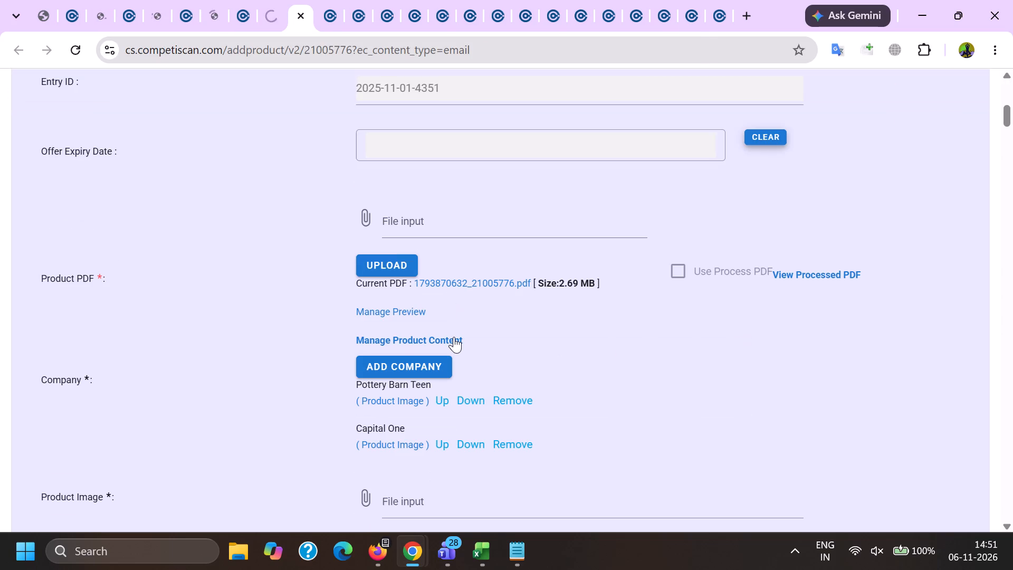
{"action": "left_click", "coordinate": [474, 286], "text": "ctrl"}
{"action": "key", "text": "ctrl+Tab"}
{"action": "key", "text": "ctrl+Tab"}
{"action": "scroll", "coordinate": [474, 280], "scroll_direction": "down", "scroll_amount": 6}
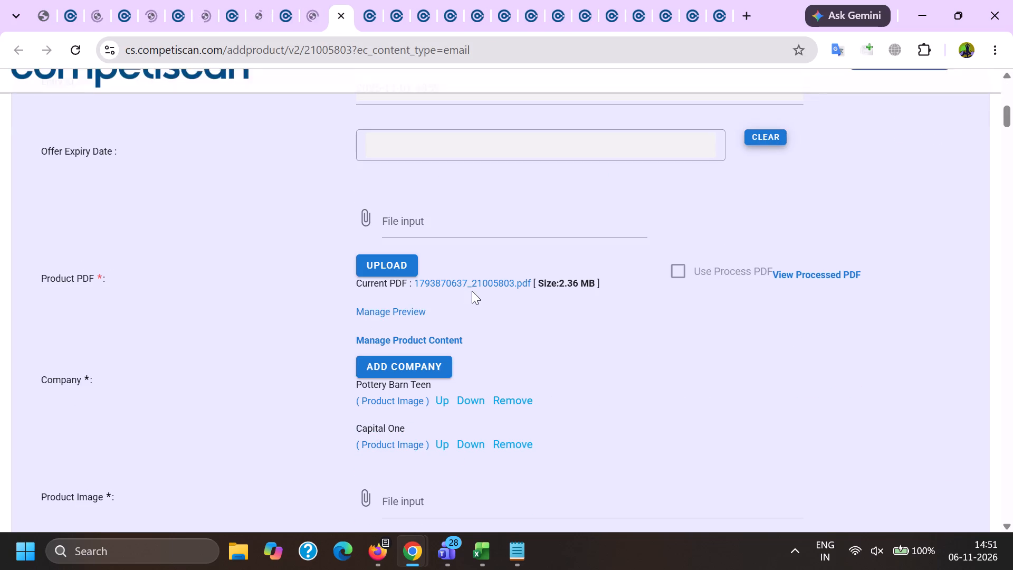
{"action": "left_click", "coordinate": [470, 282], "text": "ctrl"}
Open the current PDFs of Pottery Barn Teen products 21005826, 21005853 and 21005877 from their product forms.
{"action": "key", "text": "ctrl+Tab"}
{"action": "key", "text": "ctrl+Tab"}
{"action": "scroll", "coordinate": [467, 266], "scroll_direction": "down", "scroll_amount": 5}
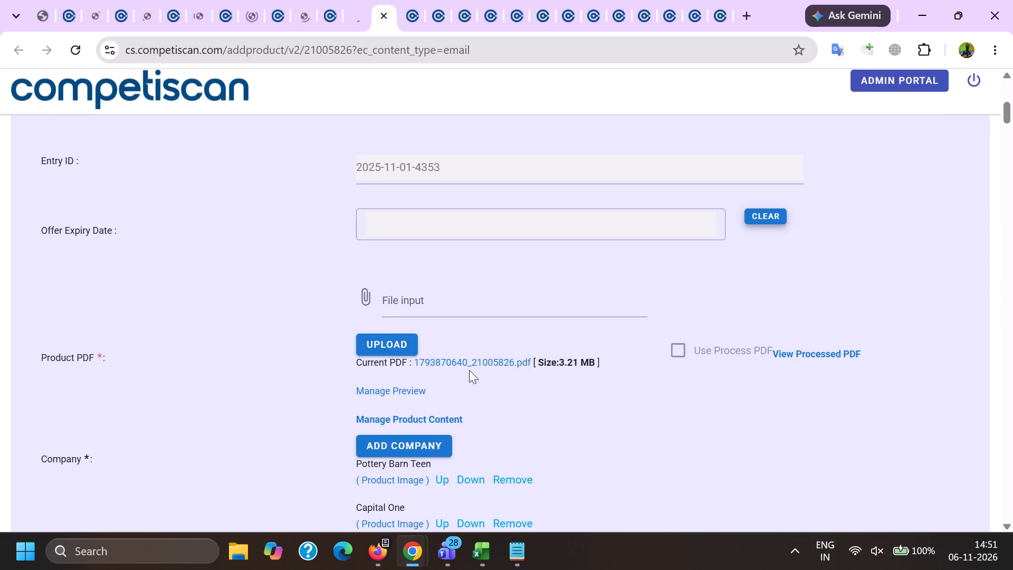
{"action": "left_click", "coordinate": [466, 361], "text": "ctrl"}
{"action": "key", "text": "ctrl+Tab"}
{"action": "key", "text": "ctrl+Tab"}
{"action": "scroll", "coordinate": [455, 288], "scroll_direction": "down", "scroll_amount": 6}
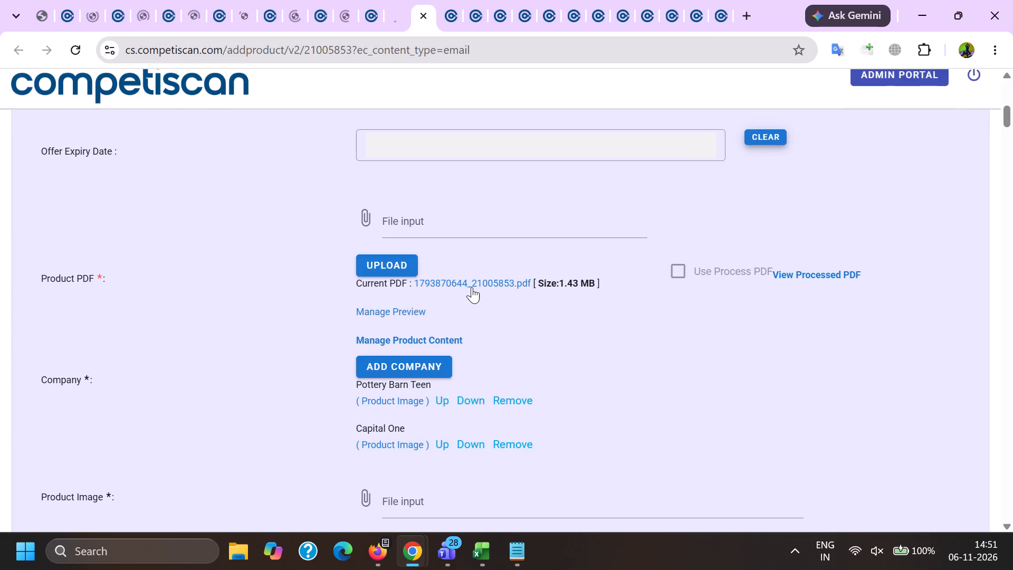
{"action": "left_click", "coordinate": [472, 284], "text": "ctrl"}
{"action": "key", "text": "ctrl+Tab"}
{"action": "key", "text": "ctrl+Tab"}
{"action": "scroll", "coordinate": [472, 284], "scroll_direction": "down", "scroll_amount": 6}
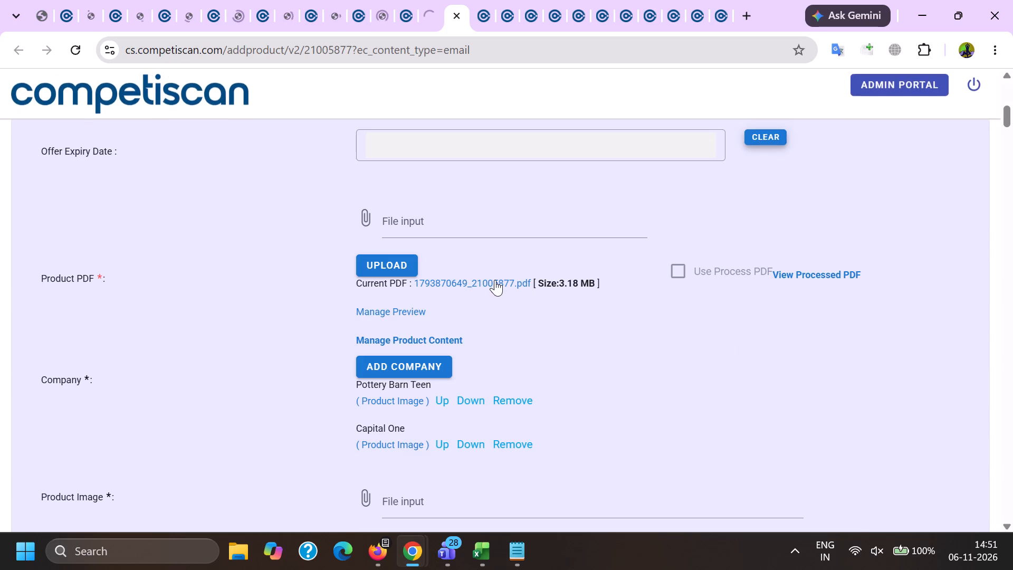
{"action": "left_click", "coordinate": [495, 279], "text": "ctrl"}
Open the current PDFs of Pottery Barn Kids products 21006145 and 21006162 and of the product that follows them.
{"action": "key", "text": "ctrl+Tab"}
{"action": "key", "text": "ctrl+Tab"}
{"action": "scroll", "coordinate": [494, 278], "scroll_direction": "down", "scroll_amount": 6}
{"action": "left_click", "coordinate": [483, 281], "text": "ctrl"}
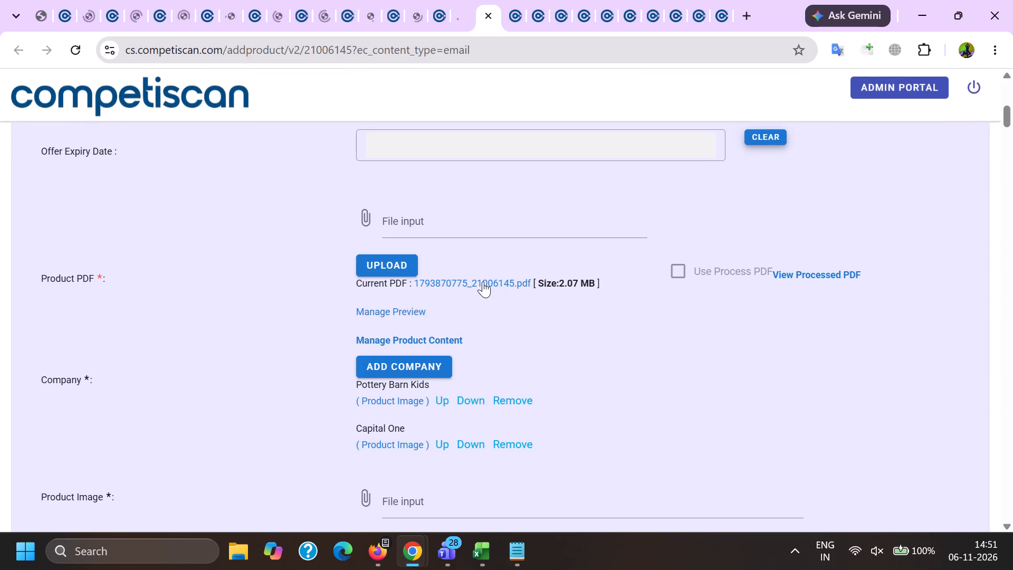
{"action": "key", "text": "ctrl+Tab"}
{"action": "key", "text": "ctrl+Tab"}
{"action": "scroll", "coordinate": [483, 280], "scroll_direction": "down", "scroll_amount": 5}
{"action": "left_click", "coordinate": [475, 358], "text": "ctrl"}
{"action": "key", "text": "ctrl+Tab"}
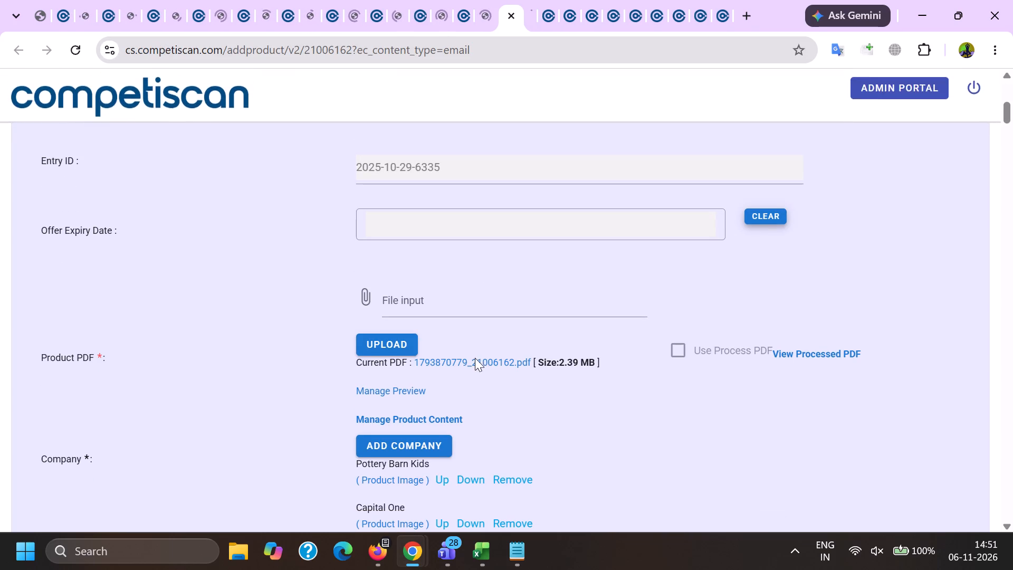
{"action": "key", "text": "ctrl+Tab"}
{"action": "scroll", "coordinate": [482, 340], "scroll_direction": "down", "scroll_amount": 5}
{"action": "left_click", "coordinate": [486, 358], "text": "ctrl"}
Open the current PDFs of the product just before 21006230, and of products 21006230 and 21006279.
{"action": "key", "text": "ctrl+Tab"}
{"action": "key", "text": "ctrl+Tab"}
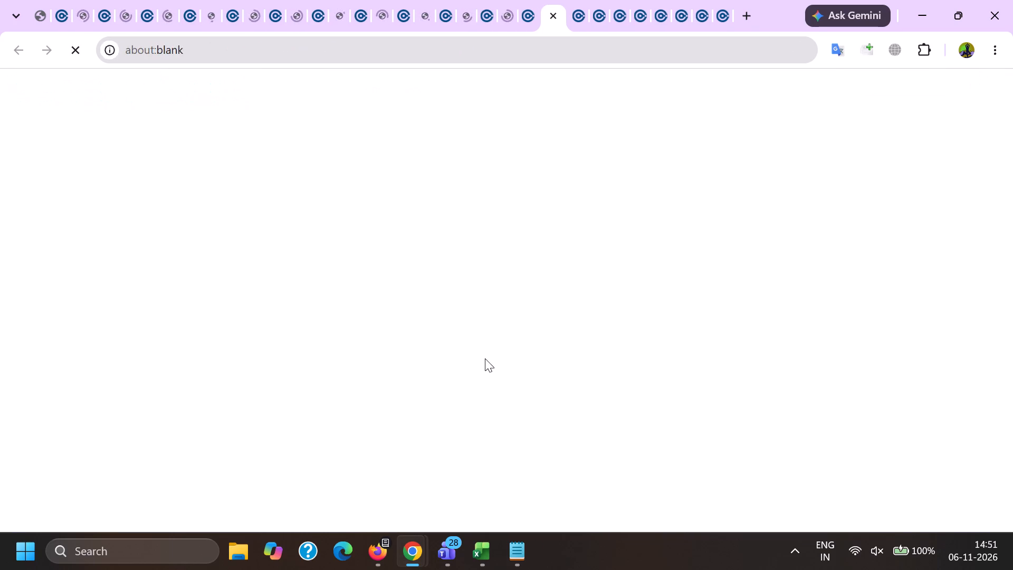
{"action": "scroll", "coordinate": [484, 358], "scroll_direction": "down", "scroll_amount": 4}
{"action": "scroll", "coordinate": [484, 358], "scroll_direction": "up", "scroll_amount": 1}
{"action": "scroll", "coordinate": [484, 358], "scroll_direction": "down", "scroll_amount": 1}
{"action": "left_click", "coordinate": [459, 444], "text": "ctrl"}
{"action": "key", "text": "ctrl+Tab"}
{"action": "key", "text": "ctrl+Tab"}
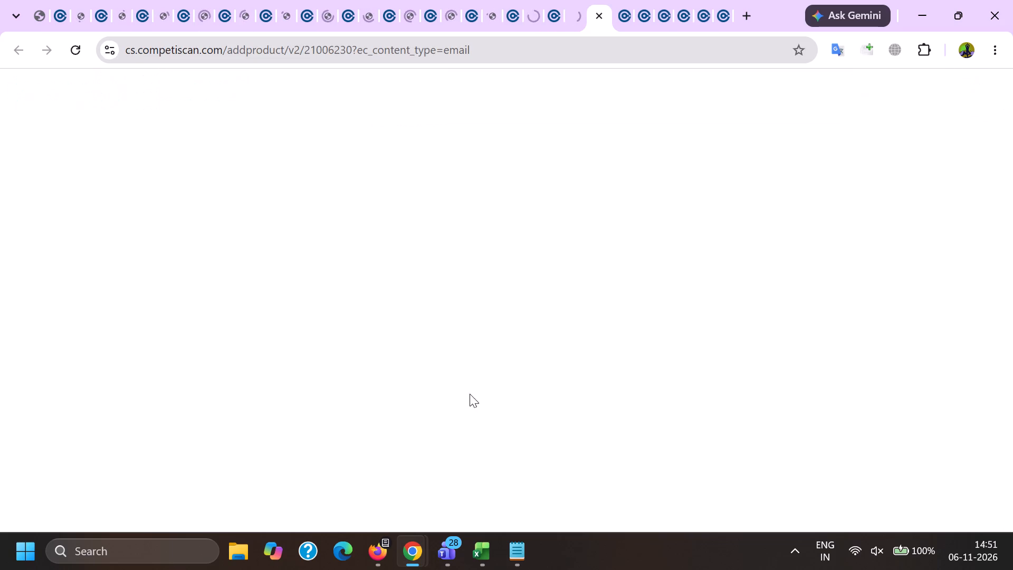
{"action": "scroll", "coordinate": [468, 383], "scroll_direction": "down", "scroll_amount": 6}
{"action": "left_click", "coordinate": [475, 282], "text": "ctrl"}
{"action": "key", "text": "ctrl+Tab"}
{"action": "key", "text": "ctrl+Tab"}
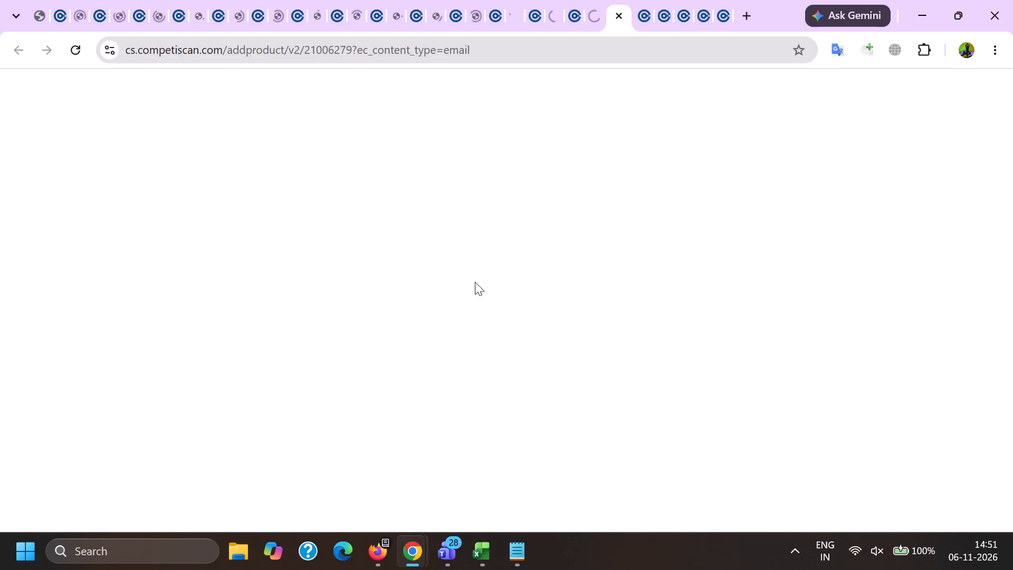
{"action": "scroll", "coordinate": [475, 282], "scroll_direction": "down", "scroll_amount": 5}
{"action": "left_click", "coordinate": [474, 360], "text": "ctrl"}
Open the current PDFs of products 21006375, 21006431 and 21006472 from their product forms.
{"action": "key", "text": "ctrl+Tab"}
{"action": "key", "text": "ctrl+Tab"}
{"action": "scroll", "coordinate": [477, 355], "scroll_direction": "down", "scroll_amount": 6}
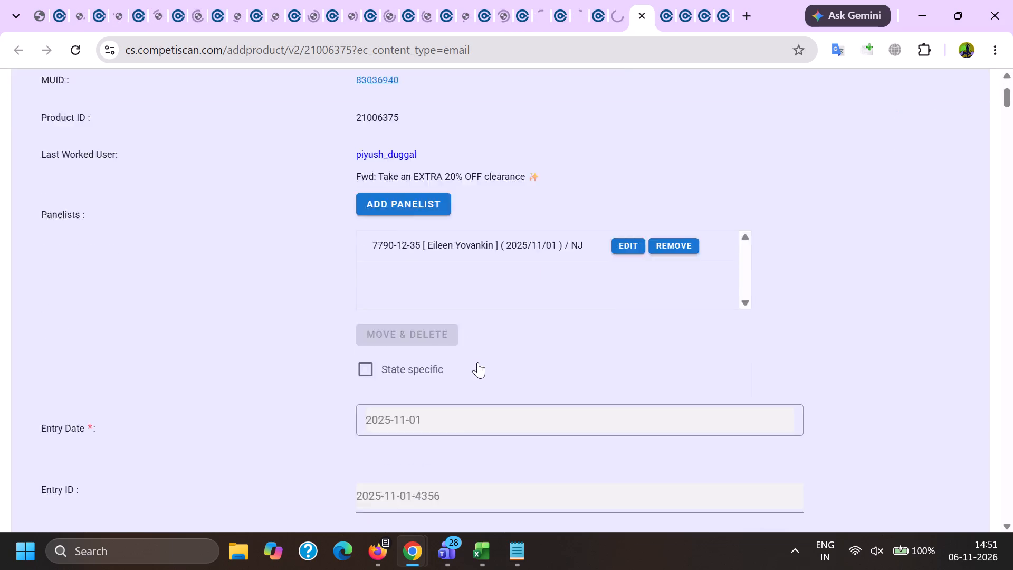
{"action": "left_click", "coordinate": [474, 288], "text": "ctrl"}
{"action": "key", "text": "ctrl+Tab"}
{"action": "key", "text": "ctrl+Tab"}
{"action": "scroll", "coordinate": [474, 288], "scroll_direction": "down", "scroll_amount": 6}
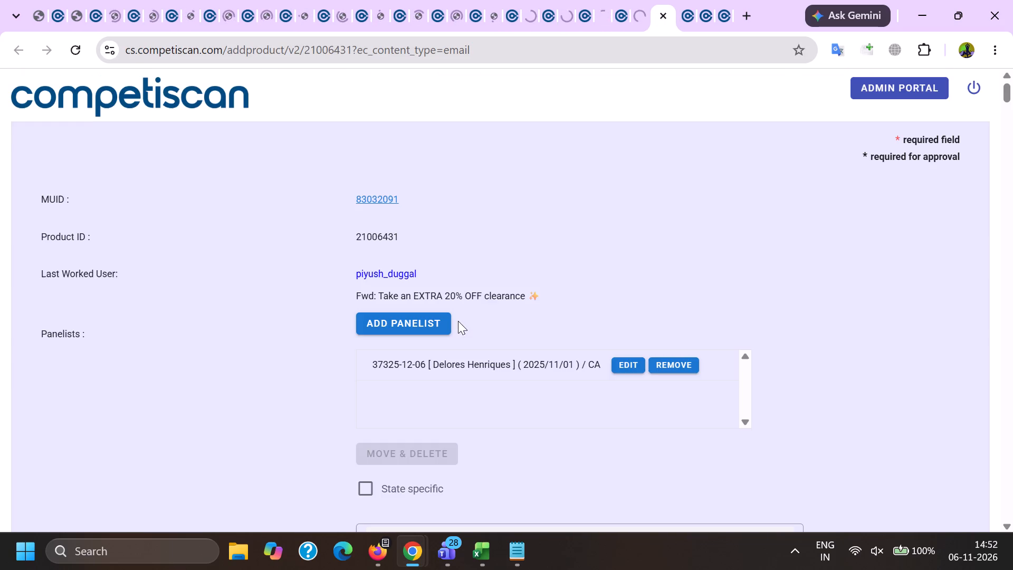
{"action": "scroll", "coordinate": [460, 267], "scroll_direction": "down", "scroll_amount": 5}
{"action": "left_click", "coordinate": [466, 365], "text": "ctrl"}
{"action": "key", "text": "ctrl+Tab"}
{"action": "key", "text": "ctrl+Tab"}
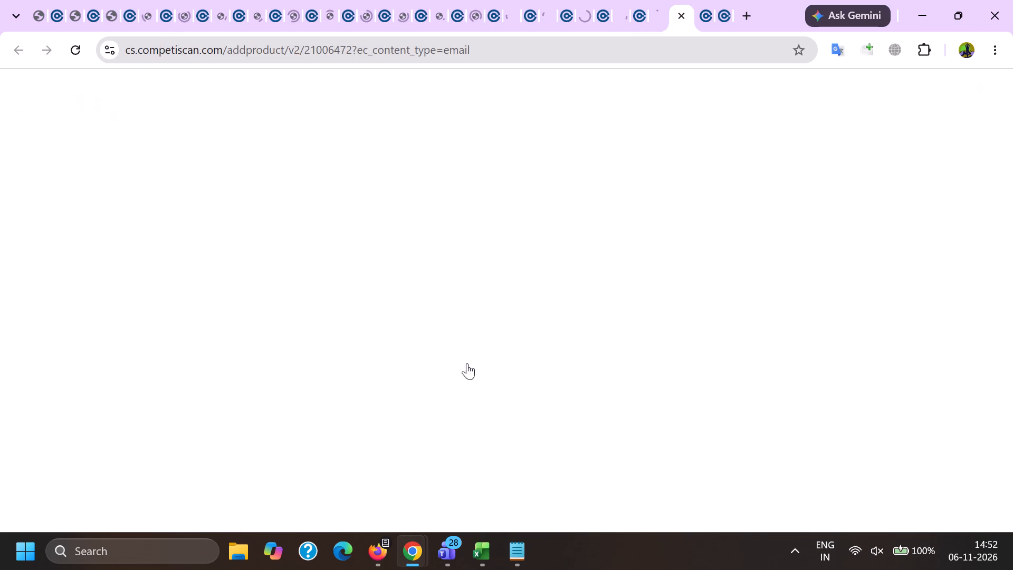
{"action": "scroll", "coordinate": [480, 328], "scroll_direction": "down", "scroll_amount": 6}
{"action": "left_click", "coordinate": [483, 287], "text": "ctrl"}
Open the current PDFs of the last two products in the batch, 21006506 and 21003501.
{"action": "key", "text": "ctrl+Tab"}
{"action": "key", "text": "ctrl+Tab"}
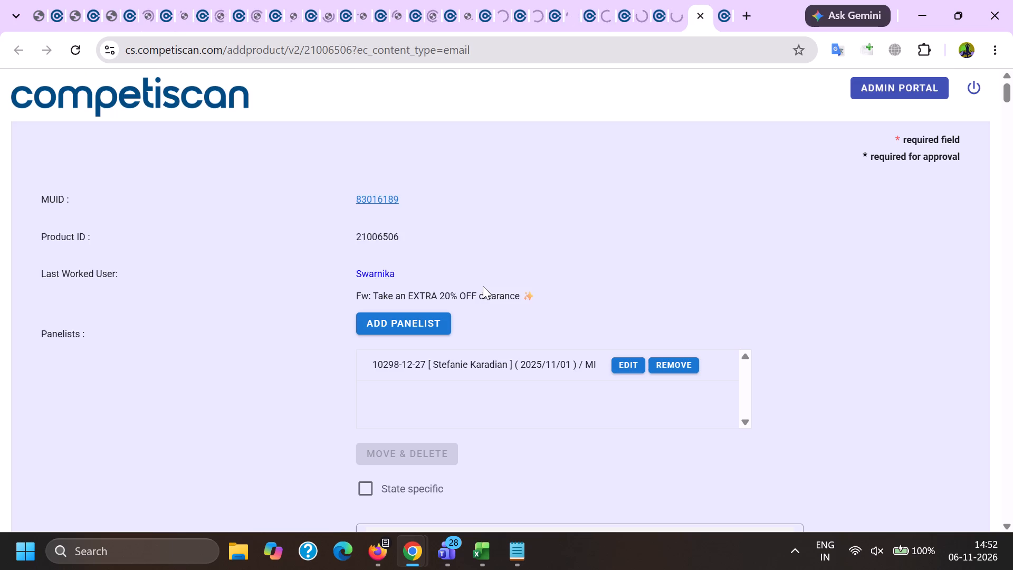
{"action": "scroll", "coordinate": [483, 286], "scroll_direction": "down", "scroll_amount": 6}
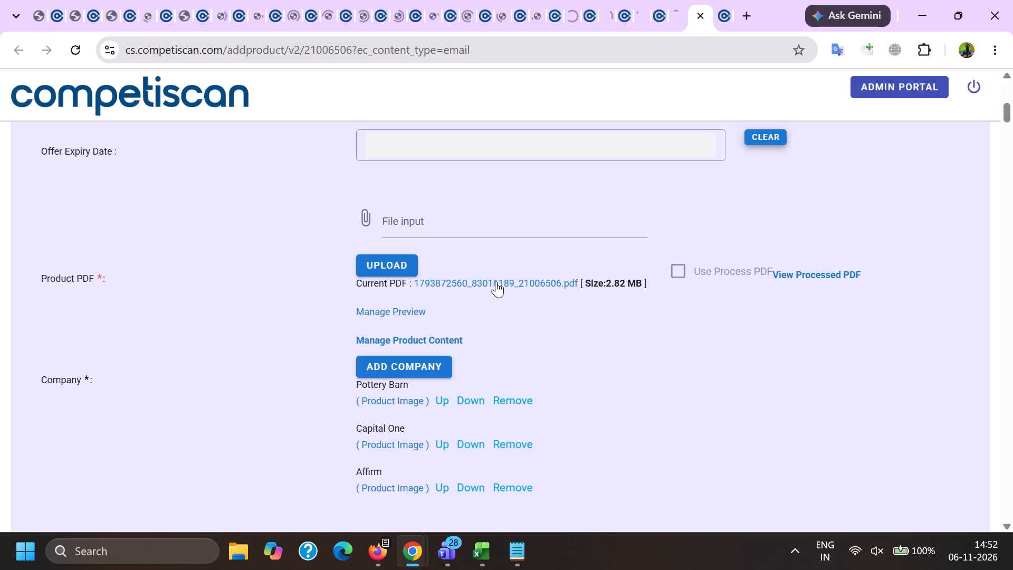
{"action": "left_click", "coordinate": [496, 281], "text": "ctrl"}
{"action": "key", "text": "ctrl+Tab"}
{"action": "key", "text": "ctrl+Tab"}
{"action": "scroll", "coordinate": [496, 280], "scroll_direction": "down", "scroll_amount": 6}
{"action": "left_click", "coordinate": [484, 283], "text": "ctrl"}
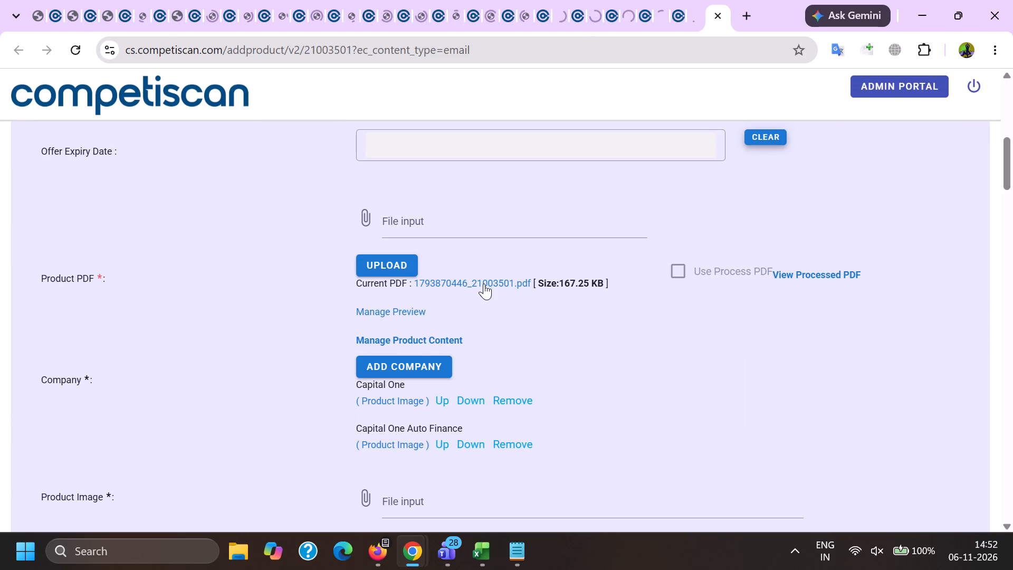
Compare product 21005533's PDF with its form's product headline, payment card details and retail credit section, and close both.
{"action": "left_click", "coordinate": [67, 8]}
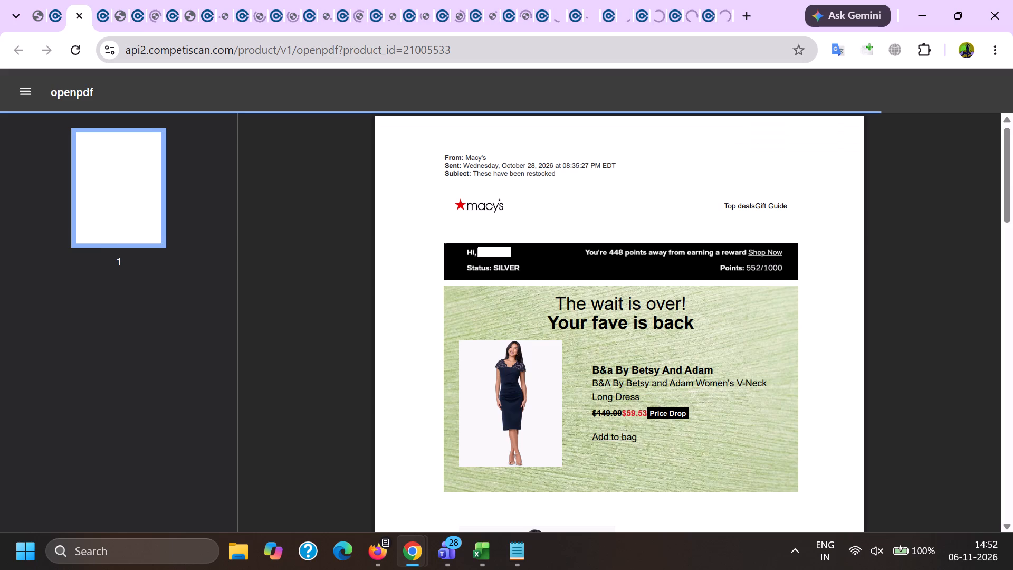
{"action": "scroll", "coordinate": [471, 245], "scroll_direction": "down", "scroll_amount": 7}
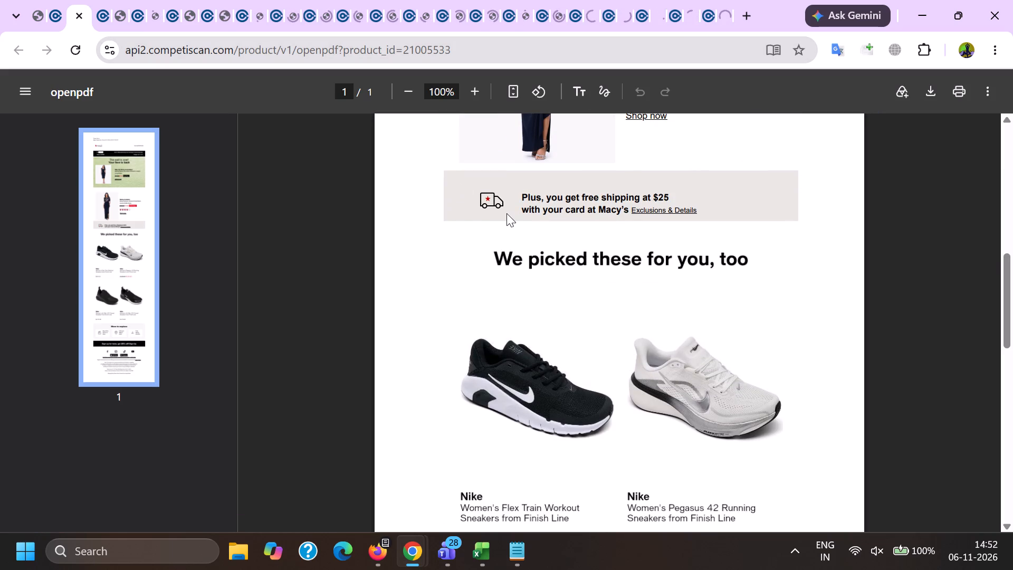
{"action": "scroll", "coordinate": [507, 208], "scroll_direction": "down", "scroll_amount": 19}
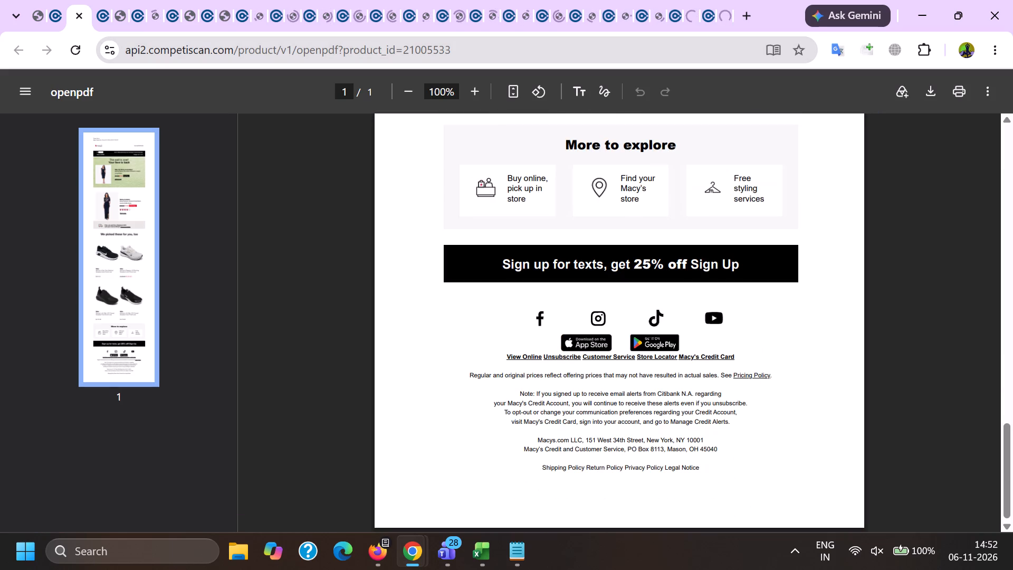
{"action": "scroll", "coordinate": [513, 258], "scroll_direction": "down", "scroll_amount": 5}
{"action": "left_click", "coordinate": [59, 1]}
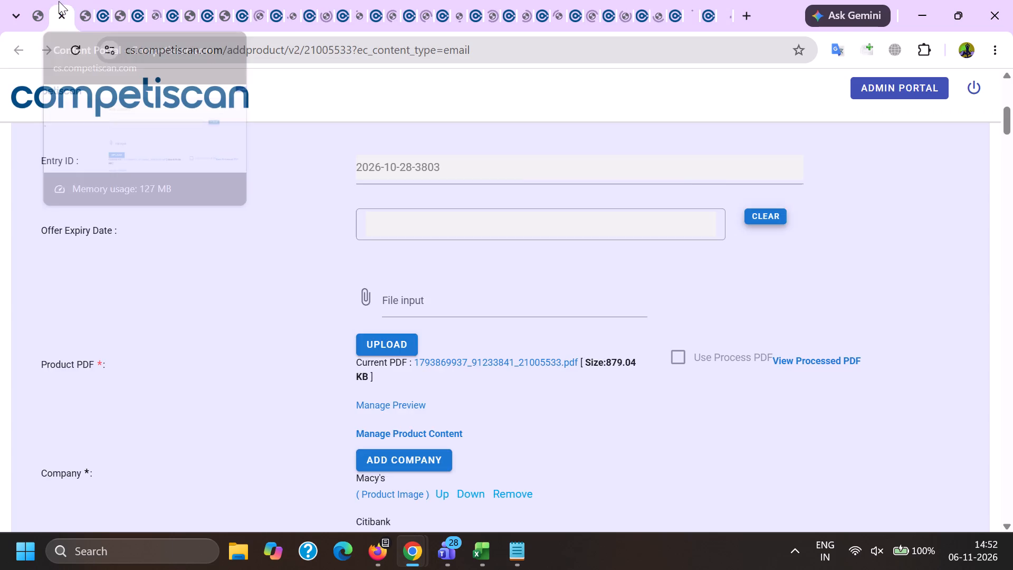
{"action": "scroll", "coordinate": [395, 257], "scroll_direction": "down", "scroll_amount": 10}
{"action": "scroll", "coordinate": [595, 249], "scroll_direction": "down", "scroll_amount": 3}
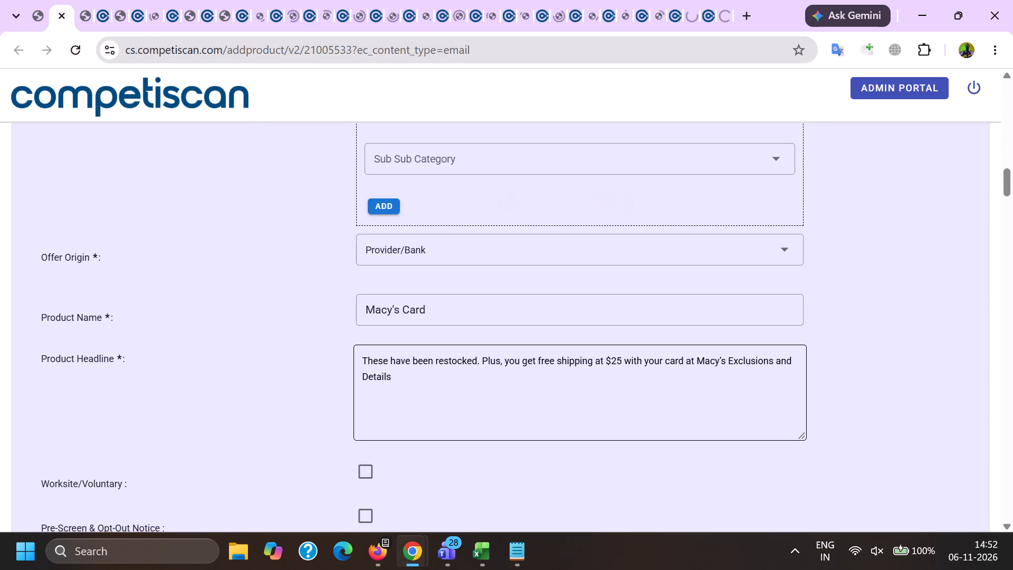
{"action": "left_click_drag", "start_coordinate": [643, 401], "coordinate": [233, 301]}
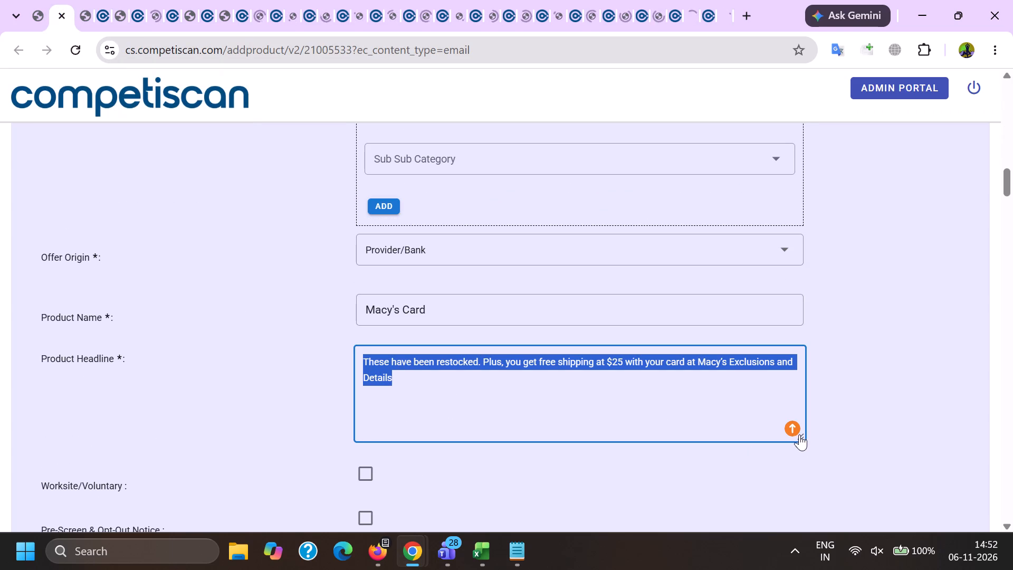
{"action": "left_click", "coordinate": [799, 434]}
{"action": "left_click_drag", "start_coordinate": [803, 436], "coordinate": [1012, 426]}
{"action": "scroll", "coordinate": [738, 310], "scroll_direction": "down", "scroll_amount": 20}
{"action": "left_click", "coordinate": [316, 366]}
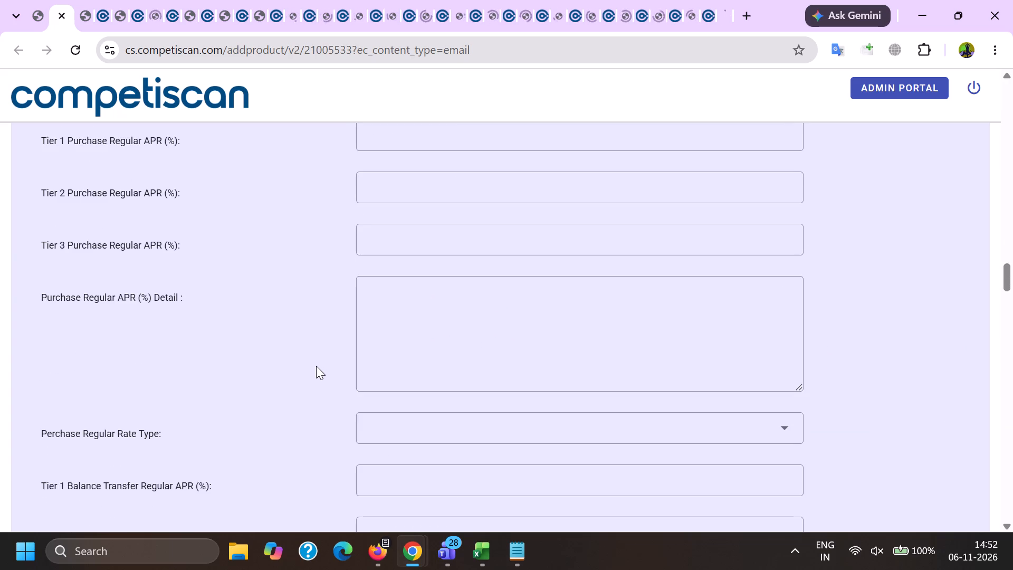
{"action": "key", "text": "End"}
{"action": "scroll", "coordinate": [316, 365], "scroll_direction": "up", "scroll_amount": 5}
{"action": "left_click", "coordinate": [62, 20]}
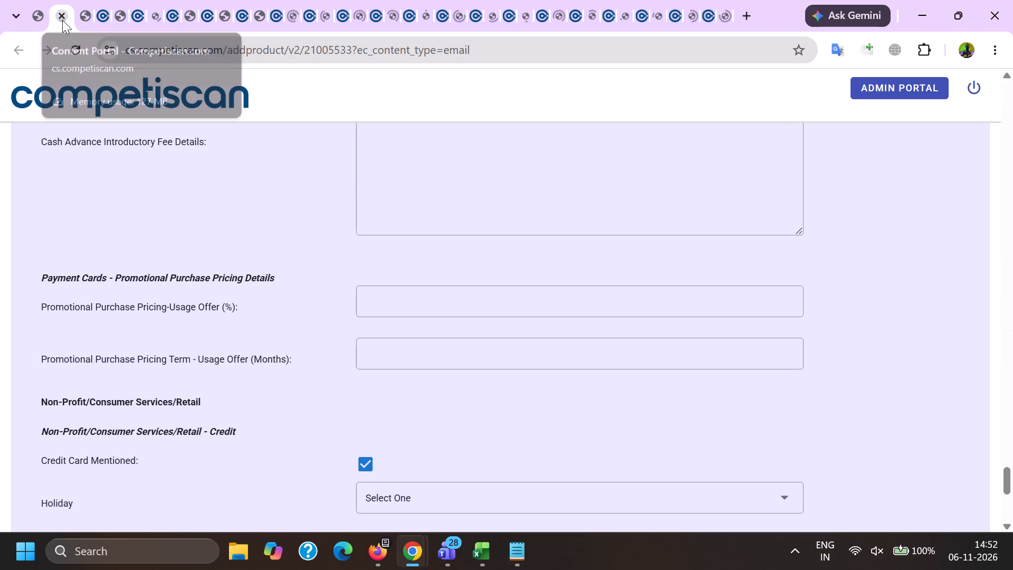
{"action": "left_click", "coordinate": [62, 20]}
Compare product 21005576's PDF with its form's product headline, reward program and retail credit details, and close both.
{"action": "left_click", "coordinate": [90, 0]}
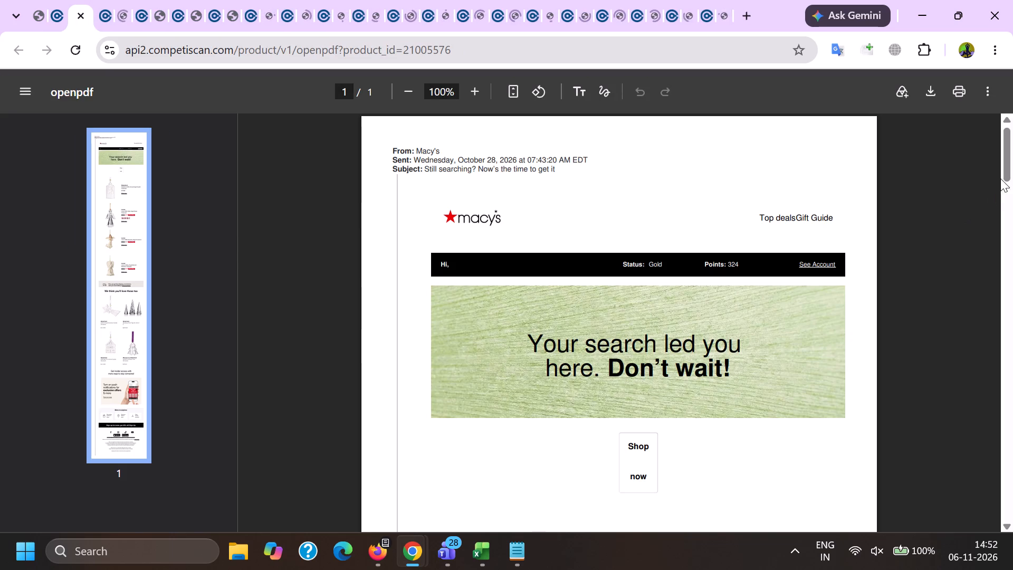
{"action": "left_click_drag", "start_coordinate": [1012, 162], "coordinate": [1012, 569]}
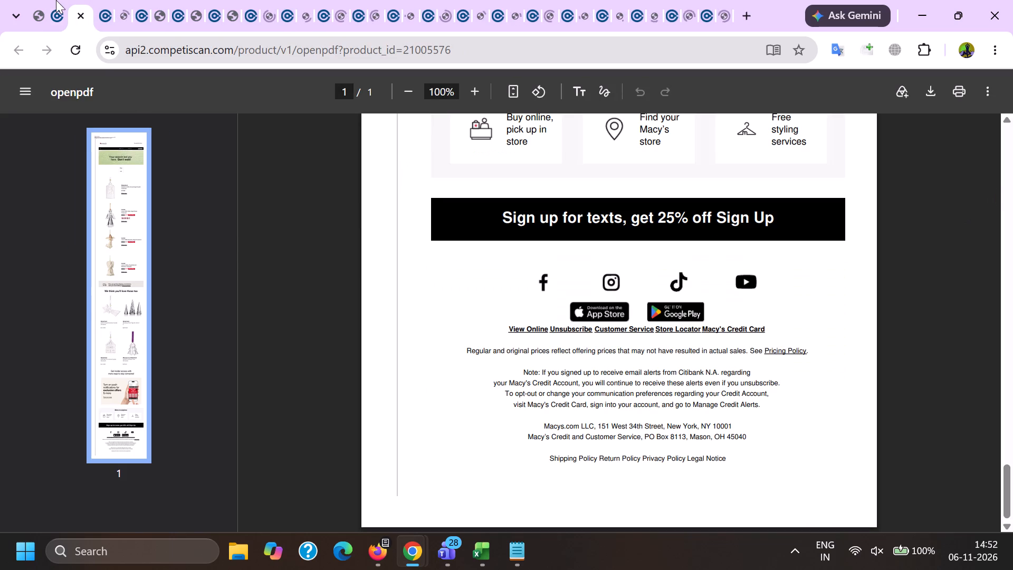
{"action": "left_click", "coordinate": [56, 0]}
{"action": "scroll", "coordinate": [333, 263], "scroll_direction": "down", "scroll_amount": 8}
{"action": "scroll", "coordinate": [464, 289], "scroll_direction": "down", "scroll_amount": 5}
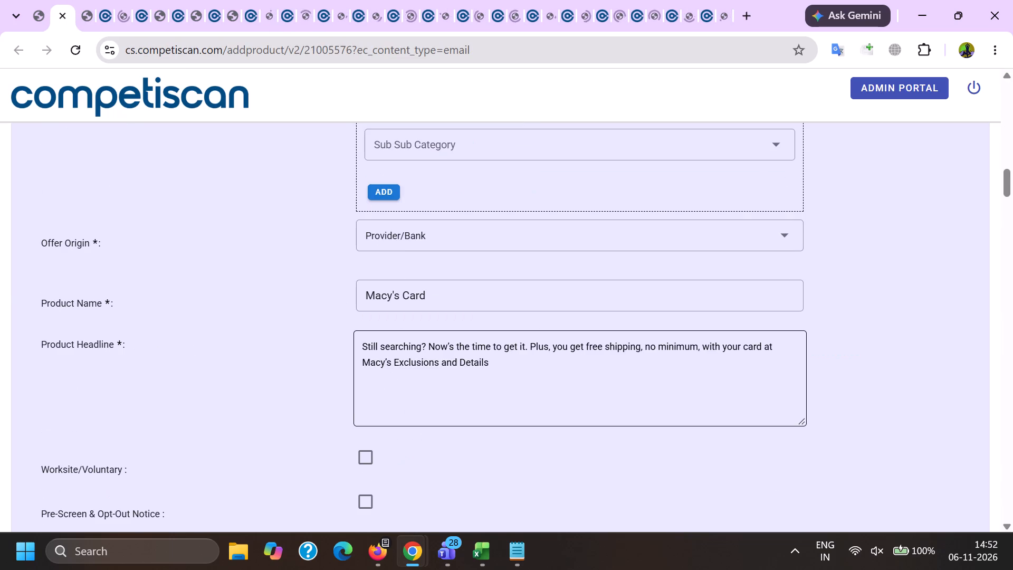
{"action": "left_click_drag", "start_coordinate": [697, 391], "coordinate": [9, 280]}
{"action": "scroll", "coordinate": [81, 290], "scroll_direction": "down", "scroll_amount": 7}
{"action": "scroll", "coordinate": [131, 298], "scroll_direction": "down", "scroll_amount": 7}
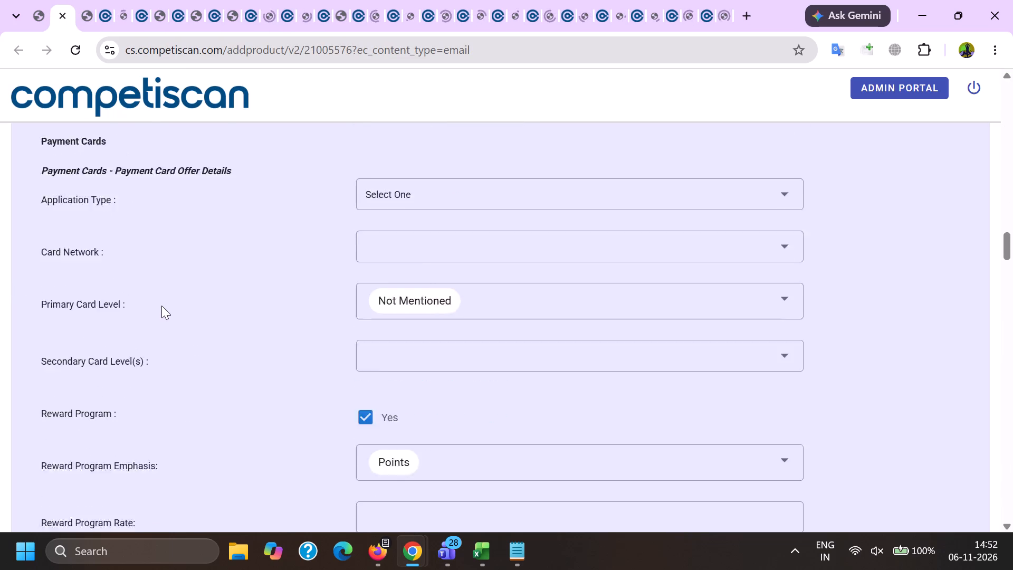
{"action": "scroll", "coordinate": [161, 306], "scroll_direction": "down", "scroll_amount": 3}
{"action": "left_click", "coordinate": [168, 312]}
{"action": "key", "text": "End"}
{"action": "scroll", "coordinate": [168, 312], "scroll_direction": "up", "scroll_amount": 5}
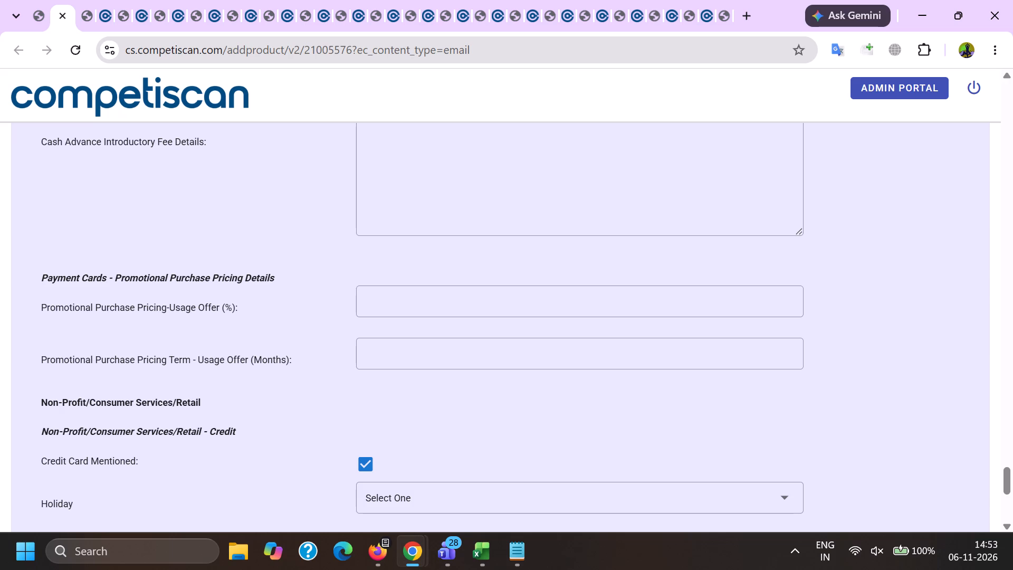
{"action": "scroll", "coordinate": [275, 393], "scroll_direction": "down", "scroll_amount": 4}
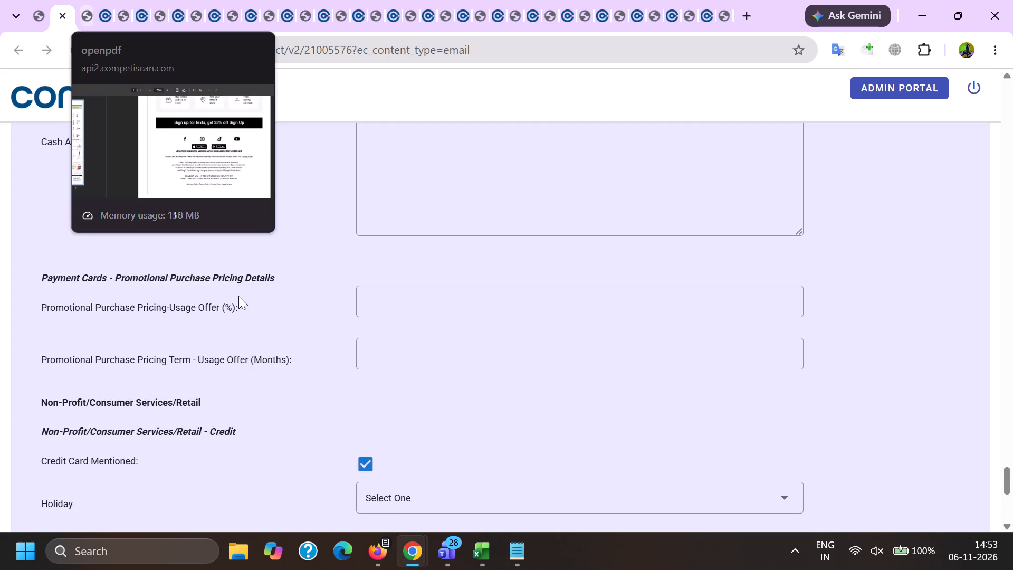
{"action": "scroll", "coordinate": [238, 296], "scroll_direction": "down", "scroll_amount": 9}
{"action": "left_click", "coordinate": [64, 11]}
{"action": "left_click", "coordinate": [64, 11]}
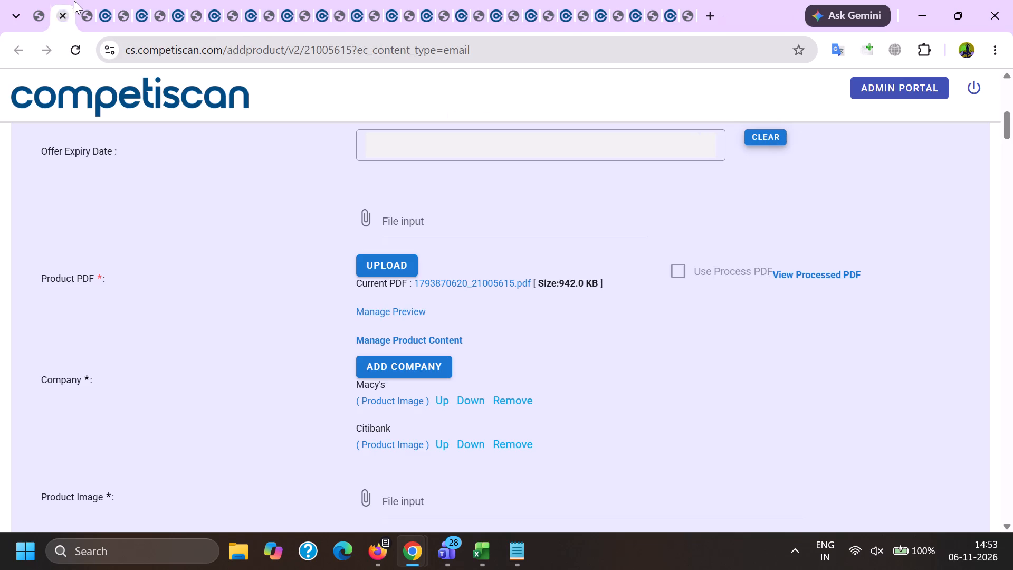
Compare product 21005615's PDF with its form's product headline, mailing, reward program and retail credit details, and close both.
{"action": "left_click", "coordinate": [75, 0]}
{"action": "left_click", "coordinate": [79, 0]}
{"action": "scroll", "coordinate": [281, 226], "scroll_direction": "down", "scroll_amount": 9}
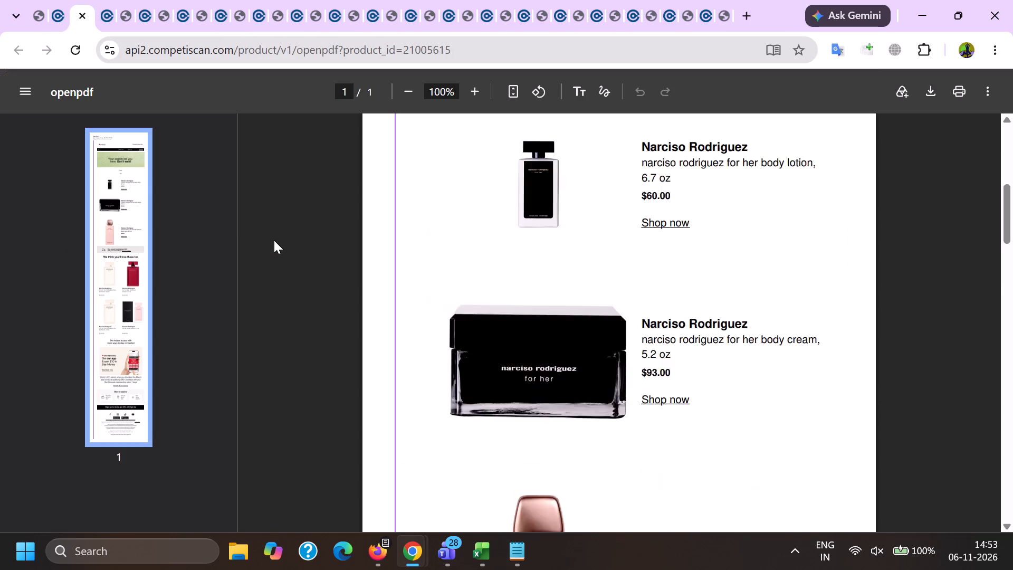
{"action": "scroll", "coordinate": [274, 240], "scroll_direction": "down", "scroll_amount": 20}
{"action": "scroll", "coordinate": [274, 240], "scroll_direction": "down", "scroll_amount": 7}
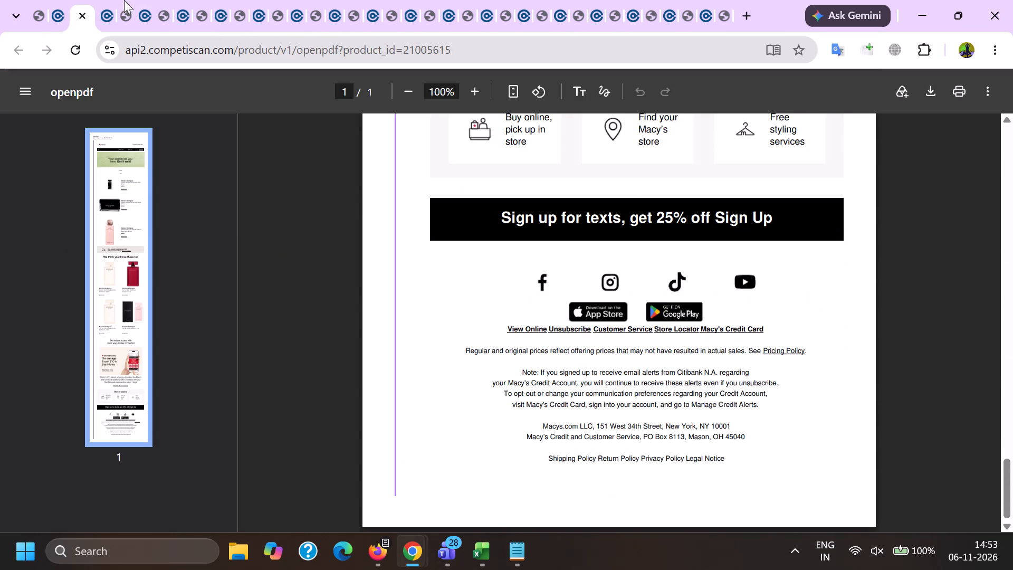
{"action": "left_click", "coordinate": [61, 0]}
{"action": "scroll", "coordinate": [339, 258], "scroll_direction": "down", "scroll_amount": 8}
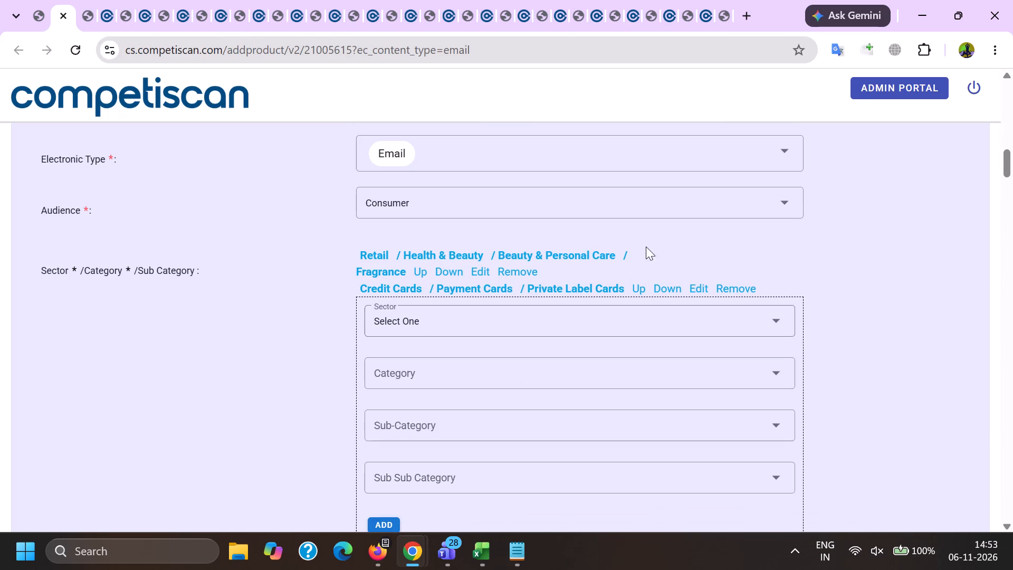
{"action": "scroll", "coordinate": [646, 244], "scroll_direction": "down", "scroll_amount": 5}
{"action": "left_click_drag", "start_coordinate": [641, 351], "coordinate": [50, 252]}
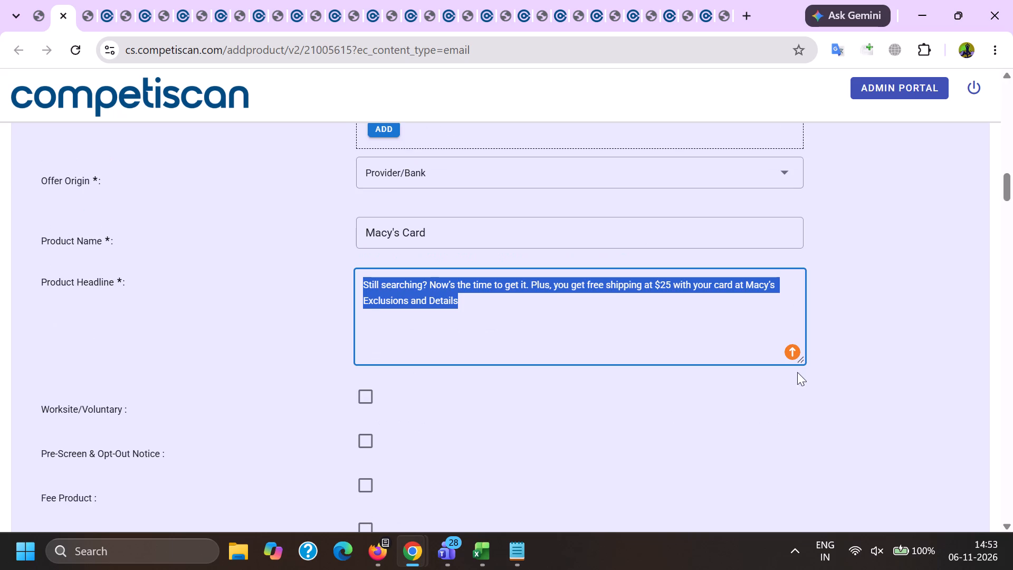
{"action": "left_click_drag", "start_coordinate": [801, 362], "coordinate": [1012, 340]}
{"action": "scroll", "coordinate": [615, 300], "scroll_direction": "down", "scroll_amount": 7}
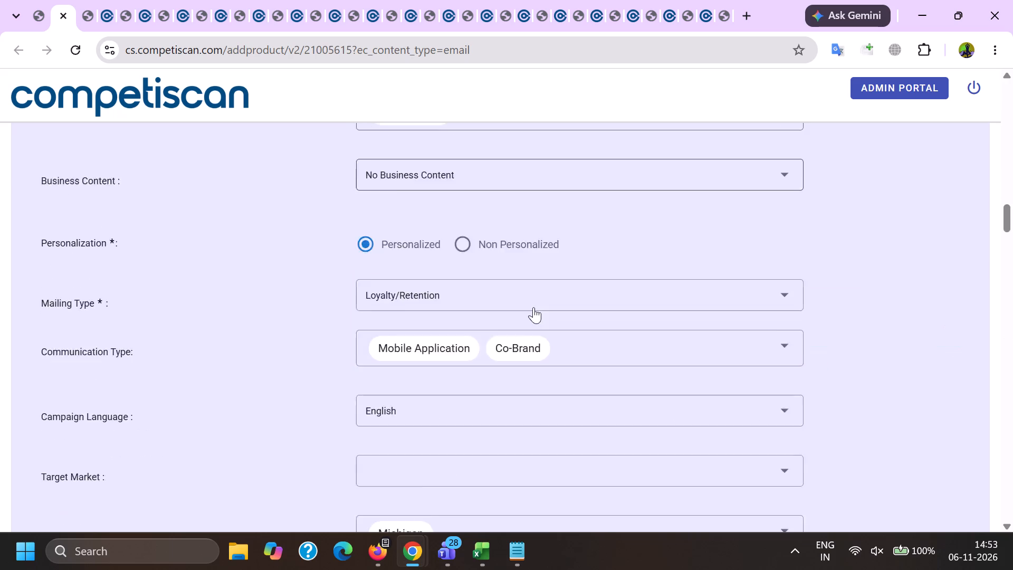
{"action": "scroll", "coordinate": [355, 357], "scroll_direction": "down", "scroll_amount": 9}
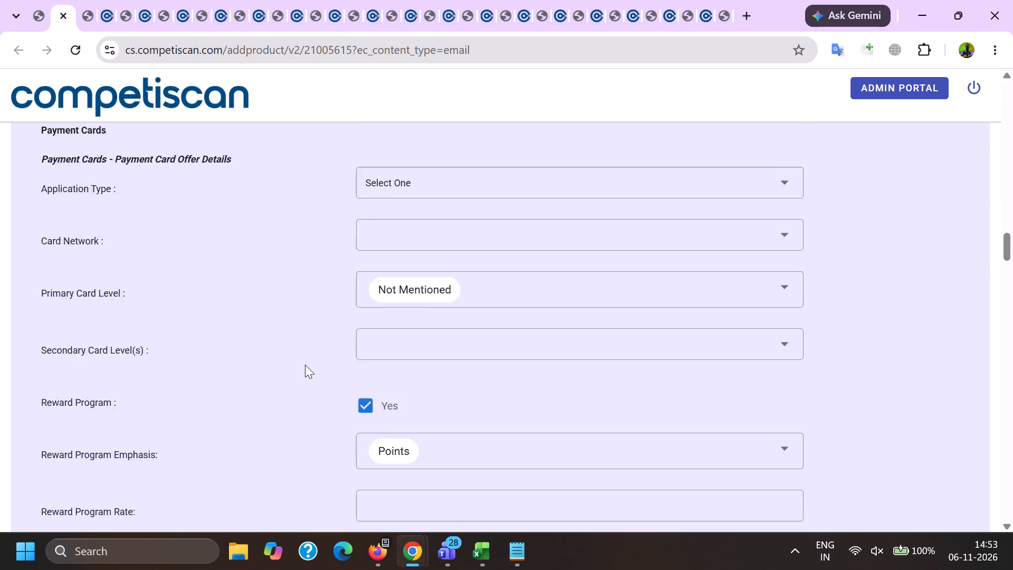
{"action": "left_click", "coordinate": [304, 363]}
{"action": "key", "text": "End"}
{"action": "scroll", "coordinate": [304, 363], "scroll_direction": "up", "scroll_amount": 5}
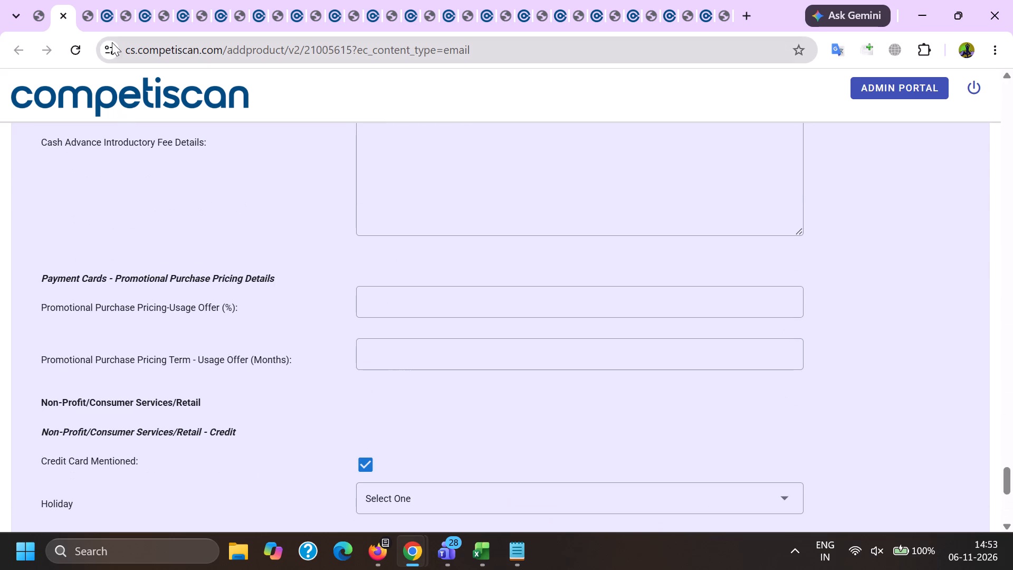
{"action": "double_click", "coordinate": [63, 16]}
Compare product 21005677's PDF with its form's categories, product headline, personalization, sign-on incentive and retail credit details, and close both.
{"action": "left_click", "coordinate": [82, 0]}
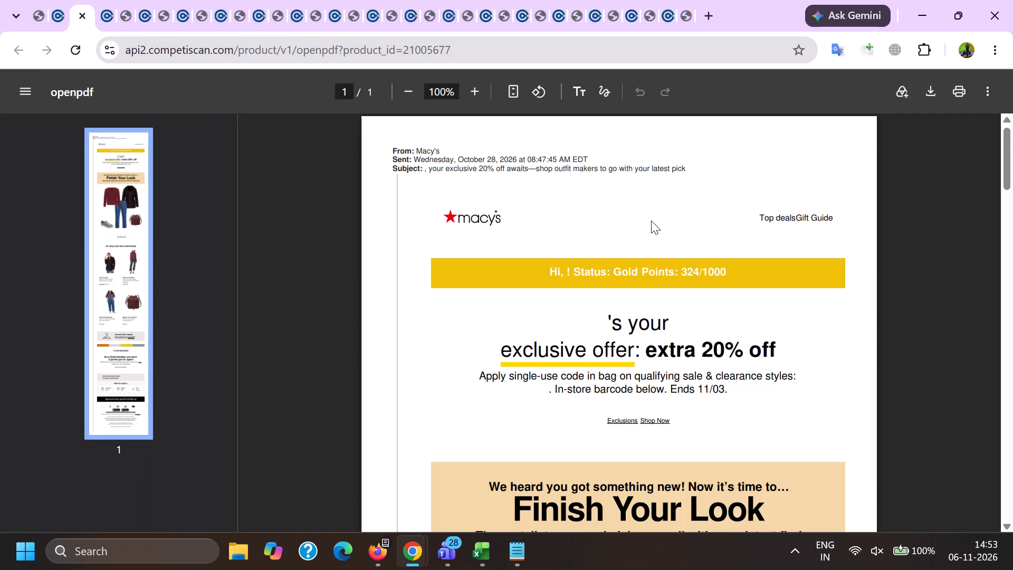
{"action": "left_click_drag", "start_coordinate": [1012, 174], "coordinate": [1003, 337]}
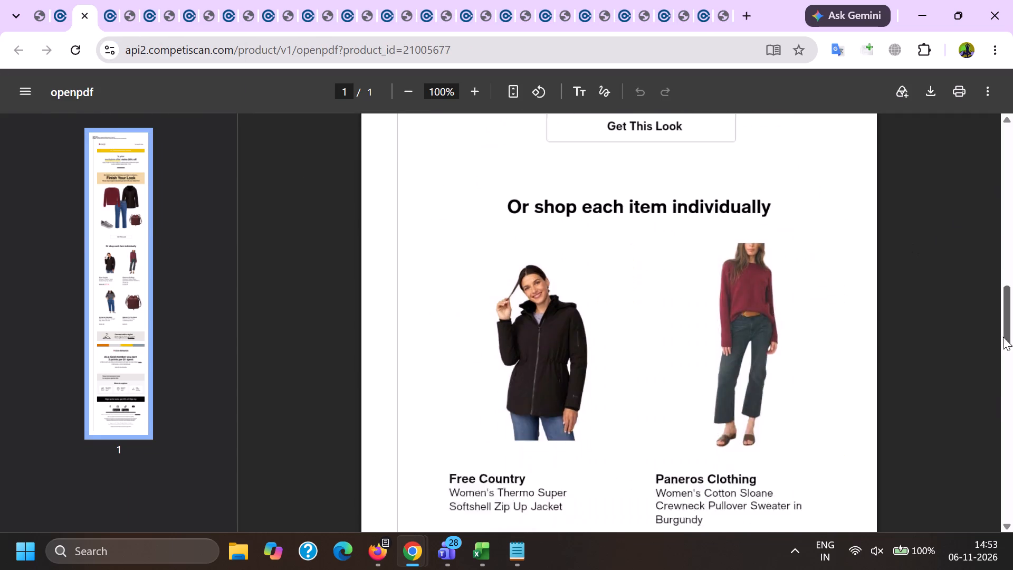
{"action": "left_click_drag", "start_coordinate": [1003, 337], "coordinate": [997, 509]}
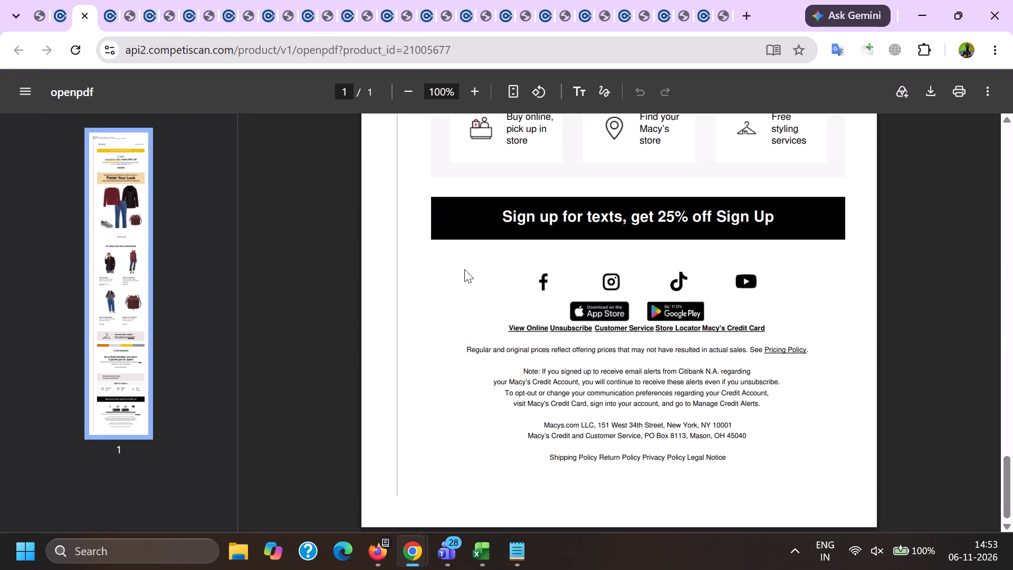
{"action": "left_click", "coordinate": [67, 0]}
{"action": "scroll", "coordinate": [530, 272], "scroll_direction": "down", "scroll_amount": 7}
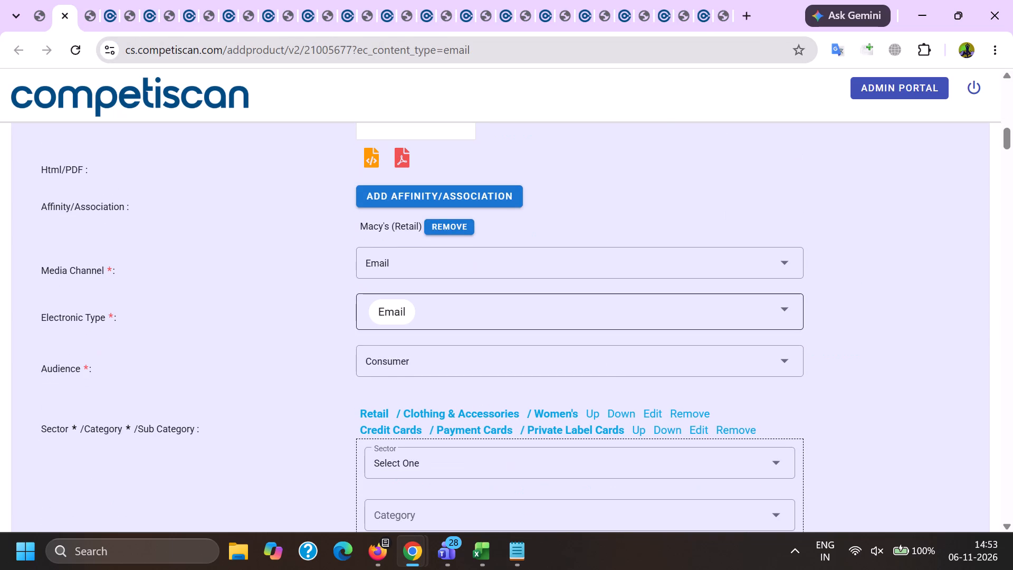
{"action": "scroll", "coordinate": [598, 304], "scroll_direction": "down", "scroll_amount": 6}
{"action": "left_click_drag", "start_coordinate": [647, 401], "coordinate": [8, 127]}
{"action": "scroll", "coordinate": [412, 238], "scroll_direction": "down", "scroll_amount": 7}
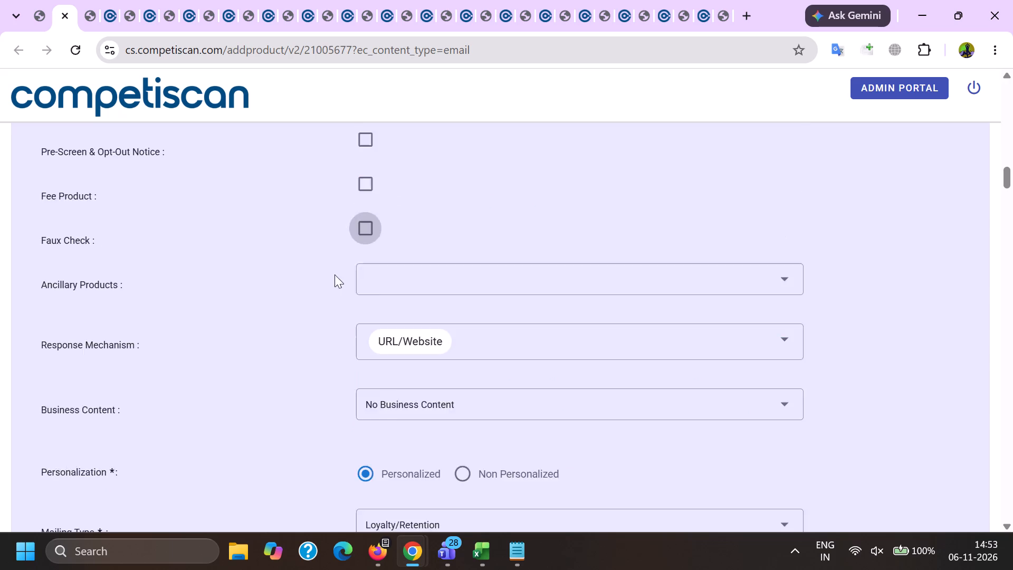
{"action": "scroll", "coordinate": [322, 277], "scroll_direction": "down", "scroll_amount": 3}
{"action": "scroll", "coordinate": [412, 350], "scroll_direction": "down", "scroll_amount": 20}
{"action": "scroll", "coordinate": [412, 350], "scroll_direction": "down", "scroll_amount": 5}
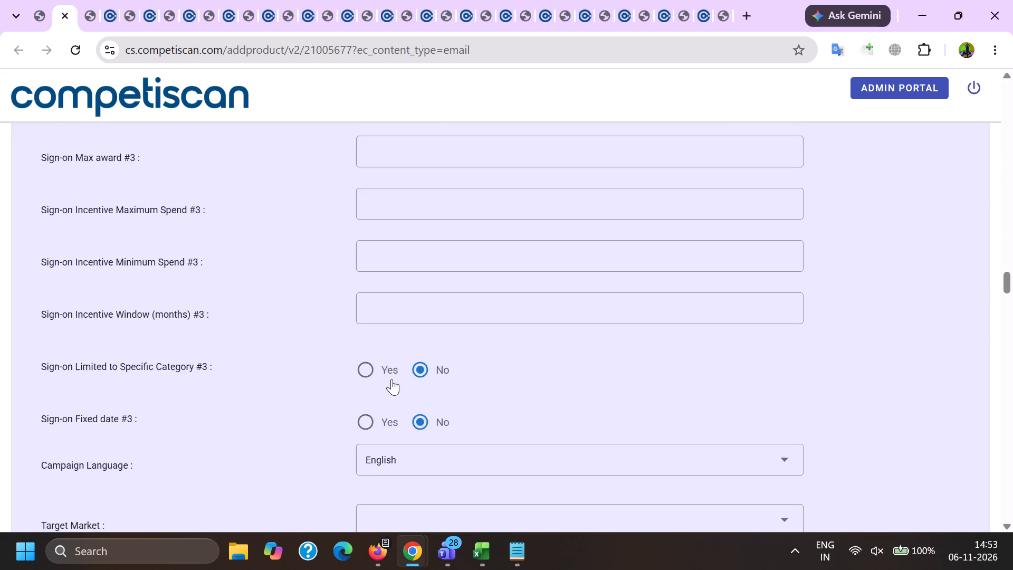
{"action": "scroll", "coordinate": [391, 379], "scroll_direction": "down", "scroll_amount": 5}
{"action": "left_click", "coordinate": [313, 386]}
{"action": "key", "text": "End"}
{"action": "scroll", "coordinate": [313, 386], "scroll_direction": "up", "scroll_amount": 6}
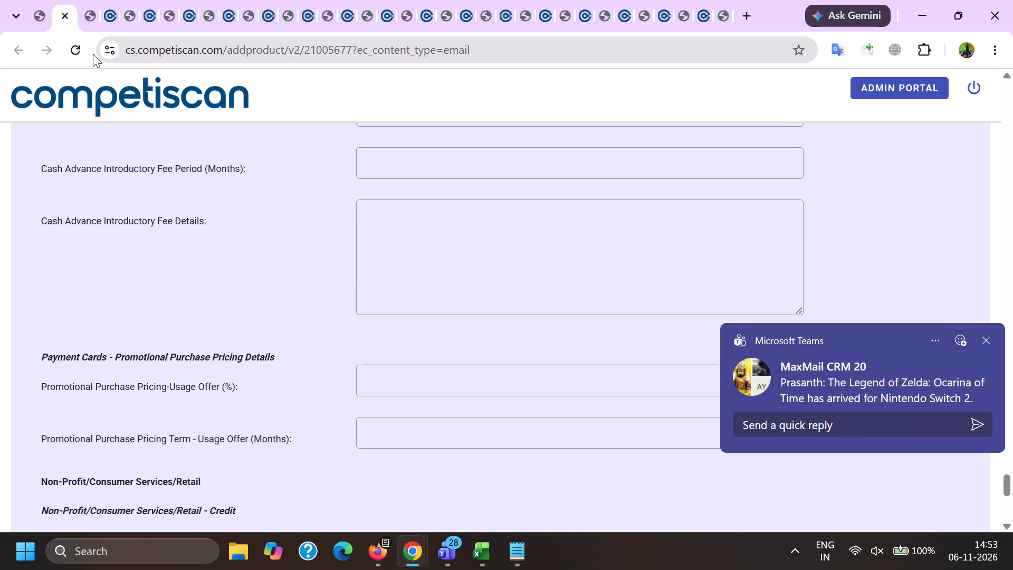
{"action": "left_click", "coordinate": [66, 15]}
{"action": "left_click", "coordinate": [66, 15]}
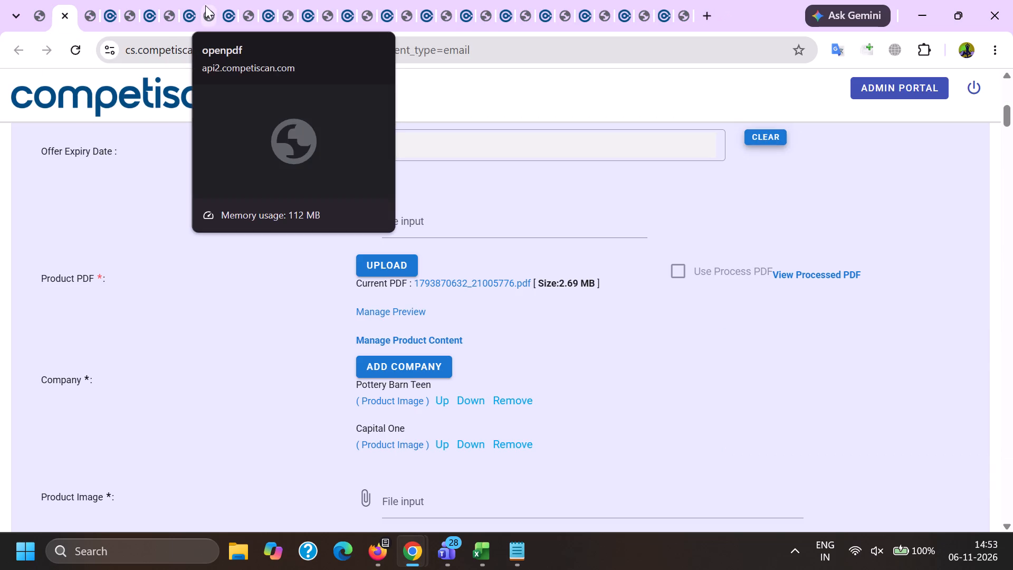
Review product 21005776's form for its headline, incentives, payment card offer and retail credit details, and close it along with its PDF.
{"action": "scroll", "coordinate": [480, 408], "scroll_direction": "down", "scroll_amount": 3}
{"action": "scroll", "coordinate": [398, 302], "scroll_direction": "down", "scroll_amount": 4}
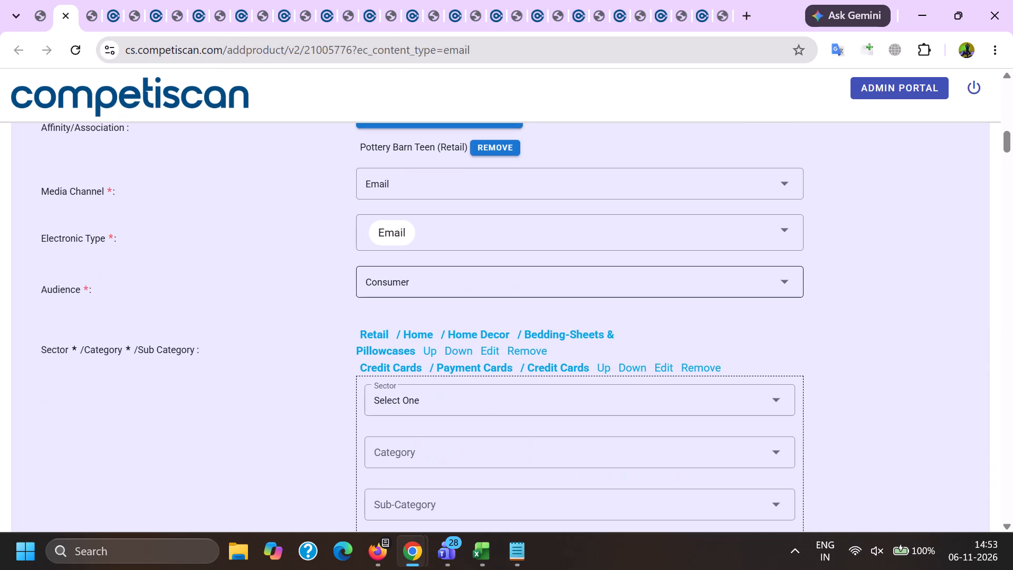
{"action": "scroll", "coordinate": [442, 289], "scroll_direction": "down", "scroll_amount": 5}
{"action": "left_click_drag", "start_coordinate": [729, 396], "coordinate": [145, 331]}
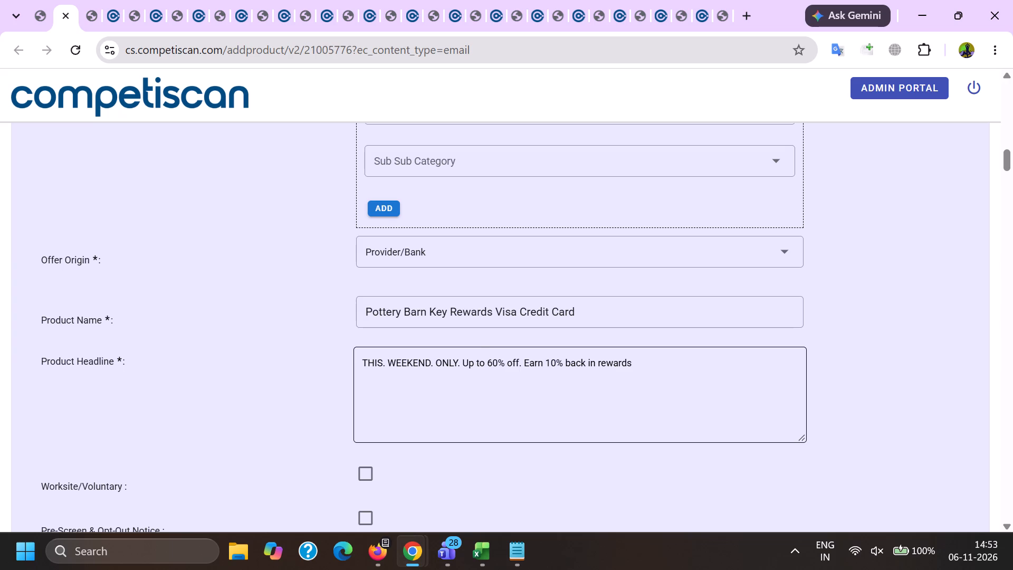
{"action": "scroll", "coordinate": [471, 346], "scroll_direction": "down", "scroll_amount": 7}
{"action": "scroll", "coordinate": [342, 324], "scroll_direction": "down", "scroll_amount": 11}
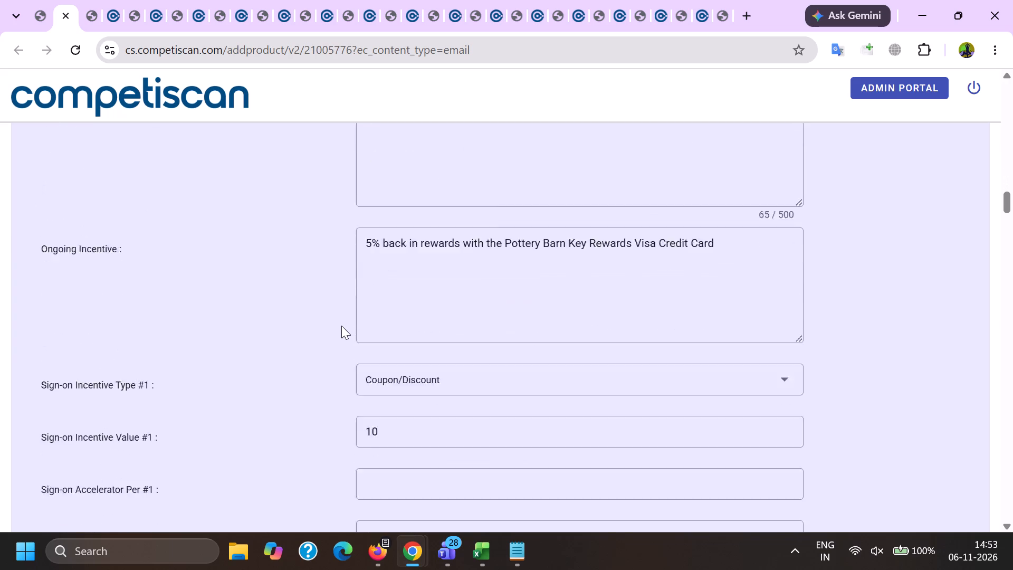
{"action": "scroll", "coordinate": [341, 326], "scroll_direction": "down", "scroll_amount": 16}
{"action": "scroll", "coordinate": [342, 338], "scroll_direction": "down", "scroll_amount": 7}
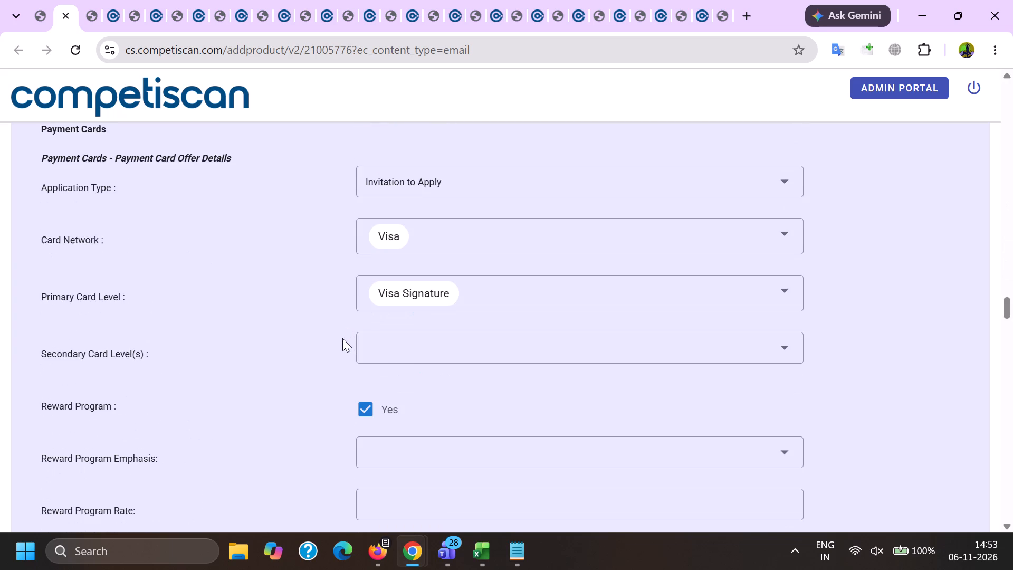
{"action": "scroll", "coordinate": [342, 338], "scroll_direction": "down", "scroll_amount": 2}
{"action": "scroll", "coordinate": [314, 353], "scroll_direction": "up", "scroll_amount": 3}
{"action": "left_click", "coordinate": [306, 360]}
{"action": "key", "text": "End"}
{"action": "scroll", "coordinate": [306, 360], "scroll_direction": "up", "scroll_amount": 4}
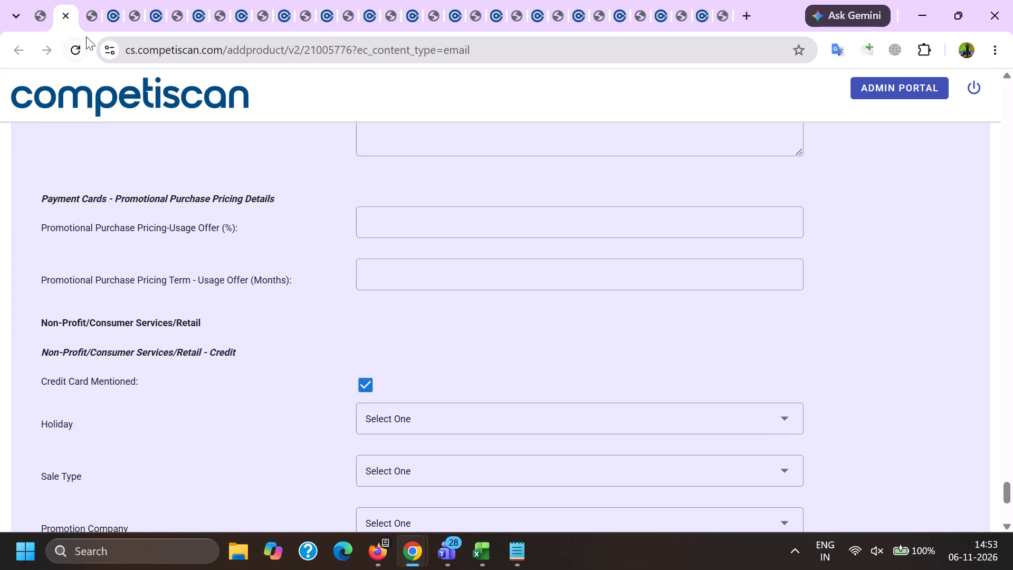
{"action": "left_click", "coordinate": [70, 21]}
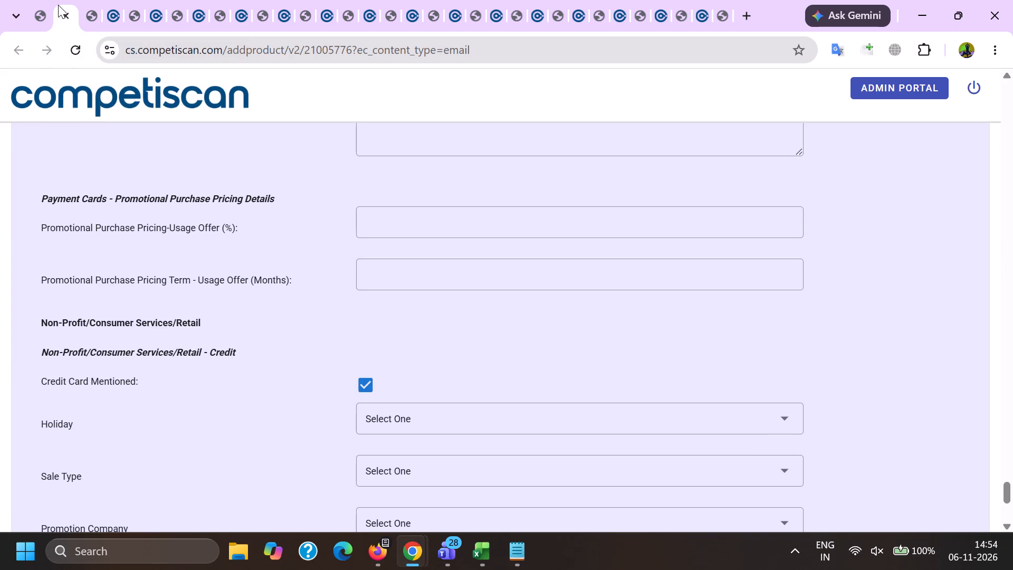
{"action": "double_click", "coordinate": [62, 13]}
Compare product 21005803's PDF with its form's company, affinity, media channel and sector details.
{"action": "left_click", "coordinate": [98, 0]}
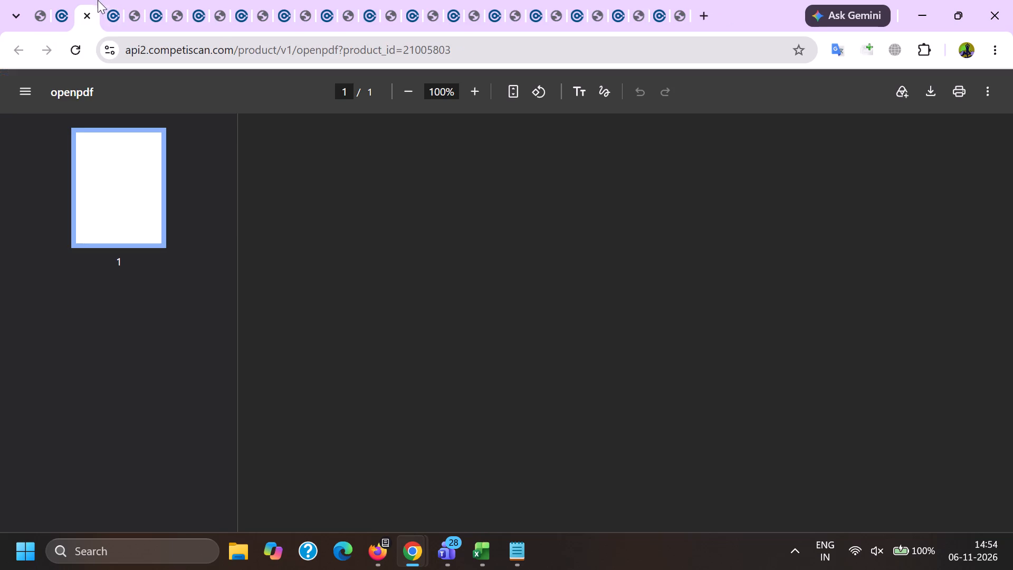
{"action": "left_click_drag", "start_coordinate": [1006, 150], "coordinate": [1012, 511]}
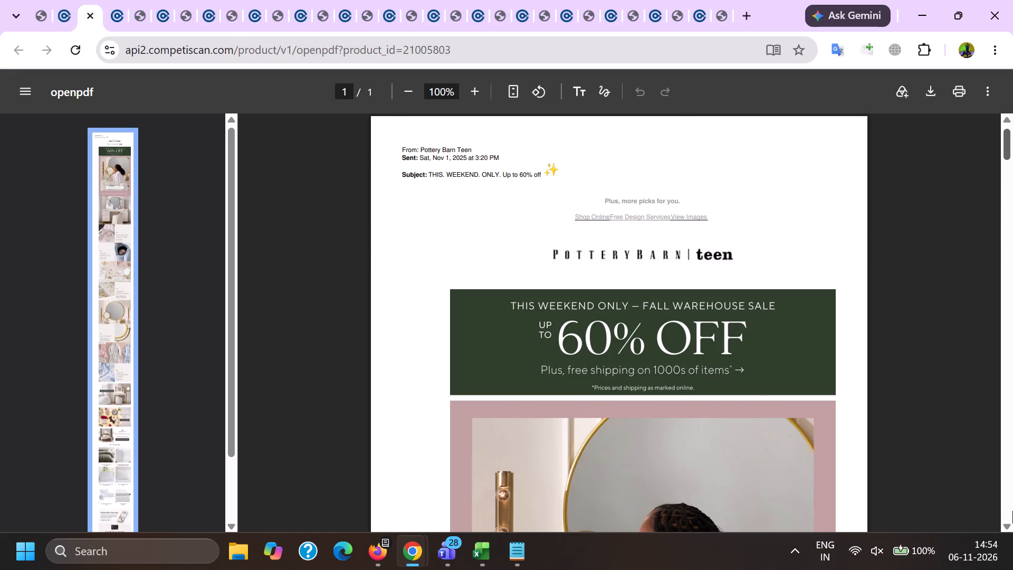
{"action": "left_click_drag", "start_coordinate": [1012, 511], "coordinate": [1012, 517]}
{"action": "left_click", "coordinate": [74, 0]}
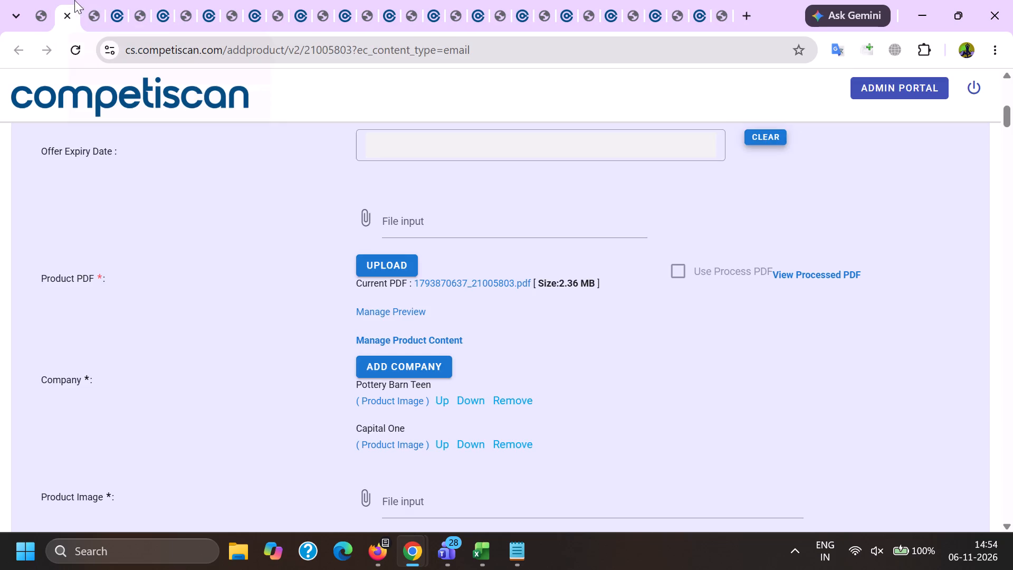
{"action": "scroll", "coordinate": [389, 214], "scroll_direction": "down", "scroll_amount": 6}
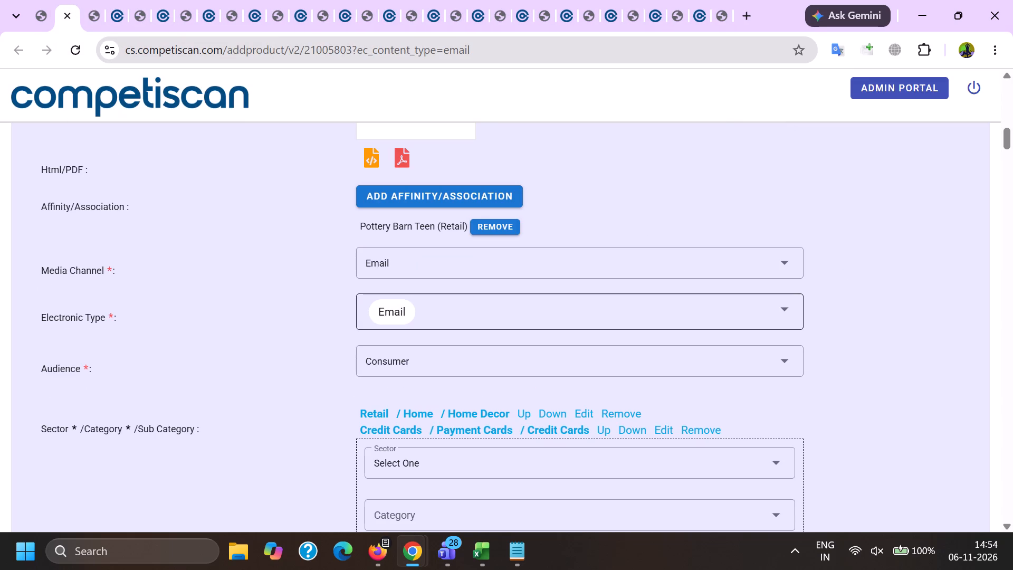
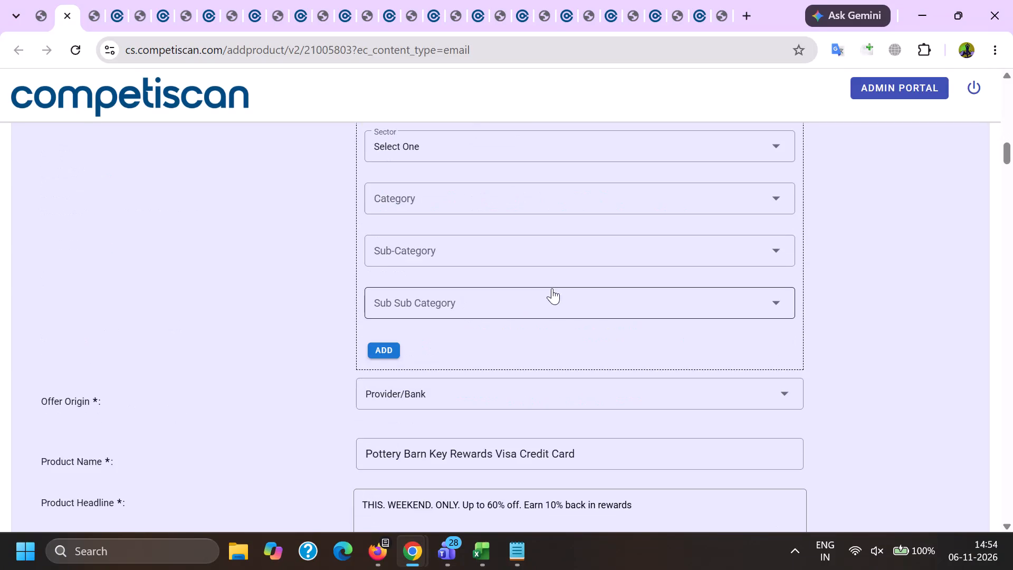
Review product 21005803's form for its product headline, personalization, sign-on incentives and retail credit details, and close it along with its PDF.
{"action": "scroll", "coordinate": [552, 288], "scroll_direction": "down", "scroll_amount": 3}
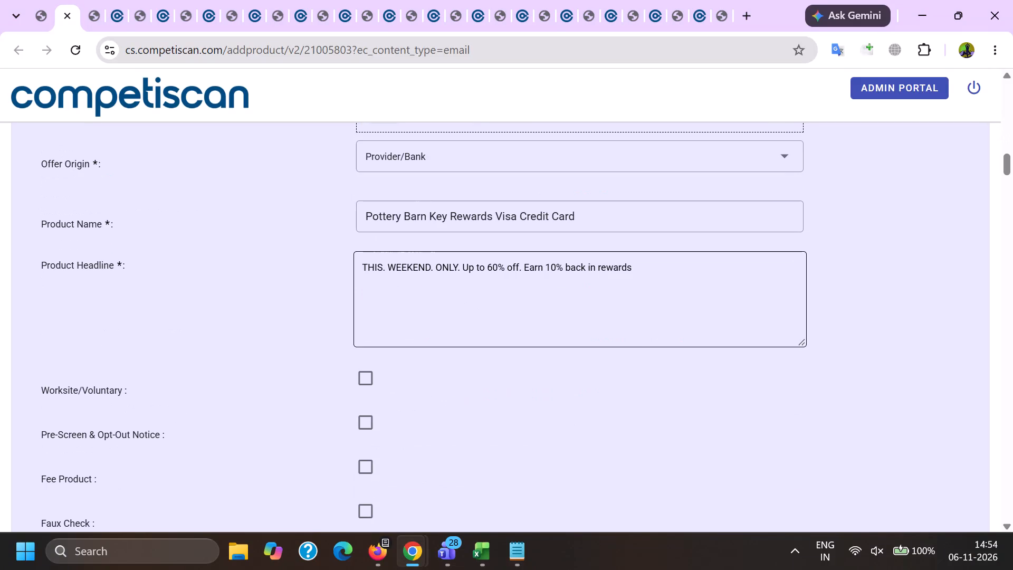
{"action": "left_click", "coordinate": [634, 309]}
{"action": "left_click_drag", "start_coordinate": [676, 273], "coordinate": [153, 265]}
{"action": "scroll", "coordinate": [327, 278], "scroll_direction": "down", "scroll_amount": 7}
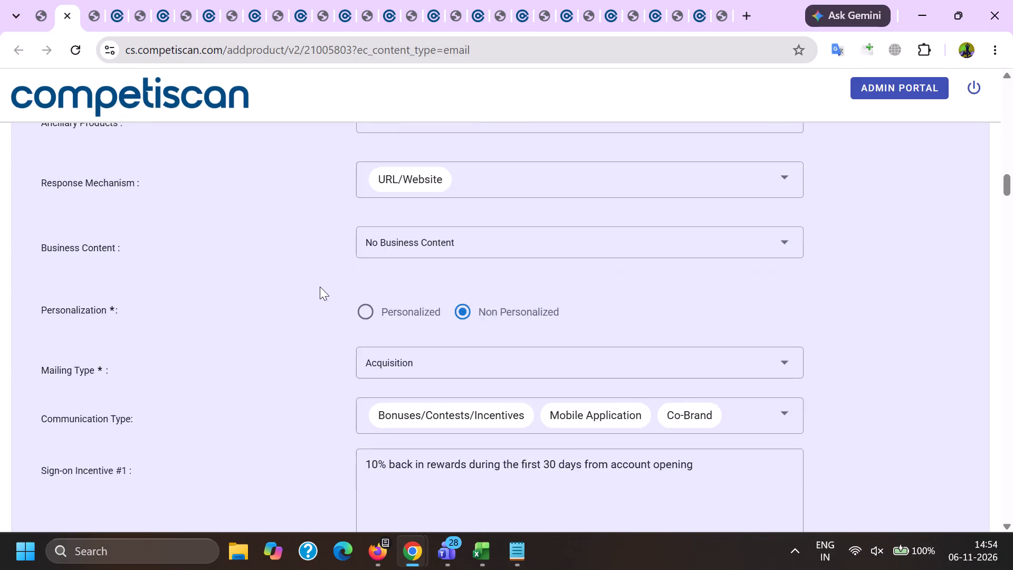
{"action": "scroll", "coordinate": [320, 287], "scroll_direction": "down", "scroll_amount": 20}
{"action": "scroll", "coordinate": [320, 287], "scroll_direction": "down", "scroll_amount": 5}
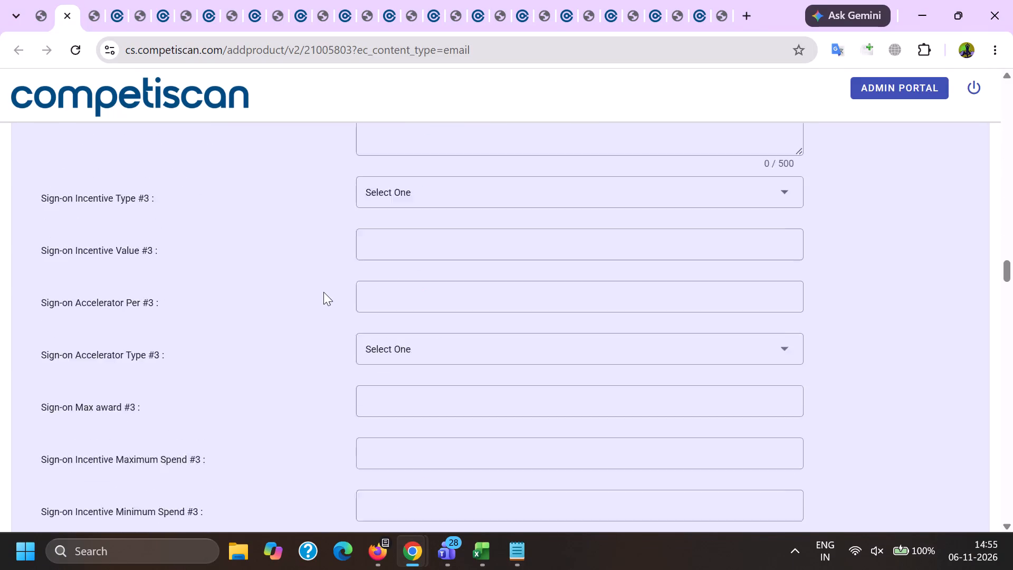
{"action": "scroll", "coordinate": [323, 292], "scroll_direction": "down", "scroll_amount": 8}
{"action": "left_click", "coordinate": [314, 302]}
{"action": "key", "text": "End"}
{"action": "scroll", "coordinate": [314, 300], "scroll_direction": "up", "scroll_amount": 5}
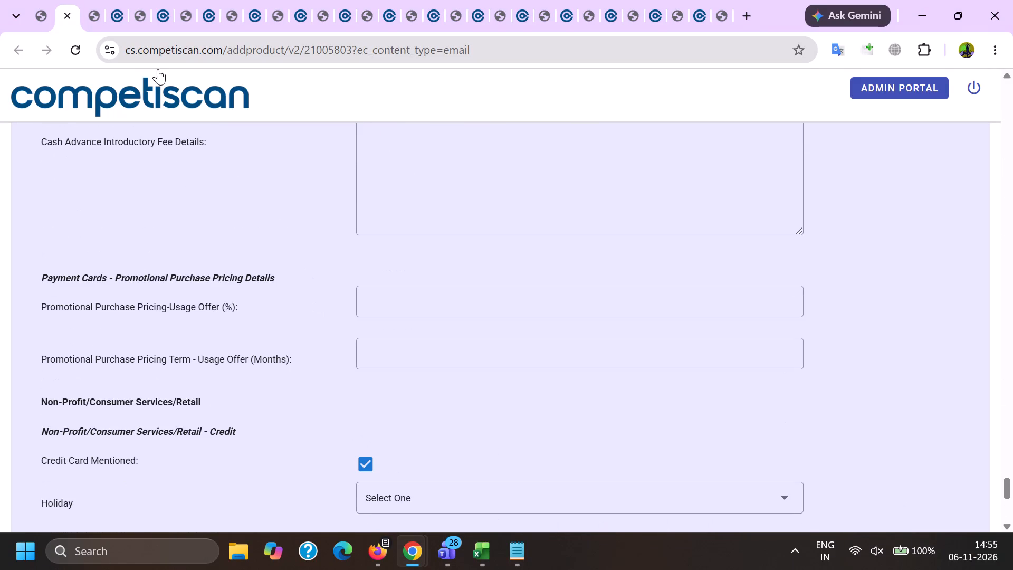
{"action": "double_click", "coordinate": [70, 13]}
Compare product 21005826's PDF, from email header to closing disclosures, with its form's company, affinity, media channel and product headline.
{"action": "left_click", "coordinate": [86, 0]}
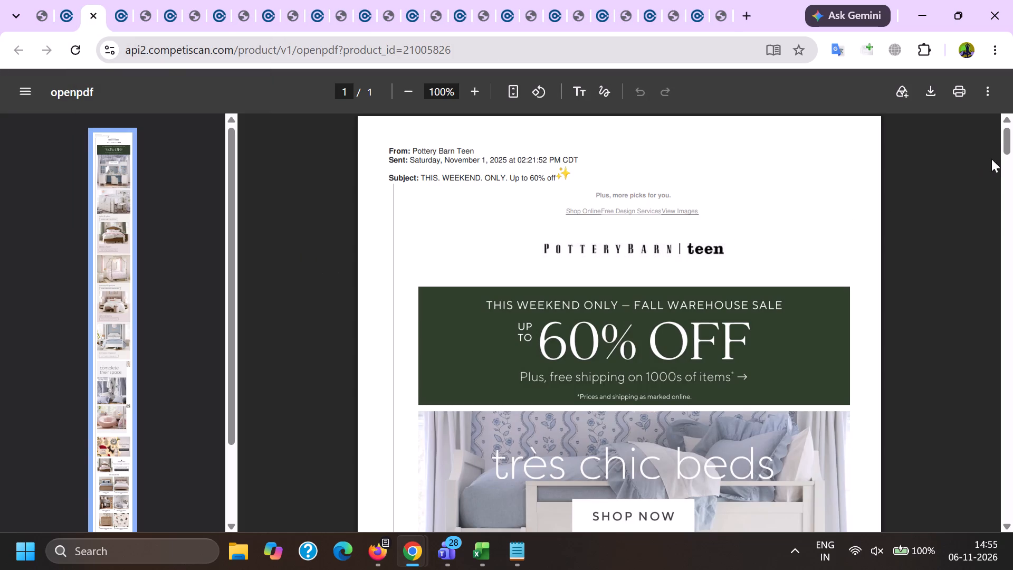
{"action": "left_click_drag", "start_coordinate": [1009, 147], "coordinate": [996, 555]}
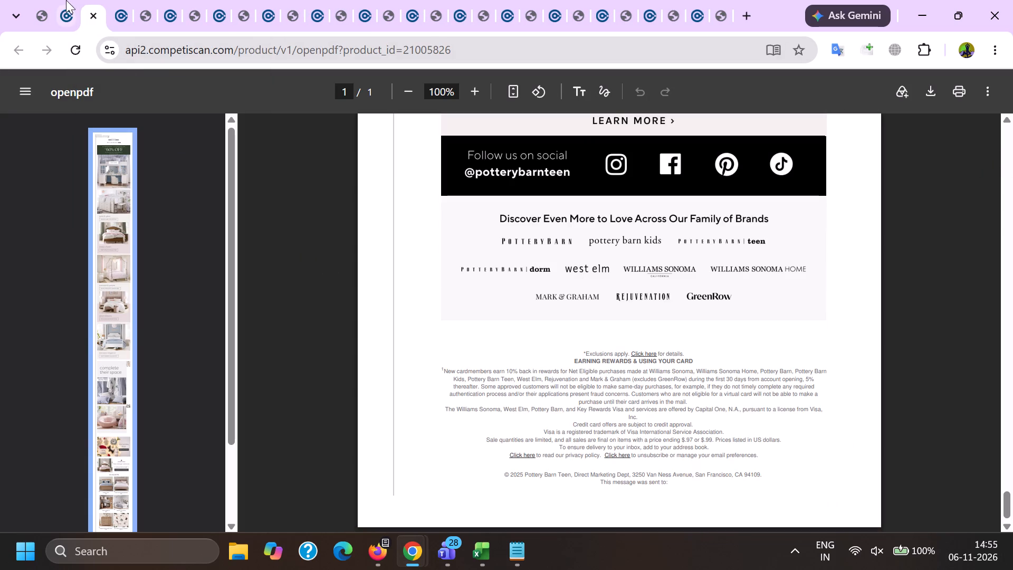
{"action": "left_click", "coordinate": [66, 0]}
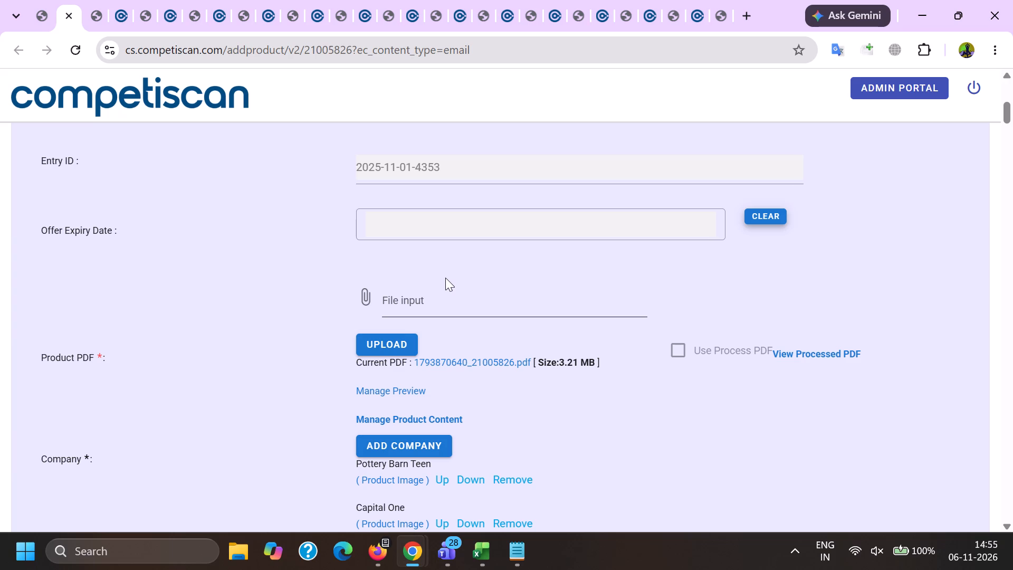
{"action": "scroll", "coordinate": [446, 273], "scroll_direction": "down", "scroll_amount": 7}
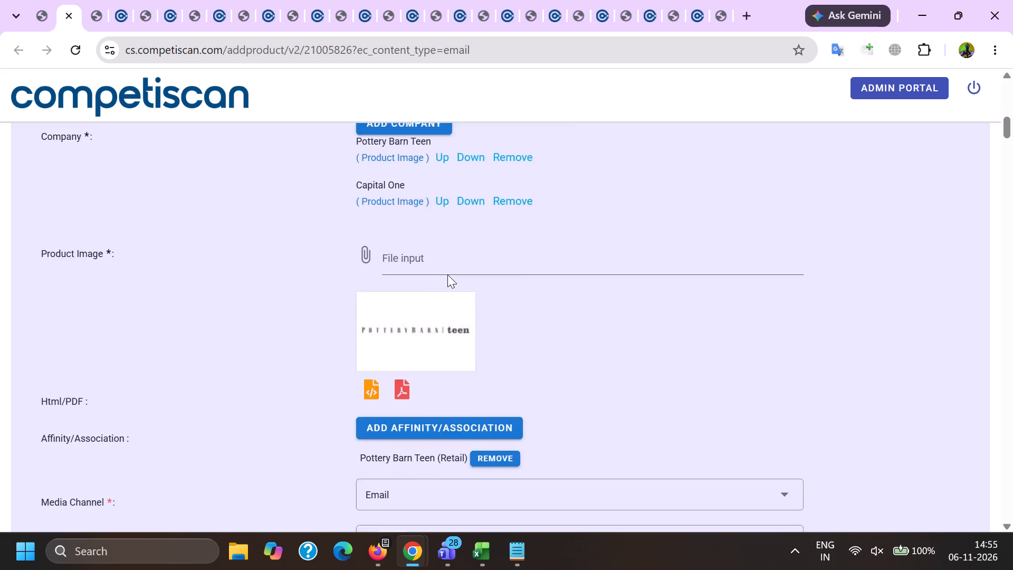
{"action": "scroll", "coordinate": [485, 280], "scroll_direction": "down", "scroll_amount": 3}
{"action": "scroll", "coordinate": [614, 353], "scroll_direction": "down", "scroll_amount": 3}
{"action": "left_click_drag", "start_coordinate": [678, 395], "coordinate": [237, 307]}
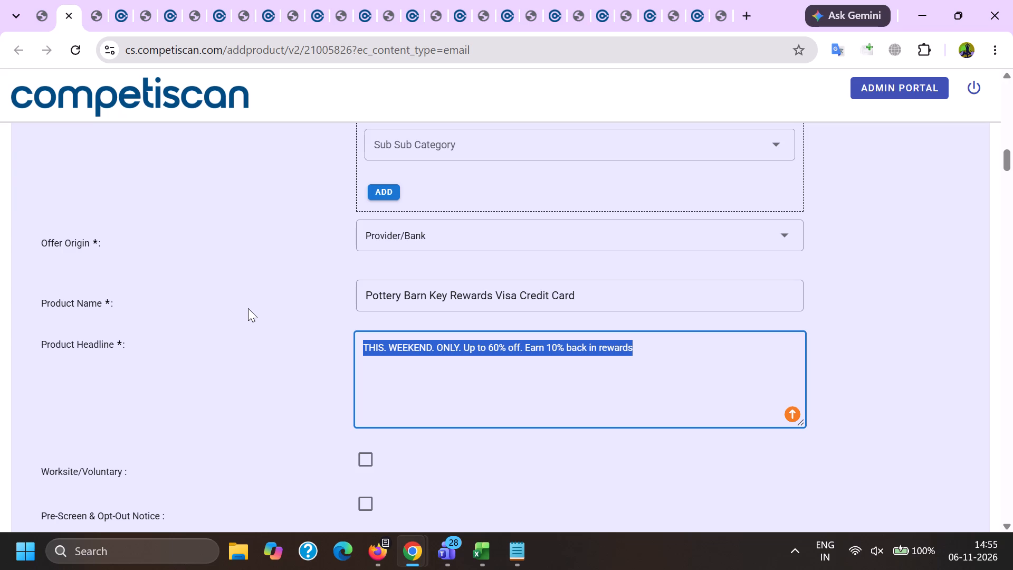
Review product 21005826's form for its mailing type, incentives, payment card offer and retail credit details, and close it along with its PDF.
{"action": "scroll", "coordinate": [322, 223], "scroll_direction": "down", "scroll_amount": 6}
{"action": "scroll", "coordinate": [287, 282], "scroll_direction": "down", "scroll_amount": 3}
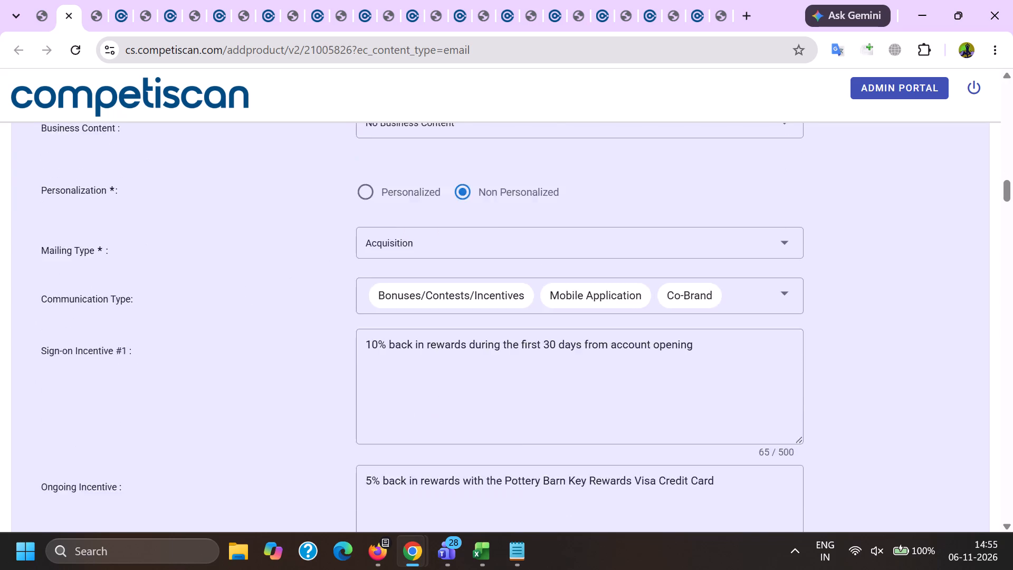
{"action": "left_click_drag", "start_coordinate": [712, 300], "coordinate": [332, 275]}
{"action": "scroll", "coordinate": [332, 281], "scroll_direction": "down", "scroll_amount": 18}
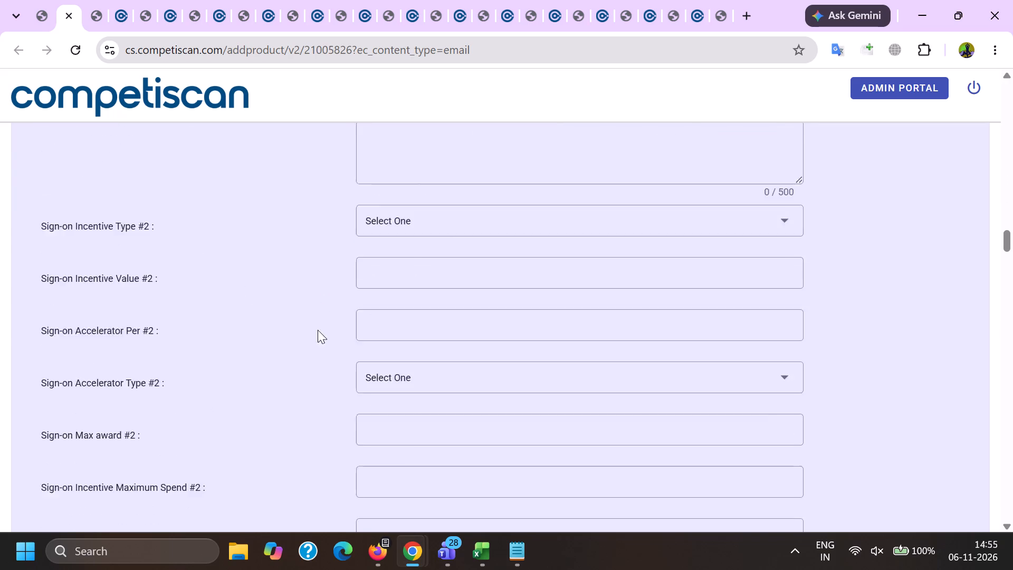
{"action": "scroll", "coordinate": [318, 330], "scroll_direction": "down", "scroll_amount": 15}
{"action": "scroll", "coordinate": [285, 413], "scroll_direction": "up", "scroll_amount": 3}
{"action": "left_click", "coordinate": [280, 422]}
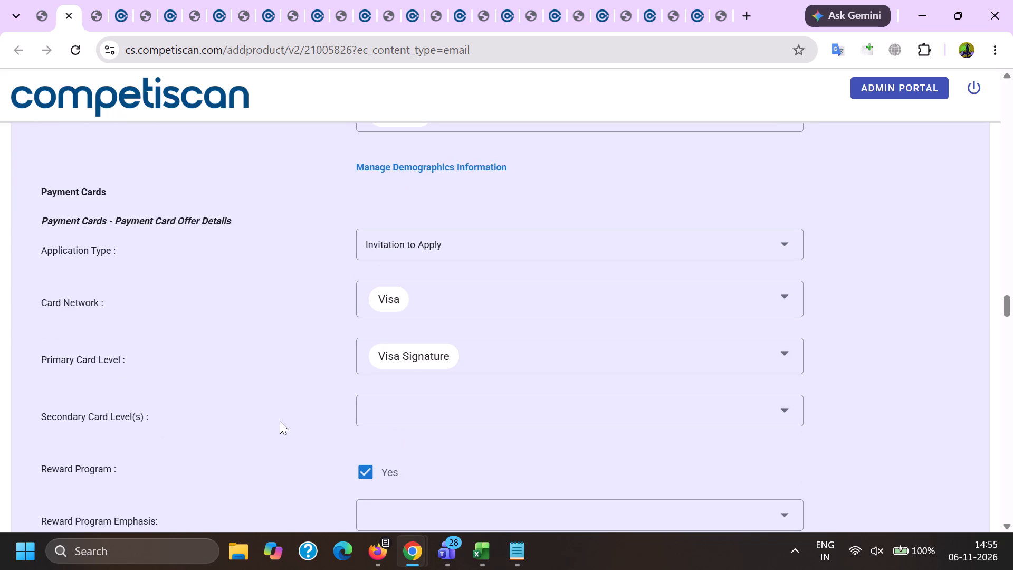
{"action": "key", "text": "End"}
{"action": "scroll", "coordinate": [279, 420], "scroll_direction": "up", "scroll_amount": 6}
{"action": "double_click", "coordinate": [72, 16]}
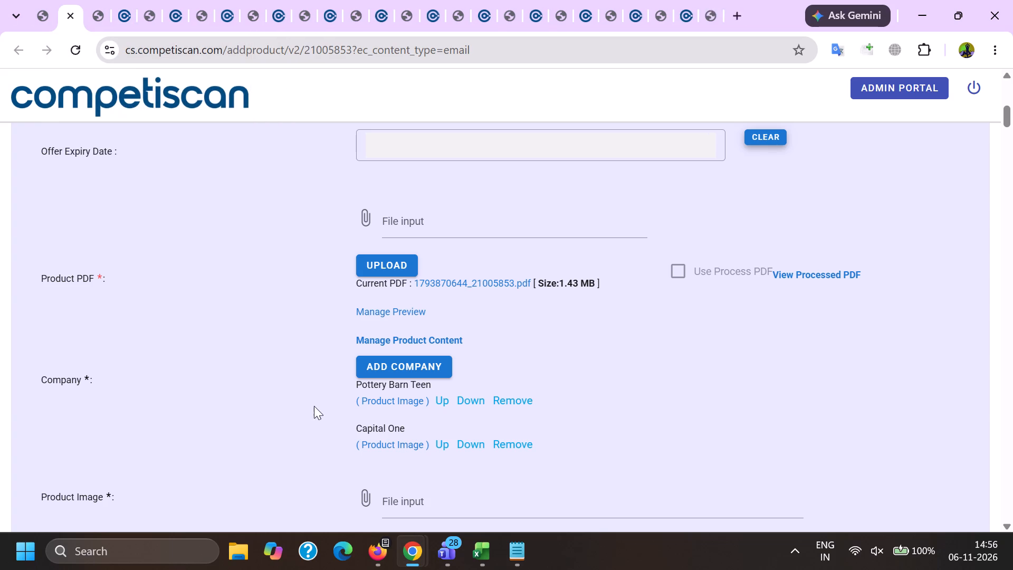
Review product 21005853's form for its company, product headline, sign-on incentives, retail credit details and product status, and close it along with its PDF.
{"action": "scroll", "coordinate": [314, 404], "scroll_direction": "down", "scroll_amount": 8}
{"action": "scroll", "coordinate": [529, 343], "scroll_direction": "down", "scroll_amount": 4}
{"action": "left_click_drag", "start_coordinate": [660, 355], "coordinate": [78, 292]}
{"action": "scroll", "coordinate": [391, 318], "scroll_direction": "down", "scroll_amount": 18}
{"action": "scroll", "coordinate": [326, 328], "scroll_direction": "up", "scroll_amount": 2}
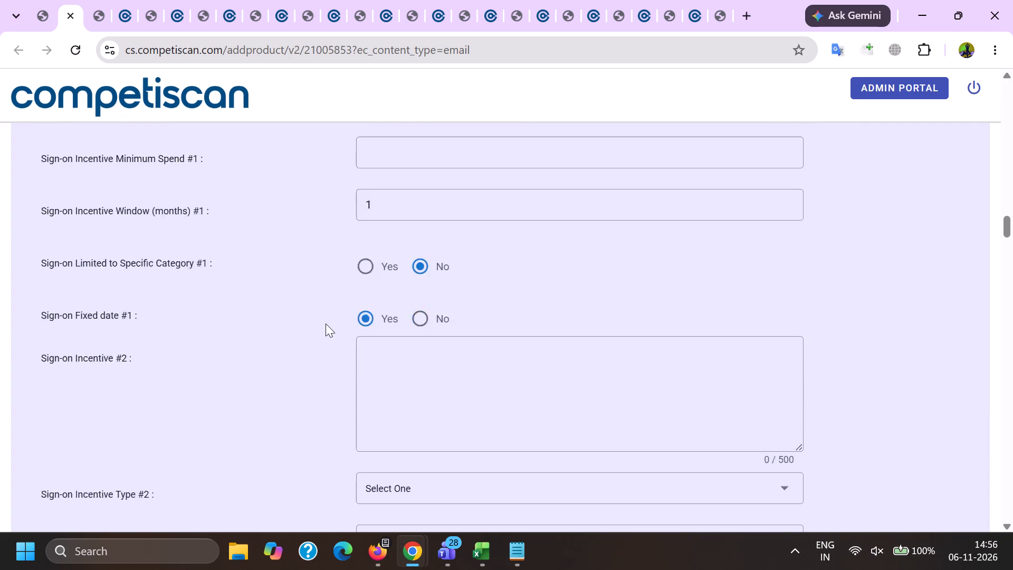
{"action": "scroll", "coordinate": [326, 324], "scroll_direction": "up", "scroll_amount": 8}
{"action": "scroll", "coordinate": [327, 332], "scroll_direction": "down", "scroll_amount": 20}
{"action": "scroll", "coordinate": [327, 332], "scroll_direction": "down", "scroll_amount": 5}
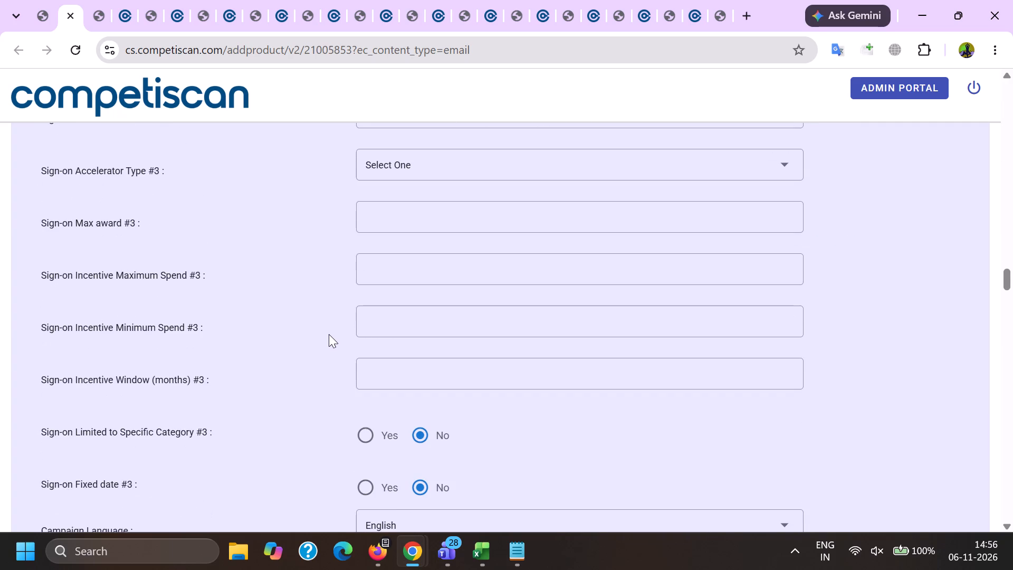
{"action": "scroll", "coordinate": [328, 335], "scroll_direction": "down", "scroll_amount": 9}
{"action": "left_click", "coordinate": [321, 354]}
{"action": "key", "text": "End"}
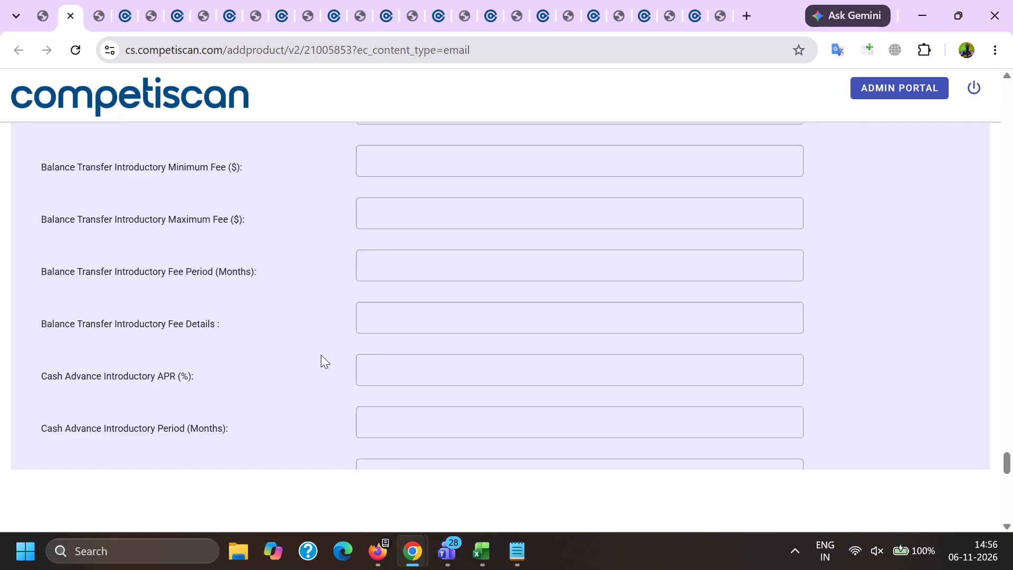
{"action": "scroll", "coordinate": [321, 354], "scroll_direction": "up", "scroll_amount": 6}
{"action": "scroll", "coordinate": [236, 260], "scroll_direction": "down", "scroll_amount": 9}
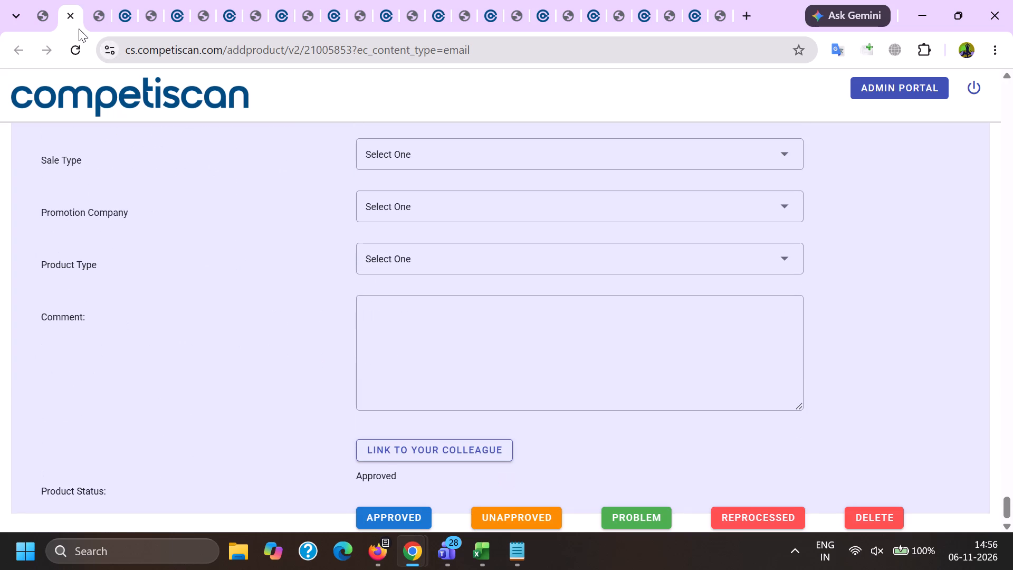
{"action": "double_click", "coordinate": [74, 18]}
Compare product 21005877's PDF with its form's categories, product headline, incentives, payment card offer and retail credit details, and close both.
{"action": "left_click", "coordinate": [103, 0]}
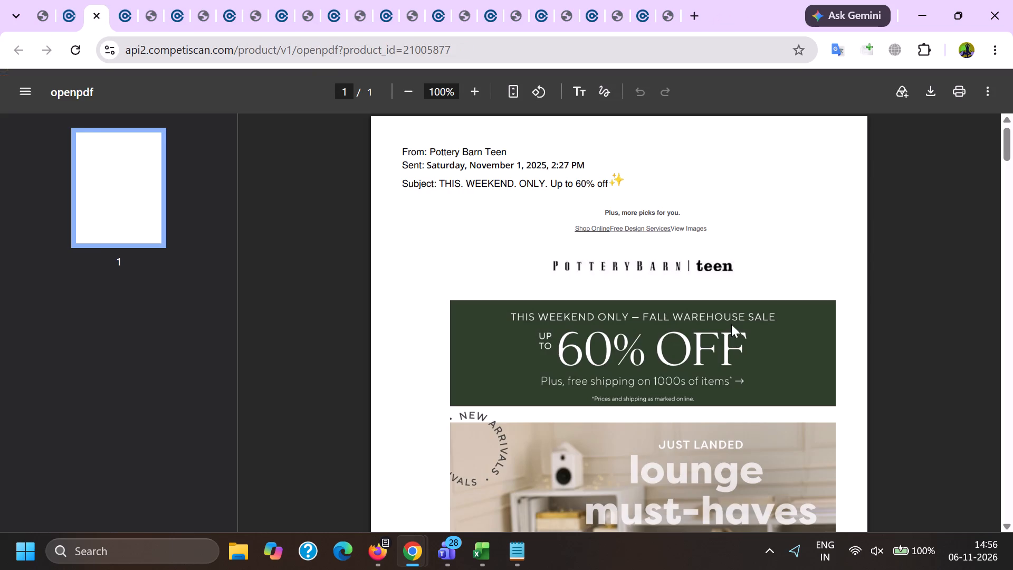
{"action": "left_click_drag", "start_coordinate": [1006, 149], "coordinate": [1012, 569]}
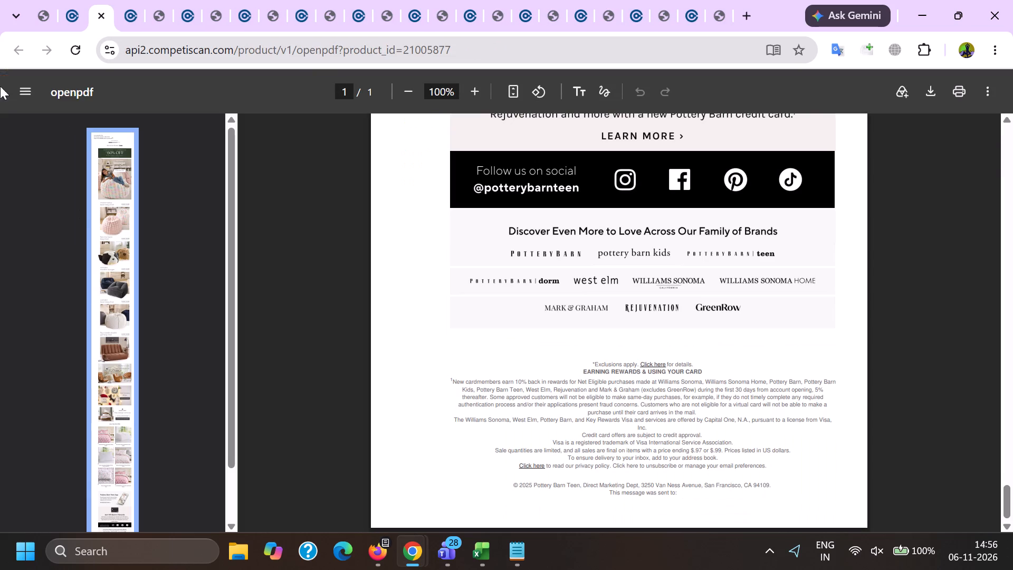
{"action": "left_click", "coordinate": [69, 0]}
{"action": "scroll", "coordinate": [399, 278], "scroll_direction": "down", "scroll_amount": 7}
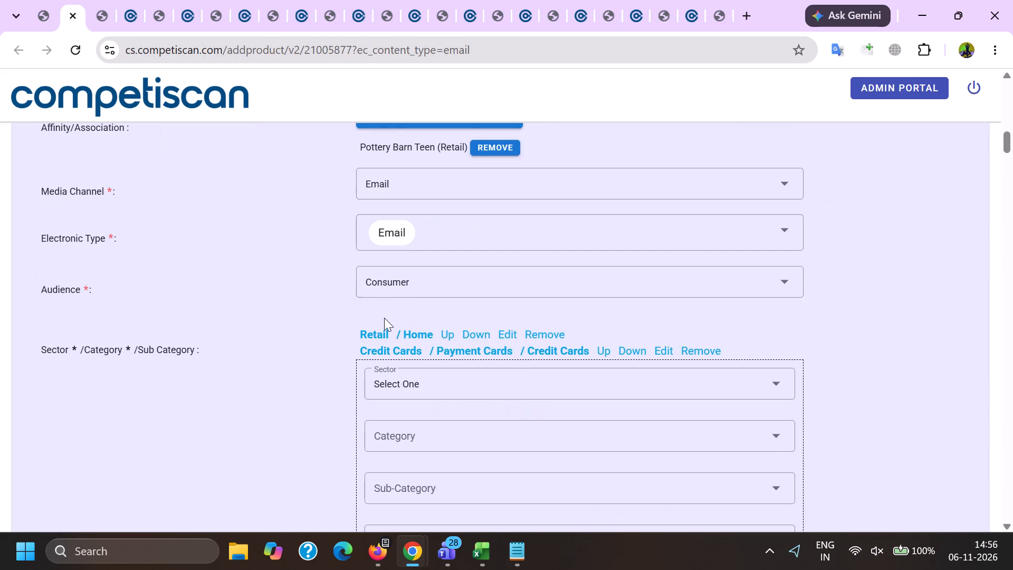
{"action": "scroll", "coordinate": [385, 317], "scroll_direction": "down", "scroll_amount": 5}
{"action": "left_click_drag", "start_coordinate": [640, 370], "coordinate": [226, 278]}
{"action": "scroll", "coordinate": [252, 293], "scroll_direction": "down", "scroll_amount": 14}
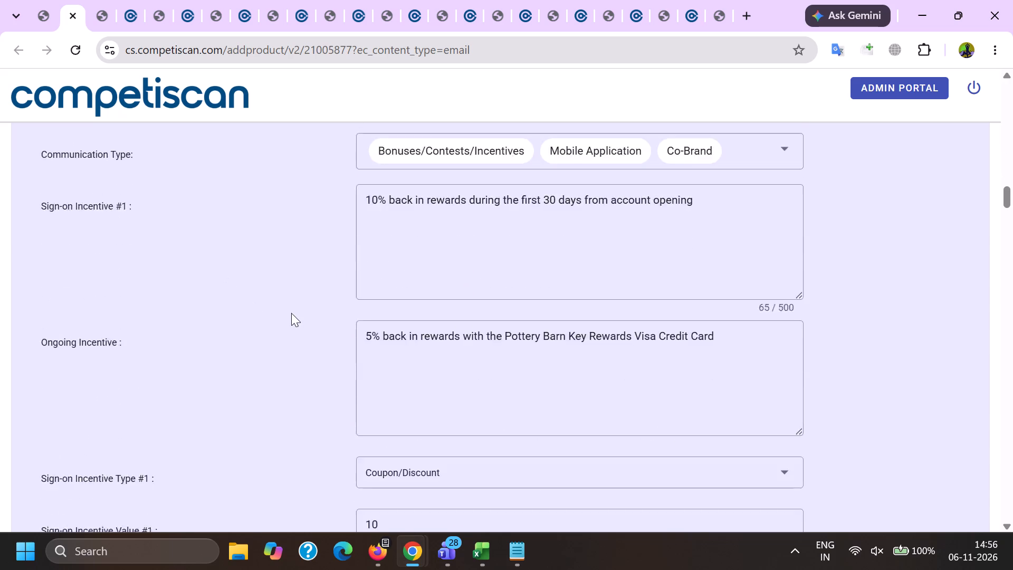
{"action": "scroll", "coordinate": [291, 313], "scroll_direction": "down", "scroll_amount": 20}
{"action": "scroll", "coordinate": [291, 313], "scroll_direction": "down", "scroll_amount": 7}
{"action": "left_click", "coordinate": [309, 340]}
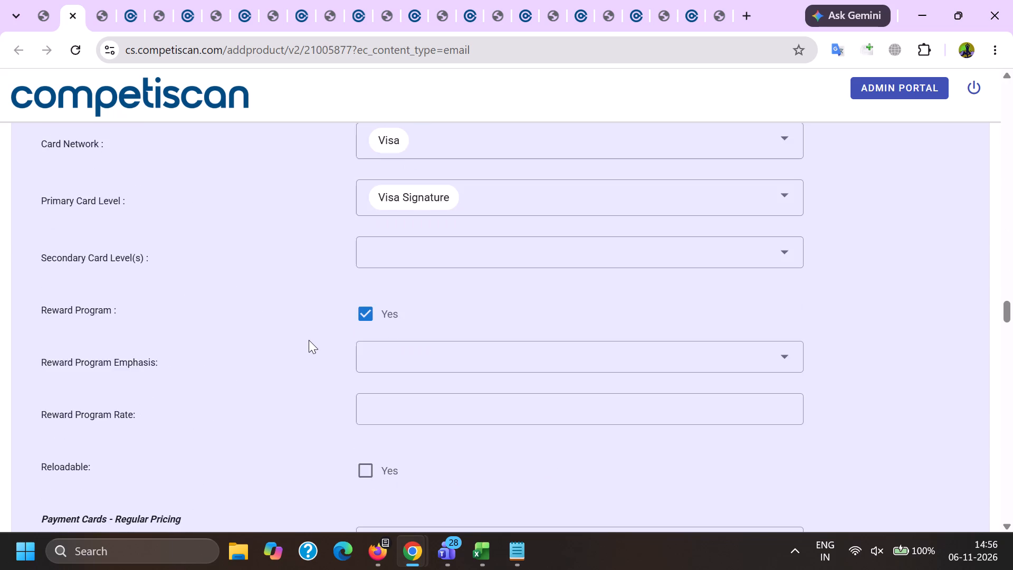
{"action": "key", "text": "End"}
{"action": "scroll", "coordinate": [309, 341], "scroll_direction": "up", "scroll_amount": 5}
{"action": "double_click", "coordinate": [73, 16]}
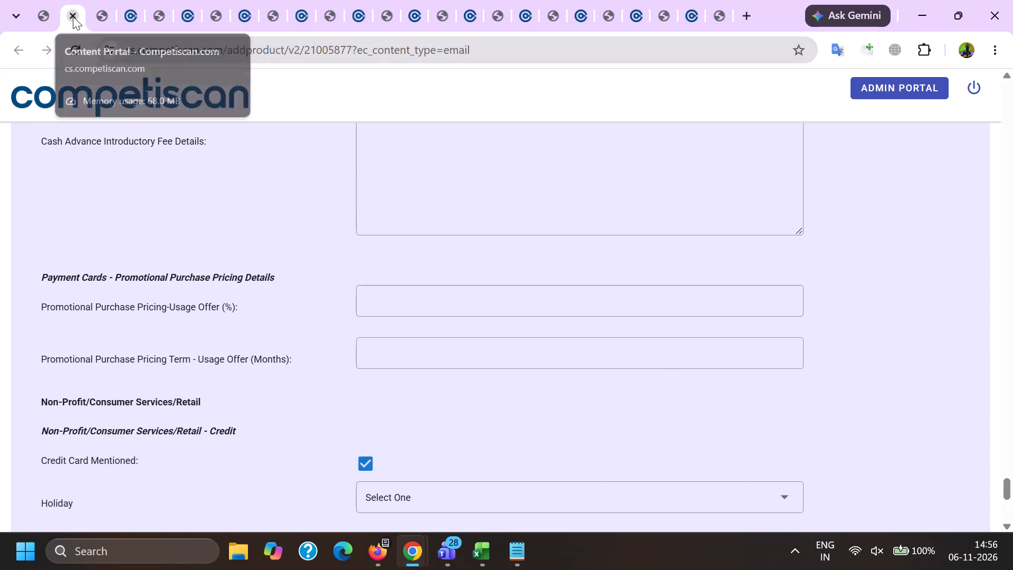
Examine product 21006145's PDF through to its closing disclosures and search it for "@" to check for leftover email addresses.
{"action": "left_click", "coordinate": [106, 0]}
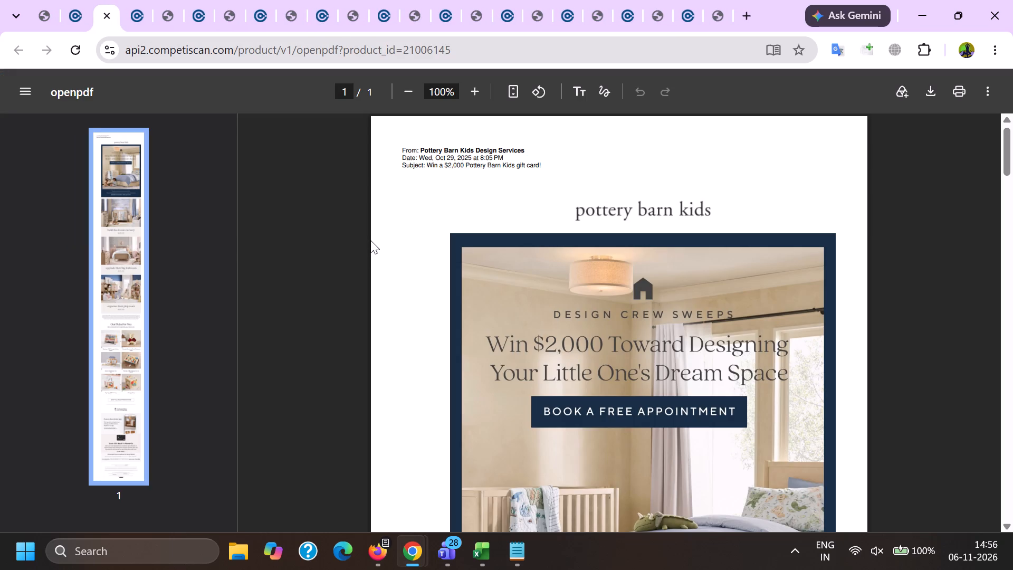
{"action": "left_click_drag", "start_coordinate": [1012, 163], "coordinate": [1012, 292]}
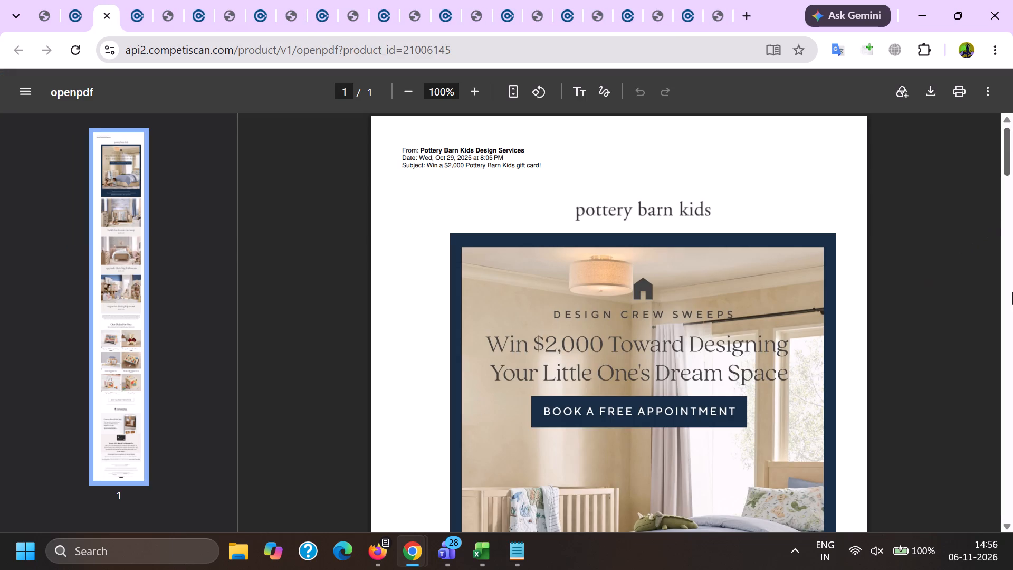
{"action": "left_click_drag", "start_coordinate": [1012, 292], "coordinate": [1007, 569]}
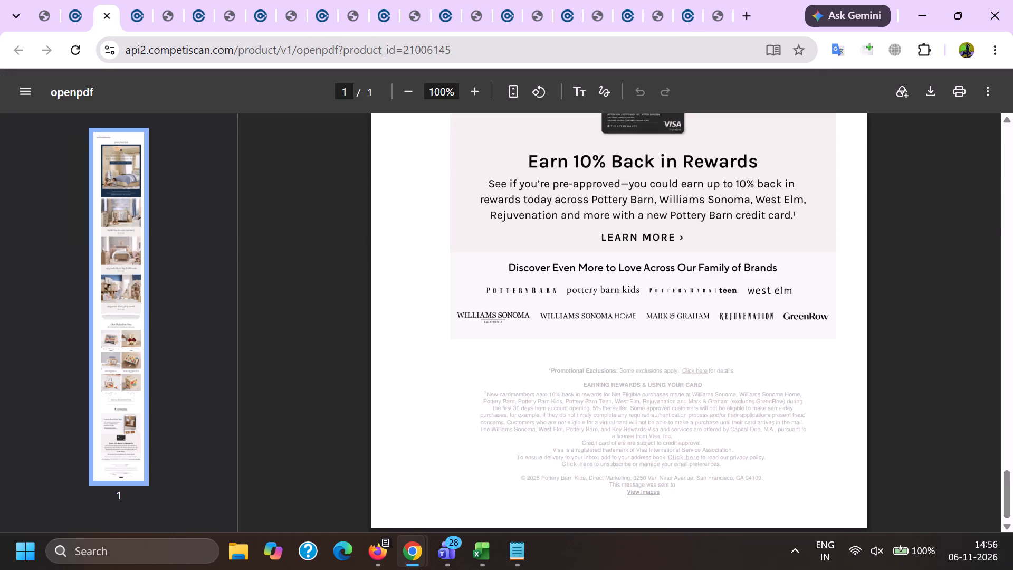
{"action": "key", "text": "ctrl+f"}
{"action": "key", "text": "shift+at"}
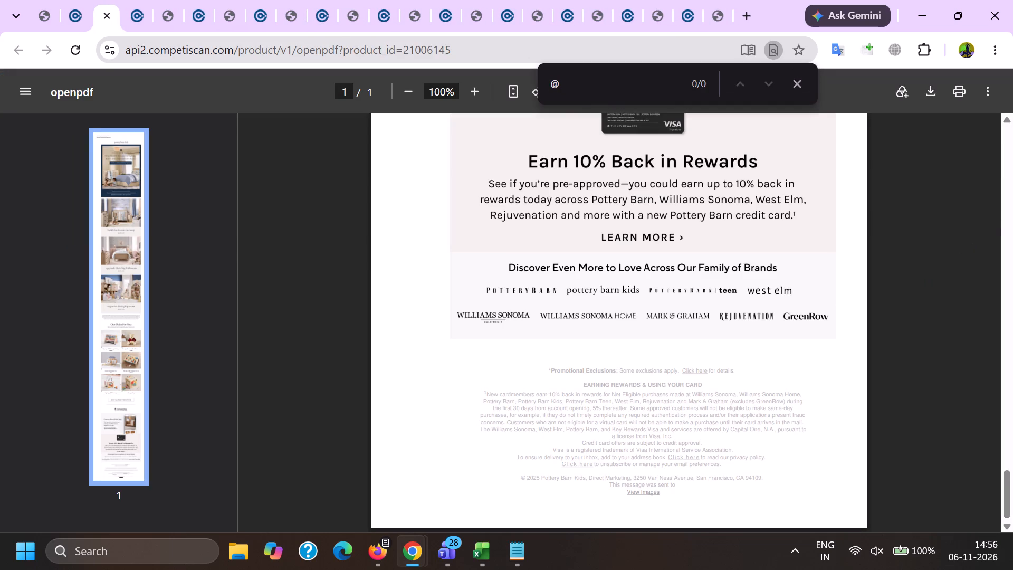
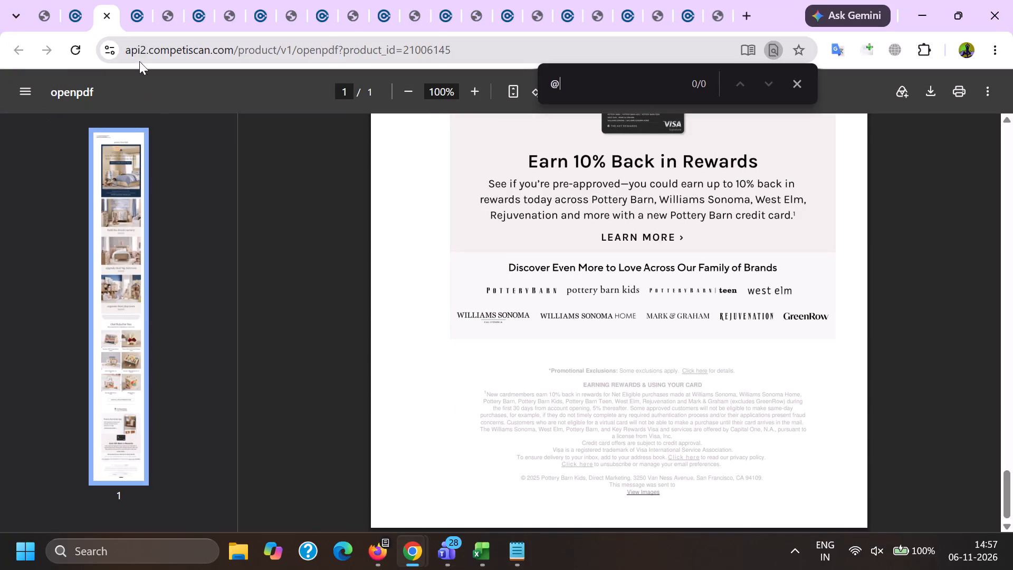
Review product 21006145's form for its categories, product headline, incentives, payment card offer, retail credit details and product status, and close it along with its PDF.
{"action": "left_click", "coordinate": [79, 0]}
{"action": "scroll", "coordinate": [170, 163], "scroll_direction": "down", "scroll_amount": 4}
{"action": "scroll", "coordinate": [360, 357], "scroll_direction": "down", "scroll_amount": 4}
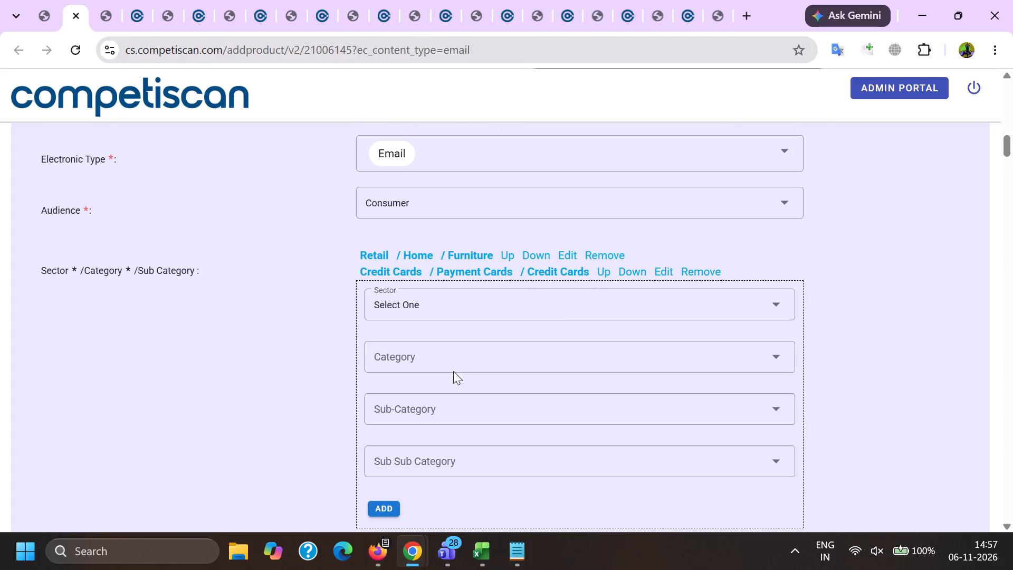
{"action": "scroll", "coordinate": [572, 320], "scroll_direction": "down", "scroll_amount": 4}
{"action": "left_click_drag", "start_coordinate": [676, 354], "coordinate": [198, 303]}
{"action": "scroll", "coordinate": [284, 304], "scroll_direction": "down", "scroll_amount": 9}
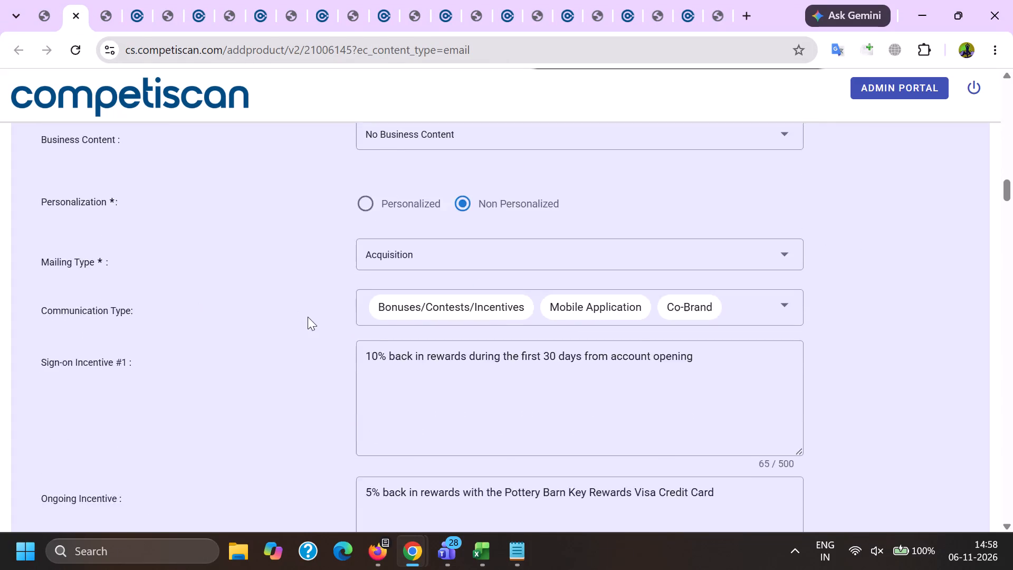
{"action": "scroll", "coordinate": [308, 317], "scroll_direction": "down", "scroll_amount": 10}
{"action": "scroll", "coordinate": [314, 315], "scroll_direction": "up", "scroll_amount": 11}
{"action": "scroll", "coordinate": [323, 345], "scroll_direction": "down", "scroll_amount": 8}
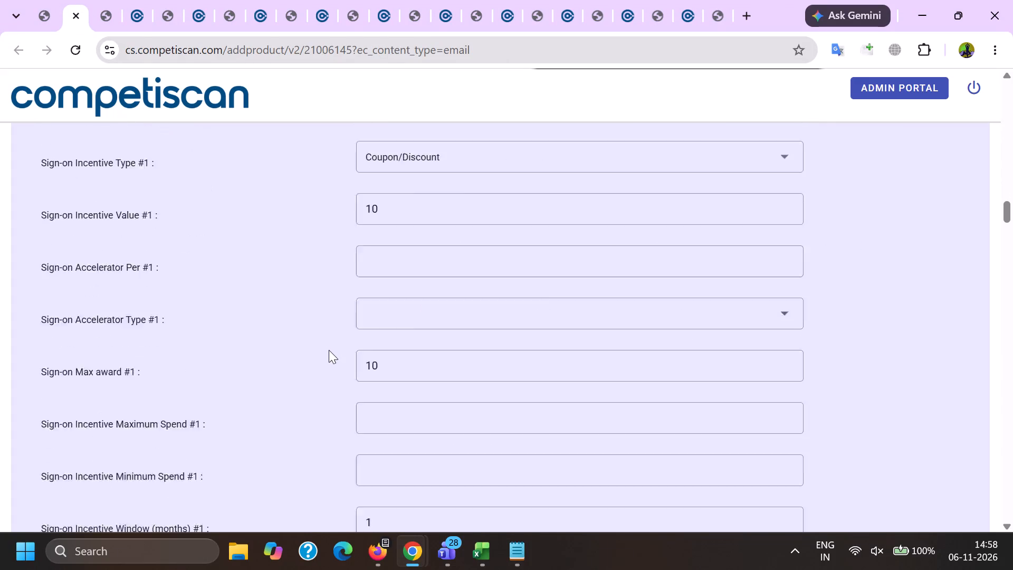
{"action": "scroll", "coordinate": [329, 350], "scroll_direction": "down", "scroll_amount": 20}
{"action": "scroll", "coordinate": [329, 350], "scroll_direction": "down", "scroll_amount": 4}
{"action": "left_click", "coordinate": [328, 362]}
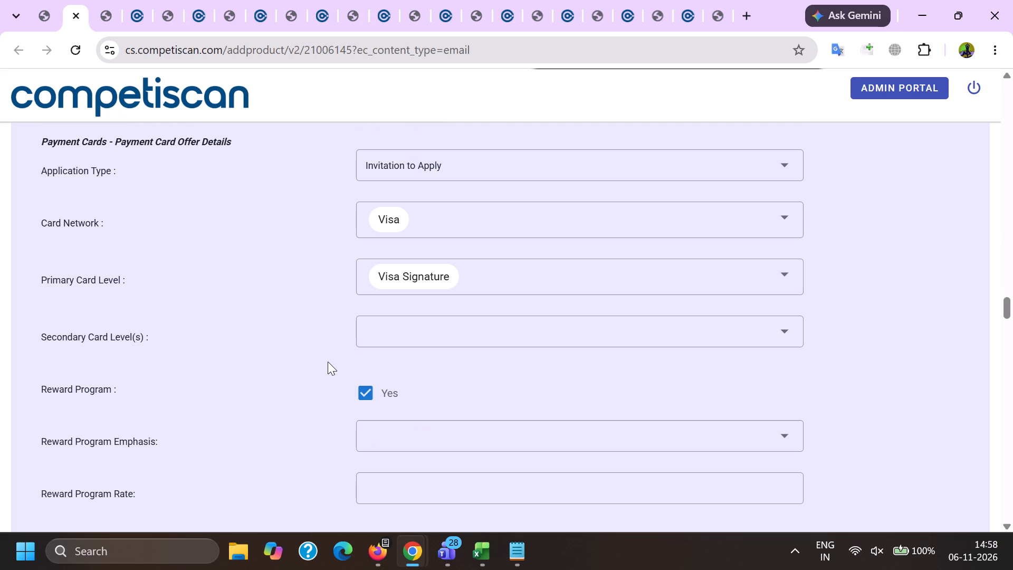
{"action": "key", "text": "End"}
{"action": "scroll", "coordinate": [328, 362], "scroll_direction": "up", "scroll_amount": 4}
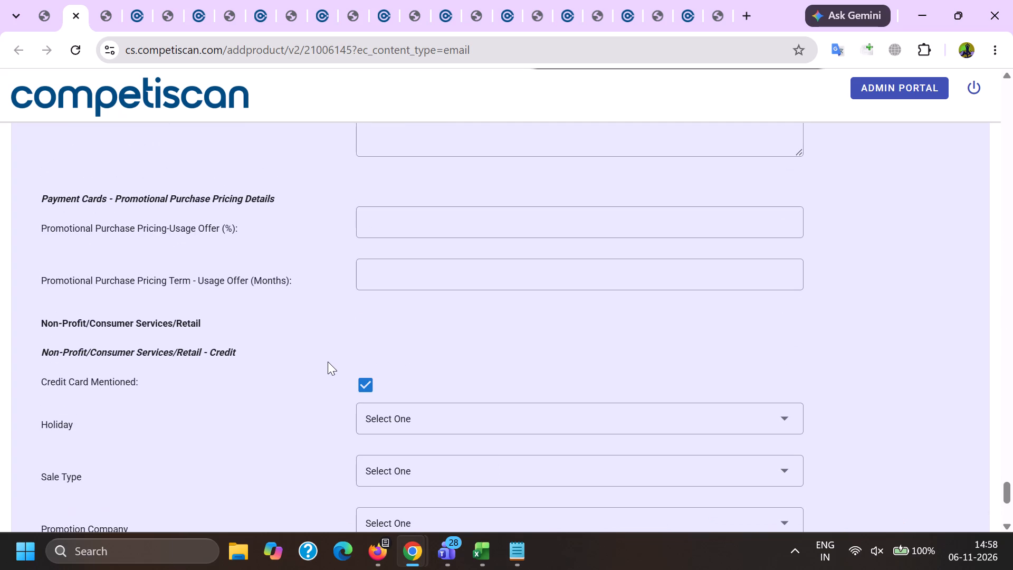
{"action": "scroll", "coordinate": [328, 362], "scroll_direction": "down", "scroll_amount": 11}
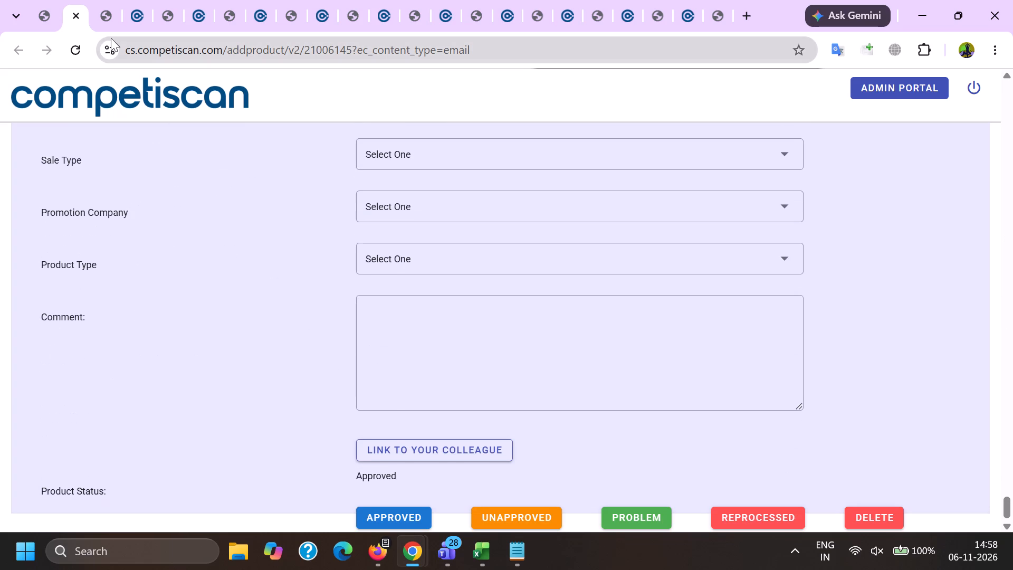
{"action": "double_click", "coordinate": [80, 16]}
Examine product 21006162's PDF through to its closing disclosures and search it for "@" to check for leftover email addresses.
{"action": "left_click", "coordinate": [106, 0]}
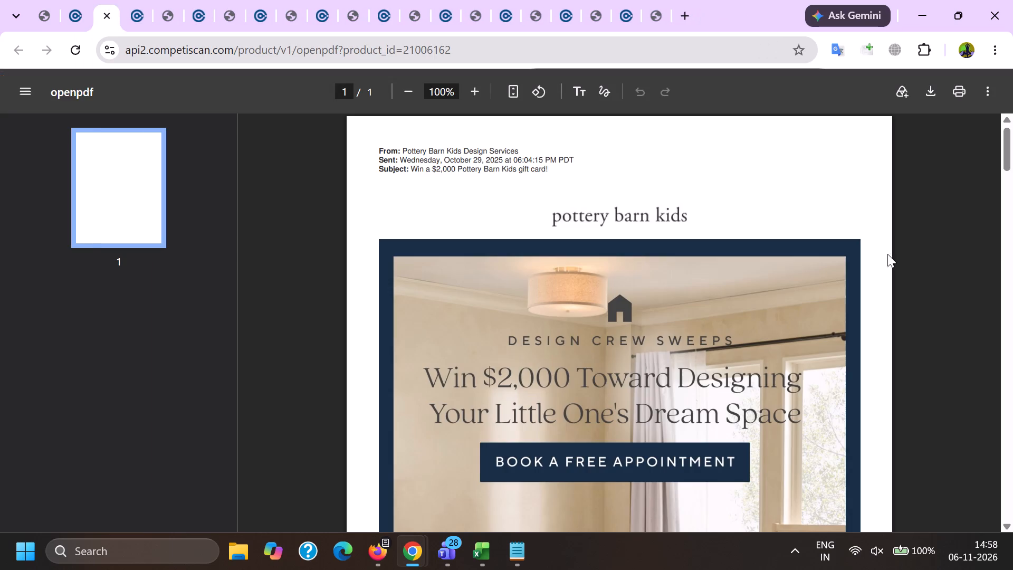
{"action": "left_click_drag", "start_coordinate": [1004, 141], "coordinate": [1012, 569]}
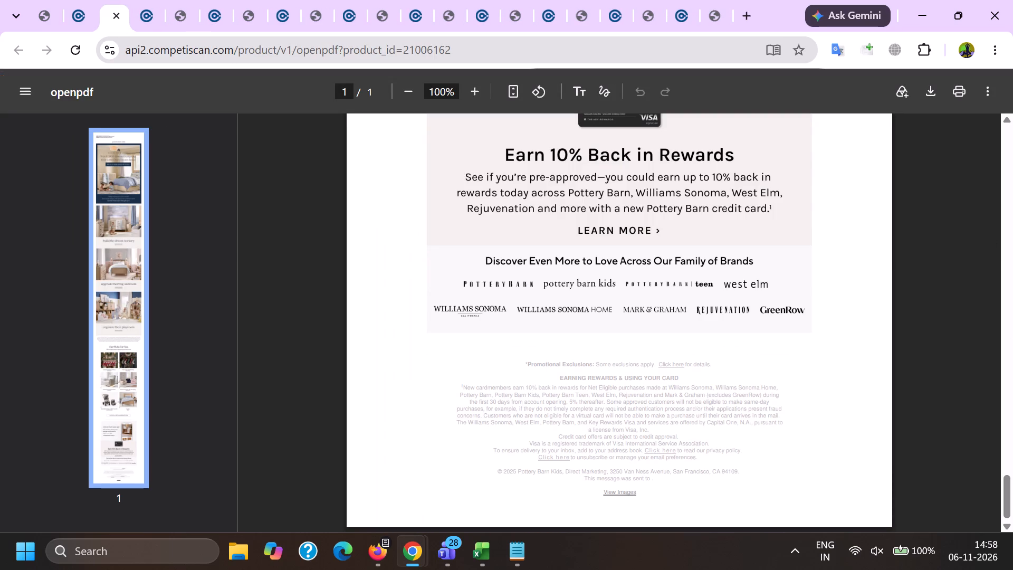
{"action": "left_click_drag", "start_coordinate": [498, 454], "coordinate": [683, 514]}
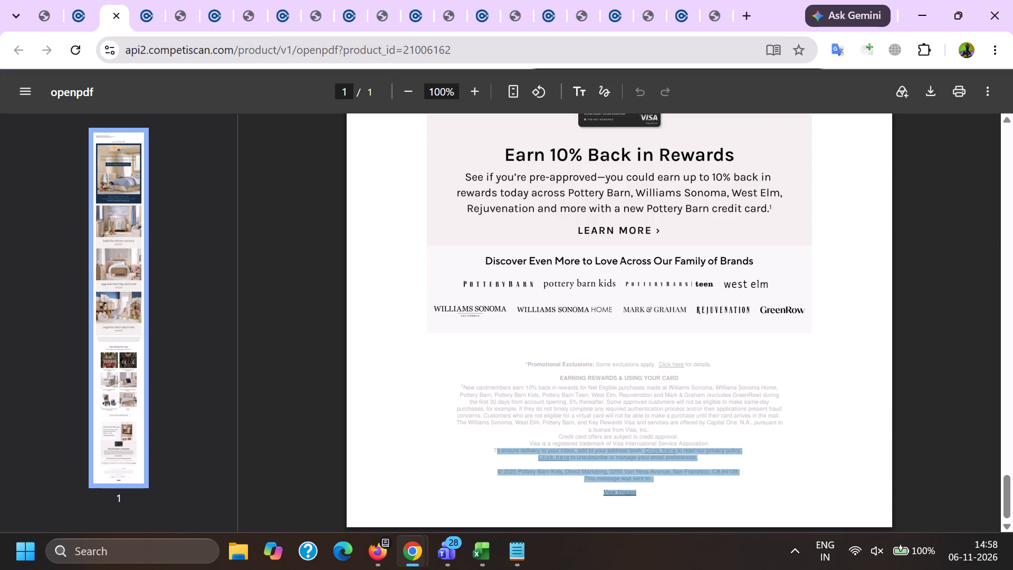
{"action": "key", "text": "ctrl+f"}
{"action": "key", "text": "shift+at"}
{"action": "key", "text": "Return"}
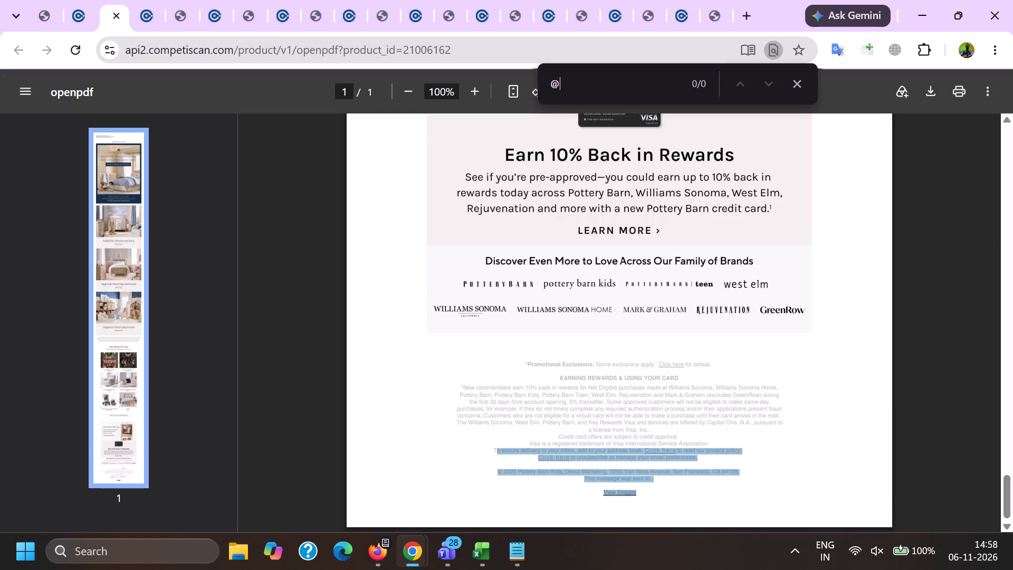
{"action": "key", "text": "Return"}
{"action": "key", "text": "Return"}
Review product 21006162's form for its companies, product headline, incentives, payment card offer and retail credit details, and close it along with its PDF.
{"action": "left_click", "coordinate": [76, 0]}
{"action": "scroll", "coordinate": [600, 366], "scroll_direction": "down", "scroll_amount": 2}
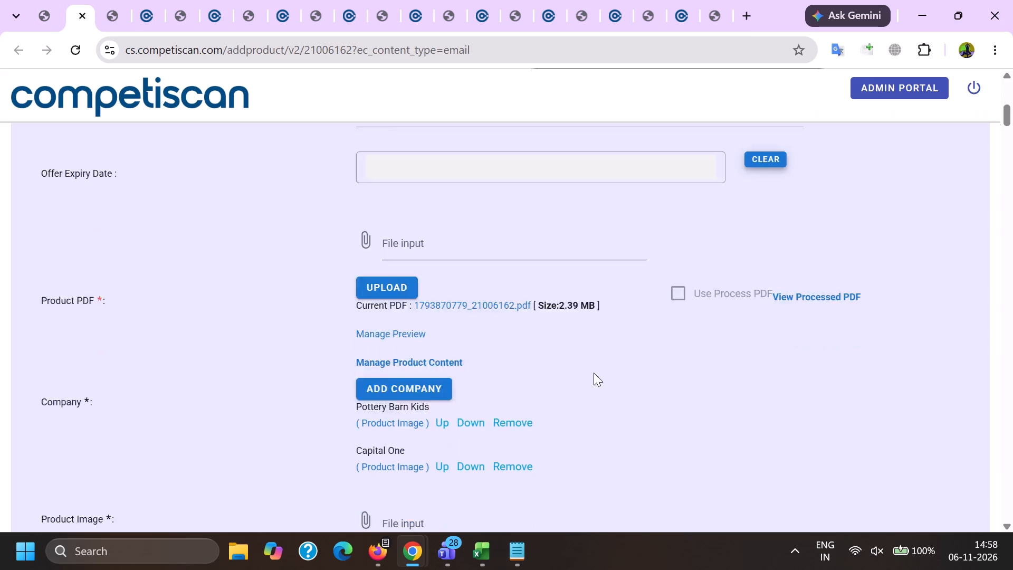
{"action": "scroll", "coordinate": [594, 373], "scroll_direction": "down", "scroll_amount": 10}
{"action": "left_click_drag", "start_coordinate": [667, 427], "coordinate": [165, 358]}
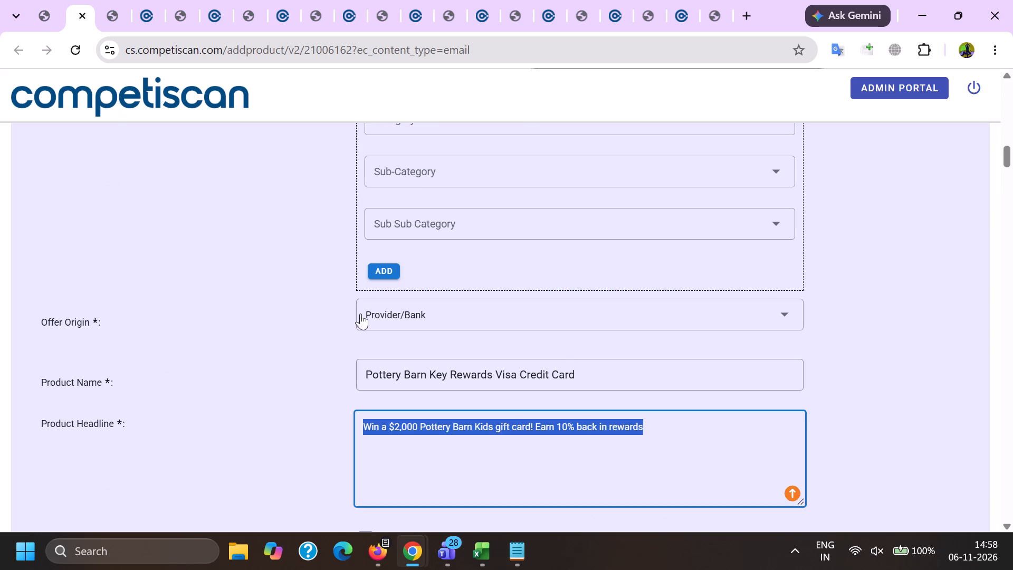
{"action": "scroll", "coordinate": [360, 313], "scroll_direction": "down", "scroll_amount": 3}
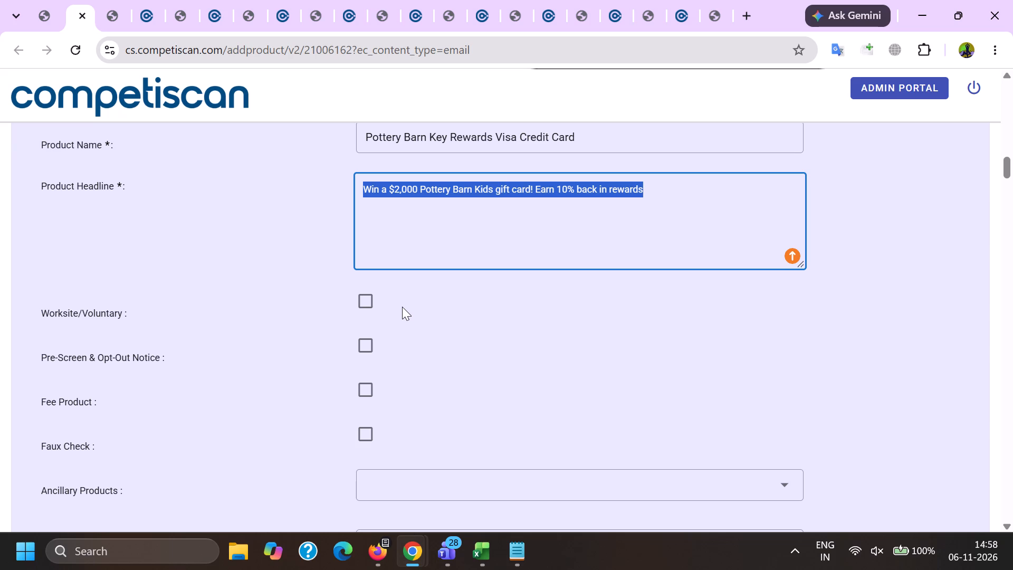
{"action": "scroll", "coordinate": [402, 307], "scroll_direction": "down", "scroll_amount": 7}
{"action": "scroll", "coordinate": [365, 335], "scroll_direction": "down", "scroll_amount": 16}
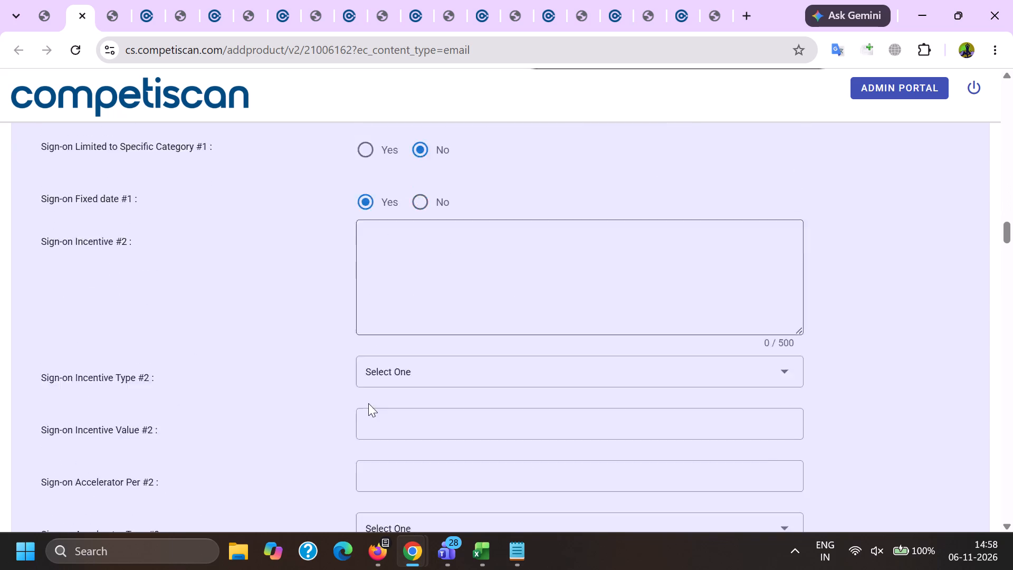
{"action": "scroll", "coordinate": [368, 403], "scroll_direction": "down", "scroll_amount": 17}
{"action": "left_click", "coordinate": [321, 412]}
{"action": "key", "text": "Return"}
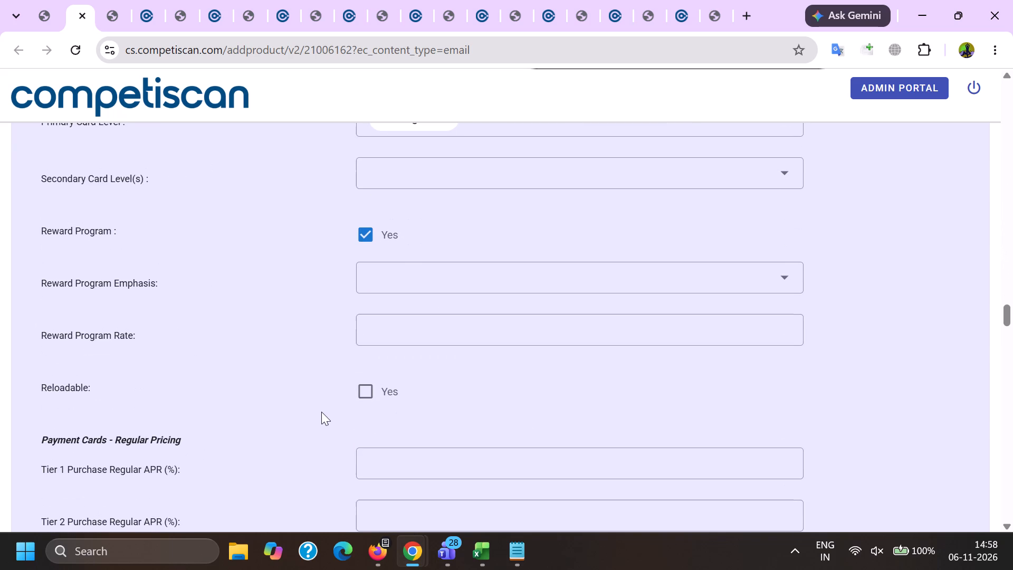
{"action": "key", "text": "End"}
{"action": "scroll", "coordinate": [321, 412], "scroll_direction": "up", "scroll_amount": 5}
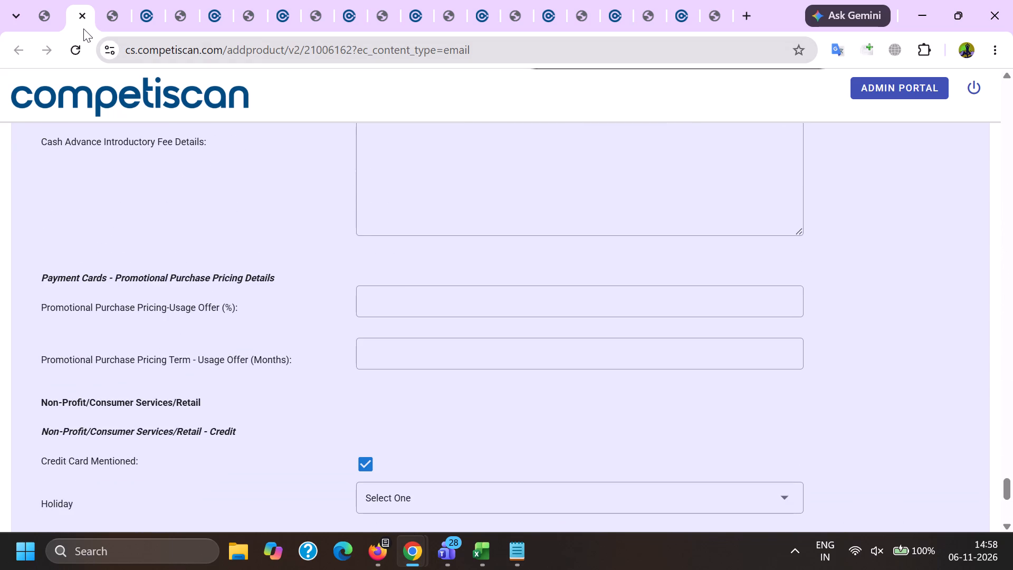
{"action": "left_click", "coordinate": [82, 21]}
{"action": "left_click", "coordinate": [82, 21]}
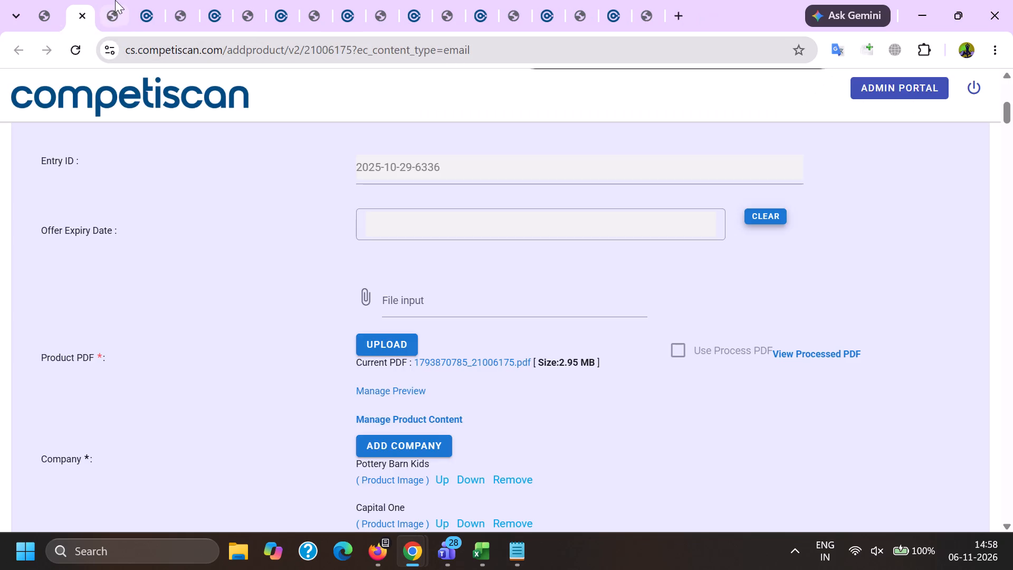
Search product 21006175's PDF for "@" to check for leftover email addresses.
{"action": "left_click", "coordinate": [117, 0]}
{"action": "key", "text": "ctrl+f"}
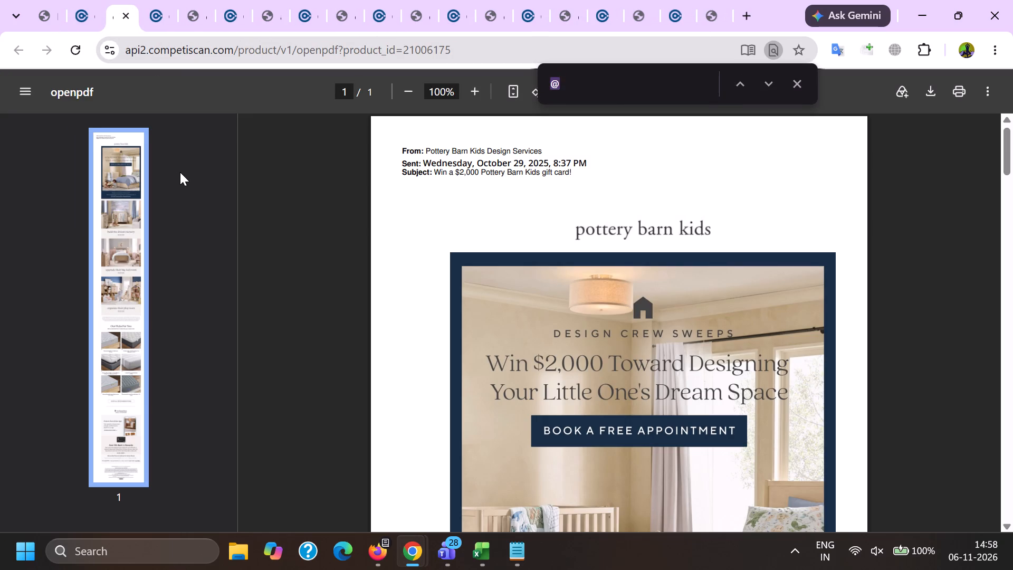
{"action": "key", "text": "shift+at"}
{"action": "key", "text": "Return"}
{"action": "key", "text": "Return"}
{"action": "key", "text": "Return"}
{"action": "key", "text": "Return"}
{"action": "key", "text": "Return"}
Review product 21006175's form for its categories, product headline, incentives, payment card offer and retail credit details, and close it along with its PDF.
{"action": "left_click", "coordinate": [76, 0]}
{"action": "scroll", "coordinate": [427, 299], "scroll_direction": "down", "scroll_amount": 7}
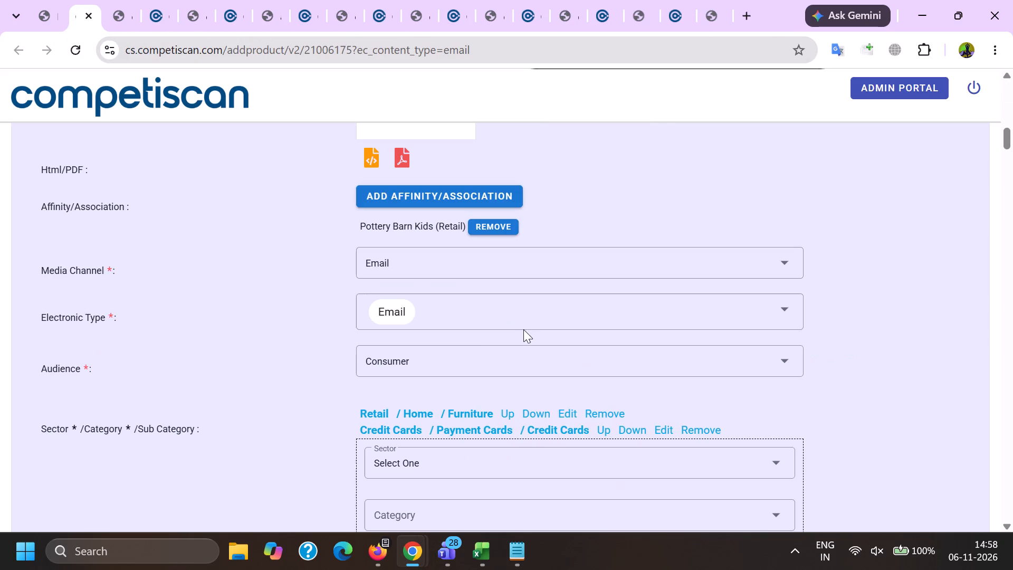
{"action": "scroll", "coordinate": [523, 326], "scroll_direction": "down", "scroll_amount": 5}
{"action": "left_click_drag", "start_coordinate": [708, 452], "coordinate": [176, 380]}
{"action": "scroll", "coordinate": [377, 349], "scroll_direction": "down", "scroll_amount": 8}
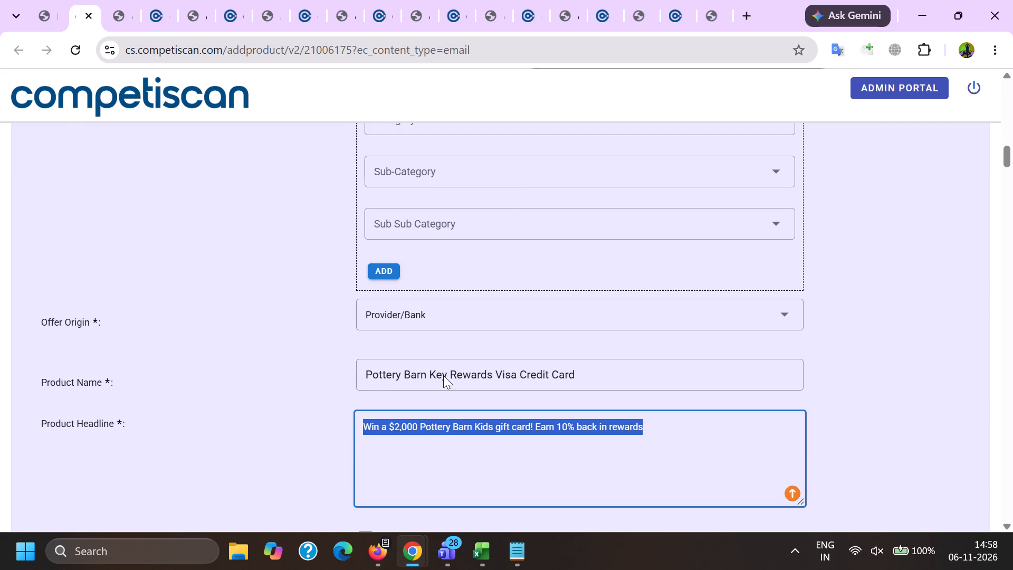
{"action": "scroll", "coordinate": [443, 375], "scroll_direction": "down", "scroll_amount": 20}
{"action": "scroll", "coordinate": [443, 375], "scroll_direction": "down", "scroll_amount": 11}
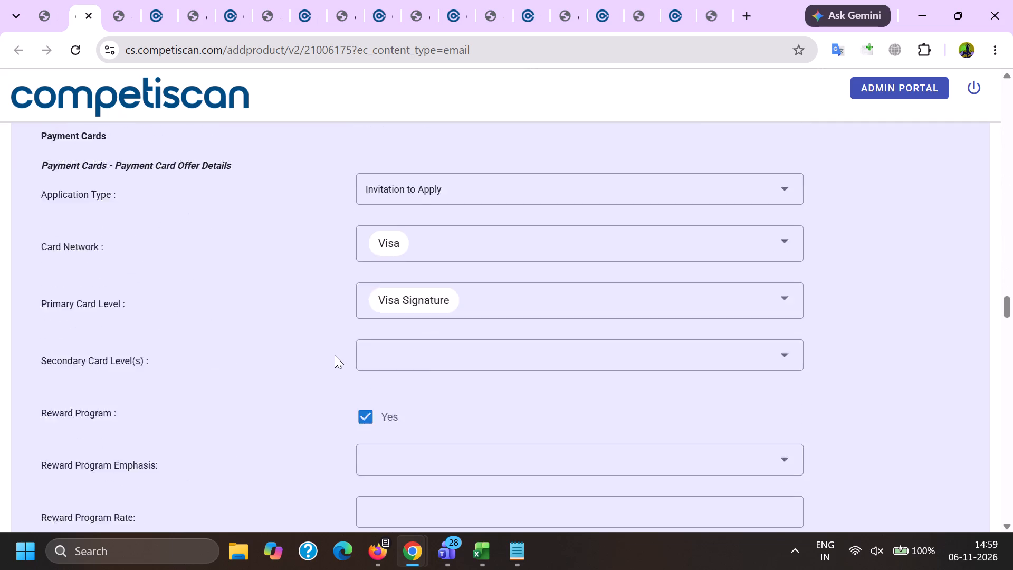
{"action": "scroll", "coordinate": [335, 355], "scroll_direction": "down", "scroll_amount": 5}
{"action": "left_click", "coordinate": [326, 356]}
{"action": "key", "text": "Return"}
{"action": "key", "text": "End"}
{"action": "scroll", "coordinate": [326, 356], "scroll_direction": "up", "scroll_amount": 6}
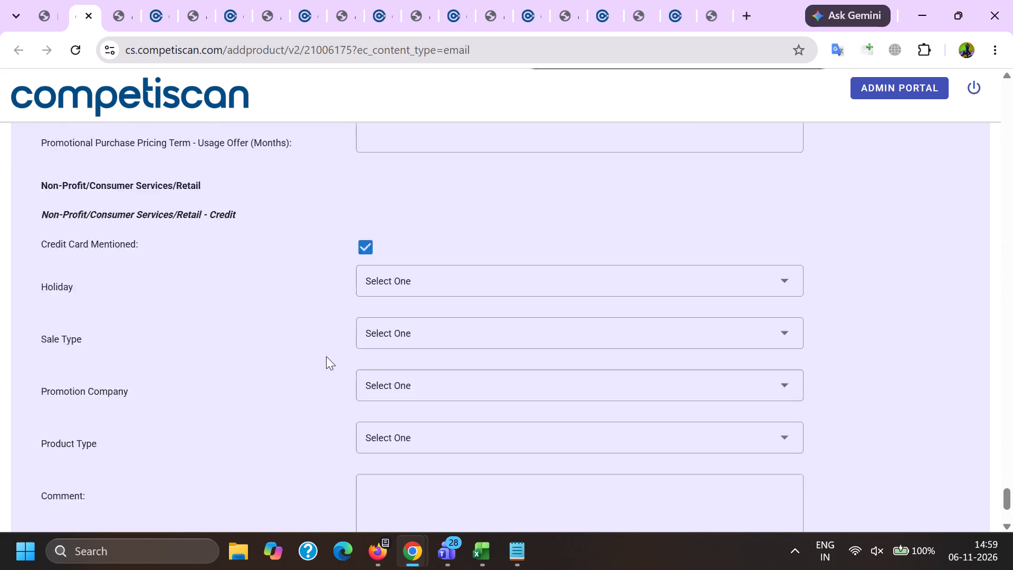
{"action": "double_click", "coordinate": [90, 9]}
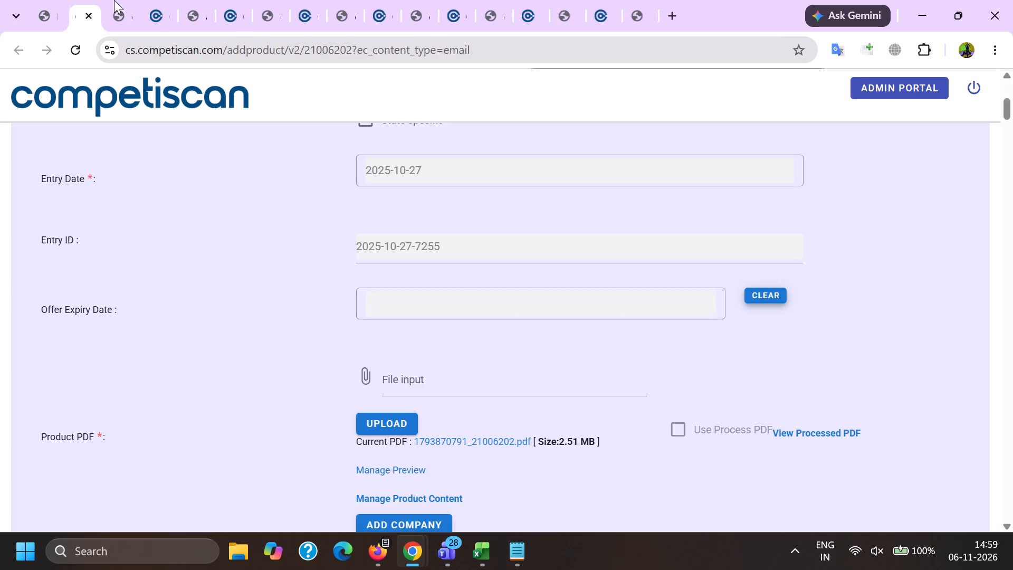
Compare product 21006202's PDF with its form's product headline, mailing type, incentives, payment card offer and retail credit details, and close both.
{"action": "left_click", "coordinate": [115, 0]}
{"action": "left_click", "coordinate": [80, 0]}
{"action": "scroll", "coordinate": [472, 258], "scroll_direction": "down", "scroll_amount": 1}
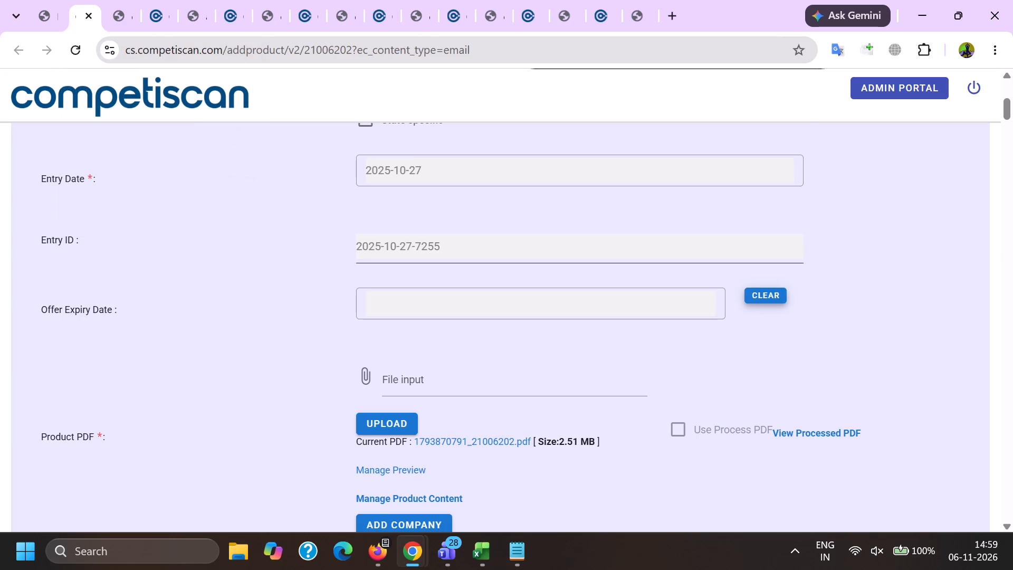
{"action": "scroll", "coordinate": [472, 256], "scroll_direction": "down", "scroll_amount": 9}
{"action": "scroll", "coordinate": [486, 302], "scroll_direction": "down", "scroll_amount": 3}
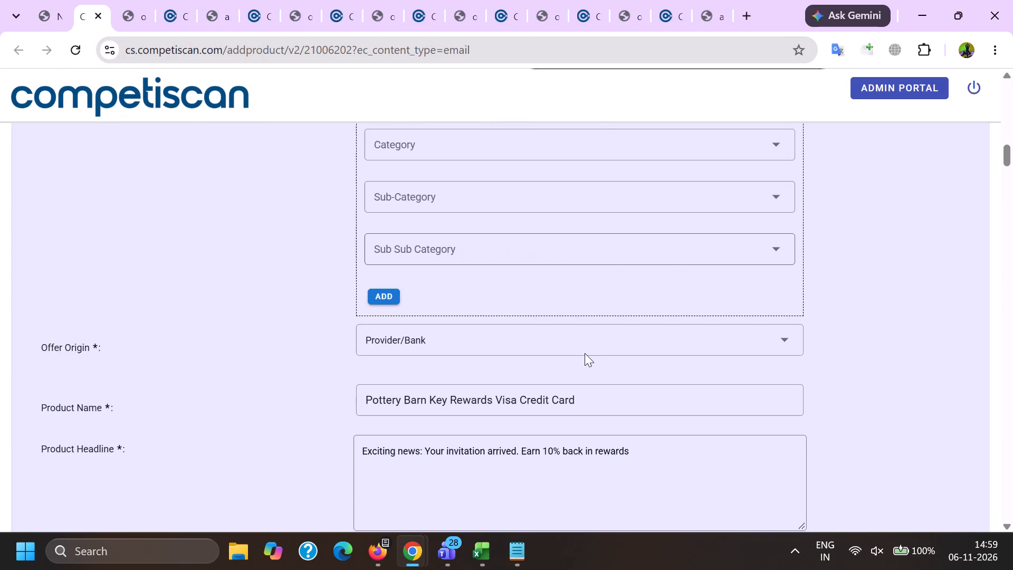
{"action": "left_click_drag", "start_coordinate": [673, 439], "coordinate": [175, 356]}
{"action": "scroll", "coordinate": [221, 338], "scroll_direction": "down", "scroll_amount": 17}
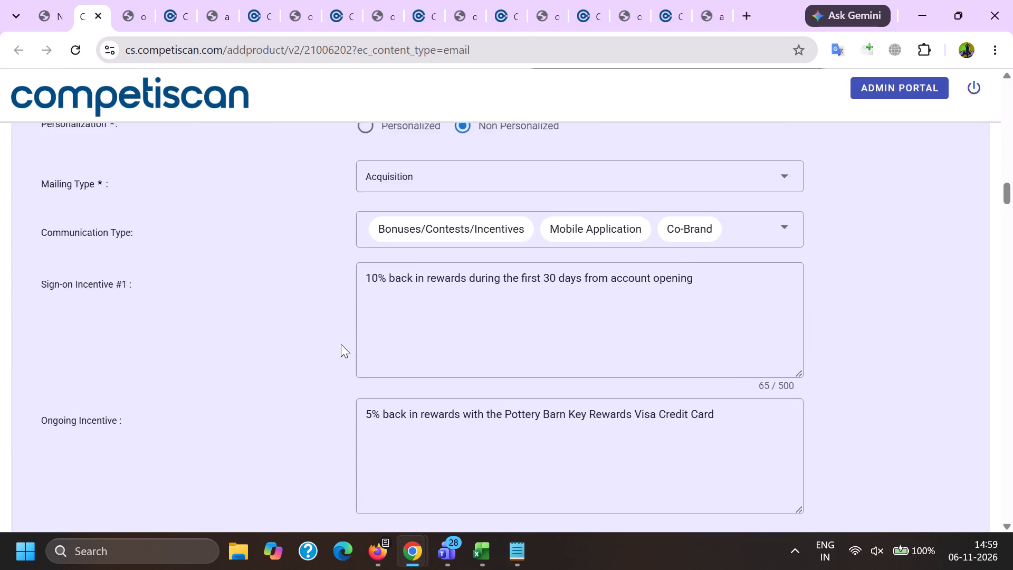
{"action": "scroll", "coordinate": [341, 344], "scroll_direction": "down", "scroll_amount": 20}
{"action": "scroll", "coordinate": [341, 344], "scroll_direction": "down", "scroll_amount": 8}
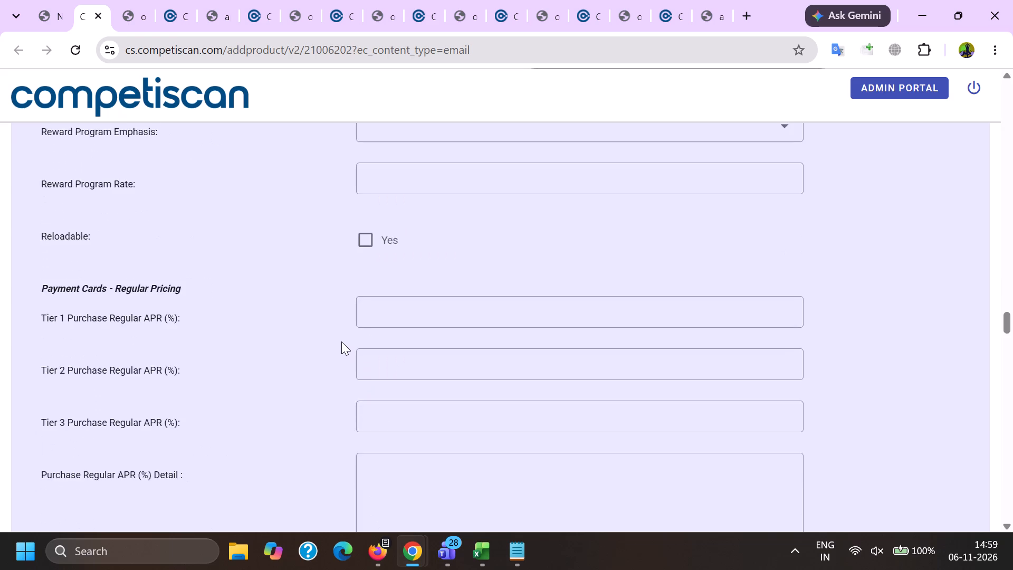
{"action": "left_click", "coordinate": [341, 341]}
{"action": "key", "text": "End"}
{"action": "scroll", "coordinate": [341, 342], "scroll_direction": "up", "scroll_amount": 6}
{"action": "double_click", "coordinate": [94, 17]}
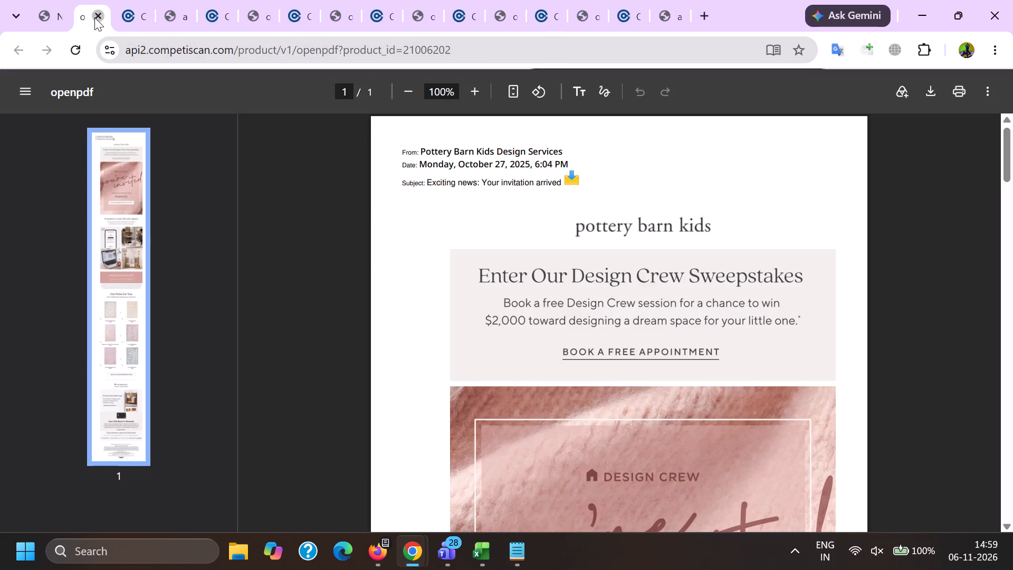
Examine the closing disclosures of product 21006230's PDF and search it for "@" to check for leftover email addresses.
{"action": "left_click", "coordinate": [135, 0]}
{"action": "left_click_drag", "start_coordinate": [1012, 152], "coordinate": [1012, 569]}
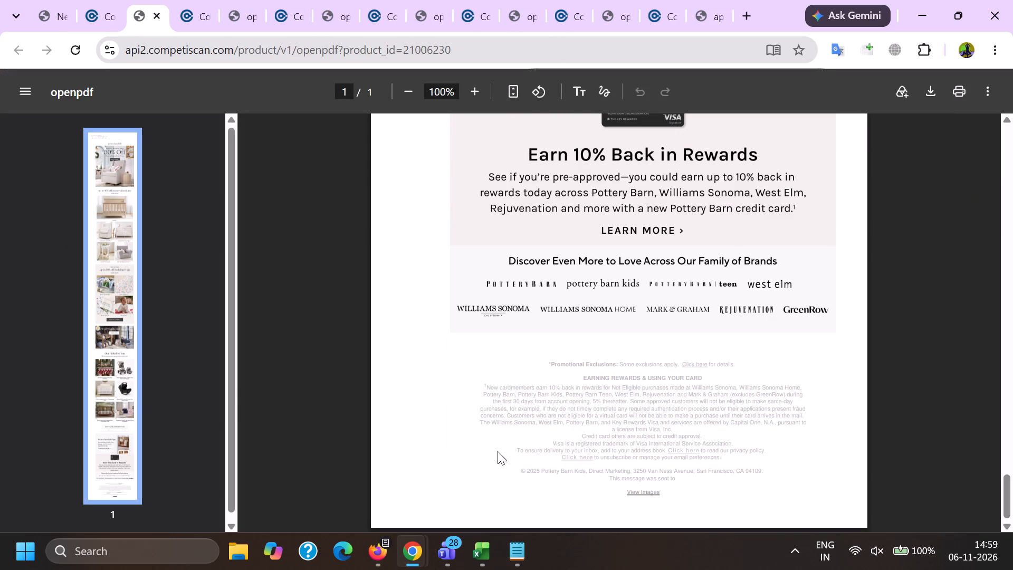
{"action": "key", "text": "ctrl+f"}
{"action": "key", "text": "shift+at"}
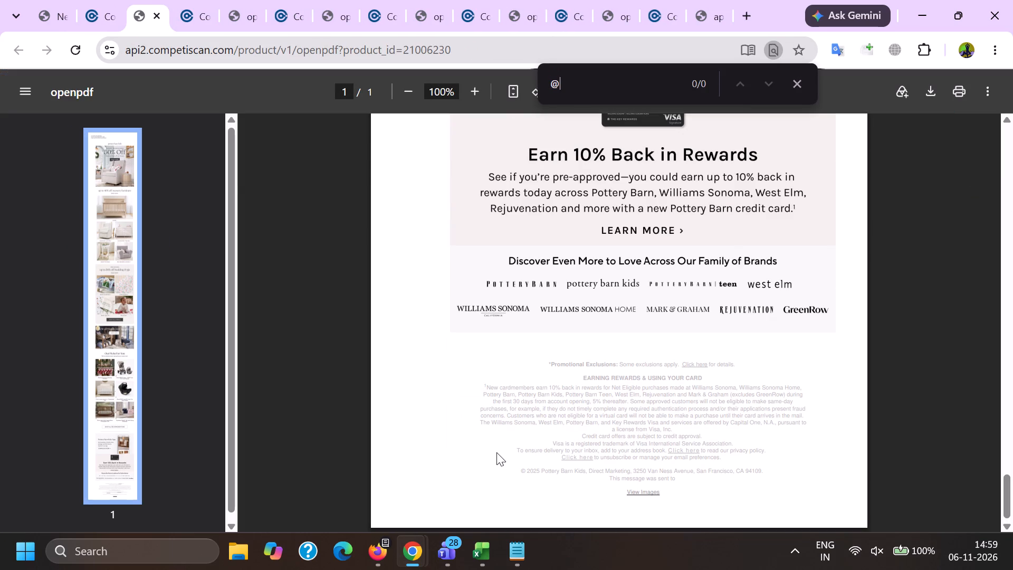
Review product 21006230's form for its product headline, incentives and retail credit details, and close it along with its PDF.
{"action": "left_click", "coordinate": [91, 0]}
{"action": "scroll", "coordinate": [636, 226], "scroll_direction": "down", "scroll_amount": 5}
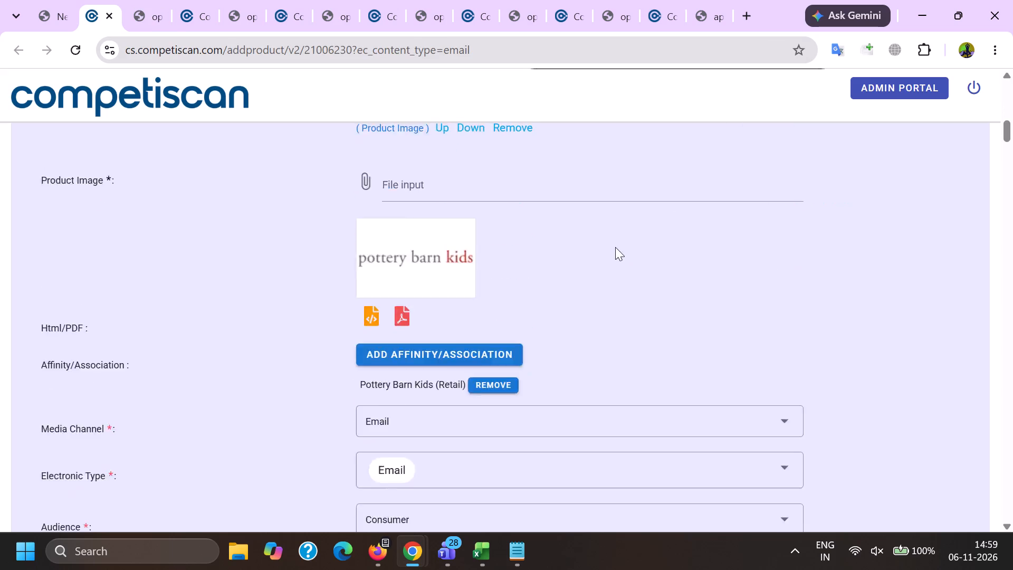
{"action": "scroll", "coordinate": [615, 247], "scroll_direction": "down", "scroll_amount": 7}
{"action": "left_click_drag", "start_coordinate": [654, 378], "coordinate": [12, 272]}
{"action": "scroll", "coordinate": [241, 271], "scroll_direction": "down", "scroll_amount": 3}
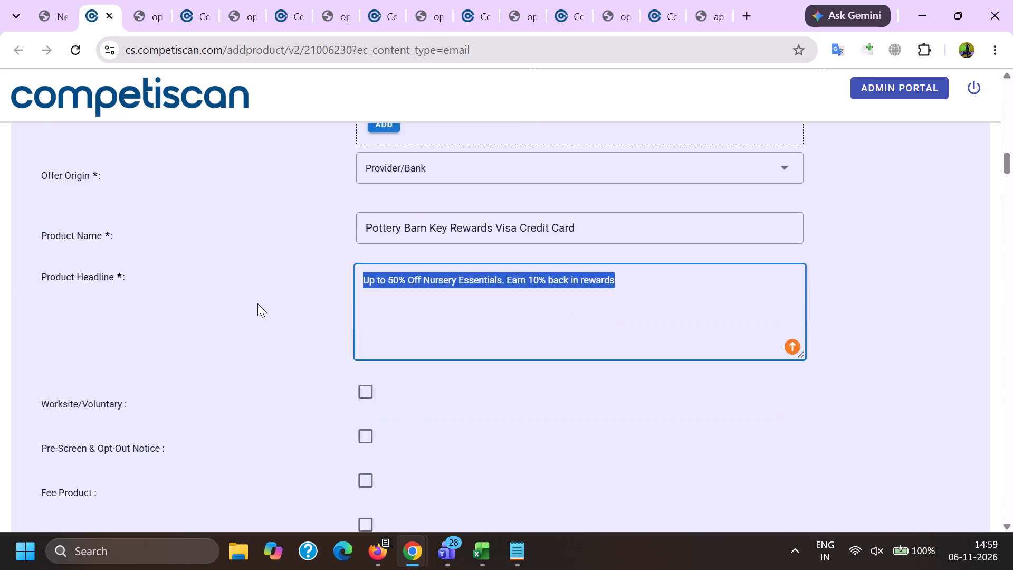
{"action": "scroll", "coordinate": [257, 303], "scroll_direction": "down", "scroll_amount": 20}
{"action": "scroll", "coordinate": [257, 303], "scroll_direction": "down", "scroll_amount": 8}
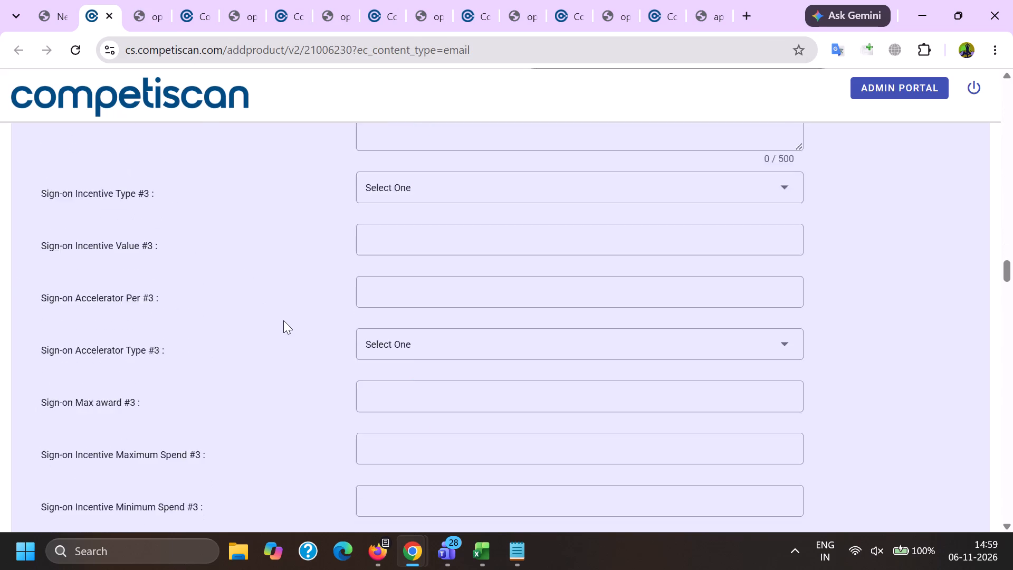
{"action": "scroll", "coordinate": [283, 320], "scroll_direction": "down", "scroll_amount": 9}
{"action": "left_click", "coordinate": [283, 320]}
{"action": "key", "text": "End"}
{"action": "scroll", "coordinate": [283, 320], "scroll_direction": "up", "scroll_amount": 5}
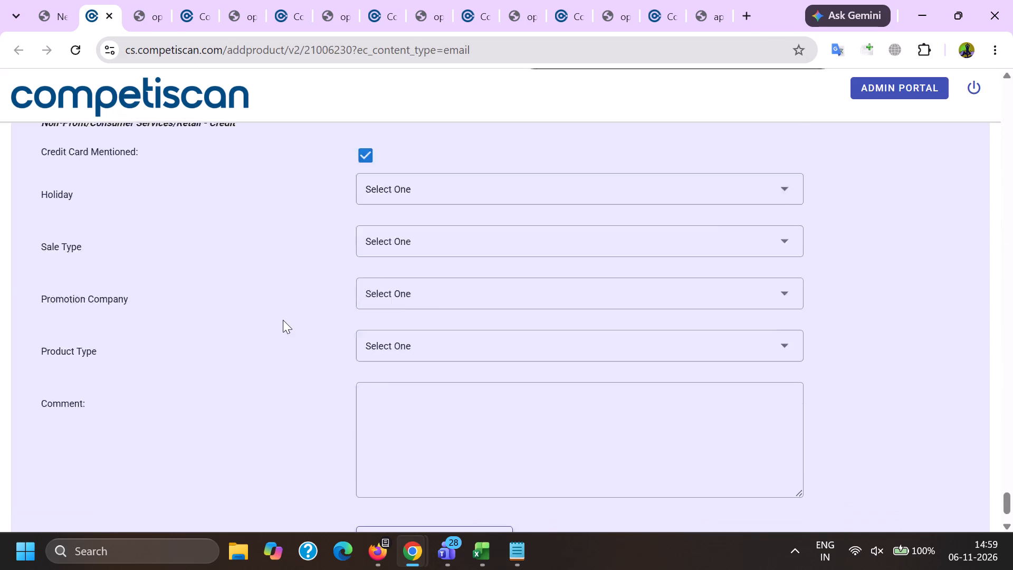
{"action": "scroll", "coordinate": [242, 193], "scroll_direction": "down", "scroll_amount": 4}
{"action": "double_click", "coordinate": [109, 18]}
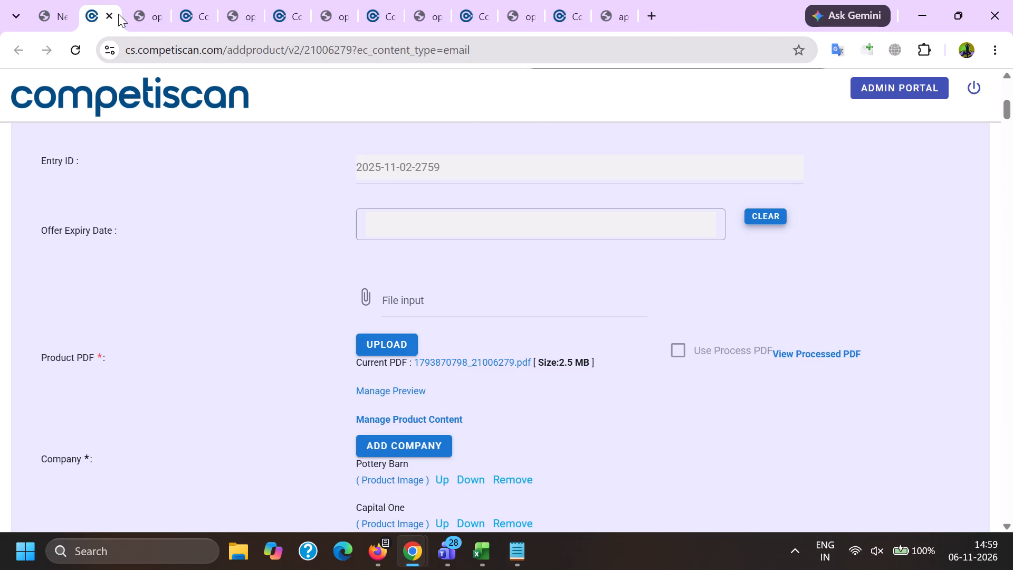
Compare product 21006279's PDF with its form's product headline, personalization, mailing type, incentives and payment card offer details, and close both.
{"action": "left_click", "coordinate": [149, 0]}
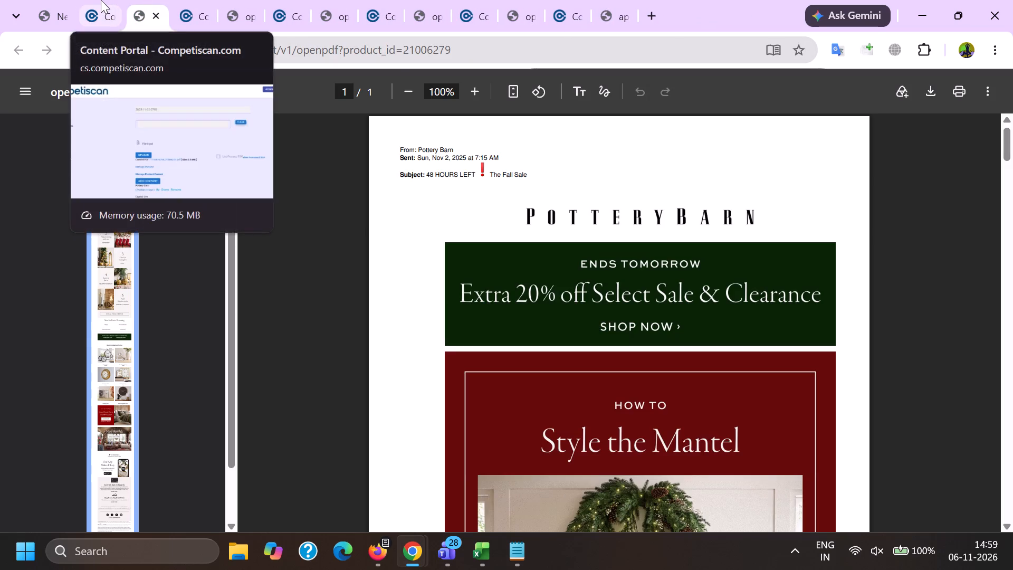
{"action": "left_click", "coordinate": [101, 0]}
{"action": "scroll", "coordinate": [644, 266], "scroll_direction": "down", "scroll_amount": 8}
{"action": "scroll", "coordinate": [628, 312], "scroll_direction": "down", "scroll_amount": 4}
{"action": "scroll", "coordinate": [652, 396], "scroll_direction": "down", "scroll_amount": 3}
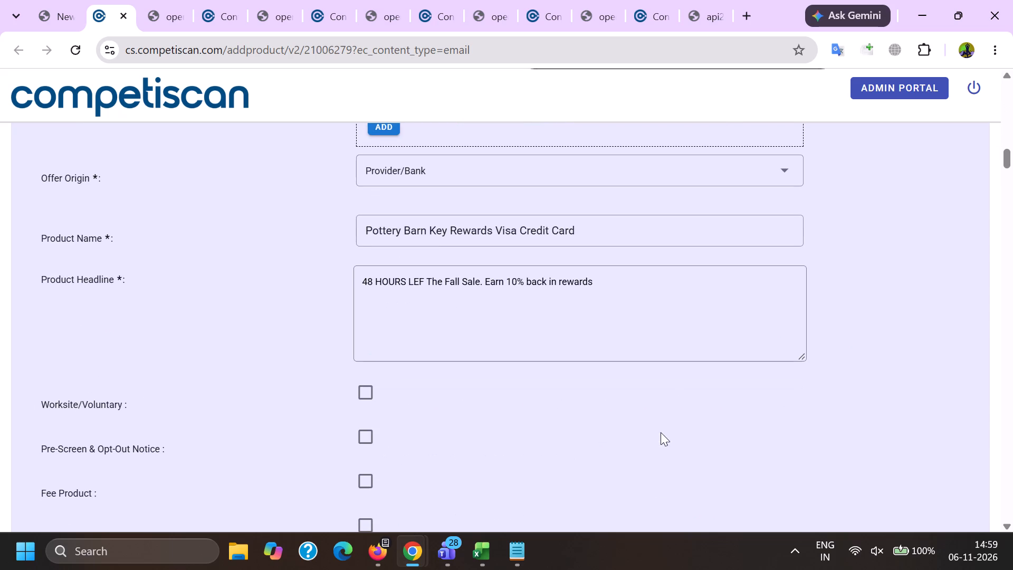
{"action": "left_click_drag", "start_coordinate": [690, 318], "coordinate": [159, 230]}
{"action": "scroll", "coordinate": [374, 278], "scroll_direction": "down", "scroll_amount": 6}
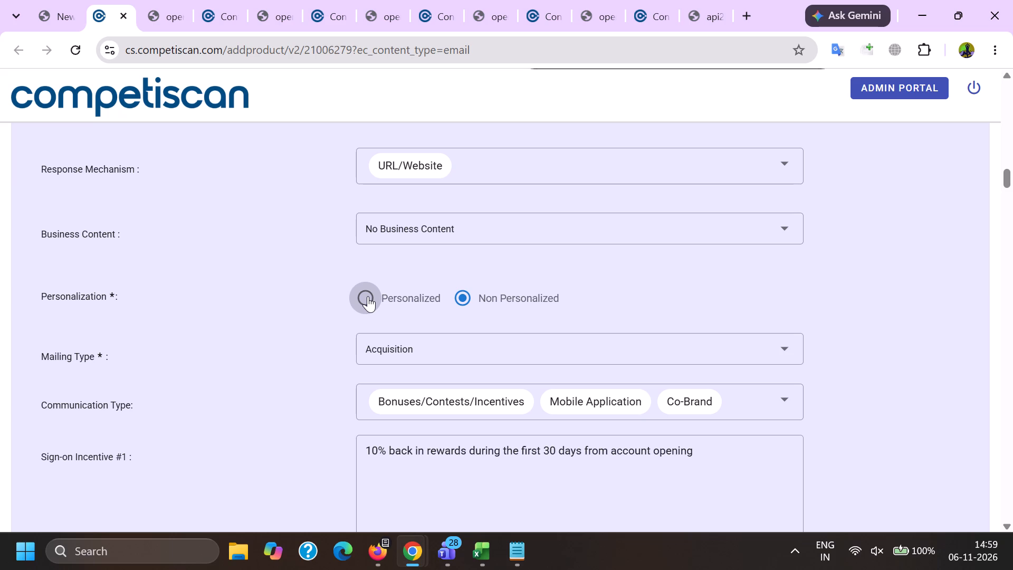
{"action": "scroll", "coordinate": [443, 297], "scroll_direction": "down", "scroll_amount": 5}
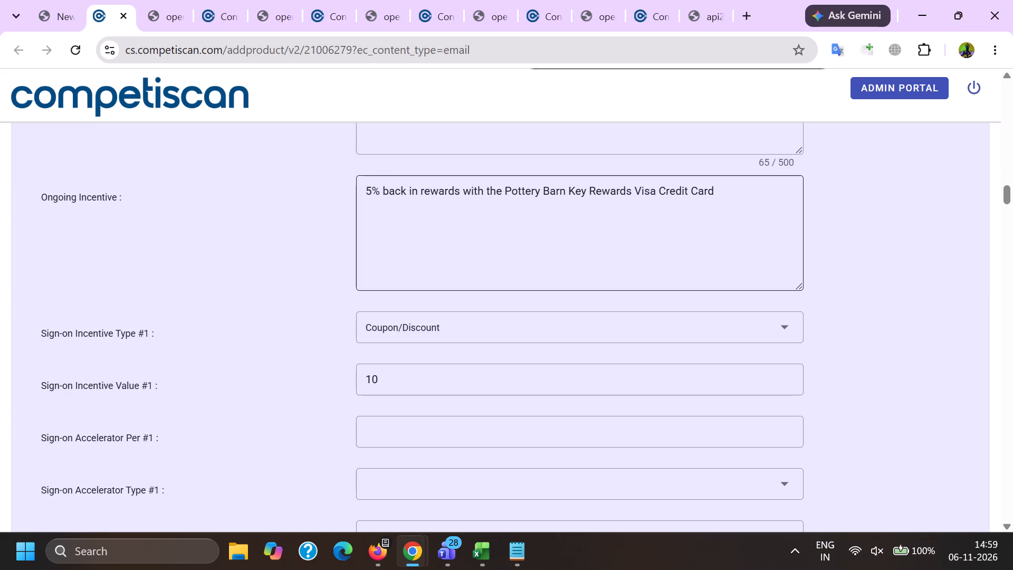
{"action": "scroll", "coordinate": [477, 274], "scroll_direction": "up", "scroll_amount": 5}
{"action": "scroll", "coordinate": [477, 274], "scroll_direction": "down", "scroll_amount": 20}
{"action": "scroll", "coordinate": [477, 274], "scroll_direction": "down", "scroll_amount": 11}
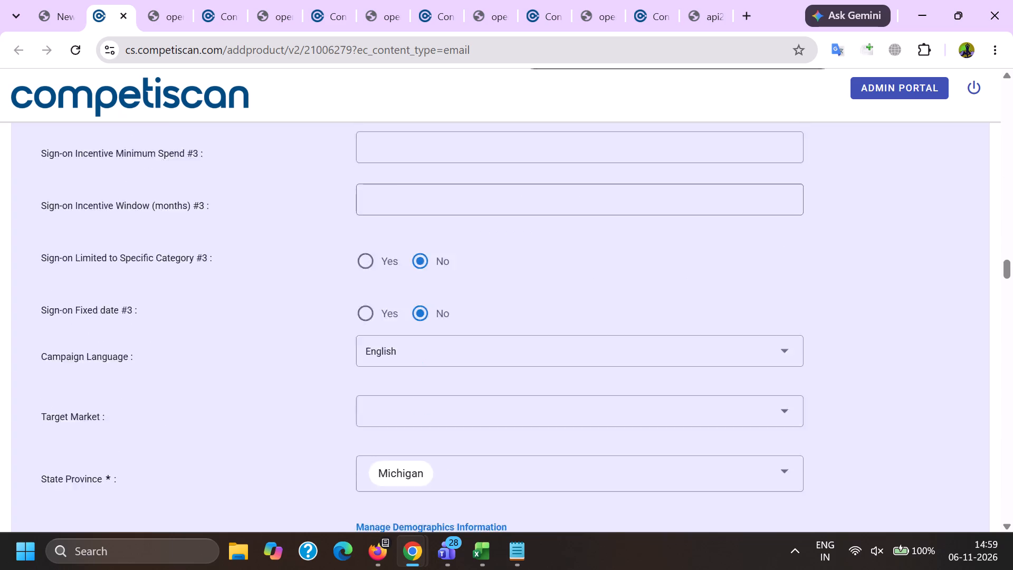
{"action": "scroll", "coordinate": [417, 338], "scroll_direction": "down", "scroll_amount": 11}
{"action": "scroll", "coordinate": [281, 378], "scroll_direction": "down", "scroll_amount": 4}
{"action": "left_click", "coordinate": [281, 379]}
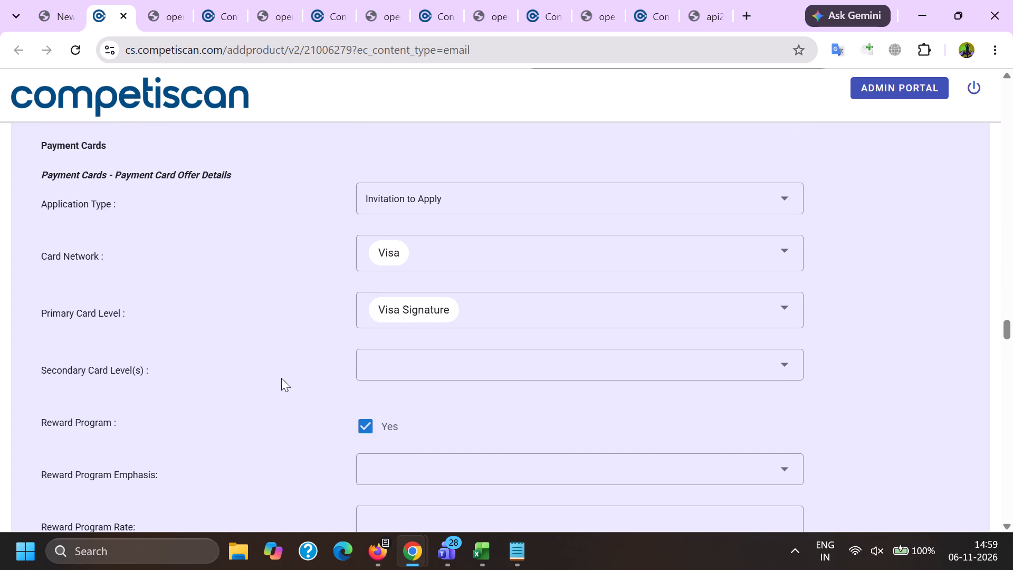
{"action": "key", "text": "End"}
{"action": "scroll", "coordinate": [281, 378], "scroll_direction": "up", "scroll_amount": 6}
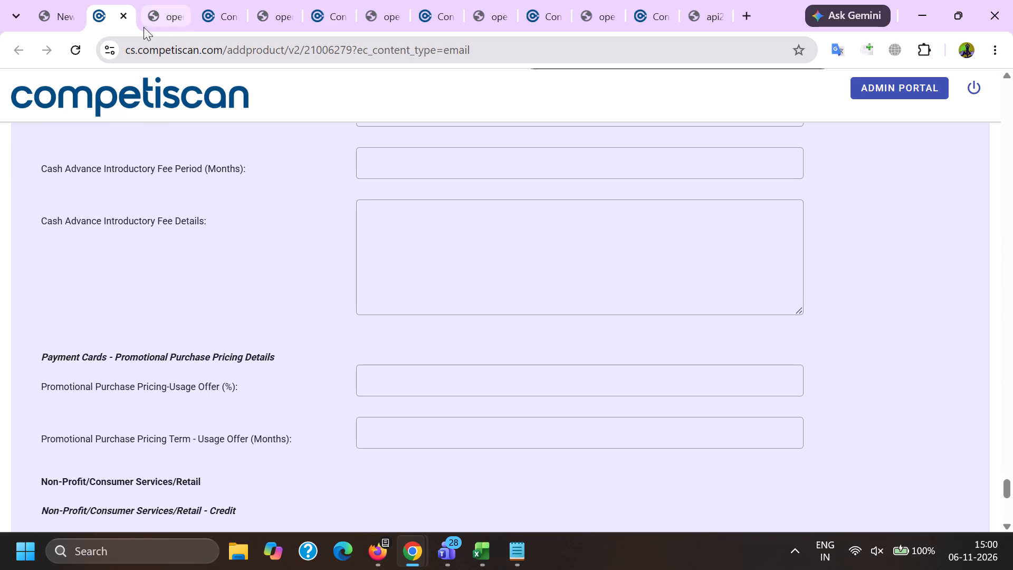
{"action": "left_click", "coordinate": [123, 20]}
{"action": "left_click", "coordinate": [123, 20]}
Check the end of product 21006375's PDF and add Affirm as a company on its form.
{"action": "left_click", "coordinate": [180, 0]}
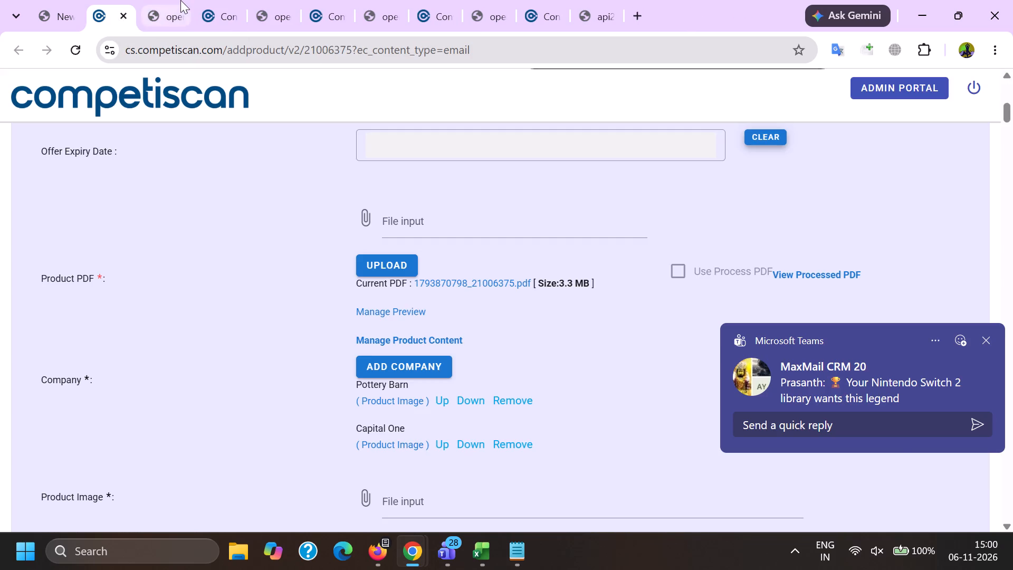
{"action": "left_click_drag", "start_coordinate": [1012, 138], "coordinate": [1012, 569]}
{"action": "left_click", "coordinate": [123, 0]}
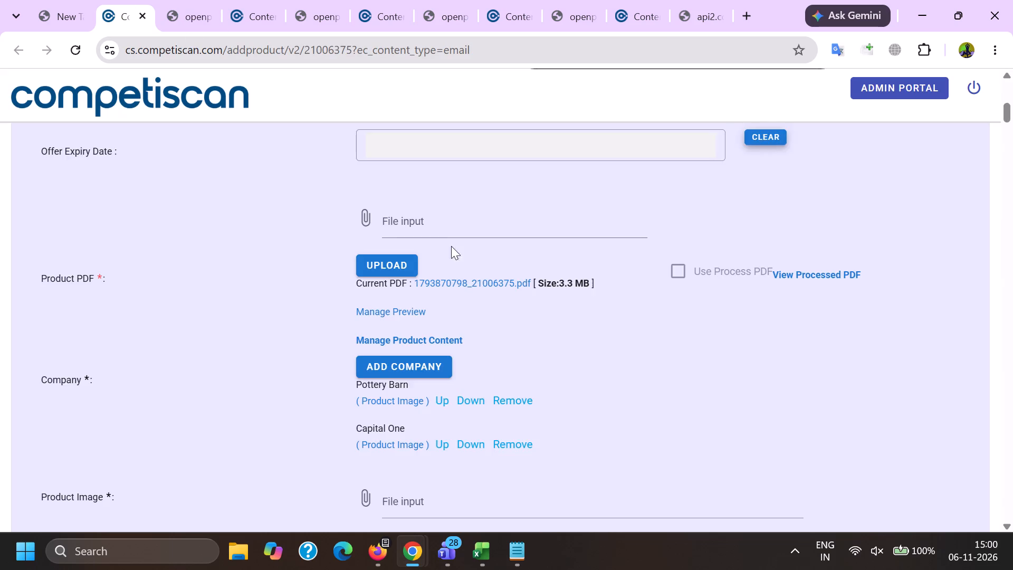
{"action": "scroll", "coordinate": [451, 246], "scroll_direction": "down", "scroll_amount": 7}
{"action": "scroll", "coordinate": [438, 314], "scroll_direction": "up", "scroll_amount": 5}
{"action": "left_click", "coordinate": [400, 208]}
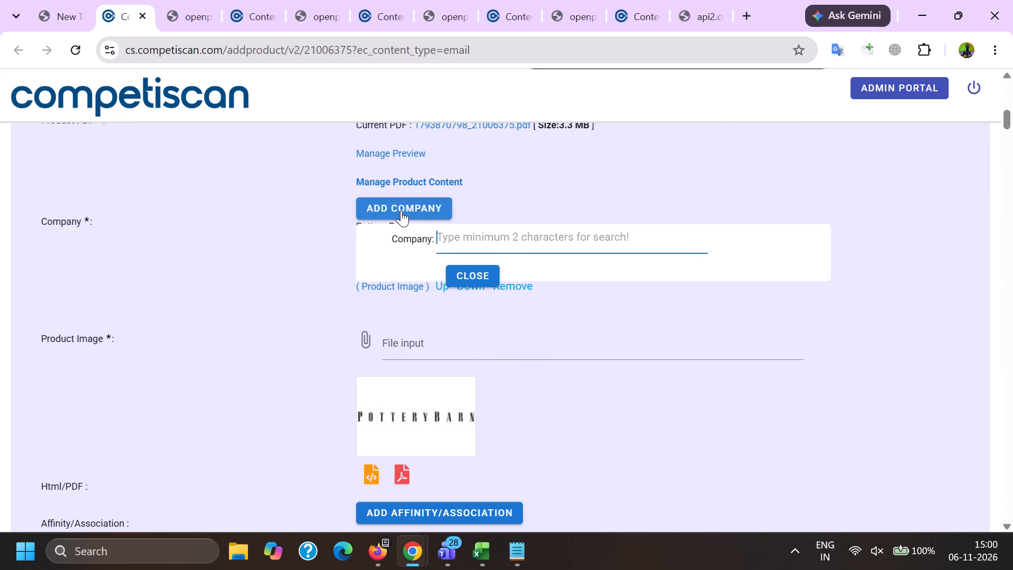
{"action": "key", "text": "a"}
{"action": "key", "text": "f"}
{"action": "key", "text": "f"}
{"action": "type", "text": "IR"}
{"action": "key", "text": "m"}
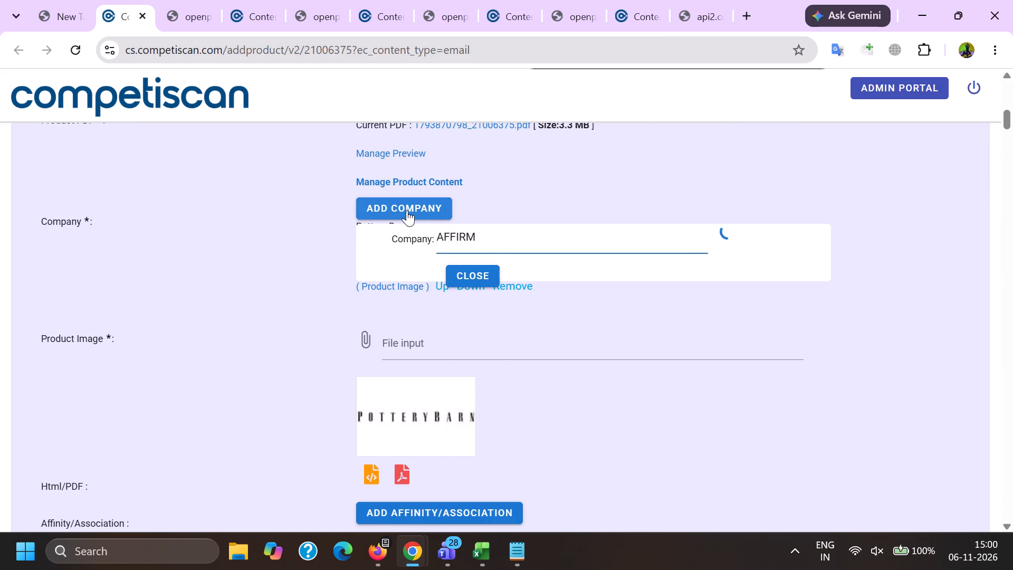
{"action": "left_click", "coordinate": [486, 274]}
Review product 21006375's categories, product headline, incentives, loan, payment card and retail credit details, and approve the entry again.
{"action": "scroll", "coordinate": [446, 198], "scroll_direction": "down", "scroll_amount": 7}
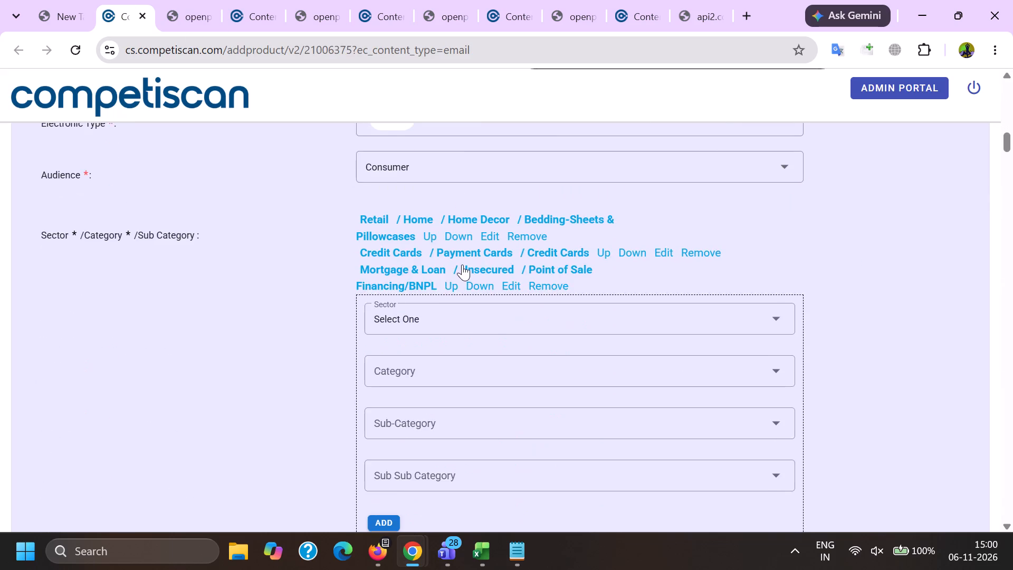
{"action": "scroll", "coordinate": [462, 264], "scroll_direction": "down", "scroll_amount": 4}
{"action": "left_click_drag", "start_coordinate": [643, 392], "coordinate": [198, 339]}
{"action": "scroll", "coordinate": [336, 296], "scroll_direction": "down", "scroll_amount": 9}
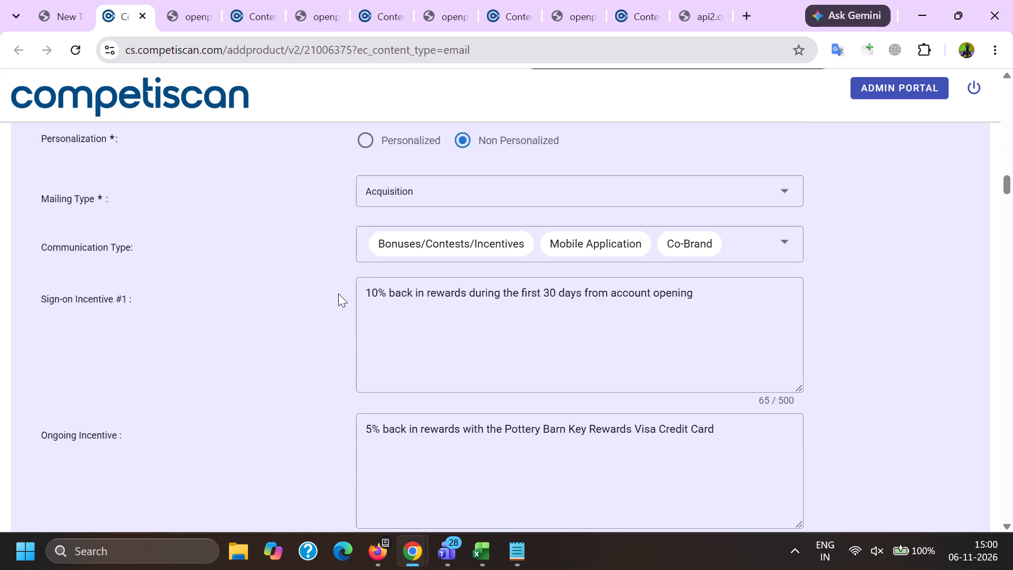
{"action": "scroll", "coordinate": [338, 293], "scroll_direction": "down", "scroll_amount": 2}
{"action": "scroll", "coordinate": [338, 295], "scroll_direction": "down", "scroll_amount": 20}
{"action": "scroll", "coordinate": [338, 295], "scroll_direction": "down", "scroll_amount": 10}
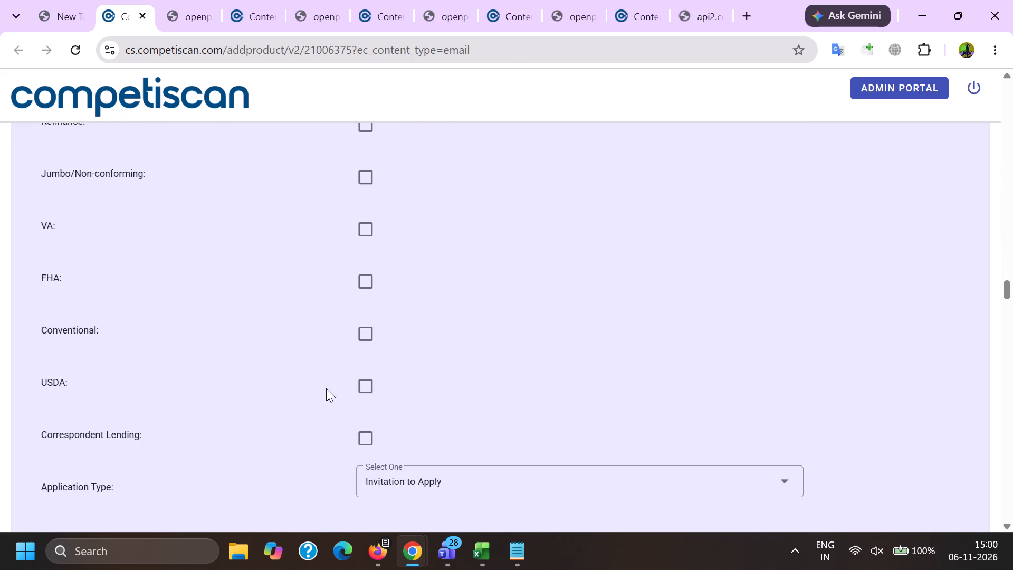
{"action": "scroll", "coordinate": [326, 388], "scroll_direction": "down", "scroll_amount": 13}
{"action": "left_click", "coordinate": [306, 399]}
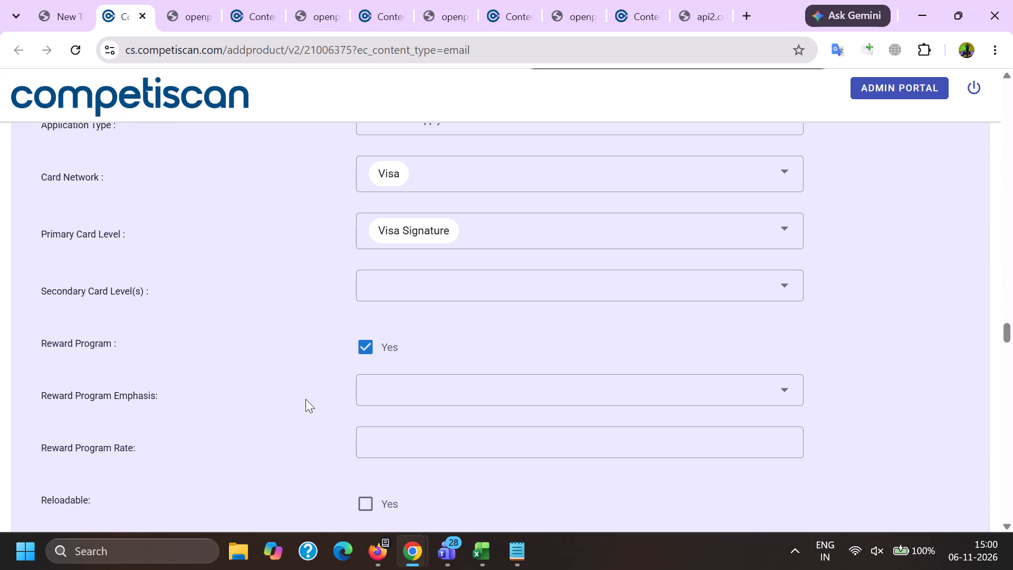
{"action": "key", "text": "End"}
{"action": "scroll", "coordinate": [305, 399], "scroll_direction": "up", "scroll_amount": 5}
{"action": "scroll", "coordinate": [306, 402], "scroll_direction": "down", "scroll_amount": 11}
{"action": "left_click", "coordinate": [380, 519]}
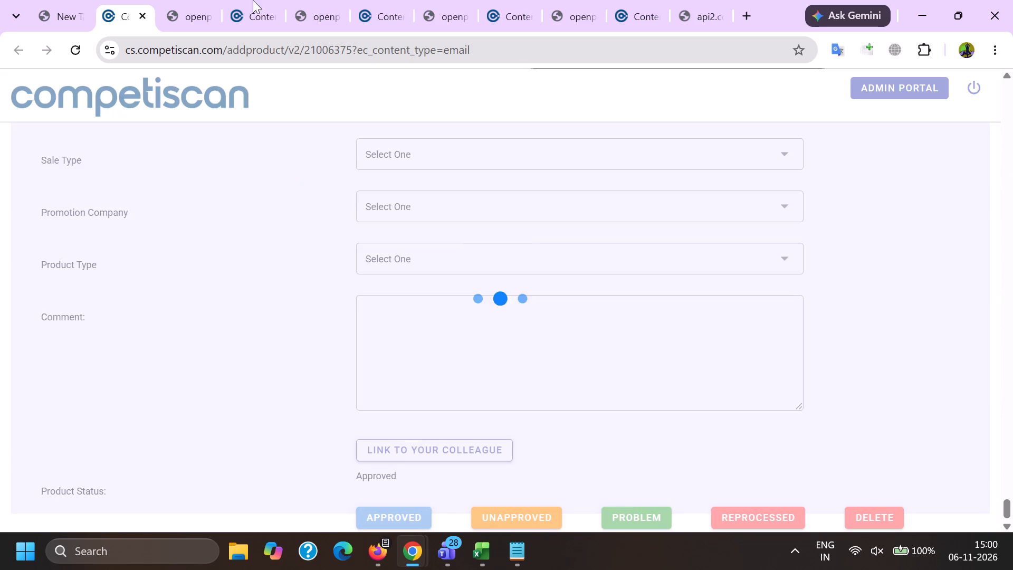
Compare product 21006431's PDF with its form's categories, product headline, incentives, loan APR and retail credit details, and close both.
{"action": "left_click", "coordinate": [261, 0]}
{"action": "left_click", "coordinate": [296, 0]}
{"action": "left_click", "coordinate": [284, 0]}
{"action": "scroll", "coordinate": [454, 273], "scroll_direction": "down", "scroll_amount": 6}
{"action": "scroll", "coordinate": [488, 303], "scroll_direction": "down", "scroll_amount": 7}
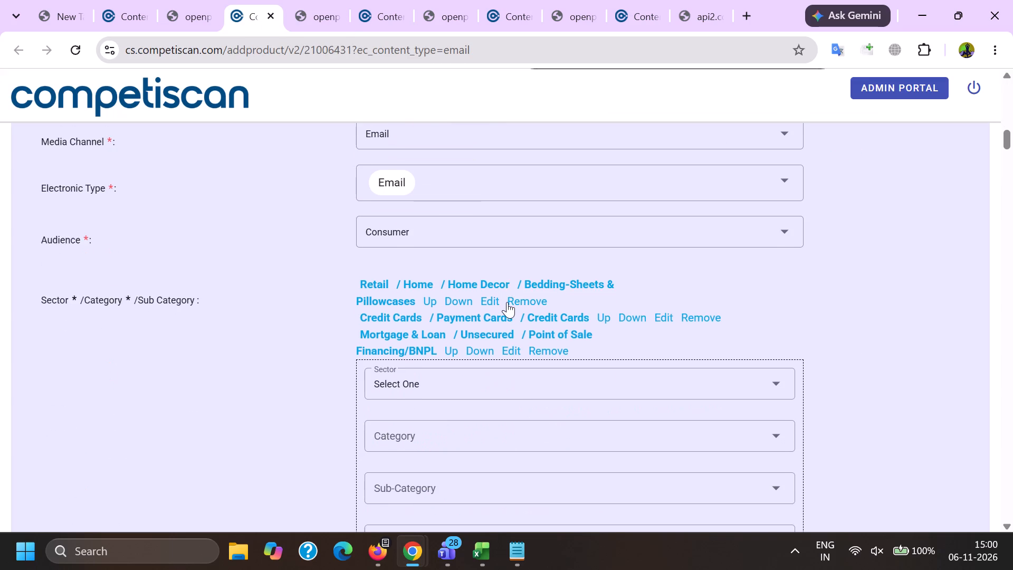
{"action": "left_click_drag", "start_coordinate": [664, 438], "coordinate": [176, 365]}
{"action": "scroll", "coordinate": [297, 333], "scroll_direction": "down", "scroll_amount": 17}
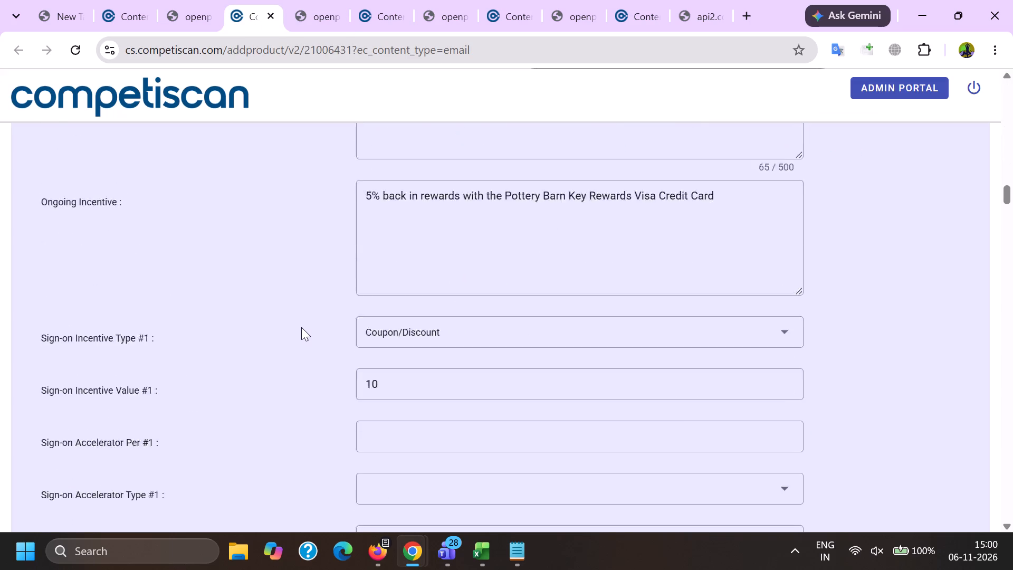
{"action": "scroll", "coordinate": [301, 327], "scroll_direction": "down", "scroll_amount": 20}
{"action": "scroll", "coordinate": [301, 327], "scroll_direction": "down", "scroll_amount": 14}
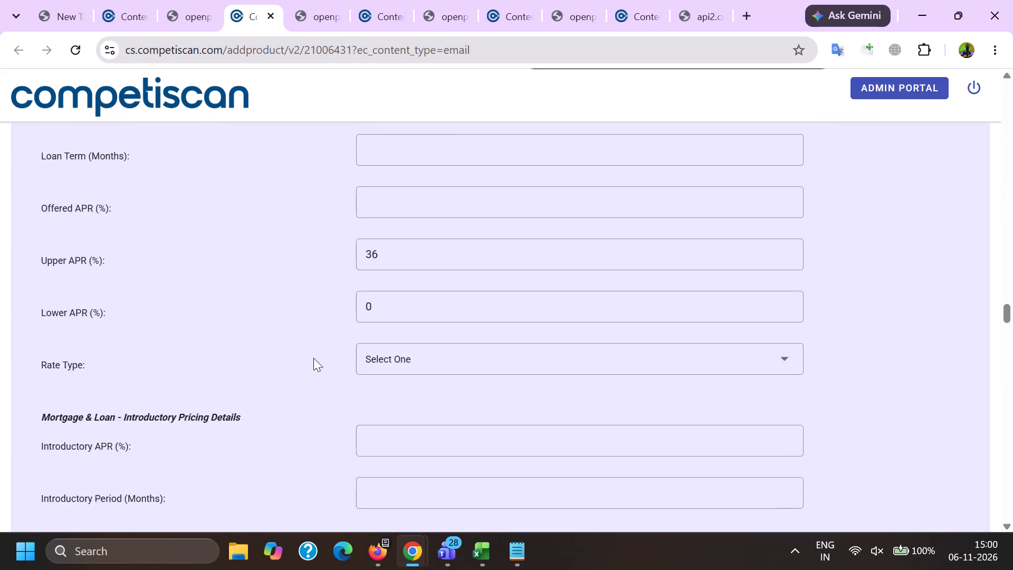
{"action": "scroll", "coordinate": [313, 358], "scroll_direction": "down", "scroll_amount": 3}
{"action": "left_click", "coordinate": [311, 359]}
{"action": "key", "text": "End"}
{"action": "scroll", "coordinate": [308, 358], "scroll_direction": "up", "scroll_amount": 6}
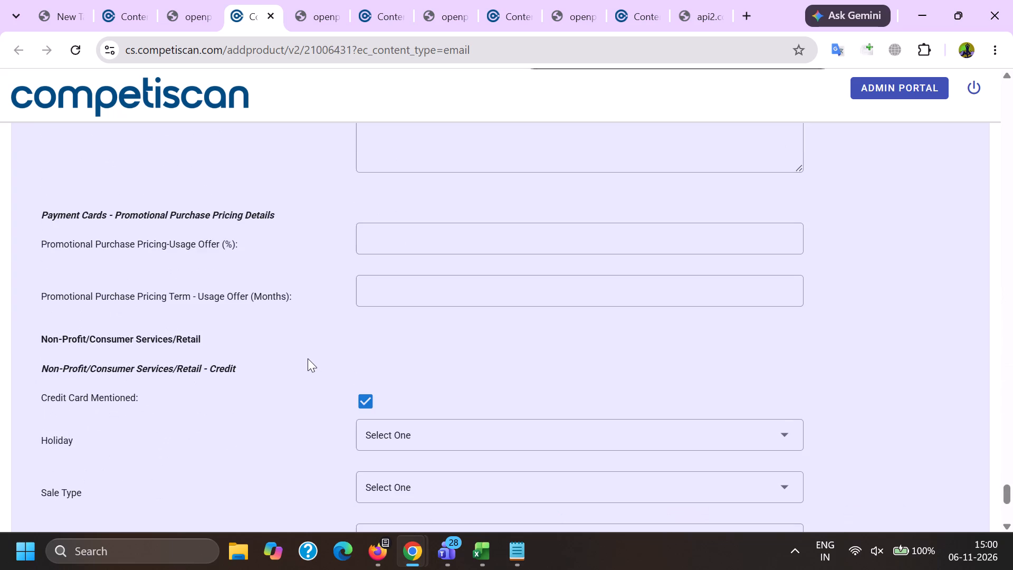
{"action": "double_click", "coordinate": [268, 13]}
Compare product 21006472's PDF disclosures with its form's categories, product headline, mailing type, incentives and loan details, and close both.
{"action": "left_click", "coordinate": [314, 0]}
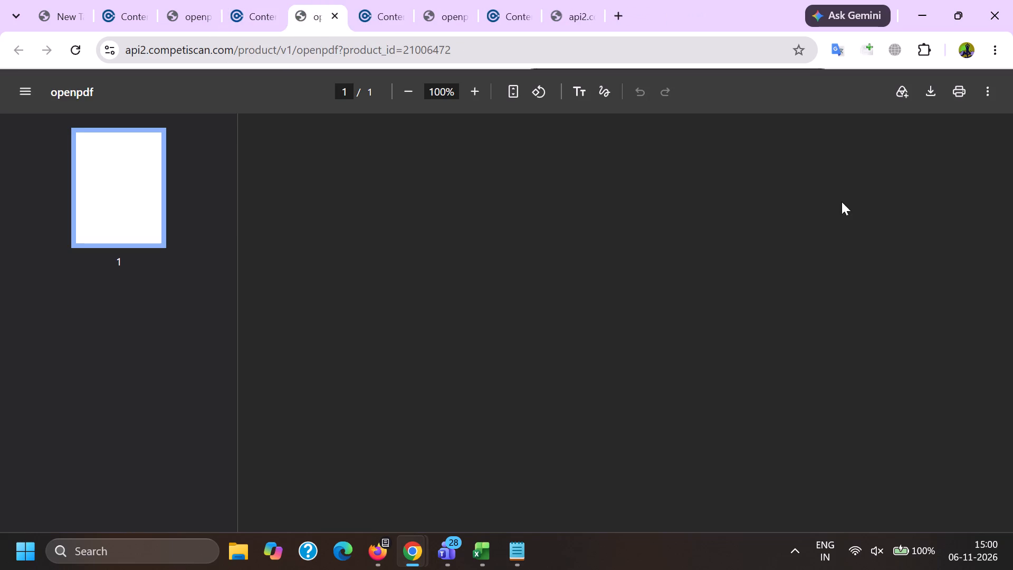
{"action": "left_click_drag", "start_coordinate": [1010, 148], "coordinate": [1012, 569]}
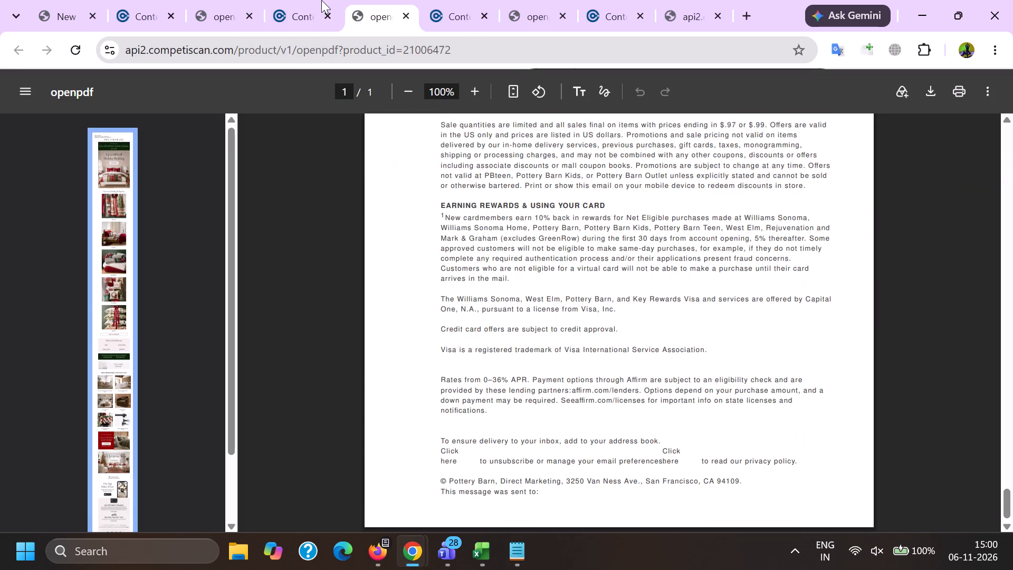
{"action": "left_click", "coordinate": [321, 0]}
{"action": "scroll", "coordinate": [620, 341], "scroll_direction": "down", "scroll_amount": 9}
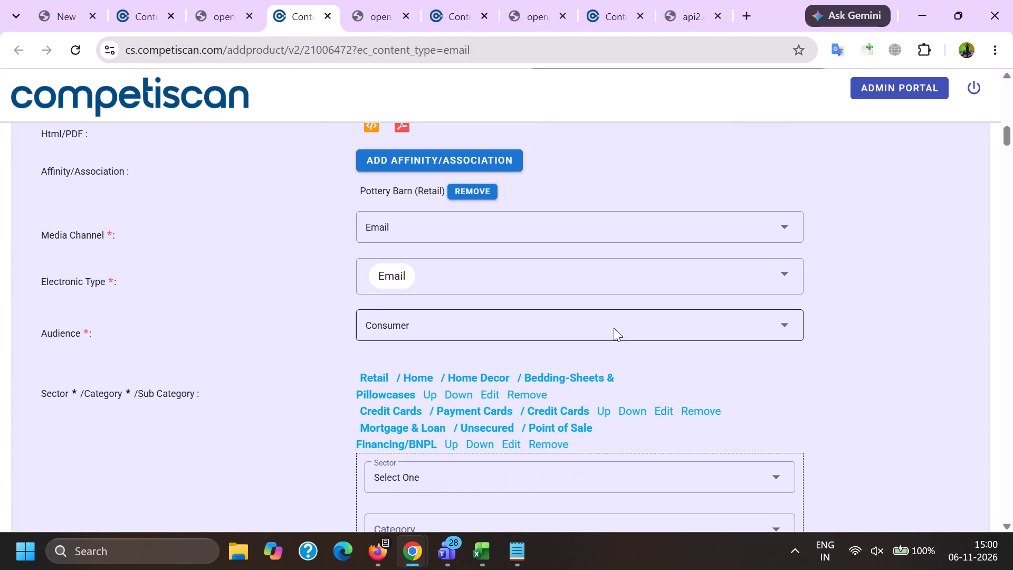
{"action": "scroll", "coordinate": [614, 328], "scroll_direction": "down", "scroll_amount": 3}
{"action": "left_click_drag", "start_coordinate": [650, 439], "coordinate": [47, 354]}
{"action": "scroll", "coordinate": [151, 313], "scroll_direction": "down", "scroll_amount": 13}
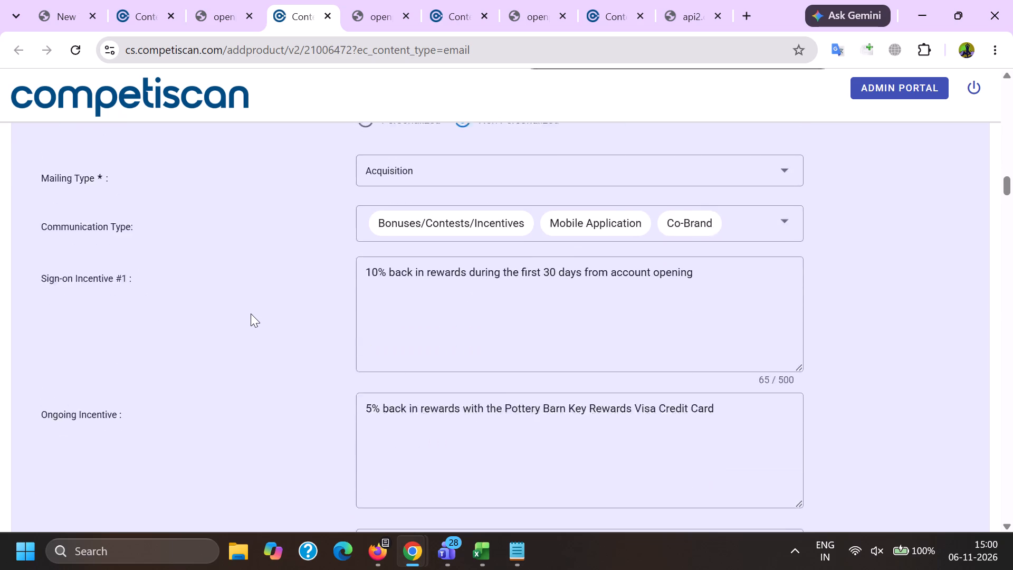
{"action": "scroll", "coordinate": [251, 313], "scroll_direction": "down", "scroll_amount": 10}
{"action": "scroll", "coordinate": [259, 313], "scroll_direction": "up", "scroll_amount": 9}
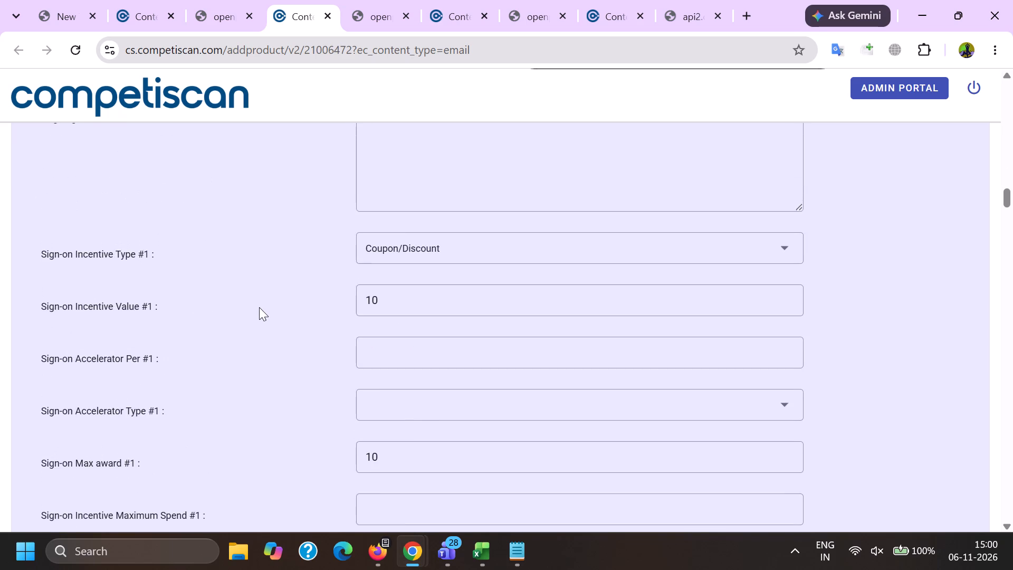
{"action": "scroll", "coordinate": [259, 306], "scroll_direction": "up", "scroll_amount": 4}
{"action": "scroll", "coordinate": [259, 305], "scroll_direction": "down", "scroll_amount": 20}
{"action": "scroll", "coordinate": [259, 305], "scroll_direction": "down", "scroll_amount": 5}
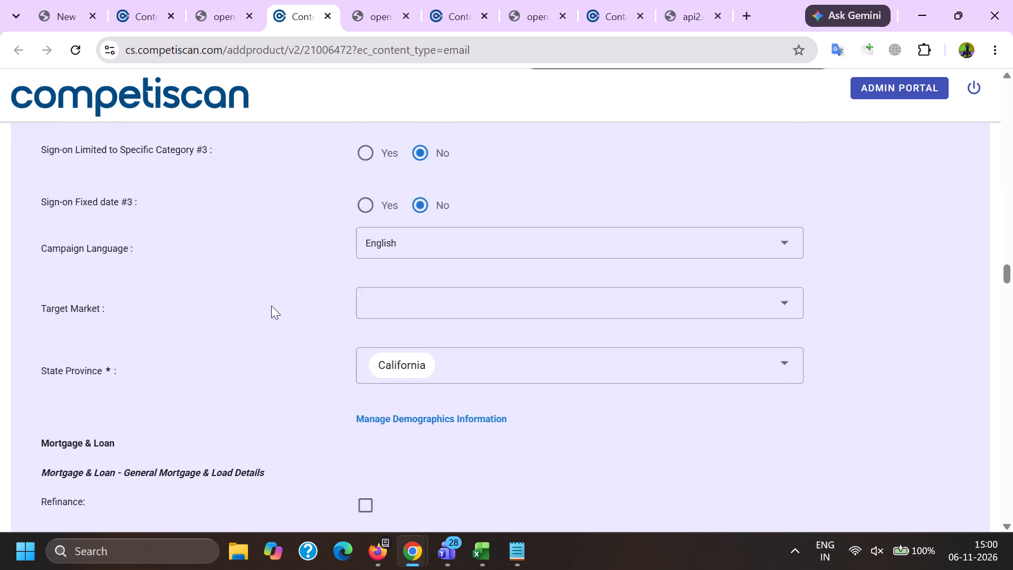
{"action": "scroll", "coordinate": [271, 306], "scroll_direction": "down", "scroll_amount": 17}
{"action": "scroll", "coordinate": [268, 311], "scroll_direction": "down", "scroll_amount": 4}
{"action": "left_click", "coordinate": [265, 318]}
{"action": "key", "text": "End"}
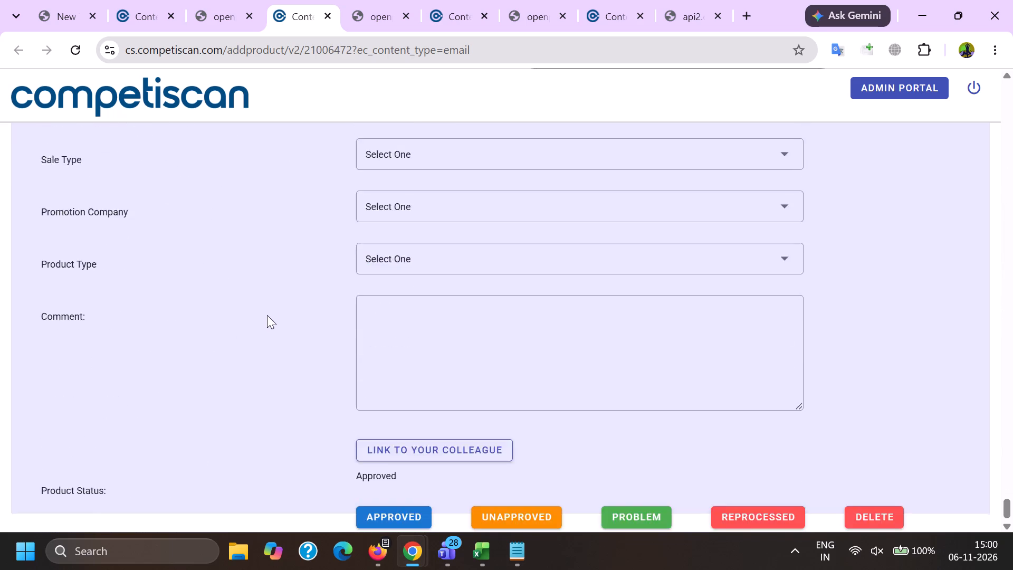
{"action": "scroll", "coordinate": [269, 310], "scroll_direction": "up", "scroll_amount": 5}
{"action": "double_click", "coordinate": [332, 11]}
Compare product 21006506's Pottery Barn PDF with its form's companies, categories and product headline.
{"action": "left_click", "coordinate": [361, 0]}
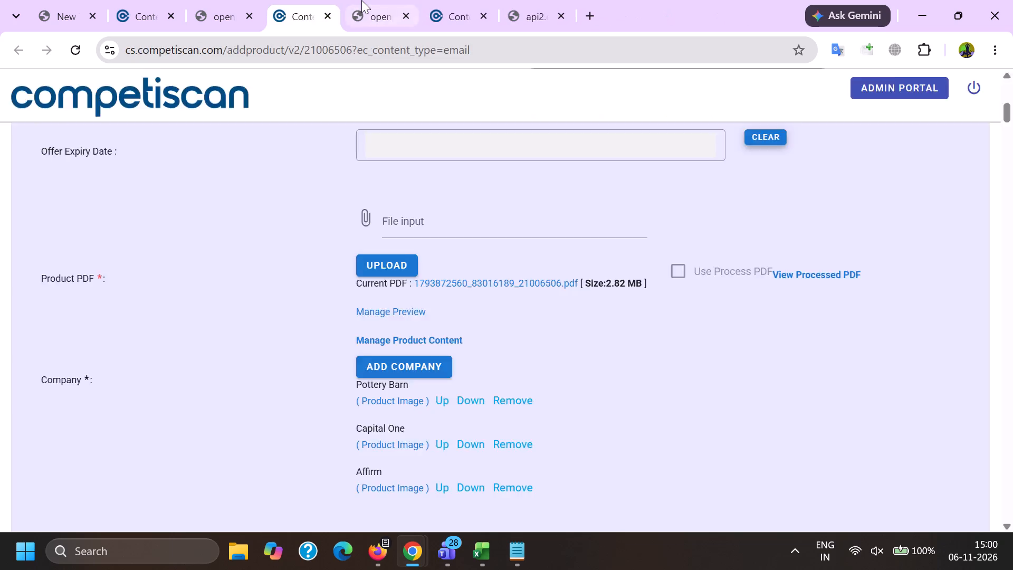
{"action": "left_click_drag", "start_coordinate": [1012, 136], "coordinate": [1012, 137]}
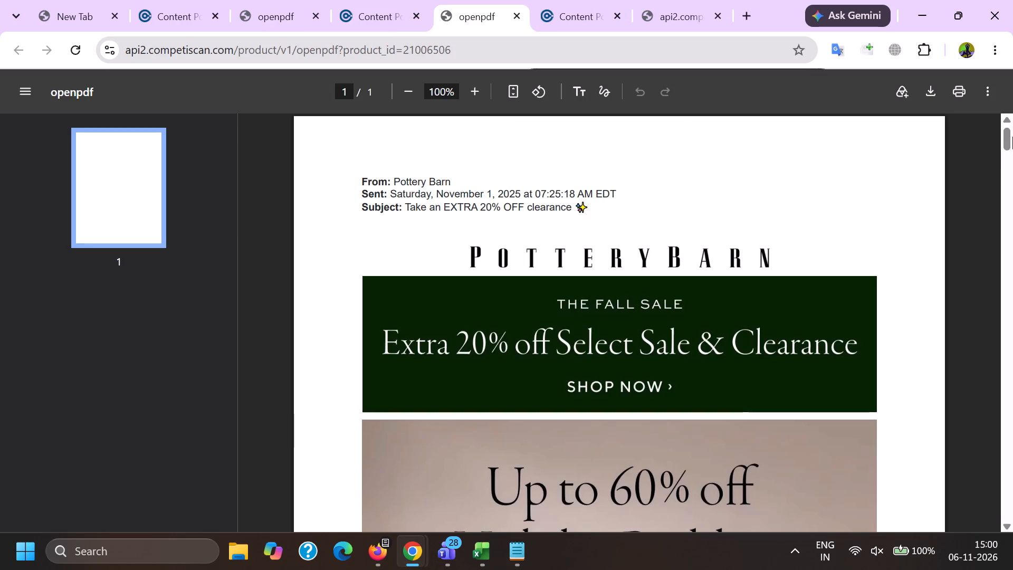
{"action": "left_click_drag", "start_coordinate": [1012, 137], "coordinate": [1011, 567]}
{"action": "scroll", "coordinate": [675, 365], "scroll_direction": "down", "scroll_amount": 11}
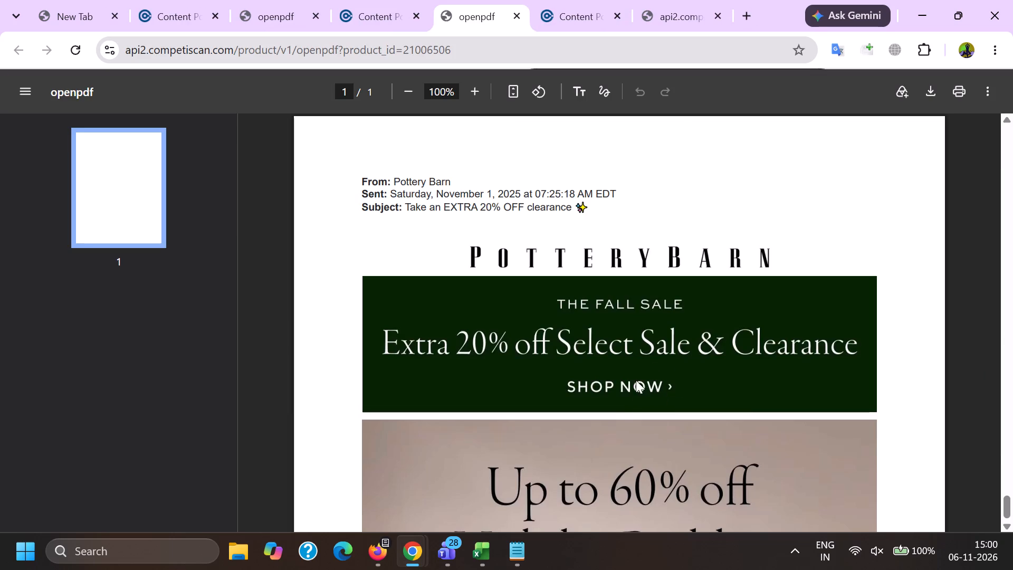
{"action": "scroll", "coordinate": [636, 380], "scroll_direction": "down", "scroll_amount": 20}
{"action": "scroll", "coordinate": [636, 380], "scroll_direction": "down", "scroll_amount": 7}
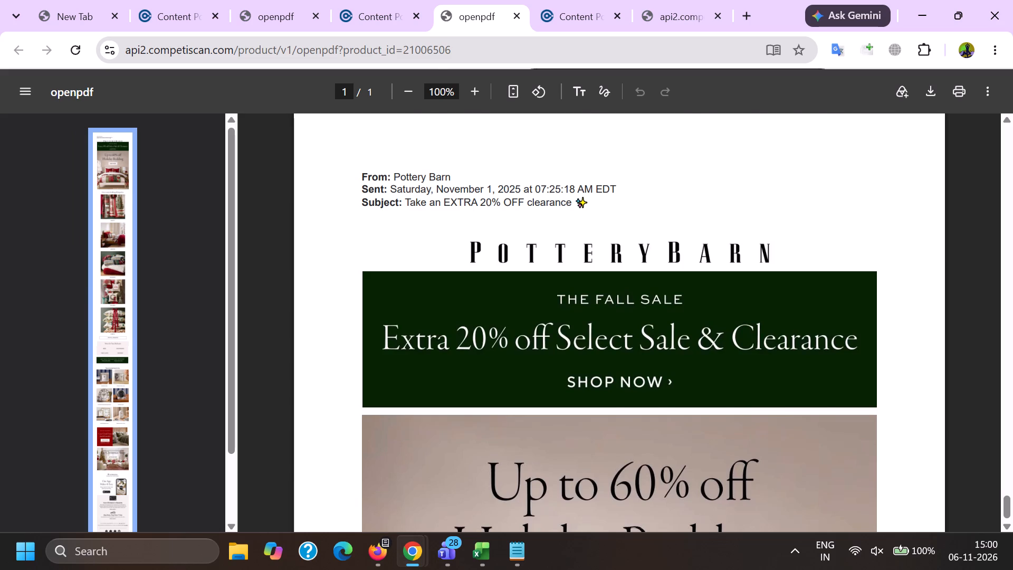
{"action": "left_click", "coordinate": [393, 0]}
{"action": "scroll", "coordinate": [558, 320], "scroll_direction": "down", "scroll_amount": 8}
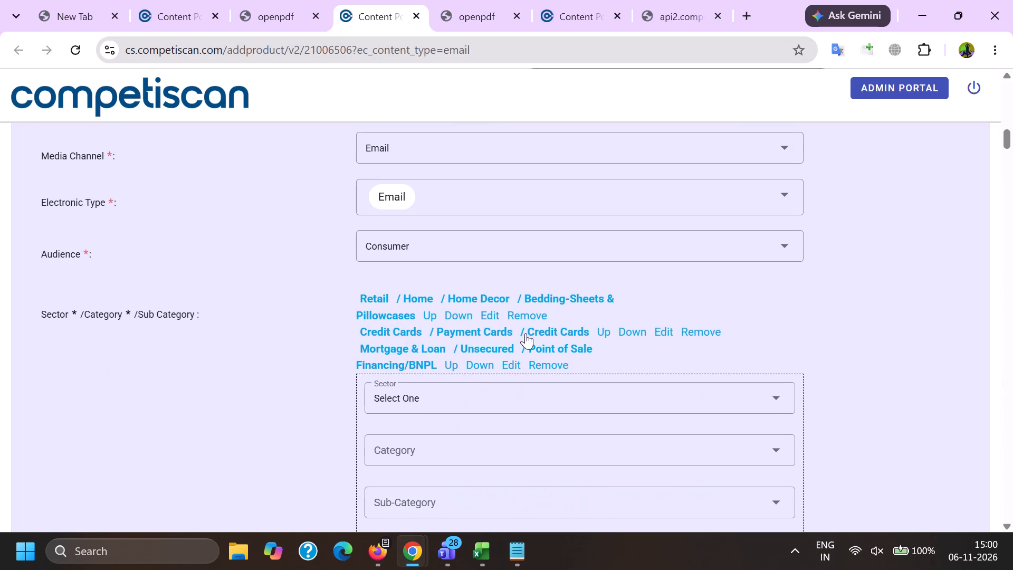
{"action": "scroll", "coordinate": [525, 332], "scroll_direction": "down", "scroll_amount": 4}
{"action": "left_click_drag", "start_coordinate": [669, 445], "coordinate": [104, 356]}
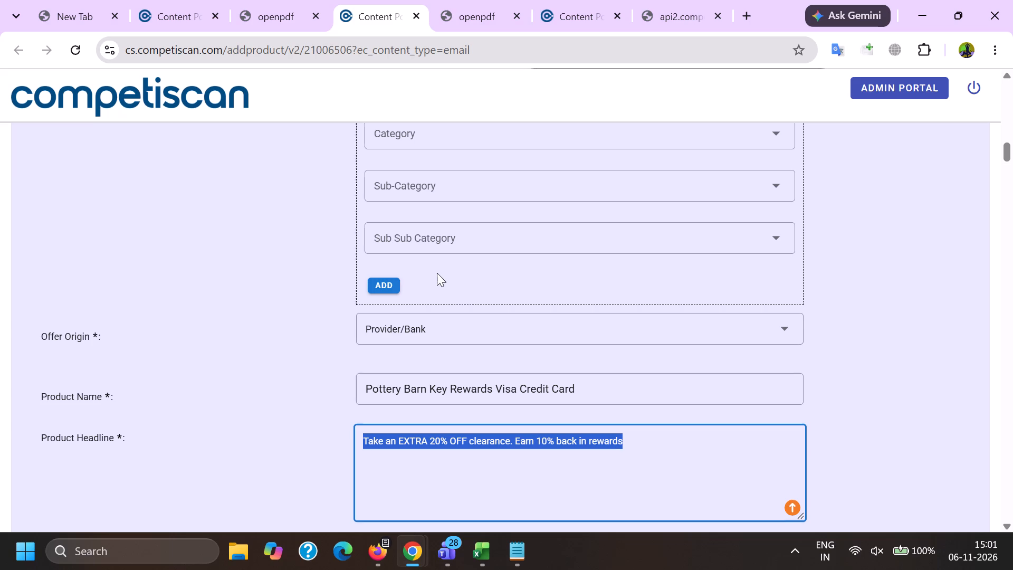
Check product 21006506's incentives, payment card and retail credit details, and close its form and PDF.
{"action": "scroll", "coordinate": [436, 269], "scroll_direction": "down", "scroll_amount": 11}
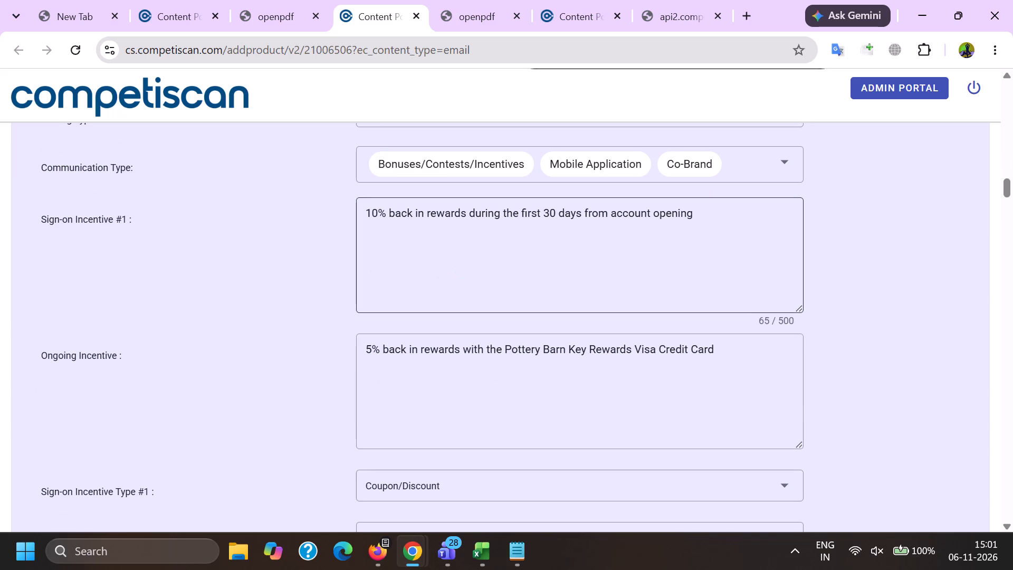
{"action": "left_click_drag", "start_coordinate": [725, 242], "coordinate": [2, 129]}
{"action": "scroll", "coordinate": [412, 188], "scroll_direction": "down", "scroll_amount": 15}
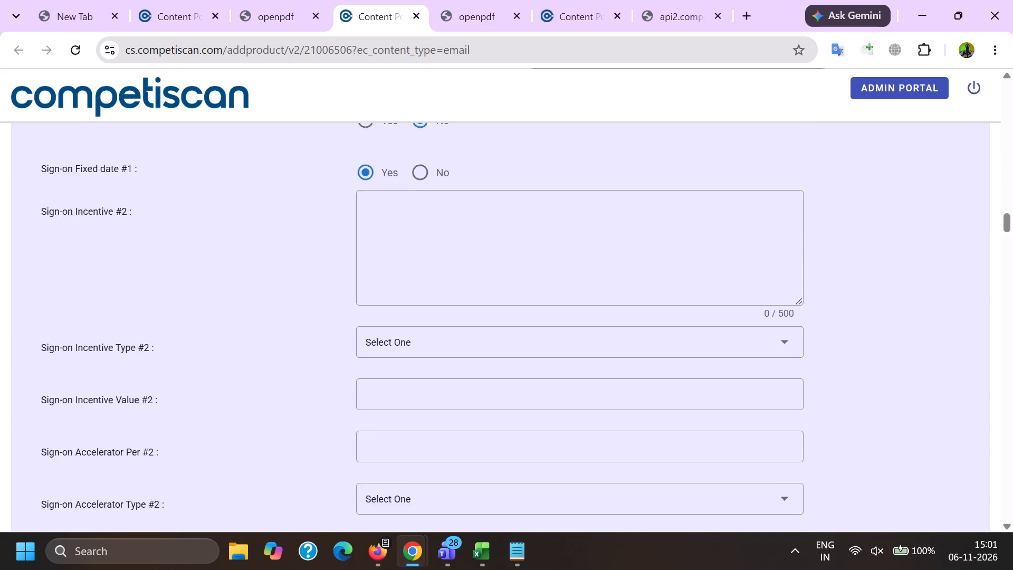
{"action": "scroll", "coordinate": [399, 149], "scroll_direction": "down", "scroll_amount": 20}
{"action": "scroll", "coordinate": [399, 149], "scroll_direction": "down", "scroll_amount": 7}
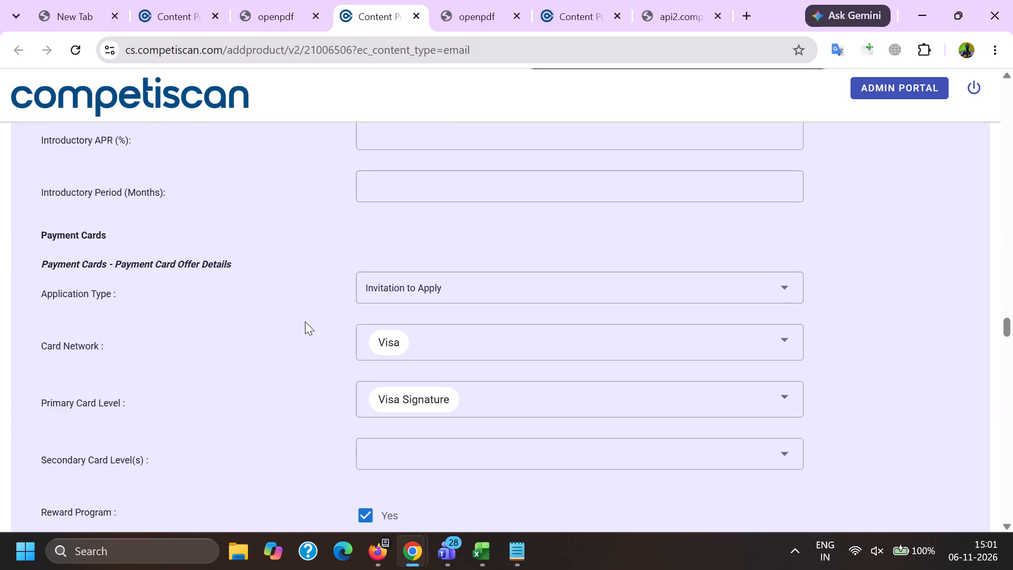
{"action": "scroll", "coordinate": [305, 321], "scroll_direction": "down", "scroll_amount": 4}
{"action": "left_click", "coordinate": [304, 321]}
{"action": "key", "text": "End"}
{"action": "scroll", "coordinate": [303, 327], "scroll_direction": "up", "scroll_amount": 5}
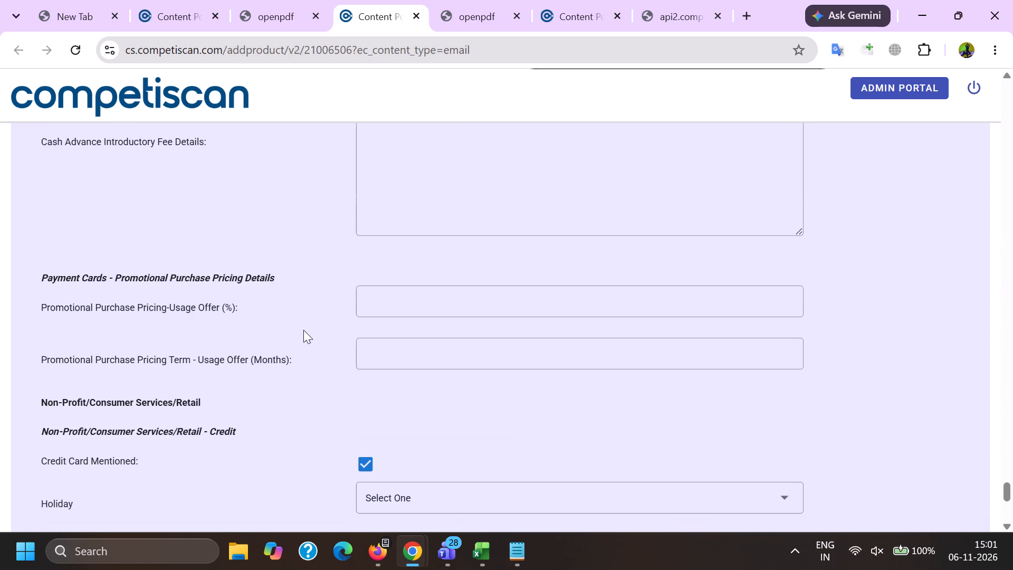
{"action": "left_click", "coordinate": [411, 17]}
{"action": "left_click", "coordinate": [411, 18]}
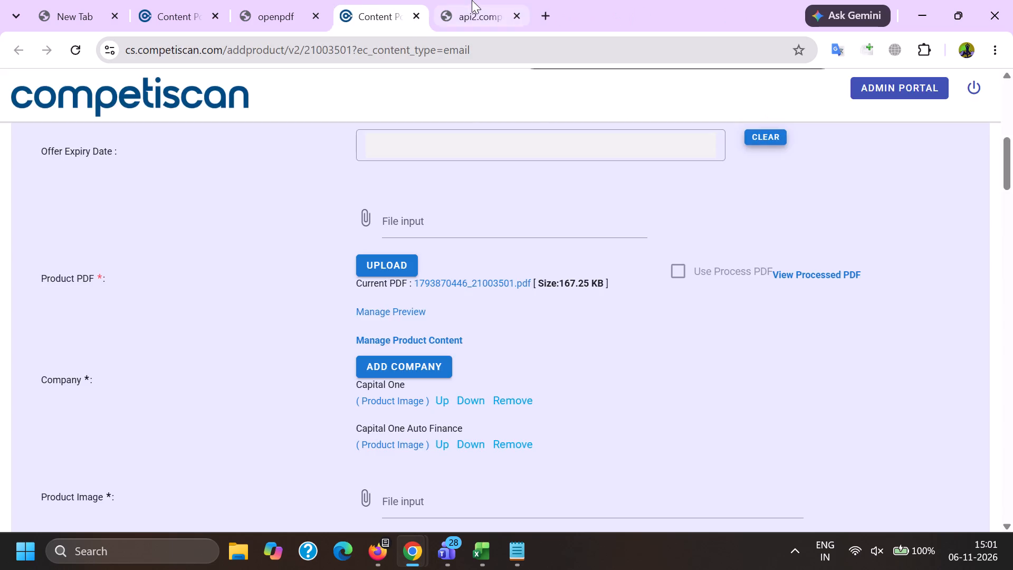
Read product 21003501's Capital One Auto Navigator PDF through its disclosures and compare it with the companies on its form.
{"action": "left_click", "coordinate": [472, 0]}
{"action": "scroll", "coordinate": [465, 178], "scroll_direction": "down", "scroll_amount": 2}
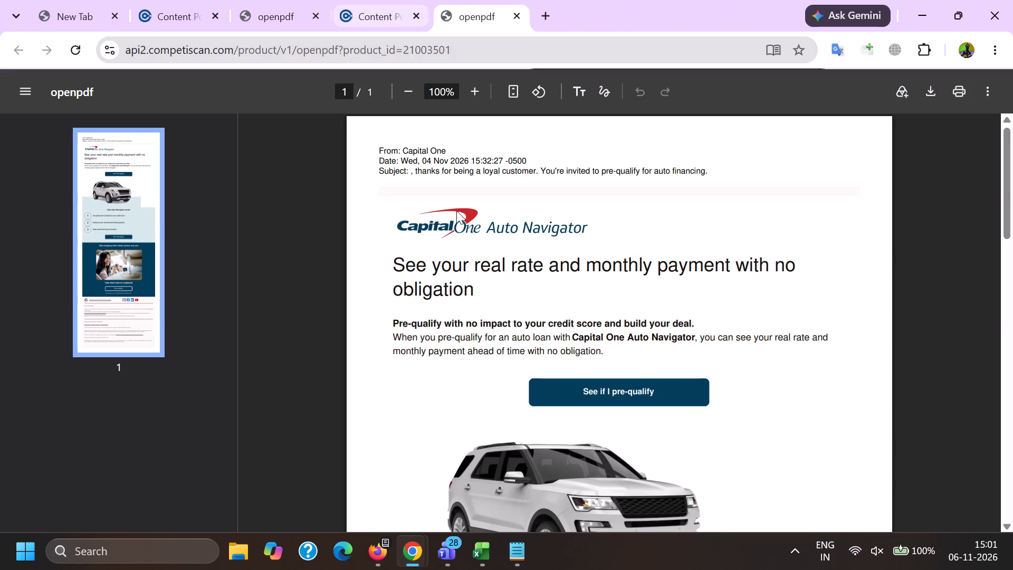
{"action": "scroll", "coordinate": [456, 211], "scroll_direction": "down", "scroll_amount": 10}
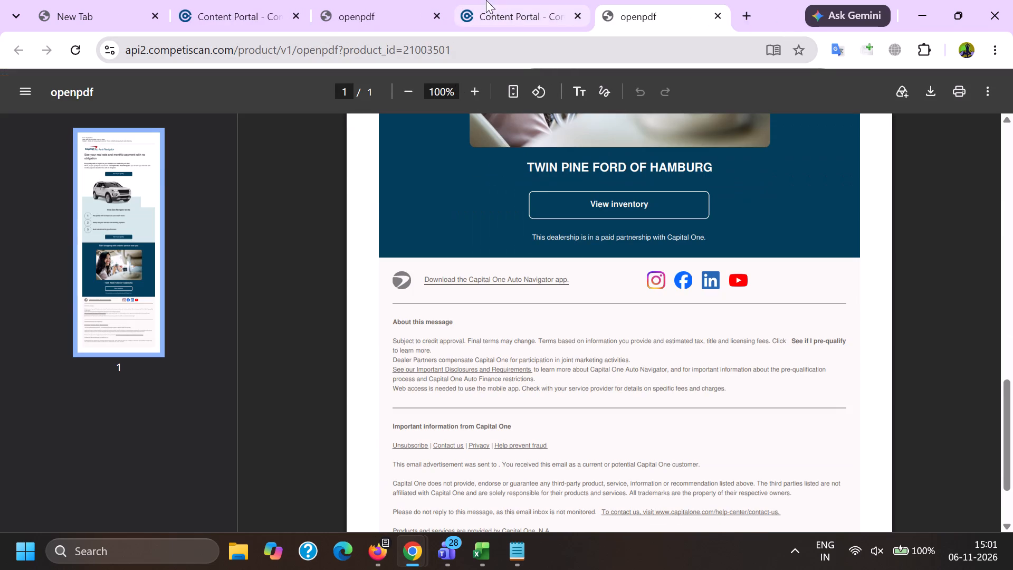
{"action": "left_click", "coordinate": [488, 0]}
{"action": "scroll", "coordinate": [493, 293], "scroll_direction": "down", "scroll_amount": 4}
{"action": "scroll", "coordinate": [483, 316], "scroll_direction": "up", "scroll_amount": 4}
Search the add-company field on product 21003501's form for the dealership TWIN PINE FORD OF HAMBURG, copied from the PDF.
{"action": "left_click", "coordinate": [645, 0]}
{"action": "left_click_drag", "start_coordinate": [501, 162], "coordinate": [718, 177]}
{"action": "key", "text": "ctrl+c"}
{"action": "left_click", "coordinate": [541, 0]}
{"action": "left_click", "coordinate": [423, 356]}
{"action": "left_click", "coordinate": [458, 393]}
{"action": "key", "text": "ctrl+v"}
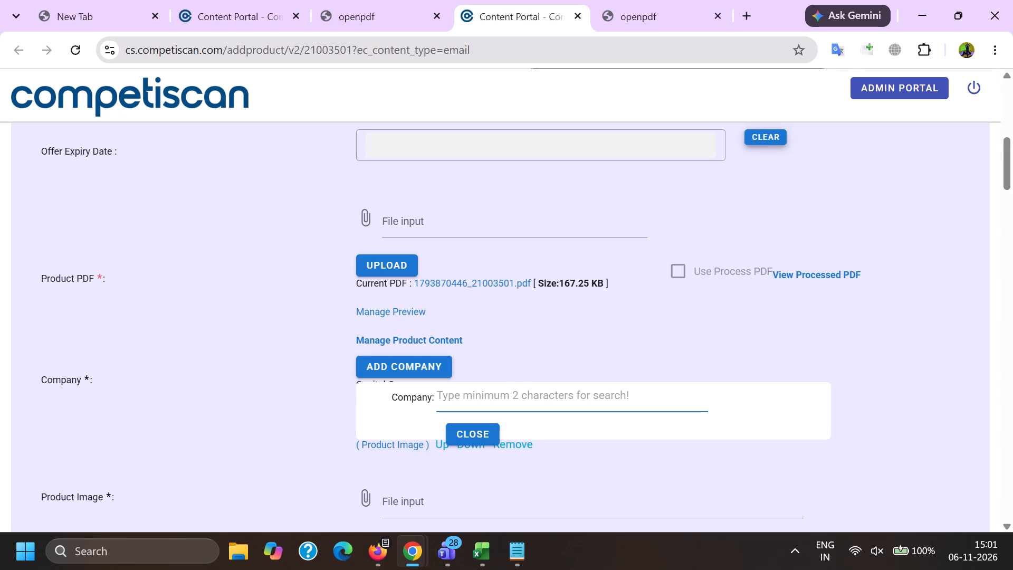
{"action": "key", "text": "ctrl+z"}
{"action": "left_click", "coordinate": [634, 6]}
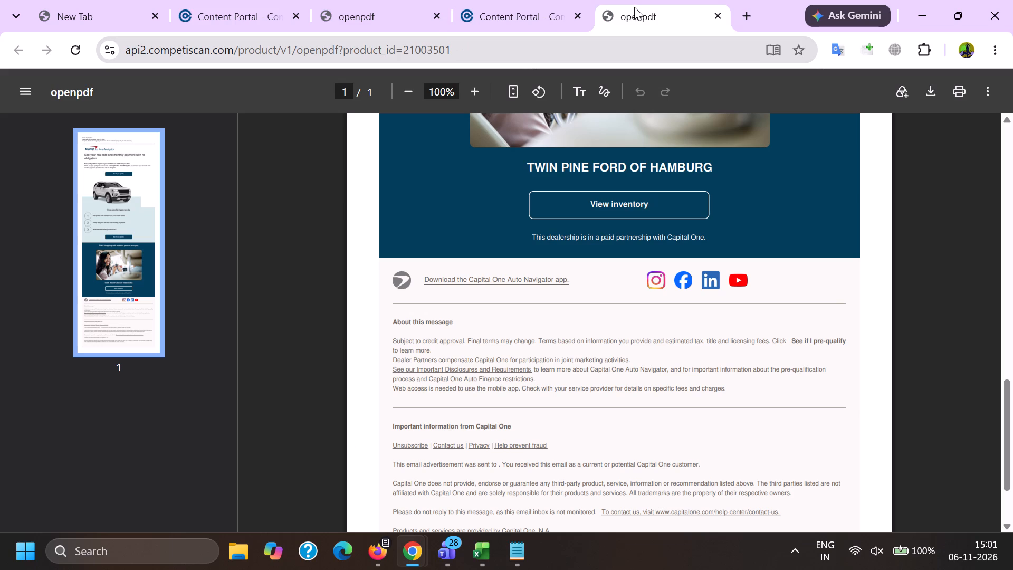
{"action": "triple_click", "coordinate": [543, 167]}
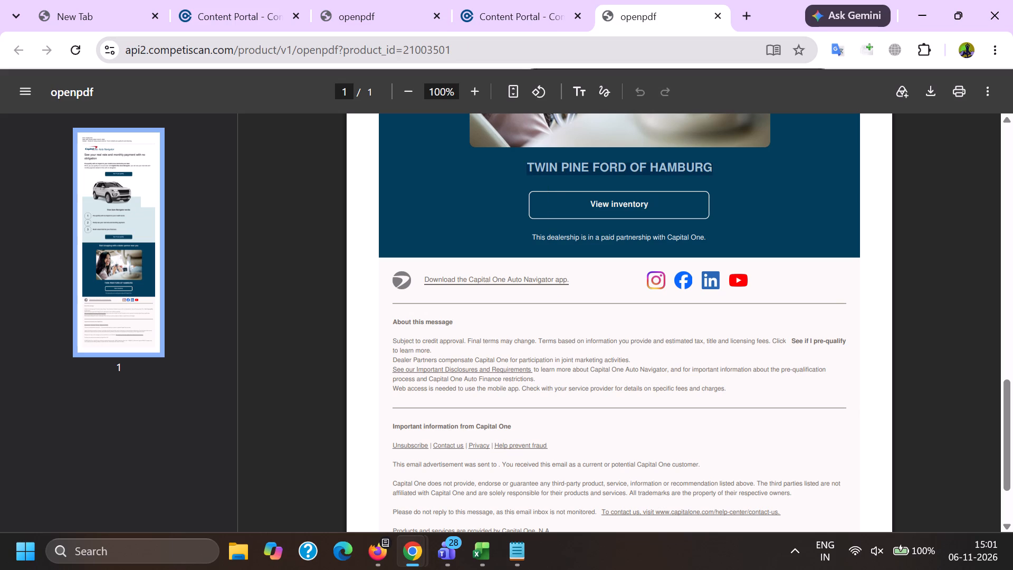
{"action": "key", "text": "ctrl+c"}
{"action": "left_click", "coordinate": [511, 0]}
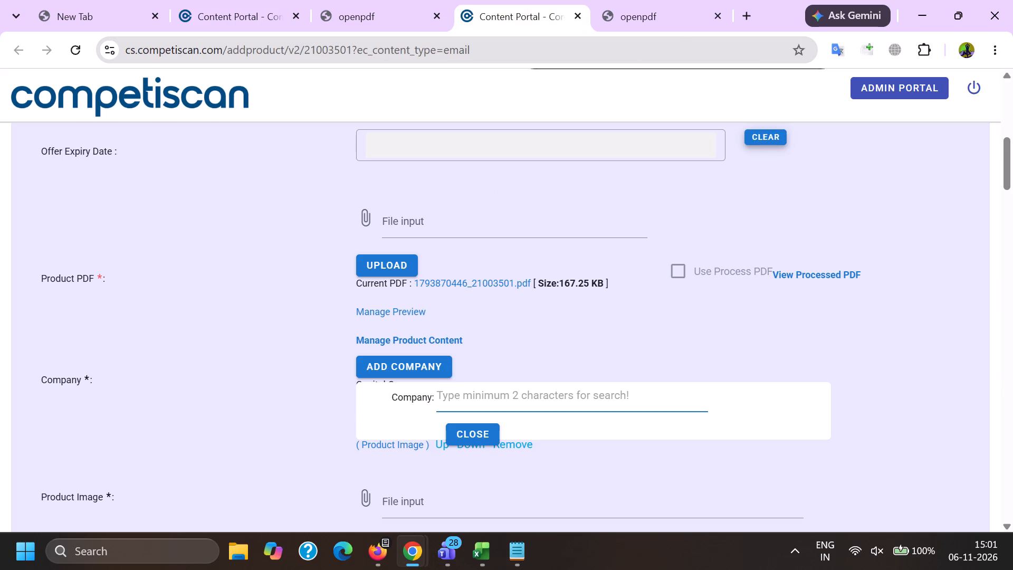
{"action": "key", "text": "ctrl+v"}
{"action": "scroll", "coordinate": [439, 309], "scroll_direction": "down", "scroll_amount": 2}
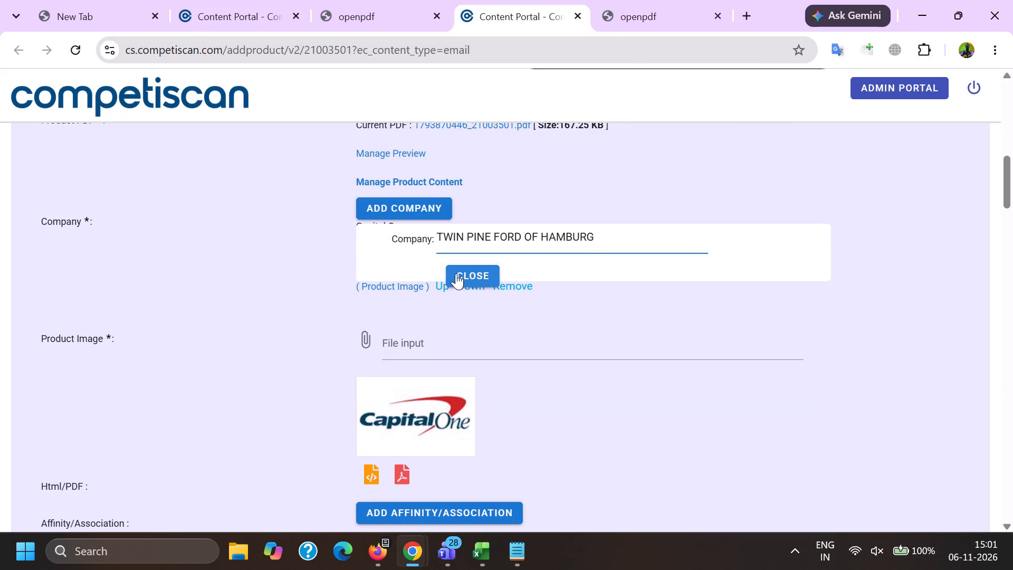
{"action": "scroll", "coordinate": [399, 357], "scroll_direction": "down", "scroll_amount": 5}
{"action": "scroll", "coordinate": [347, 367], "scroll_direction": "down", "scroll_amount": 13}
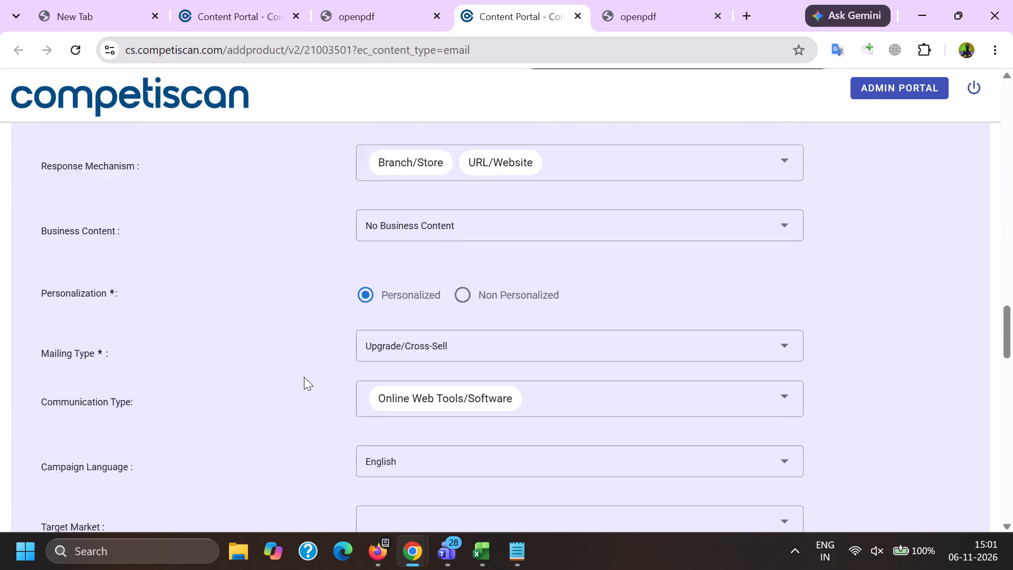
{"action": "scroll", "coordinate": [304, 377], "scroll_direction": "up", "scroll_amount": 3}
{"action": "scroll", "coordinate": [304, 375], "scroll_direction": "down", "scroll_amount": 20}
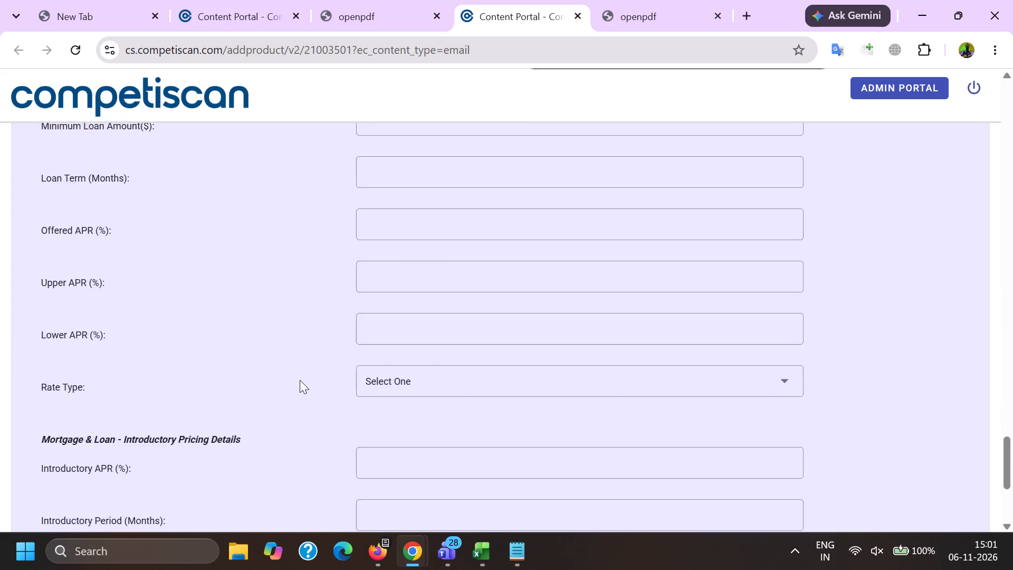
{"action": "scroll", "coordinate": [300, 380], "scroll_direction": "down", "scroll_amount": 10}
{"action": "left_click", "coordinate": [487, 522]}
Close product 21006375's updated form and its PDF.
{"action": "left_click", "coordinate": [266, 0]}
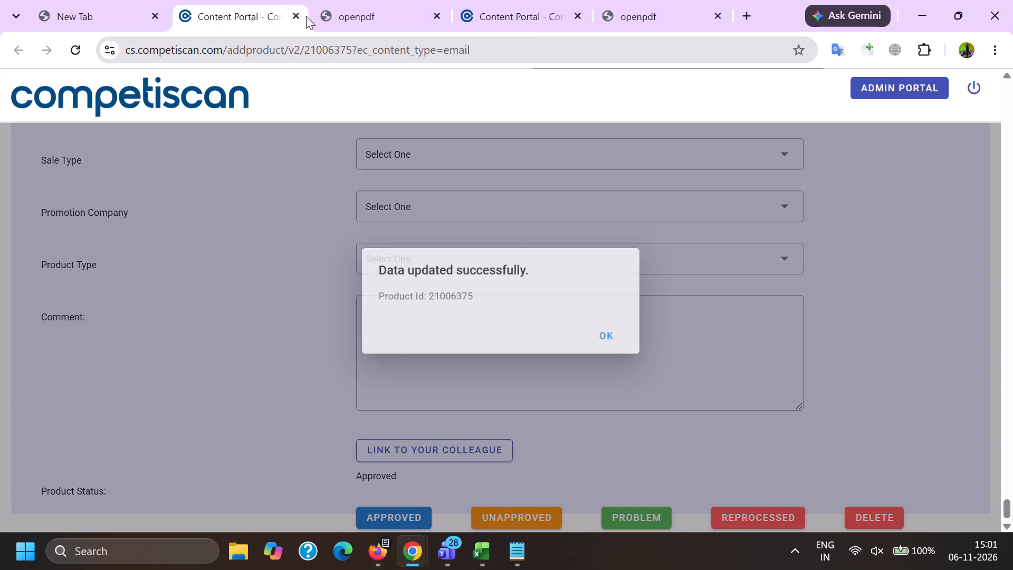
{"action": "double_click", "coordinate": [295, 15]}
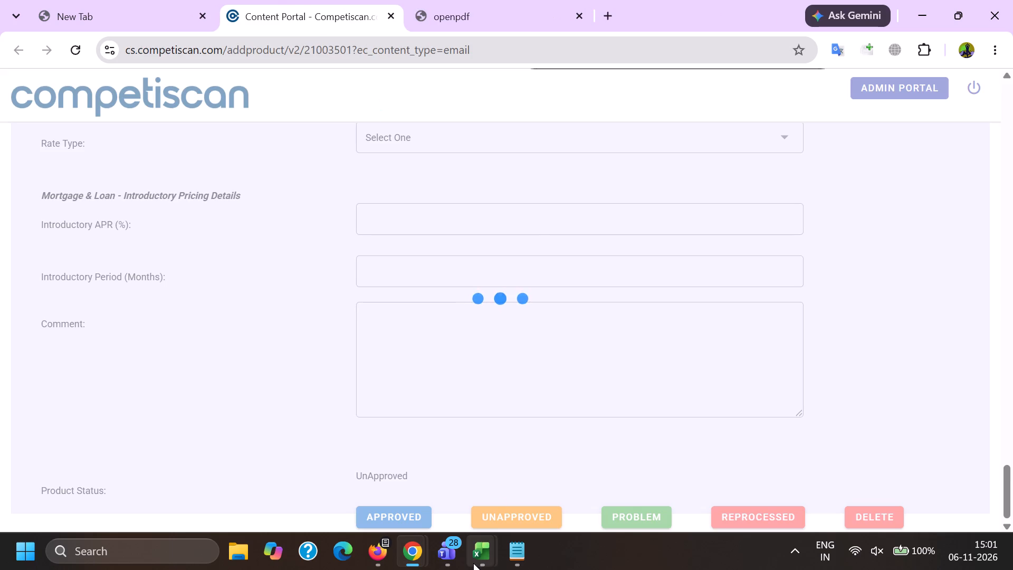
Copy the product links from 21006727 through 21007704 in Excel's may 26 sheet and open them all in Chrome tabs.
{"action": "left_click", "coordinate": [473, 563]}
{"action": "left_click", "coordinate": [656, 459]}
{"action": "scroll", "coordinate": [339, 313], "scroll_direction": "down", "scroll_amount": 4}
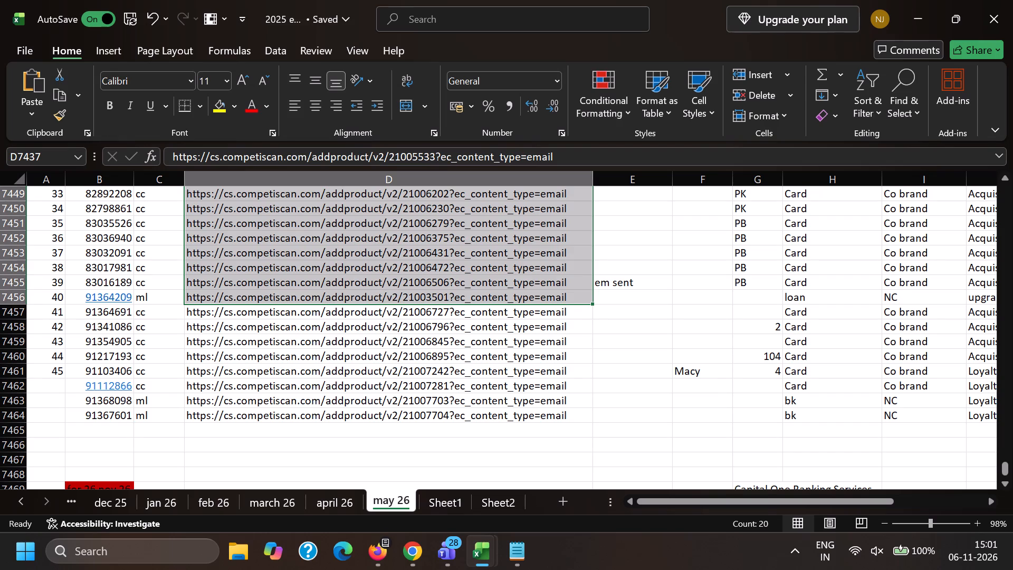
{"action": "left_click", "coordinate": [323, 311]}
{"action": "key", "text": "ctrl+shift+Down"}
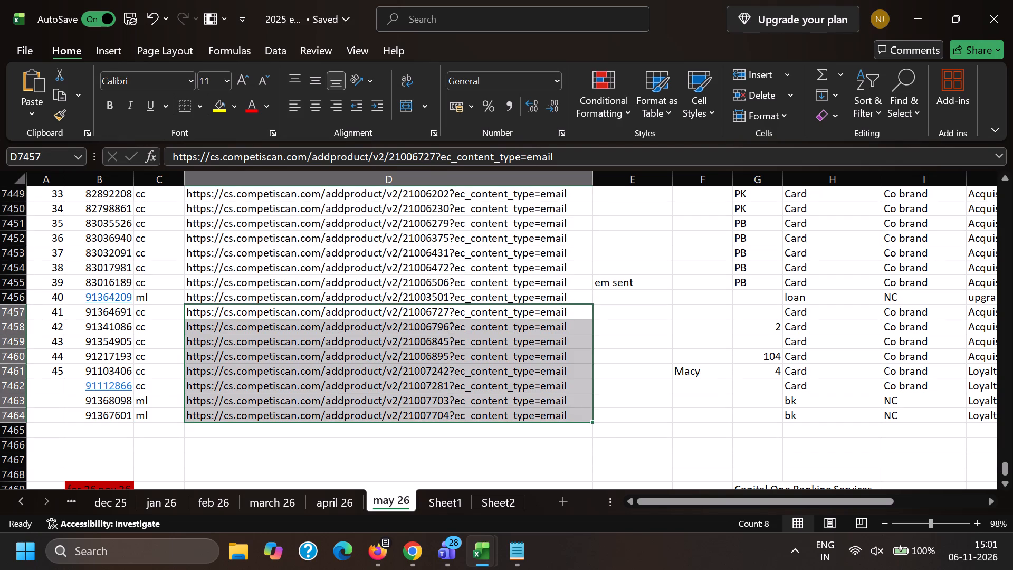
{"action": "key", "text": "ctrl+c"}
{"action": "key", "text": "alt+Tab"}
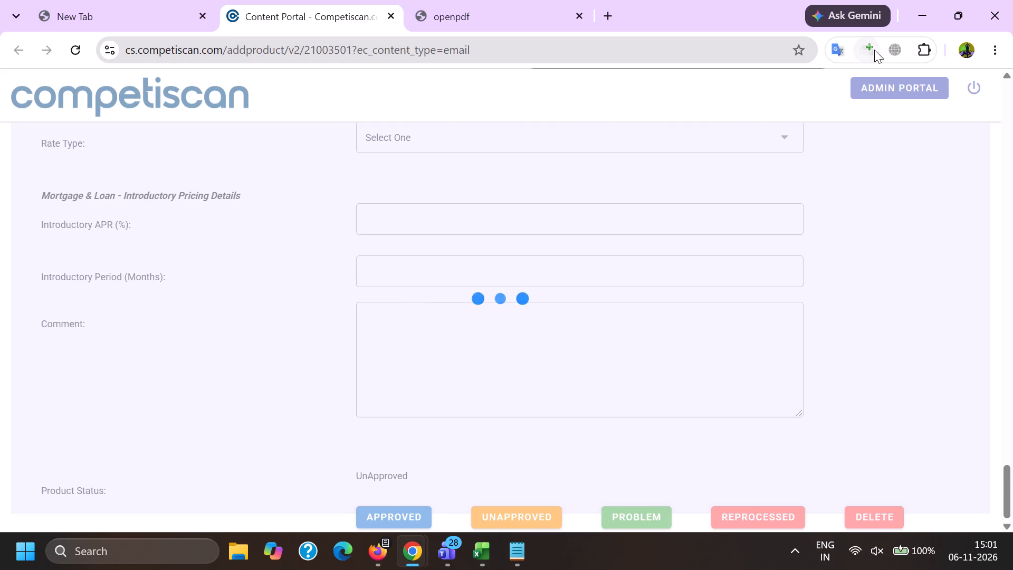
{"action": "left_click", "coordinate": [874, 46]}
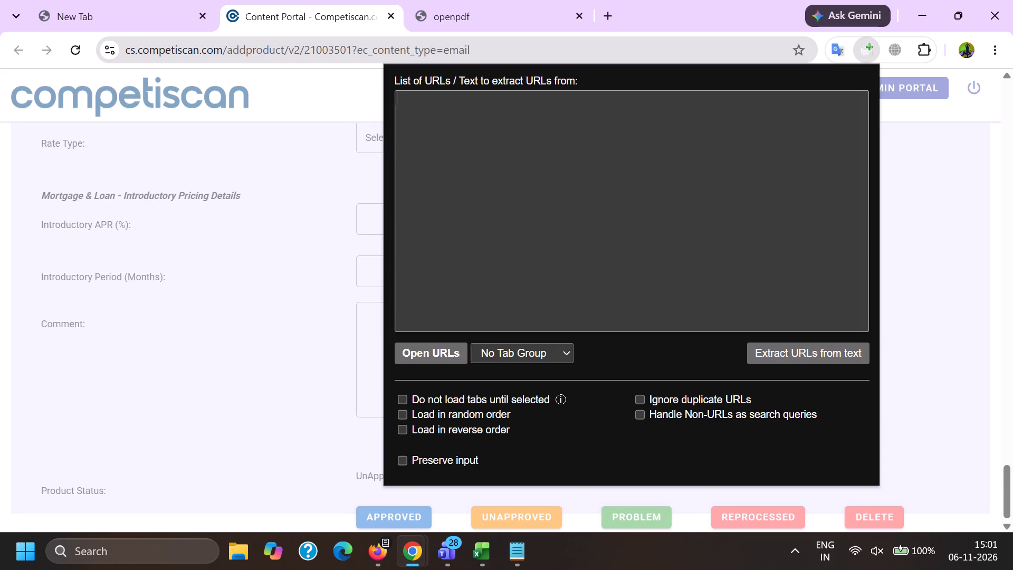
{"action": "key", "text": "ctrl+v"}
{"action": "left_click", "coordinate": [439, 357]}
{"action": "left_click", "coordinate": [316, 376]}
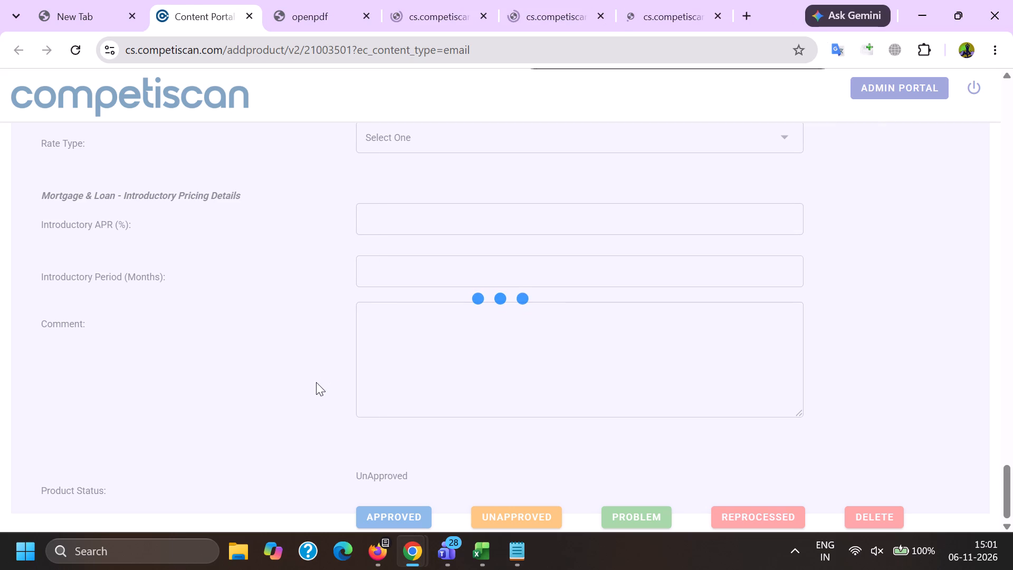
Switch to the Content Portal window in Firefox and bring up the email list filtered by "Capital one".
{"action": "left_click", "coordinate": [383, 559]}
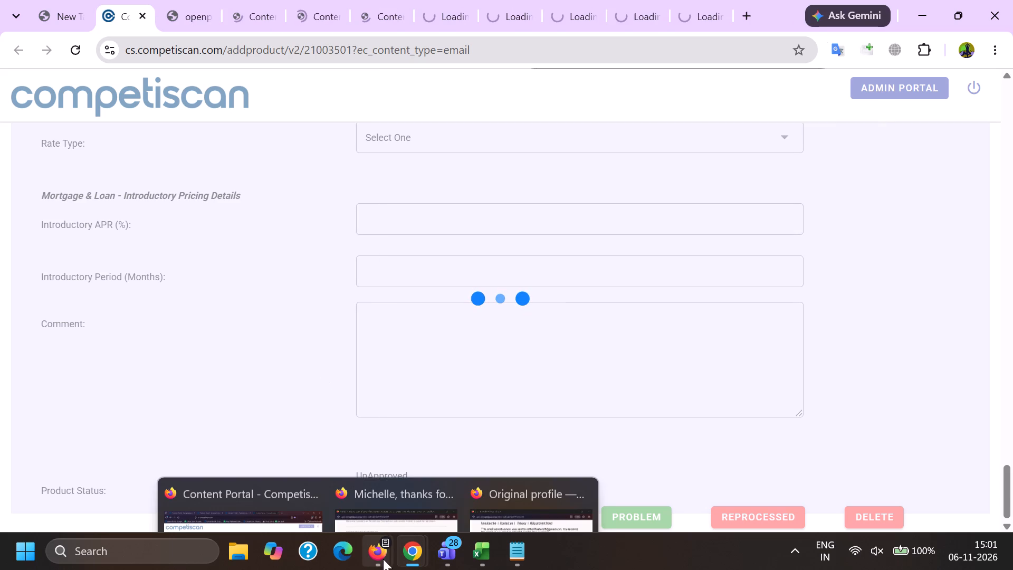
{"action": "left_click", "coordinate": [311, 476]}
{"action": "left_click", "coordinate": [156, 0]}
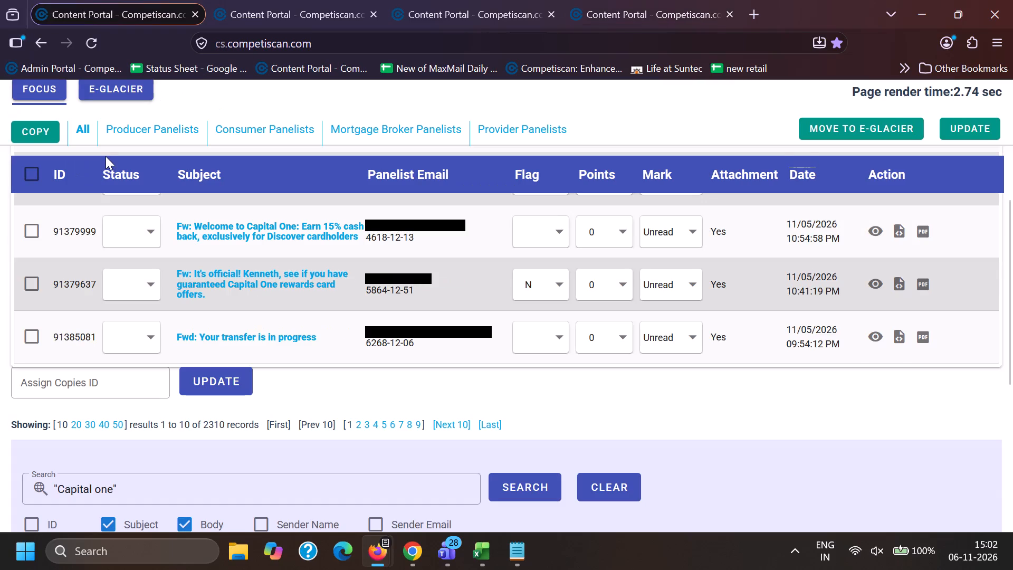
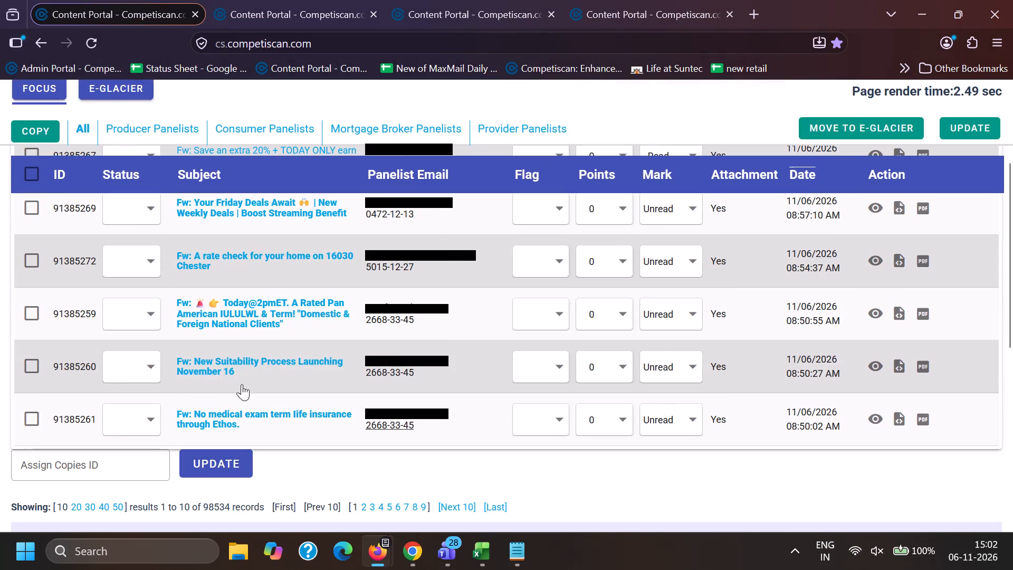
Extend the email search to the message body as well as the subject and search for "CAPITAL ONE" in quotation marks.
{"action": "scroll", "coordinate": [198, 396], "scroll_direction": "down", "scroll_amount": 2}
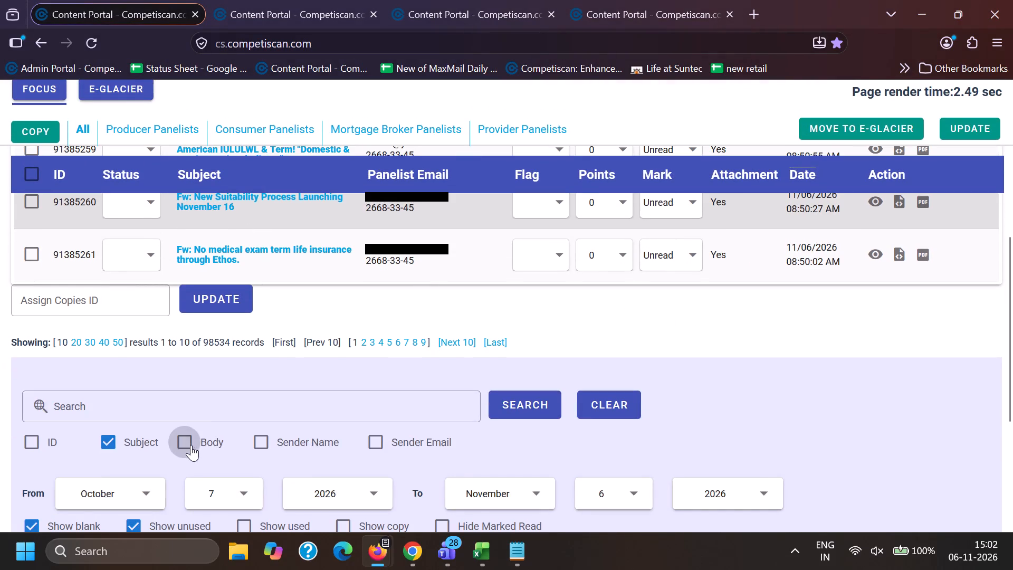
{"action": "left_click", "coordinate": [191, 445]}
{"action": "scroll", "coordinate": [201, 403], "scroll_direction": "down", "scroll_amount": 3}
{"action": "left_click", "coordinate": [187, 431]}
{"action": "scroll", "coordinate": [203, 451], "scroll_direction": "up", "scroll_amount": 2}
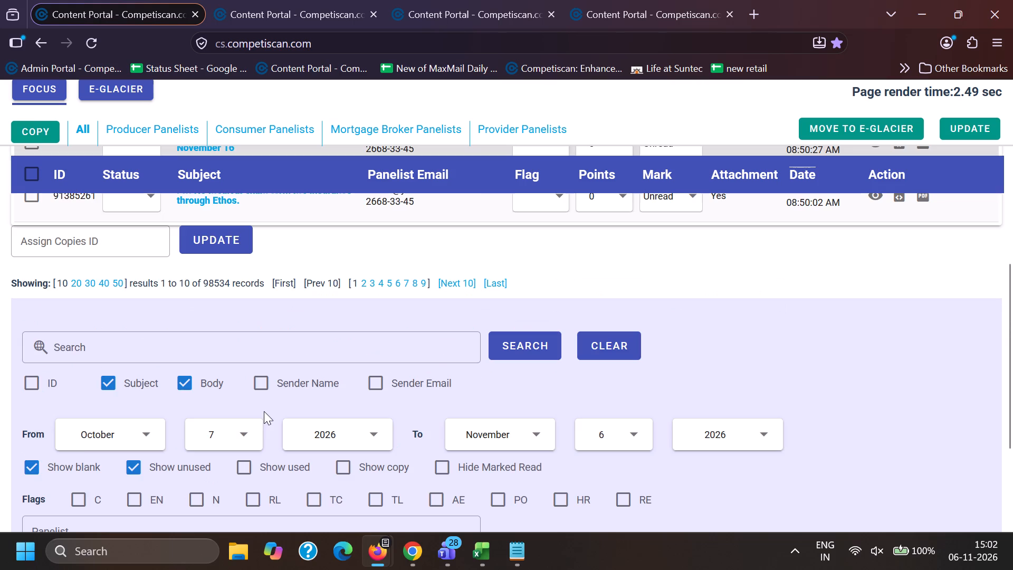
{"action": "left_click", "coordinate": [265, 344]}
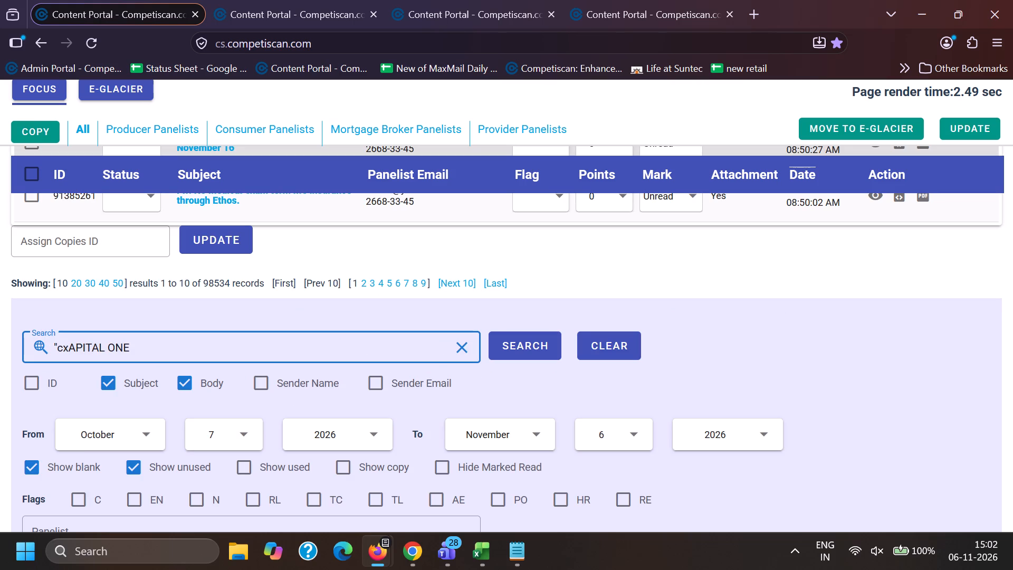
{"action": "key", "text": "shift+quotedbl"}
{"action": "key", "text": "Return"}
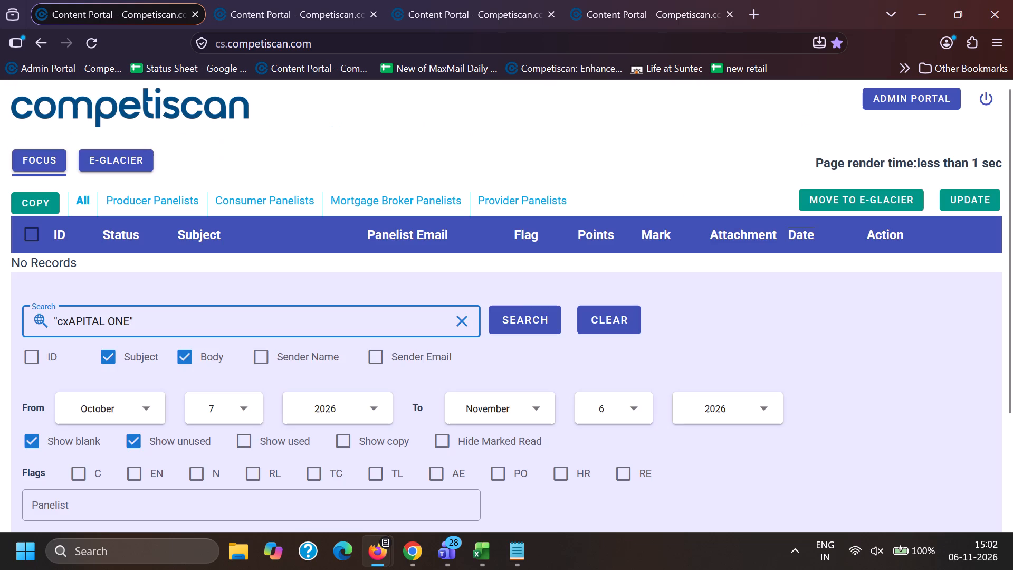
{"action": "key", "text": "Left"}
{"action": "key", "text": "Left"}
{"action": "key", "text": "Left"}
{"action": "key", "text": "Left"}
{"action": "key", "text": "Left"}
{"action": "key", "text": "Left"}
{"action": "key", "text": "Left"}
{"action": "key", "text": "Left"}
{"action": "key", "text": "Left"}
{"action": "key", "text": "Left"}
{"action": "key", "text": "BackSpace"}
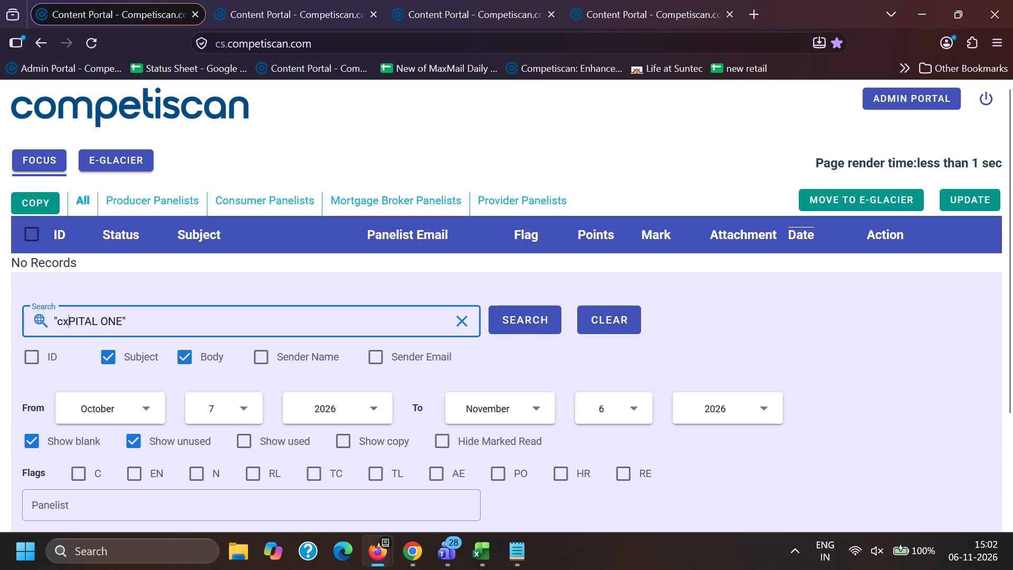
{"action": "key", "text": "BackSpace"}
{"action": "key", "text": "BackSpace"}
{"action": "type", "text": "ca"}
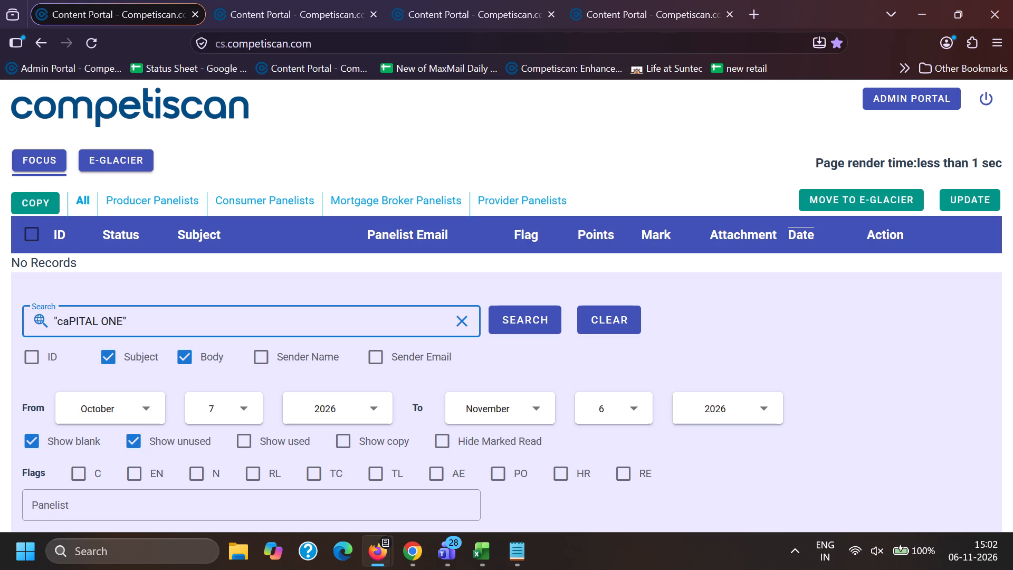
{"action": "key", "text": "BackSpace"}
{"action": "key", "text": "BackSpace"}
{"action": "type", "text": "CA"}
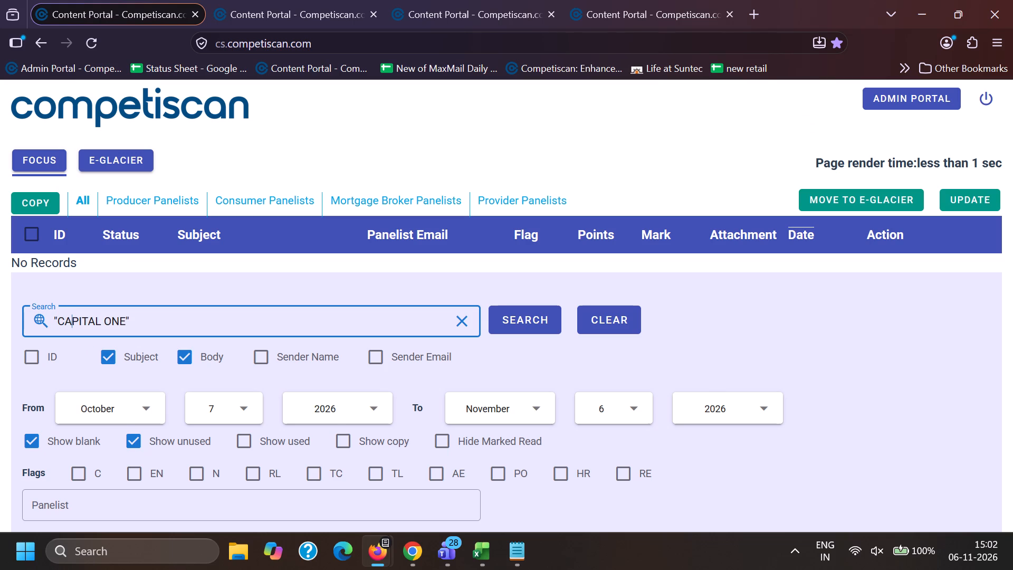
{"action": "key", "text": "Return"}
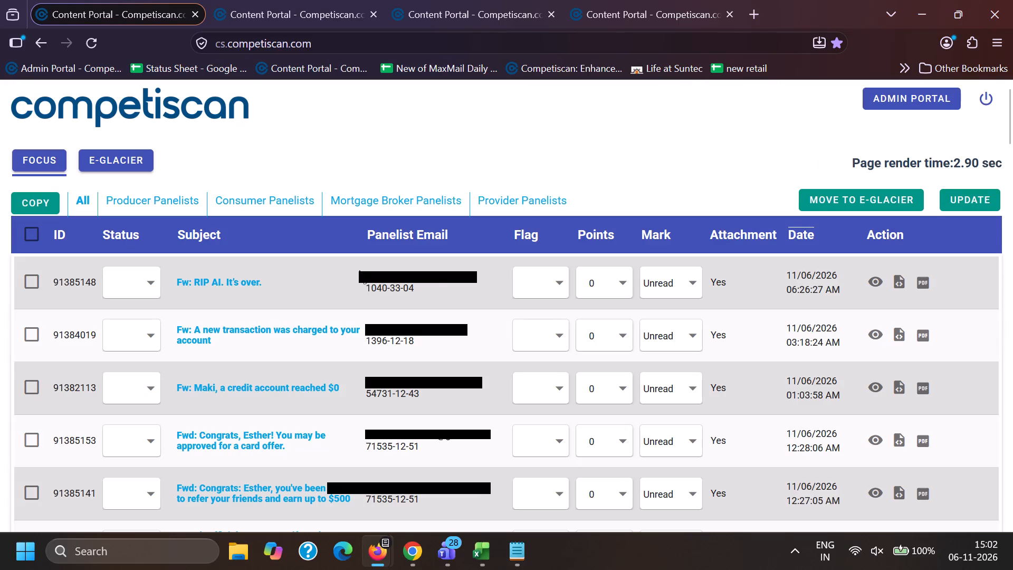
Examine the subjects, flags and dates of the listed Capital One emails.
{"action": "scroll", "coordinate": [352, 319], "scroll_direction": "down", "scroll_amount": 2}
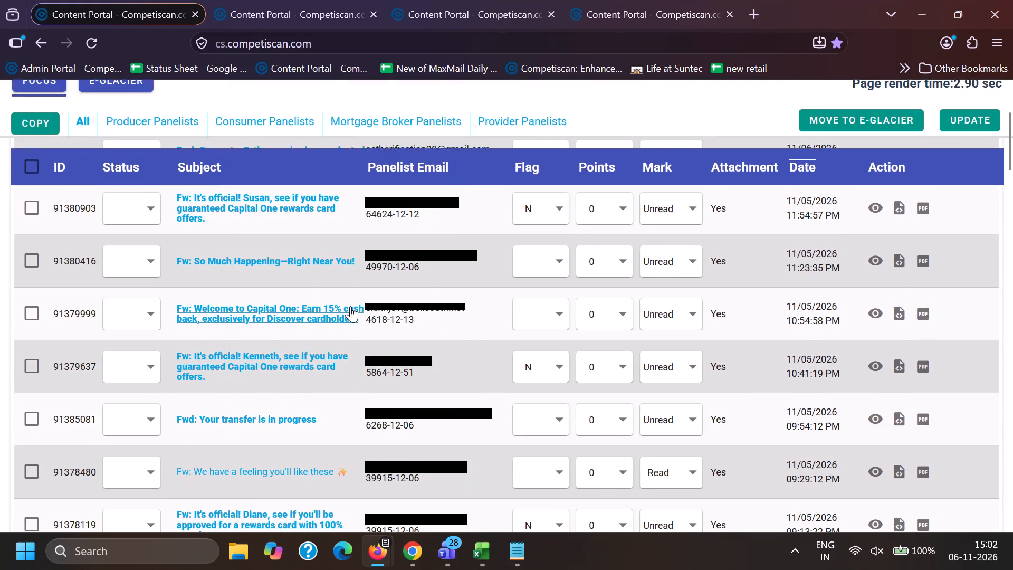
{"action": "scroll", "coordinate": [350, 307], "scroll_direction": "down", "scroll_amount": 1}
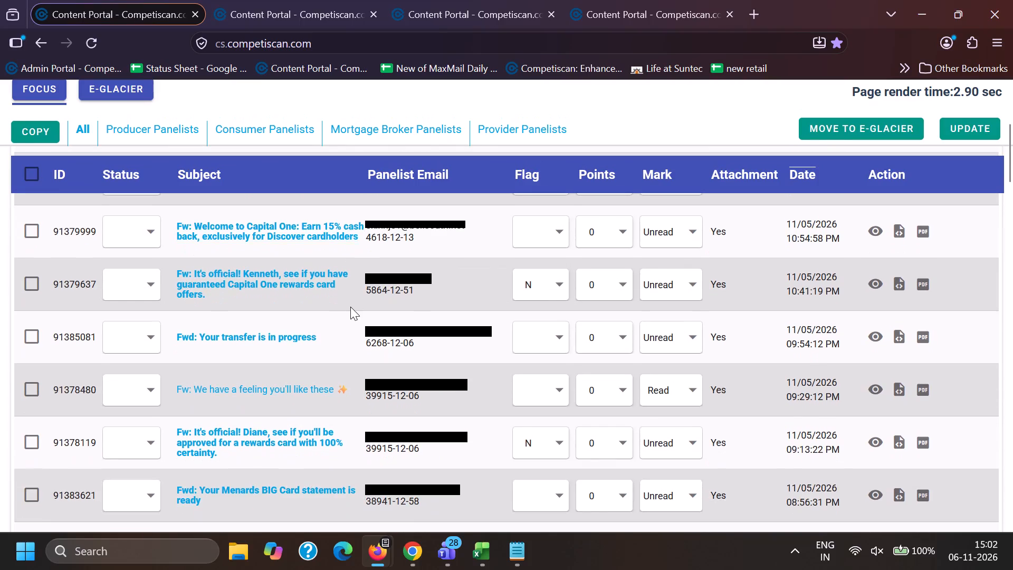
{"action": "scroll", "coordinate": [350, 307], "scroll_direction": "down", "scroll_amount": 4}
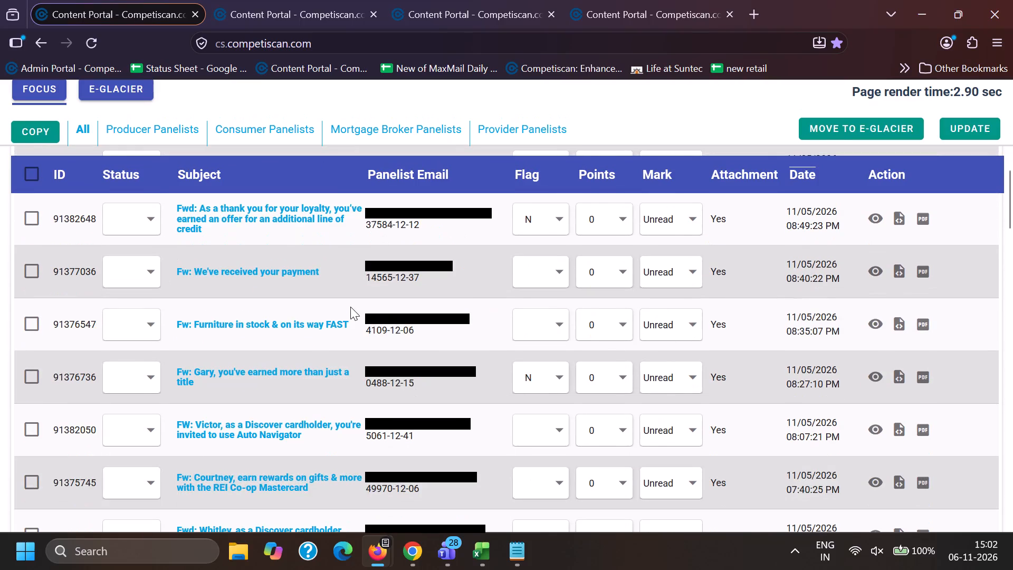
{"action": "scroll", "coordinate": [350, 307], "scroll_direction": "down", "scroll_amount": 2}
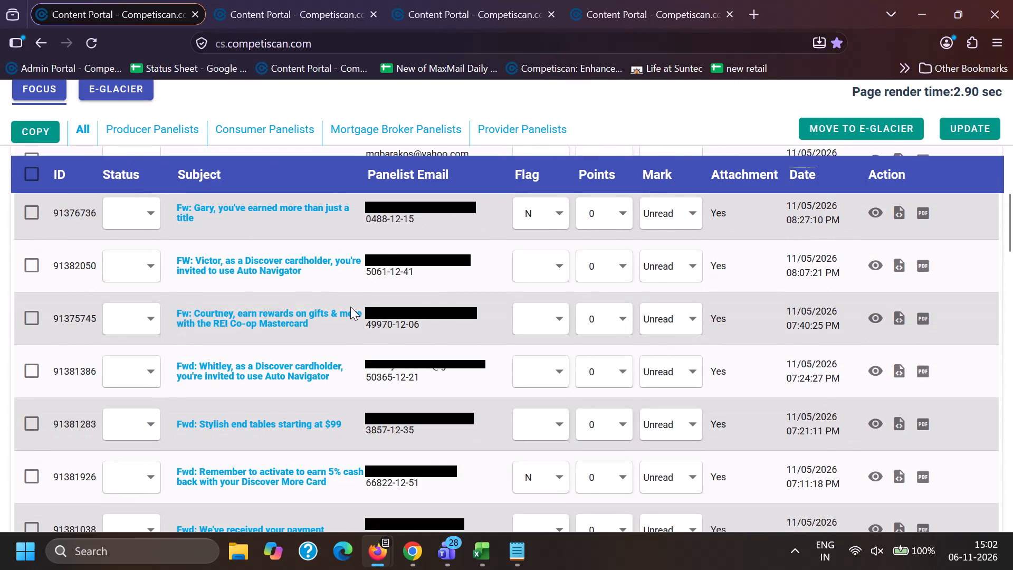
{"action": "scroll", "coordinate": [350, 307], "scroll_direction": "down", "scroll_amount": 2}
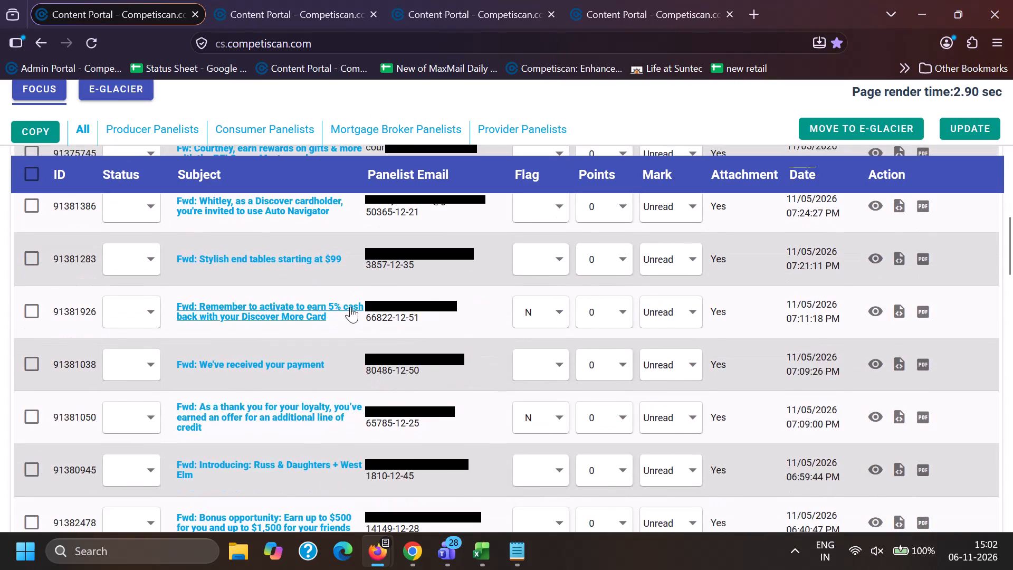
{"action": "scroll", "coordinate": [350, 307], "scroll_direction": "down", "scroll_amount": 2}
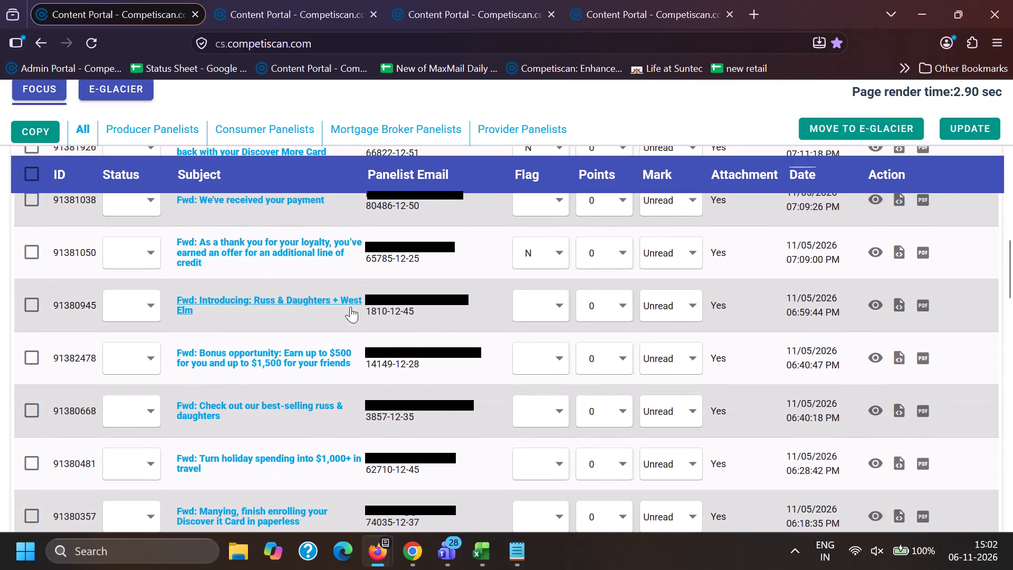
{"action": "scroll", "coordinate": [350, 307], "scroll_direction": "down", "scroll_amount": 5}
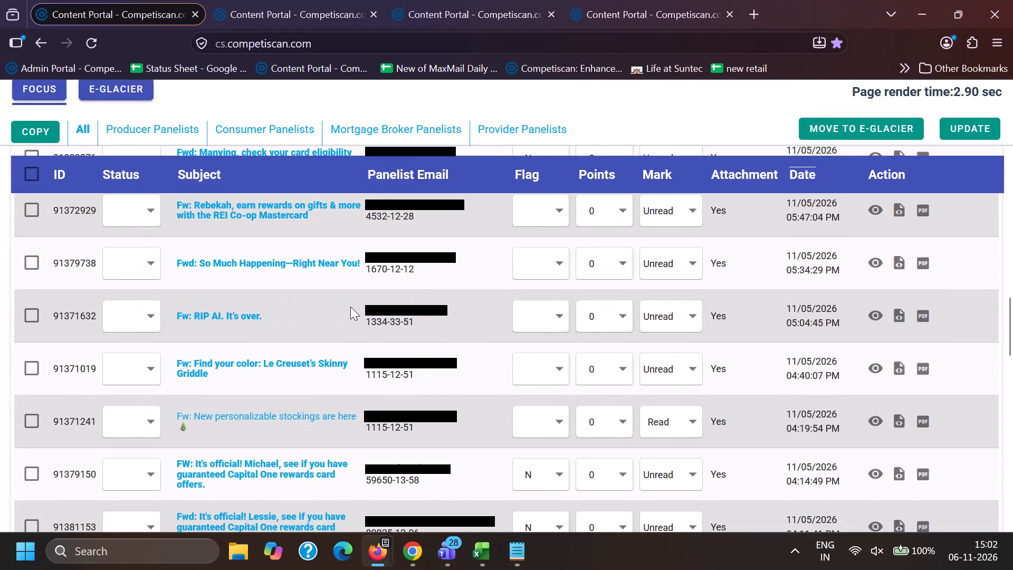
Switch to Chrome and close the finished tabs for product 21003501, including its PDF.
{"action": "key", "text": "alt+Tab"}
{"action": "key", "text": "alt+Tab"}
{"action": "key", "text": "alt+Tab"}
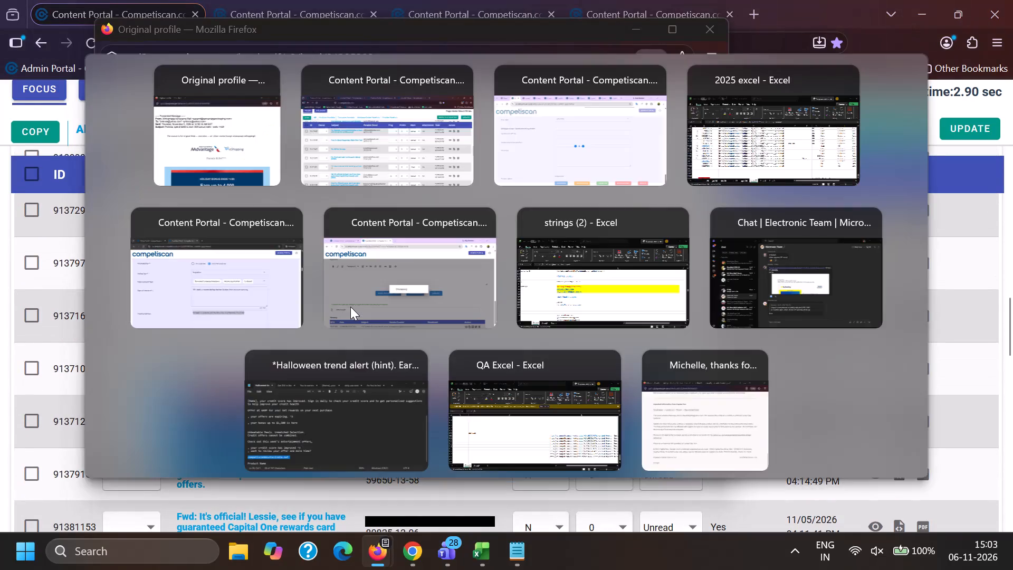
{"action": "left_click", "coordinate": [141, 20]}
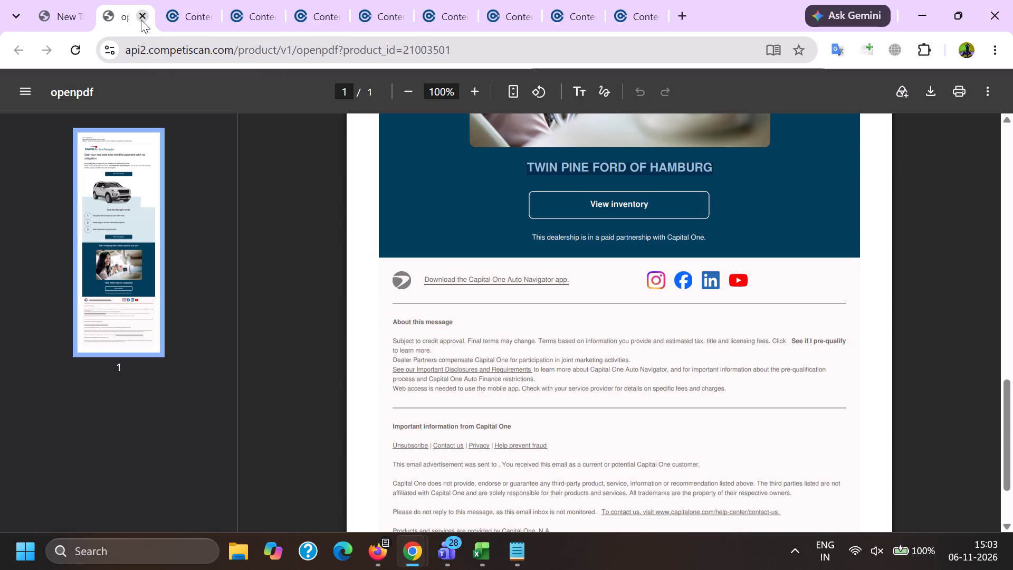
{"action": "left_click", "coordinate": [141, 20]}
Open the current PDFs of products 21006727, 21006796 and 21006845, each in its own tab.
{"action": "scroll", "coordinate": [620, 204], "scroll_direction": "down", "scroll_amount": 3}
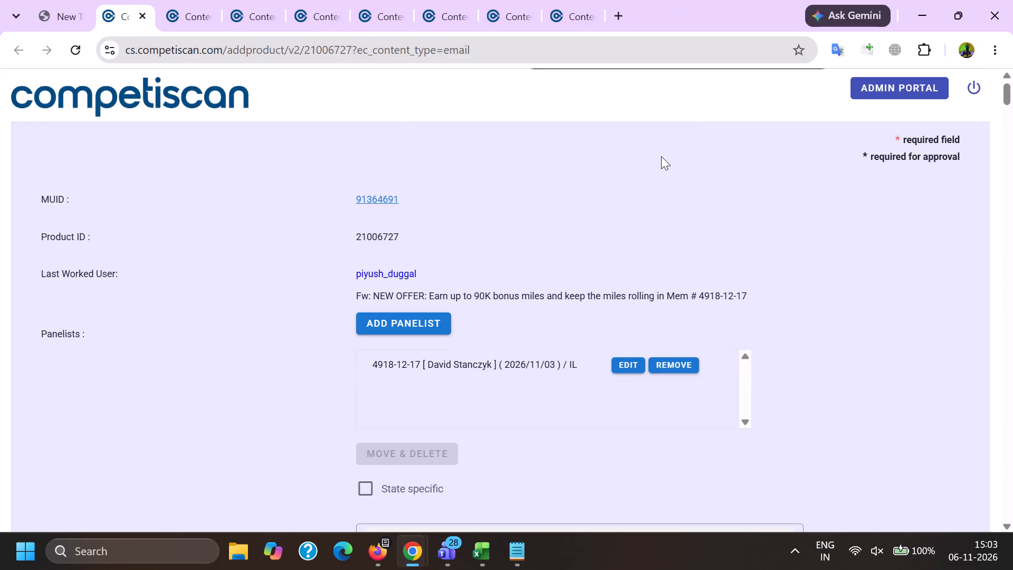
{"action": "scroll", "coordinate": [661, 156], "scroll_direction": "down", "scroll_amount": 4}
{"action": "left_click", "coordinate": [457, 209], "text": "ctrl"}
{"action": "key", "text": "ctrl+Tab"}
{"action": "key", "text": "ctrl+Tab"}
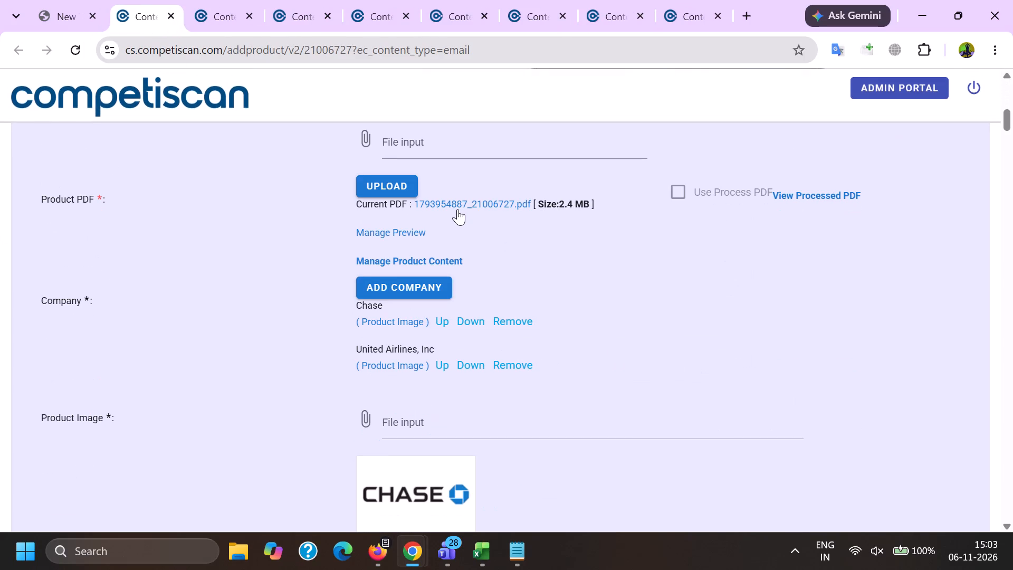
{"action": "scroll", "coordinate": [461, 205], "scroll_direction": "down", "scroll_amount": 5}
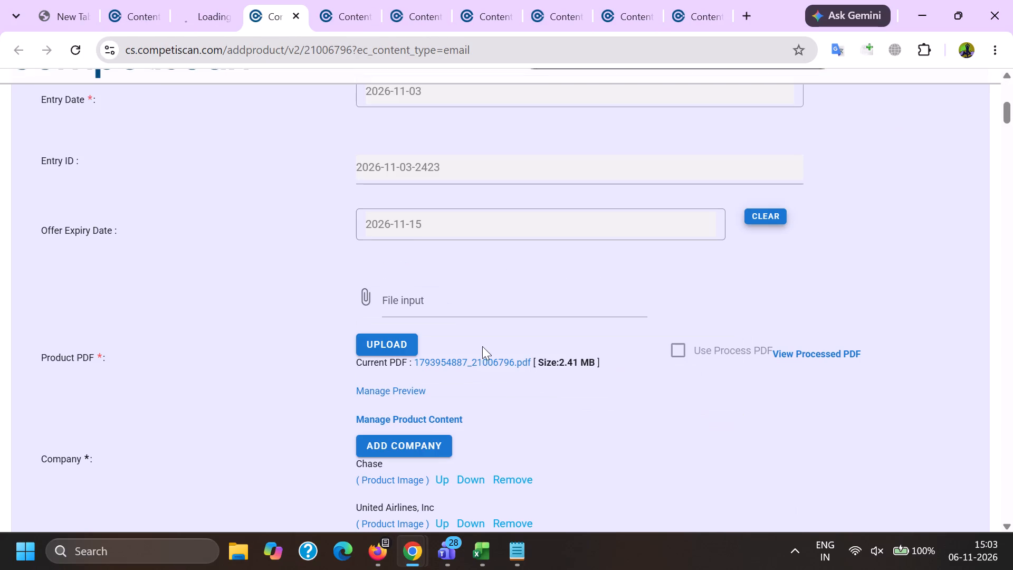
{"action": "left_click", "coordinate": [475, 362], "text": "ctrl"}
{"action": "key", "text": "ctrl+Tab"}
{"action": "key", "text": "ctrl+Tab"}
{"action": "scroll", "coordinate": [484, 300], "scroll_direction": "down", "scroll_amount": 4}
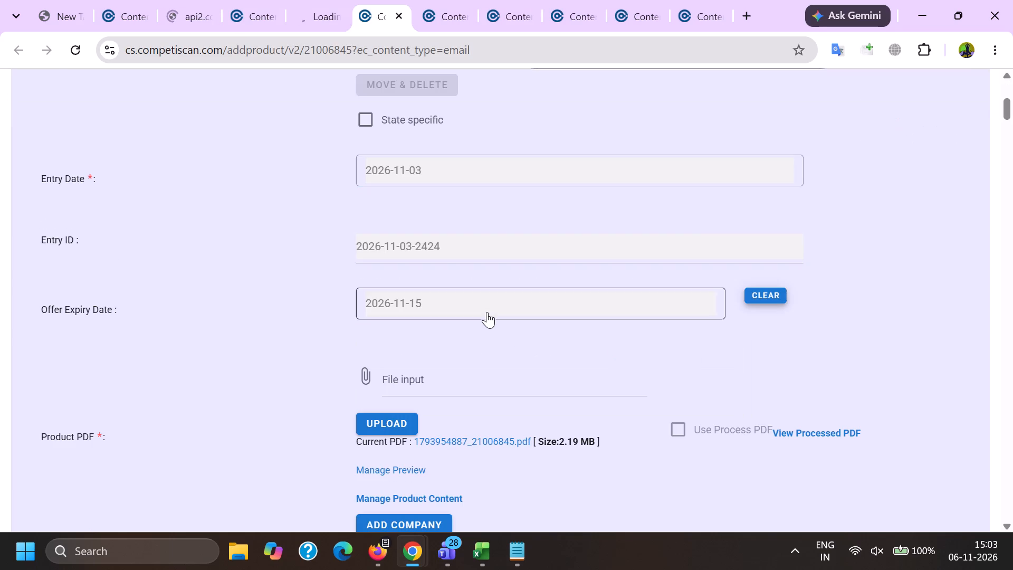
{"action": "scroll", "coordinate": [492, 271], "scroll_direction": "down", "scroll_amount": 3}
{"action": "left_click", "coordinate": [490, 206], "text": "ctrl"}
Open the current PDFs of the product following 21006845 and of products 21007242 and 21007281 in their own tabs.
{"action": "key", "text": "ctrl+Tab"}
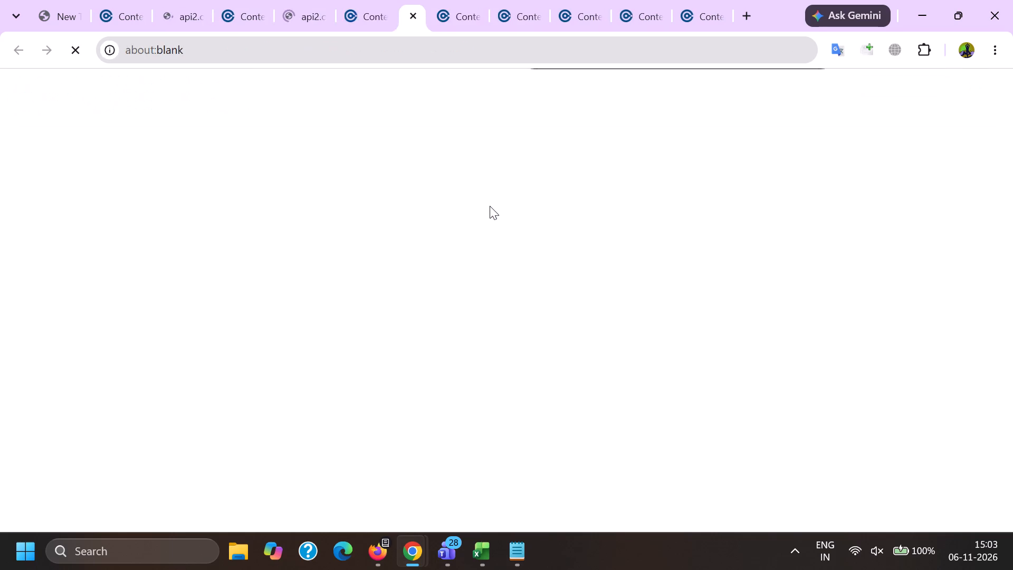
{"action": "key", "text": "ctrl+Tab"}
{"action": "scroll", "coordinate": [490, 206], "scroll_direction": "down", "scroll_amount": 5}
{"action": "left_click", "coordinate": [470, 364], "text": "ctrl"}
{"action": "key", "text": "ctrl+Tab"}
{"action": "key", "text": "ctrl+Tab"}
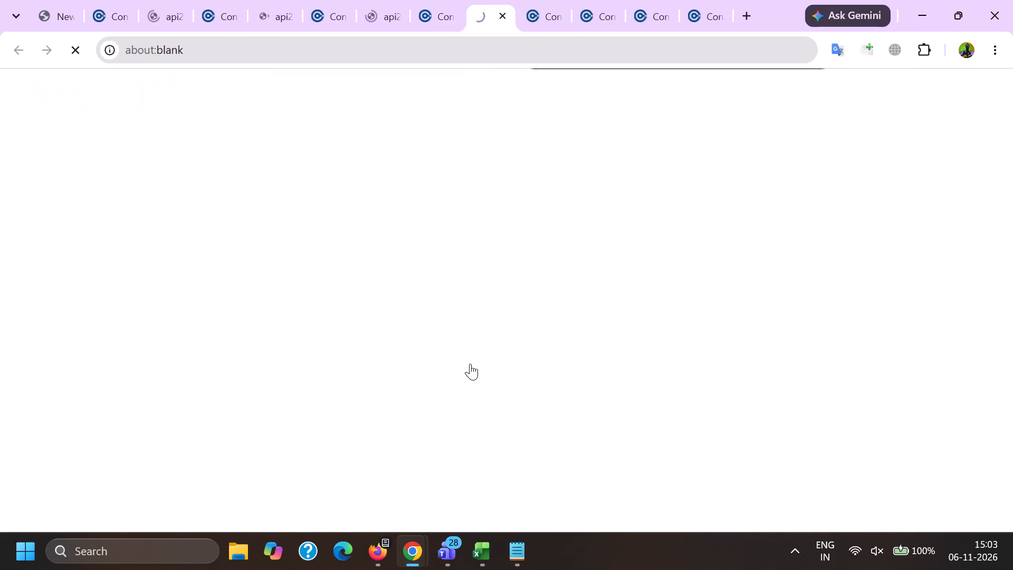
{"action": "scroll", "coordinate": [499, 308], "scroll_direction": "down", "scroll_amount": 4}
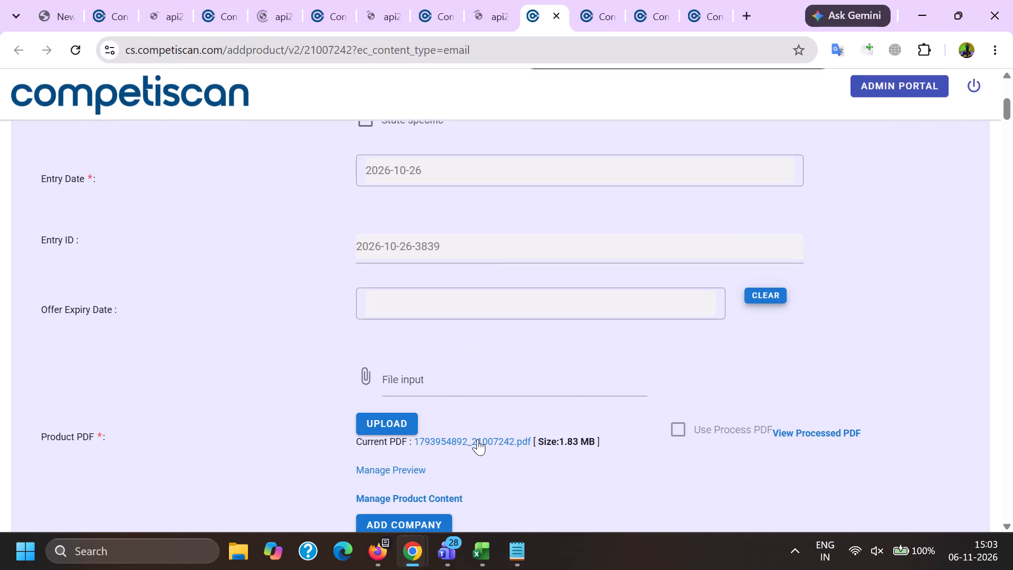
{"action": "left_click", "coordinate": [477, 439], "text": "ctrl"}
{"action": "key", "text": "ctrl+Tab"}
{"action": "key", "text": "ctrl+Tab"}
{"action": "scroll", "coordinate": [507, 316], "scroll_direction": "down", "scroll_amount": 6}
{"action": "left_click", "coordinate": [464, 275], "text": "ctrl"}
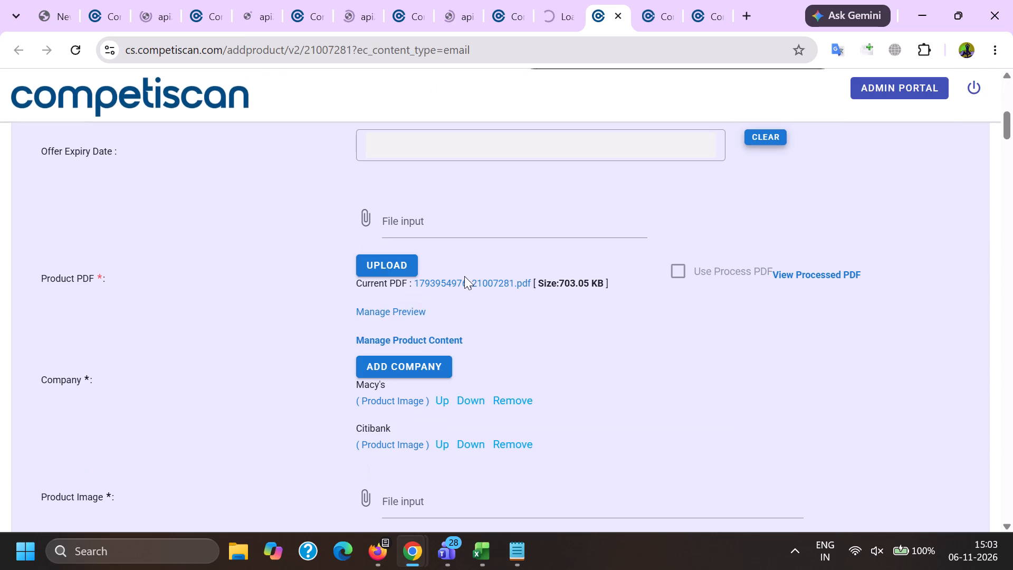
{"action": "left_click", "coordinate": [476, 286], "text": "ctrl"}
Open the current PDFs of the batch's last two products, 21007703 and 21007704.
{"action": "key", "text": "ctrl+Tab"}
{"action": "key", "text": "ctrl+Tab"}
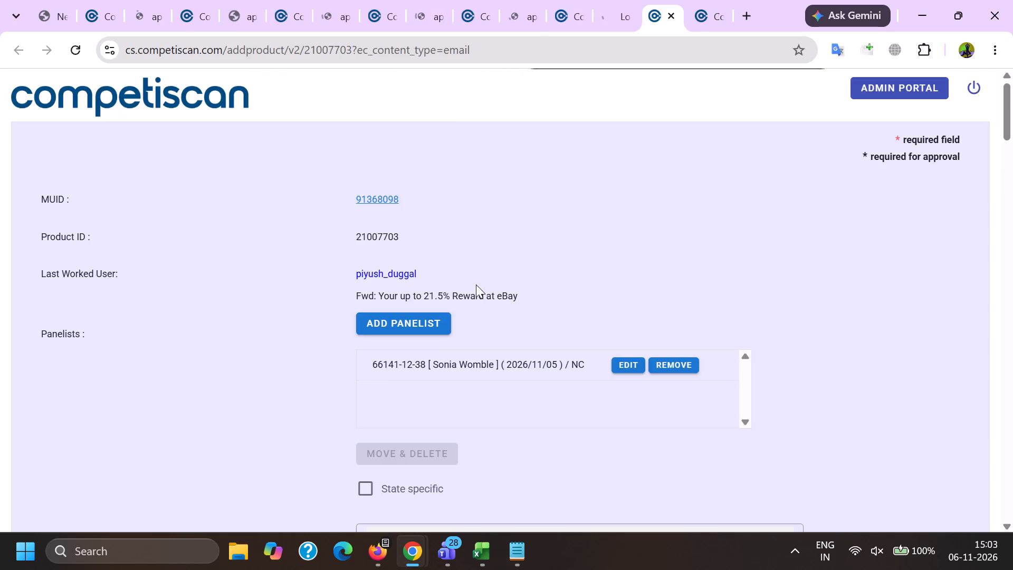
{"action": "scroll", "coordinate": [476, 284], "scroll_direction": "down", "scroll_amount": 5}
{"action": "left_click", "coordinate": [468, 362], "text": "ctrl"}
{"action": "key", "text": "ctrl+Tab"}
{"action": "key", "text": "ctrl+Tab"}
{"action": "scroll", "coordinate": [485, 311], "scroll_direction": "down", "scroll_amount": 6}
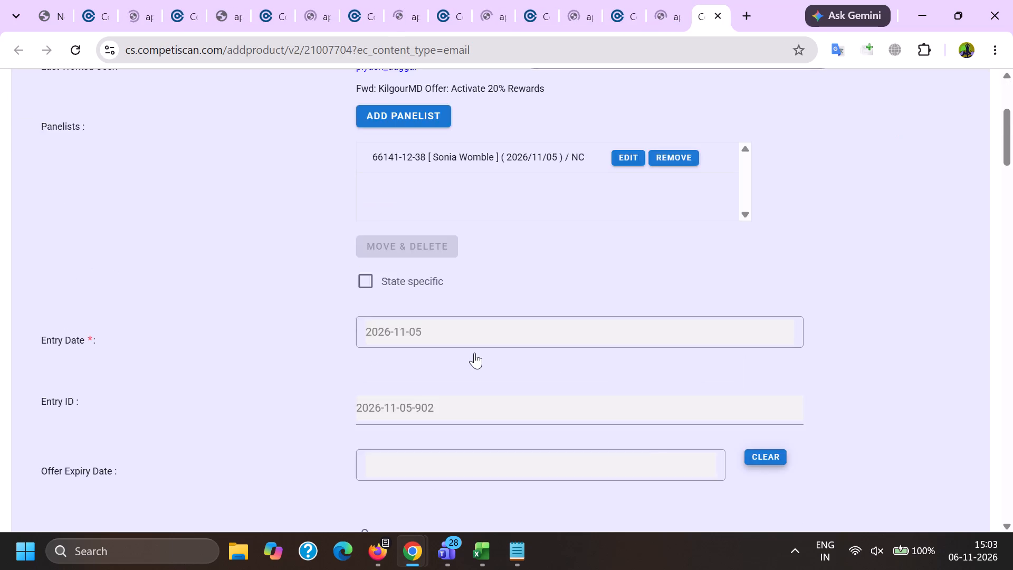
{"action": "left_click", "coordinate": [462, 281], "text": "ctrl"}
Compare product 21006727's PDF with its form's companies, affinity, media channel, audience and sector entries.
{"action": "left_click", "coordinate": [136, 0]}
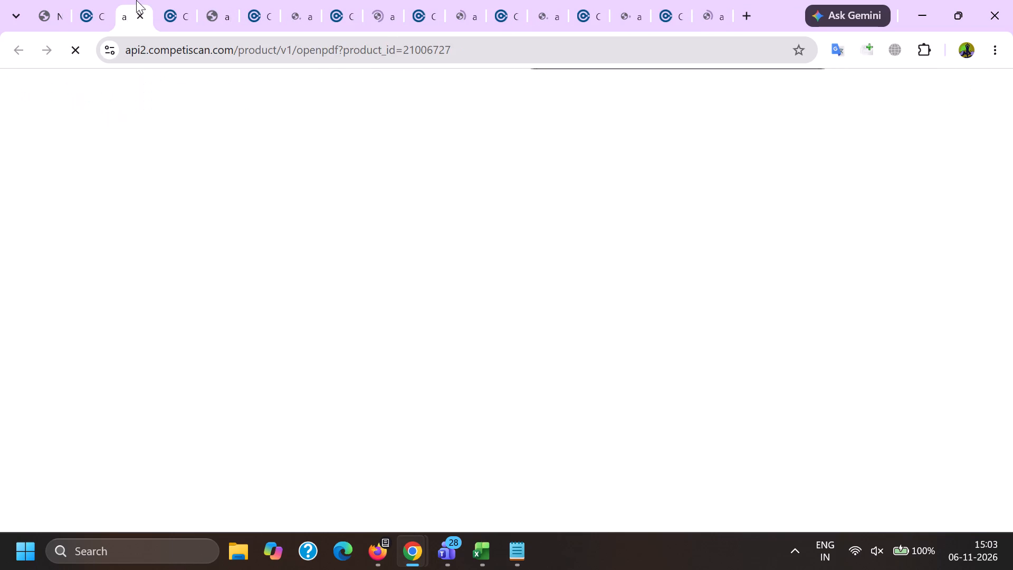
{"action": "left_click_drag", "start_coordinate": [1010, 161], "coordinate": [963, 564]}
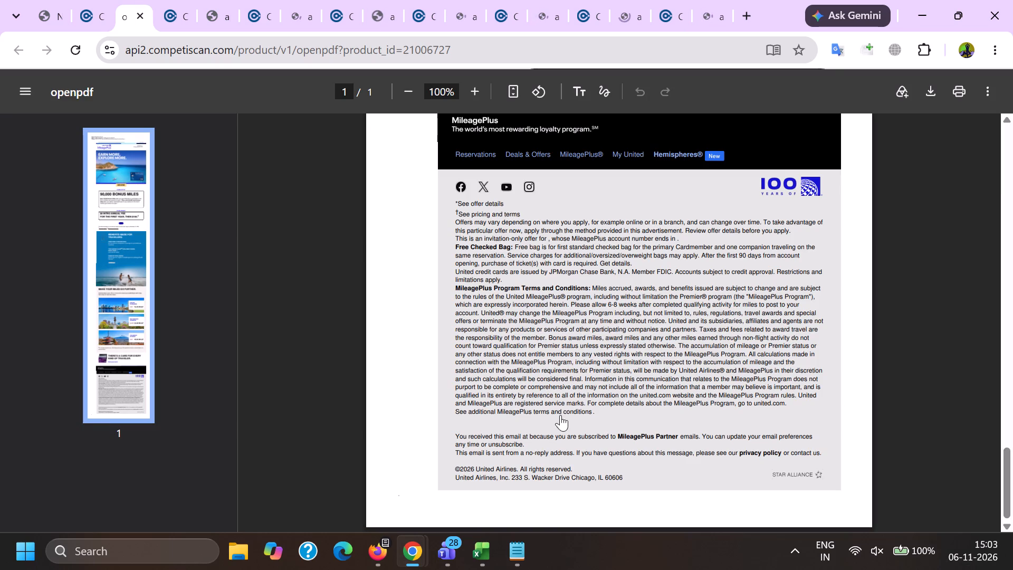
{"action": "left_click", "coordinate": [90, 0]}
{"action": "scroll", "coordinate": [445, 220], "scroll_direction": "down", "scroll_amount": 2}
{"action": "scroll", "coordinate": [431, 312], "scroll_direction": "up", "scroll_amount": 5}
{"action": "scroll", "coordinate": [449, 328], "scroll_direction": "down", "scroll_amount": 6}
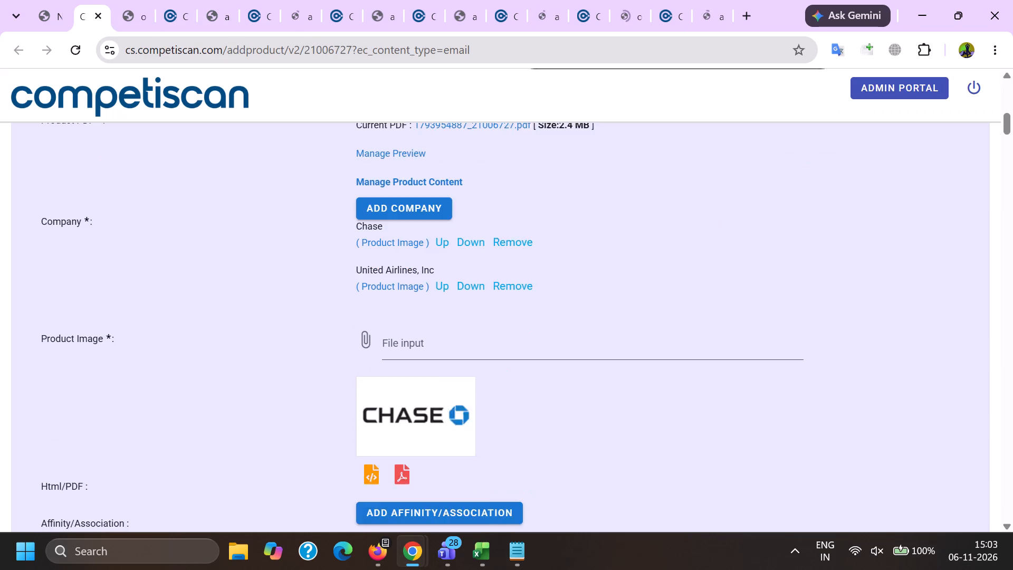
{"action": "scroll", "coordinate": [450, 328], "scroll_direction": "down", "scroll_amount": 3}
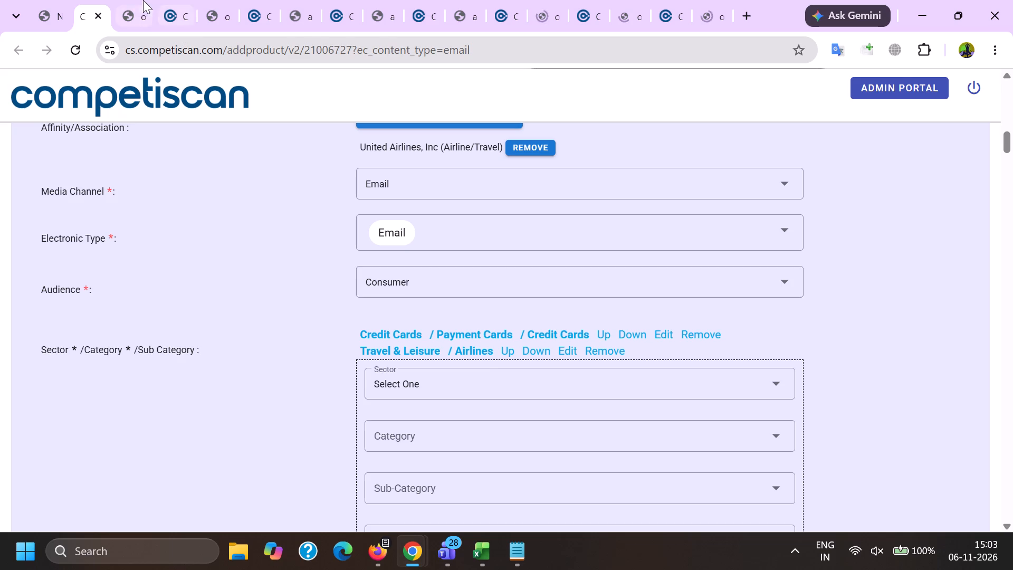
Search product 21006727's PDF for "BUSINESS" and check its card offer section.
{"action": "left_click", "coordinate": [142, 0]}
{"action": "key", "text": "ctrl+f"}
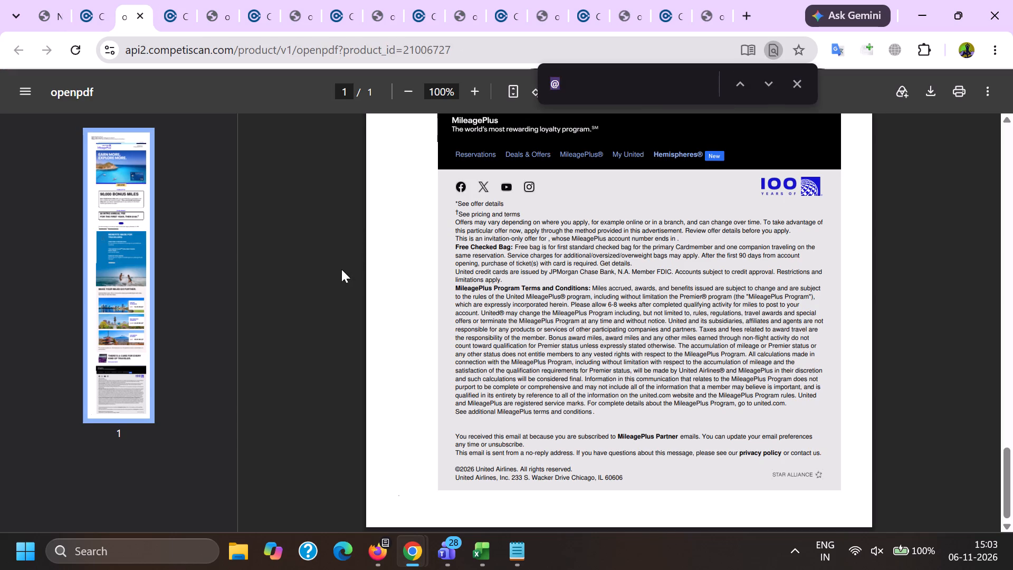
{"action": "type", "text": "BUSI"}
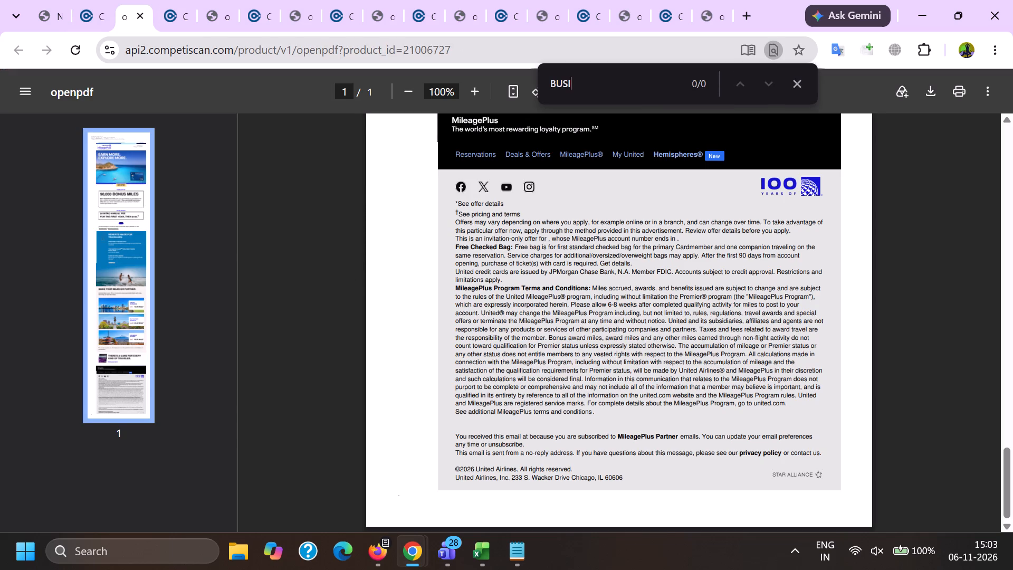
{"action": "type", "text": "NESS"}
{"action": "key", "text": "Return"}
{"action": "scroll", "coordinate": [447, 408], "scroll_direction": "up", "scroll_amount": 4}
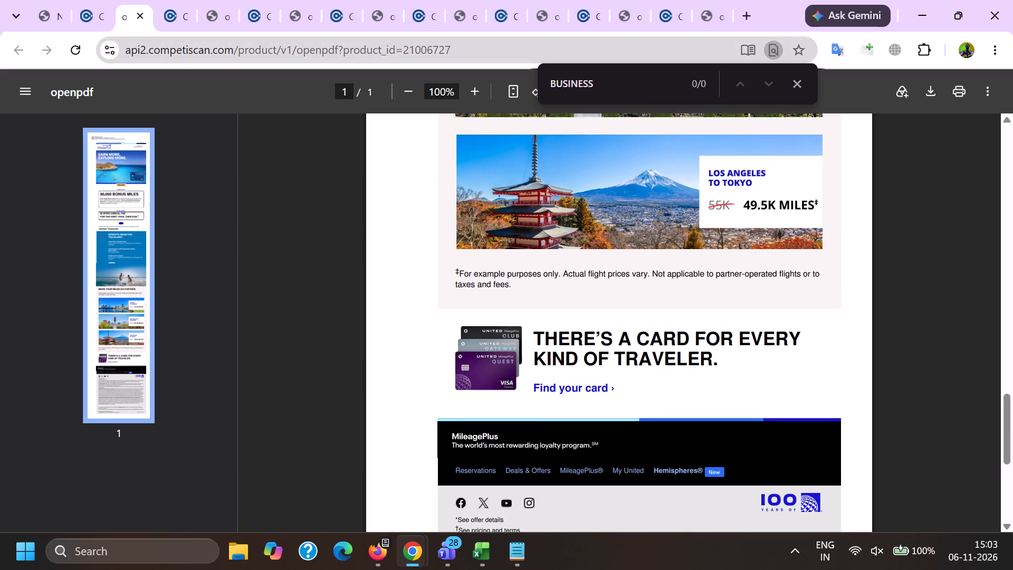
Review product 21006727's form entries for offer origin, product name, product headline, ancillary products and response mechanism.
{"action": "left_click", "coordinate": [87, 0]}
{"action": "scroll", "coordinate": [557, 249], "scroll_direction": "down", "scroll_amount": 6}
{"action": "scroll", "coordinate": [568, 307], "scroll_direction": "up", "scroll_amount": 5}
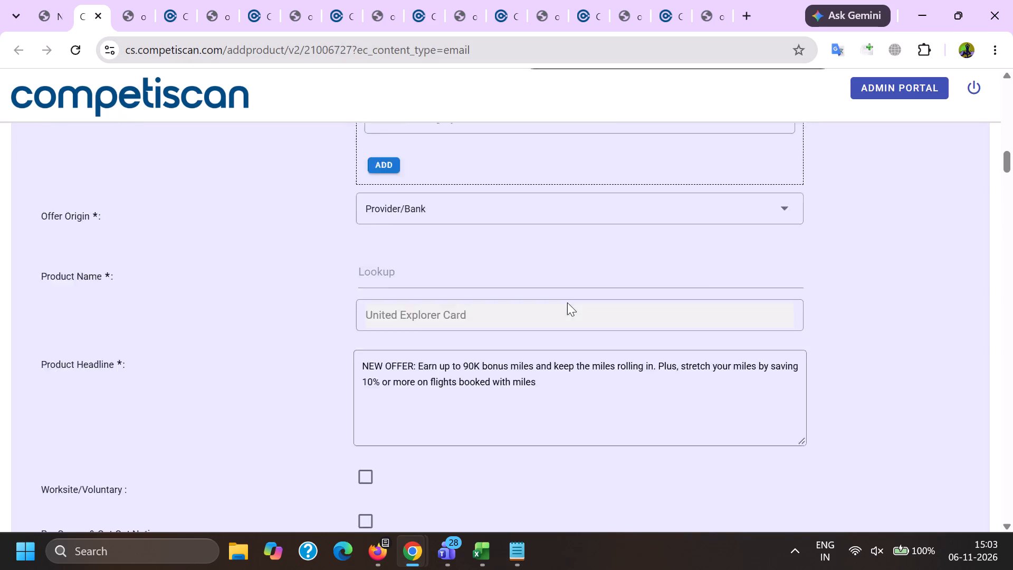
{"action": "scroll", "coordinate": [607, 293], "scroll_direction": "down", "scroll_amount": 3}
{"action": "left_click_drag", "start_coordinate": [642, 522], "coordinate": [165, 383]}
{"action": "scroll", "coordinate": [368, 314], "scroll_direction": "down", "scroll_amount": 4}
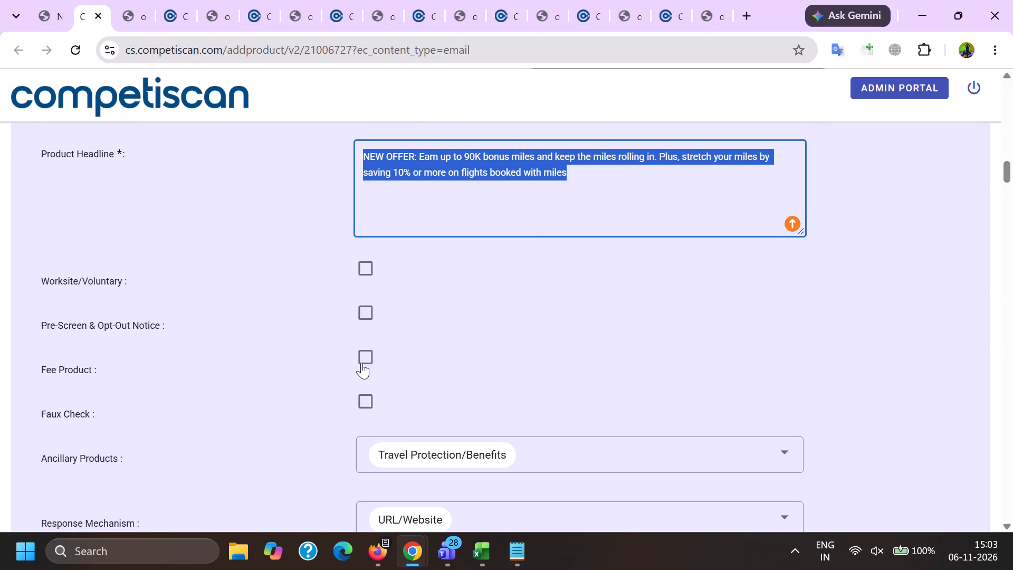
Examine product 21006727's sign-on incentive, balance transfer and cash advance APR, penalty APR, annual fee and late fee entries.
{"action": "scroll", "coordinate": [362, 354], "scroll_direction": "down", "scroll_amount": 7}
{"action": "scroll", "coordinate": [322, 284], "scroll_direction": "down", "scroll_amount": 19}
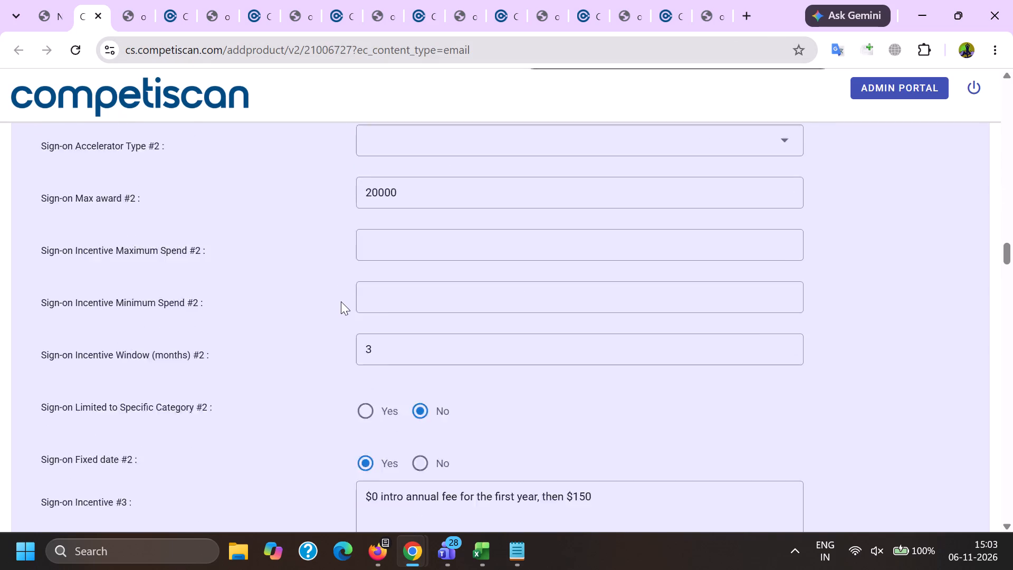
{"action": "scroll", "coordinate": [341, 301], "scroll_direction": "down", "scroll_amount": 15}
{"action": "scroll", "coordinate": [341, 293], "scroll_direction": "down", "scroll_amount": 14}
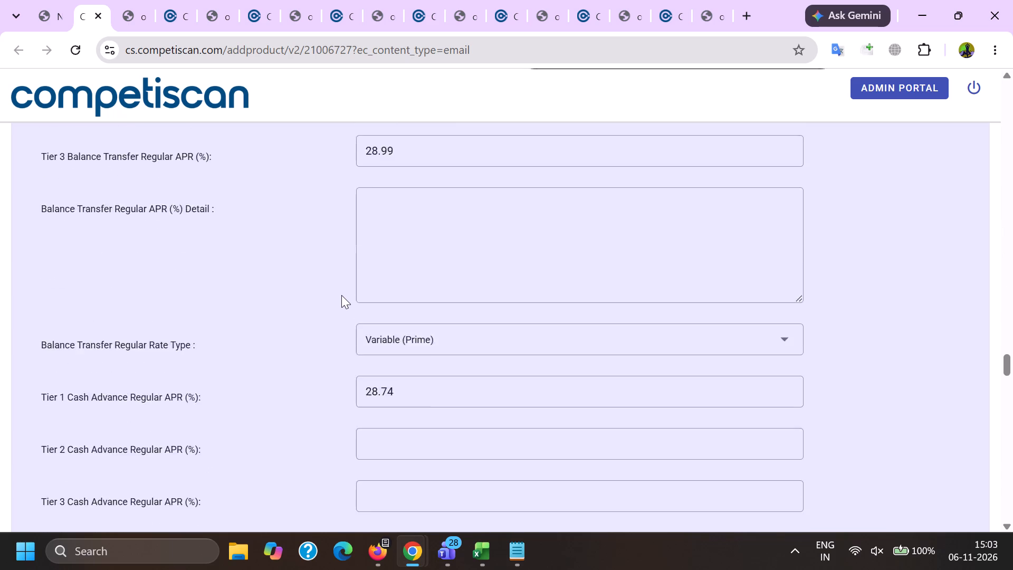
{"action": "scroll", "coordinate": [341, 295], "scroll_direction": "down", "scroll_amount": 12}
{"action": "scroll", "coordinate": [270, 335], "scroll_direction": "up", "scroll_amount": 11}
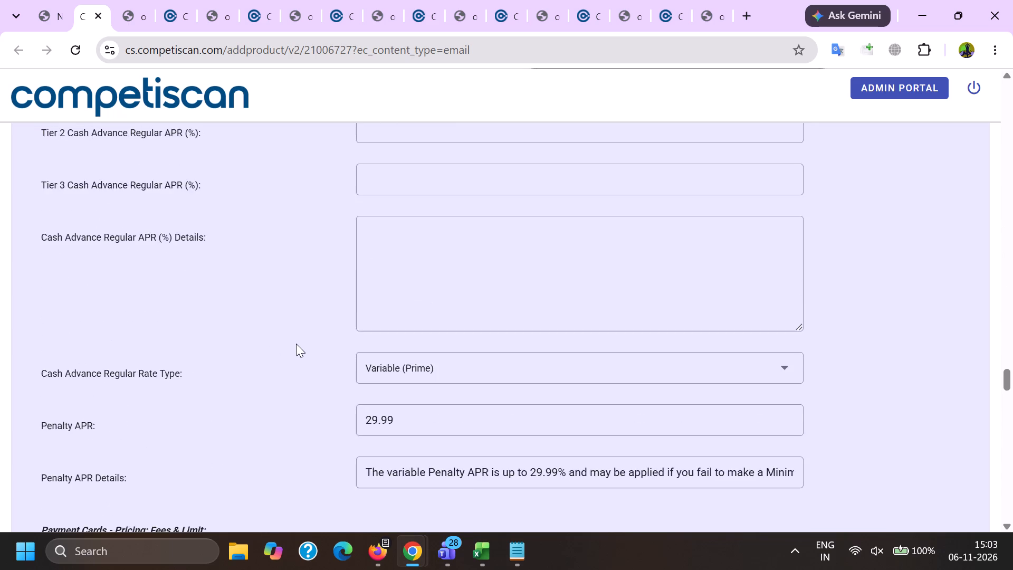
{"action": "scroll", "coordinate": [296, 344], "scroll_direction": "up", "scroll_amount": 5}
{"action": "scroll", "coordinate": [296, 344], "scroll_direction": "down", "scroll_amount": 11}
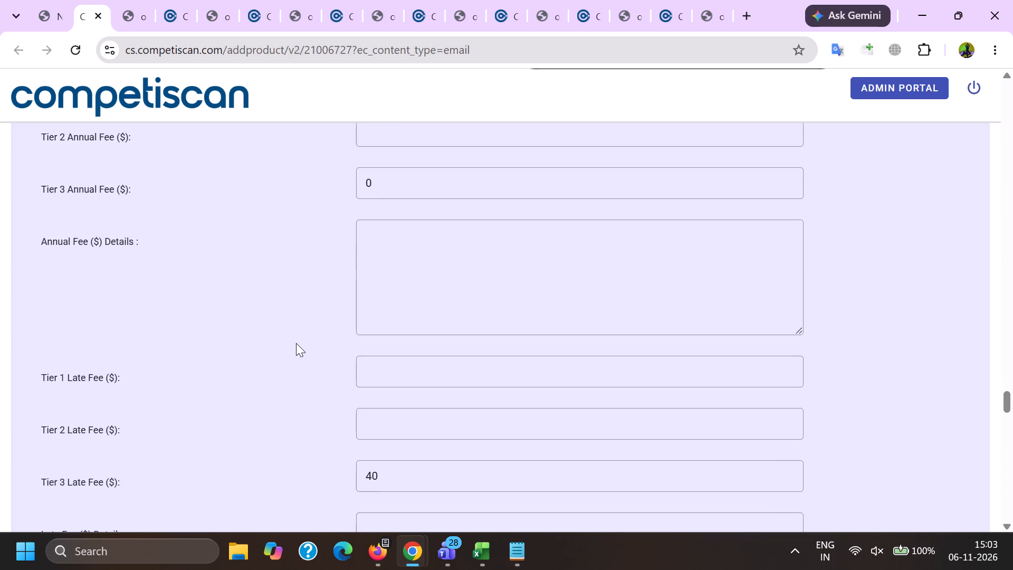
{"action": "scroll", "coordinate": [296, 343], "scroll_direction": "up", "scroll_amount": 3}
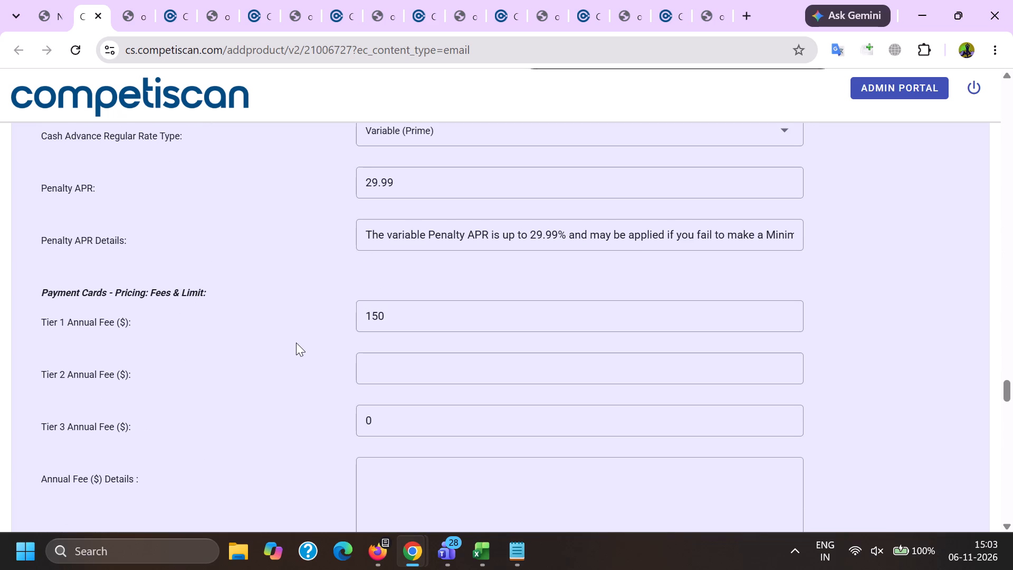
{"action": "scroll", "coordinate": [296, 343], "scroll_direction": "up", "scroll_amount": 20}
{"action": "scroll", "coordinate": [296, 343], "scroll_direction": "up", "scroll_amount": 18}
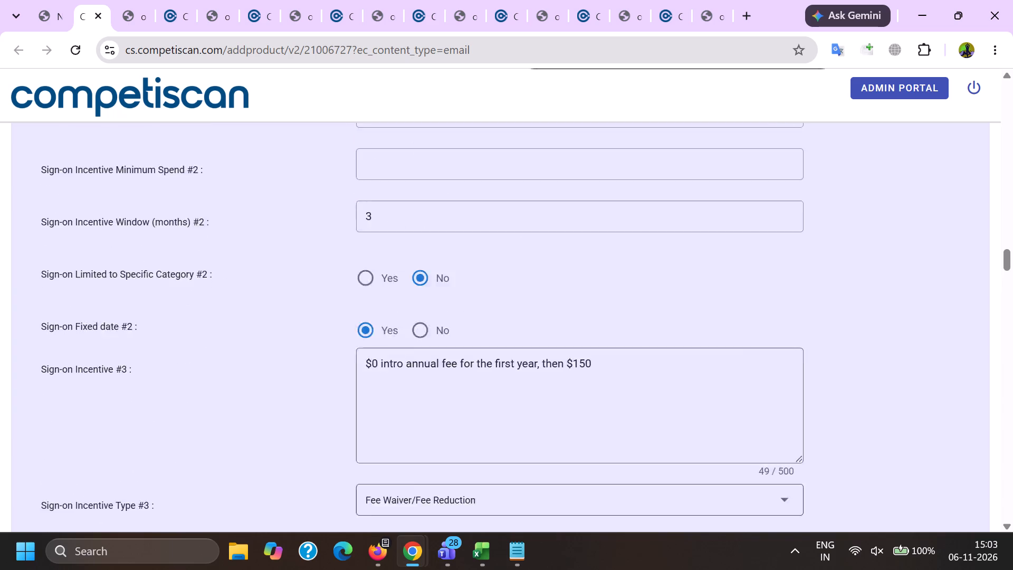
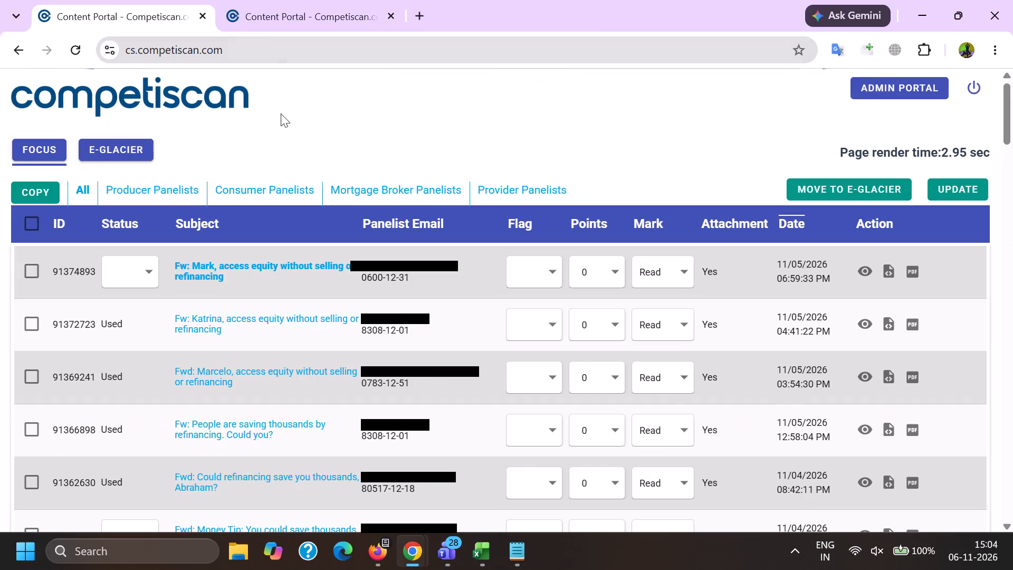
Search the Admin Portal's published electronic content by OCR for "$0 intro annual fee for the first year, then $150".
{"action": "left_click", "coordinate": [870, 89]}
{"action": "left_click", "coordinate": [337, 0]}
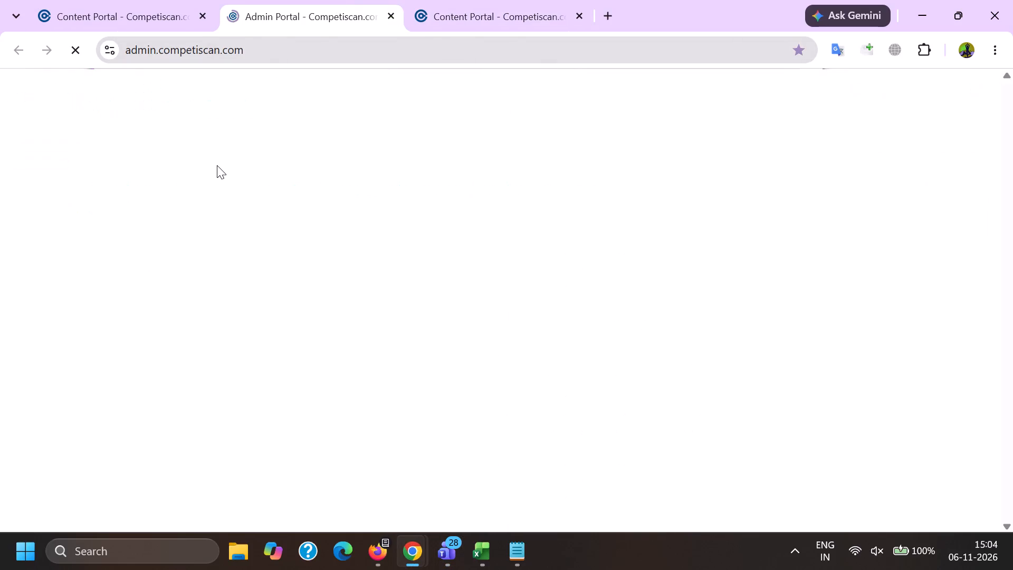
{"action": "left_click", "coordinate": [88, 163]}
{"action": "left_click", "coordinate": [71, 206]}
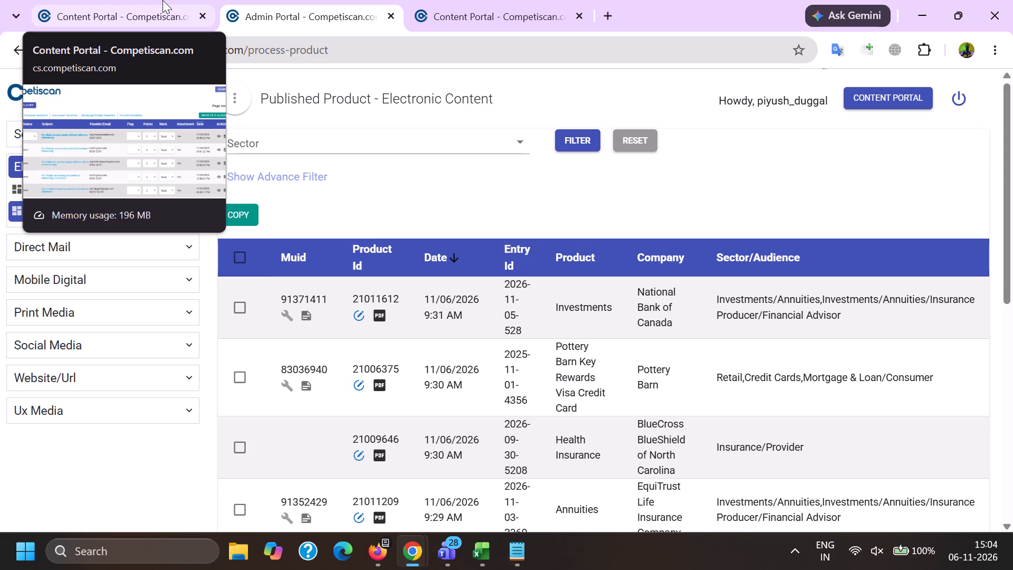
{"action": "left_click", "coordinate": [286, 173]}
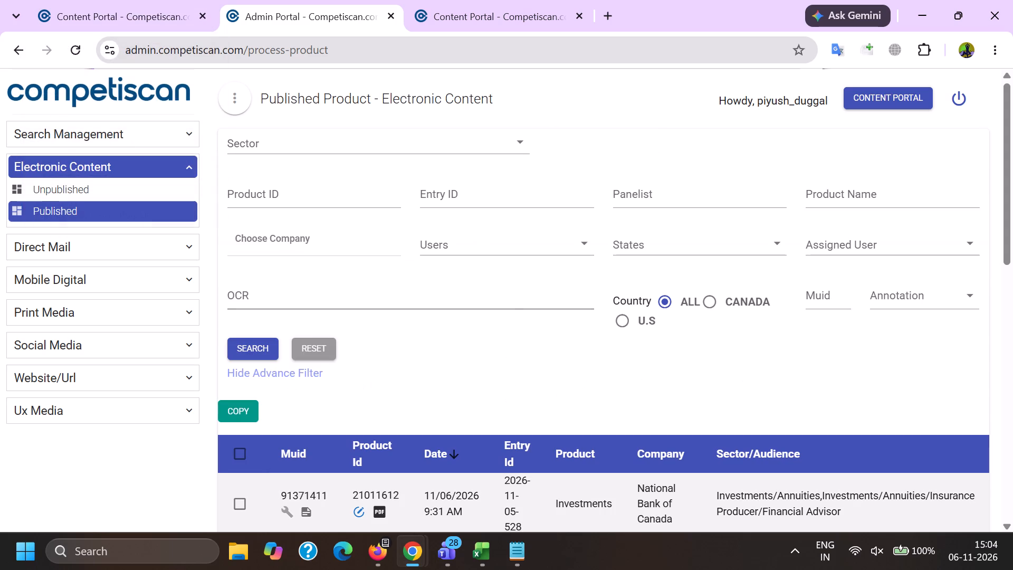
{"action": "left_click", "coordinate": [453, 298]}
{"action": "key", "text": "ctrl+v"}
{"action": "key", "text": "Return"}
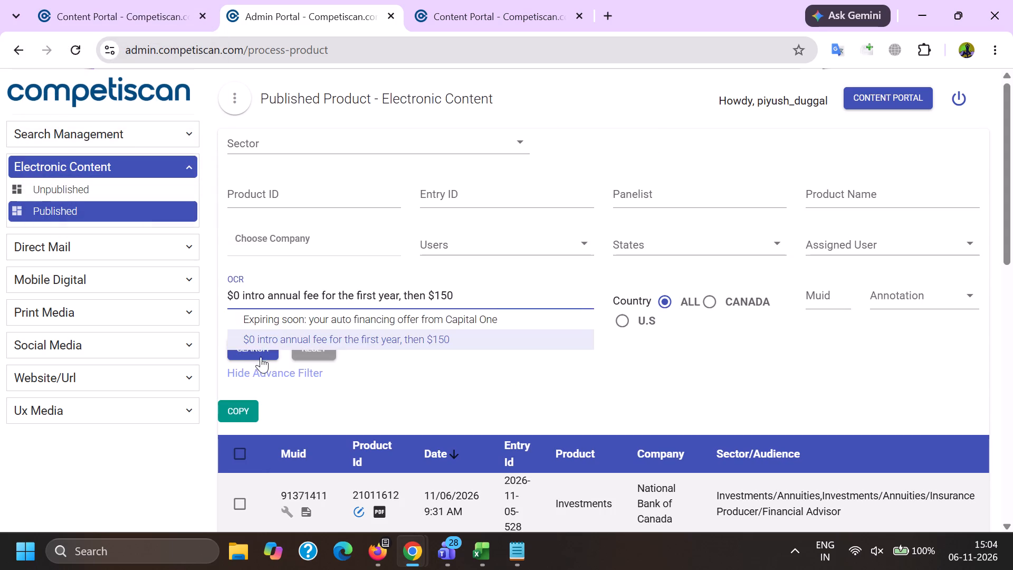
Look through the matching United Explorer Card records and open product 20933735's form.
{"action": "scroll", "coordinate": [261, 345], "scroll_direction": "down", "scroll_amount": 4}
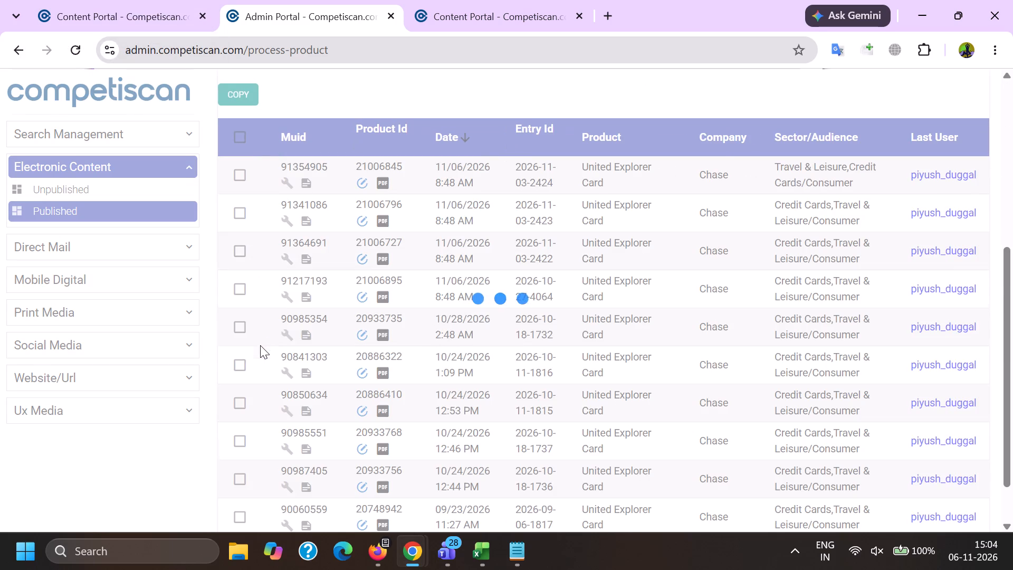
{"action": "scroll", "coordinate": [177, 500], "scroll_direction": "down", "scroll_amount": 3}
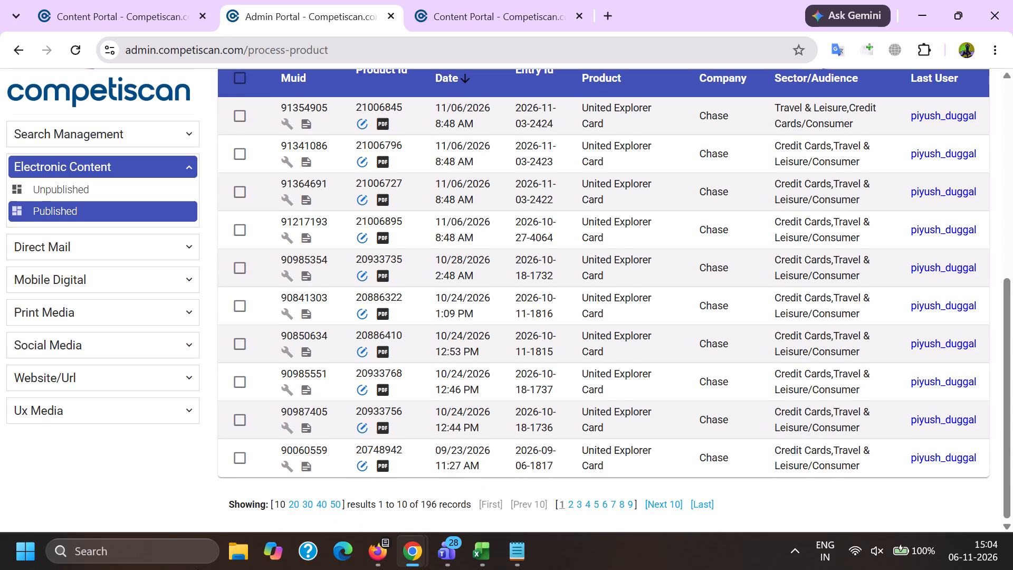
{"action": "scroll", "coordinate": [152, 511], "scroll_direction": "down", "scroll_amount": 4}
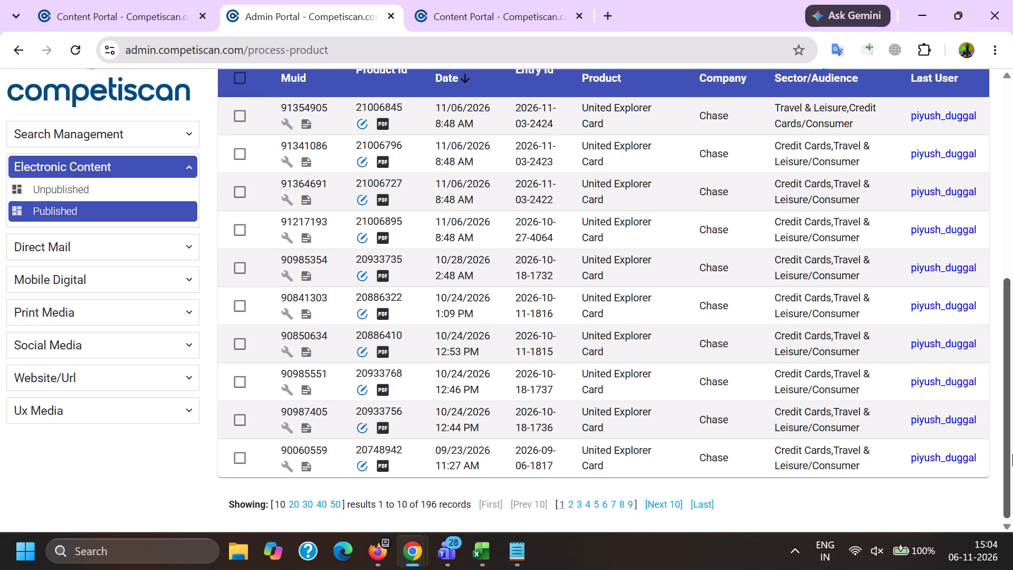
{"action": "left_click_drag", "start_coordinate": [1004, 493], "coordinate": [1004, 503]}
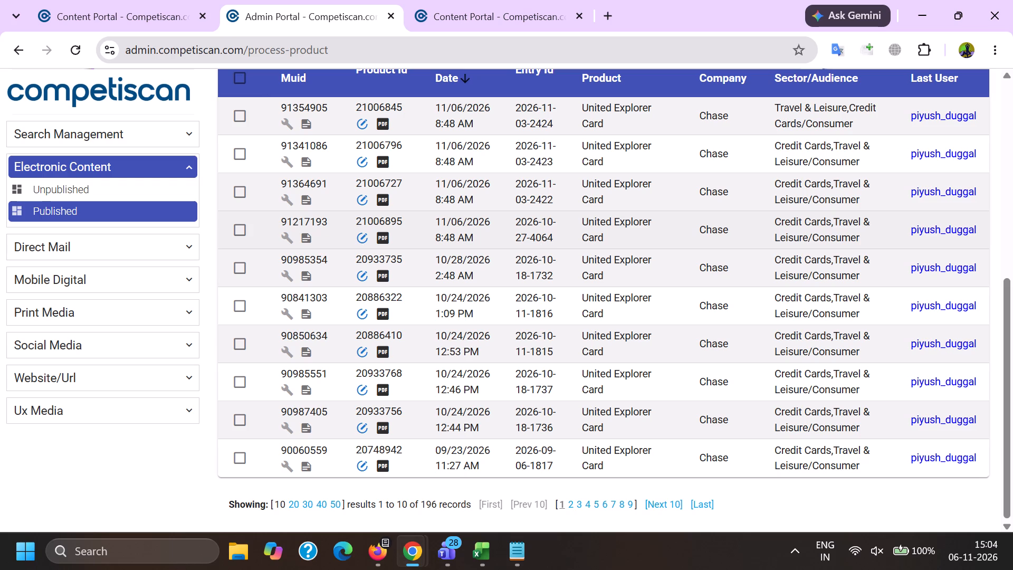
{"action": "left_click", "coordinate": [364, 275], "text": "ctrl"}
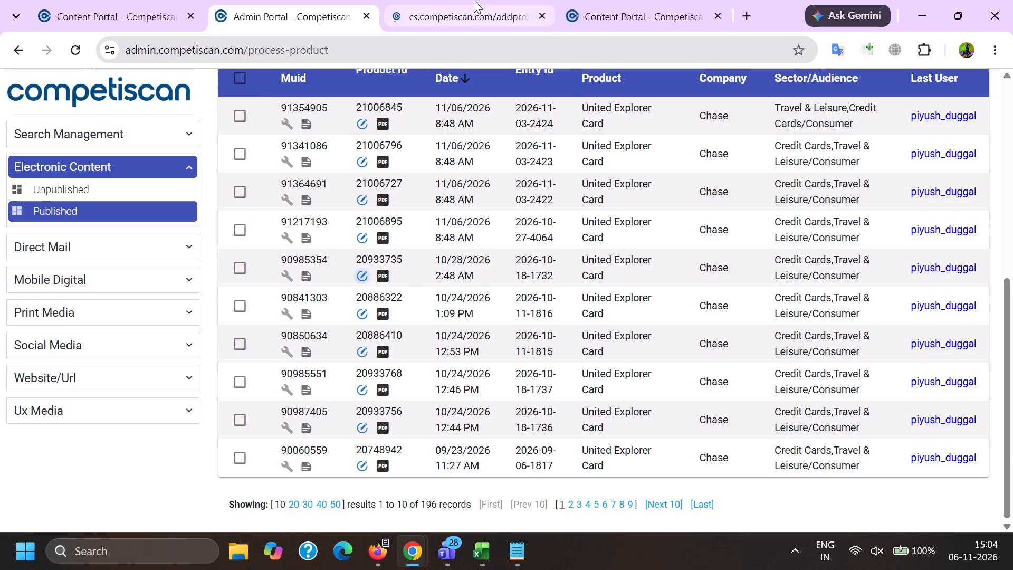
{"action": "left_click", "coordinate": [473, 0]}
{"action": "left_click", "coordinate": [598, 0]}
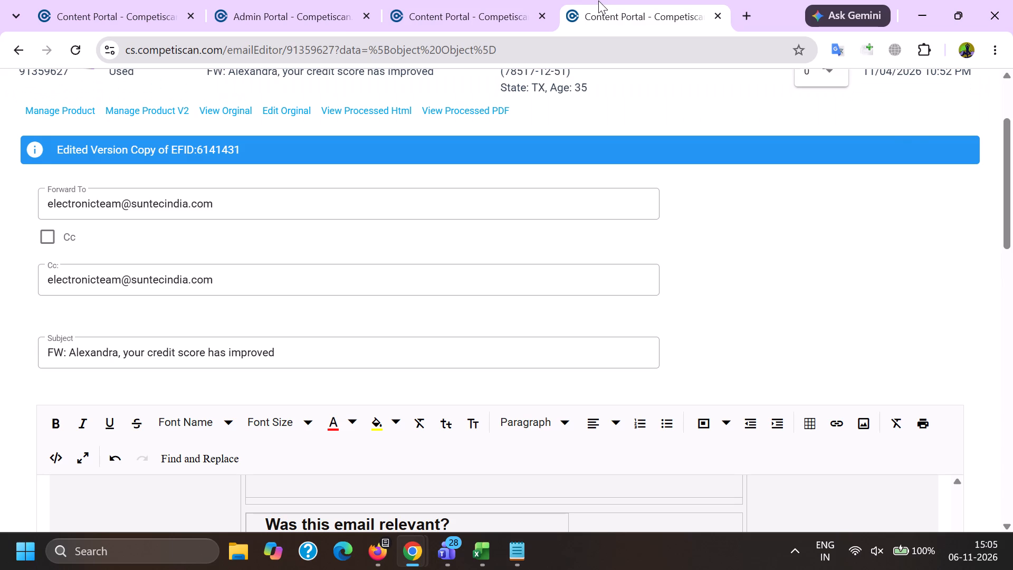
{"action": "left_click", "coordinate": [506, 0]}
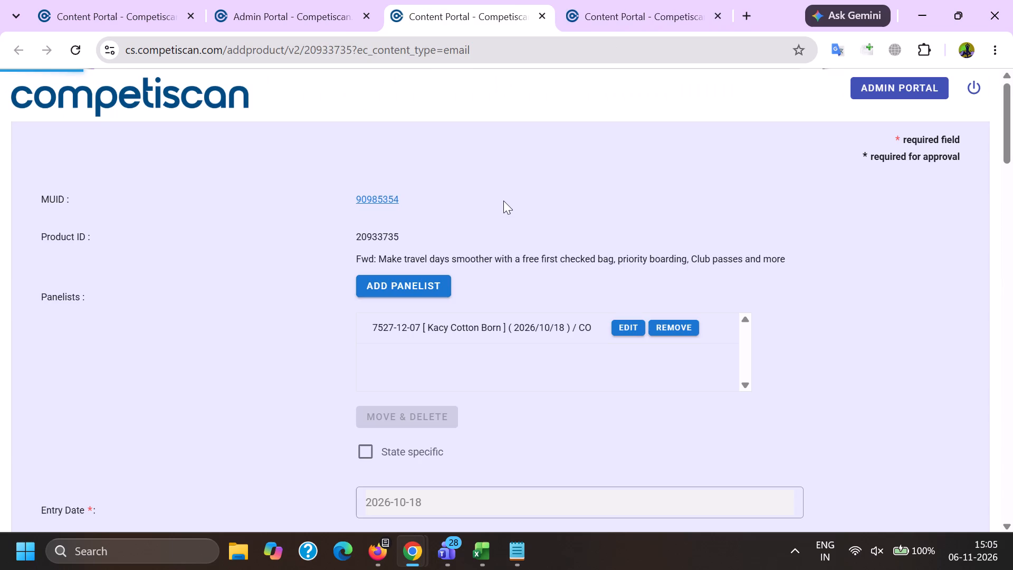
Review product 20933735's form entries from ancillary products through reward program and regular purchase APR.
{"action": "scroll", "coordinate": [490, 255], "scroll_direction": "down", "scroll_amount": 20}
{"action": "scroll", "coordinate": [490, 255], "scroll_direction": "down", "scroll_amount": 13}
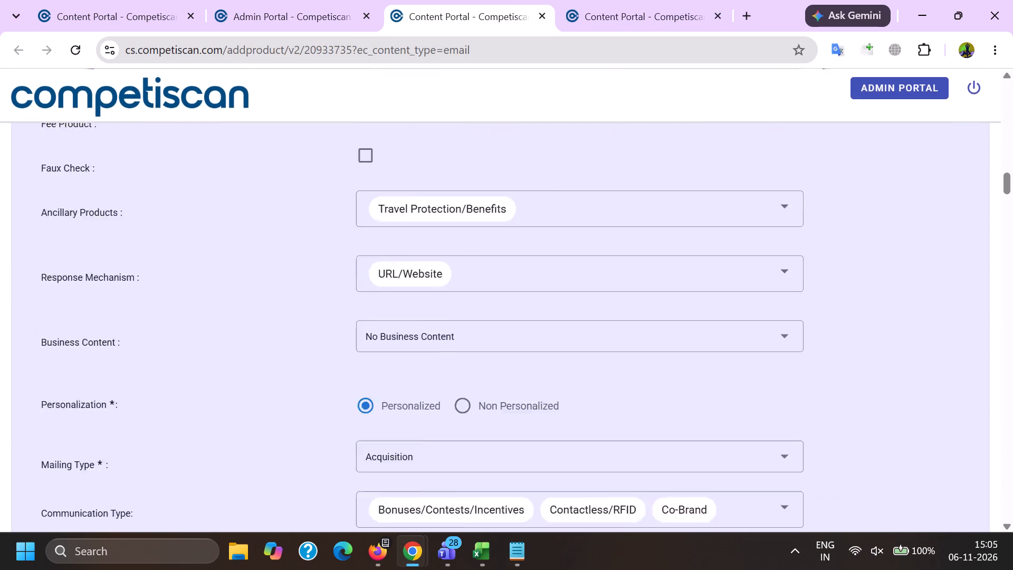
{"action": "scroll", "coordinate": [532, 278], "scroll_direction": "down", "scroll_amount": 20}
{"action": "scroll", "coordinate": [532, 278], "scroll_direction": "down", "scroll_amount": 13}
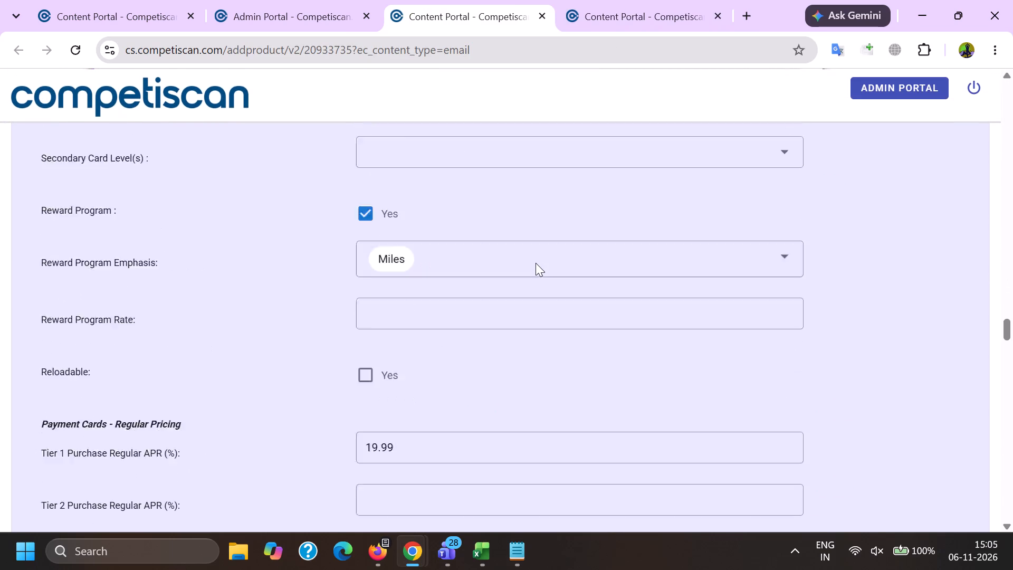
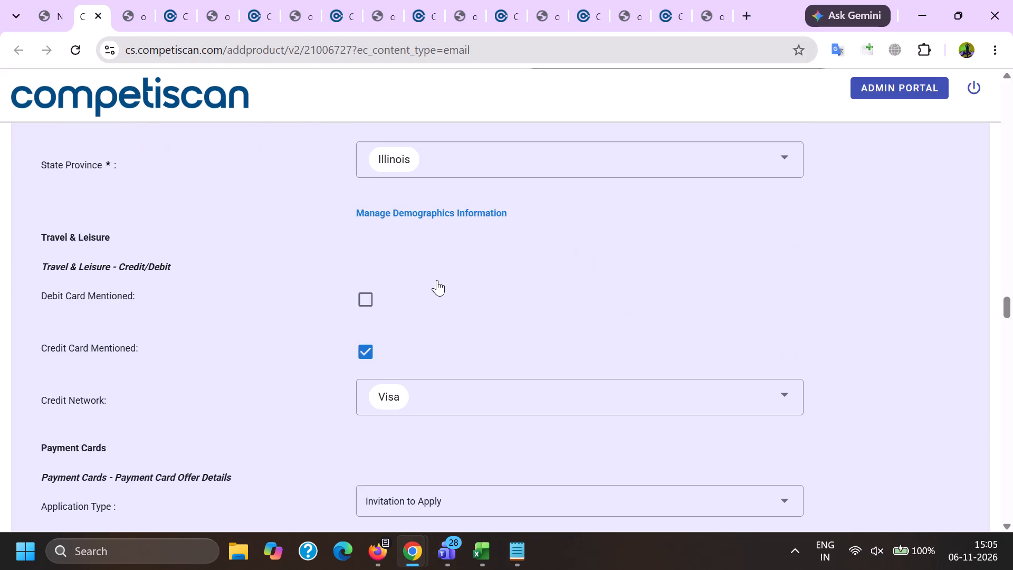
Set product 21006727's Tier 1 Annual Fee to 0 and its Tier 3 Annual Fee to 150.
{"action": "scroll", "coordinate": [437, 280], "scroll_direction": "down", "scroll_amount": 16}
{"action": "scroll", "coordinate": [430, 308], "scroll_direction": "down", "scroll_amount": 6}
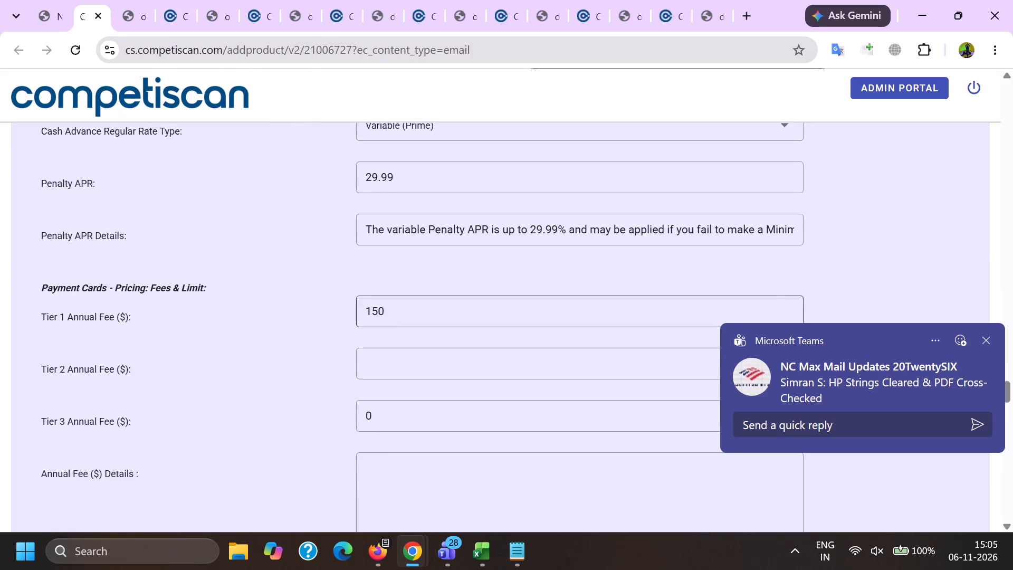
{"action": "scroll", "coordinate": [410, 303], "scroll_direction": "up", "scroll_amount": 3}
{"action": "left_click_drag", "start_coordinate": [415, 314], "coordinate": [189, 302]}
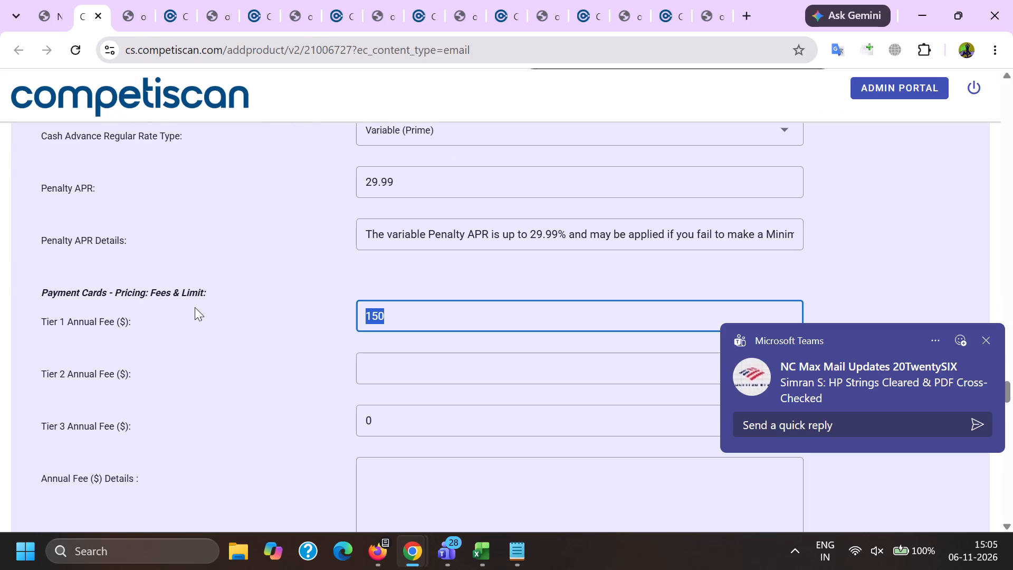
{"action": "key", "text": "BackSpace"}
{"action": "key", "text": "0"}
{"action": "key", "text": "Tab"}
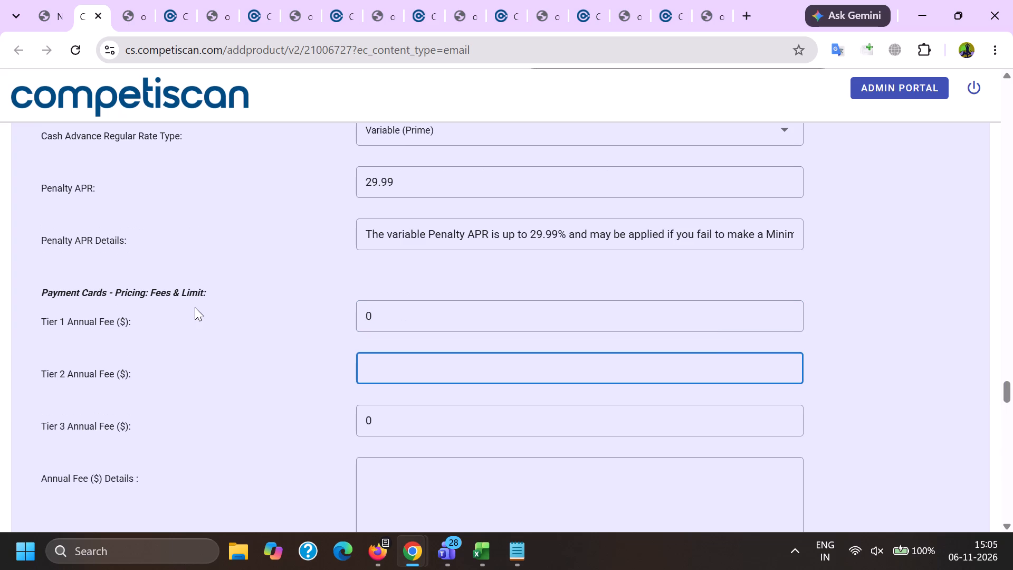
{"action": "key", "text": "Tab"}
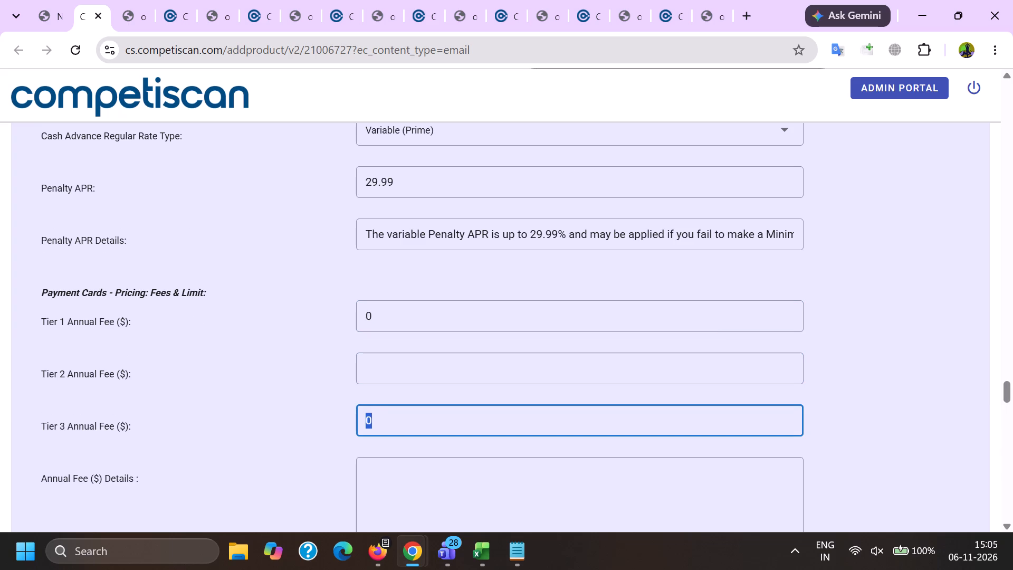
{"action": "type", "text": "150"}
Submit product 21006727 with the Approved product status.
{"action": "scroll", "coordinate": [188, 388], "scroll_direction": "down", "scroll_amount": 1}
{"action": "scroll", "coordinate": [299, 354], "scroll_direction": "down", "scroll_amount": 6}
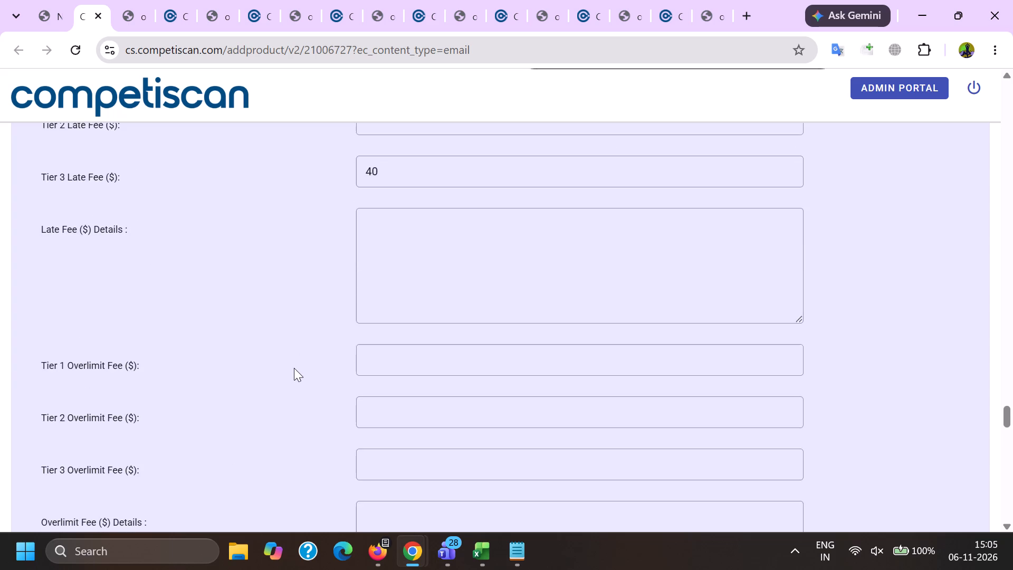
{"action": "scroll", "coordinate": [294, 368], "scroll_direction": "down", "scroll_amount": 3}
{"action": "left_click", "coordinate": [294, 368]}
{"action": "scroll", "coordinate": [293, 369], "scroll_direction": "down", "scroll_amount": 20}
{"action": "scroll", "coordinate": [293, 369], "scroll_direction": "down", "scroll_amount": 2}
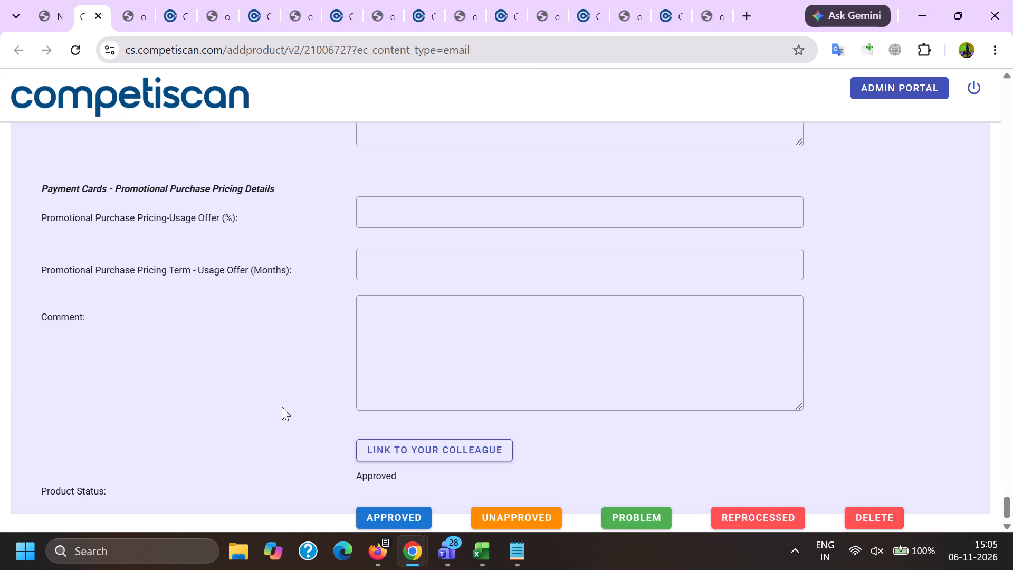
{"action": "scroll", "coordinate": [282, 407], "scroll_direction": "down", "scroll_amount": 5}
{"action": "left_click", "coordinate": [382, 521]}
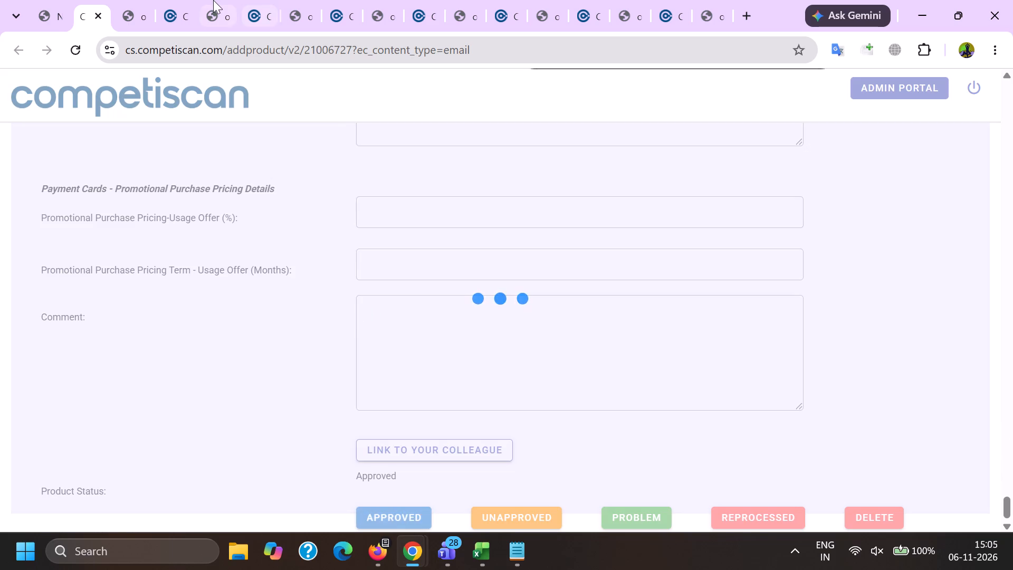
Look at product 21006796's form and its United Explorer email PDF.
{"action": "left_click", "coordinate": [213, 0]}
{"action": "left_click", "coordinate": [185, 0]}
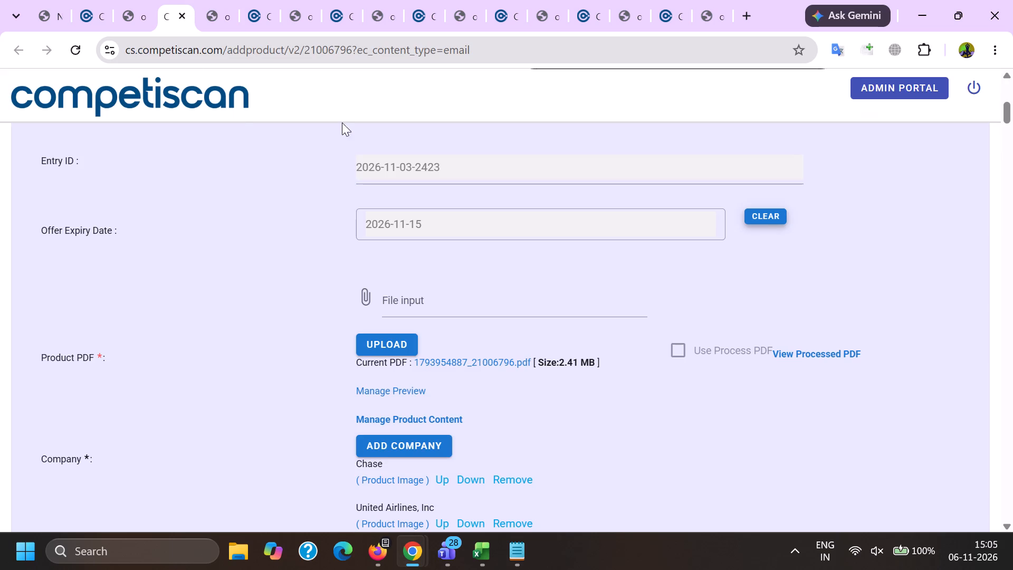
{"action": "left_click", "coordinate": [231, 0]}
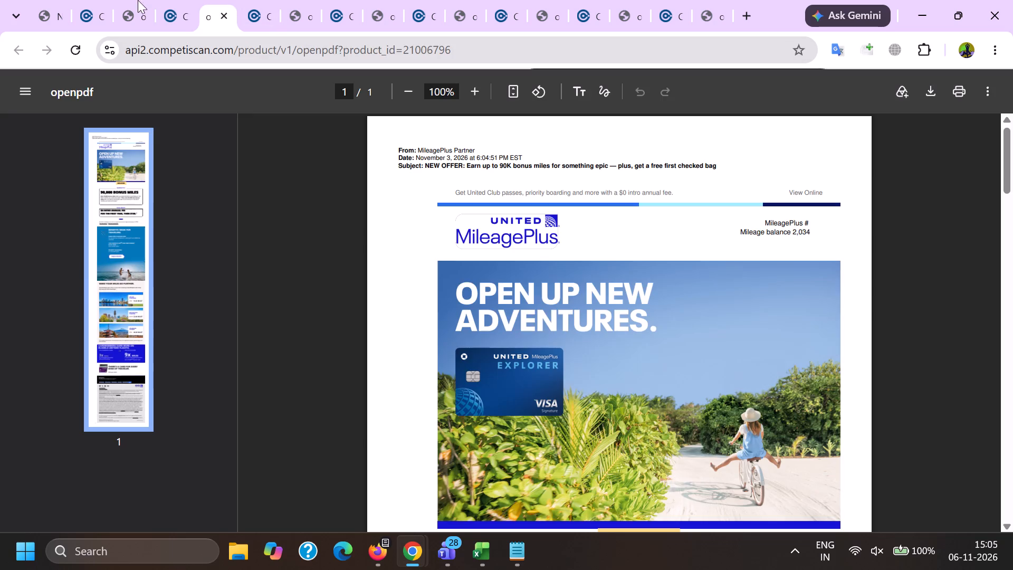
{"action": "left_click", "coordinate": [108, 0]}
{"action": "left_click", "coordinate": [213, 0]}
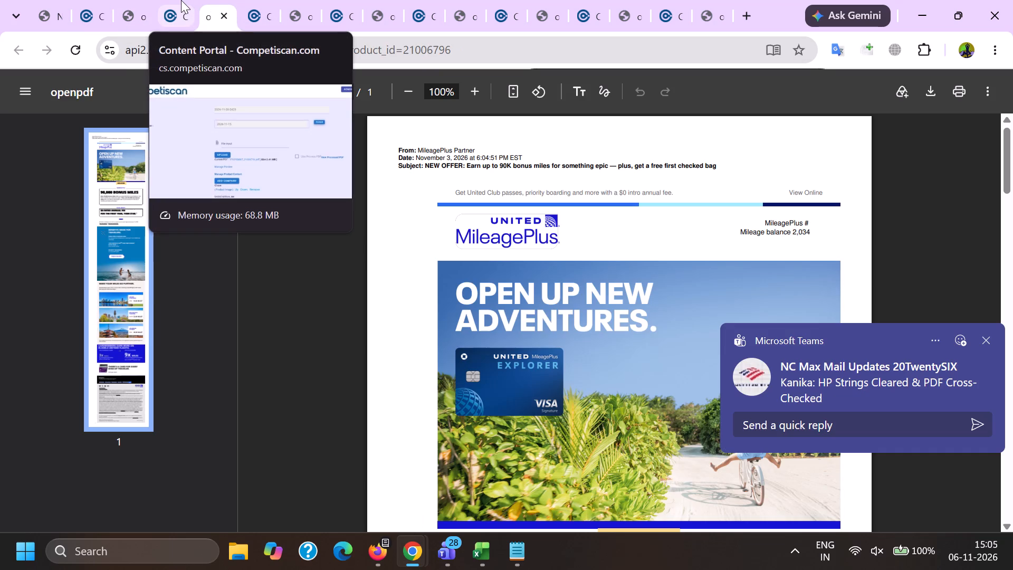
In product 21006796's form, set the Tier 1 Annual Fee to 0 and the Tier 3 Annual Fee to 150.
{"action": "left_click", "coordinate": [181, 0]}
{"action": "scroll", "coordinate": [630, 306], "scroll_direction": "down", "scroll_amount": 7}
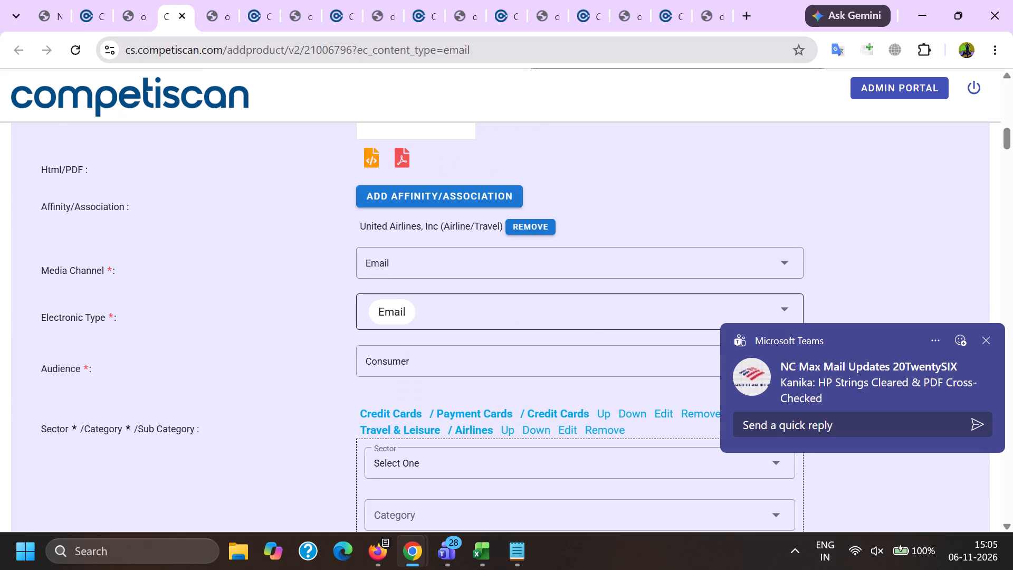
{"action": "scroll", "coordinate": [567, 302], "scroll_direction": "down", "scroll_amount": 14}
{"action": "scroll", "coordinate": [556, 354], "scroll_direction": "down", "scroll_amount": 15}
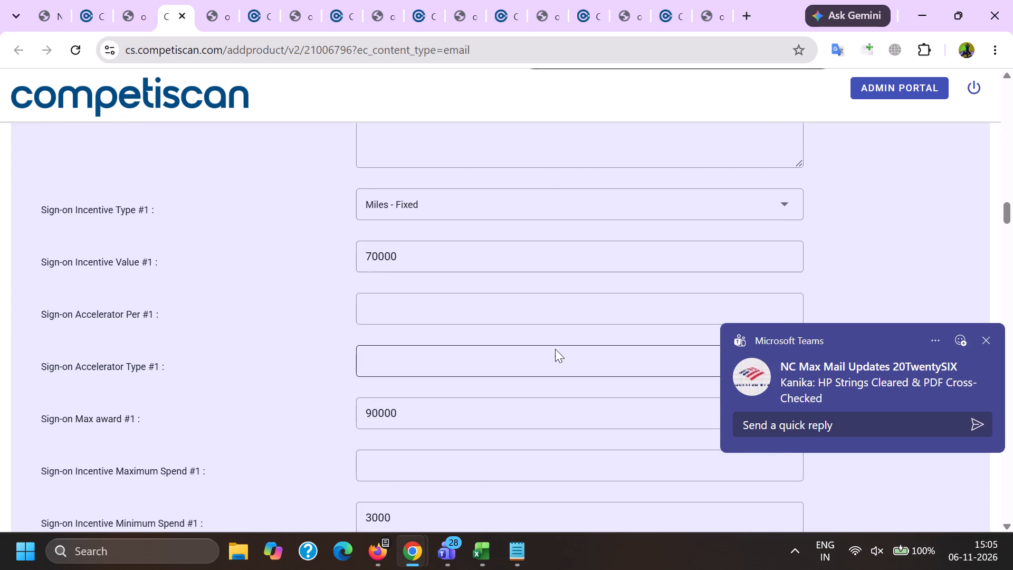
{"action": "scroll", "coordinate": [555, 349], "scroll_direction": "down", "scroll_amount": 20}
{"action": "scroll", "coordinate": [554, 357], "scroll_direction": "down", "scroll_amount": 6}
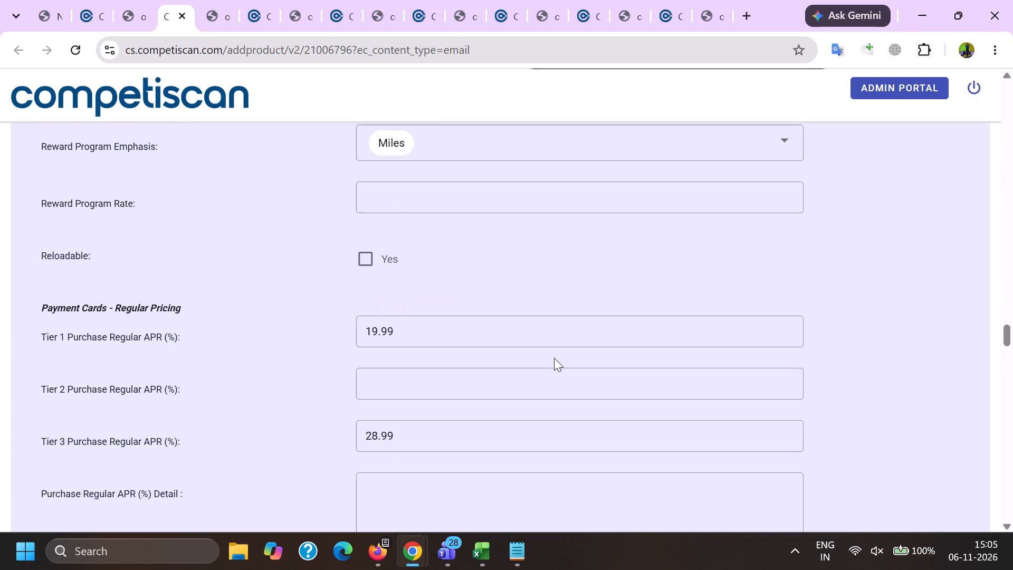
{"action": "scroll", "coordinate": [554, 358], "scroll_direction": "down", "scroll_amount": 18}
{"action": "scroll", "coordinate": [524, 369], "scroll_direction": "up", "scroll_amount": 5}
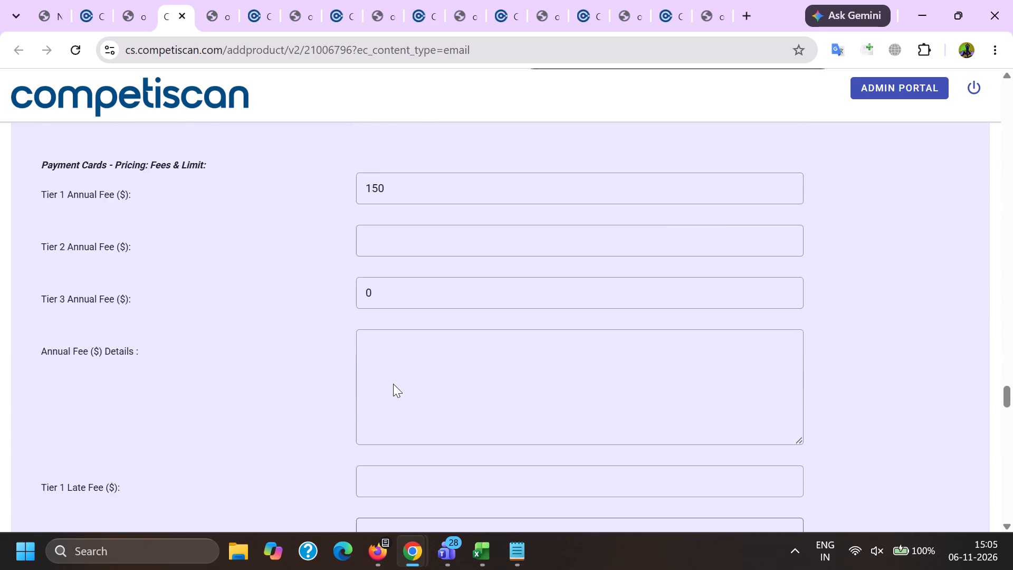
{"action": "left_click_drag", "start_coordinate": [427, 316], "coordinate": [229, 320]}
{"action": "key", "text": "BackSpace"}
{"action": "key", "text": "0"}
{"action": "key", "text": "Tab"}
{"action": "key", "text": "Tab"}
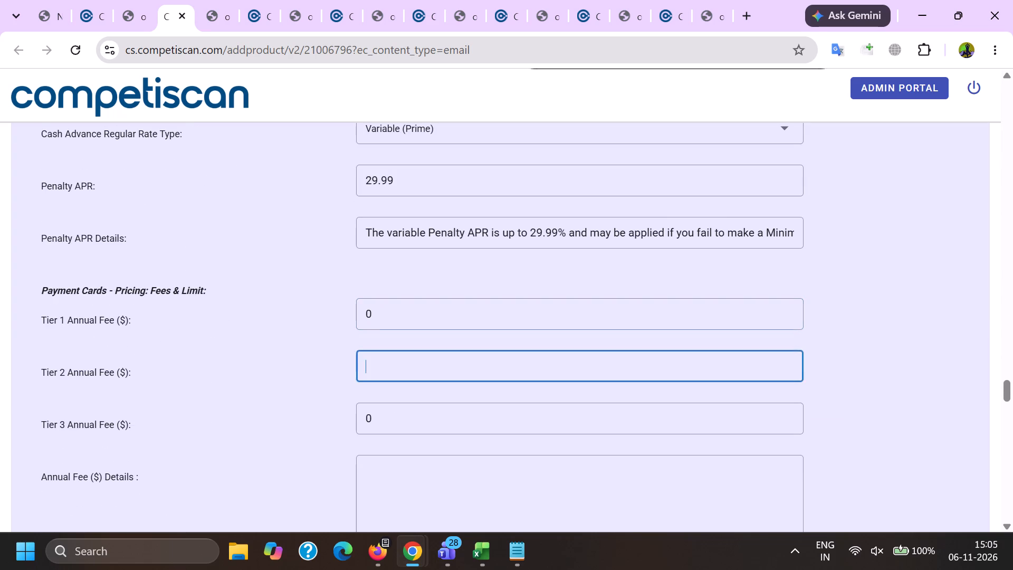
{"action": "key", "text": "Tab"}
{"action": "left_click_drag", "start_coordinate": [407, 427], "coordinate": [299, 430]}
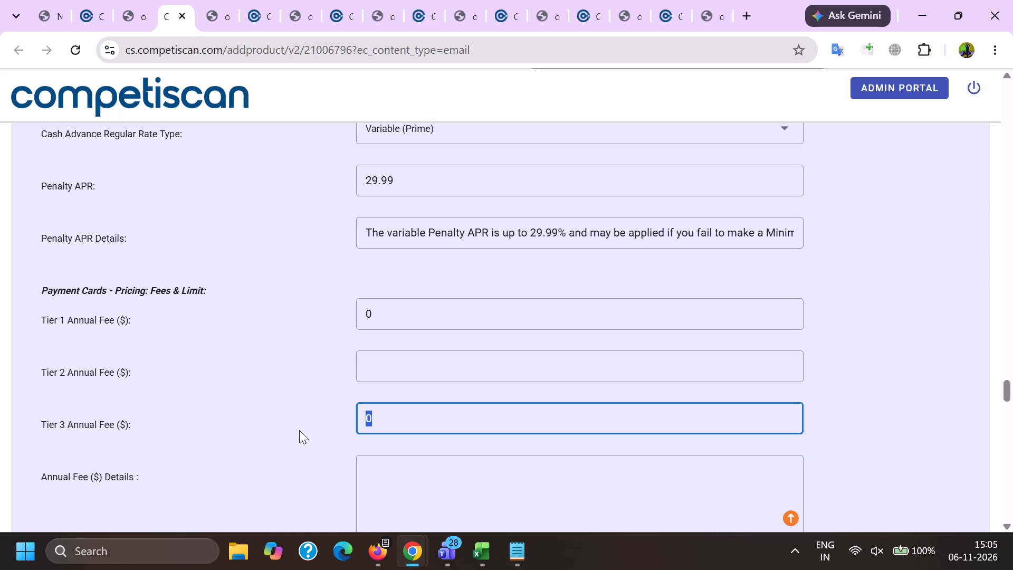
{"action": "left_click_drag", "start_coordinate": [299, 430], "coordinate": [299, 429]}
{"action": "key", "text": "BackSpace"}
{"action": "type", "text": "150"}
Submit product 21006796 with the Approved product status.
{"action": "scroll", "coordinate": [288, 422], "scroll_direction": "down", "scroll_amount": 9}
{"action": "scroll", "coordinate": [279, 422], "scroll_direction": "up", "scroll_amount": 1}
{"action": "scroll", "coordinate": [278, 420], "scroll_direction": "down", "scroll_amount": 3}
{"action": "left_click", "coordinate": [272, 401]}
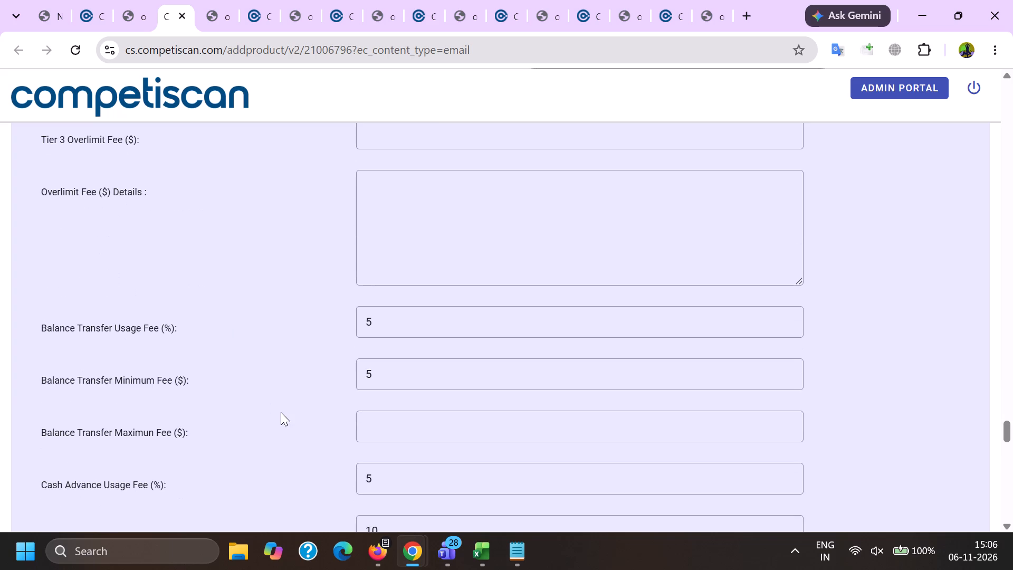
{"action": "key", "text": "End"}
{"action": "scroll", "coordinate": [297, 426], "scroll_direction": "down", "scroll_amount": 4}
{"action": "left_click", "coordinate": [410, 509]}
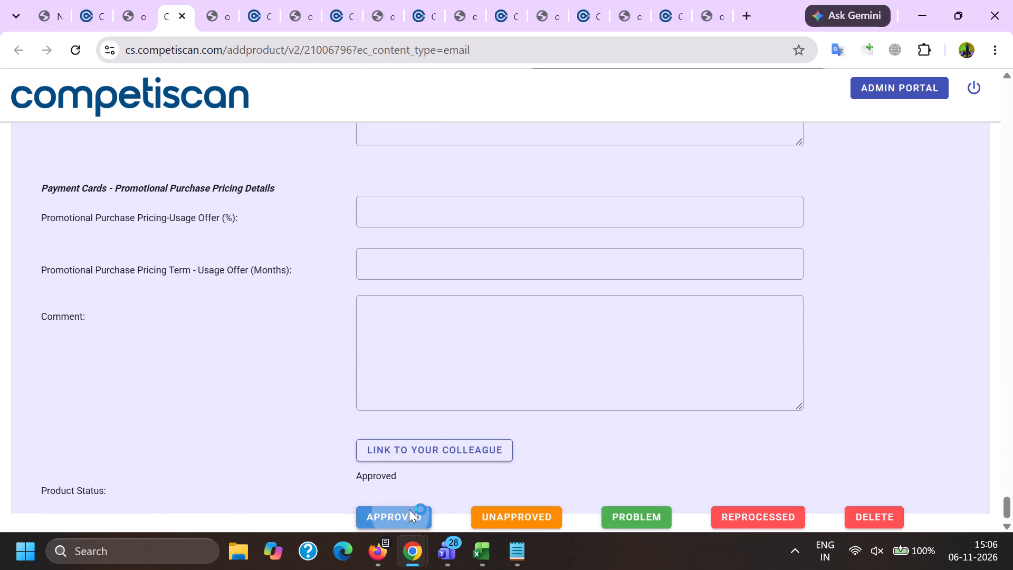
Check product 21006845's company entries and read through its United Explorer email PDF.
{"action": "left_click", "coordinate": [314, 0]}
{"action": "left_click", "coordinate": [263, 0]}
{"action": "scroll", "coordinate": [398, 227], "scroll_direction": "up", "scroll_amount": 2}
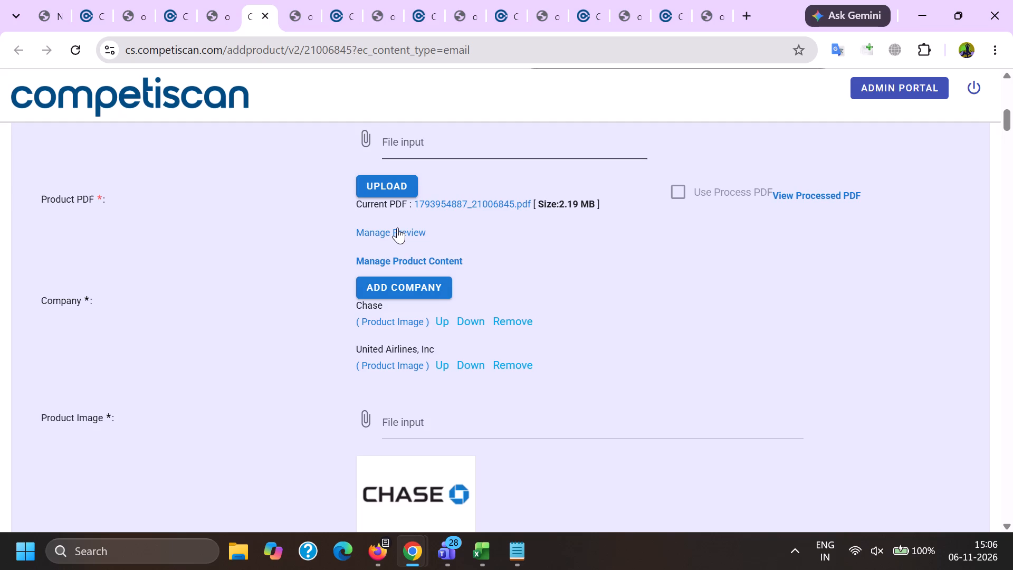
{"action": "scroll", "coordinate": [397, 227], "scroll_direction": "up", "scroll_amount": 1}
{"action": "left_click", "coordinate": [290, 0]}
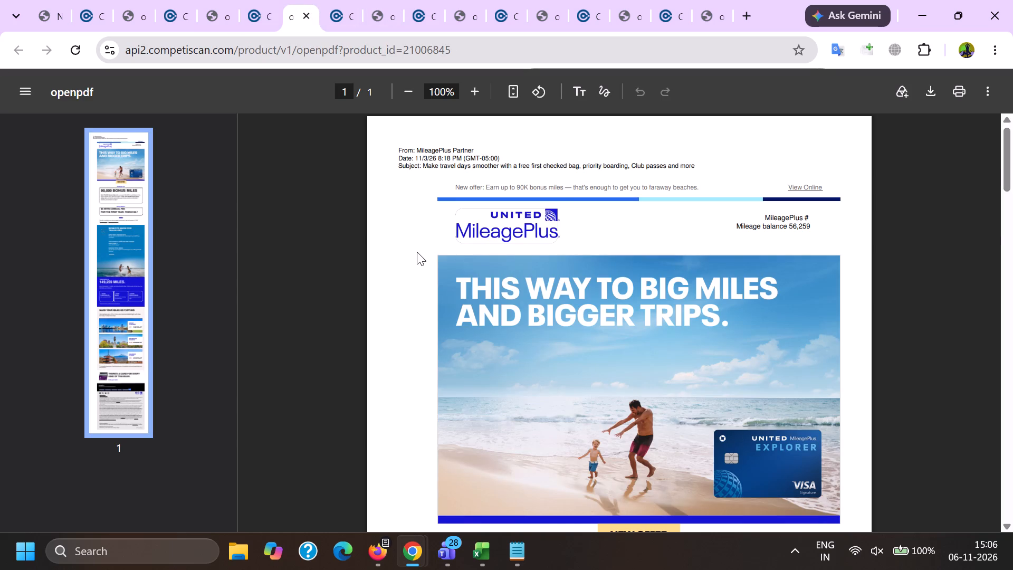
{"action": "scroll", "coordinate": [417, 252], "scroll_direction": "down", "scroll_amount": 20}
{"action": "scroll", "coordinate": [417, 252], "scroll_direction": "down", "scroll_amount": 12}
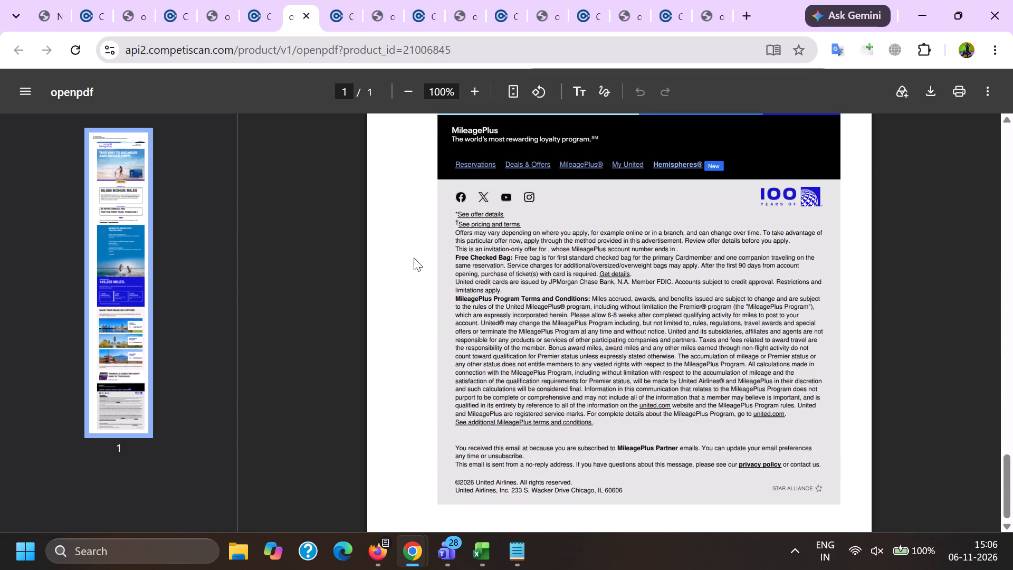
{"action": "scroll", "coordinate": [414, 258], "scroll_direction": "down", "scroll_amount": 1}
Review product 21006845's form entries from product headline and sign-on incentive through the annual fee tiers.
{"action": "left_click", "coordinate": [262, 0]}
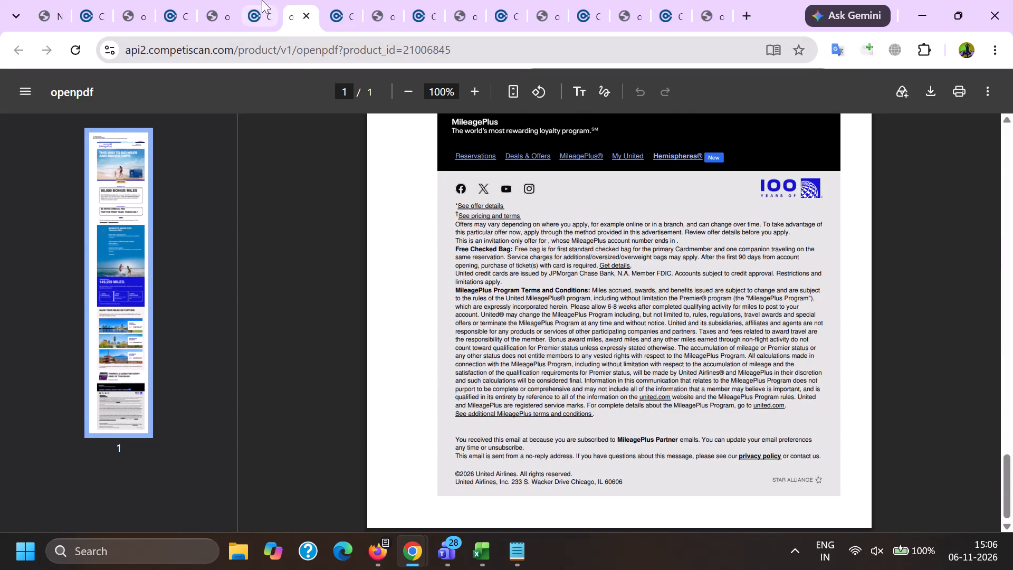
{"action": "scroll", "coordinate": [382, 250], "scroll_direction": "down", "scroll_amount": 9}
{"action": "scroll", "coordinate": [487, 284], "scroll_direction": "down", "scroll_amount": 3}
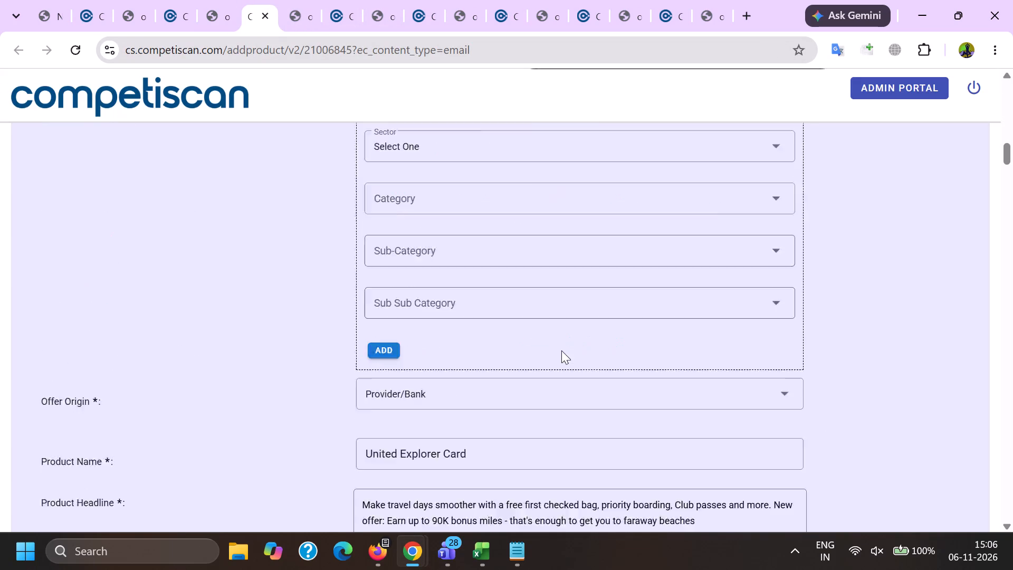
{"action": "scroll", "coordinate": [615, 387], "scroll_direction": "down", "scroll_amount": 3}
{"action": "left_click_drag", "start_coordinate": [738, 323], "coordinate": [278, 233]}
{"action": "scroll", "coordinate": [308, 269], "scroll_direction": "down", "scroll_amount": 8}
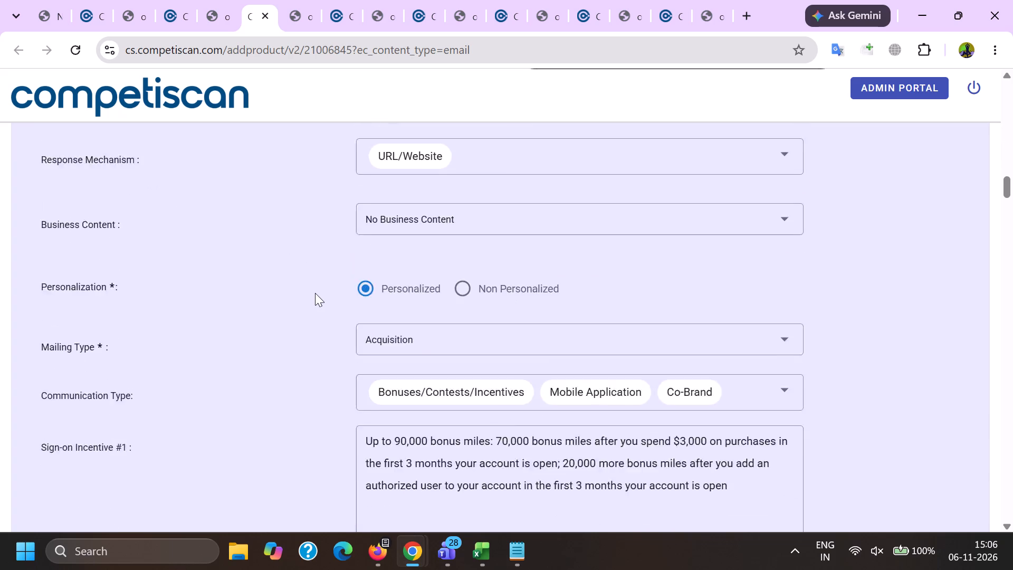
{"action": "scroll", "coordinate": [315, 293], "scroll_direction": "down", "scroll_amount": 20}
{"action": "scroll", "coordinate": [315, 293], "scroll_direction": "down", "scroll_amount": 11}
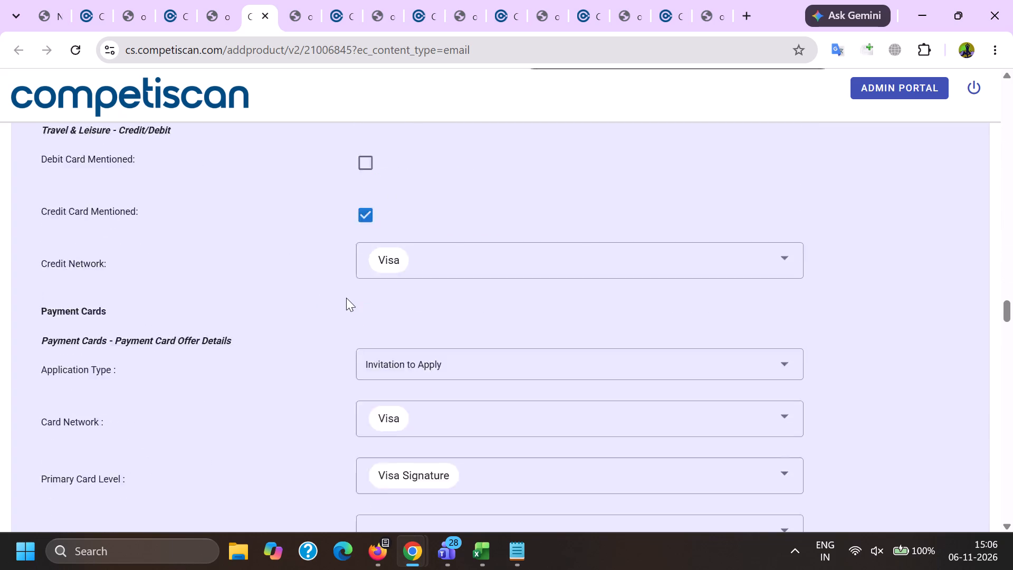
{"action": "scroll", "coordinate": [346, 298], "scroll_direction": "down", "scroll_amount": 17}
{"action": "scroll", "coordinate": [369, 338], "scroll_direction": "down", "scroll_amount": 5}
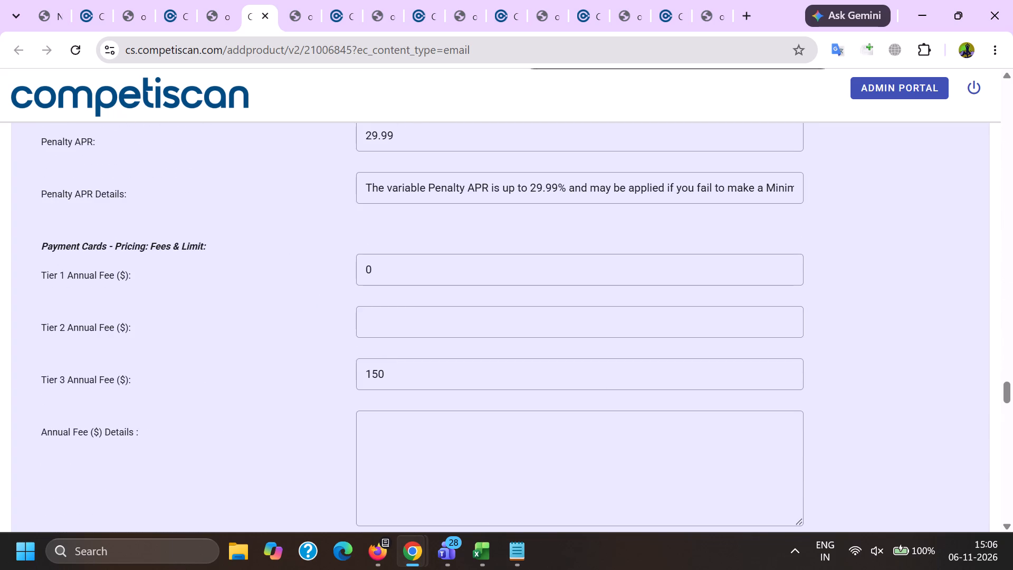
Check product 21006845's remaining fee, limit and status entries and close its form and PDF.
{"action": "scroll", "coordinate": [299, 359], "scroll_direction": "down", "scroll_amount": 3}
{"action": "left_click", "coordinate": [267, 376]}
{"action": "key", "text": "End"}
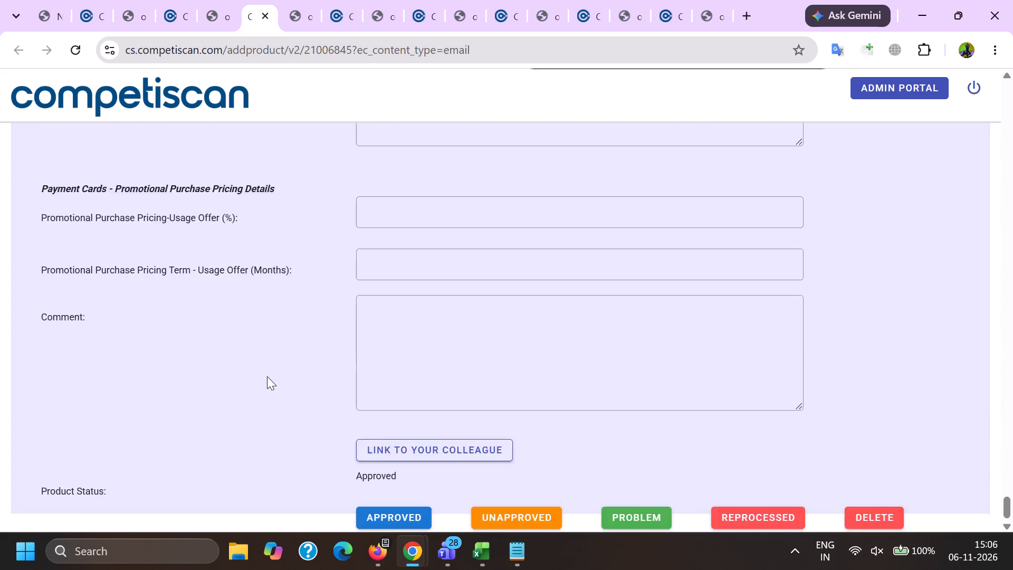
{"action": "scroll", "coordinate": [267, 376], "scroll_direction": "up", "scroll_amount": 6}
{"action": "scroll", "coordinate": [268, 374], "scroll_direction": "down", "scroll_amount": 10}
{"action": "scroll", "coordinate": [274, 370], "scroll_direction": "up", "scroll_amount": 1}
{"action": "scroll", "coordinate": [274, 370], "scroll_direction": "down", "scroll_amount": 2}
{"action": "scroll", "coordinate": [275, 370], "scroll_direction": "up", "scroll_amount": 18}
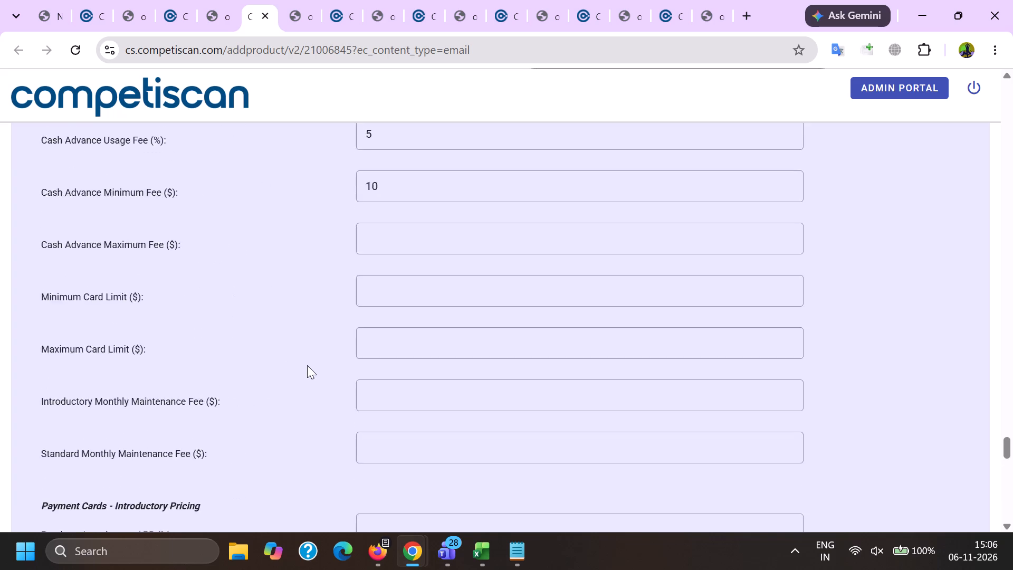
{"action": "scroll", "coordinate": [307, 365], "scroll_direction": "up", "scroll_amount": 3}
{"action": "double_click", "coordinate": [267, 19]}
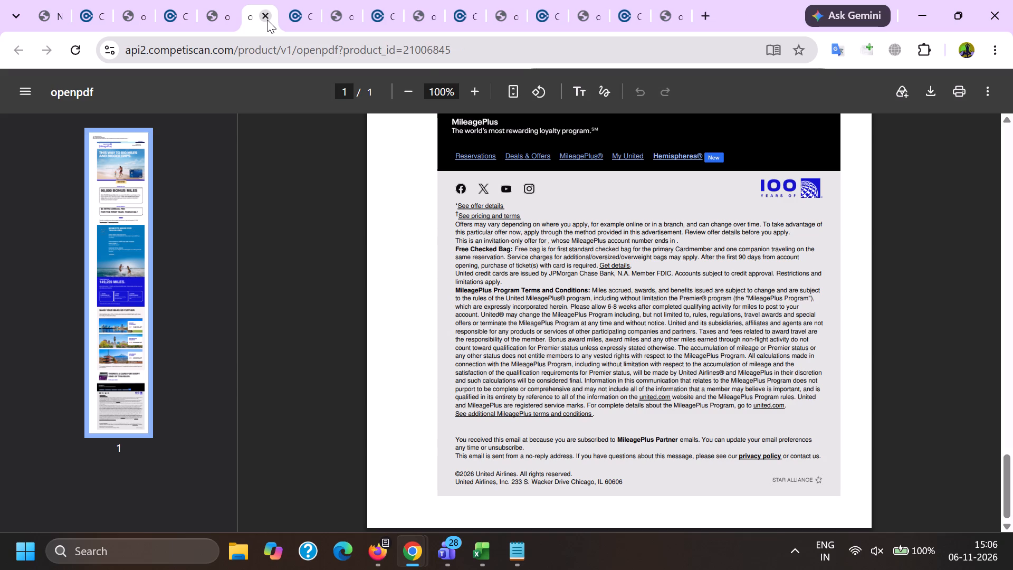
{"action": "left_click", "coordinate": [267, 20]}
Check product 21006895's company entries and read through its United Airlines email PDF.
{"action": "left_click", "coordinate": [180, 0]}
{"action": "left_click", "coordinate": [254, 0]}
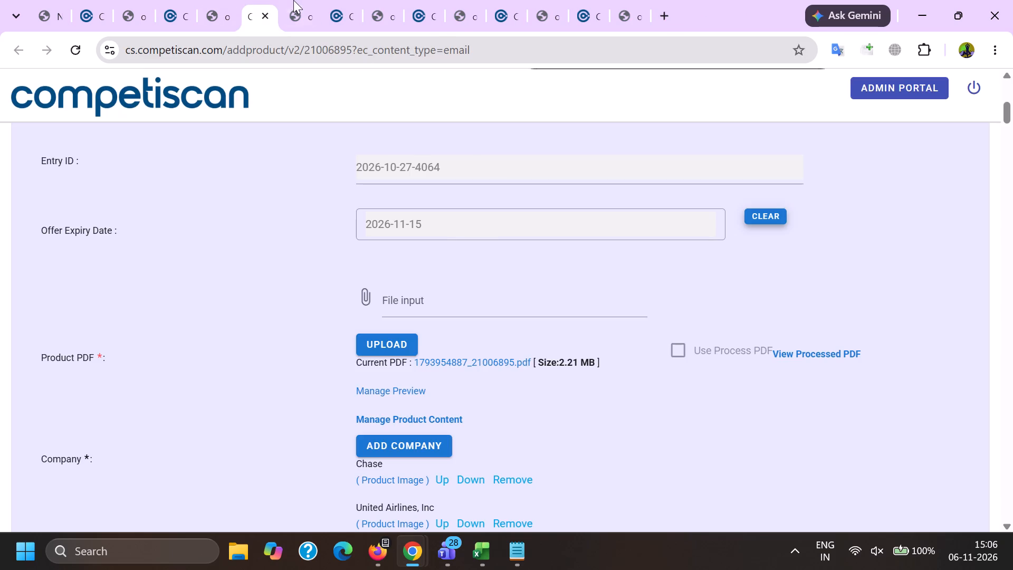
{"action": "left_click", "coordinate": [295, 0]}
{"action": "scroll", "coordinate": [407, 207], "scroll_direction": "down", "scroll_amount": 13}
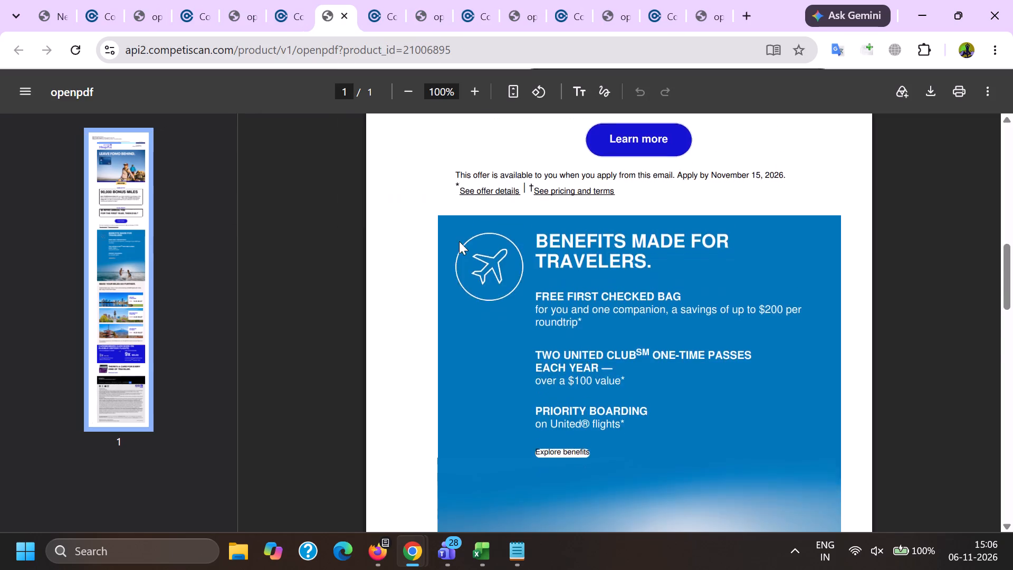
{"action": "scroll", "coordinate": [459, 236], "scroll_direction": "down", "scroll_amount": 16}
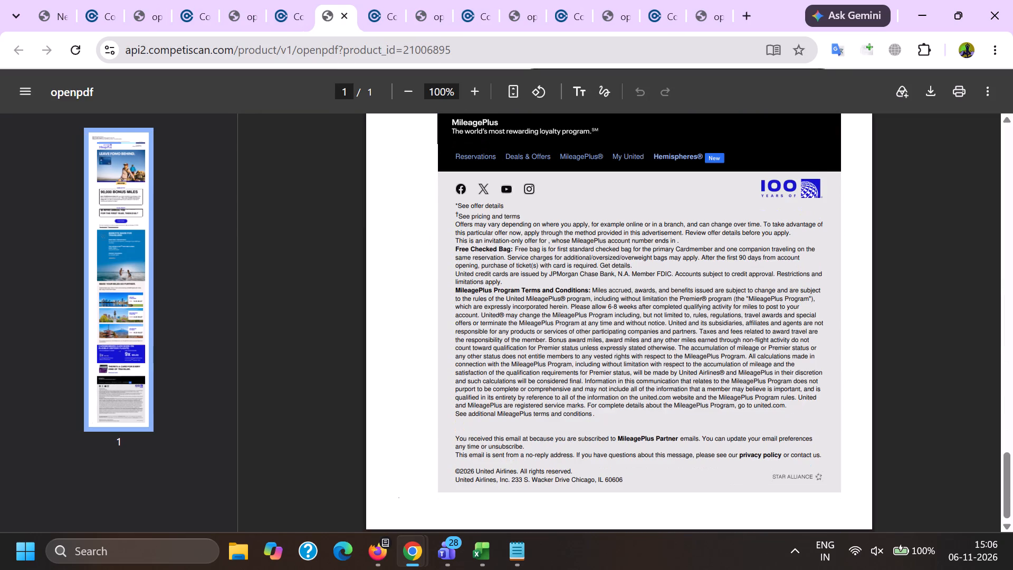
Review product 21006895's form from affinity and headline through sign-on incentives, regular APR and fees, and close its form and PDF.
{"action": "left_click", "coordinate": [292, 0]}
{"action": "scroll", "coordinate": [406, 239], "scroll_direction": "down", "scroll_amount": 7}
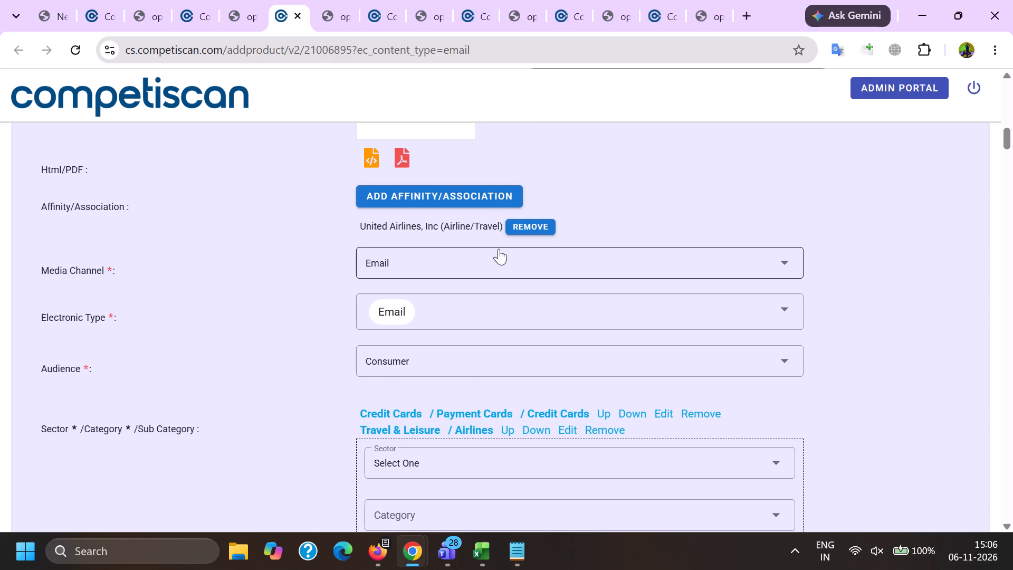
{"action": "scroll", "coordinate": [499, 246], "scroll_direction": "down", "scroll_amount": 5}
{"action": "scroll", "coordinate": [548, 250], "scroll_direction": "down", "scroll_amount": 2}
{"action": "left_click_drag", "start_coordinate": [613, 348], "coordinate": [200, 231]}
{"action": "scroll", "coordinate": [281, 239], "scroll_direction": "down", "scroll_amount": 20}
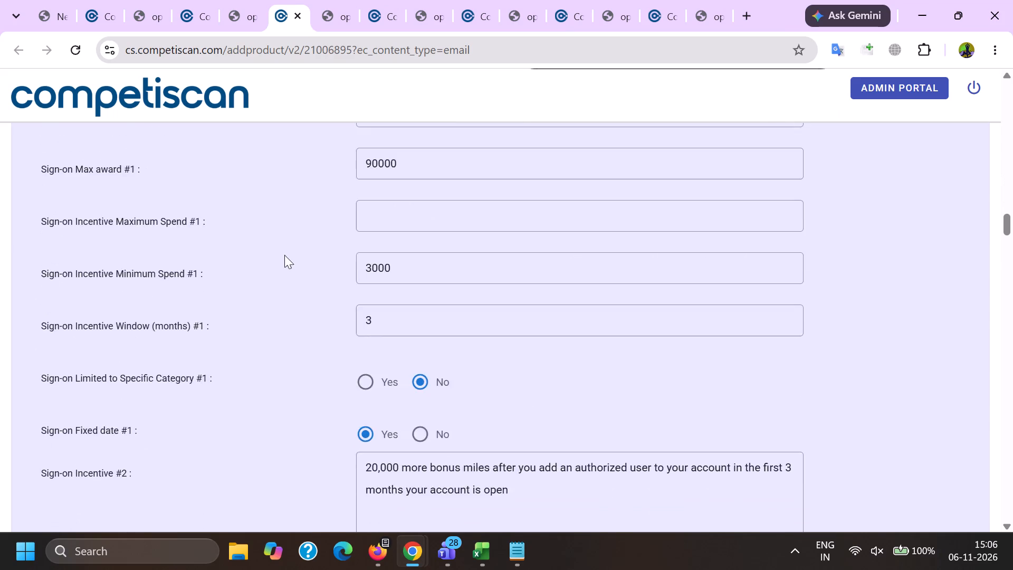
{"action": "scroll", "coordinate": [284, 255], "scroll_direction": "down", "scroll_amount": 20}
{"action": "scroll", "coordinate": [284, 255], "scroll_direction": "down", "scroll_amount": 6}
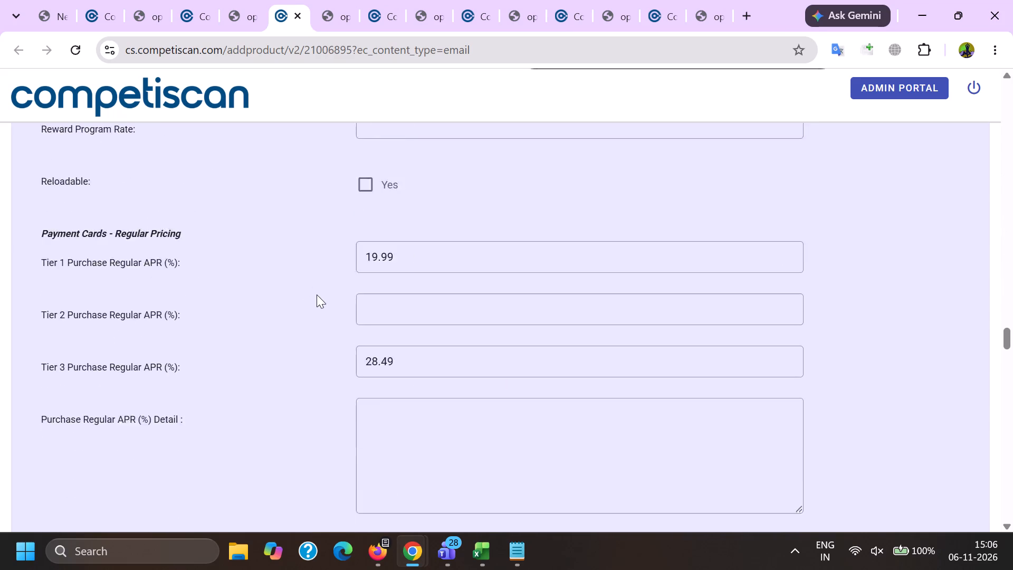
{"action": "scroll", "coordinate": [317, 294], "scroll_direction": "down", "scroll_amount": 20}
{"action": "scroll", "coordinate": [317, 294], "scroll_direction": "down", "scroll_amount": 5}
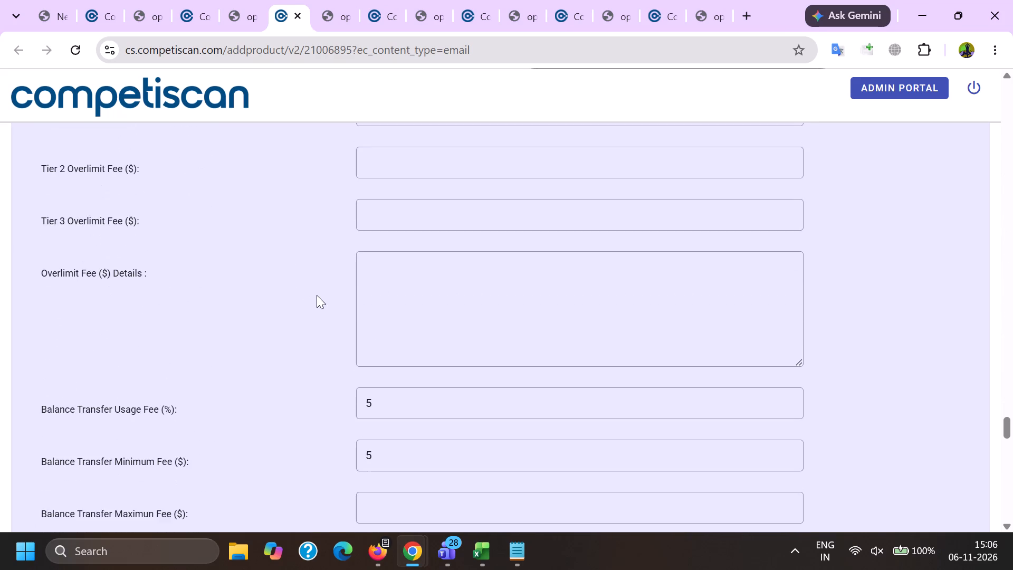
{"action": "left_click_drag", "start_coordinate": [317, 291], "coordinate": [322, 279]}
{"action": "scroll", "coordinate": [322, 281], "scroll_direction": "down", "scroll_amount": 9}
{"action": "scroll", "coordinate": [240, 269], "scroll_direction": "up", "scroll_amount": 5}
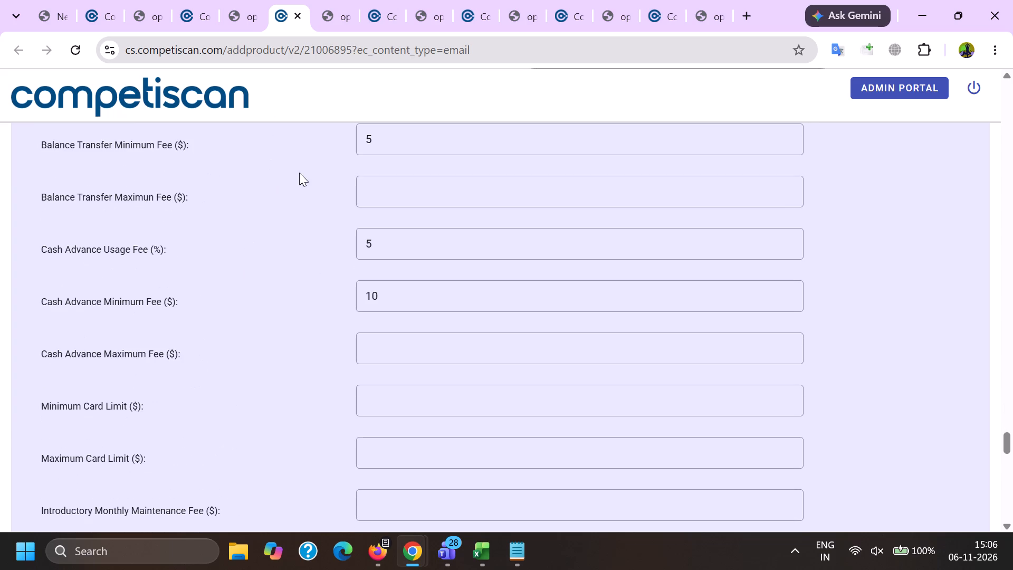
{"action": "double_click", "coordinate": [297, 21]}
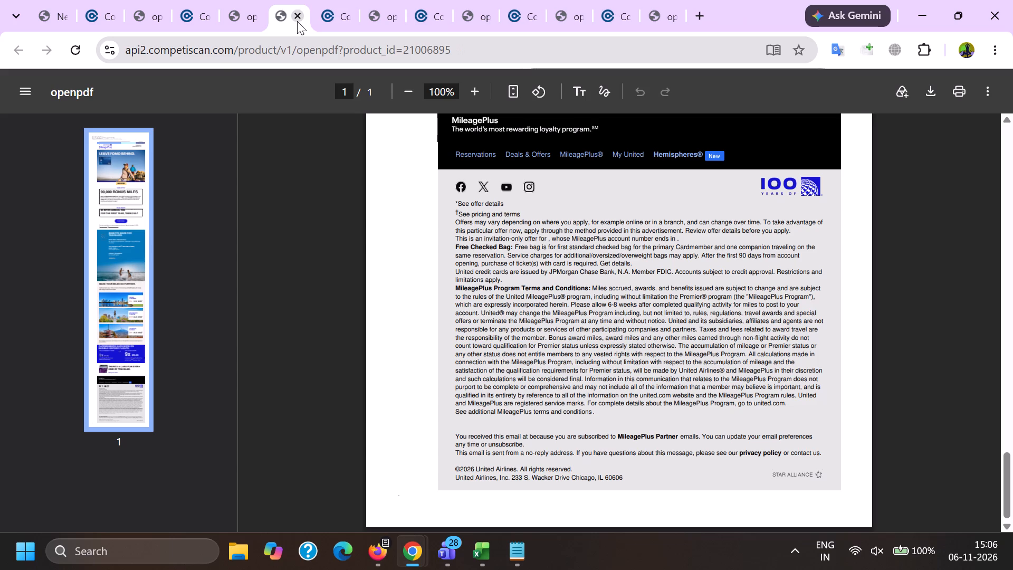
Close the submitted product 21006796's form and PDF along with the other finished product pages before product 21007242.
{"action": "left_click", "coordinate": [204, 0]}
{"action": "left_click", "coordinate": [102, 0]}
{"action": "double_click", "coordinate": [114, 13]}
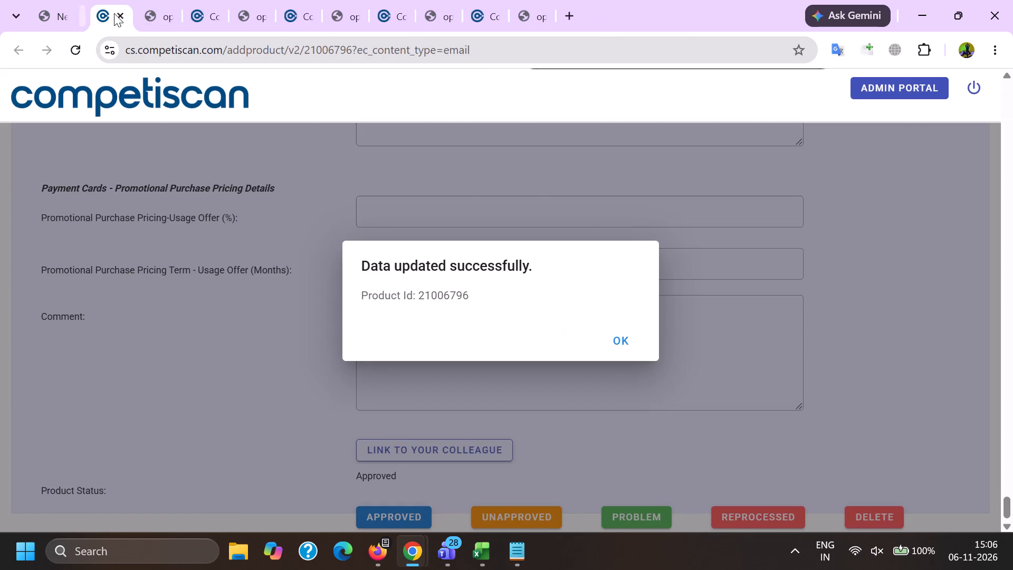
{"action": "double_click", "coordinate": [114, 13]}
Read through product 21007242's Macy's Friends and Family email PDF, down to the closing disclosures.
{"action": "left_click", "coordinate": [139, 0]}
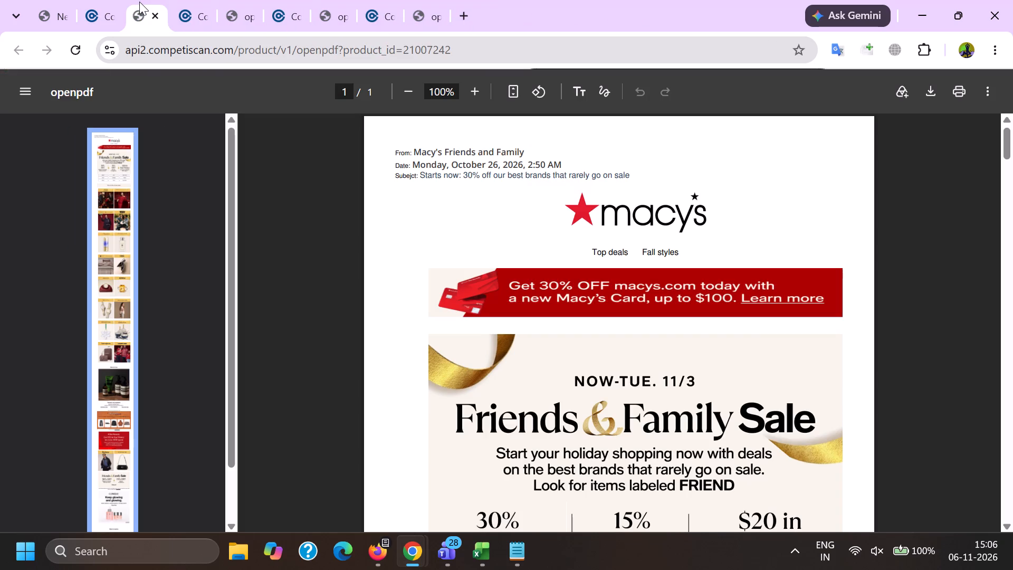
{"action": "scroll", "coordinate": [476, 223], "scroll_direction": "down", "scroll_amount": 20}
{"action": "scroll", "coordinate": [476, 223], "scroll_direction": "down", "scroll_amount": 11}
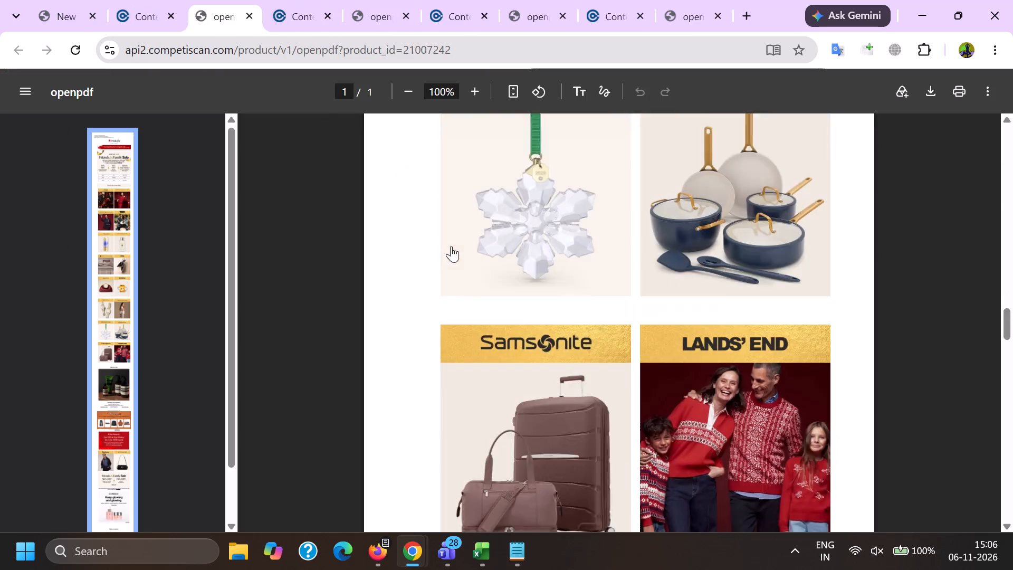
{"action": "scroll", "coordinate": [451, 246], "scroll_direction": "down", "scroll_amount": 14}
{"action": "scroll", "coordinate": [446, 252], "scroll_direction": "up", "scroll_amount": 1}
{"action": "scroll", "coordinate": [446, 252], "scroll_direction": "down", "scroll_amount": 20}
{"action": "scroll", "coordinate": [446, 252], "scroll_direction": "down", "scroll_amount": 11}
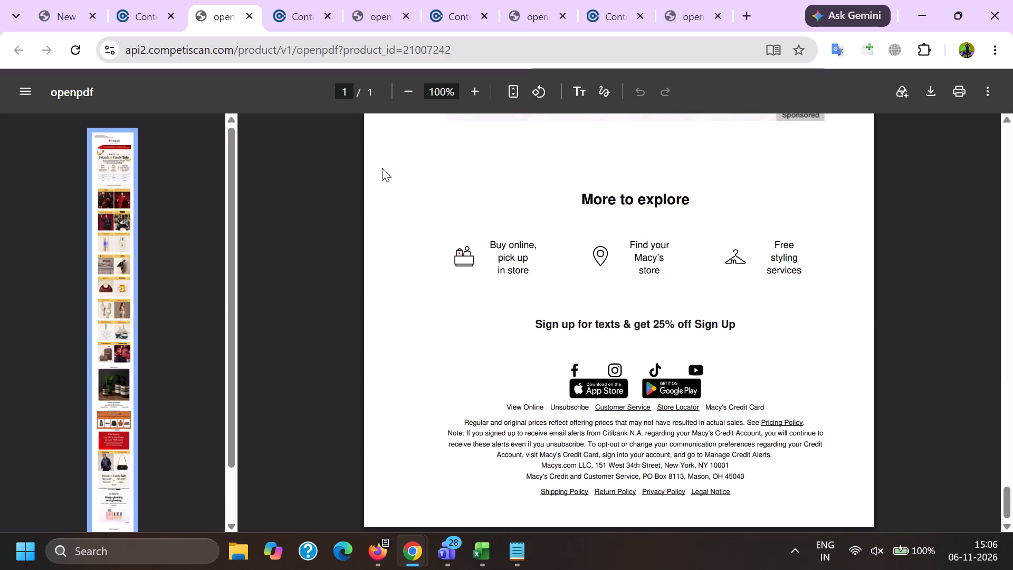
Review product 21007242's form from affinity, sector and headline through sign-on incentives and regular pricing, and close its form and PDF.
{"action": "left_click", "coordinate": [150, 0]}
{"action": "scroll", "coordinate": [263, 148], "scroll_direction": "down", "scroll_amount": 5}
{"action": "scroll", "coordinate": [333, 216], "scroll_direction": "down", "scroll_amount": 4}
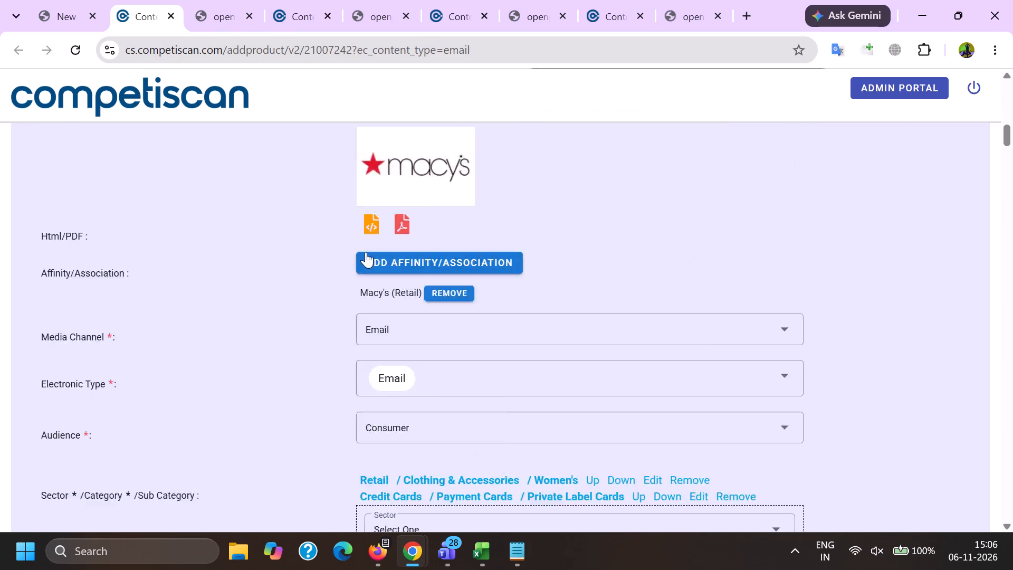
{"action": "scroll", "coordinate": [399, 258], "scroll_direction": "down", "scroll_amount": 5}
{"action": "left_click_drag", "start_coordinate": [641, 391], "coordinate": [166, 303]}
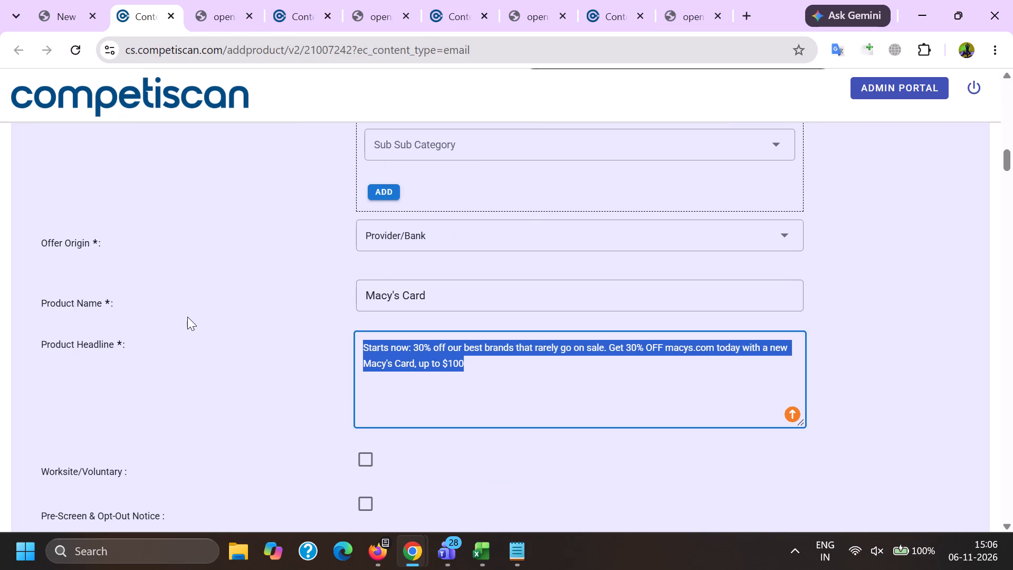
{"action": "scroll", "coordinate": [187, 317], "scroll_direction": "down", "scroll_amount": 8}
{"action": "scroll", "coordinate": [194, 324], "scroll_direction": "down", "scroll_amount": 15}
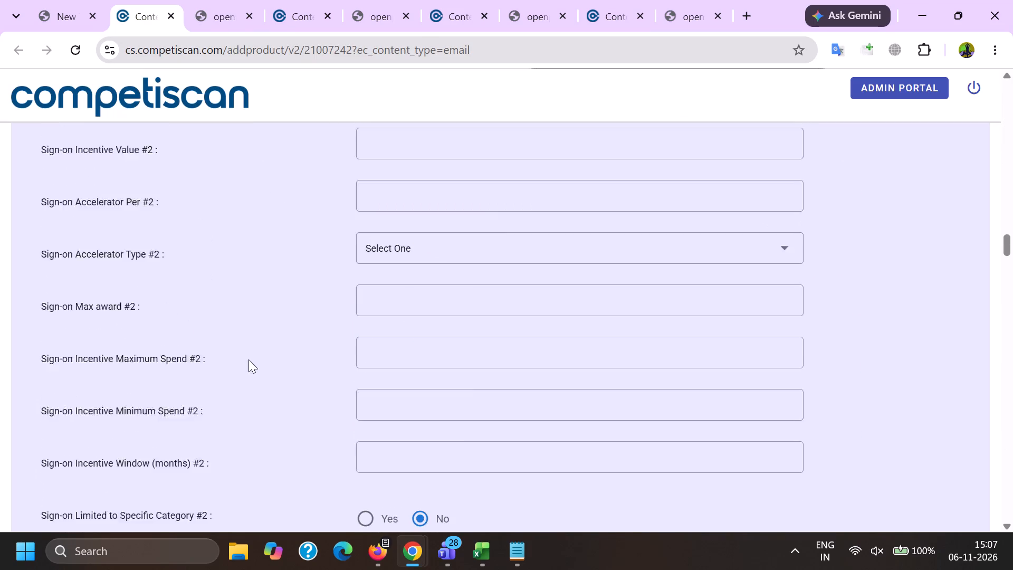
{"action": "scroll", "coordinate": [249, 359], "scroll_direction": "down", "scroll_amount": 20}
{"action": "left_click", "coordinate": [262, 381]}
{"action": "key", "text": "End"}
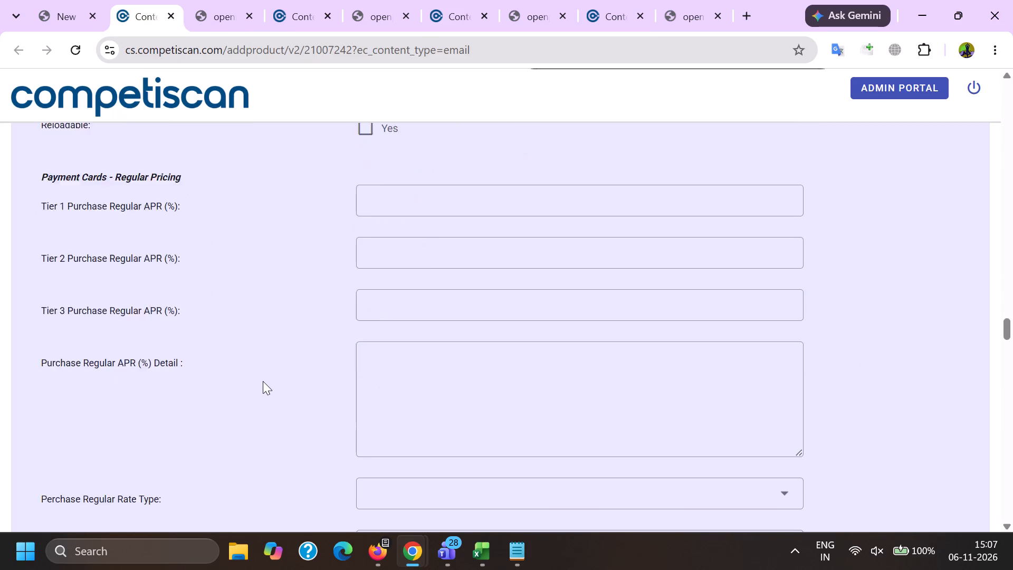
{"action": "scroll", "coordinate": [263, 381], "scroll_direction": "up", "scroll_amount": 6}
{"action": "double_click", "coordinate": [170, 20]}
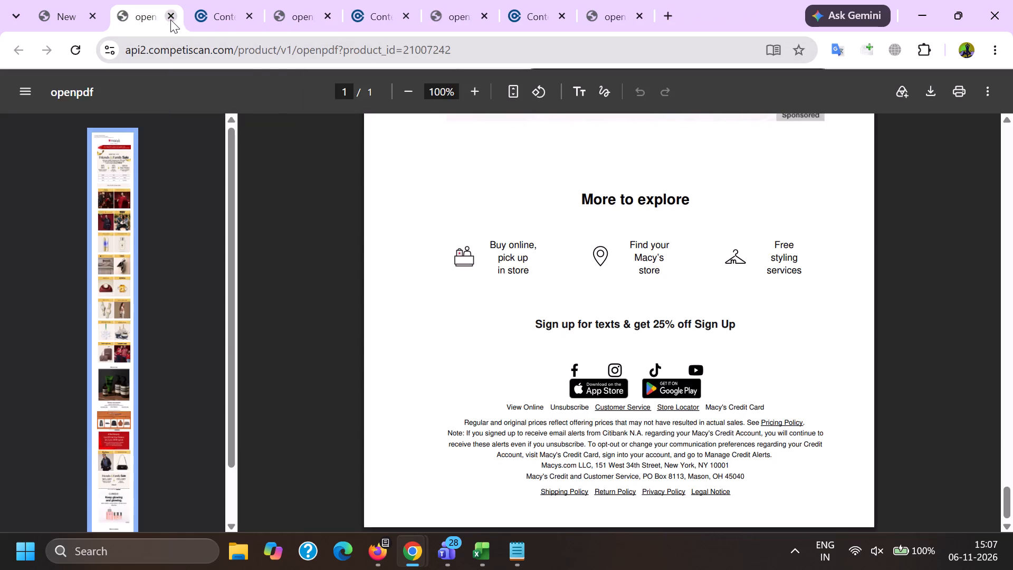
{"action": "left_click", "coordinate": [241, 0]}
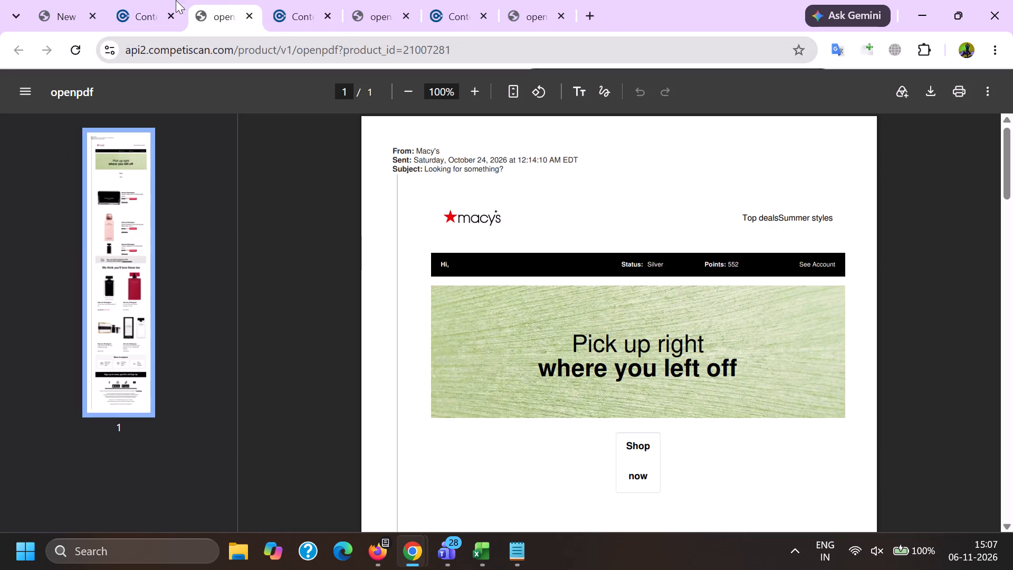